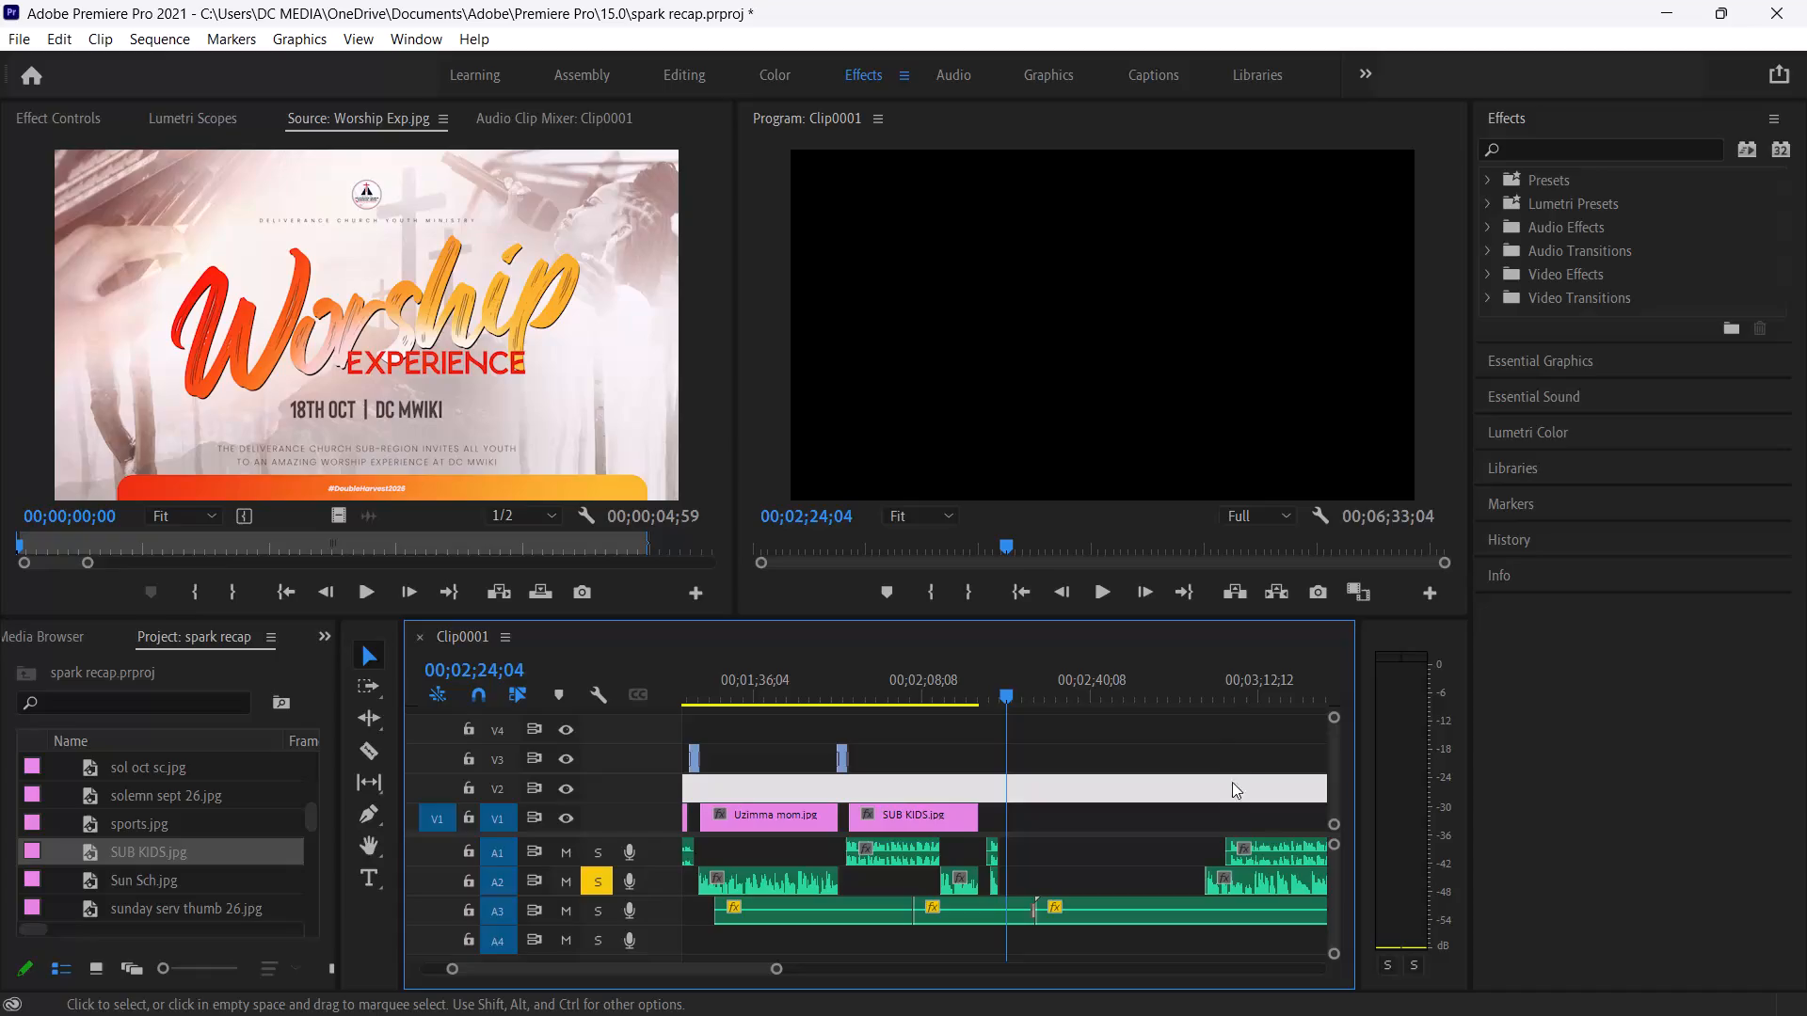
# Play the sequence from about 00;02;58;06, shortly before the next audio clips on tracks A1 and A2.
pyautogui.click(1188, 688)
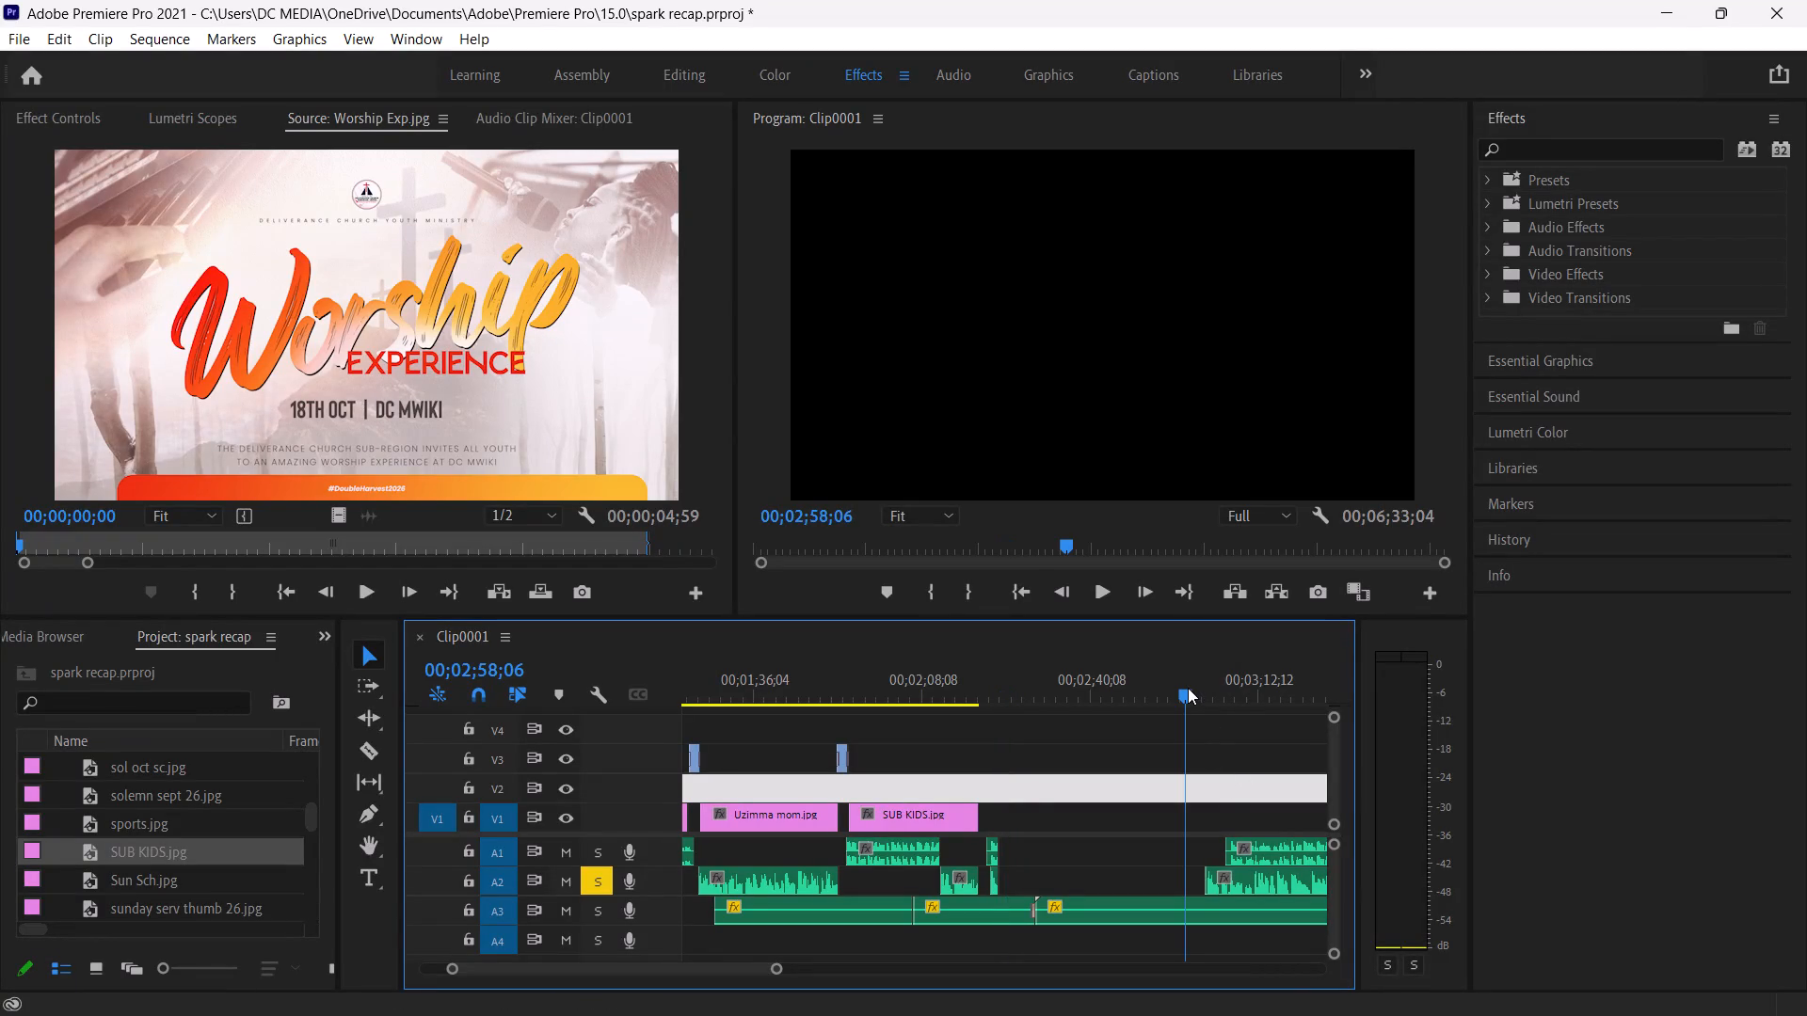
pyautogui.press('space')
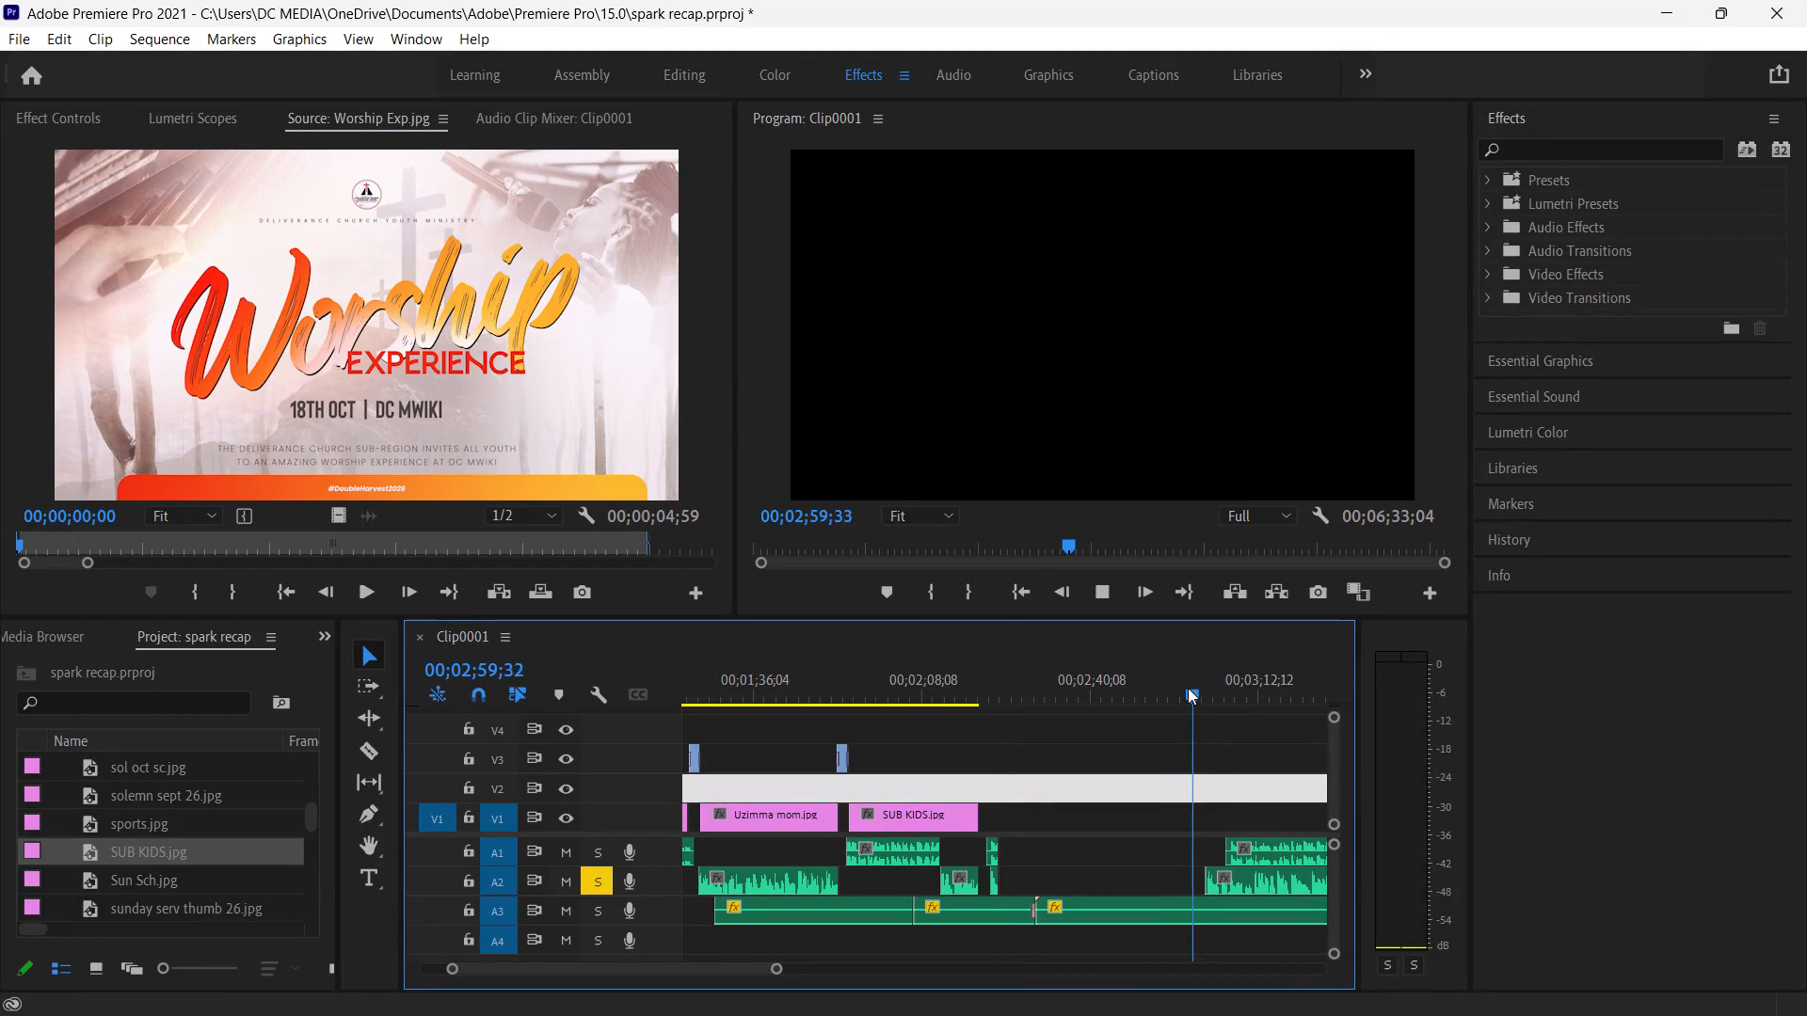
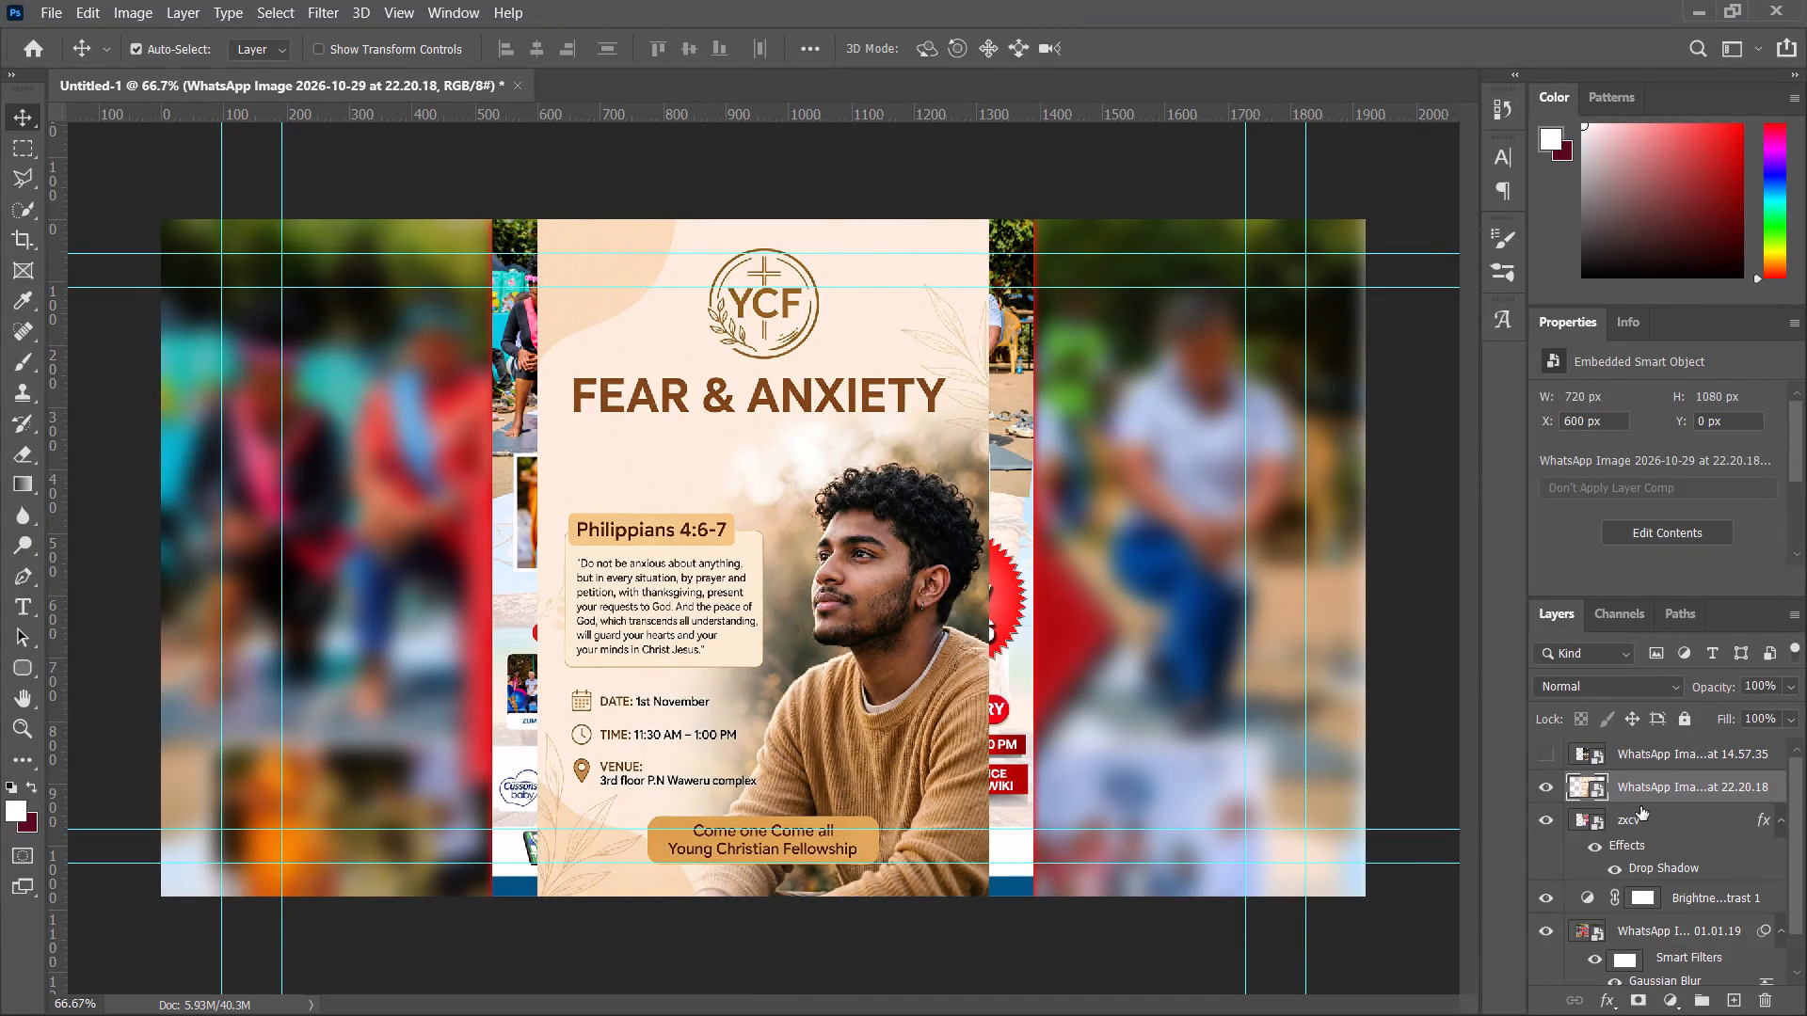
# Delete the drop-shadowed poster layer and the blurred 01.01.19 background image layer, keeping the Brightness/Contrast adjustment.
pyautogui.click(1648, 830)
pyautogui.press('BackSpace')
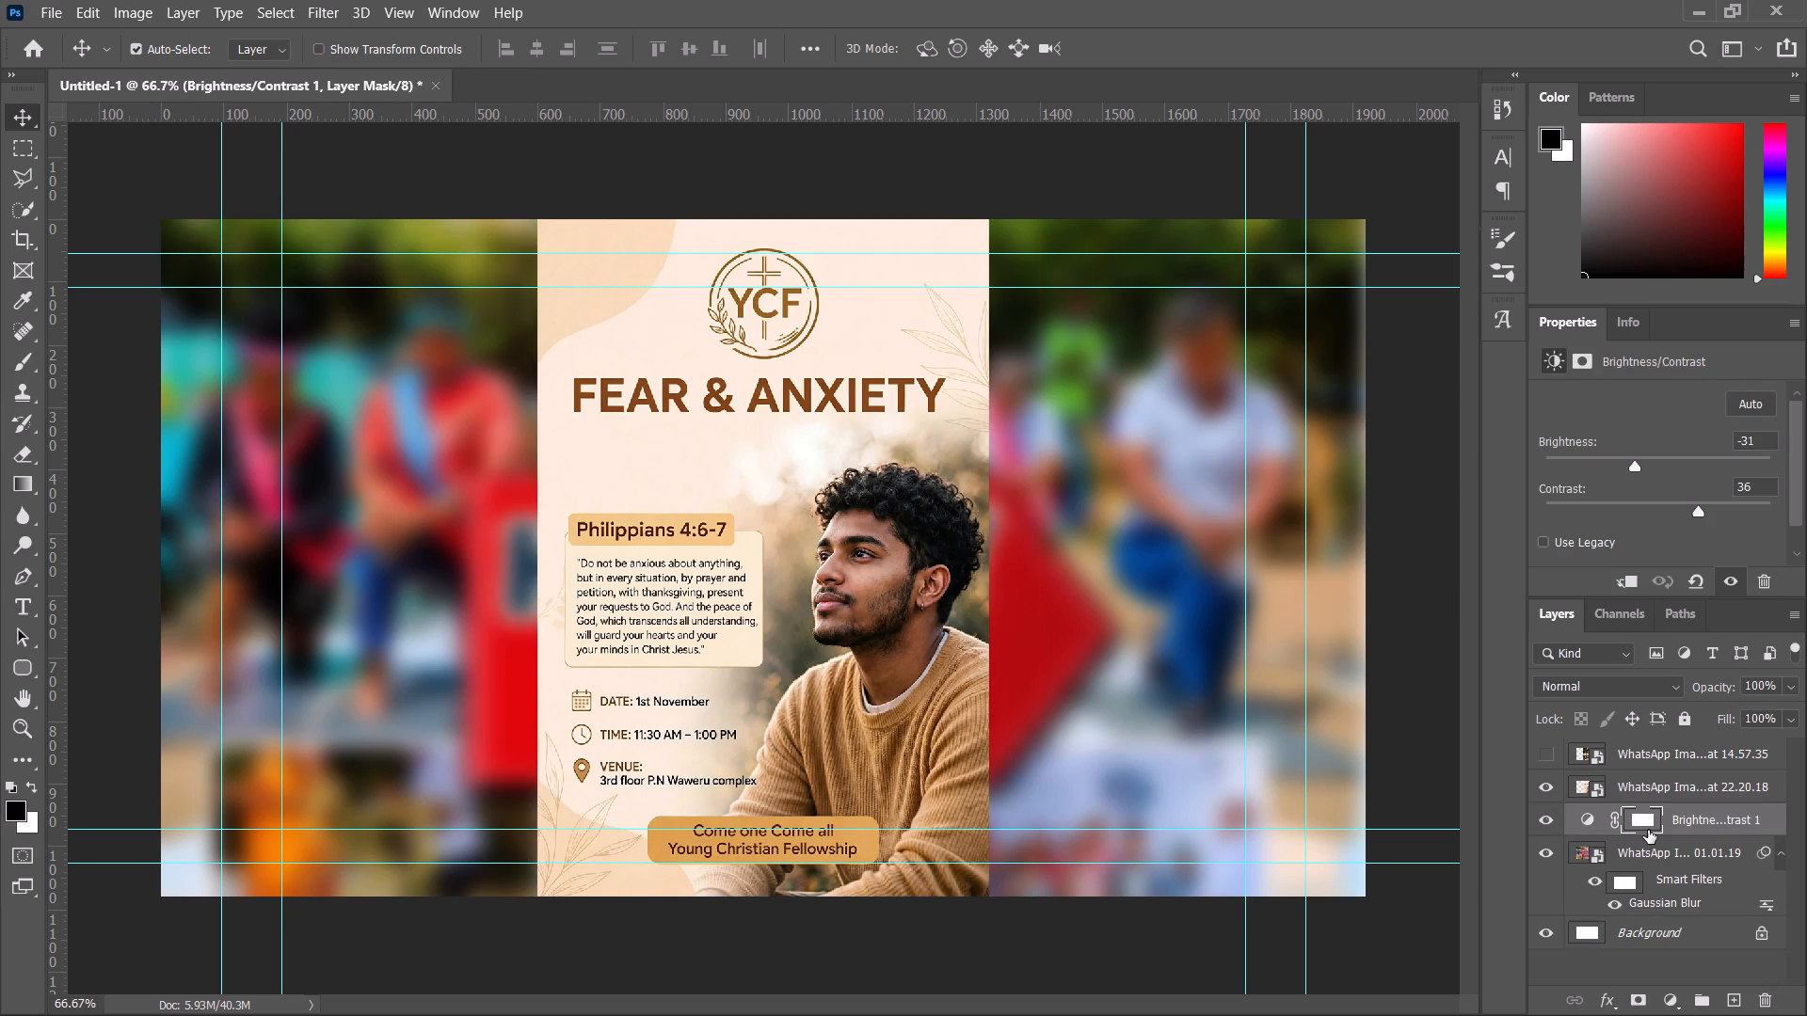
pyautogui.click(1655, 842)
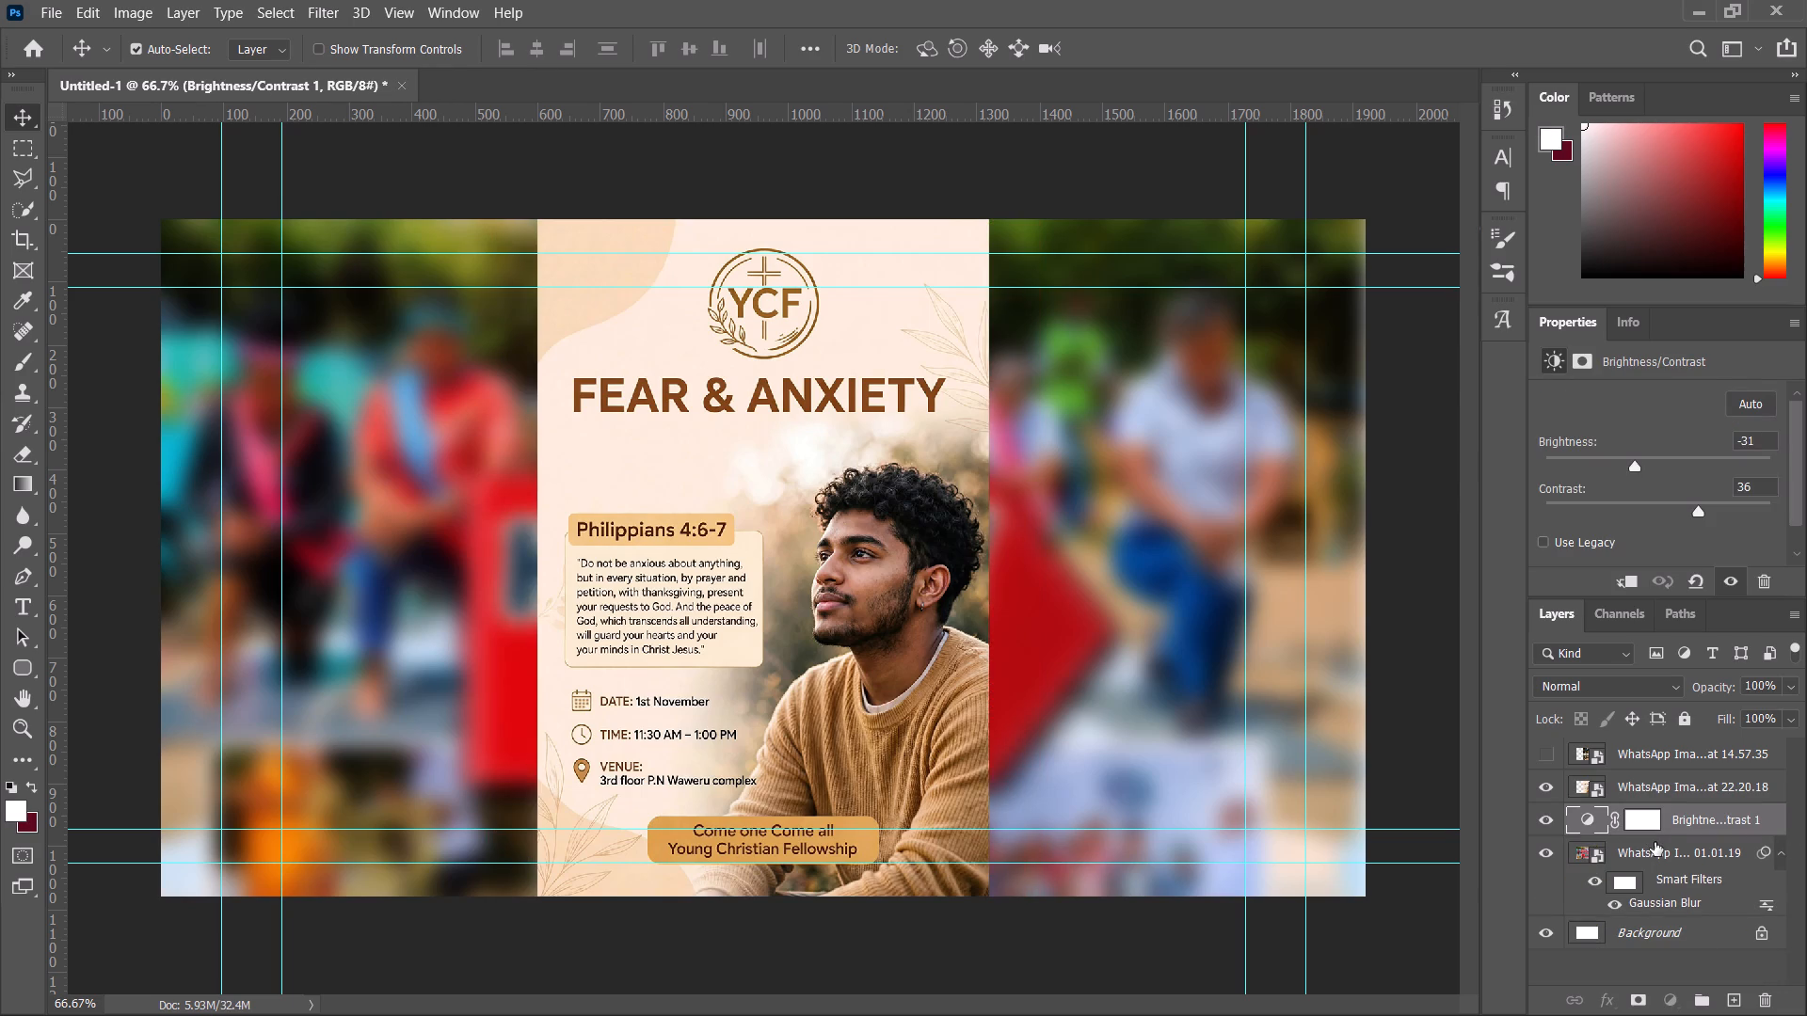
pyautogui.click(1655, 842)
pyautogui.click(1663, 865)
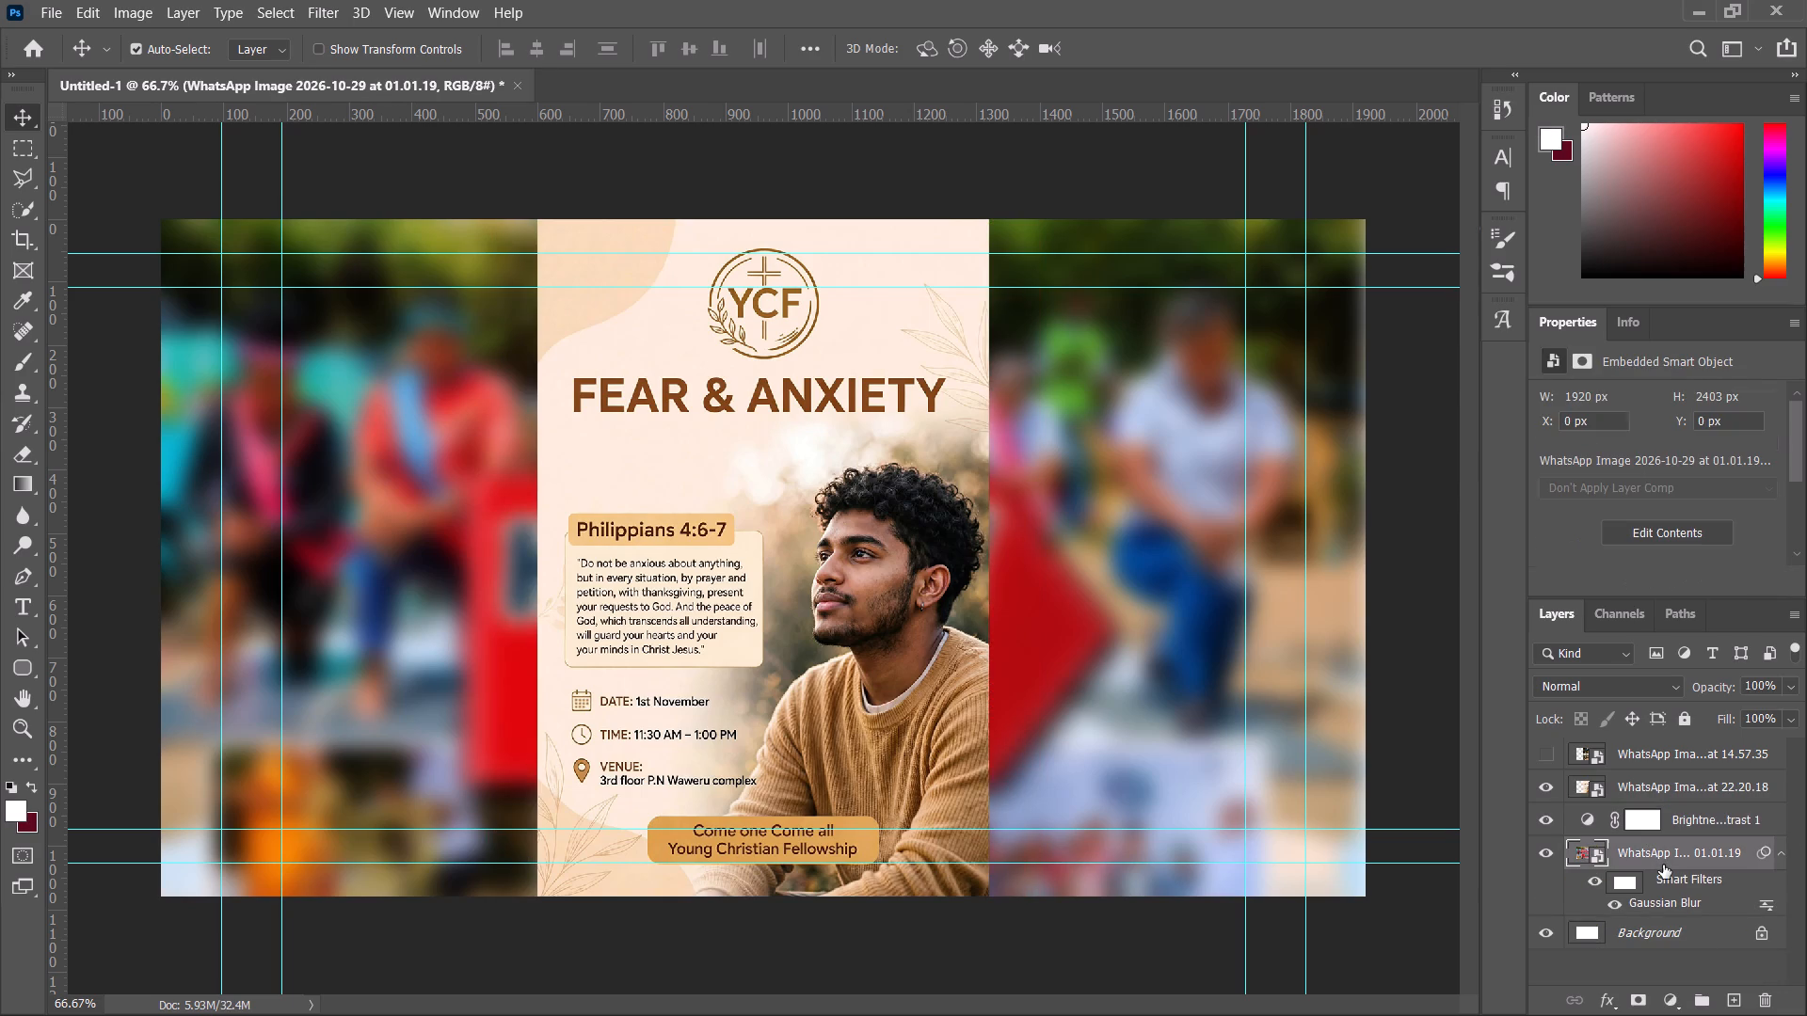
pyautogui.press('BackSpace')
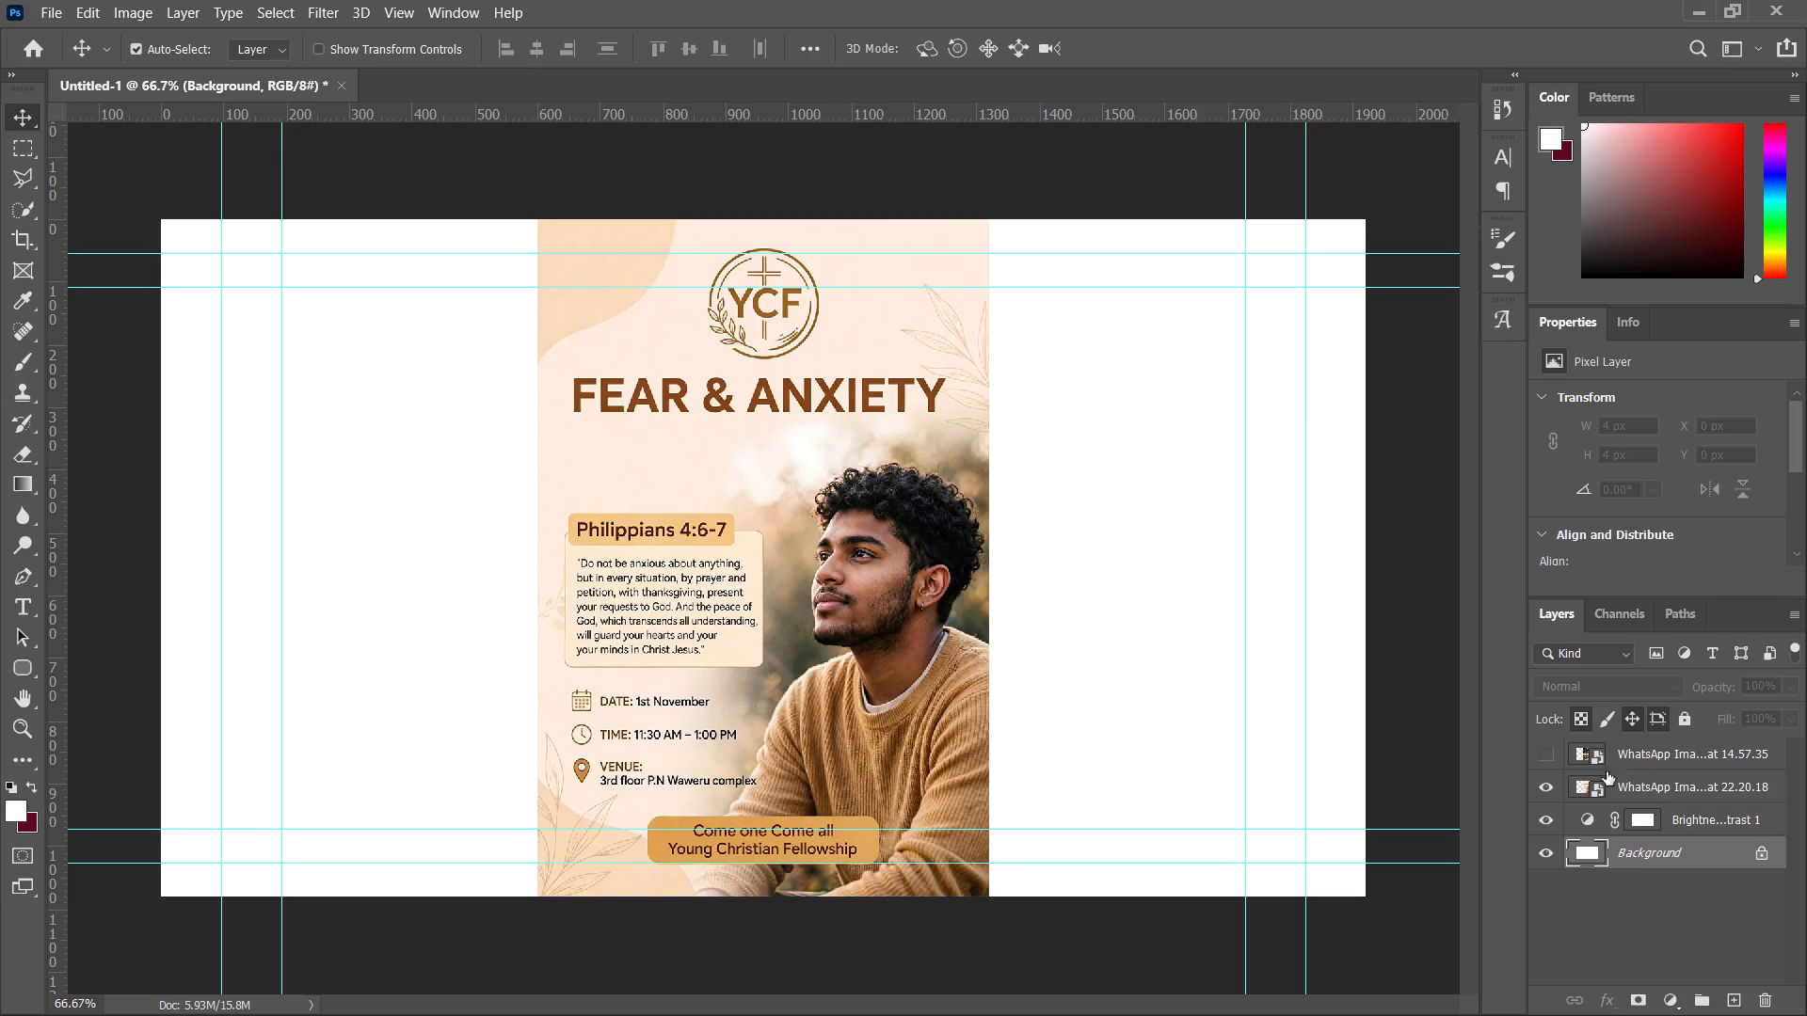
# Duplicate the Fear & Anxiety poster layer and place the copy below the Brightness/Contrast adjustment, directly above the Background.
pyautogui.click(1549, 761)
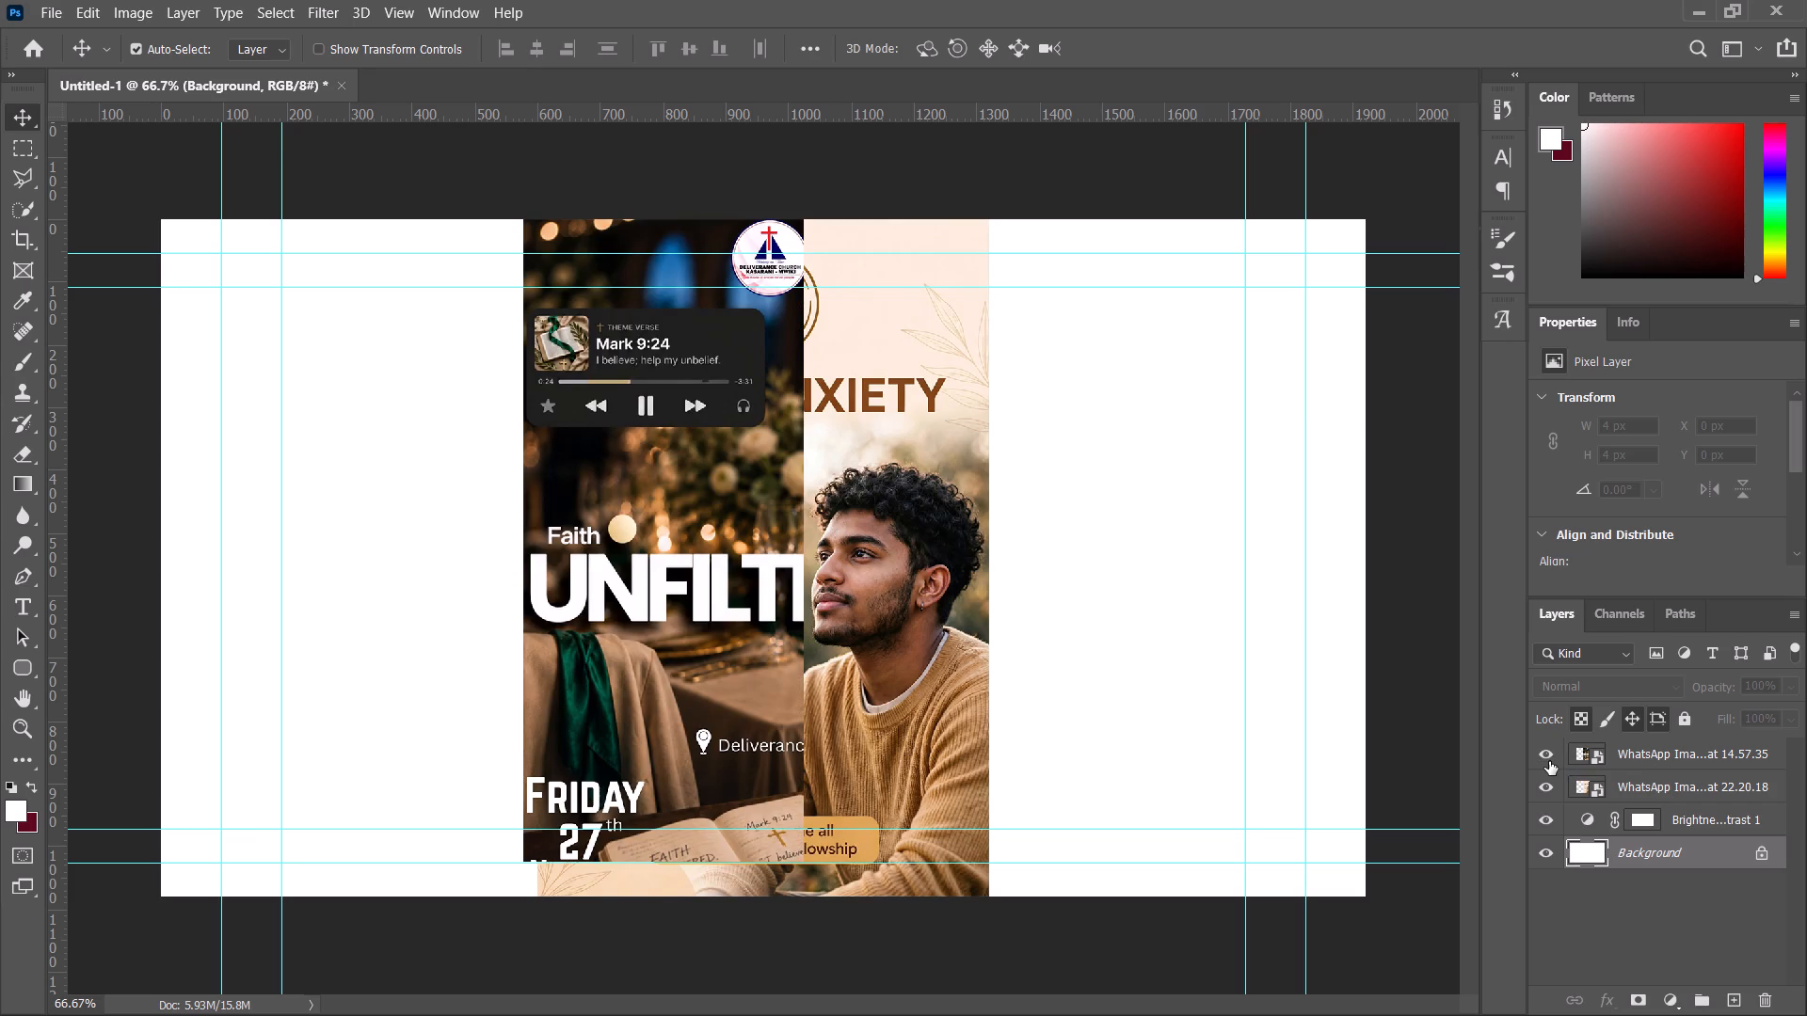
pyautogui.click(1549, 761)
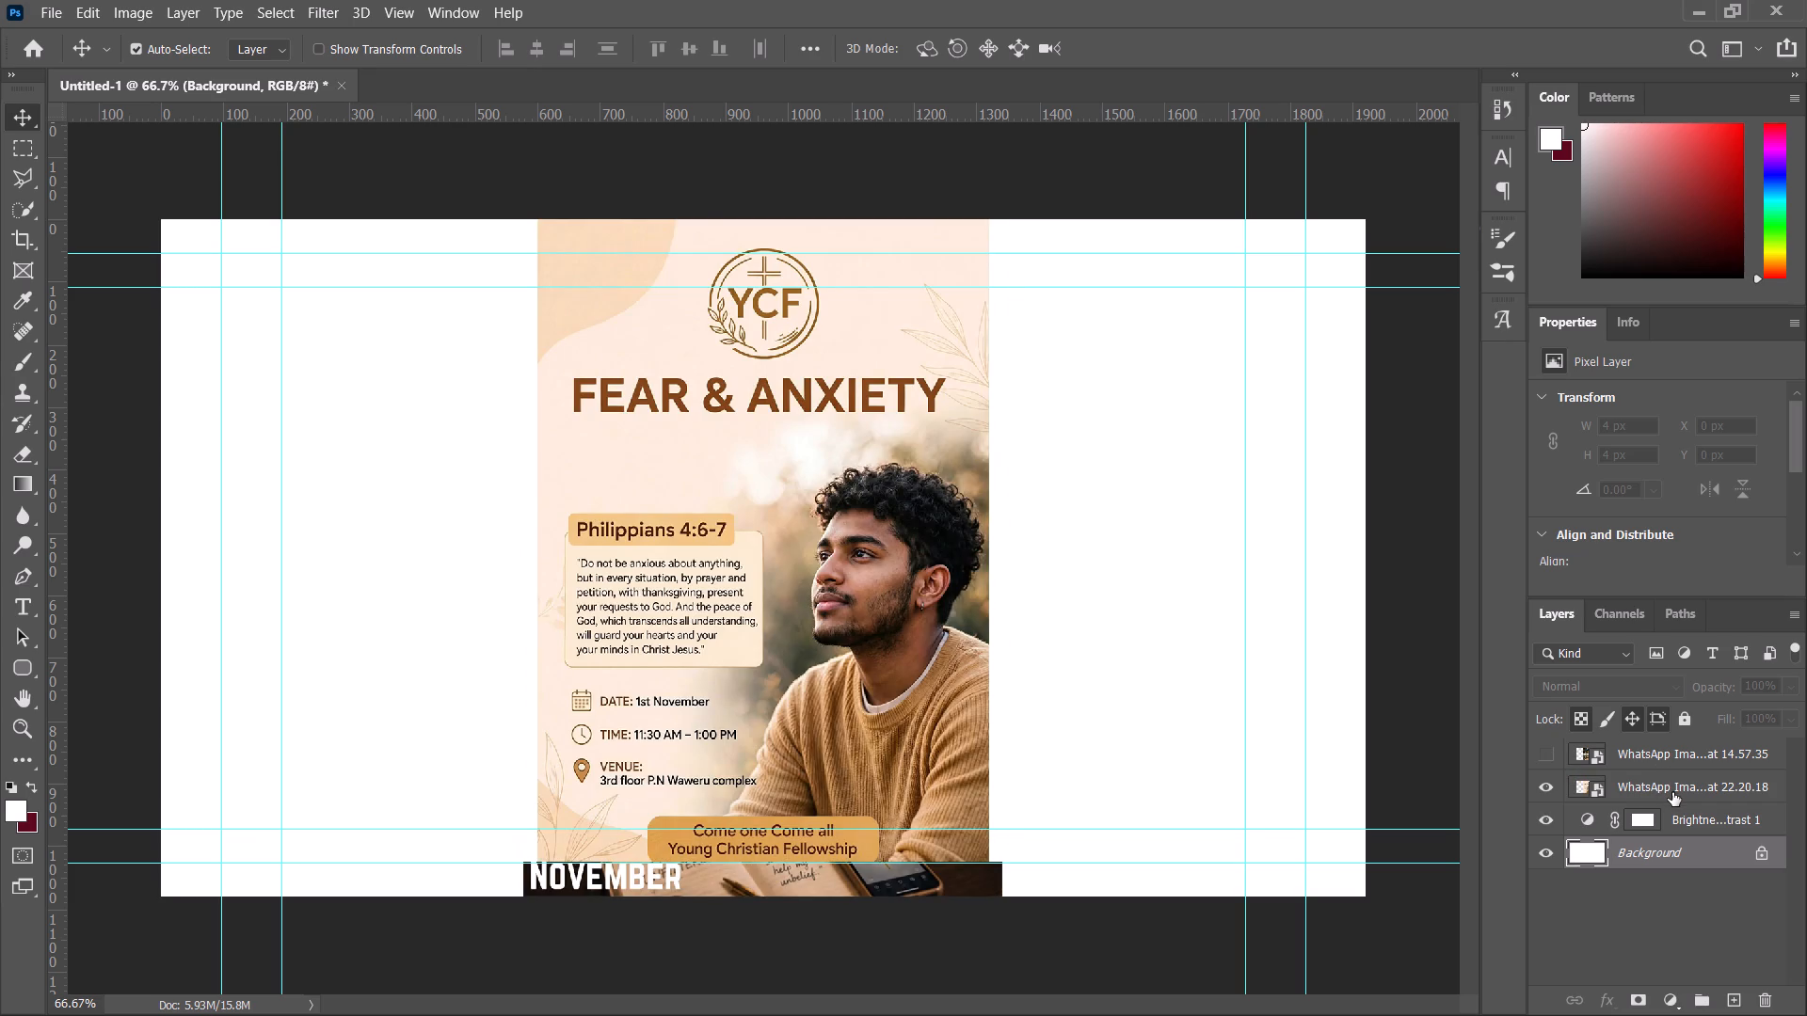
pyautogui.click(1672, 792)
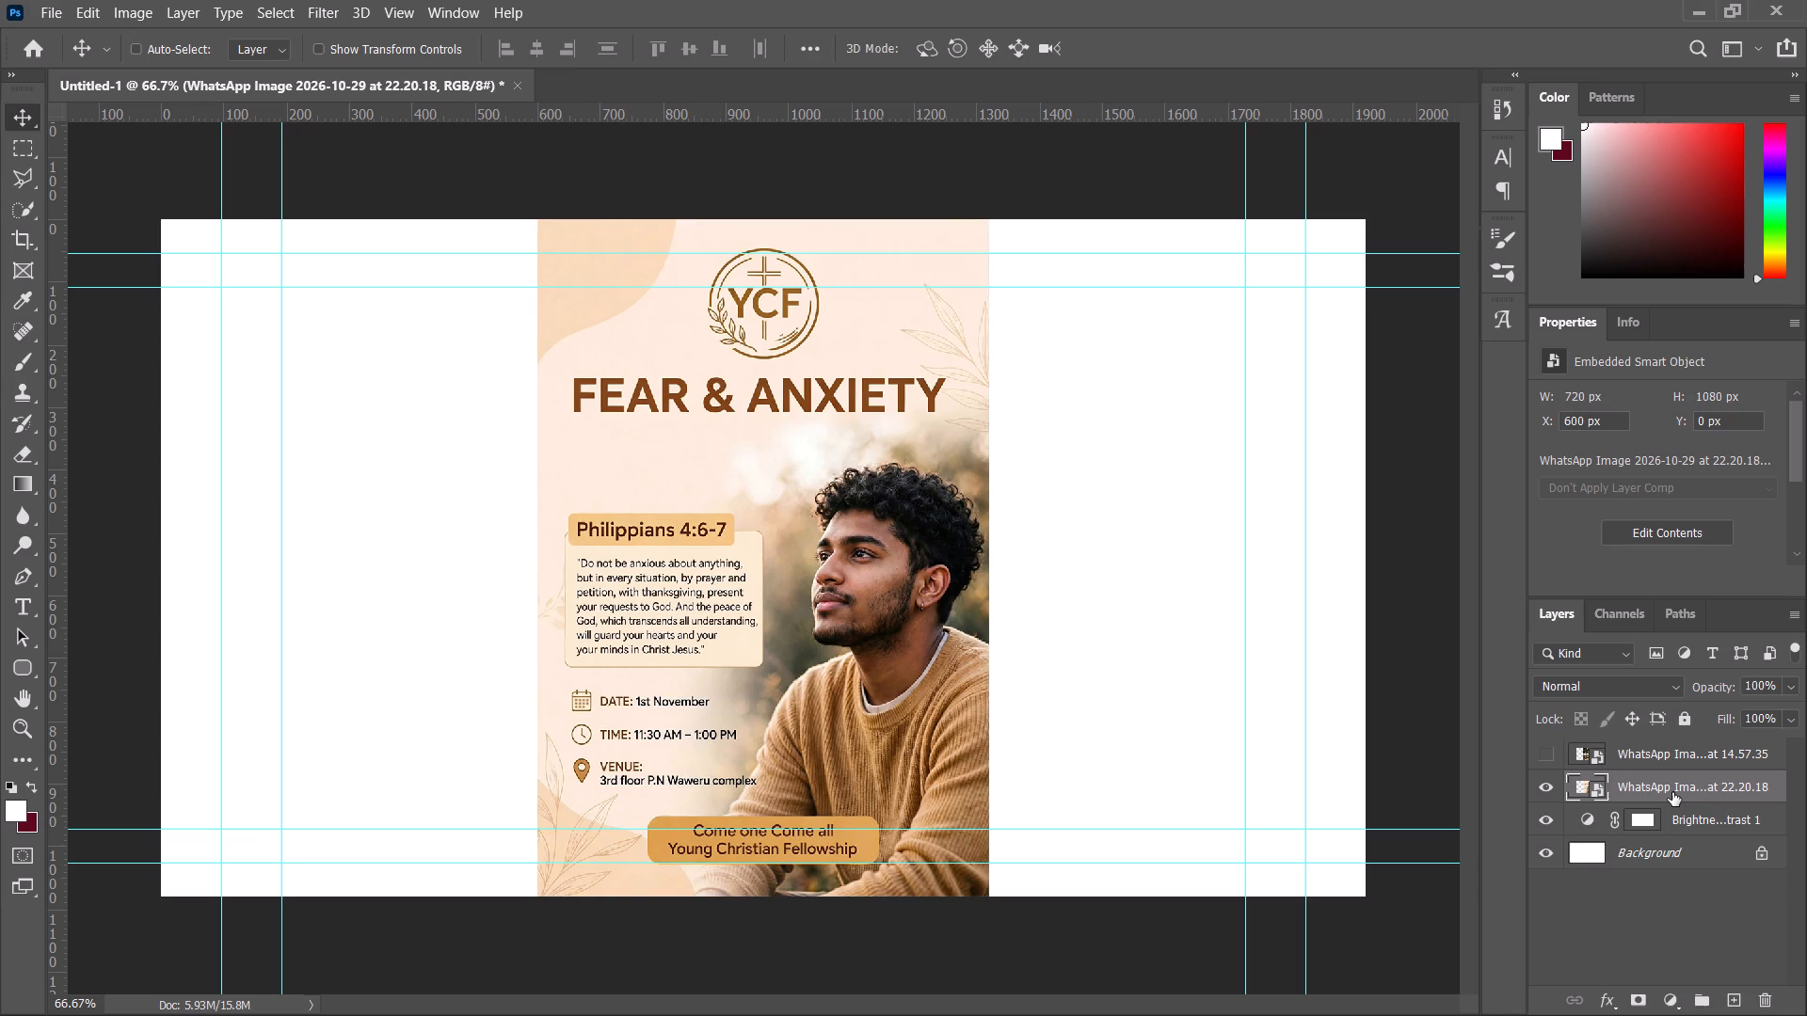
pyautogui.hotkey('ctrl', 'j')
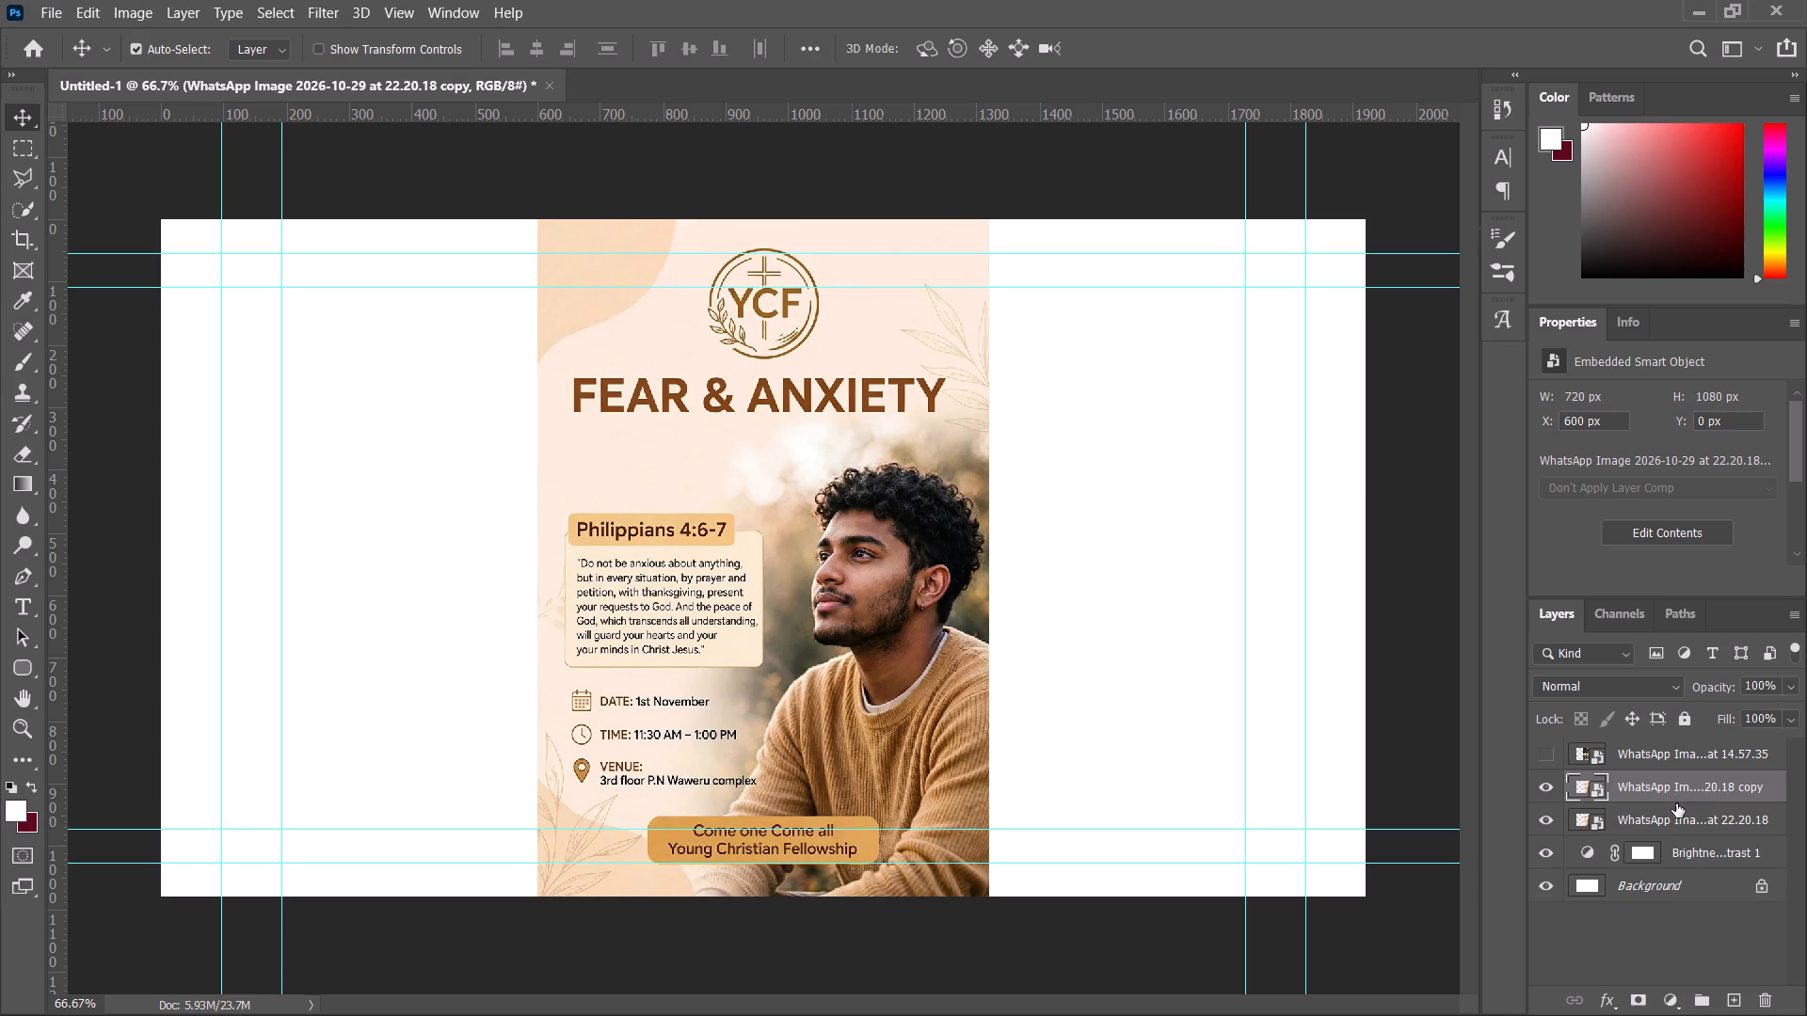
pyautogui.moveTo(1683, 785); pyautogui.dragTo(1682, 865)
# Scale the poster copy proportionally to about 180% to span the canvas width, and shift it down behind the main poster.
pyautogui.hotkey('ctrl', 't')
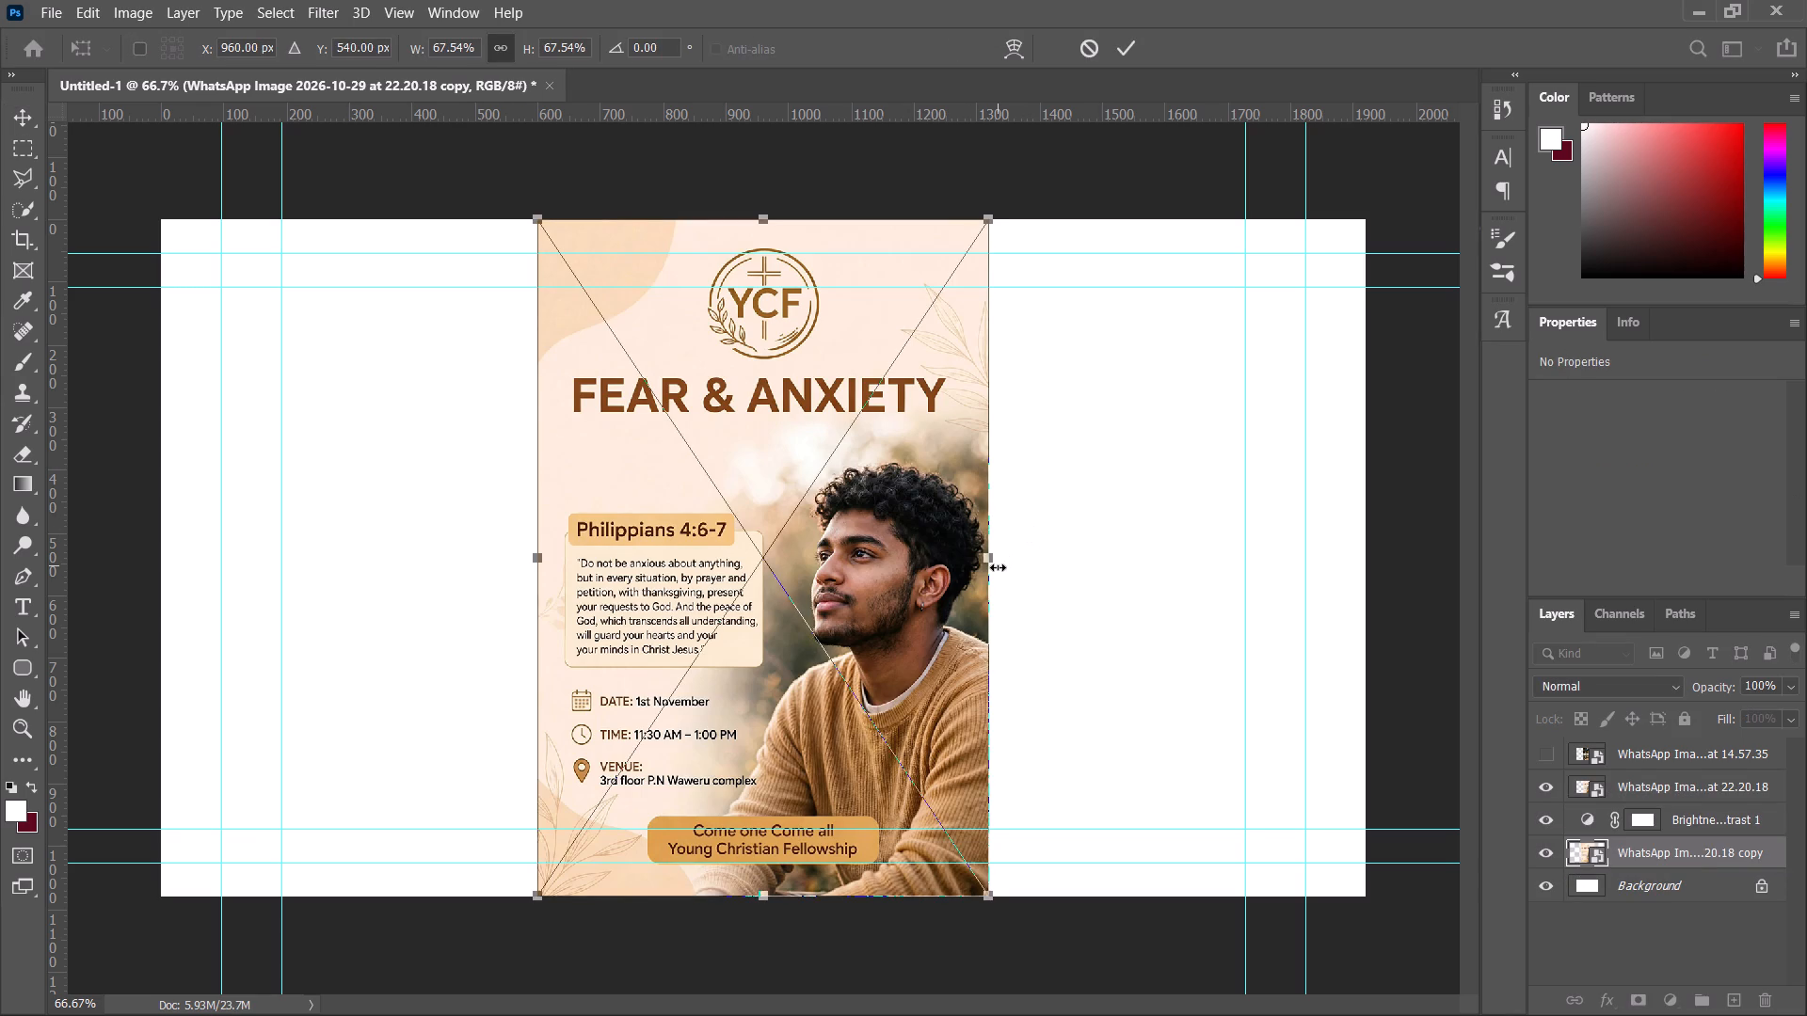
pyautogui.moveTo(998, 567); pyautogui.dragTo(1373, 525)
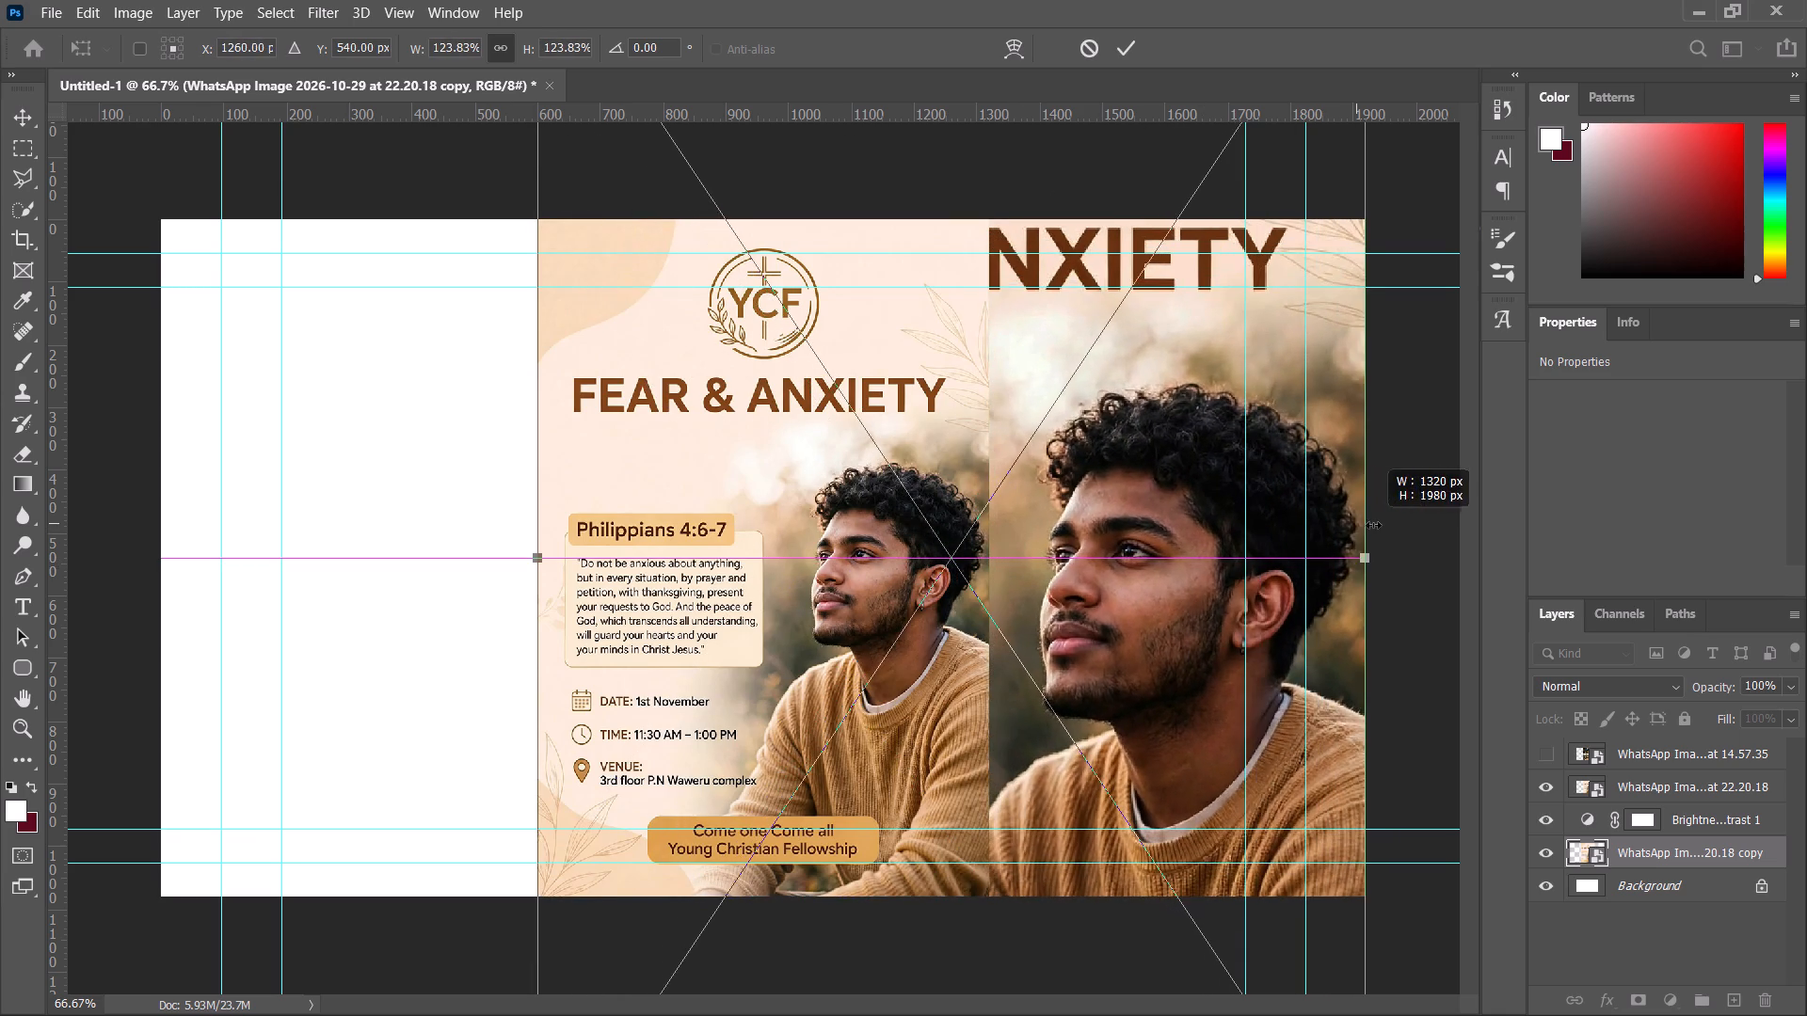
pyautogui.moveTo(1373, 525); pyautogui.dragTo(1377, 527)
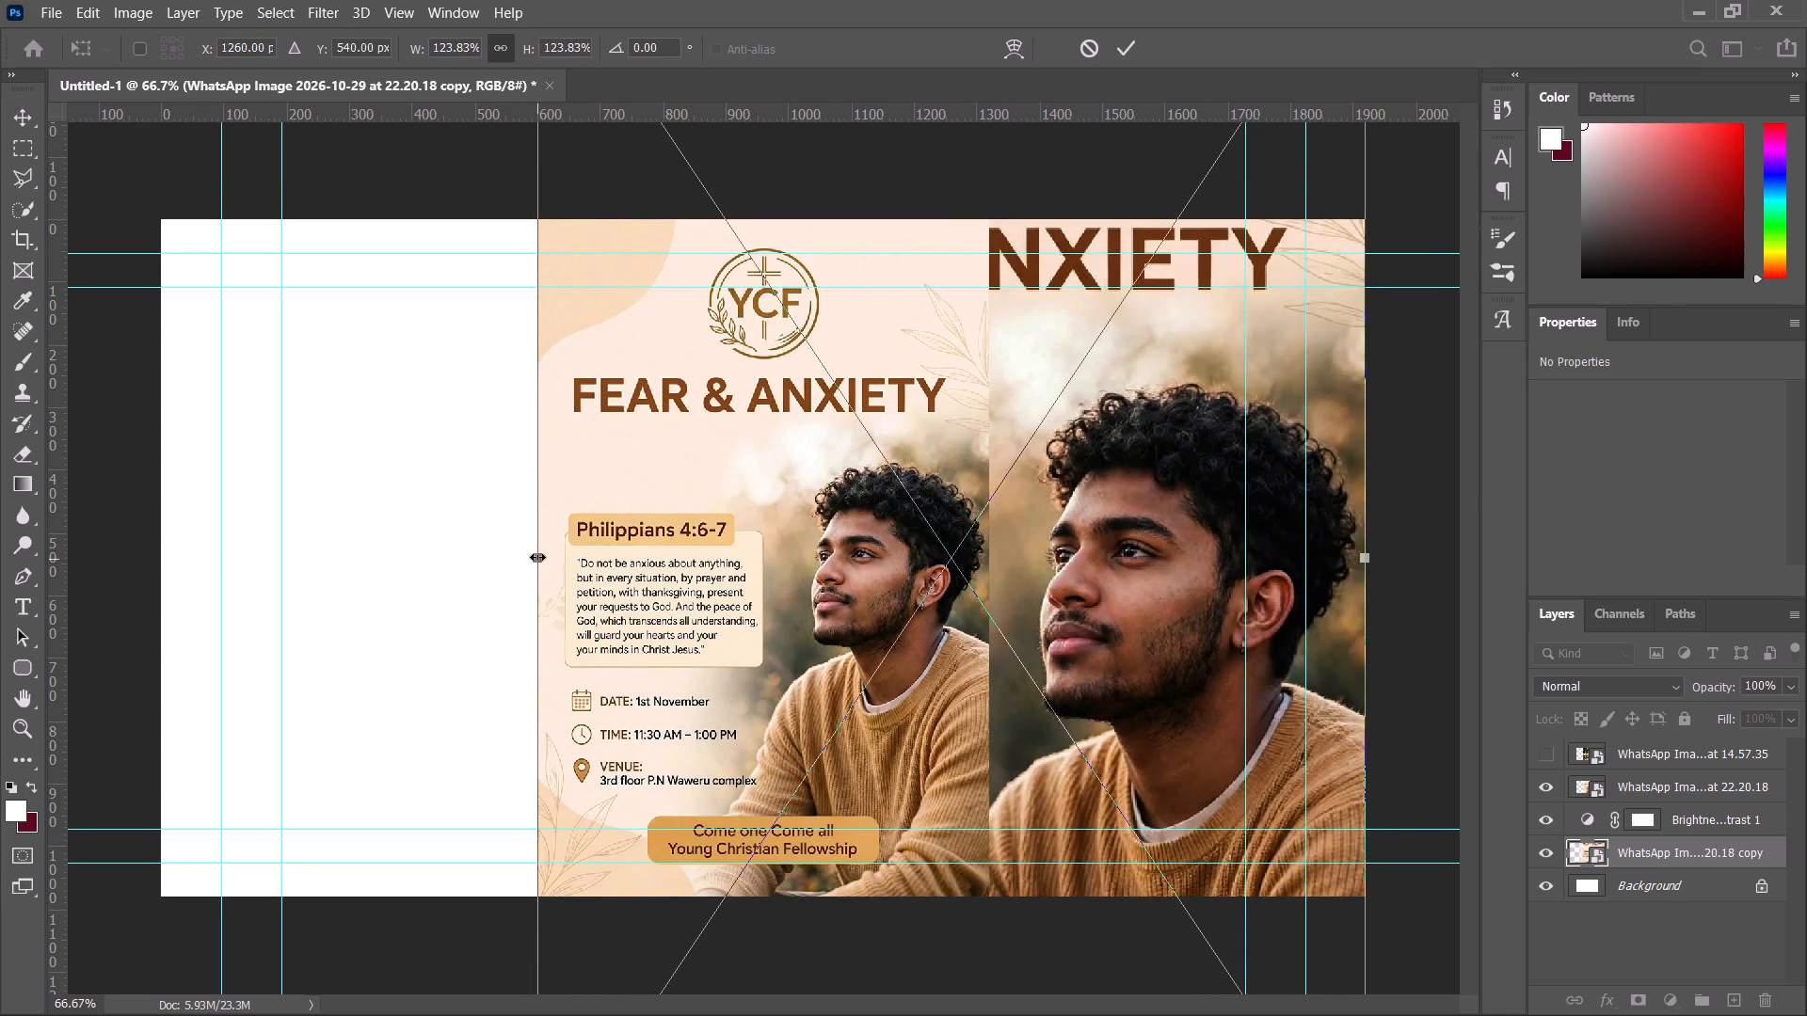
pyautogui.moveTo(537, 557); pyautogui.dragTo(169, 676)
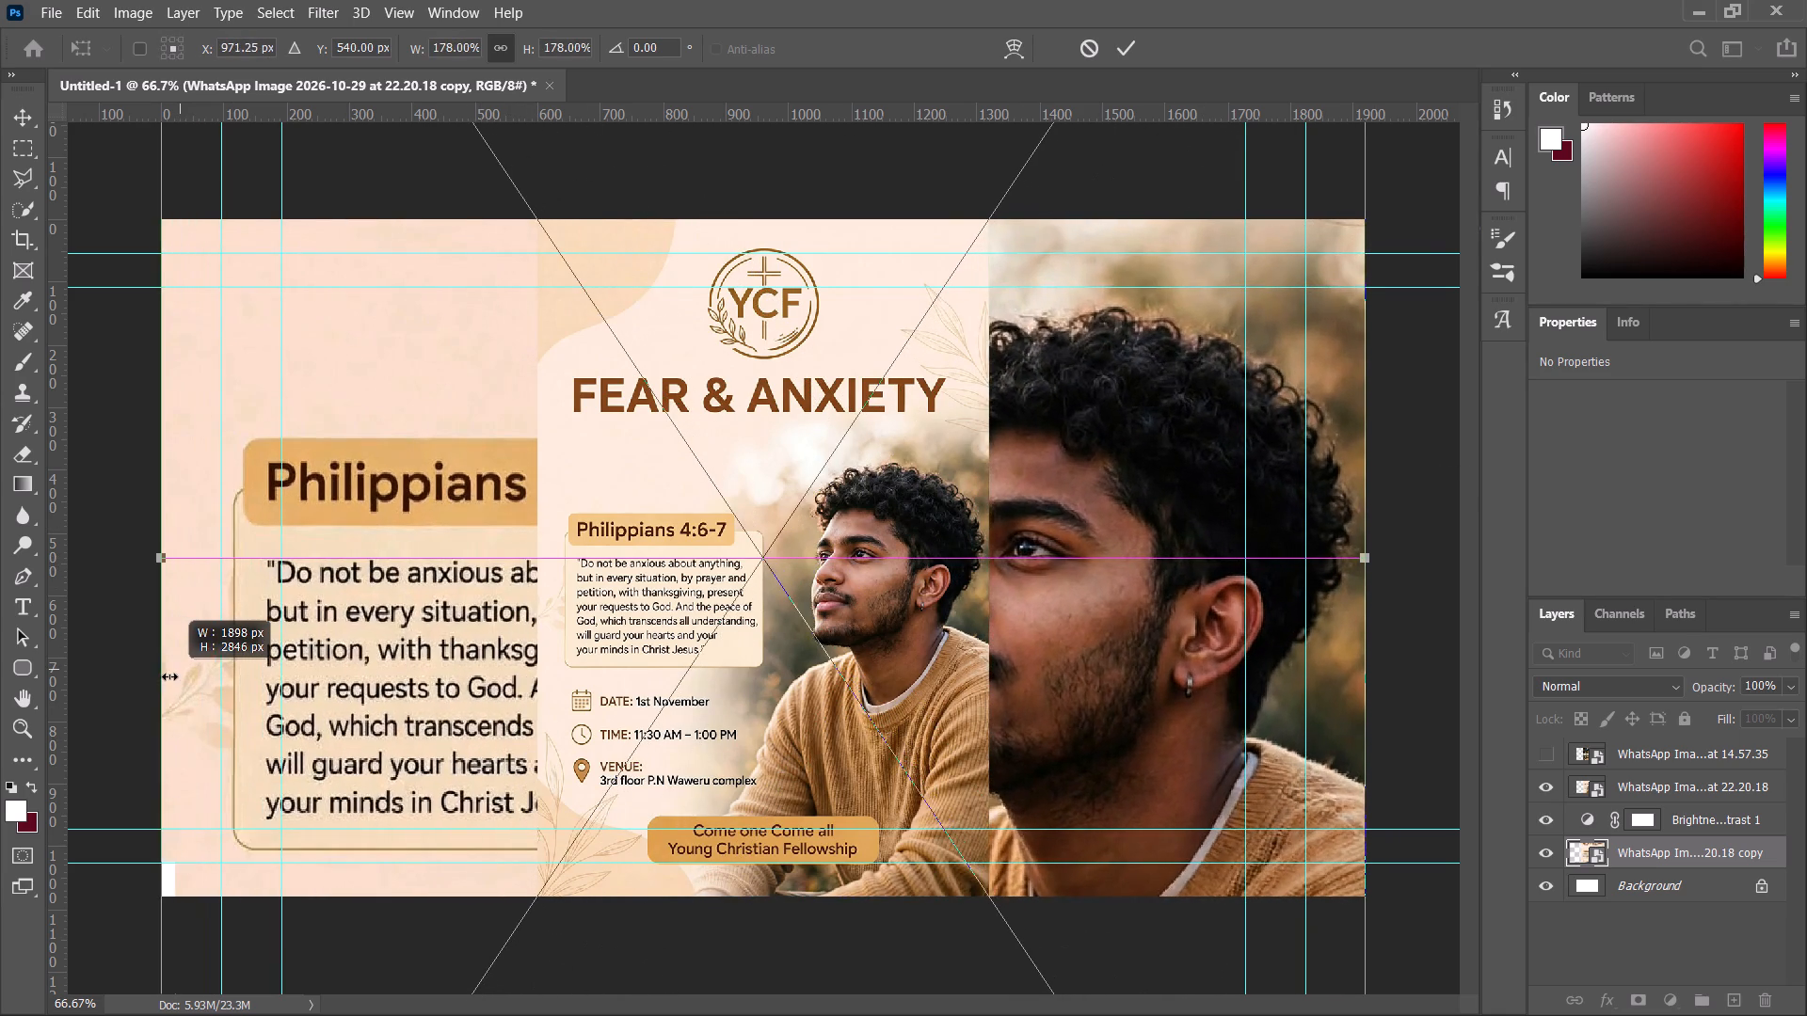
pyautogui.moveTo(169, 676); pyautogui.dragTo(167, 678)
pyautogui.moveTo(504, 493); pyautogui.dragTo(487, 856)
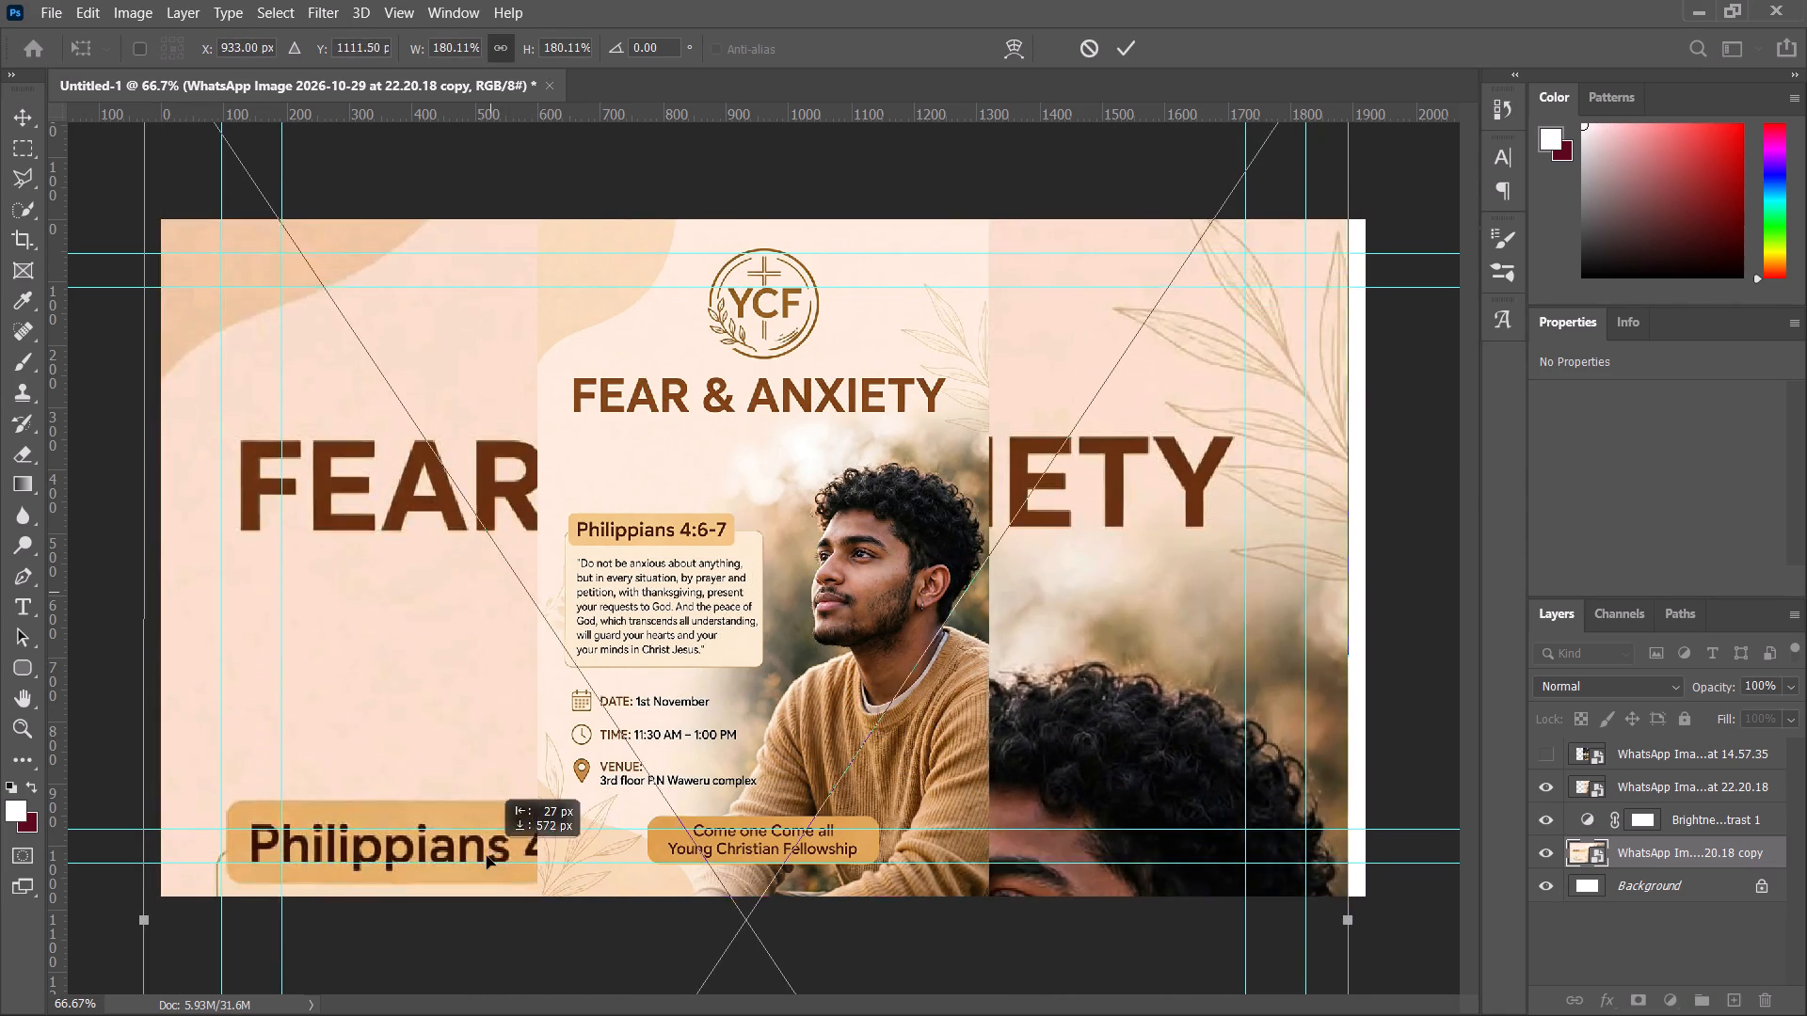
# Reposition the enlarged poster copy so its top edge and sides align with the canvas at X 0, Y 0, and commit the transform.
pyautogui.moveTo(487, 856); pyautogui.dragTo(489, 1015)
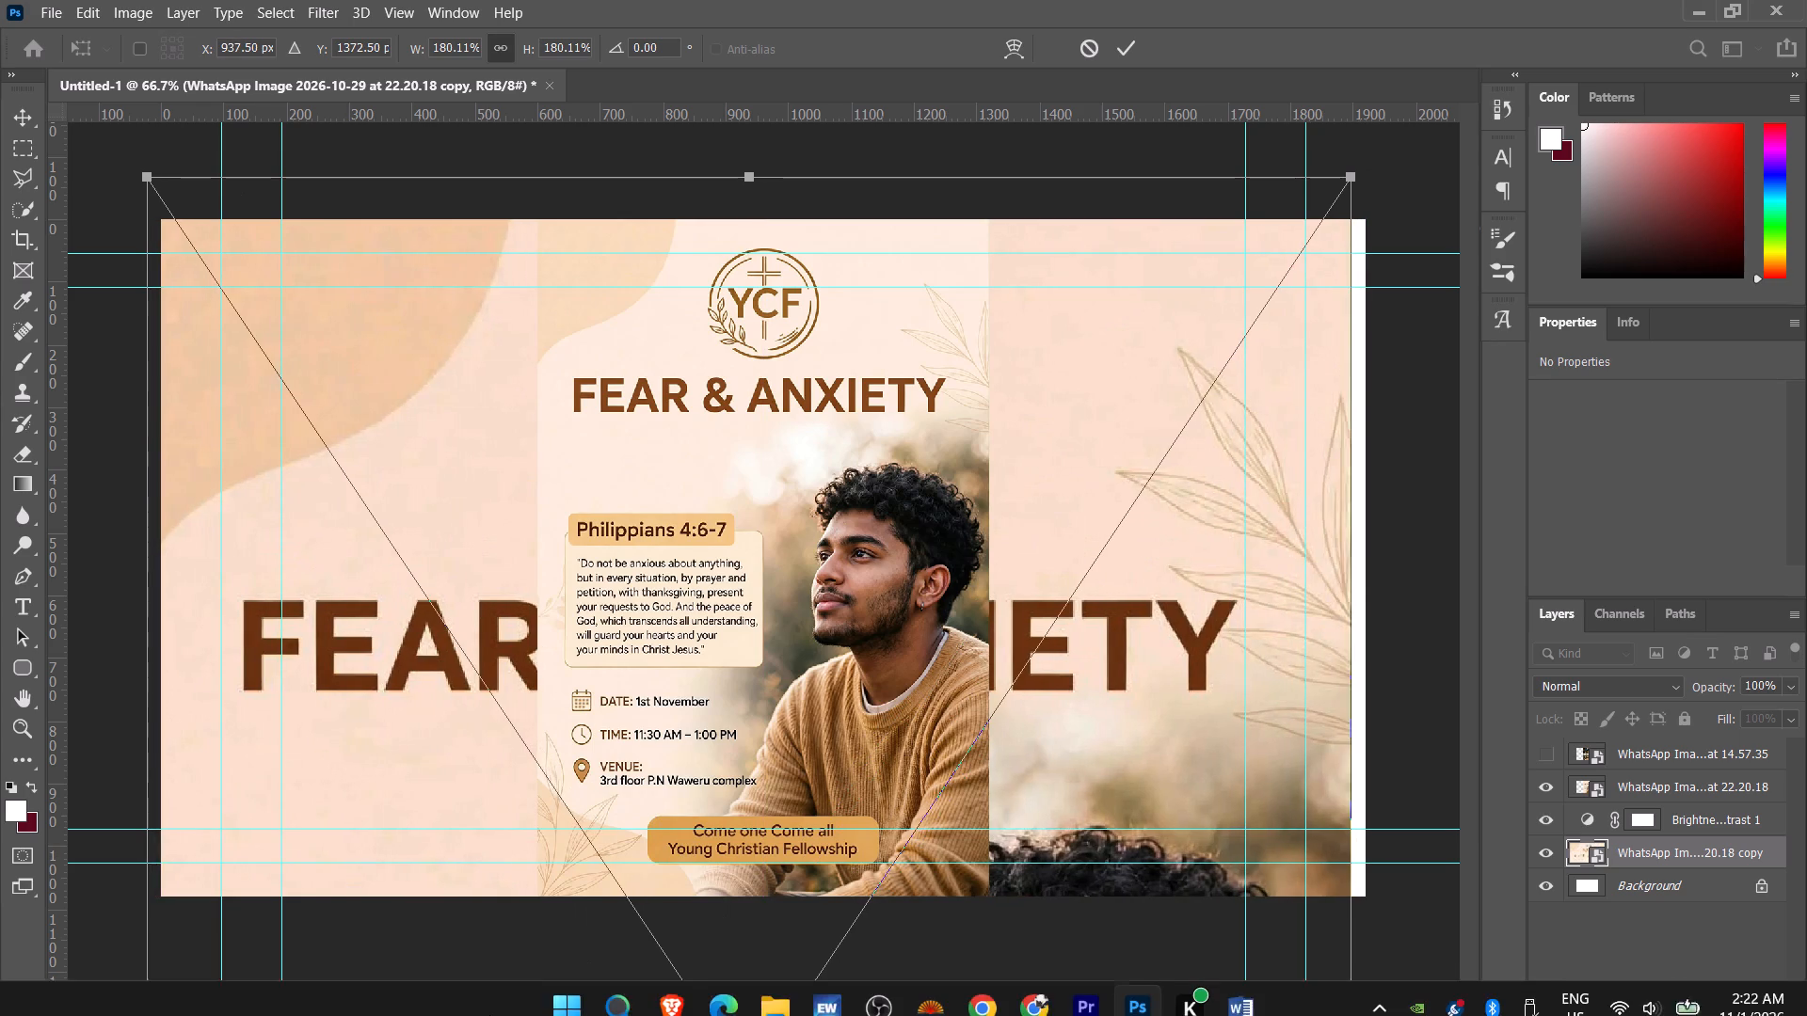
pyautogui.moveTo(496, 641); pyautogui.dragTo(480, 845)
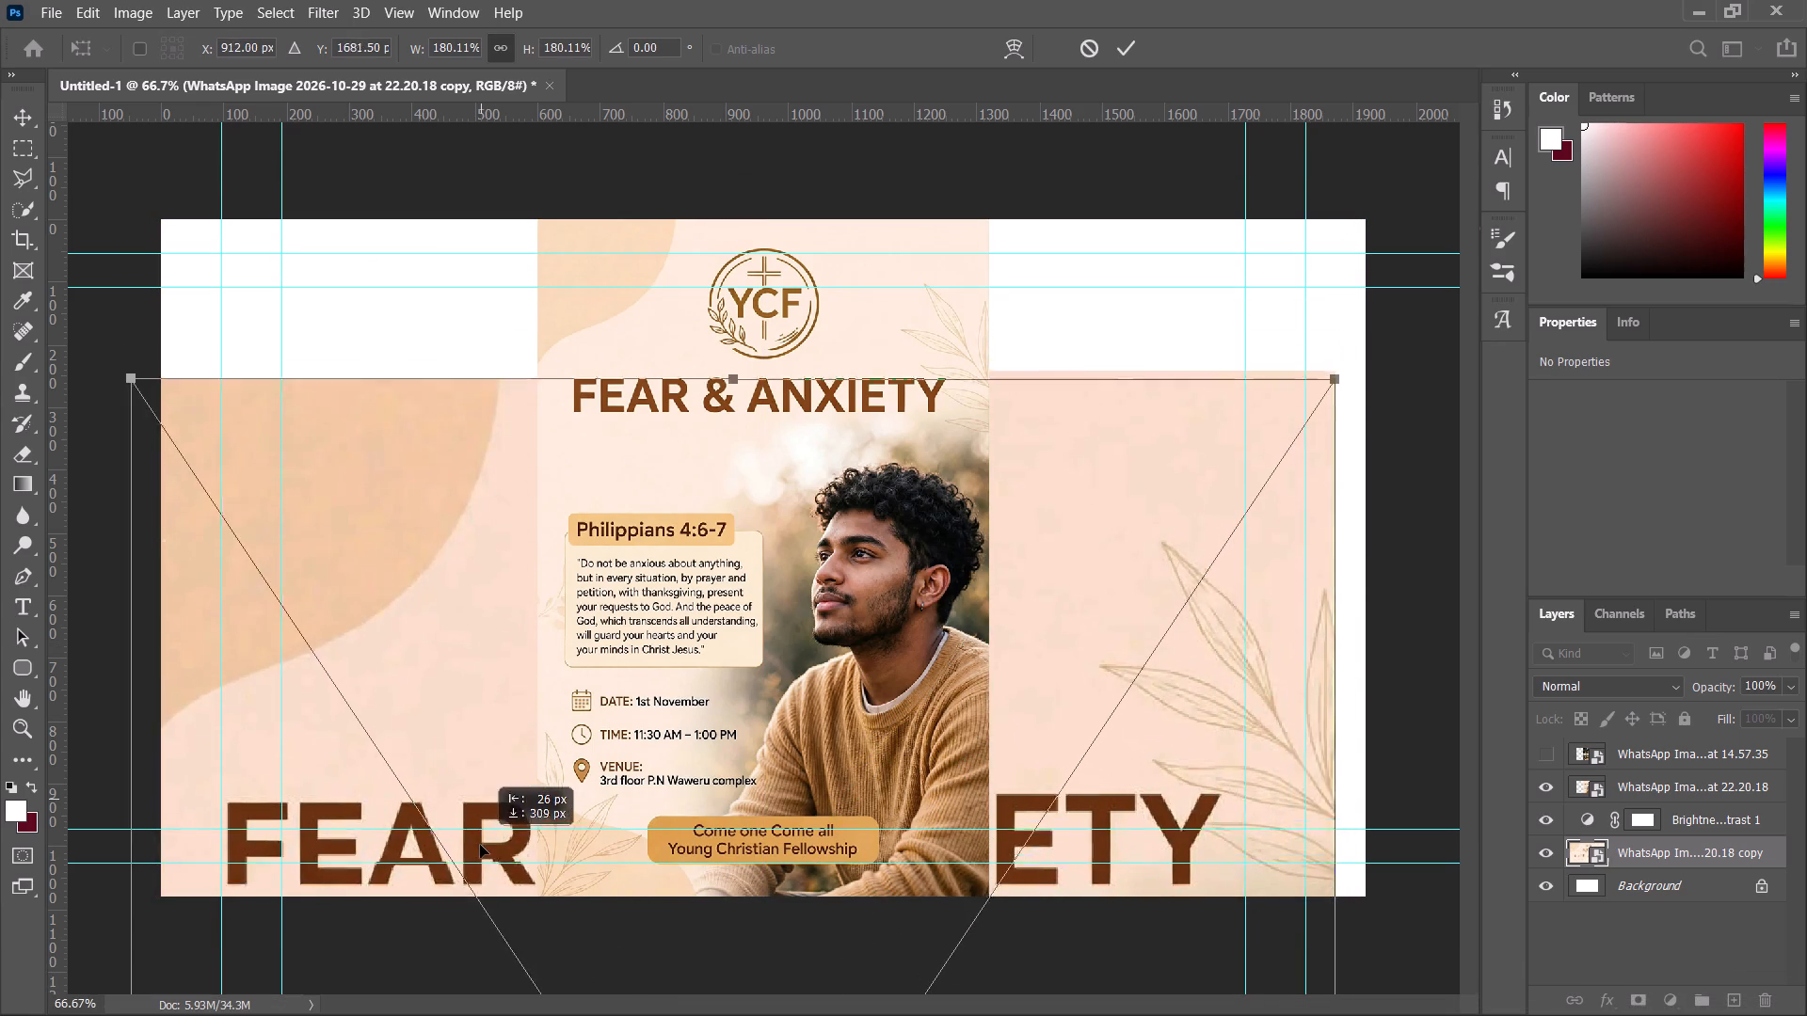
pyautogui.moveTo(480, 845); pyautogui.dragTo(524, 682)
pyautogui.scroll(-1, 481, 820)
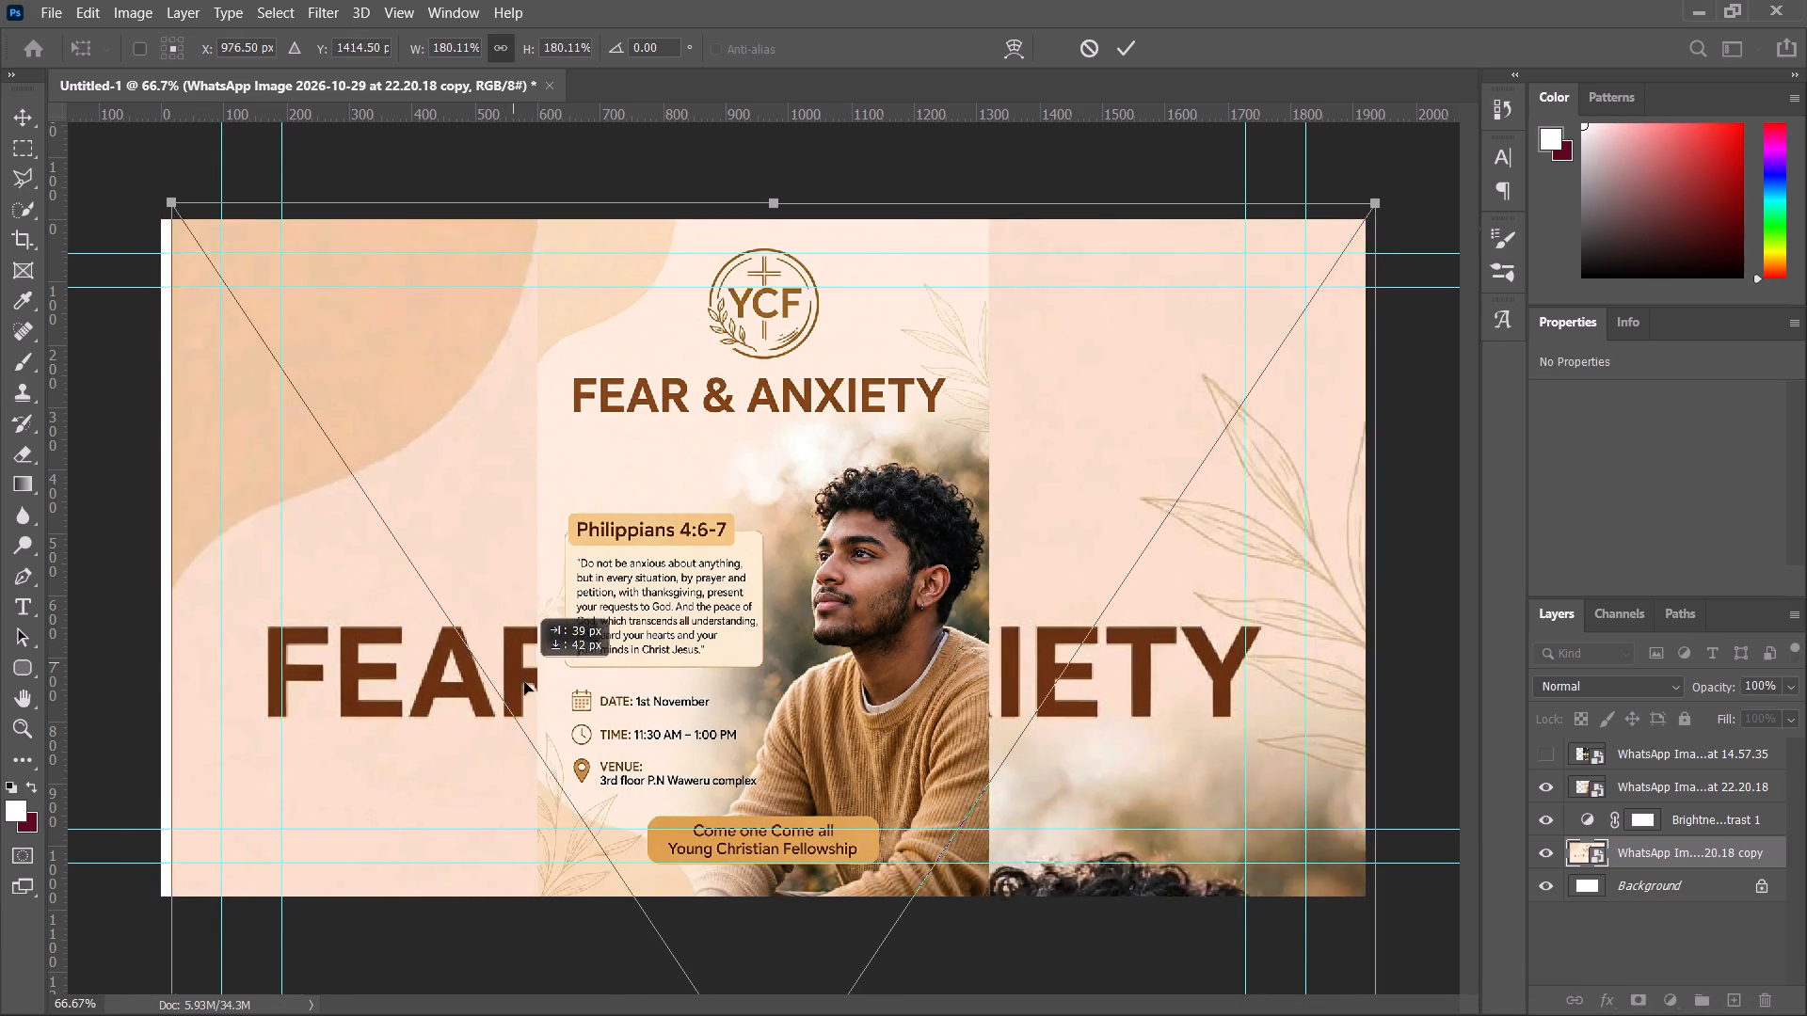
pyautogui.moveTo(524, 682); pyautogui.dragTo(511, 715)
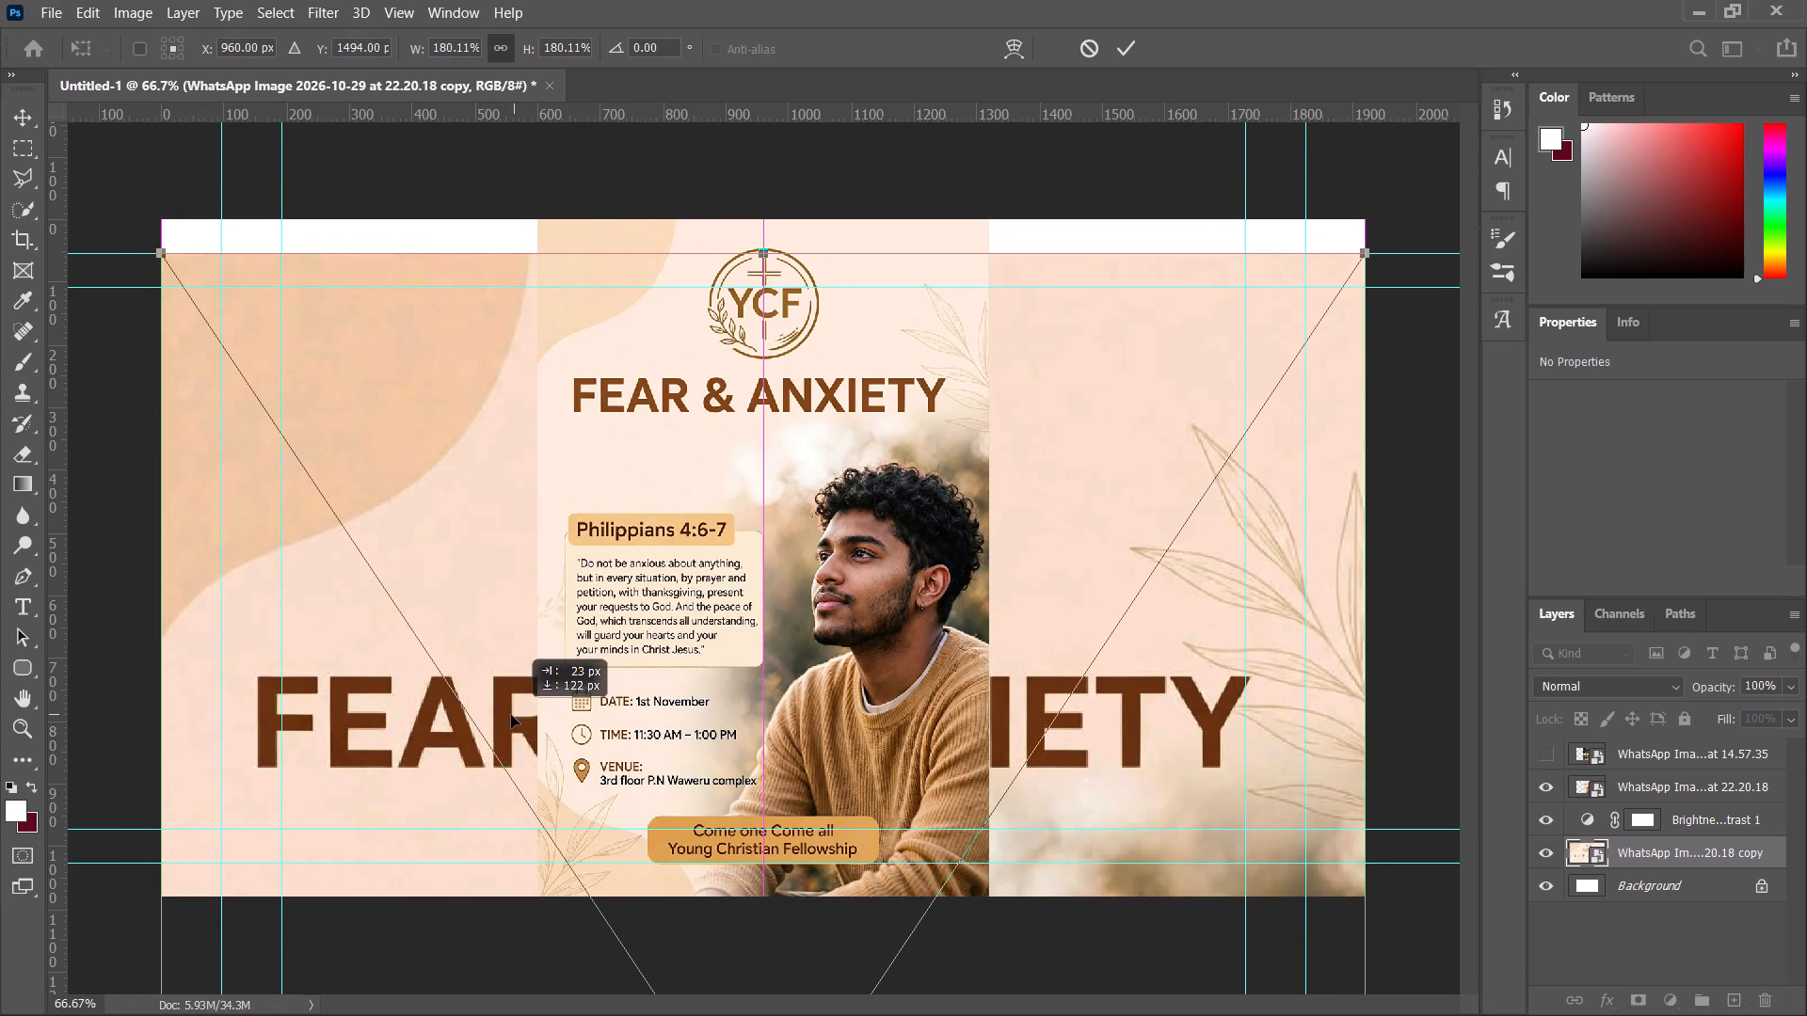
pyautogui.moveTo(511, 715); pyautogui.dragTo(511, 690)
pyautogui.press('Return')
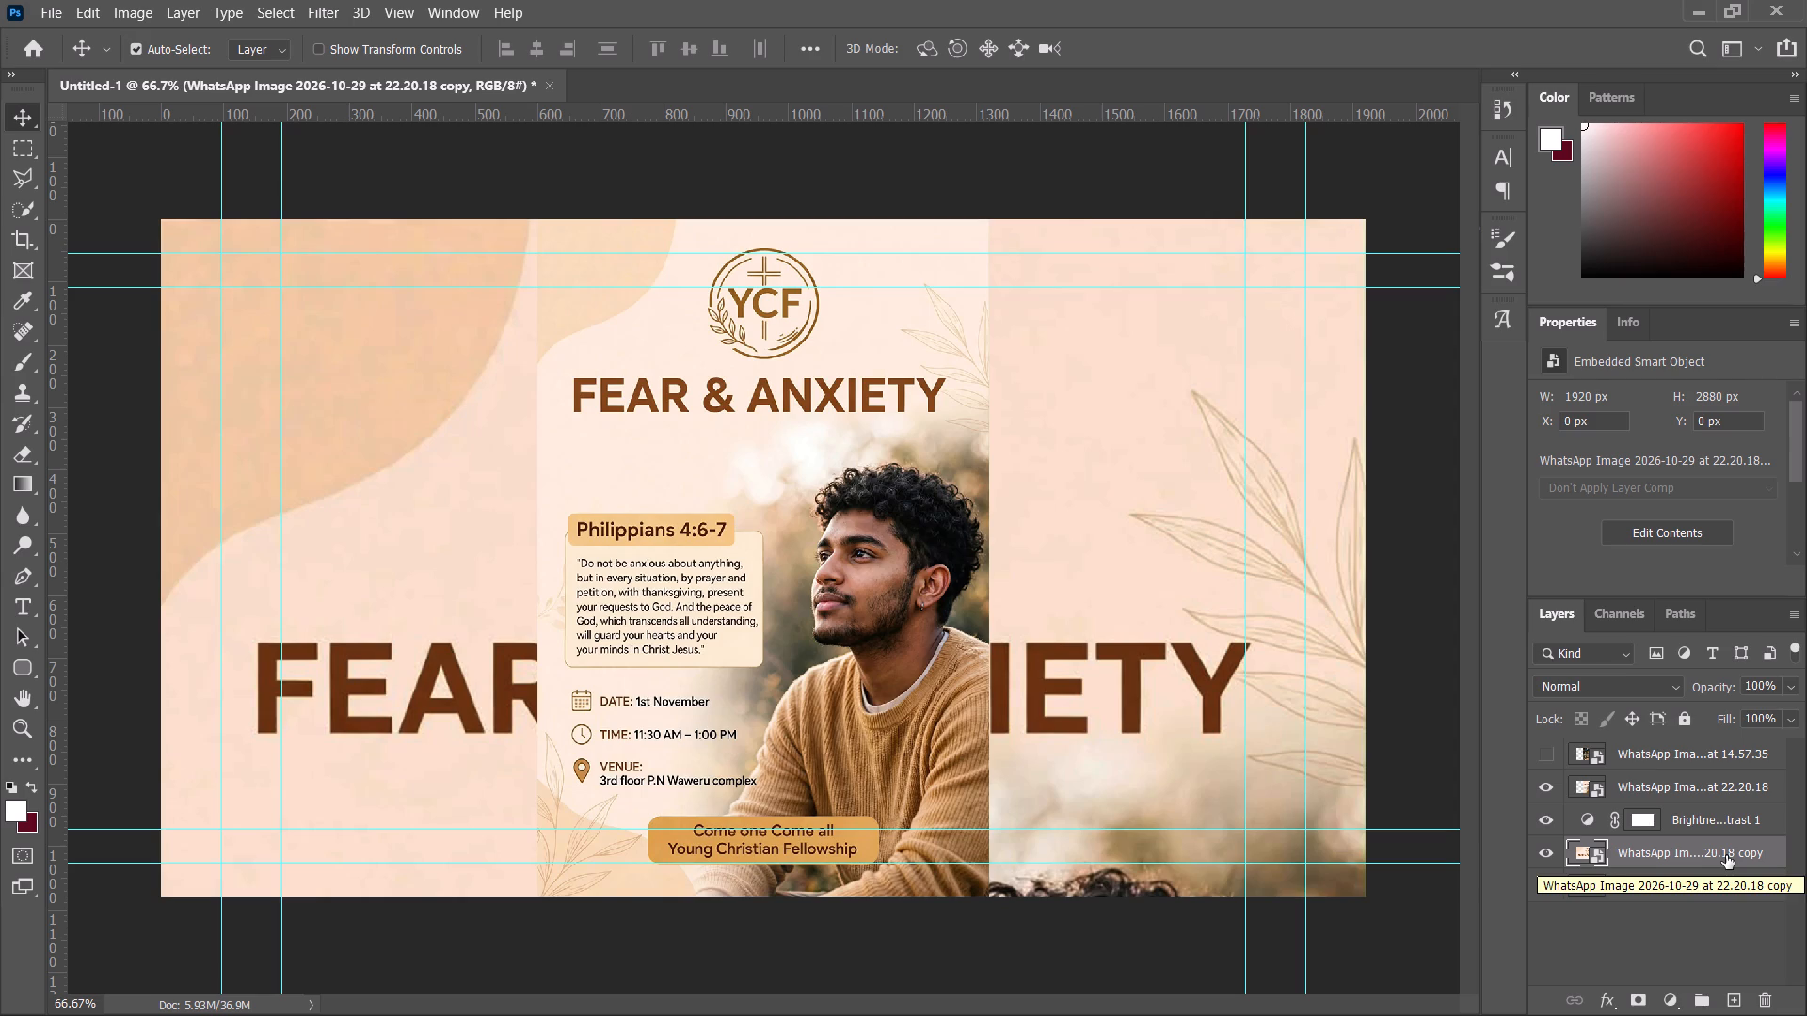
# Apply a Gaussian Blur with a radius of 16.6 pixels to the enlarged background copy of the poster.
pyautogui.hotkey('ctrl', 'alt', 'f')
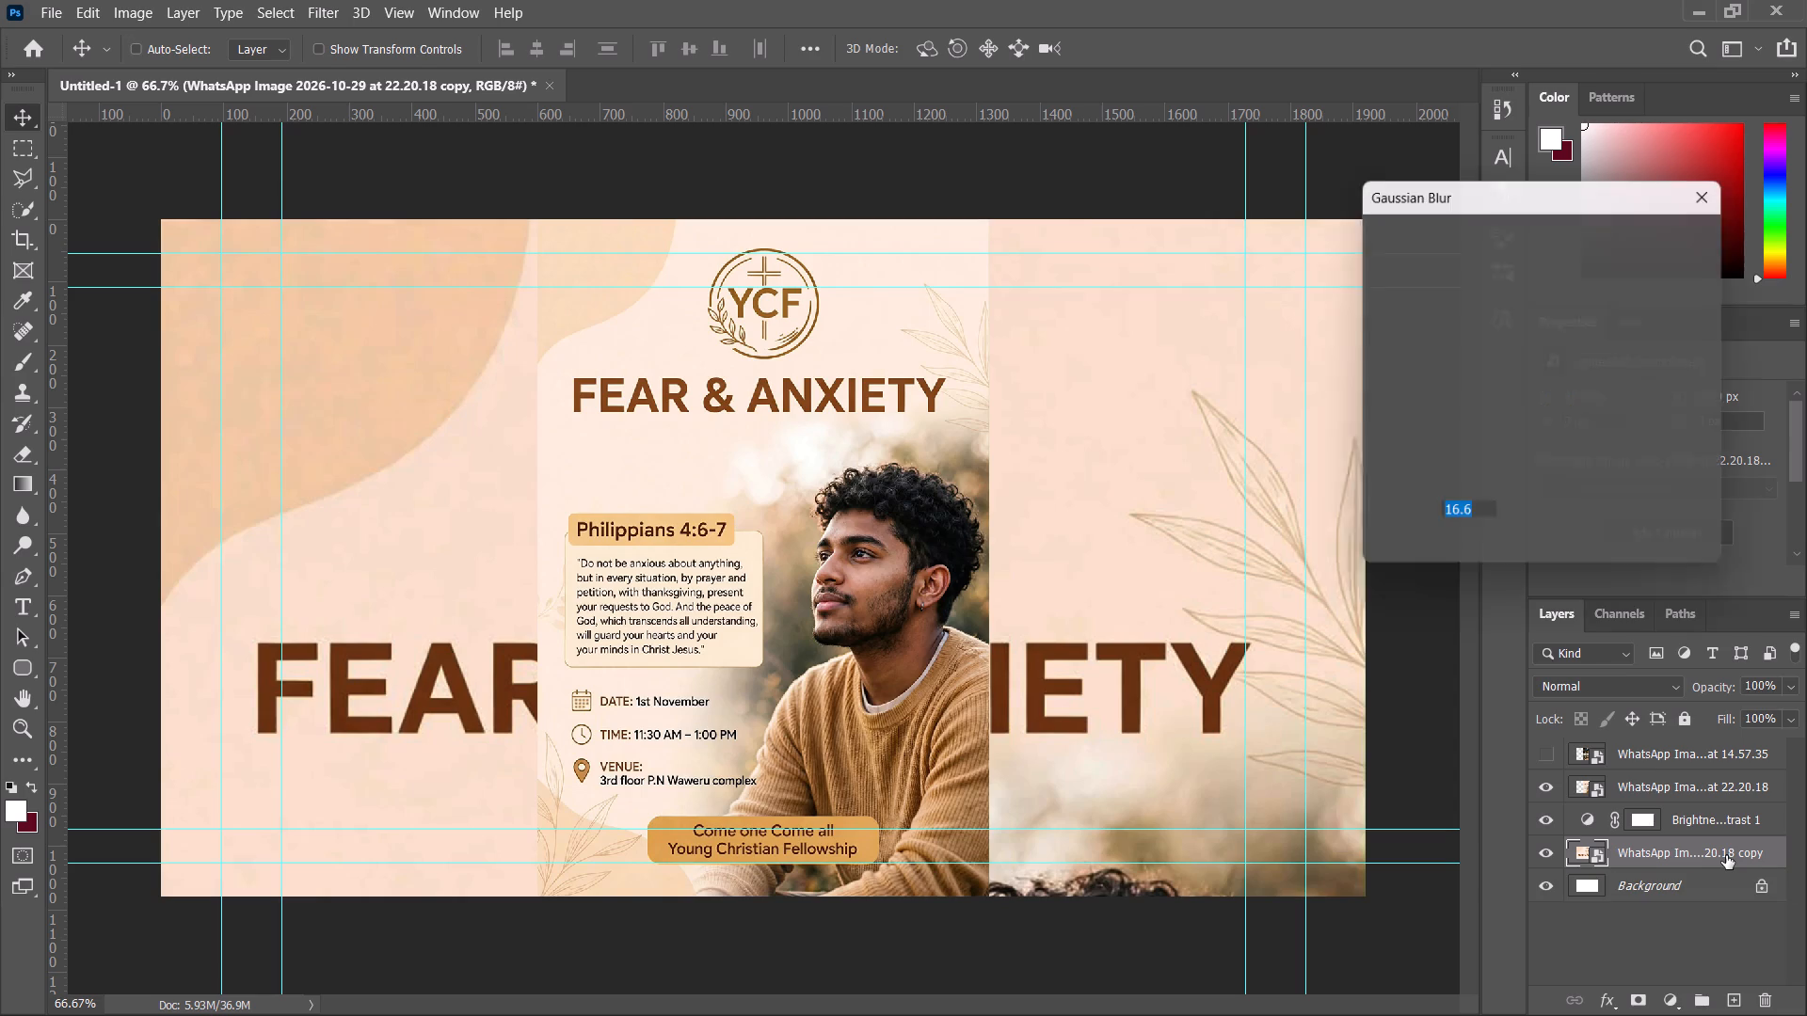
pyautogui.press('Return')
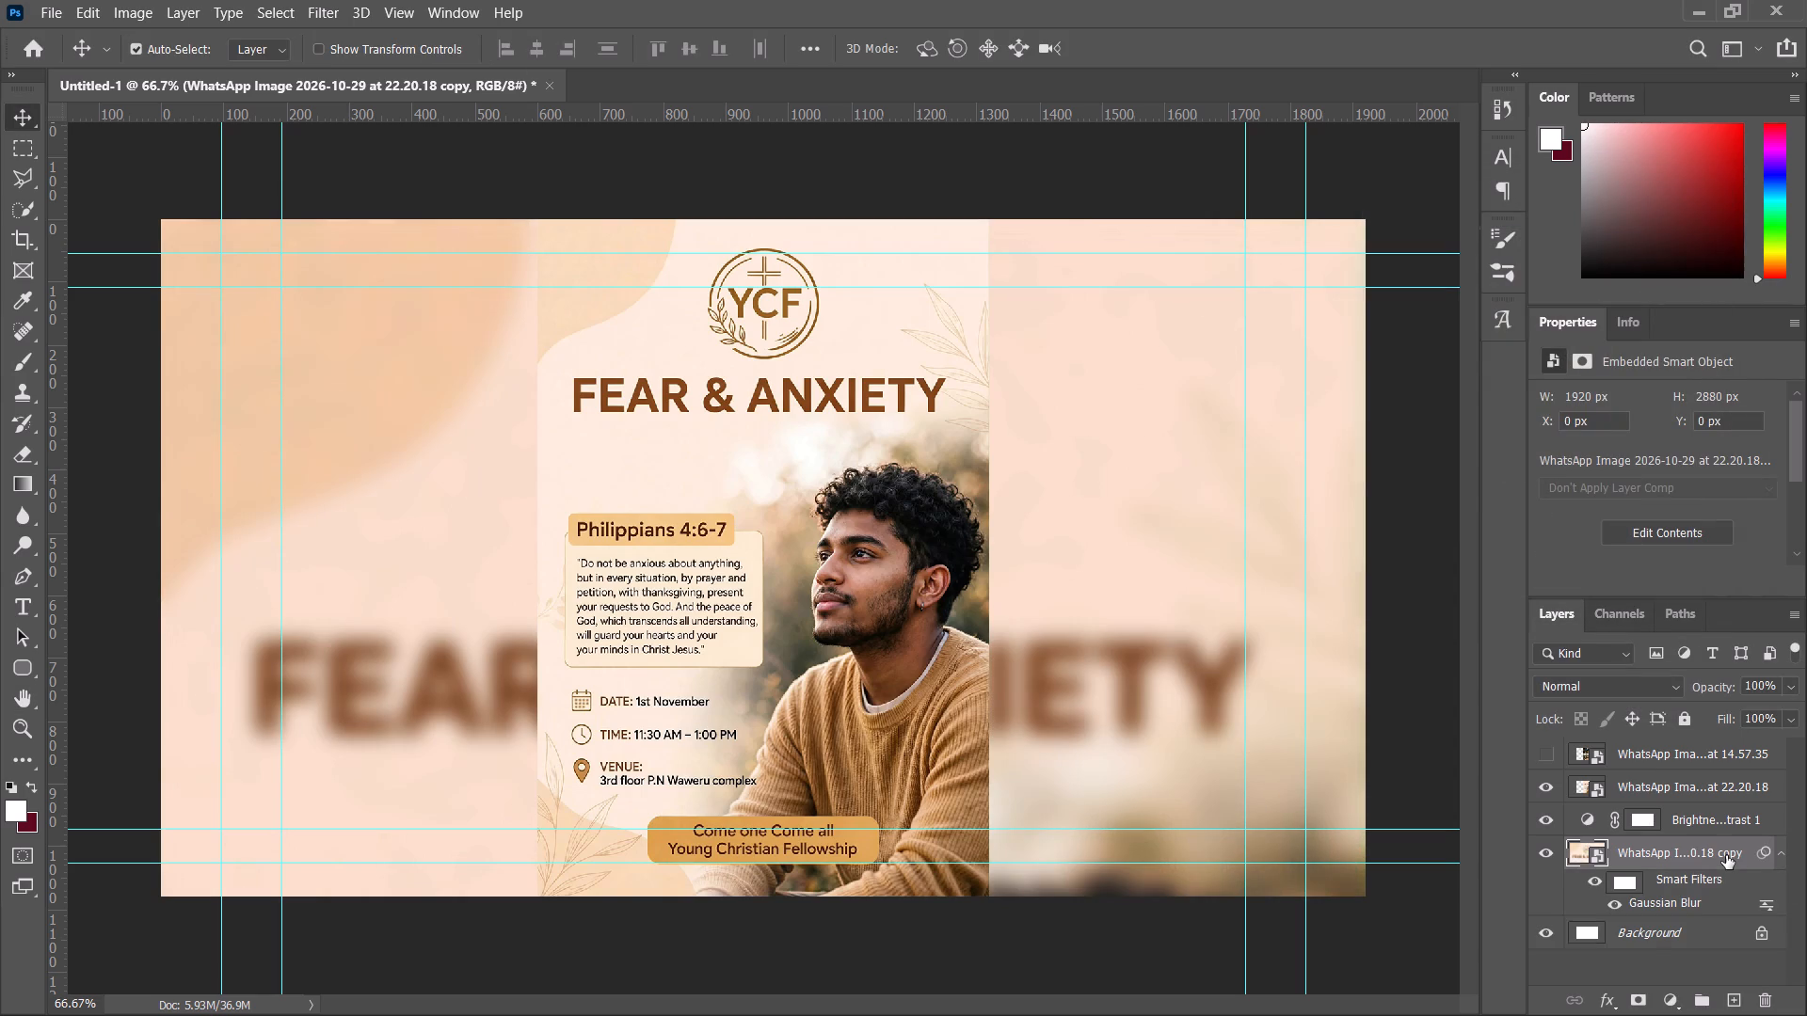
# Save the composition as a JPEG named "ycf sc" in the POSTERS folder, at quality 11 with Baseline ("Standard") format.
pyautogui.click(1767, 793)
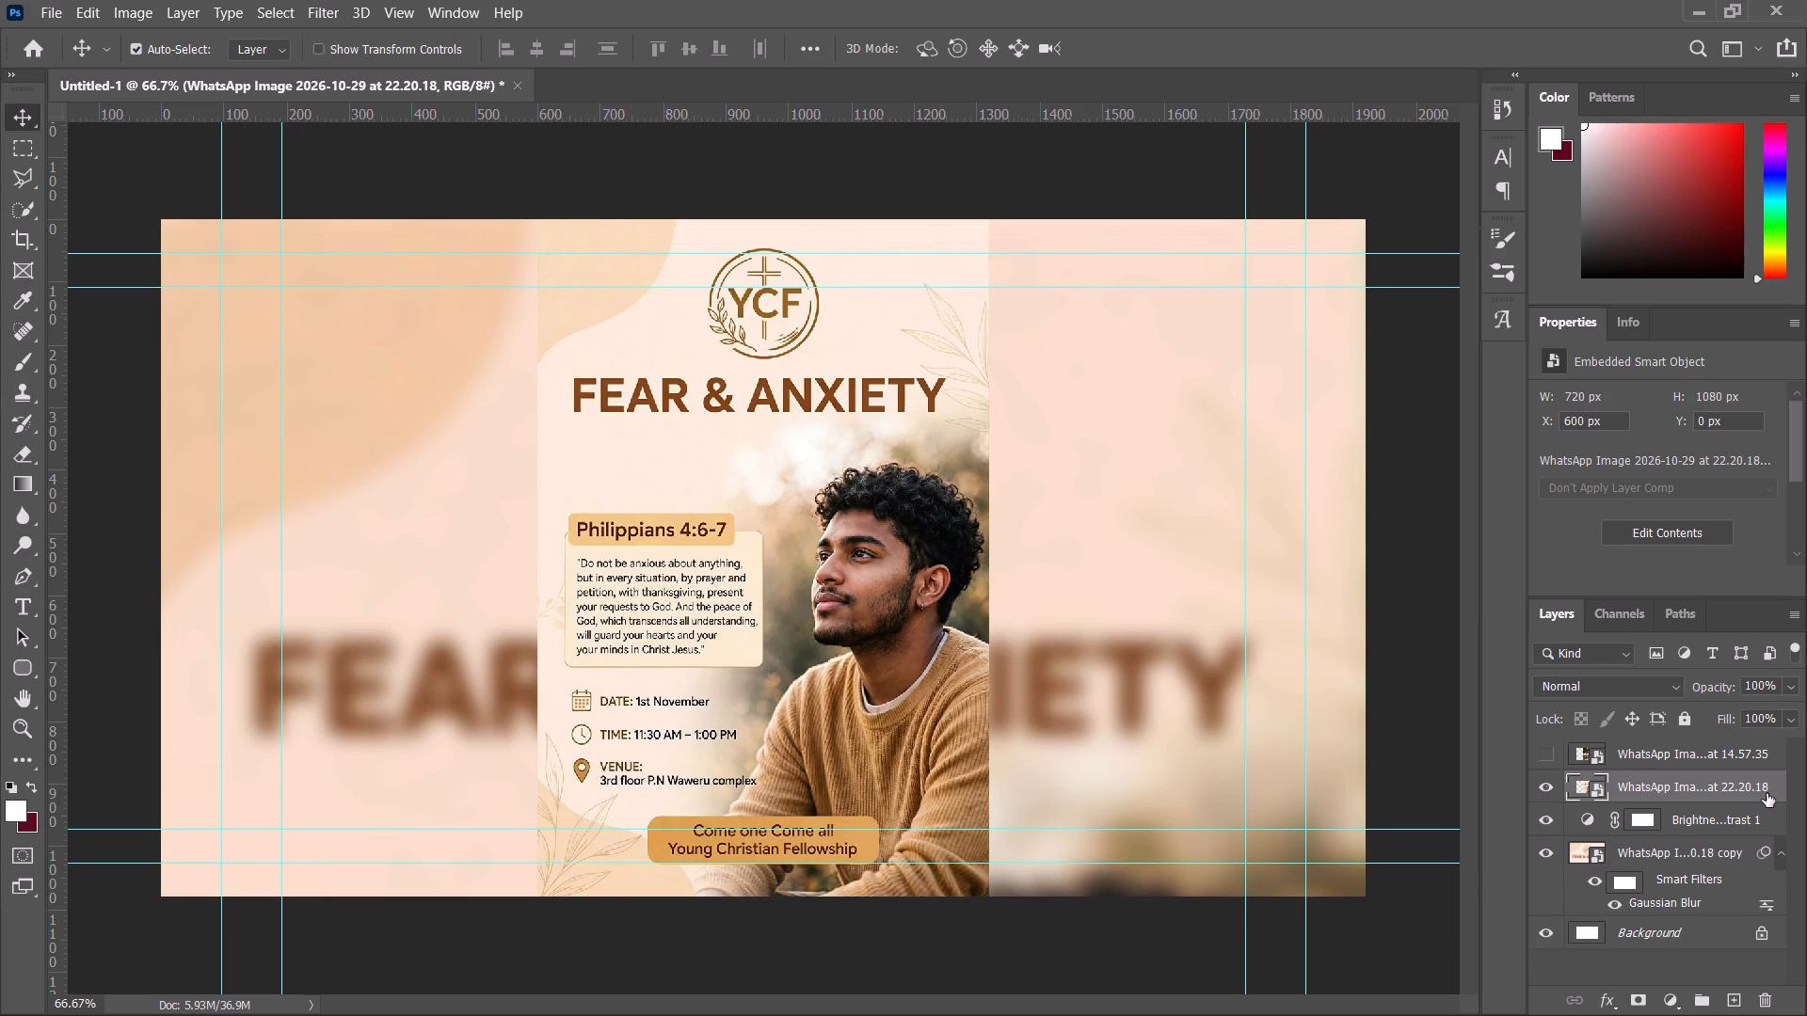
pyautogui.hotkey('ctrl', 'shift', 's')
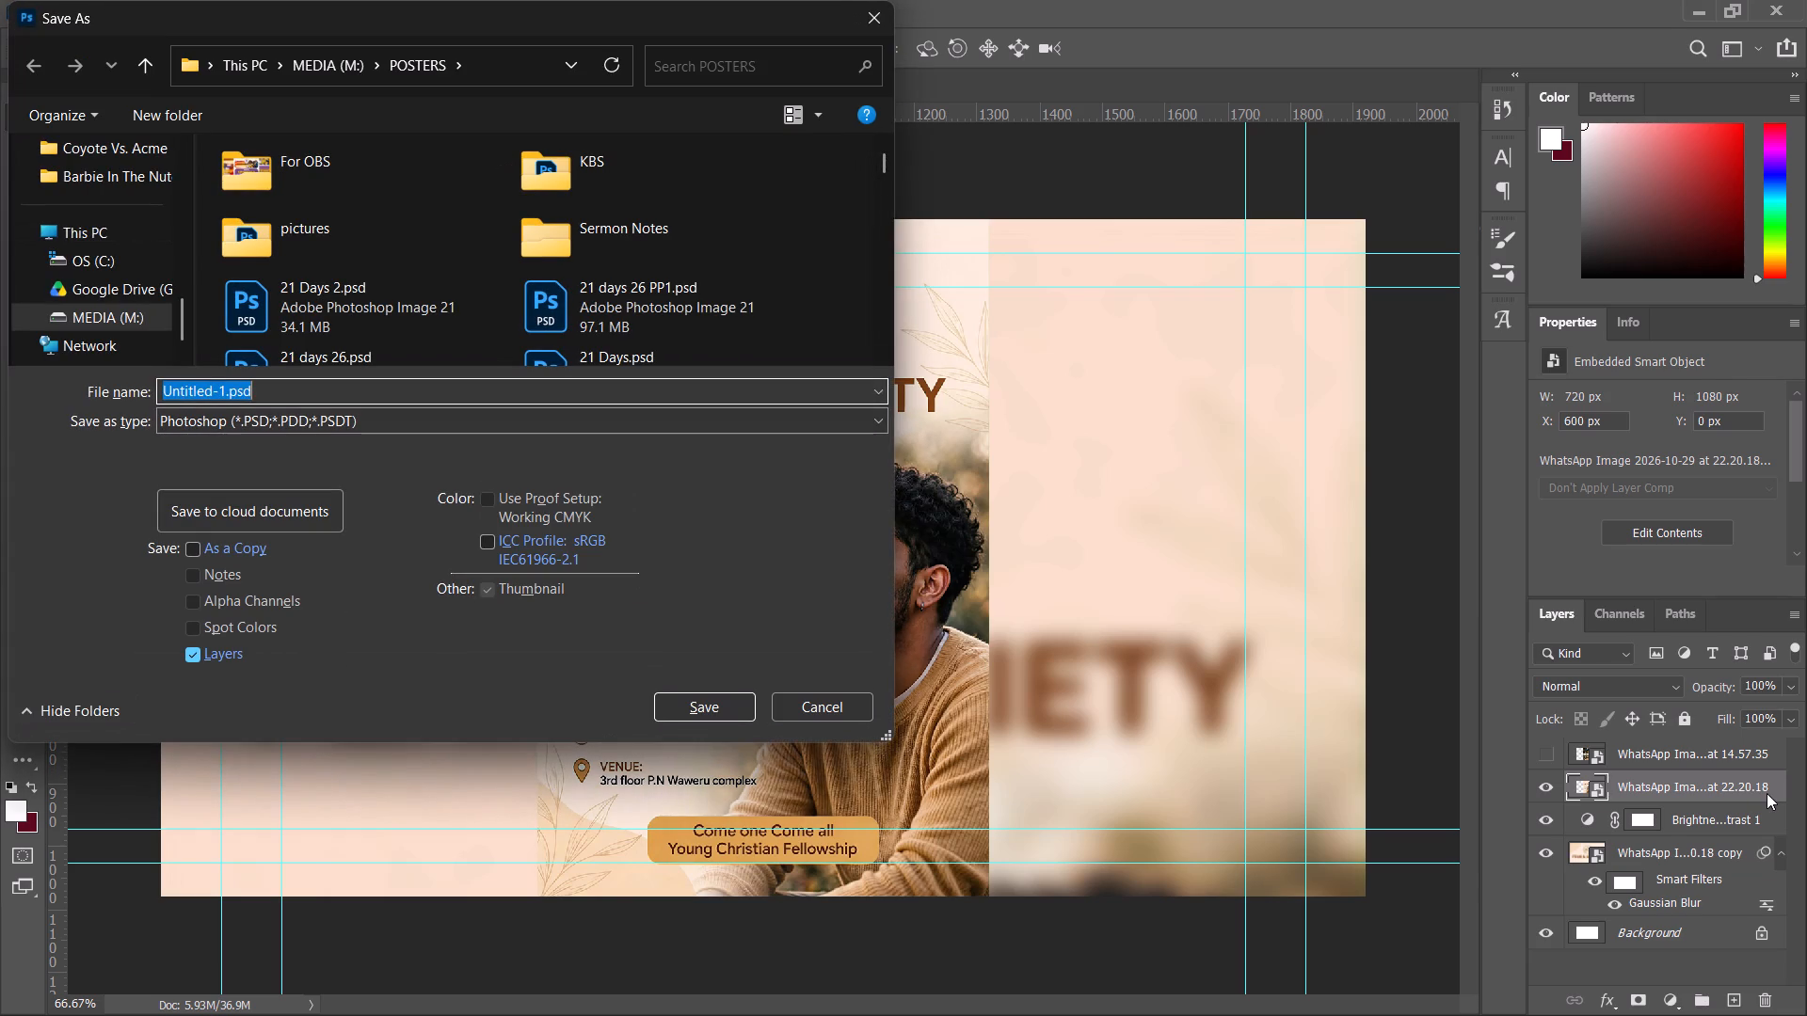
pyautogui.write('ys')
pyautogui.press('BackSpace')
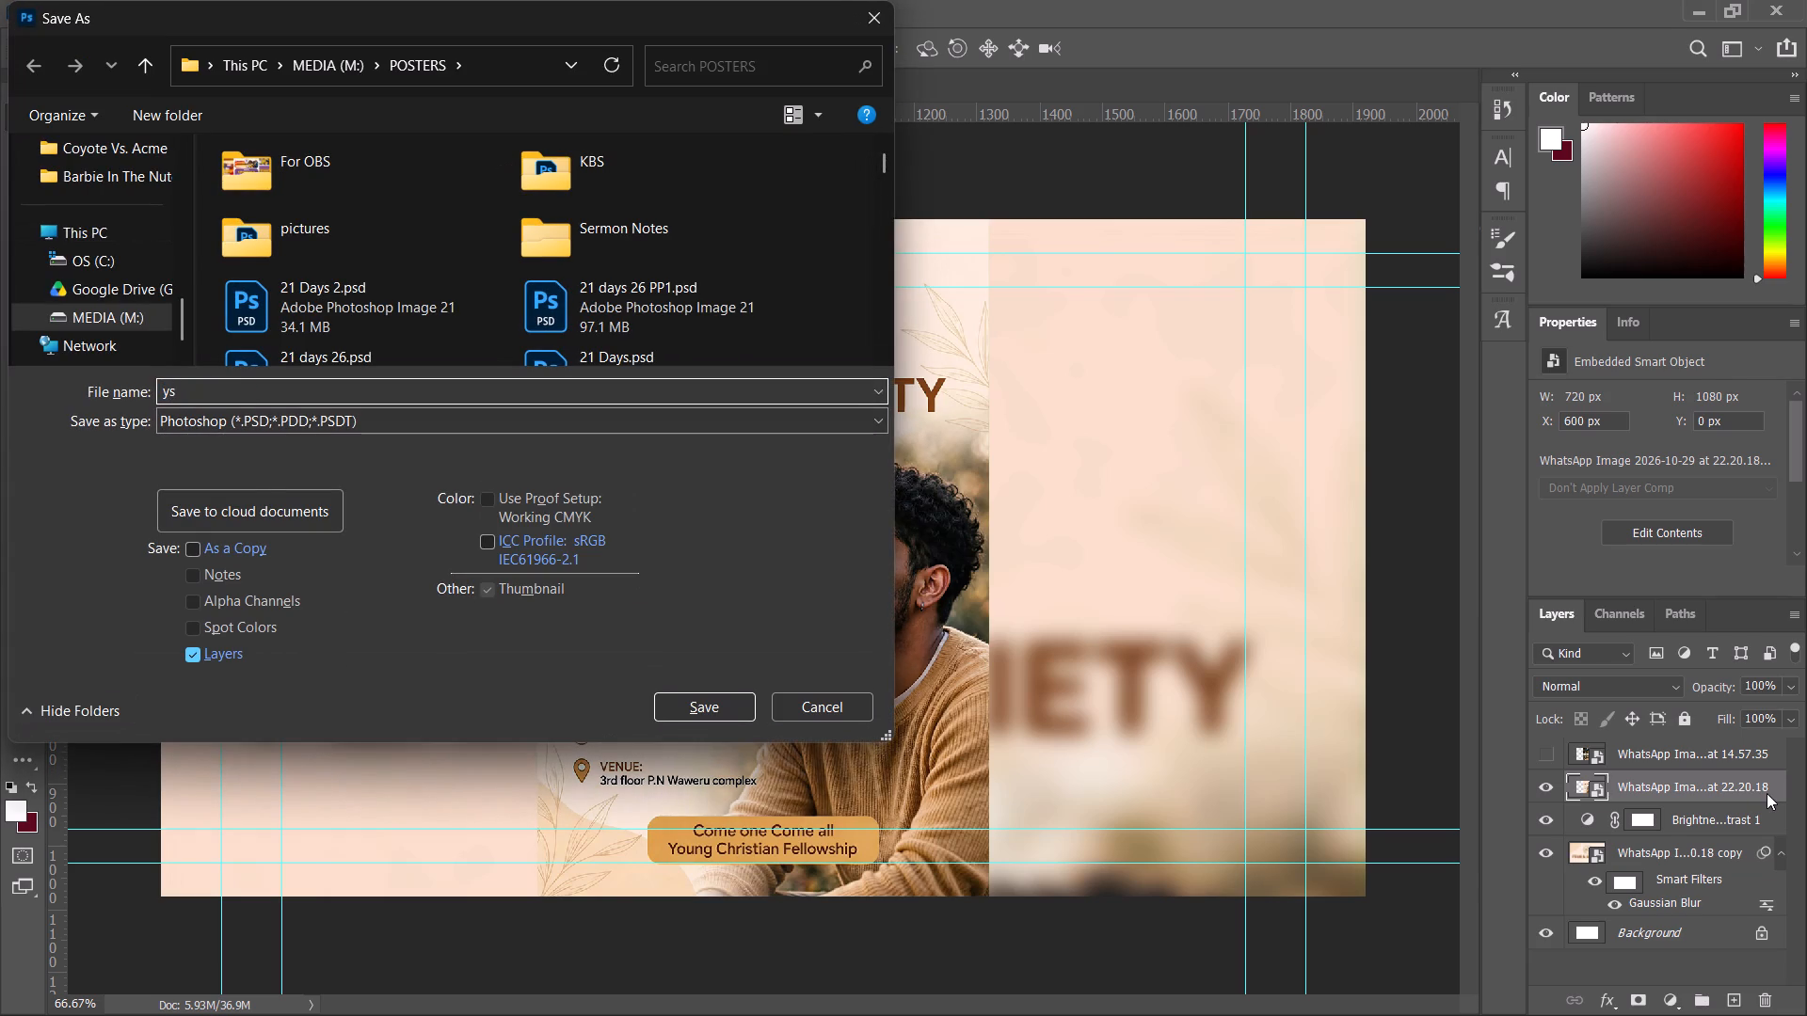
pyautogui.write('cf')
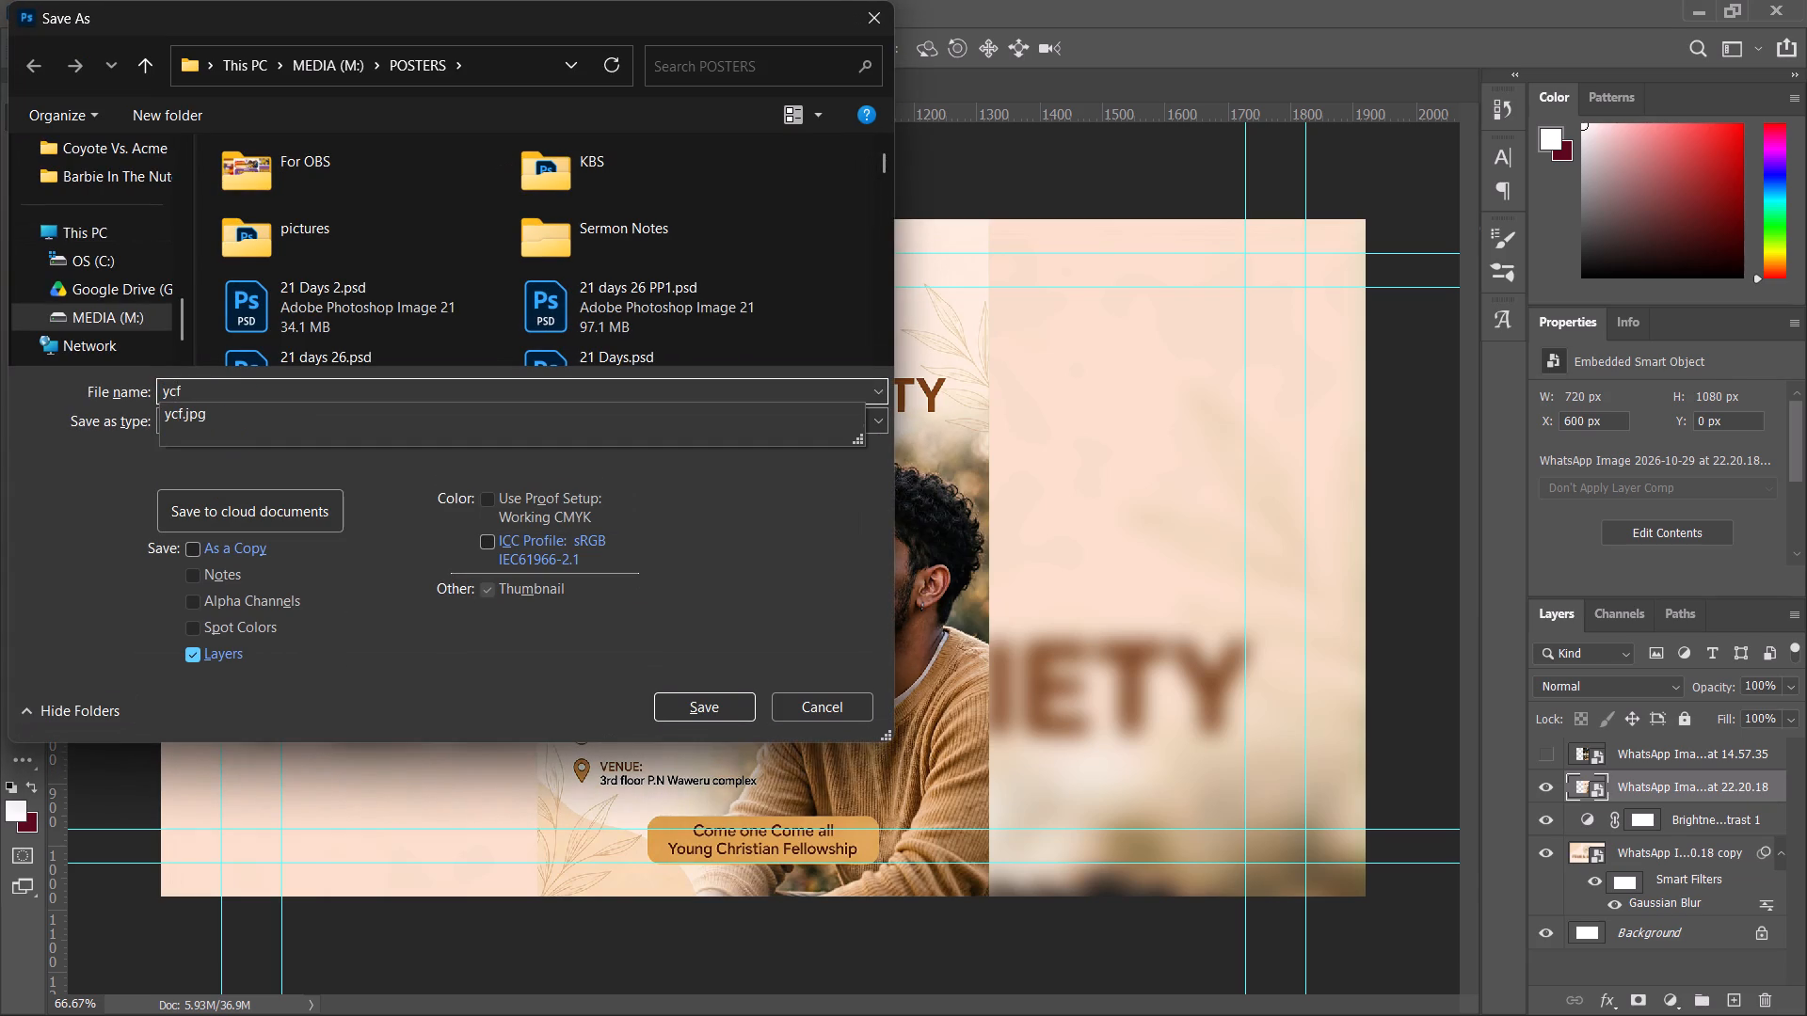
pyautogui.press('space')
pyautogui.write('sc')
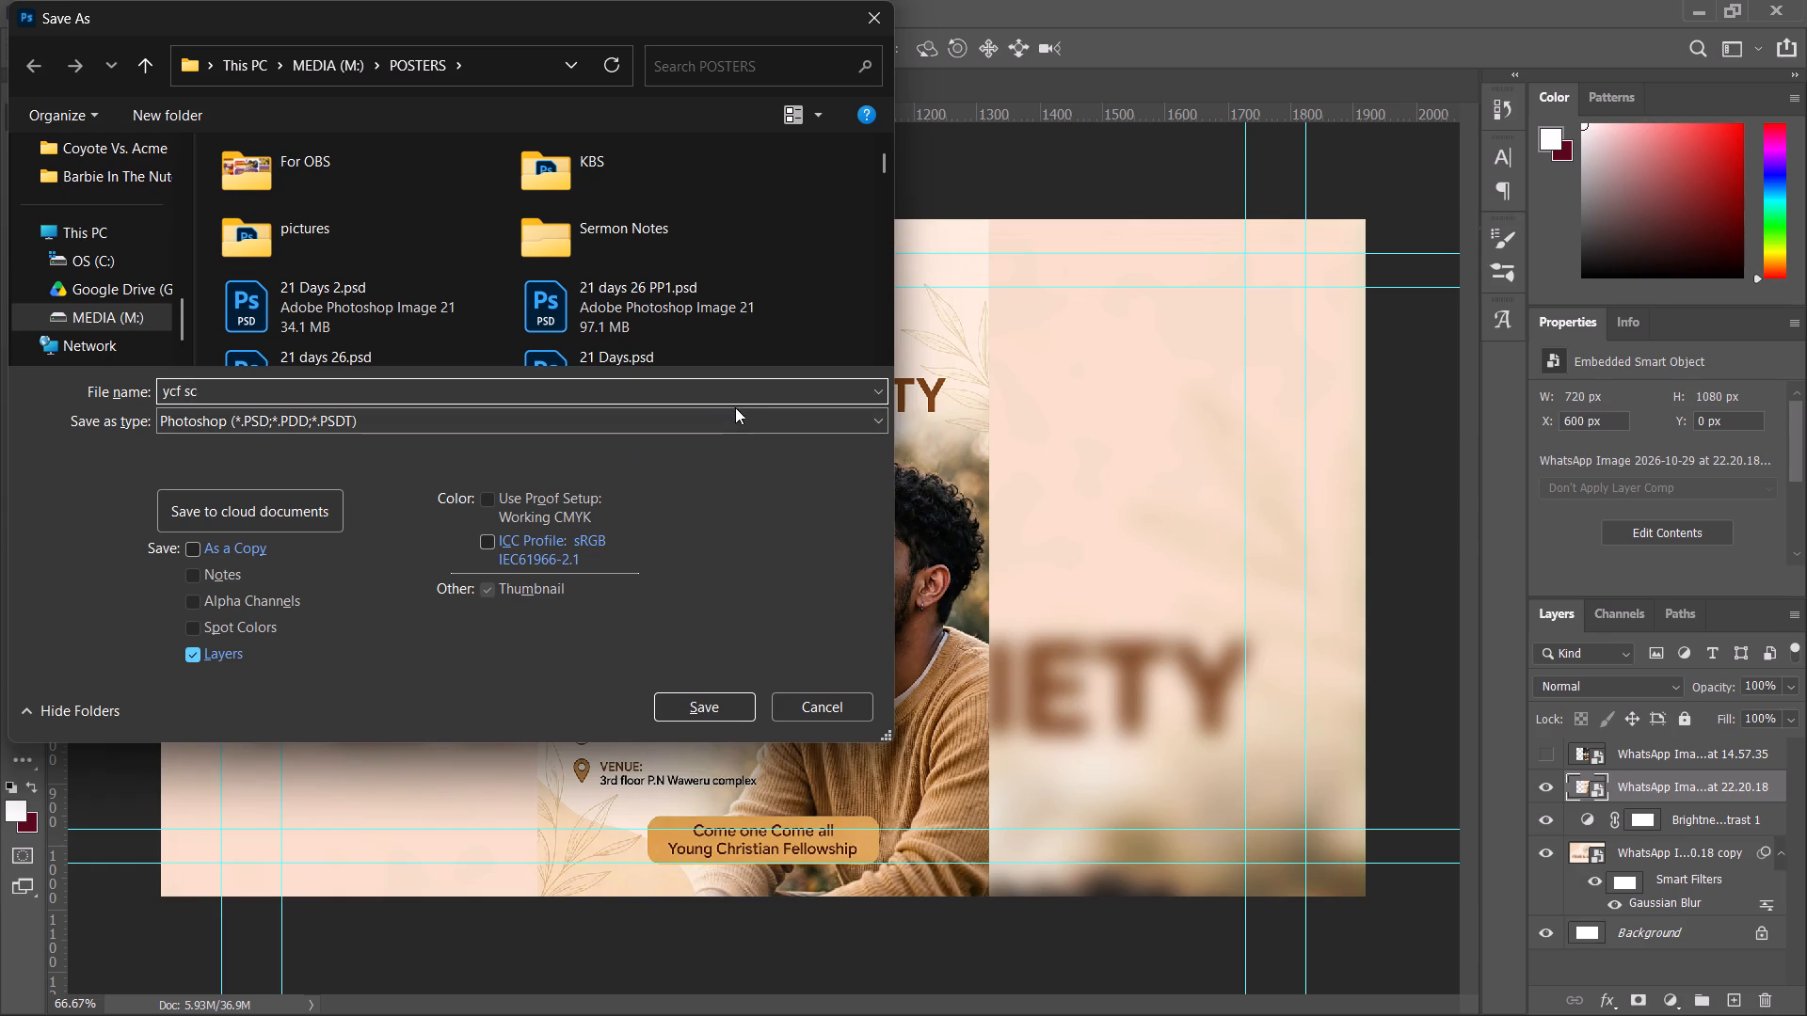
pyautogui.click(744, 409)
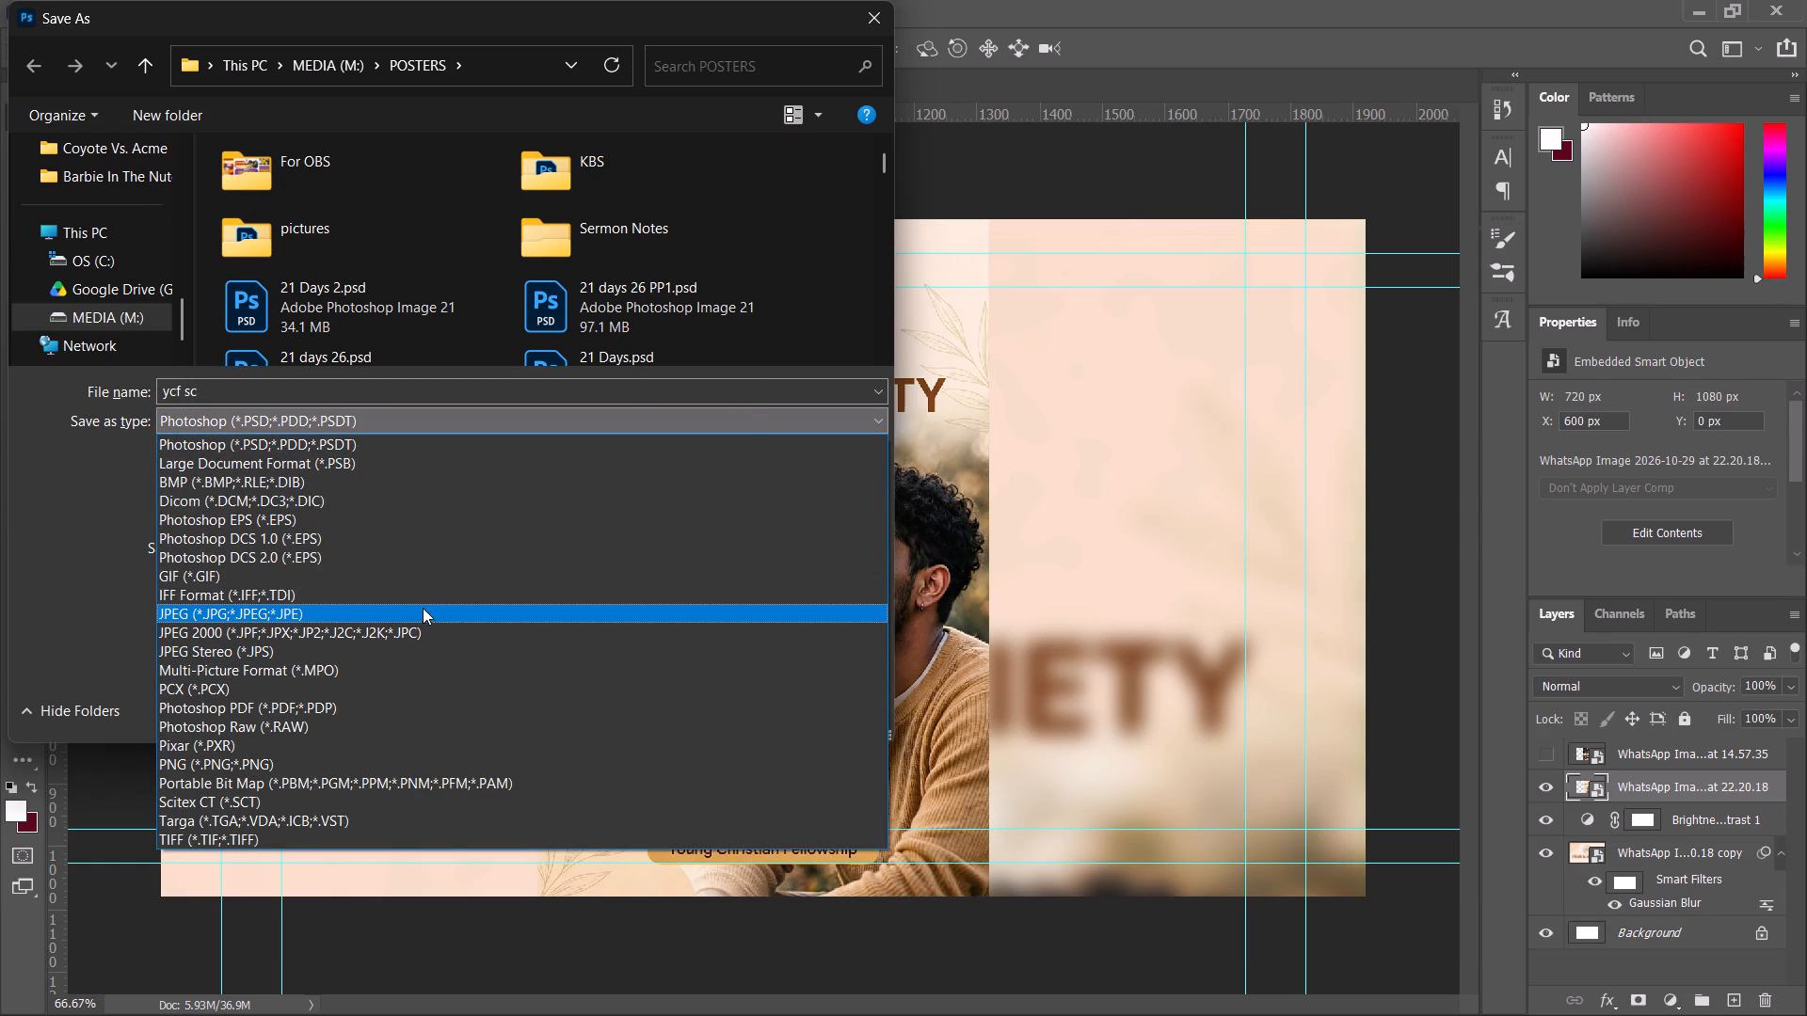
pyautogui.click(418, 603)
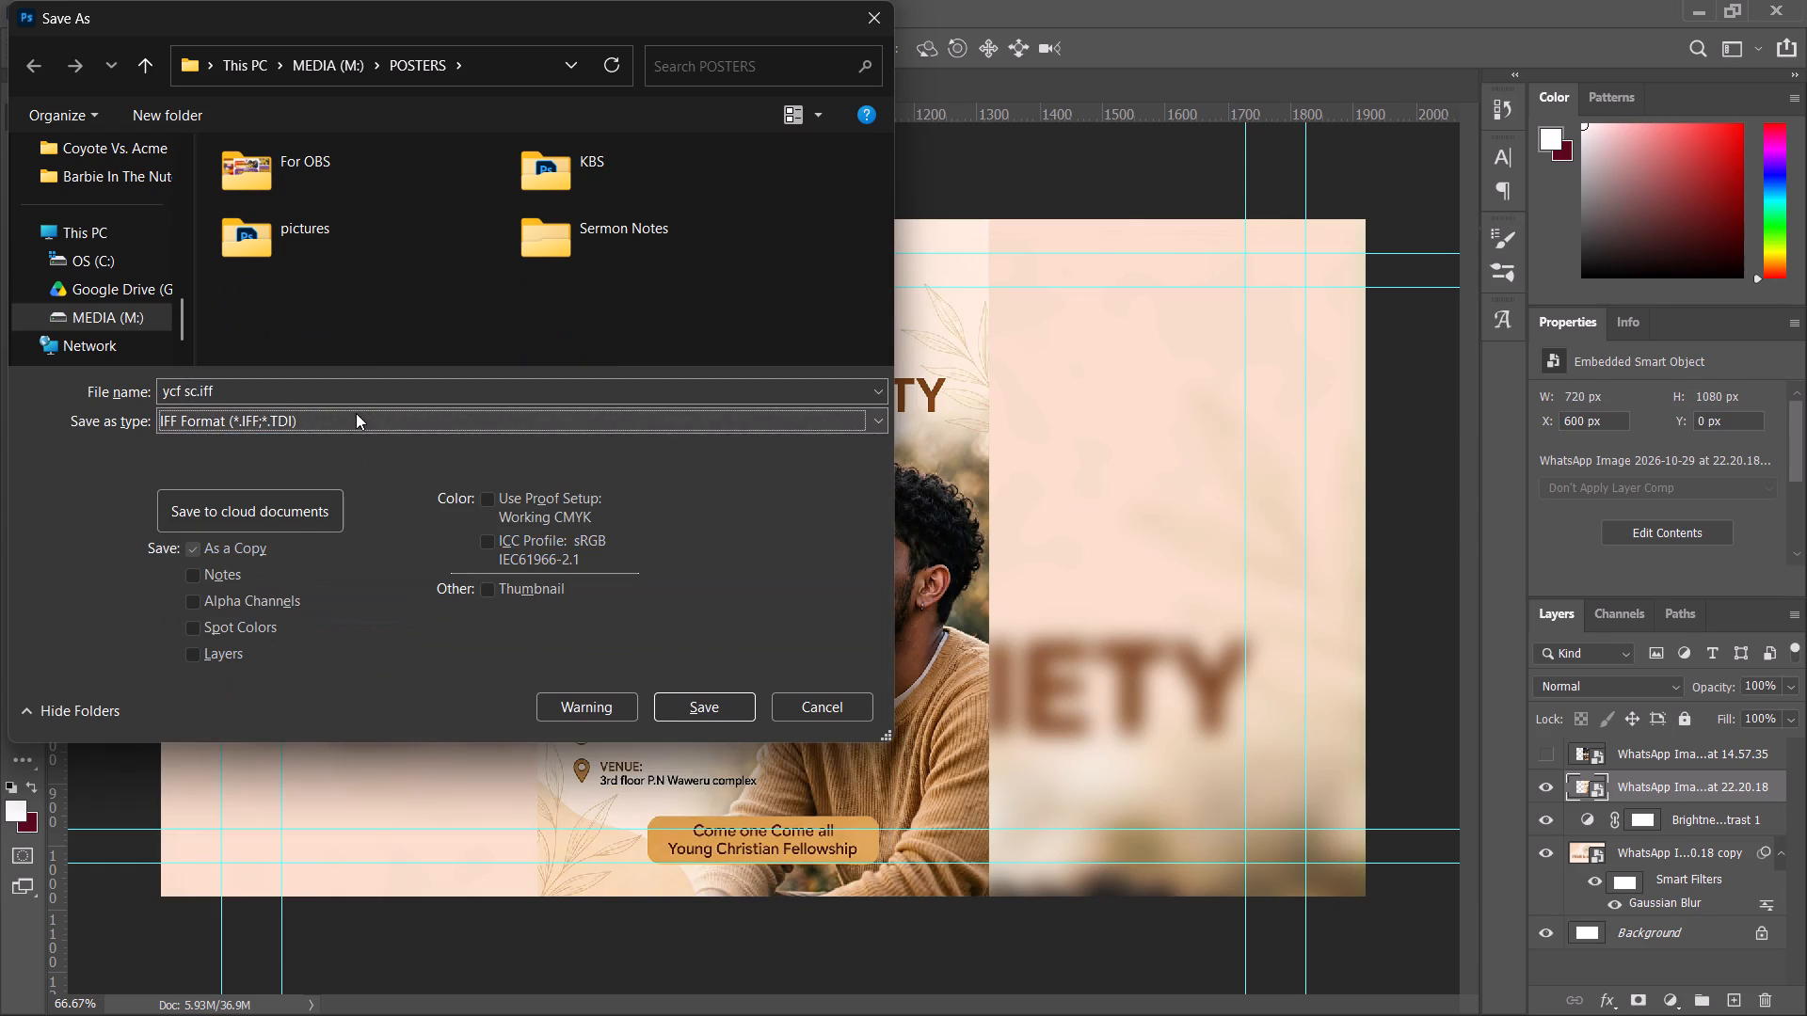
pyautogui.click(356, 413)
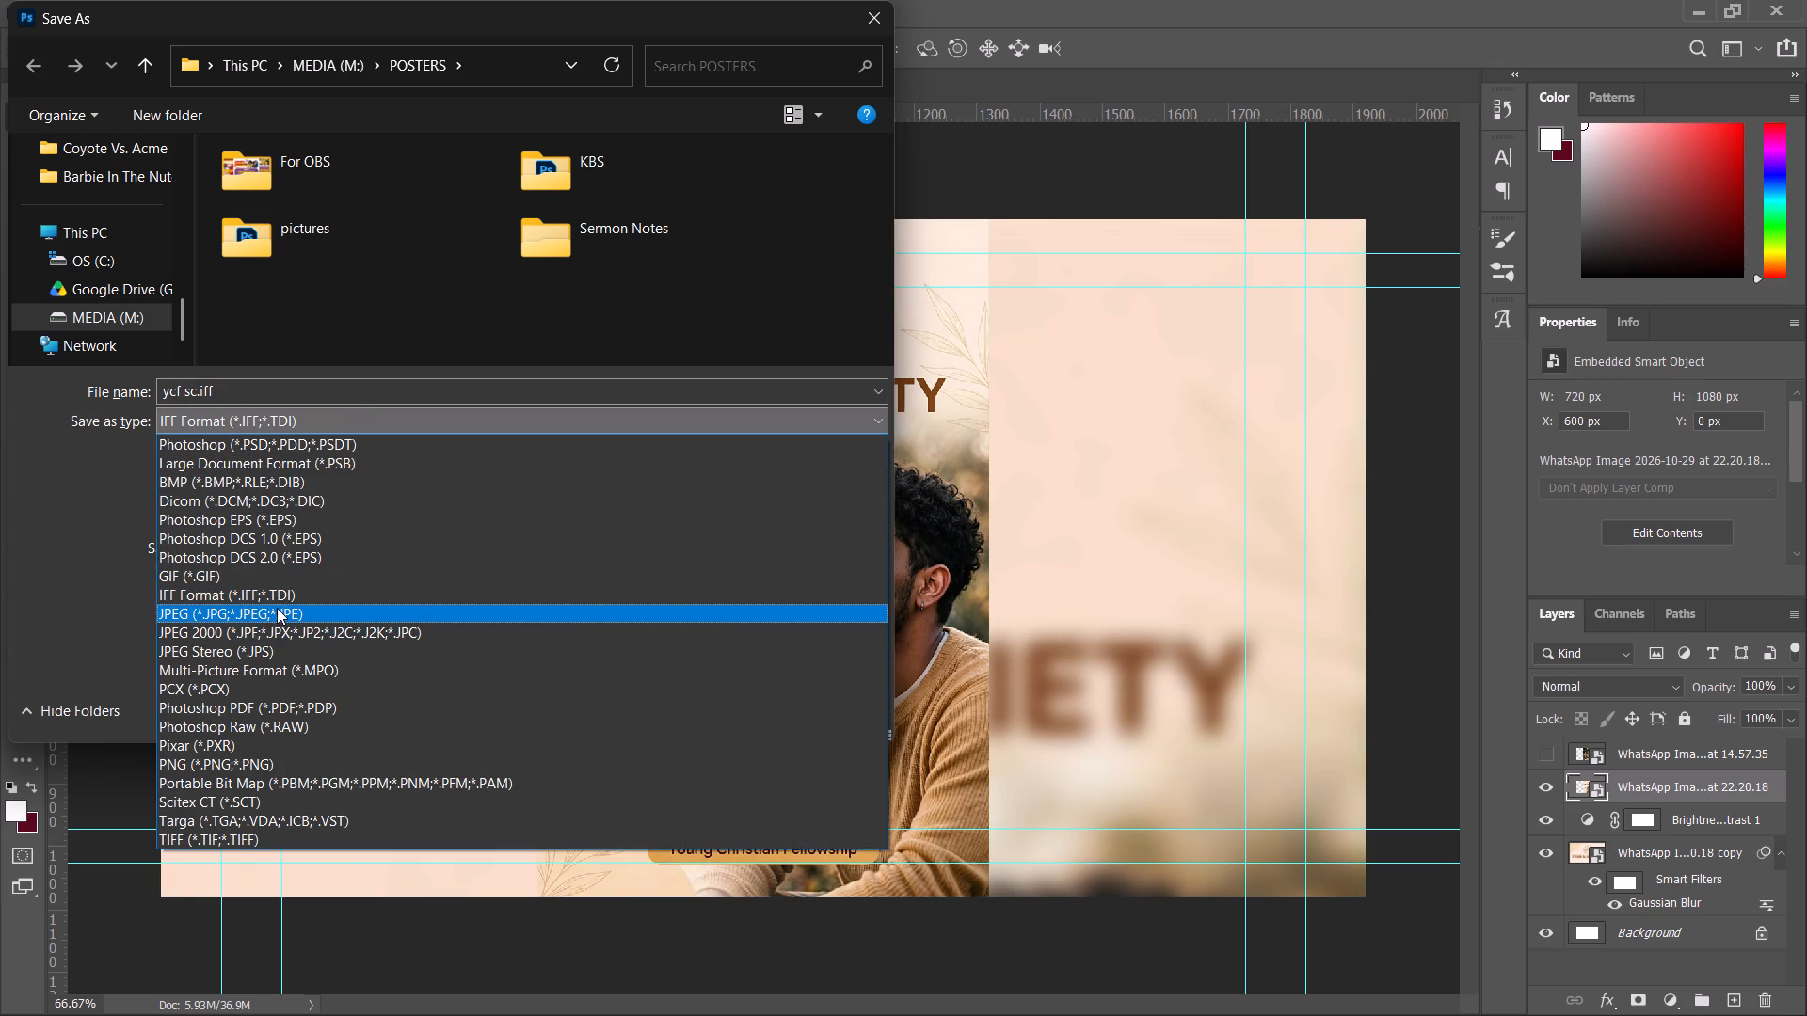
pyautogui.click(277, 608)
pyautogui.click(724, 698)
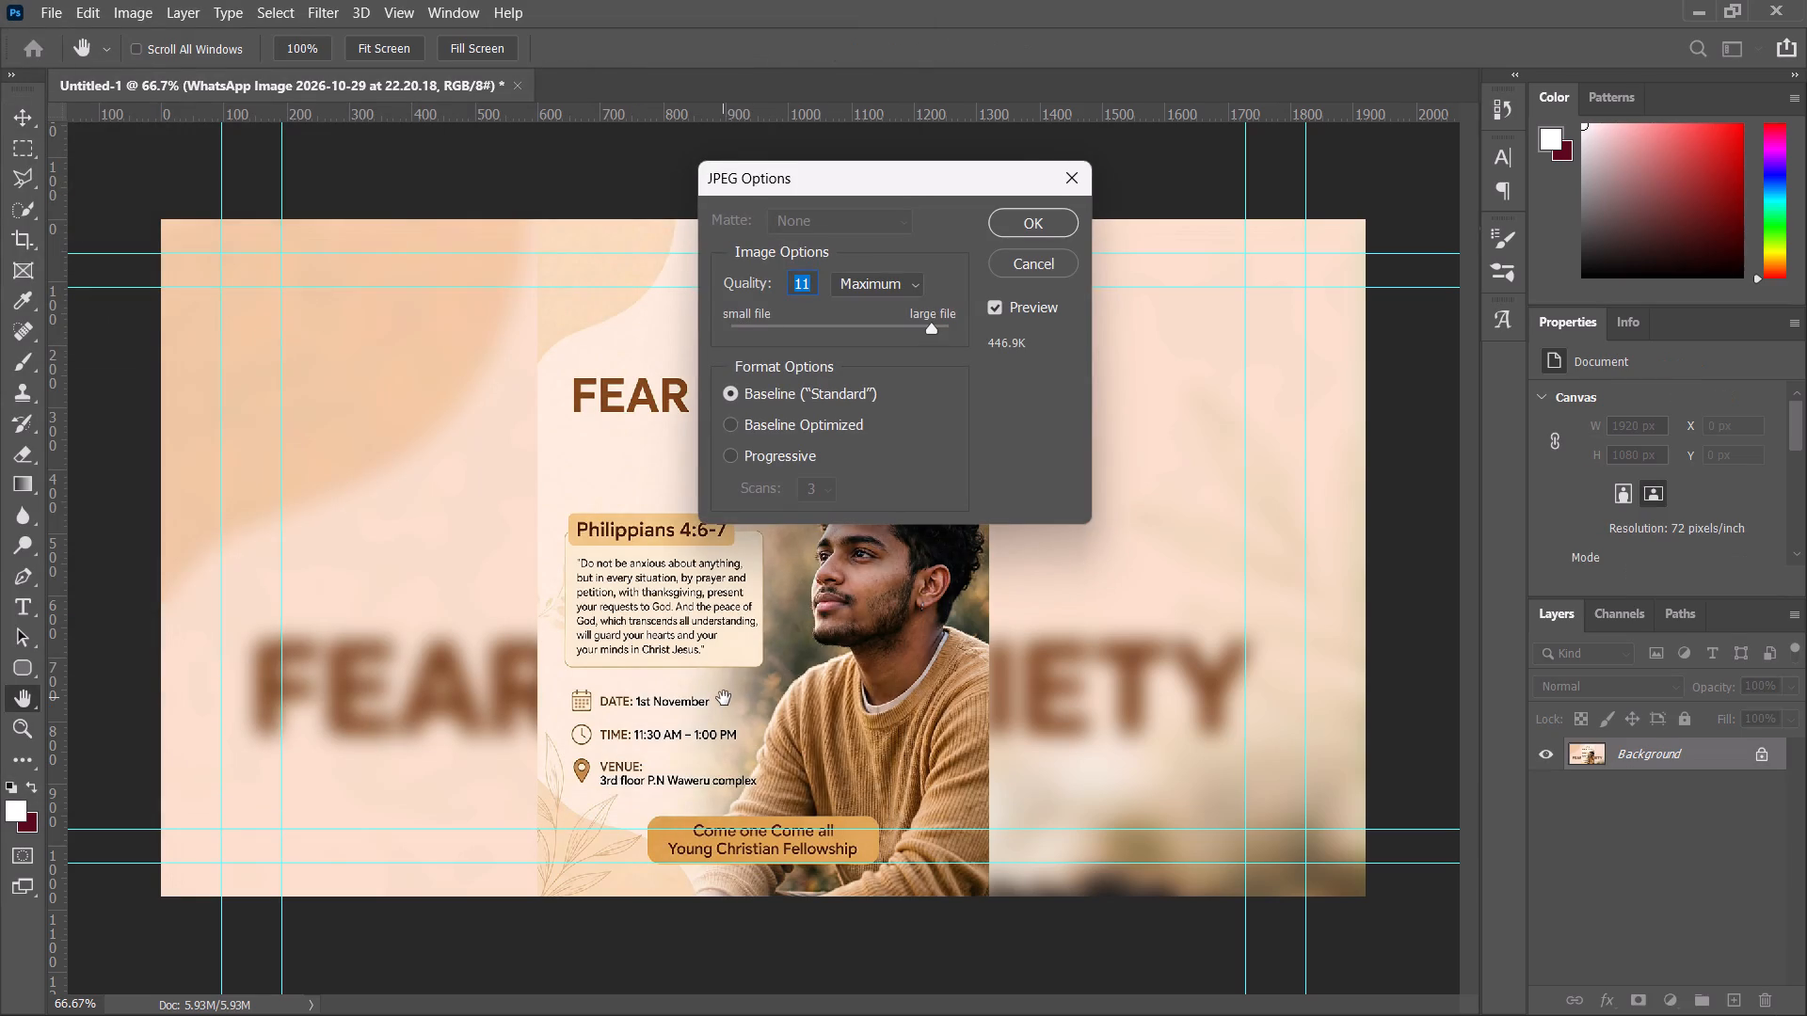
pyautogui.click(1053, 229)
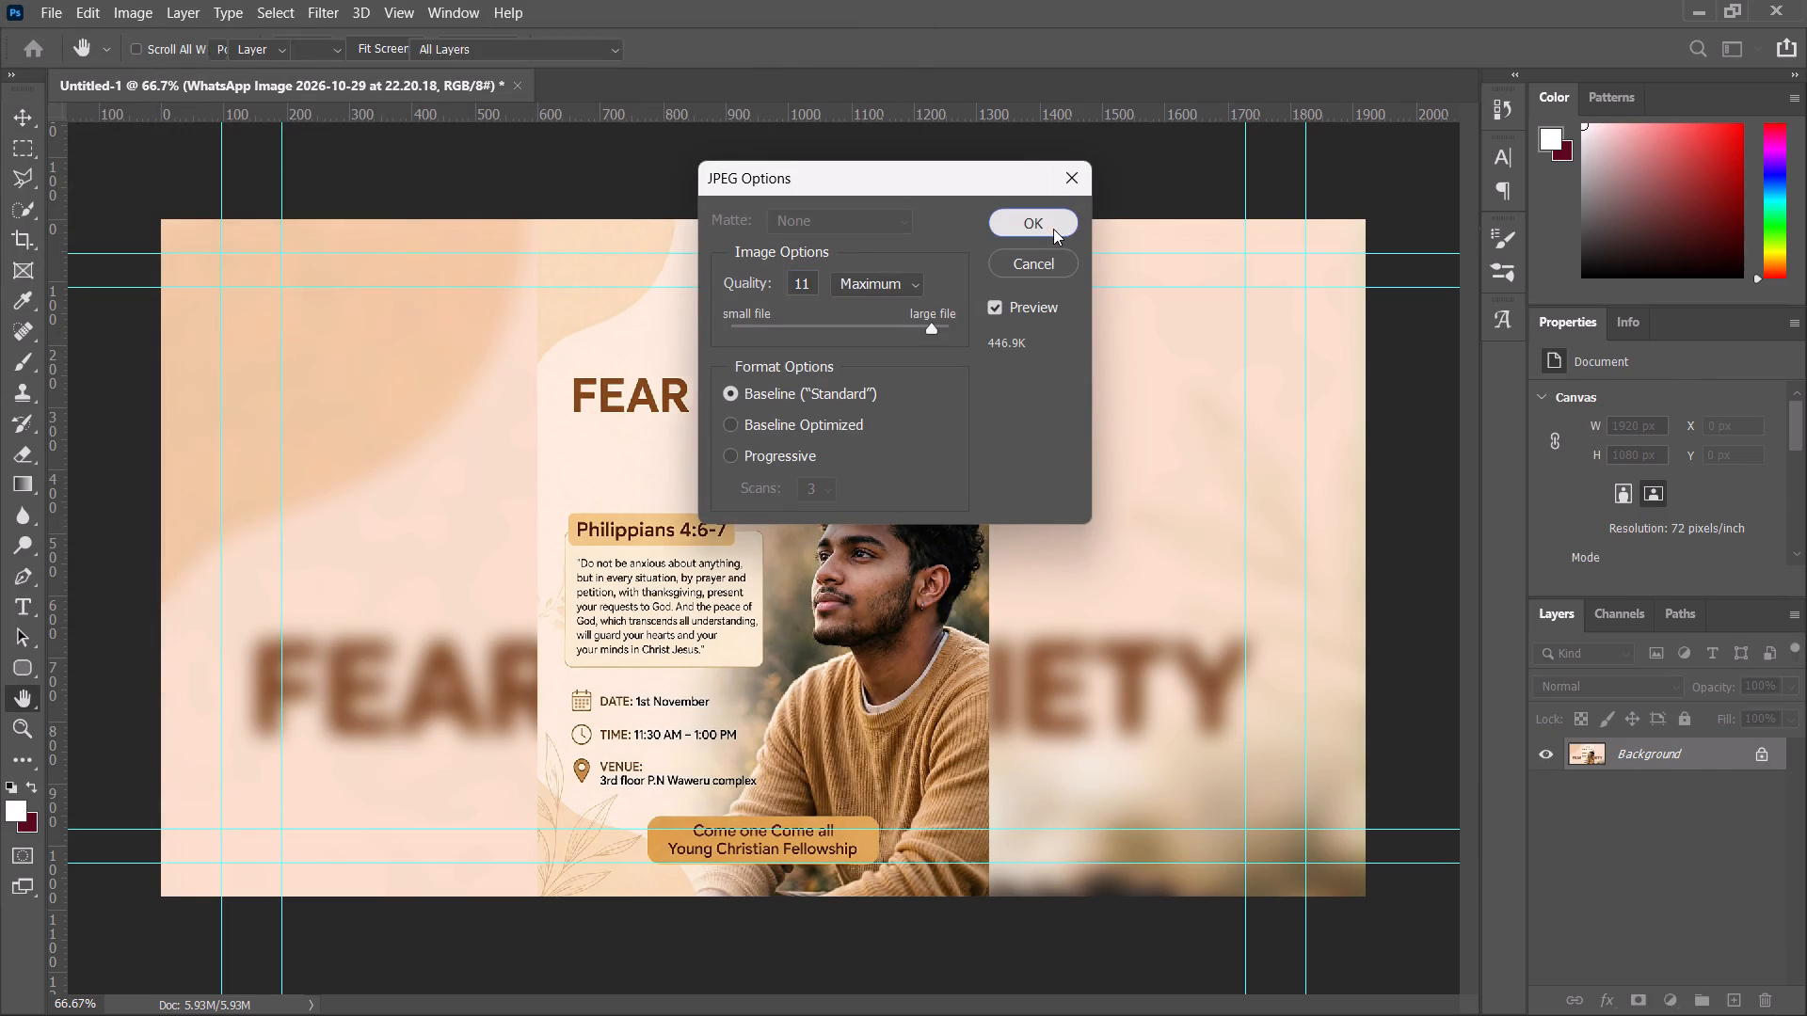
# Bring ycf sc.jpg from the POSTERS folder in File Explorer into the Premiere Pro sequence, on track V1 past the SUB KIDS.jpg clip.
pyautogui.click(783, 990)
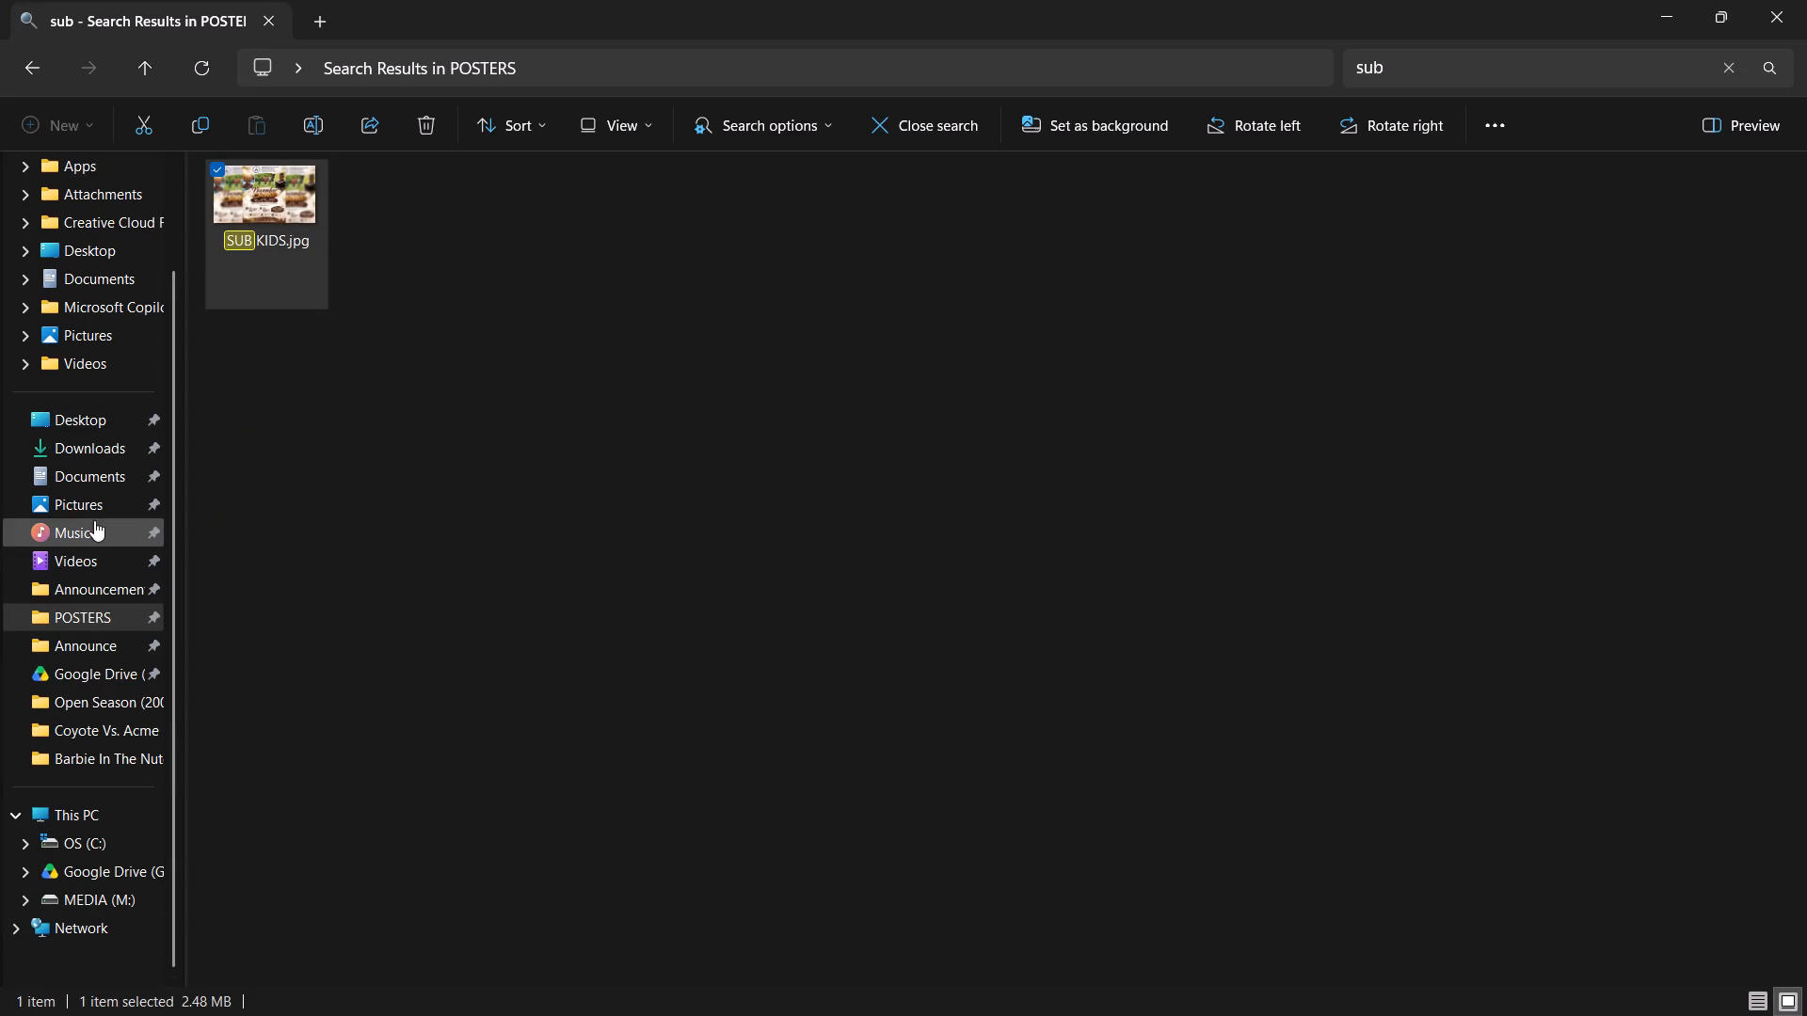
pyautogui.click(96, 623)
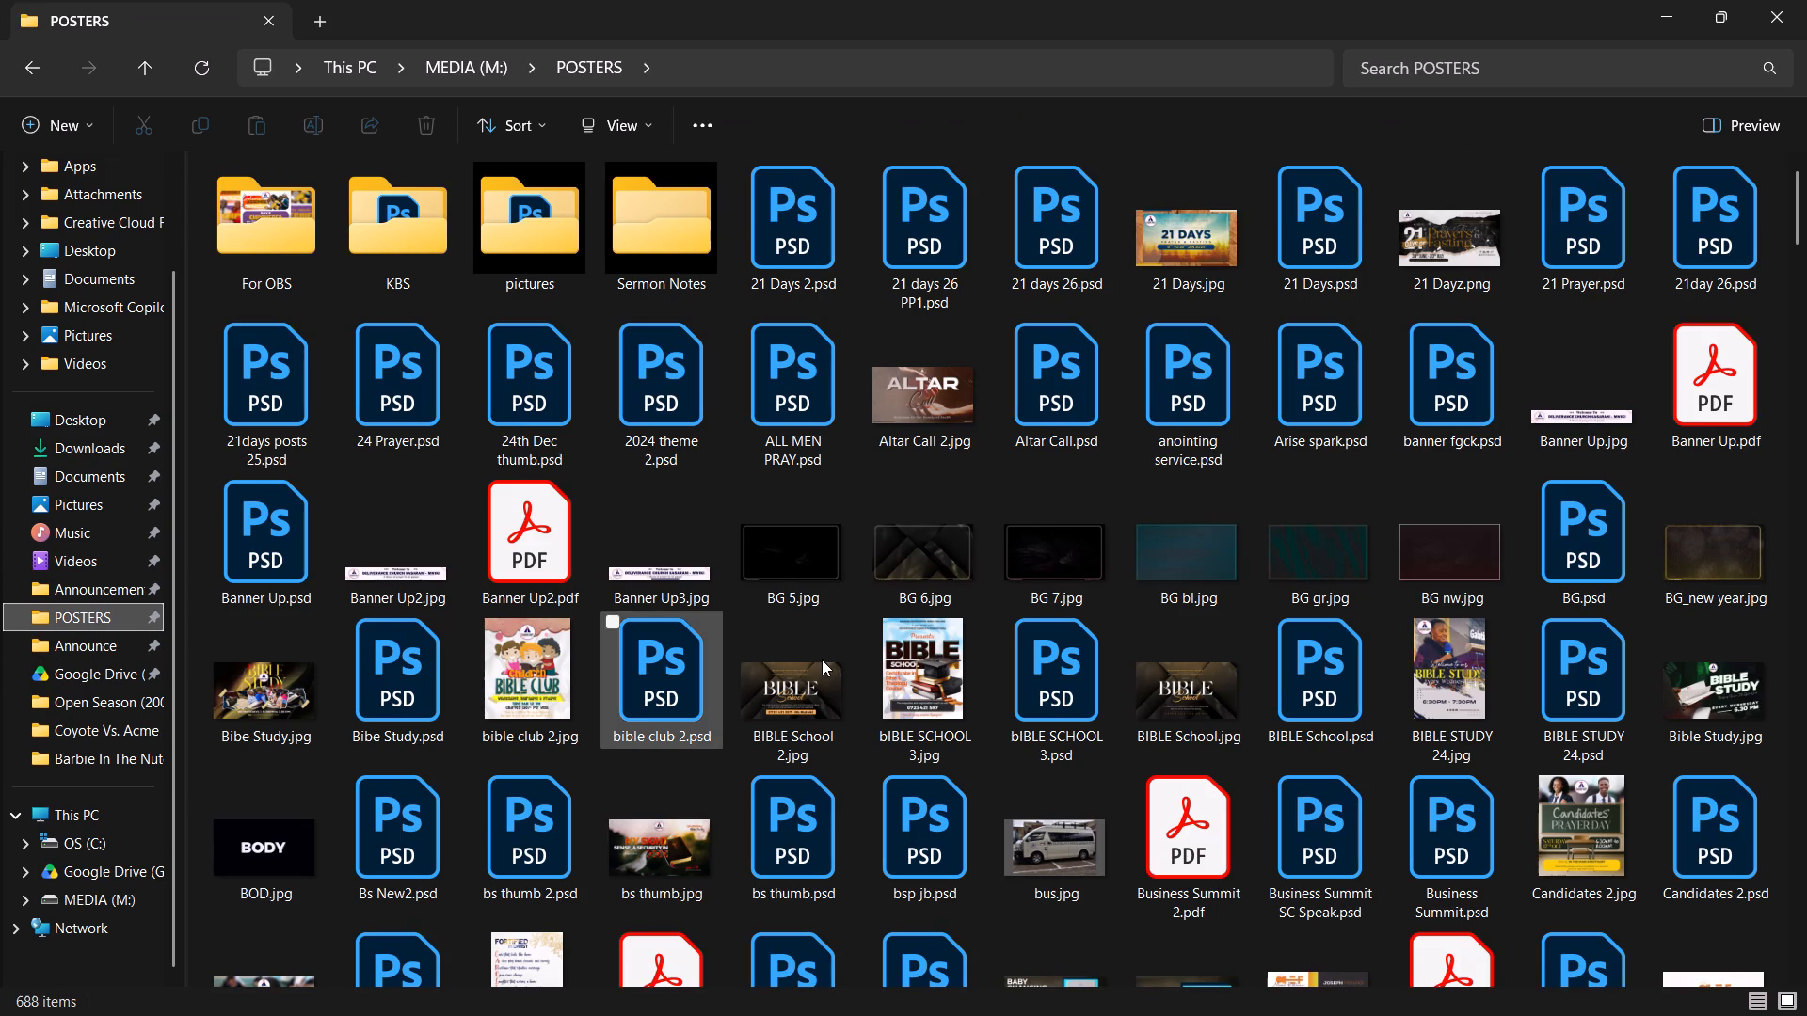
pyautogui.scroll(-12, 822, 659)
pyautogui.scroll(-18, 822, 659)
pyautogui.scroll(-7, 822, 659)
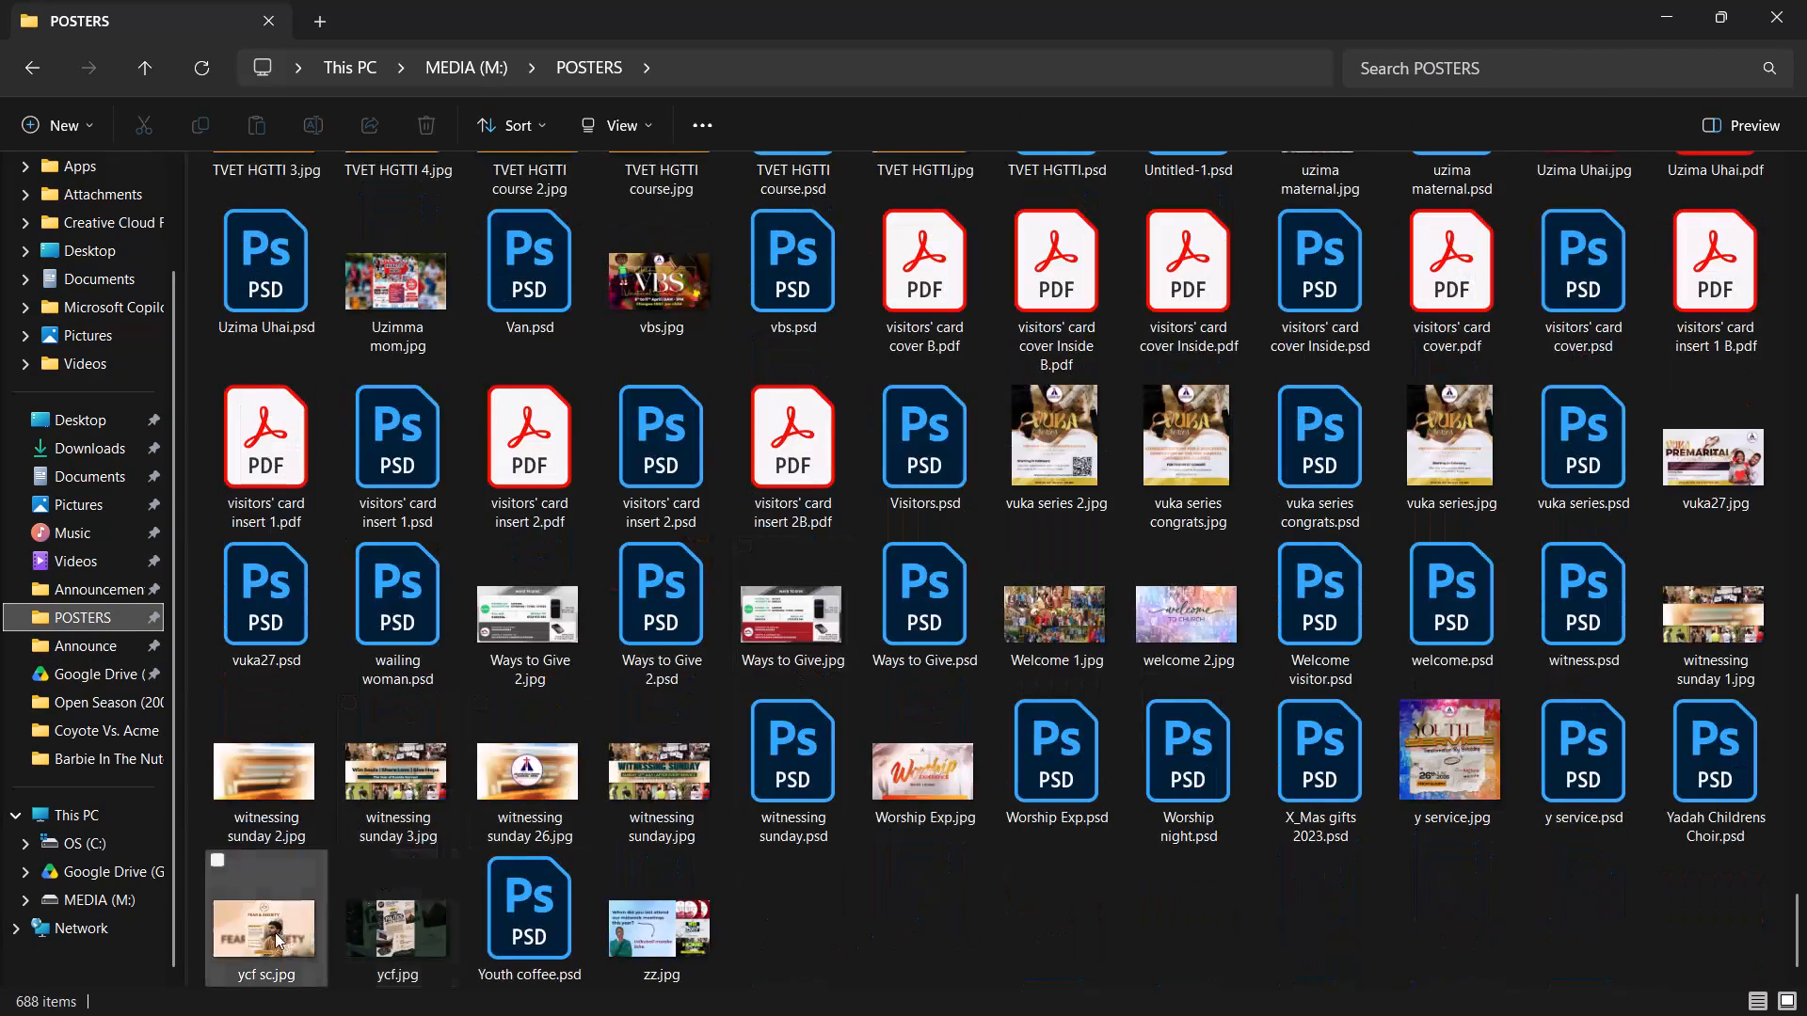
pyautogui.moveTo(275, 932); pyautogui.dragTo(1088, 1015)
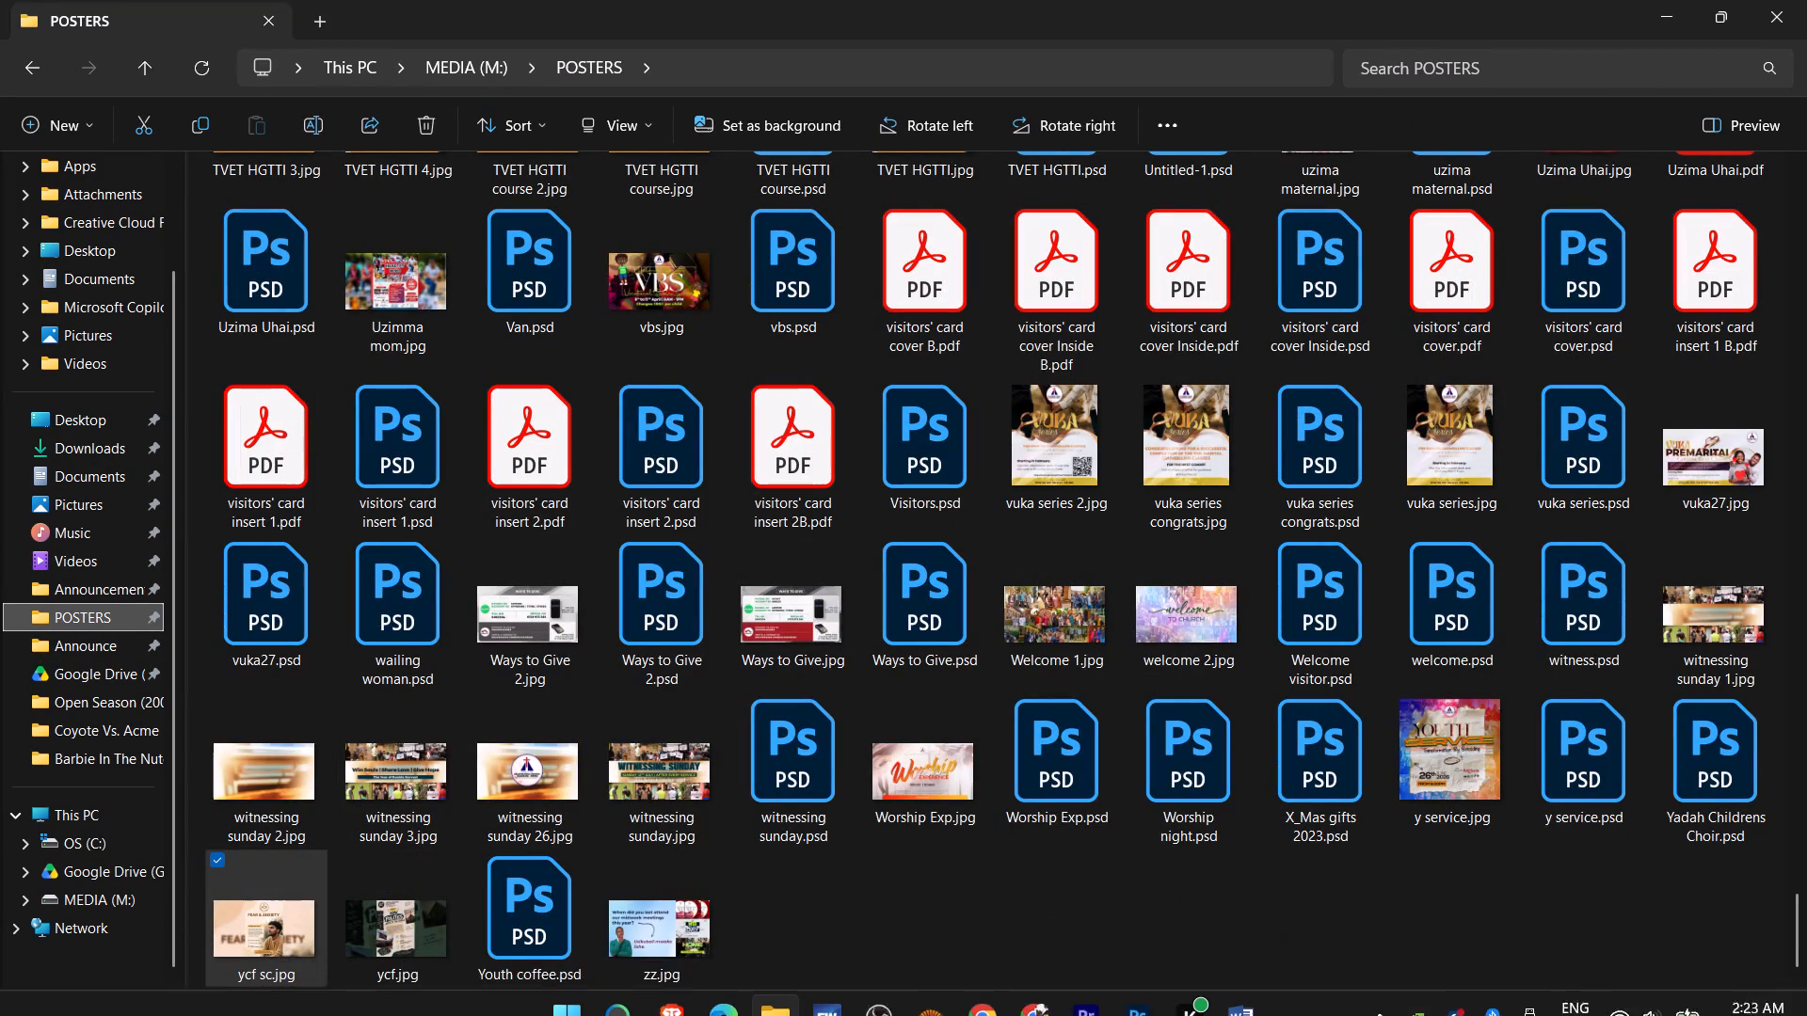
pyautogui.moveTo(1088, 1015); pyautogui.dragTo(1114, 842)
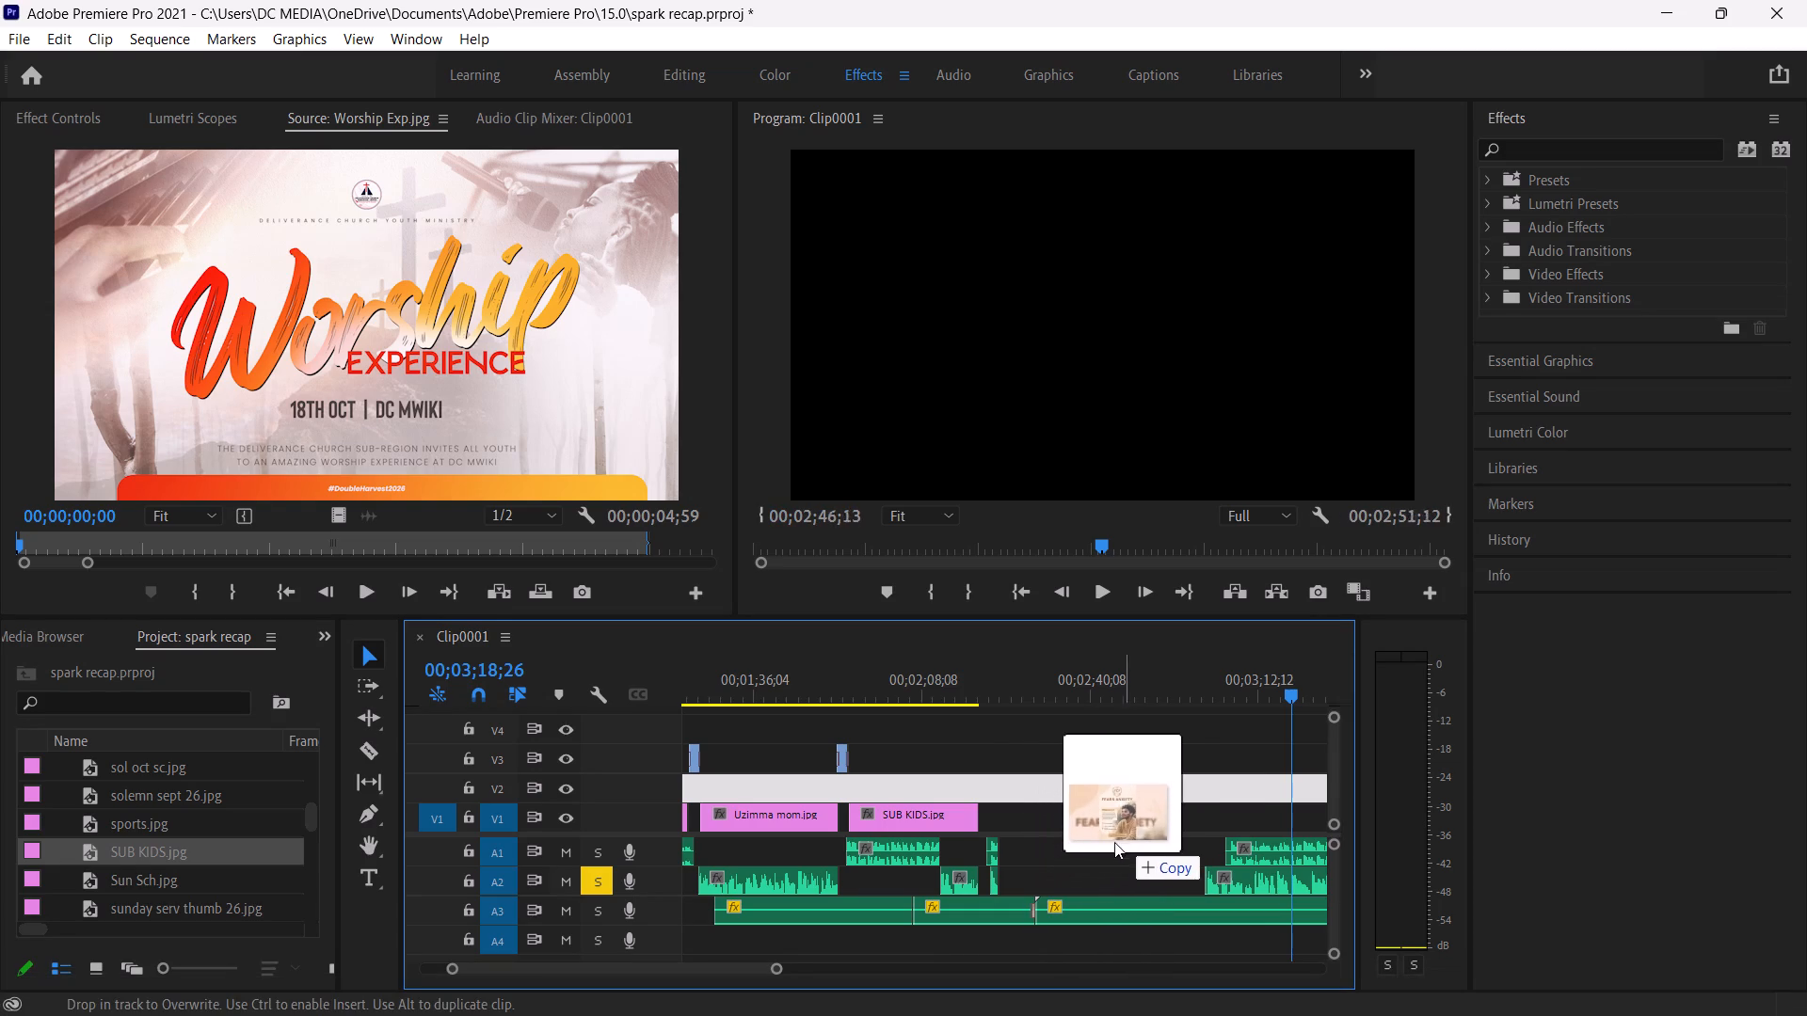
pyautogui.moveTo(1114, 842); pyautogui.dragTo(1061, 812)
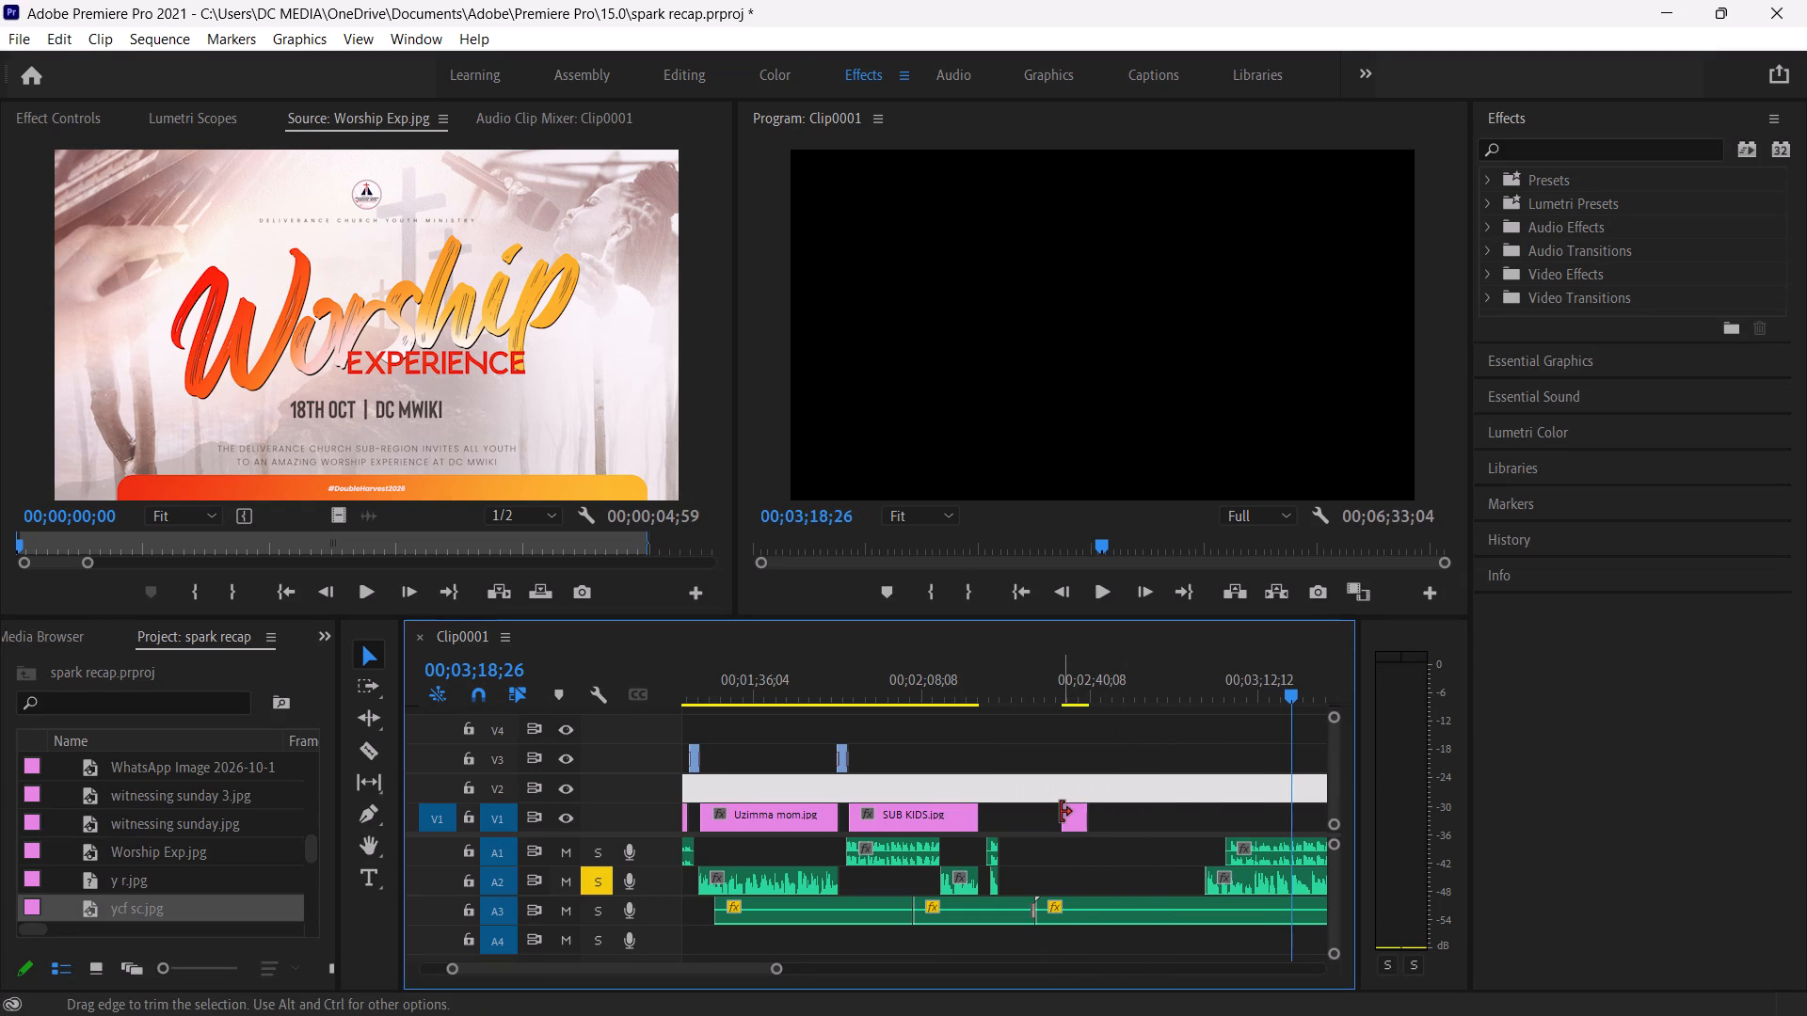
# Play past the end of SUB KIDS.jpg to find the audio start point, and move the next A2 audio clip back to 00;02;23;47.
pyautogui.click(959, 676)
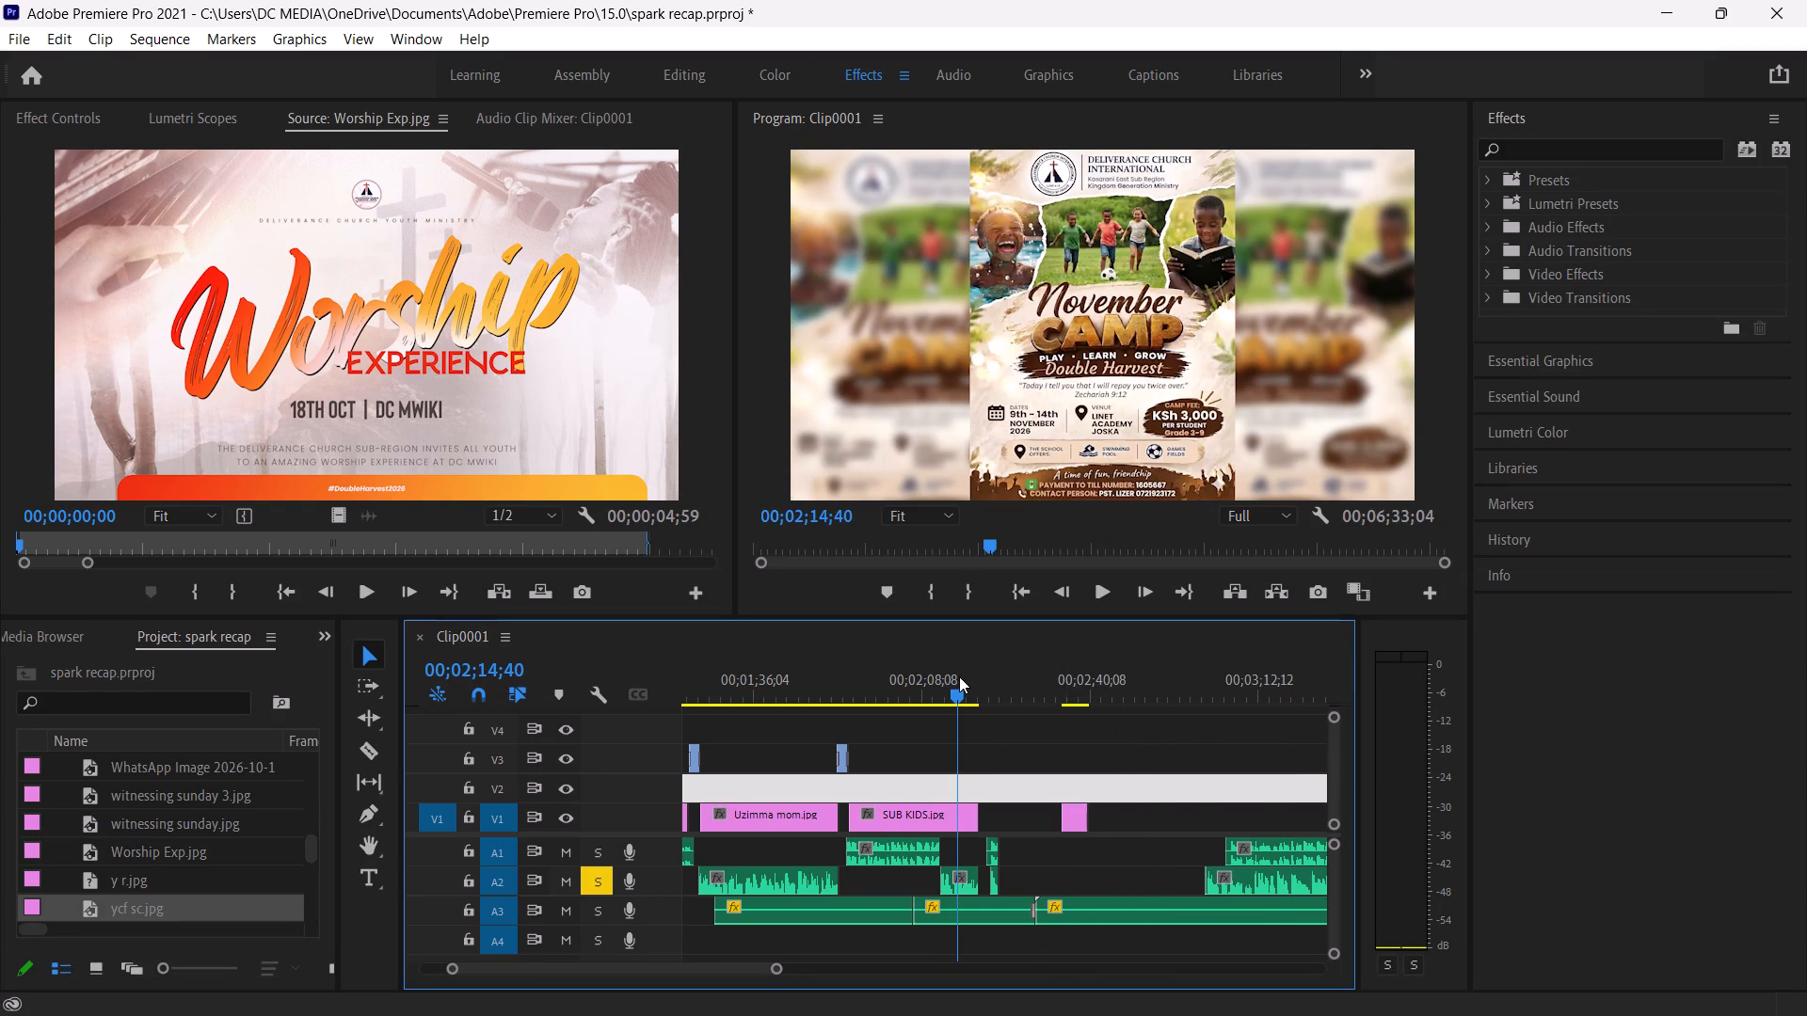
pyautogui.press('space')
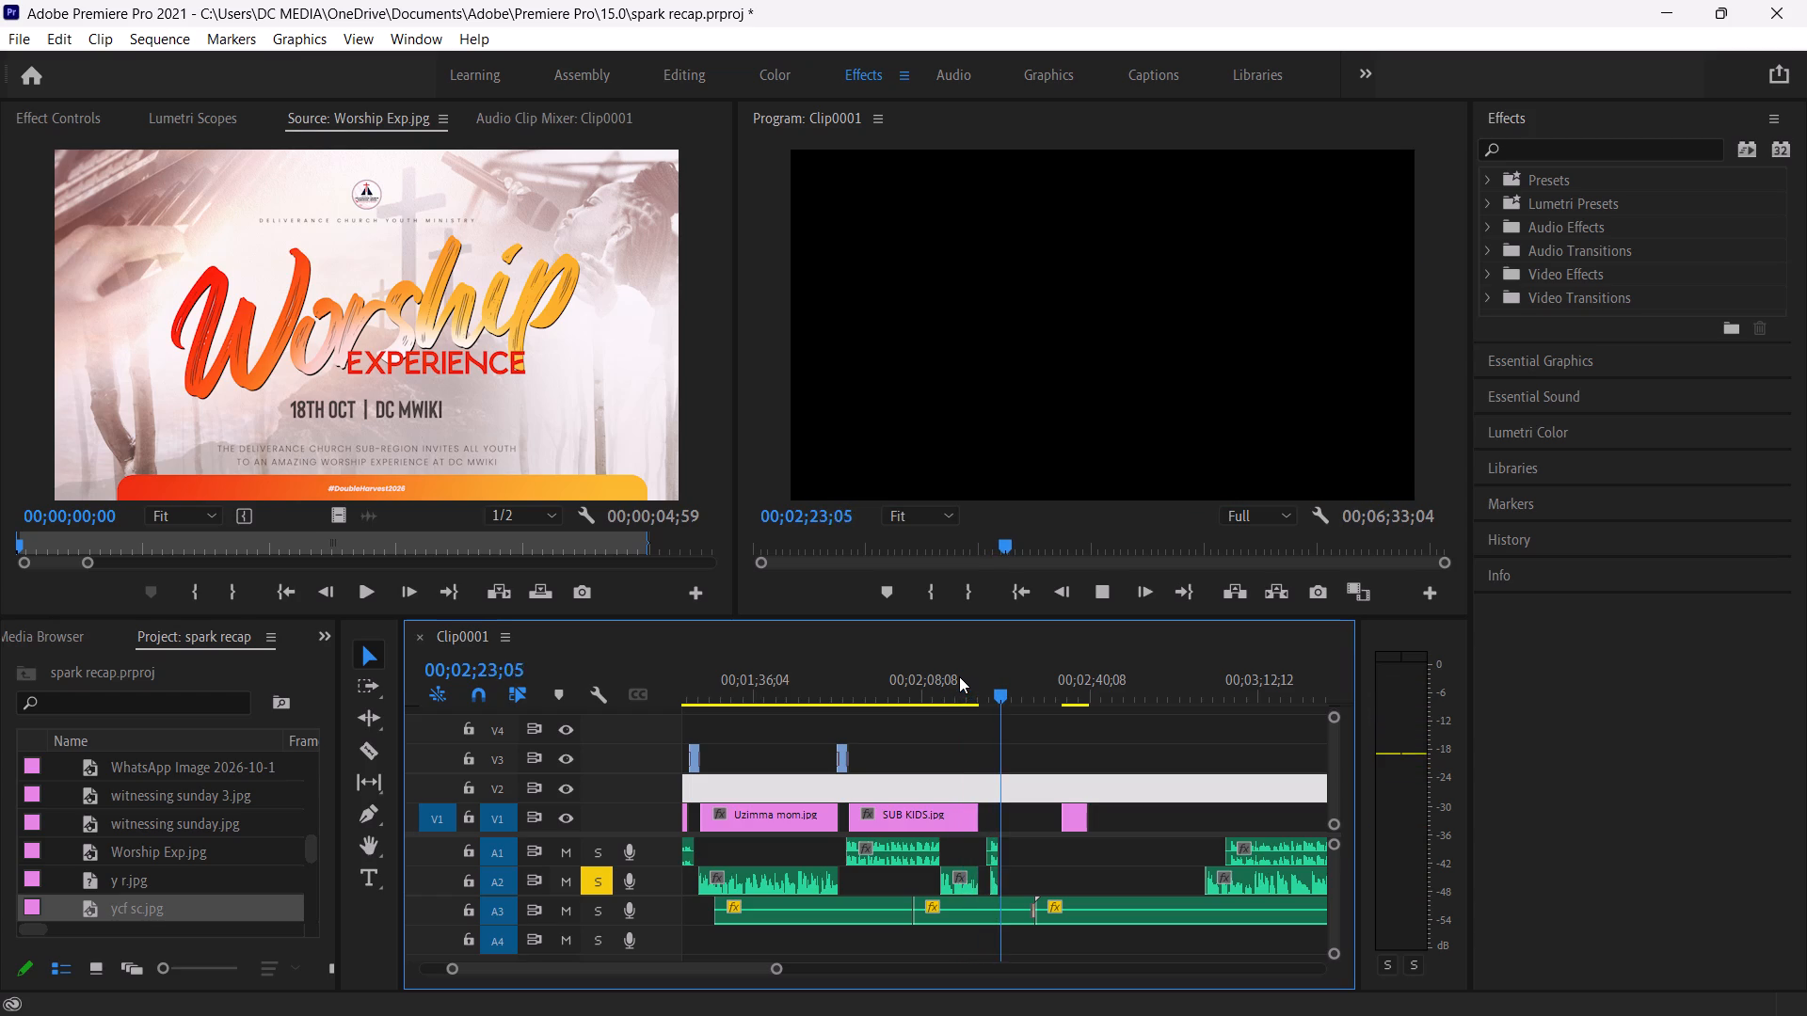
pyautogui.press('space')
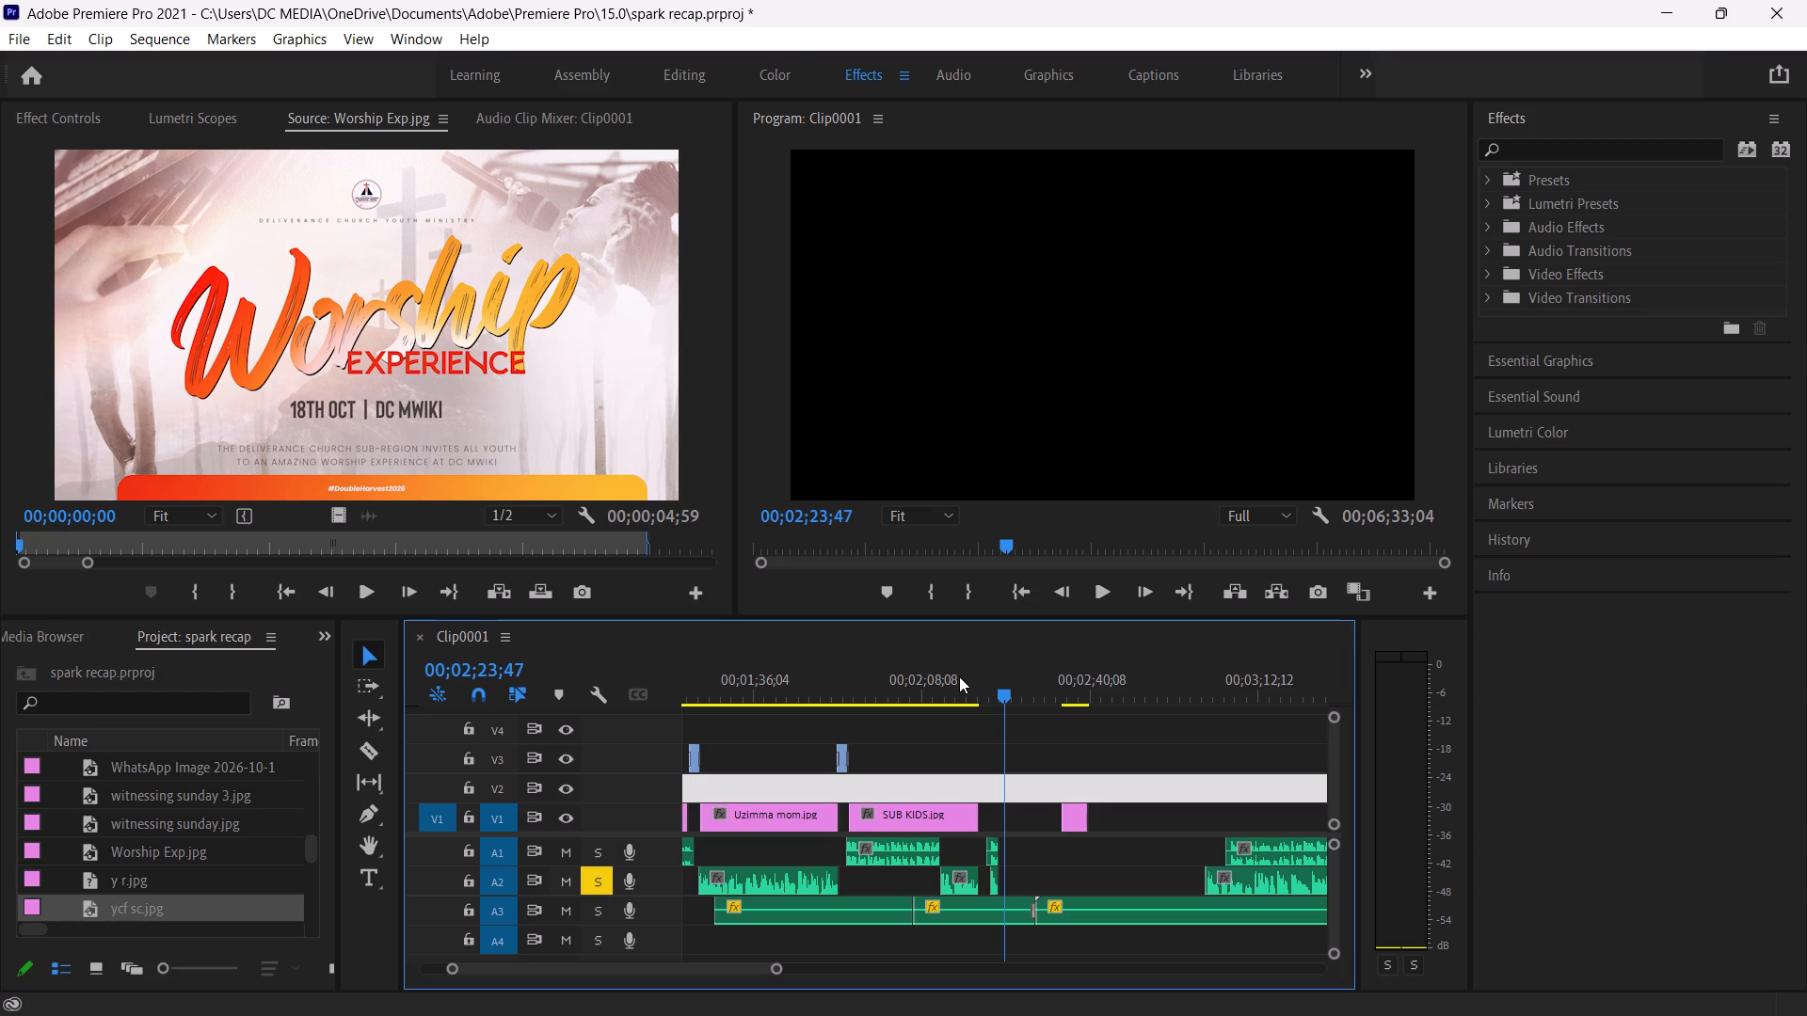
pyautogui.rightClick(1063, 865)
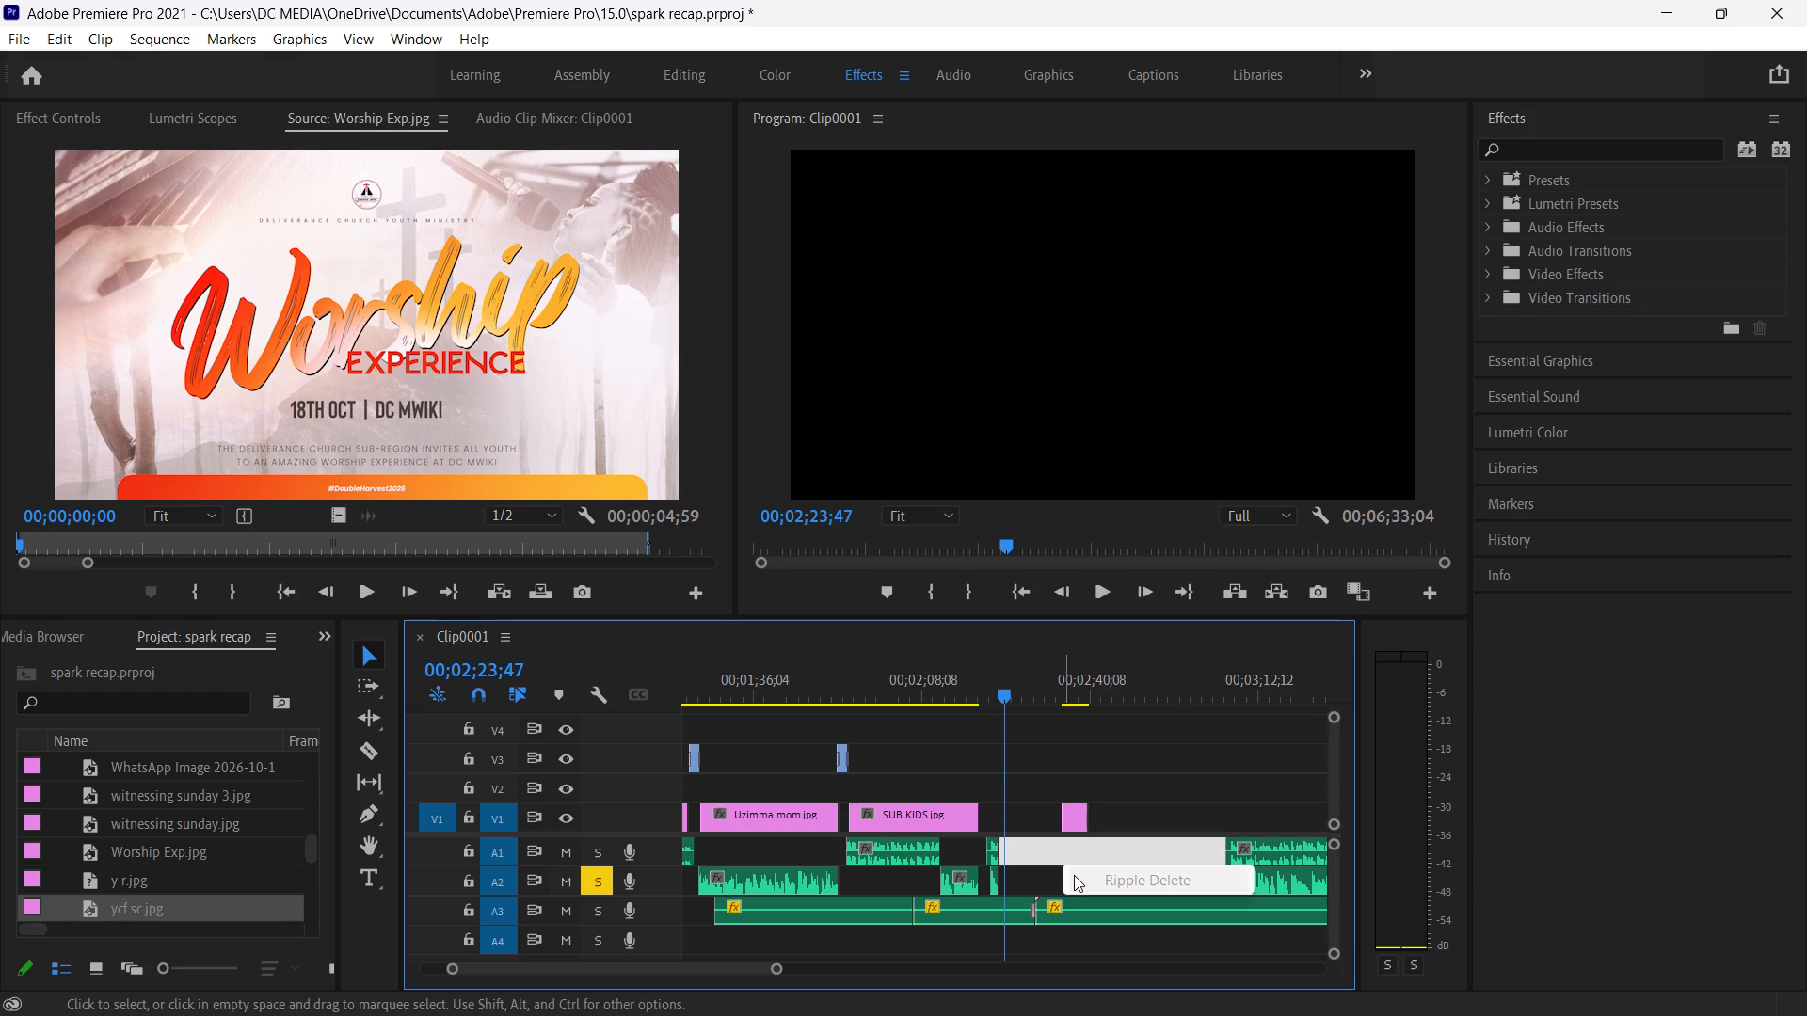
pyautogui.click(1030, 876)
pyautogui.rightClick(1030, 876)
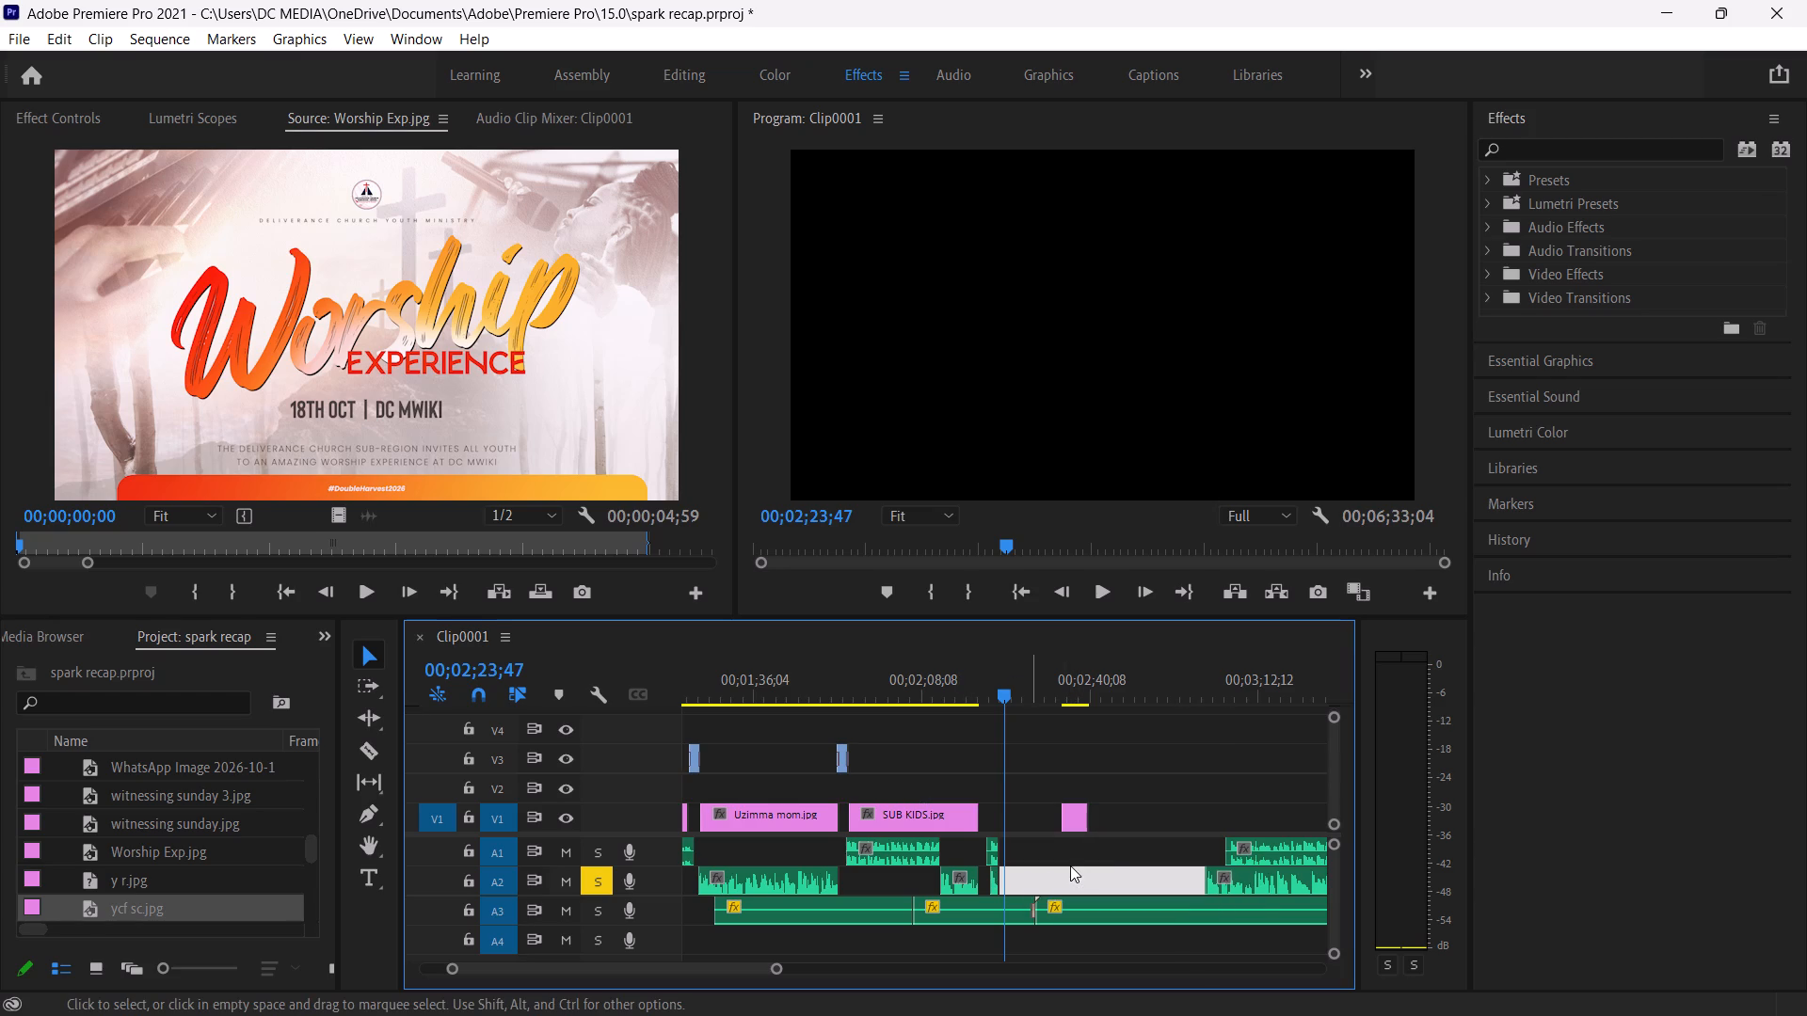
pyautogui.click(1070, 865)
pyautogui.moveTo(1254, 881); pyautogui.dragTo(1103, 881)
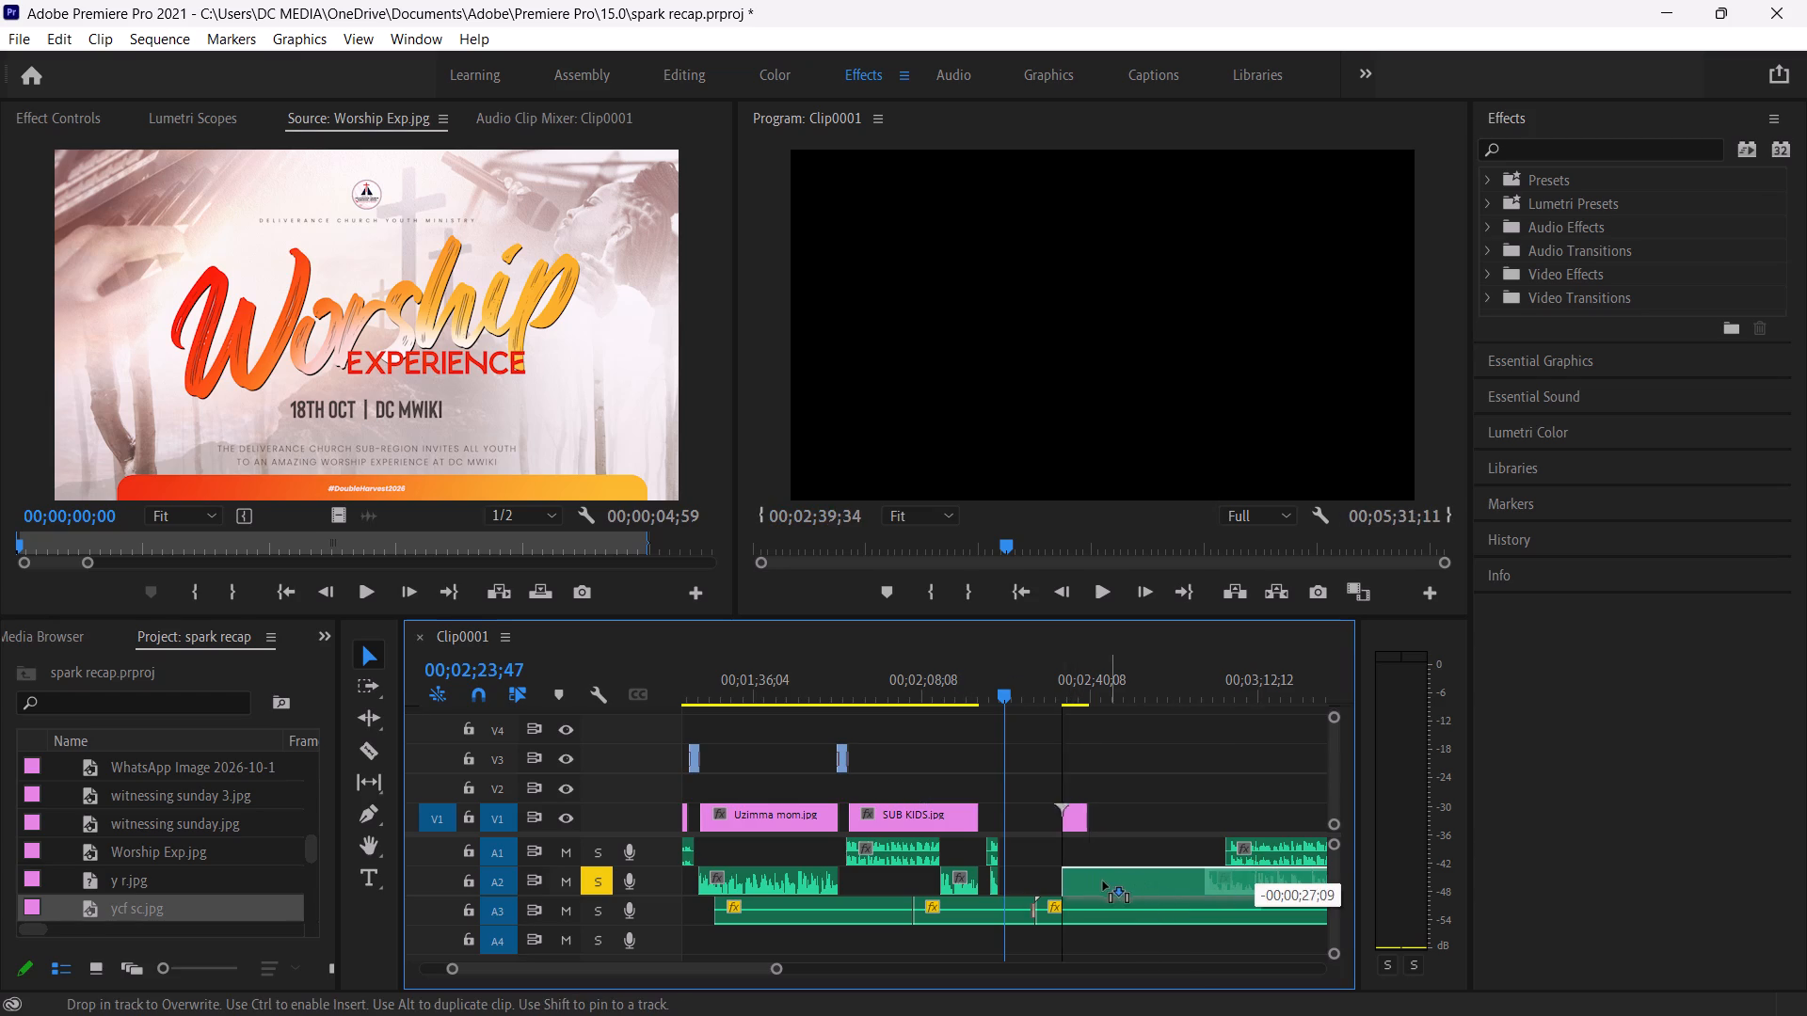
pyautogui.moveTo(1103, 881); pyautogui.dragTo(1057, 881)
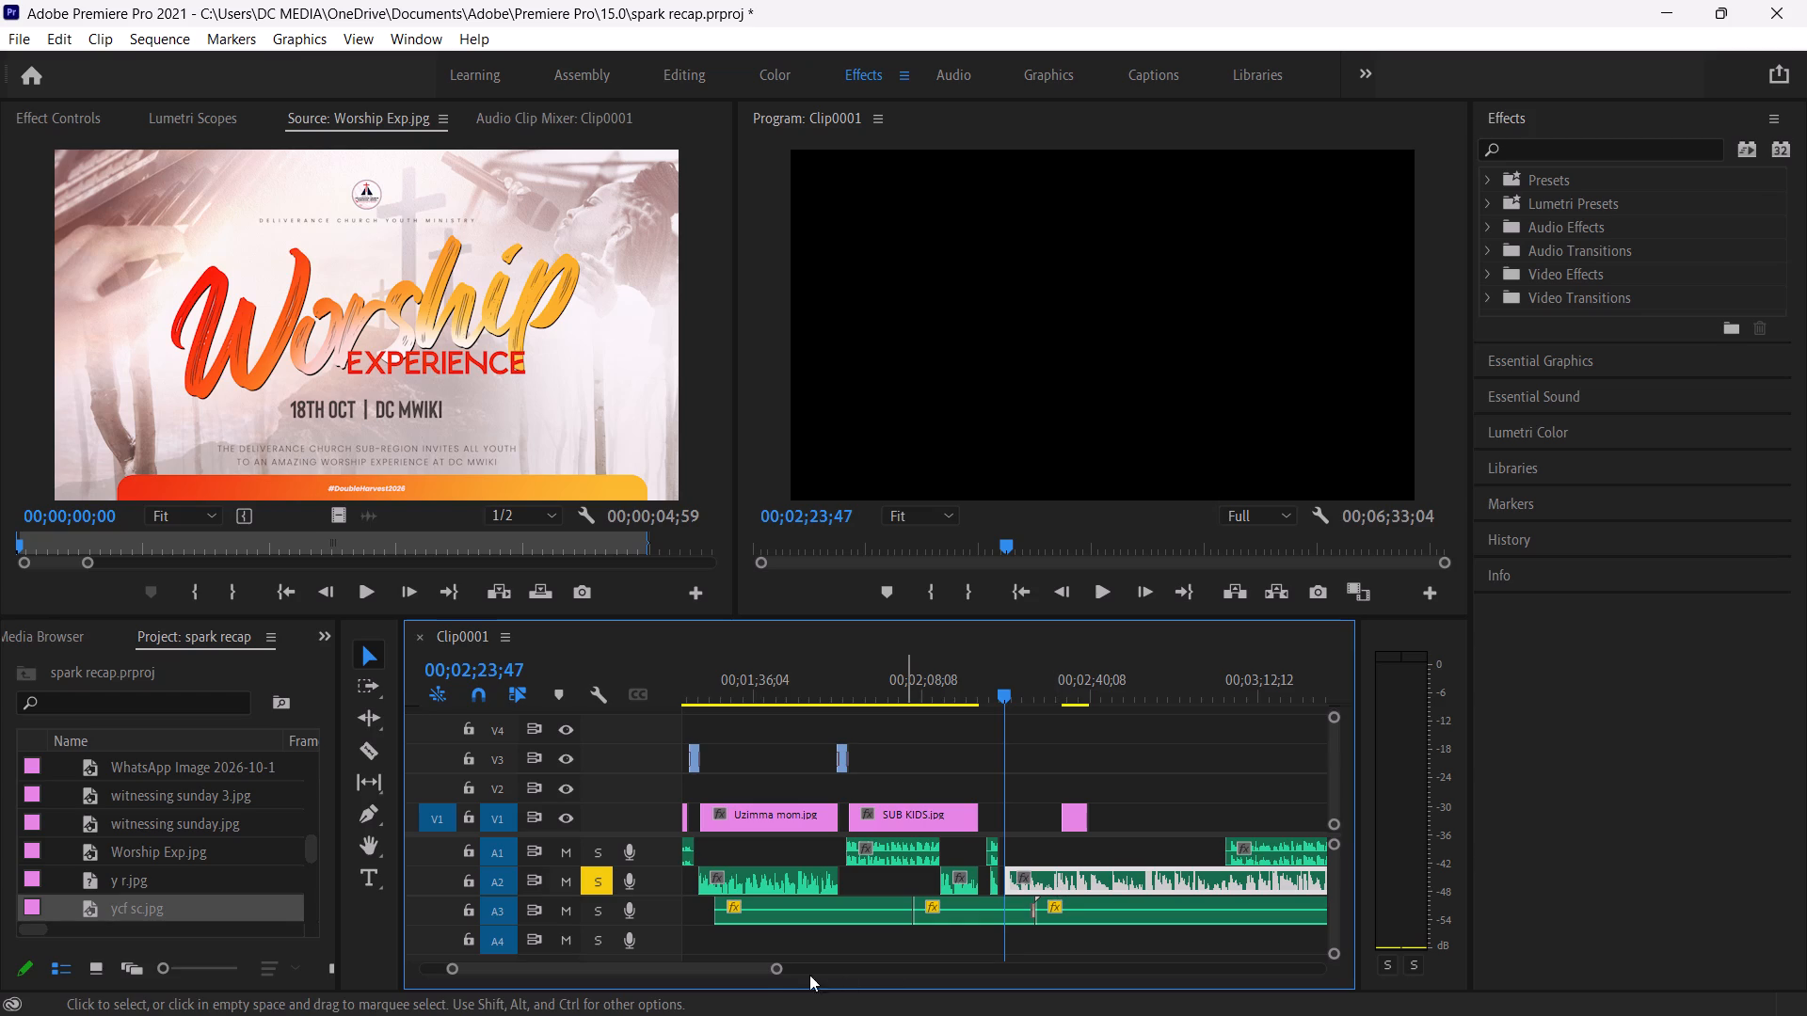
# Duplicate the V3 announcement transition clip between Uzimma mom.jpg and SUB KIDS.jpg so the copy overlaps the end of SUB KIDS.jpg.
pyautogui.moveTo(774, 967); pyautogui.dragTo(661, 982)
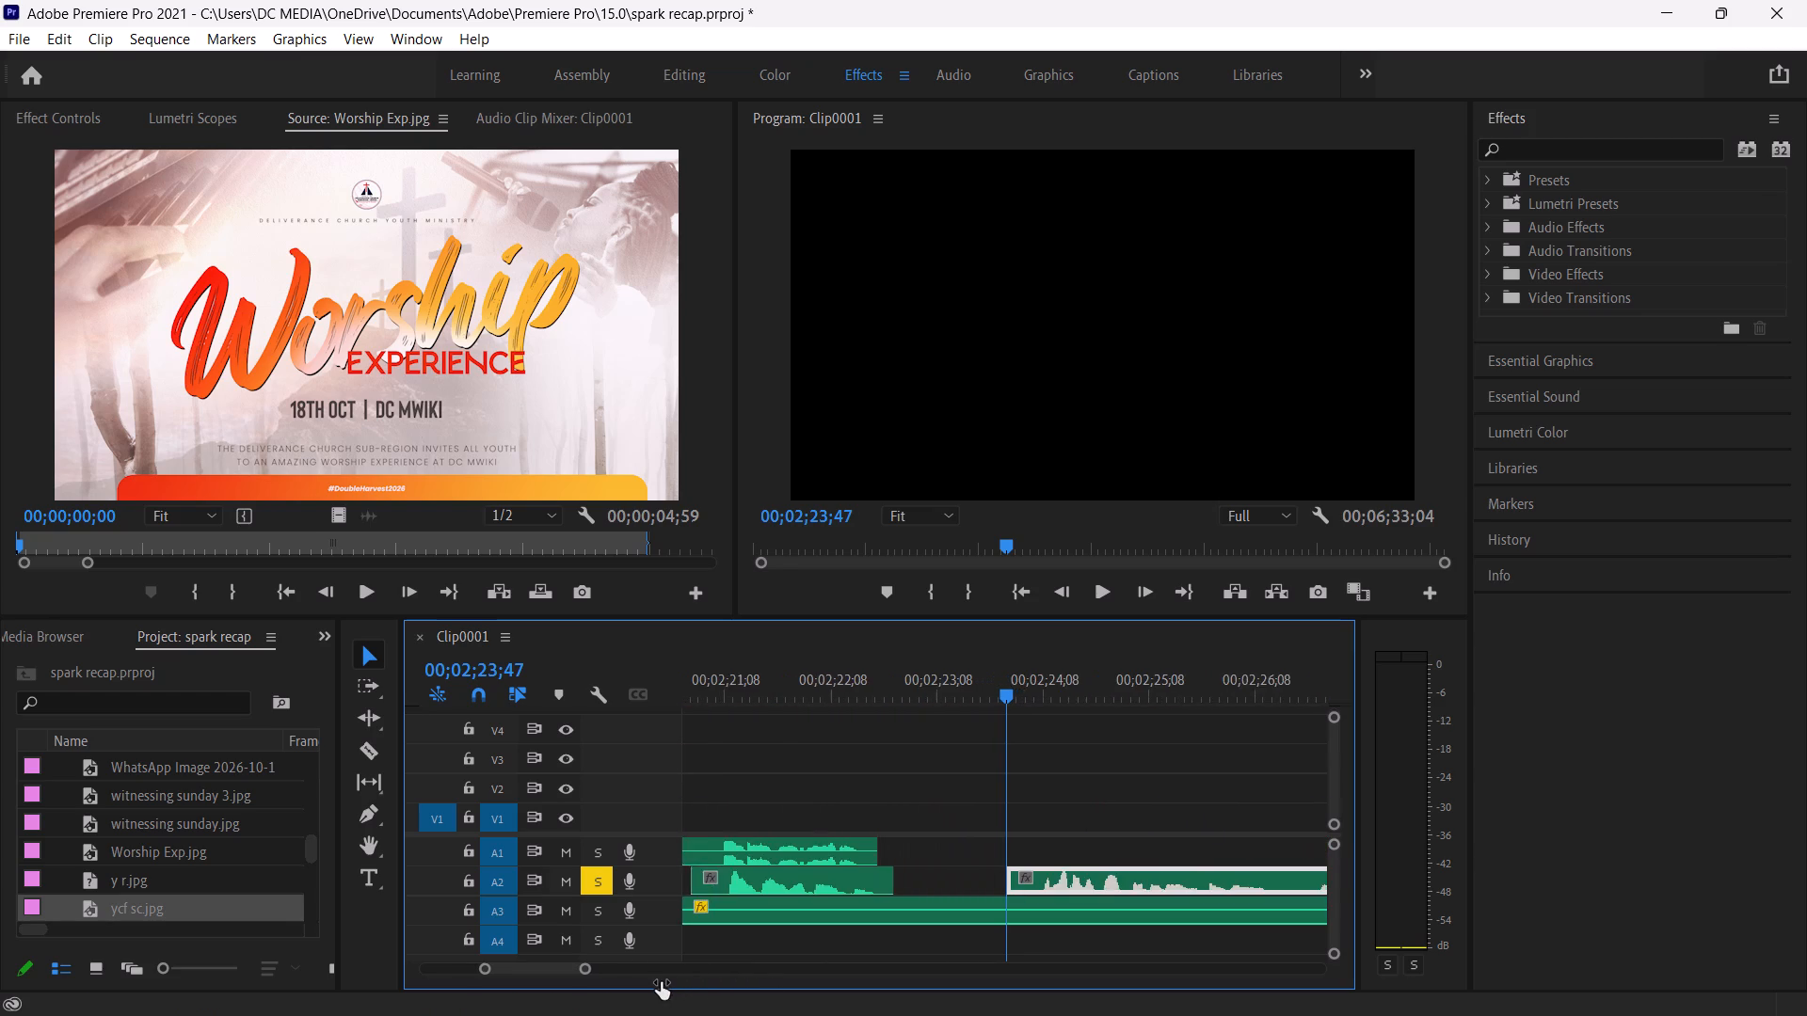
pyautogui.moveTo(661, 982); pyautogui.dragTo(680, 980)
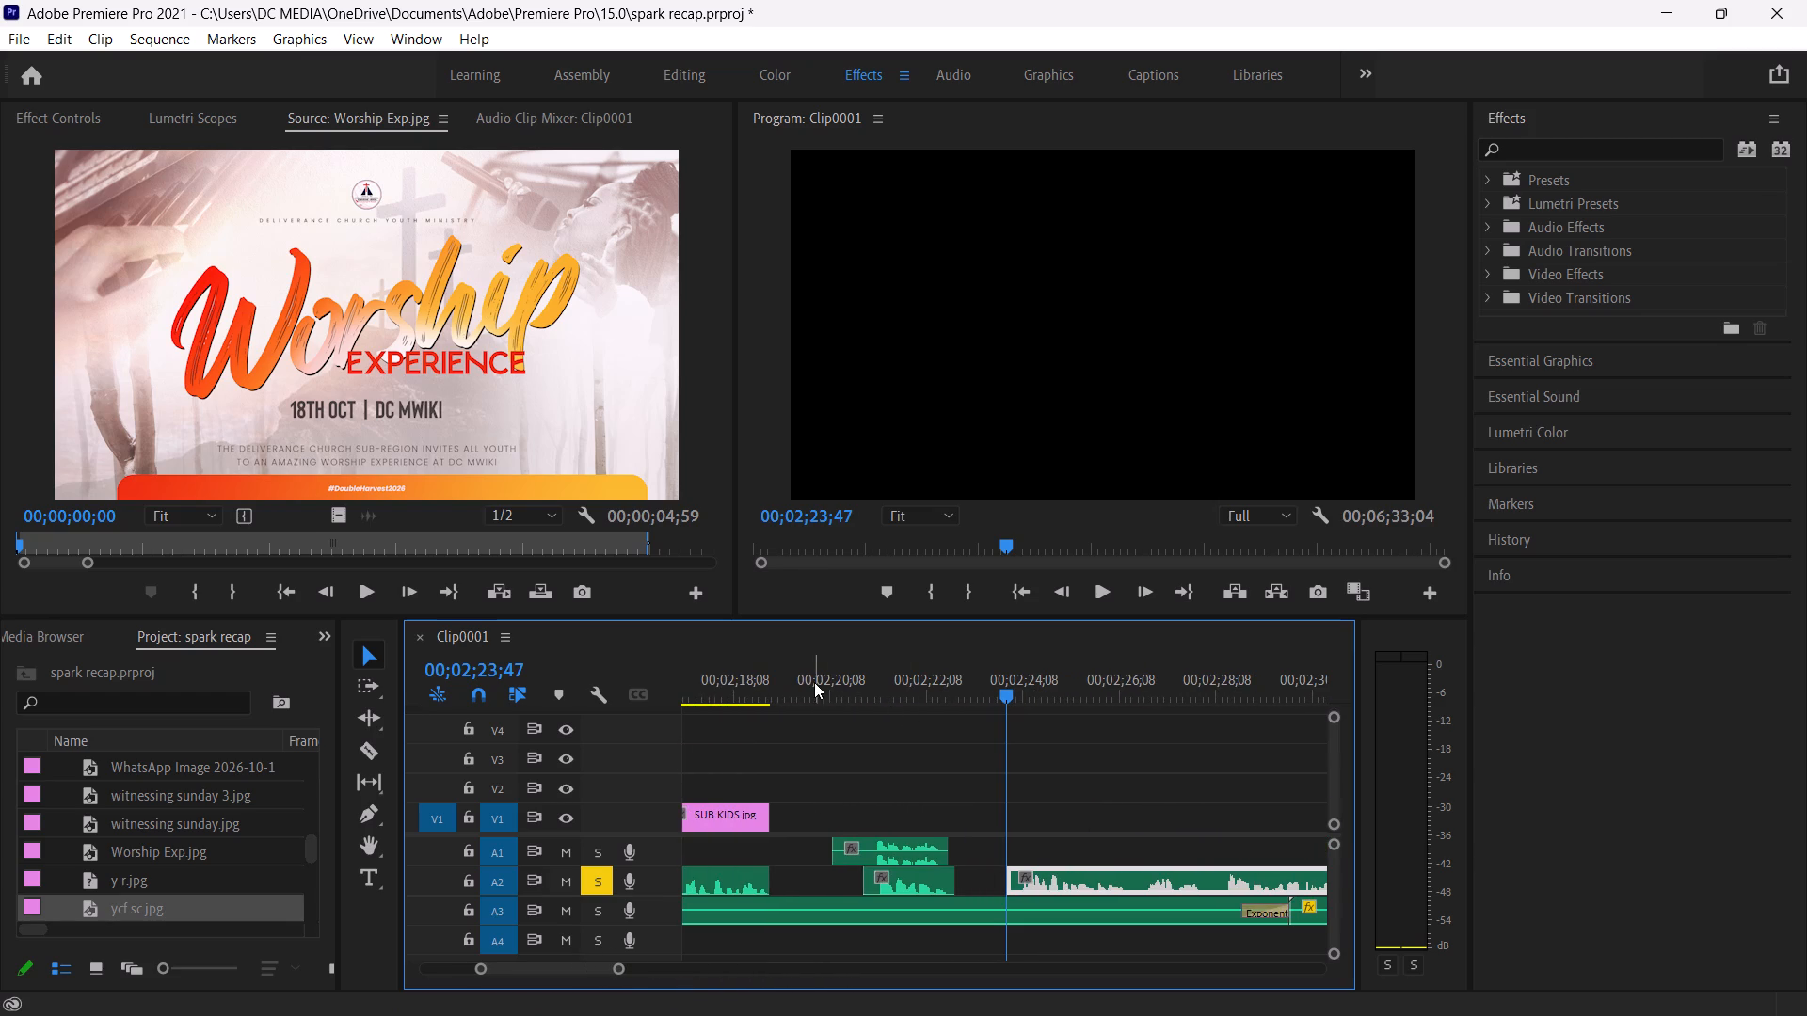
pyautogui.click(733, 685)
pyautogui.press('space')
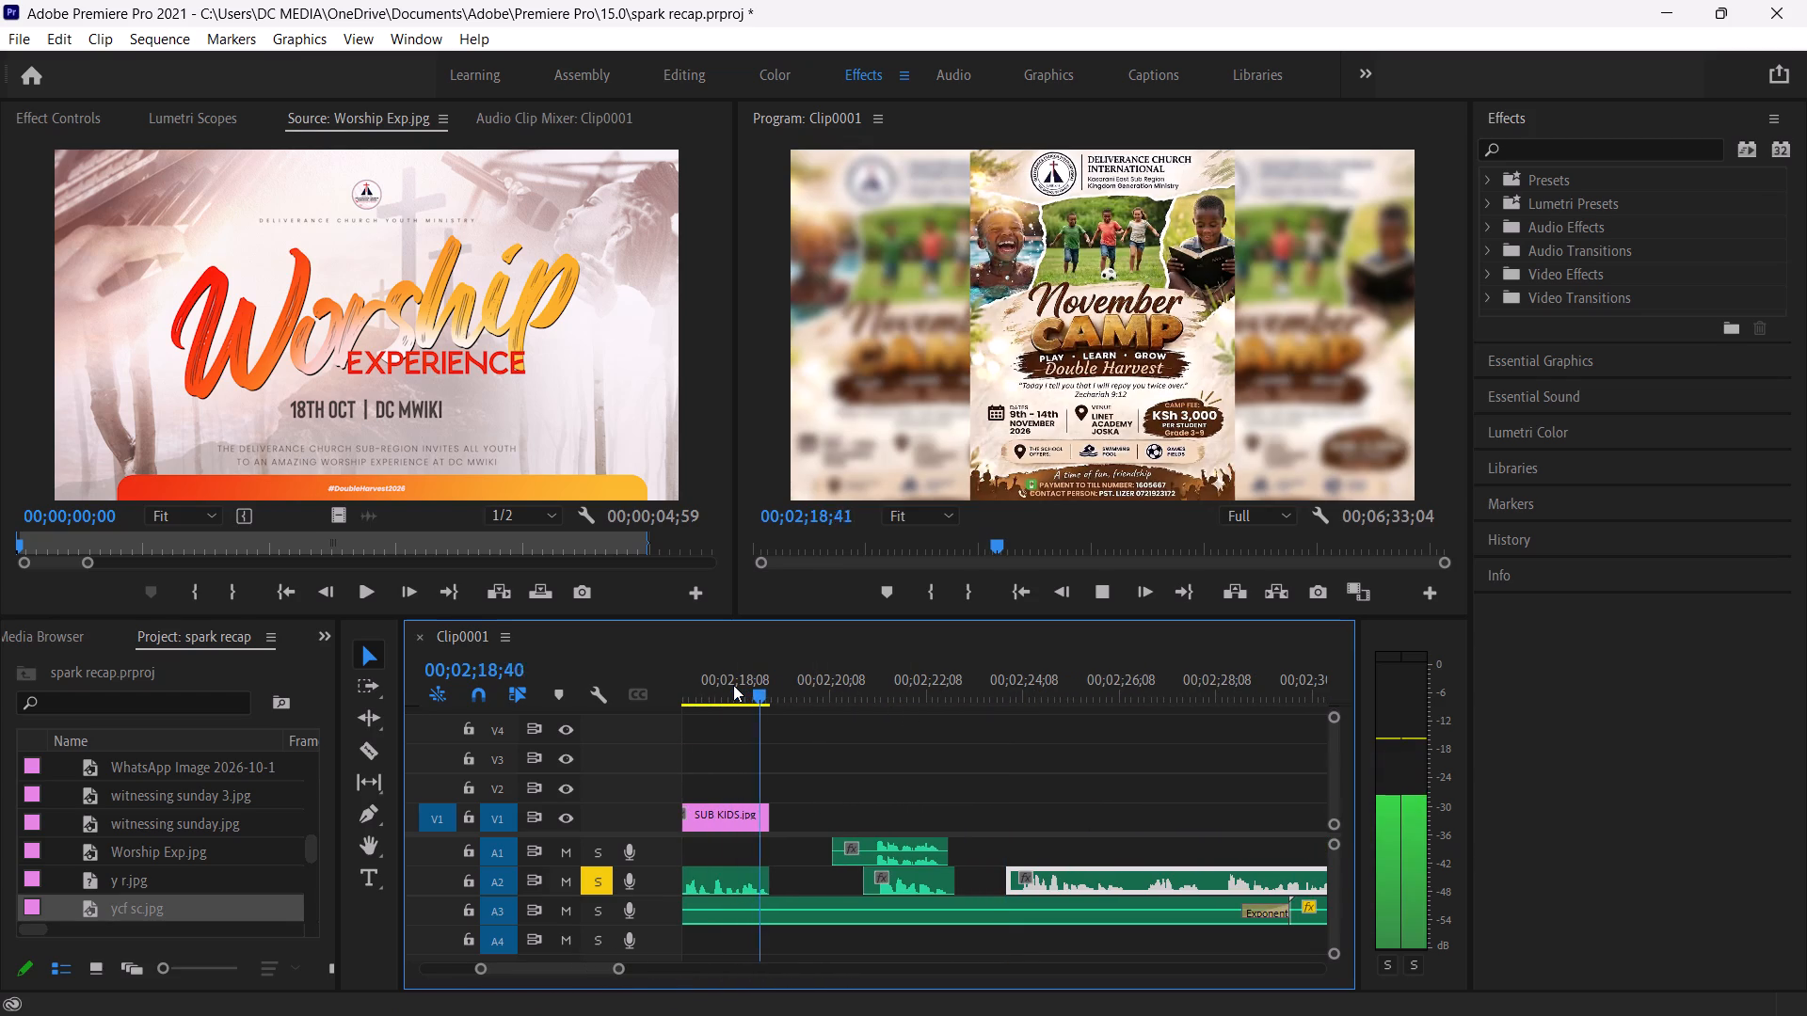
pyautogui.press('space')
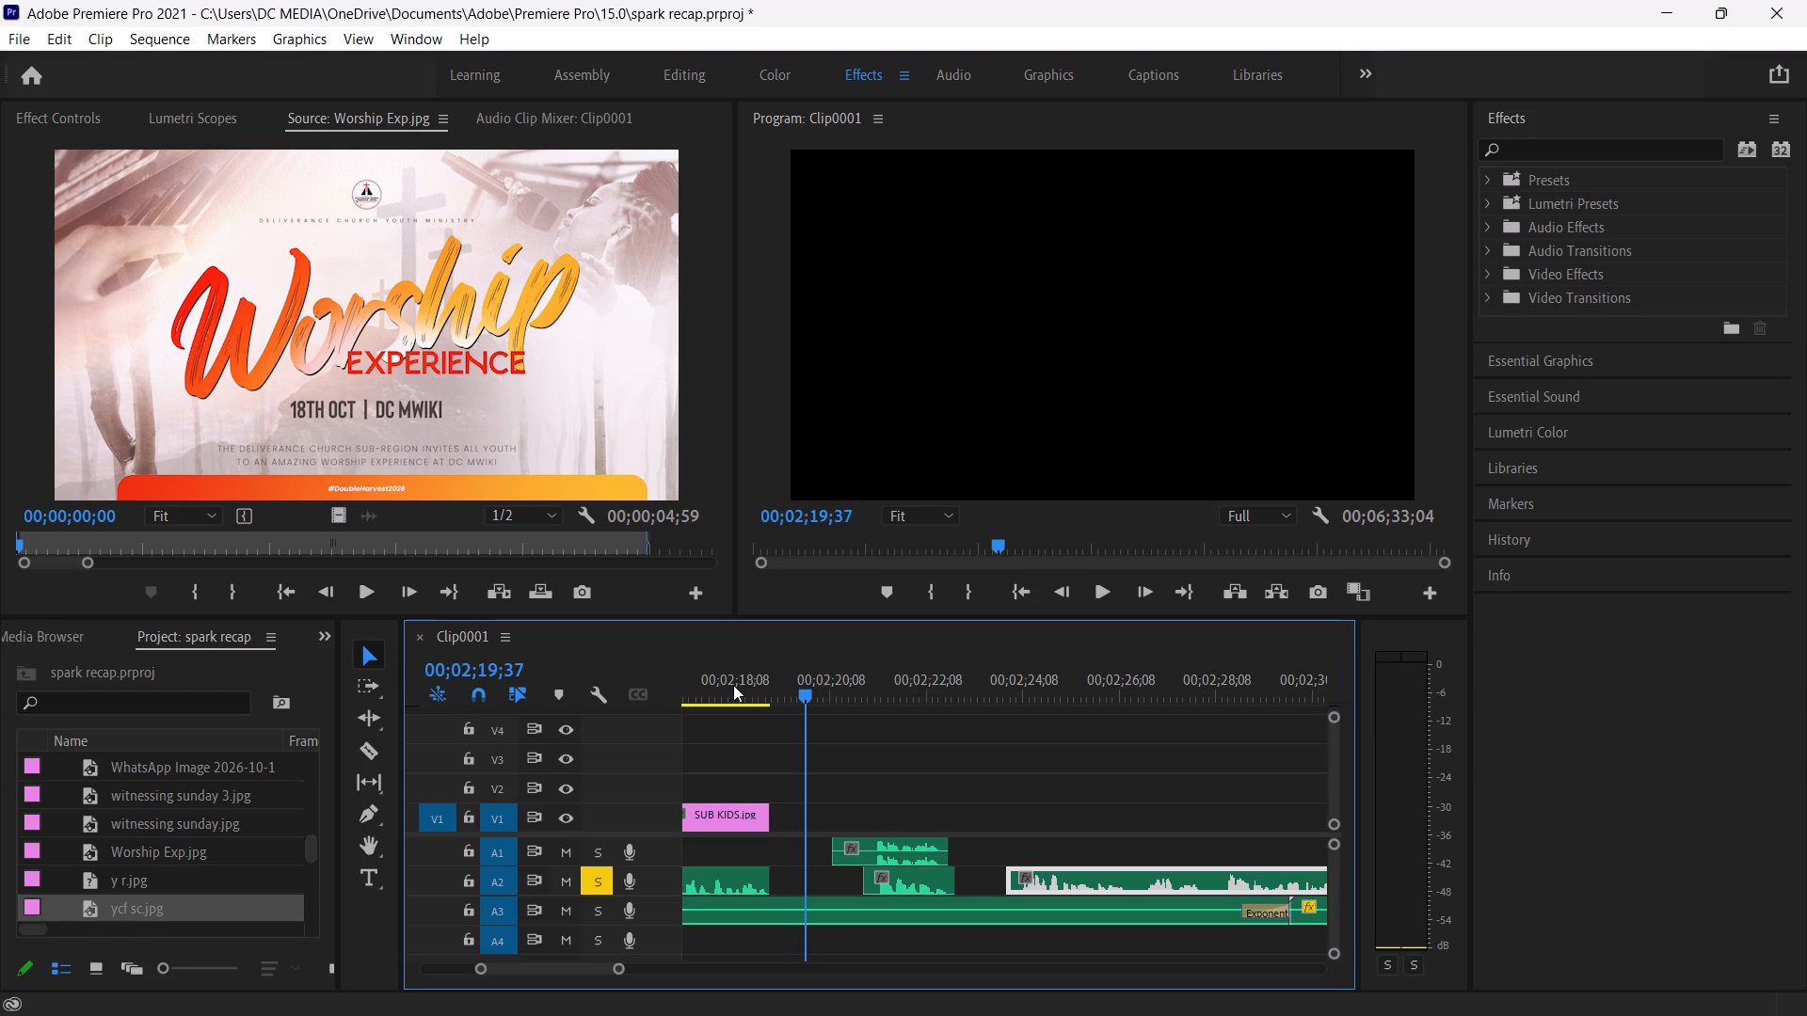
pyautogui.hscroll(1, 826, 805)
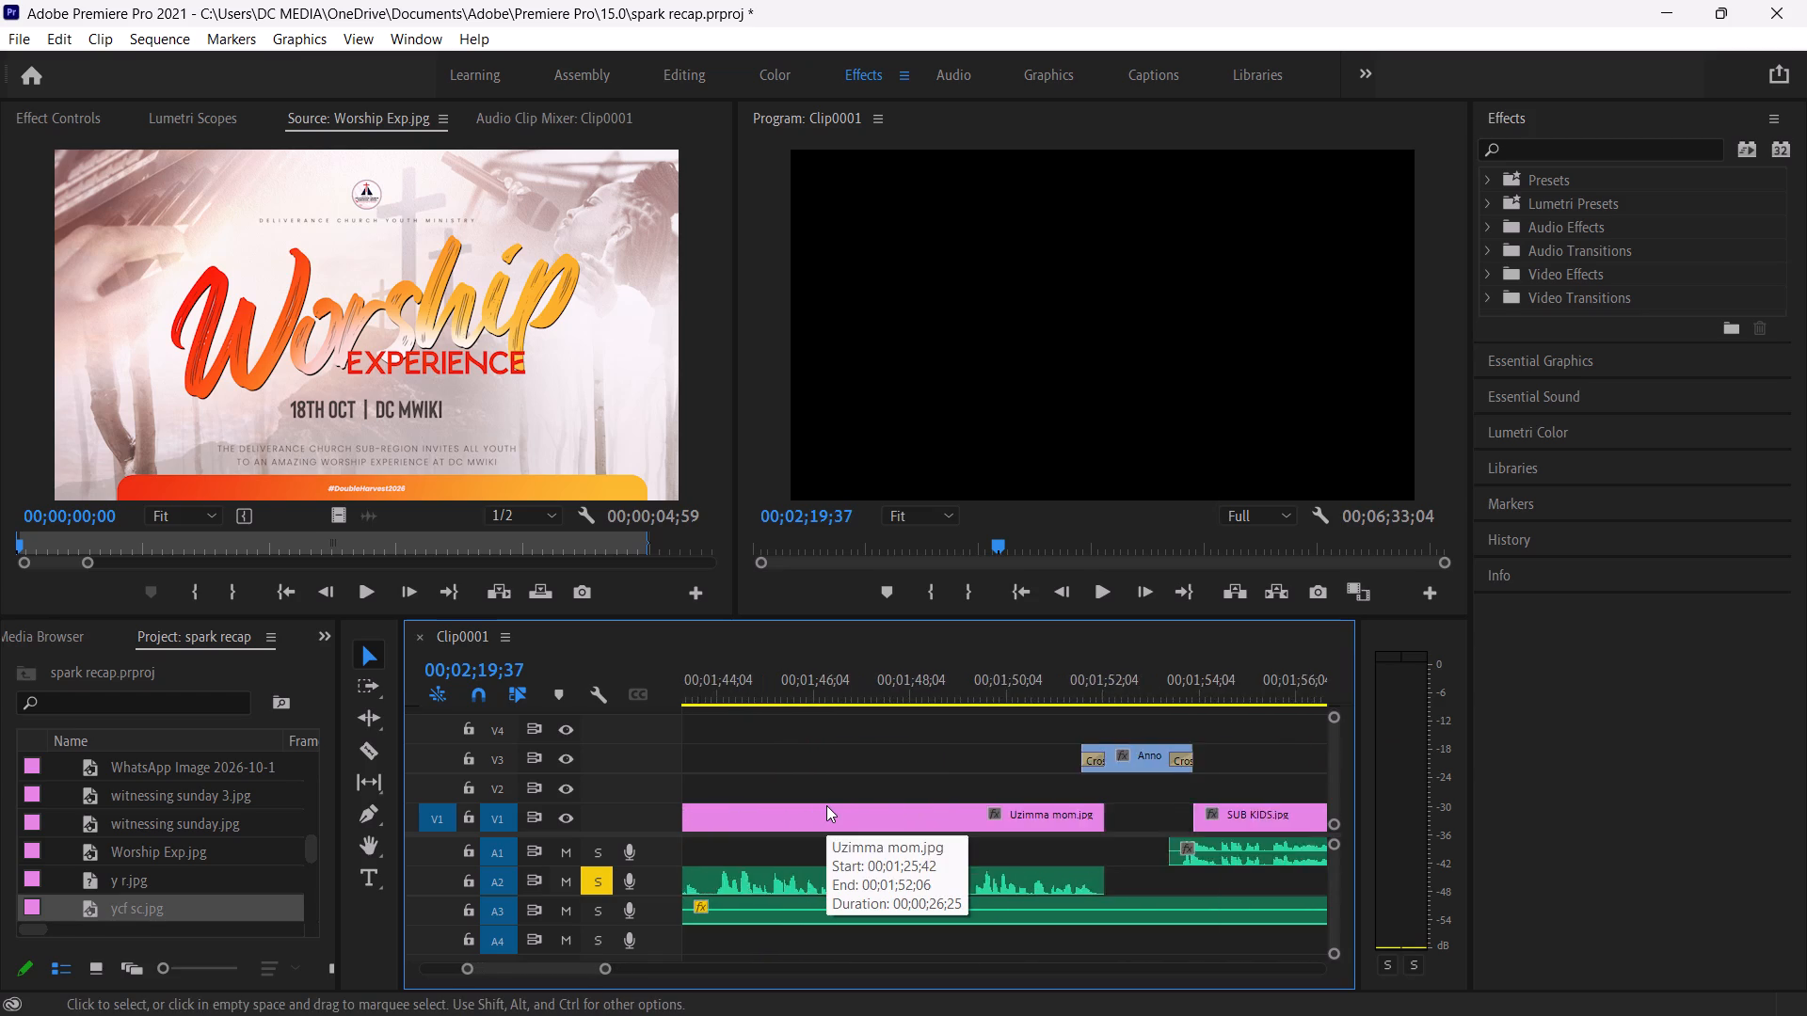
pyautogui.hscroll(1, 826, 805)
pyautogui.click(828, 754)
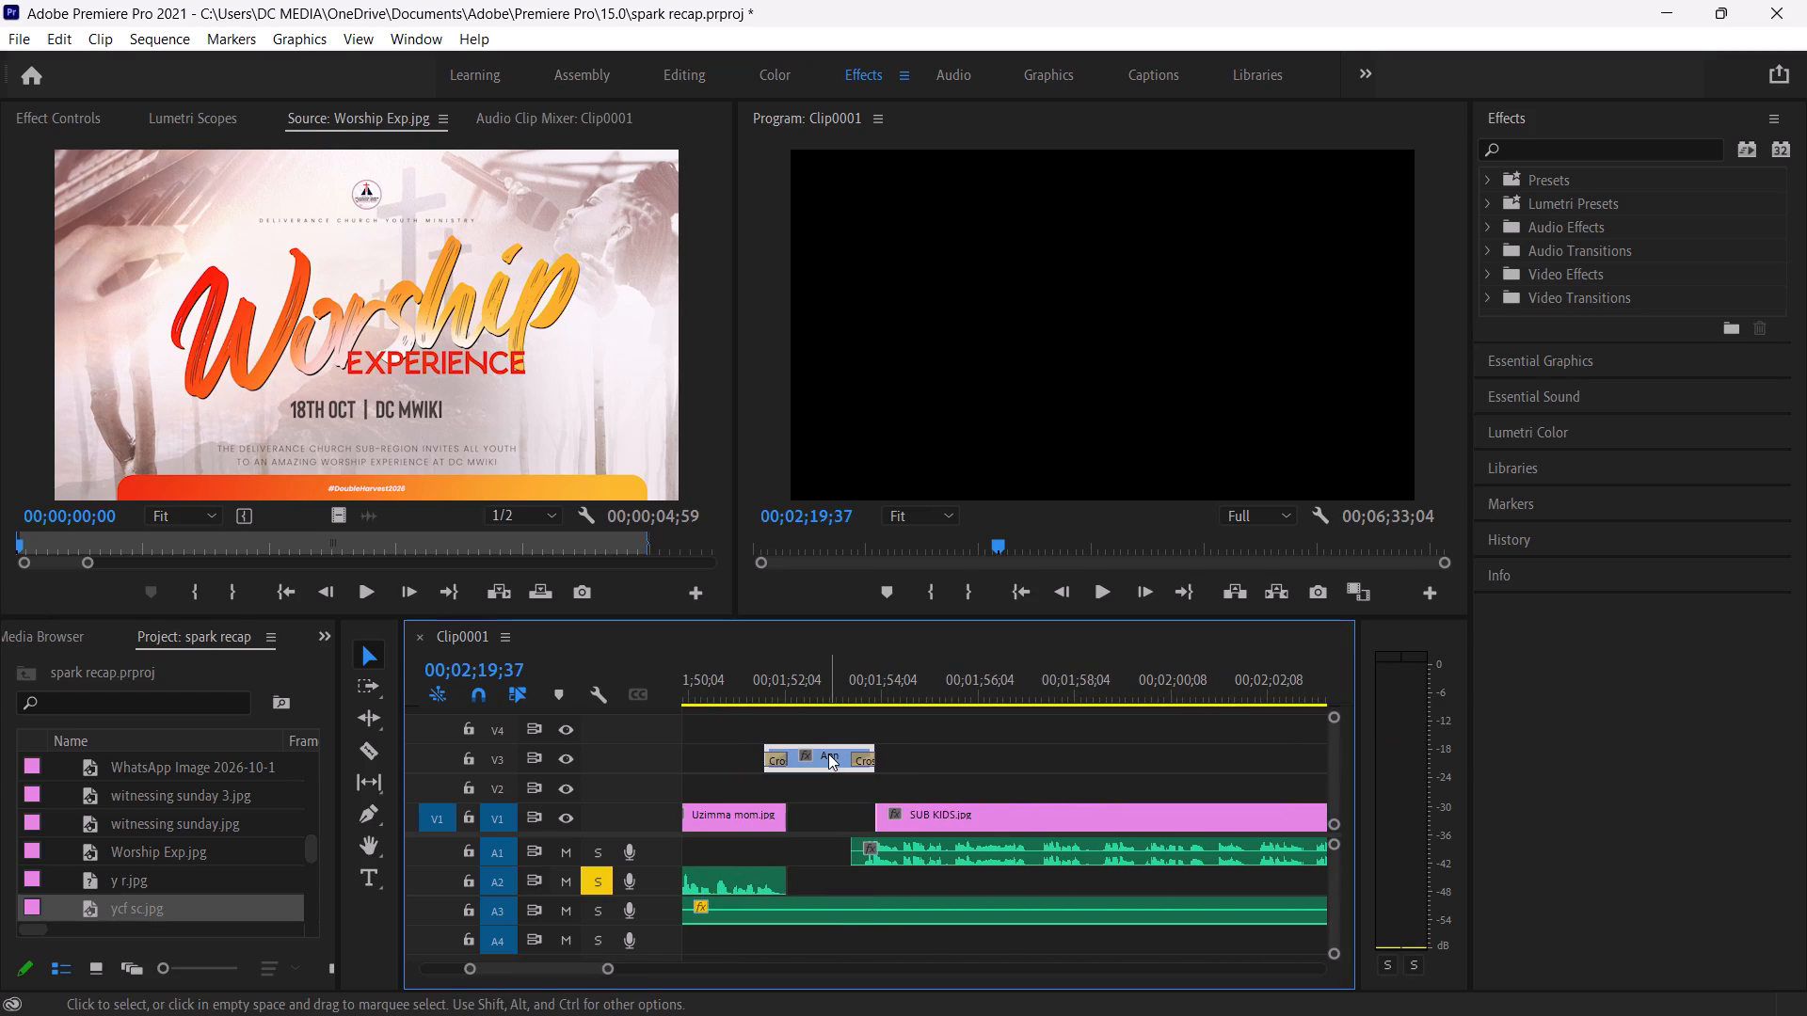
pyautogui.keyDown('alt'); pyautogui.moveTo(828, 754); pyautogui.dragTo(1338, 753); pyautogui.keyUp('alt')
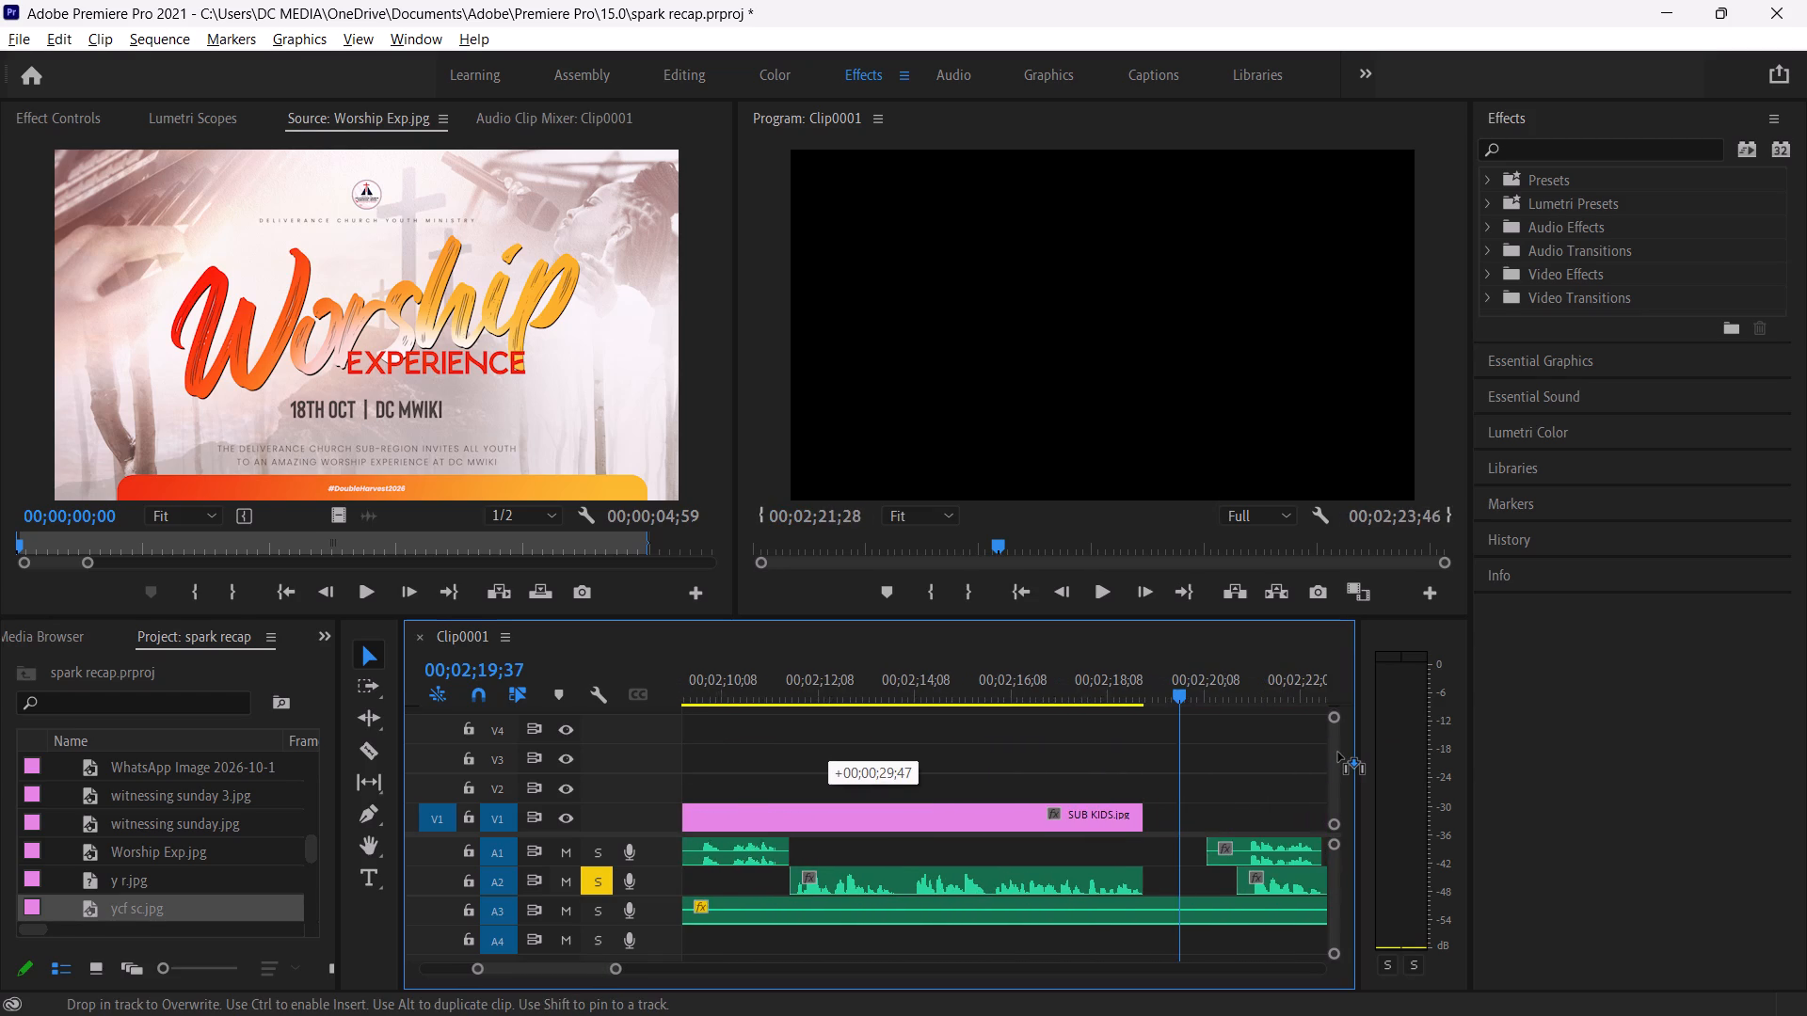
pyautogui.keyDown('alt'); pyautogui.moveTo(1338, 753); pyautogui.dragTo(1095, 752); pyautogui.keyUp('alt')
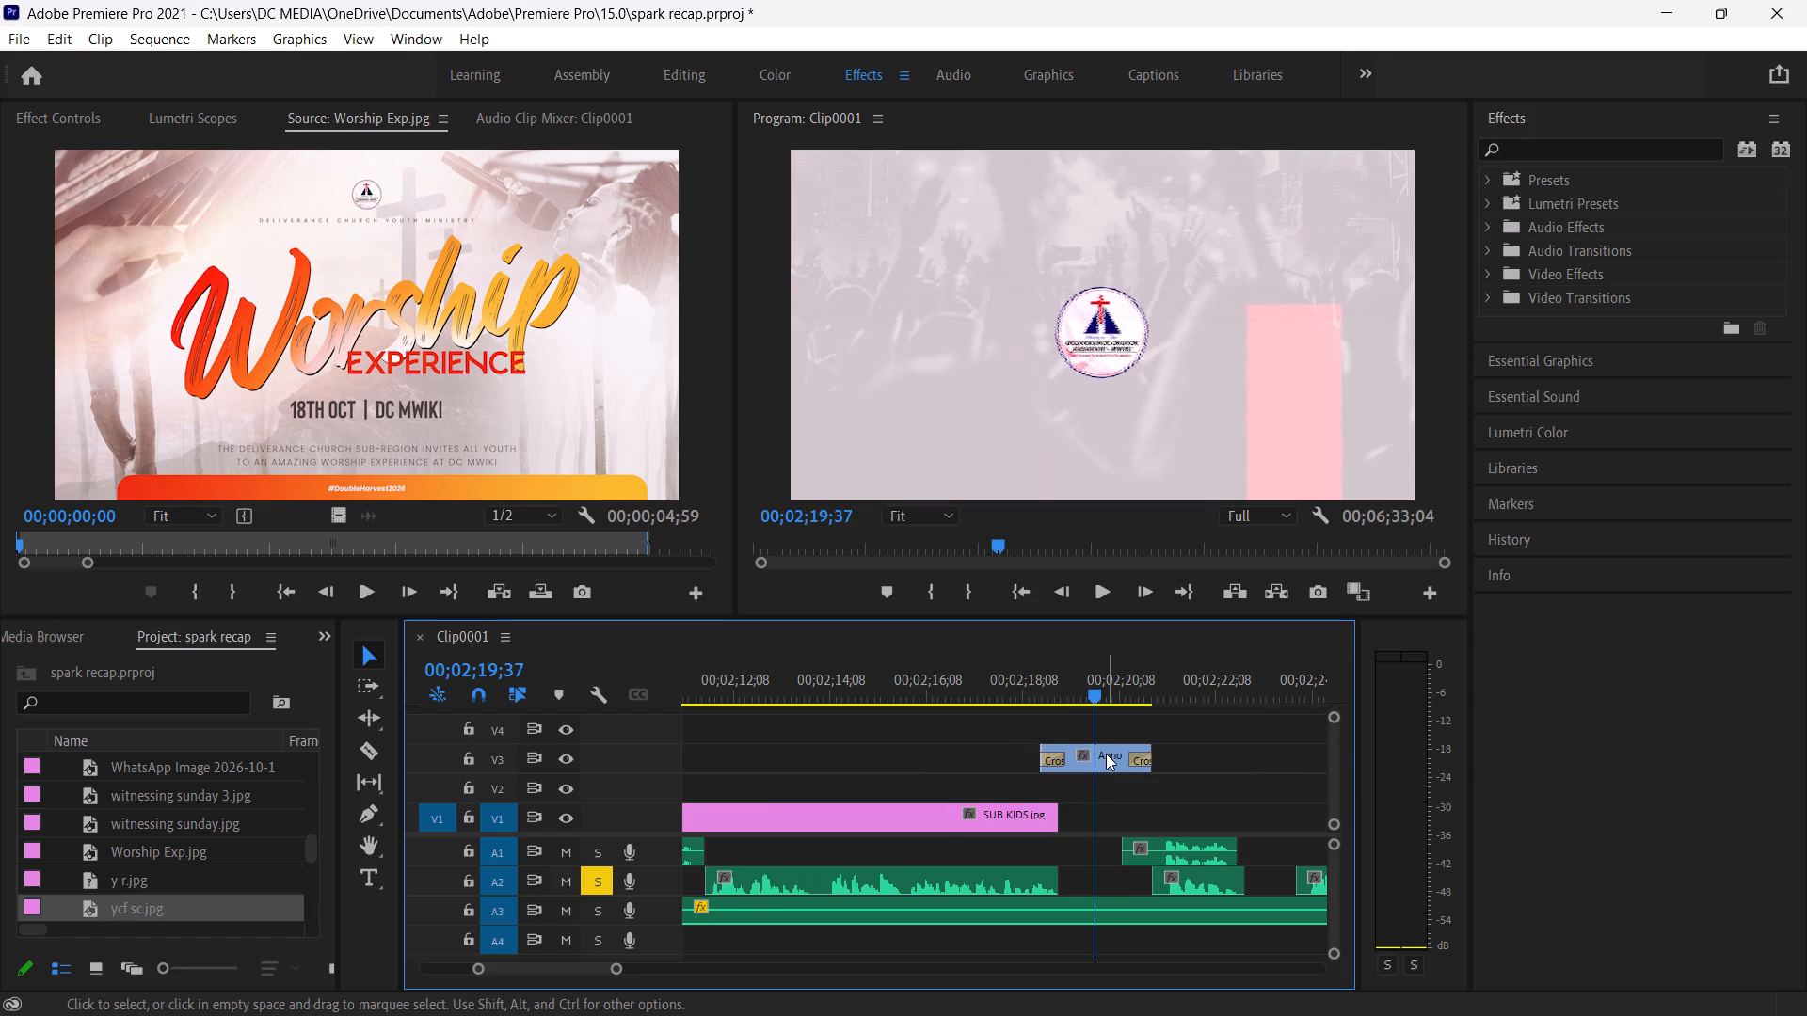
pyautogui.click(1106, 754)
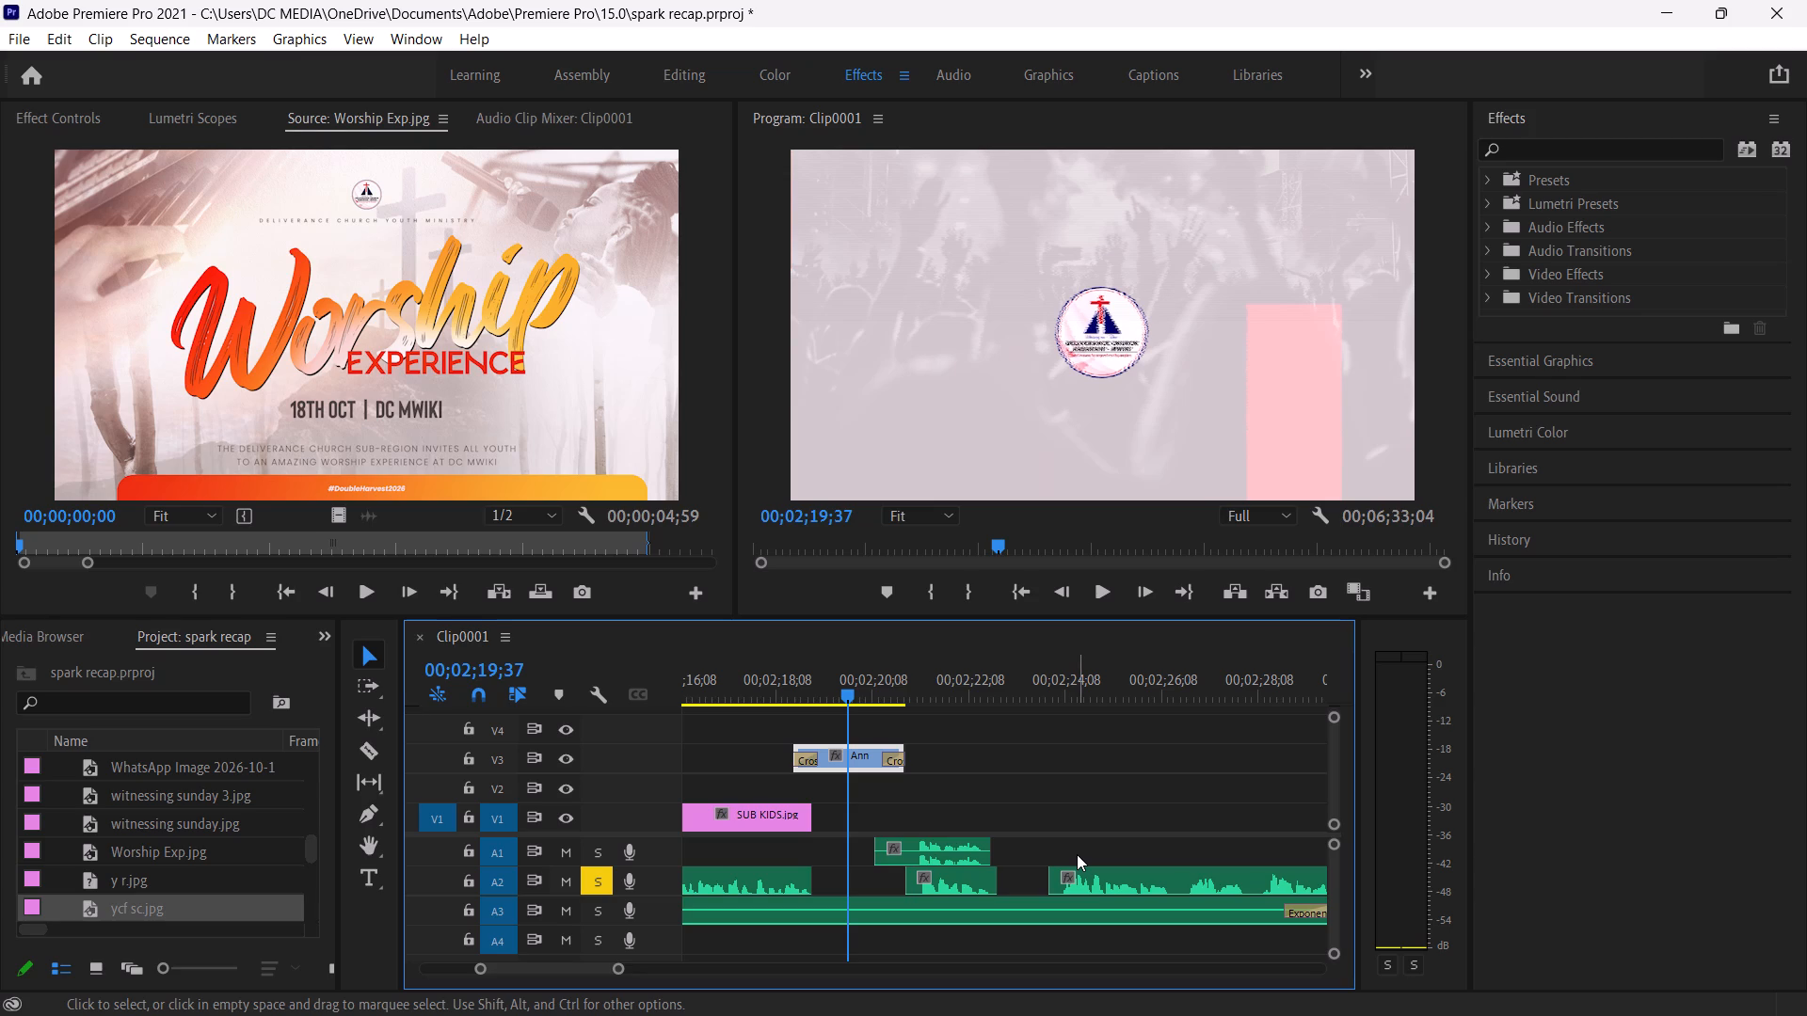
# Play past the copied transition and move the short A2 audio clip back to just after the clip ending with SUB KIDS.jpg.
pyautogui.press('space')
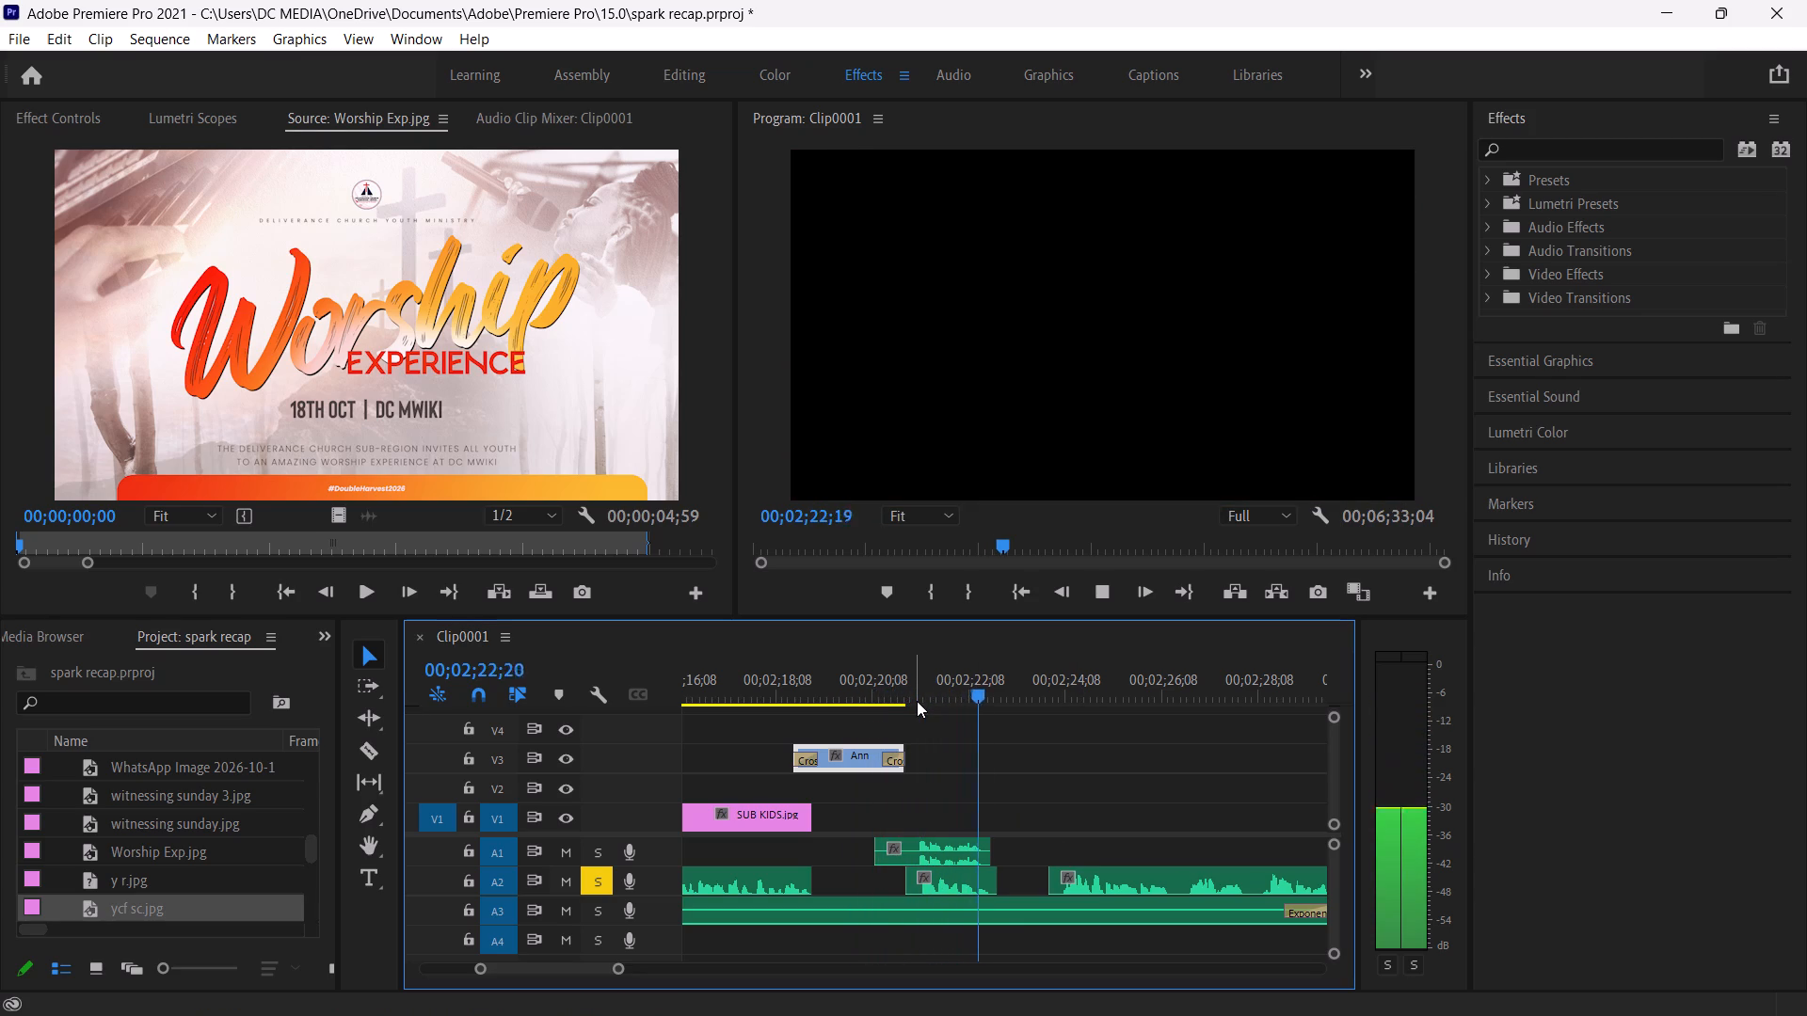
pyautogui.press('space')
pyautogui.press('space')
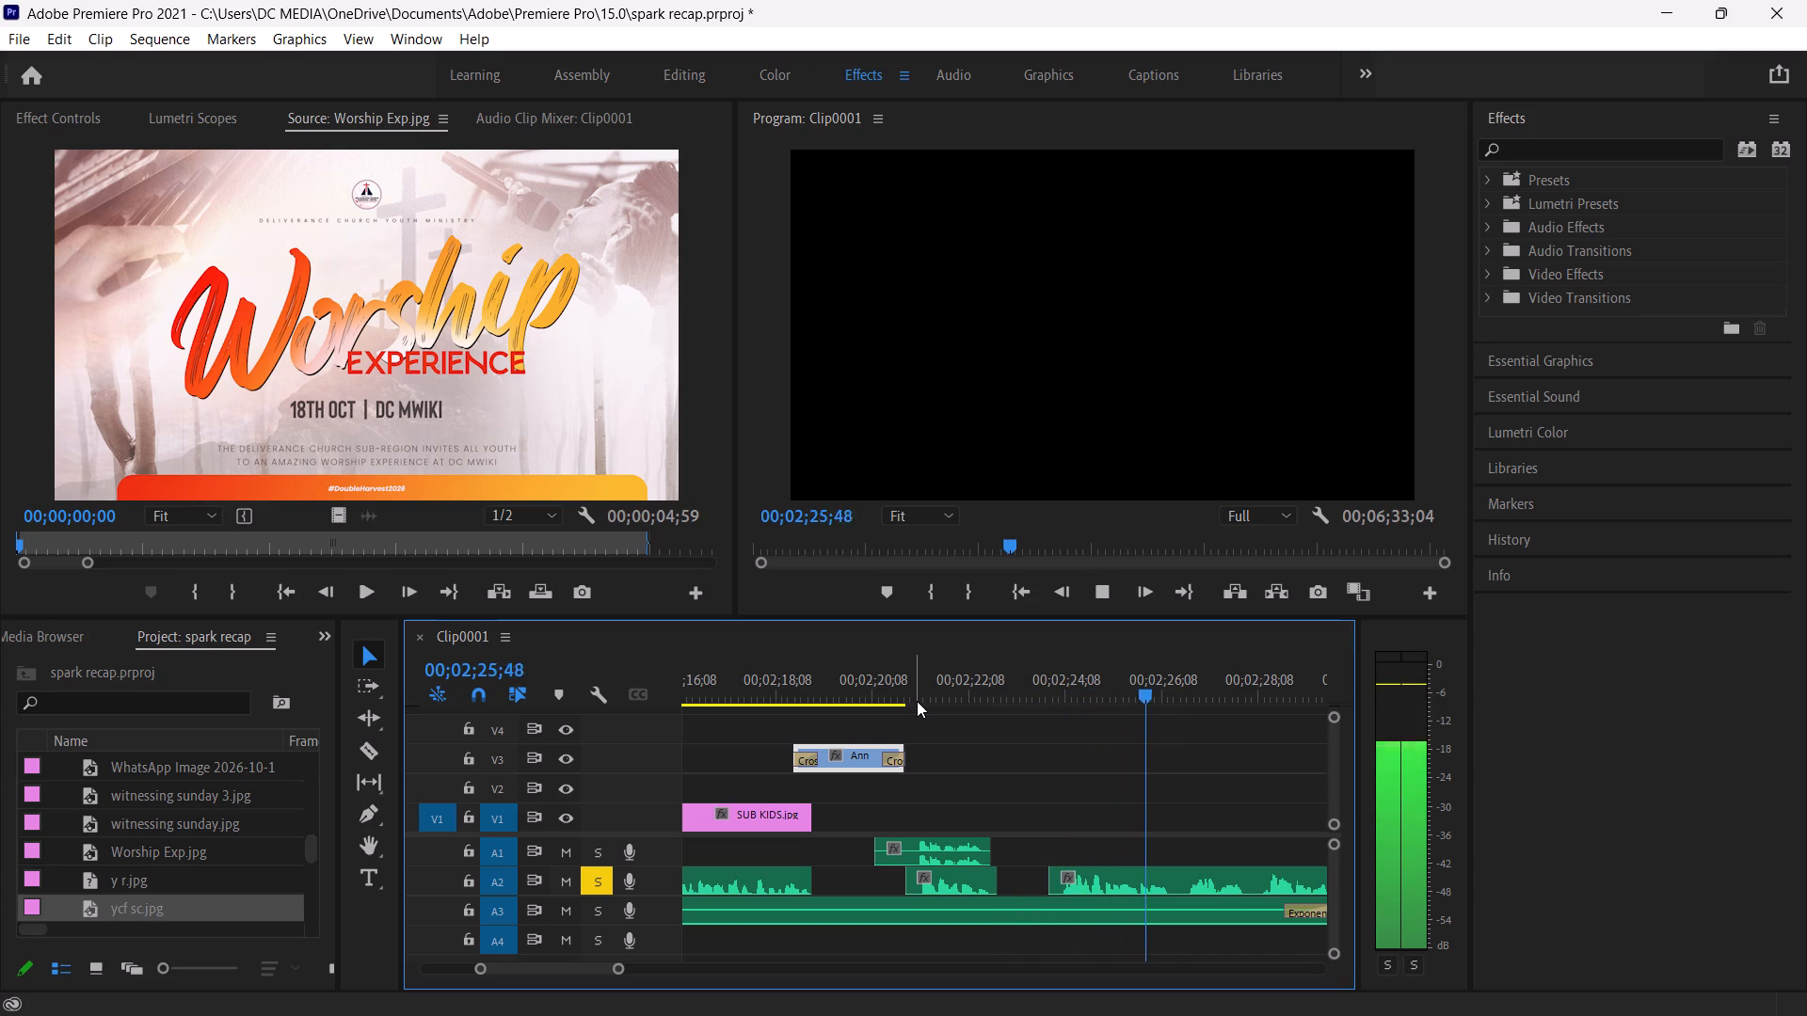
pyautogui.press('space')
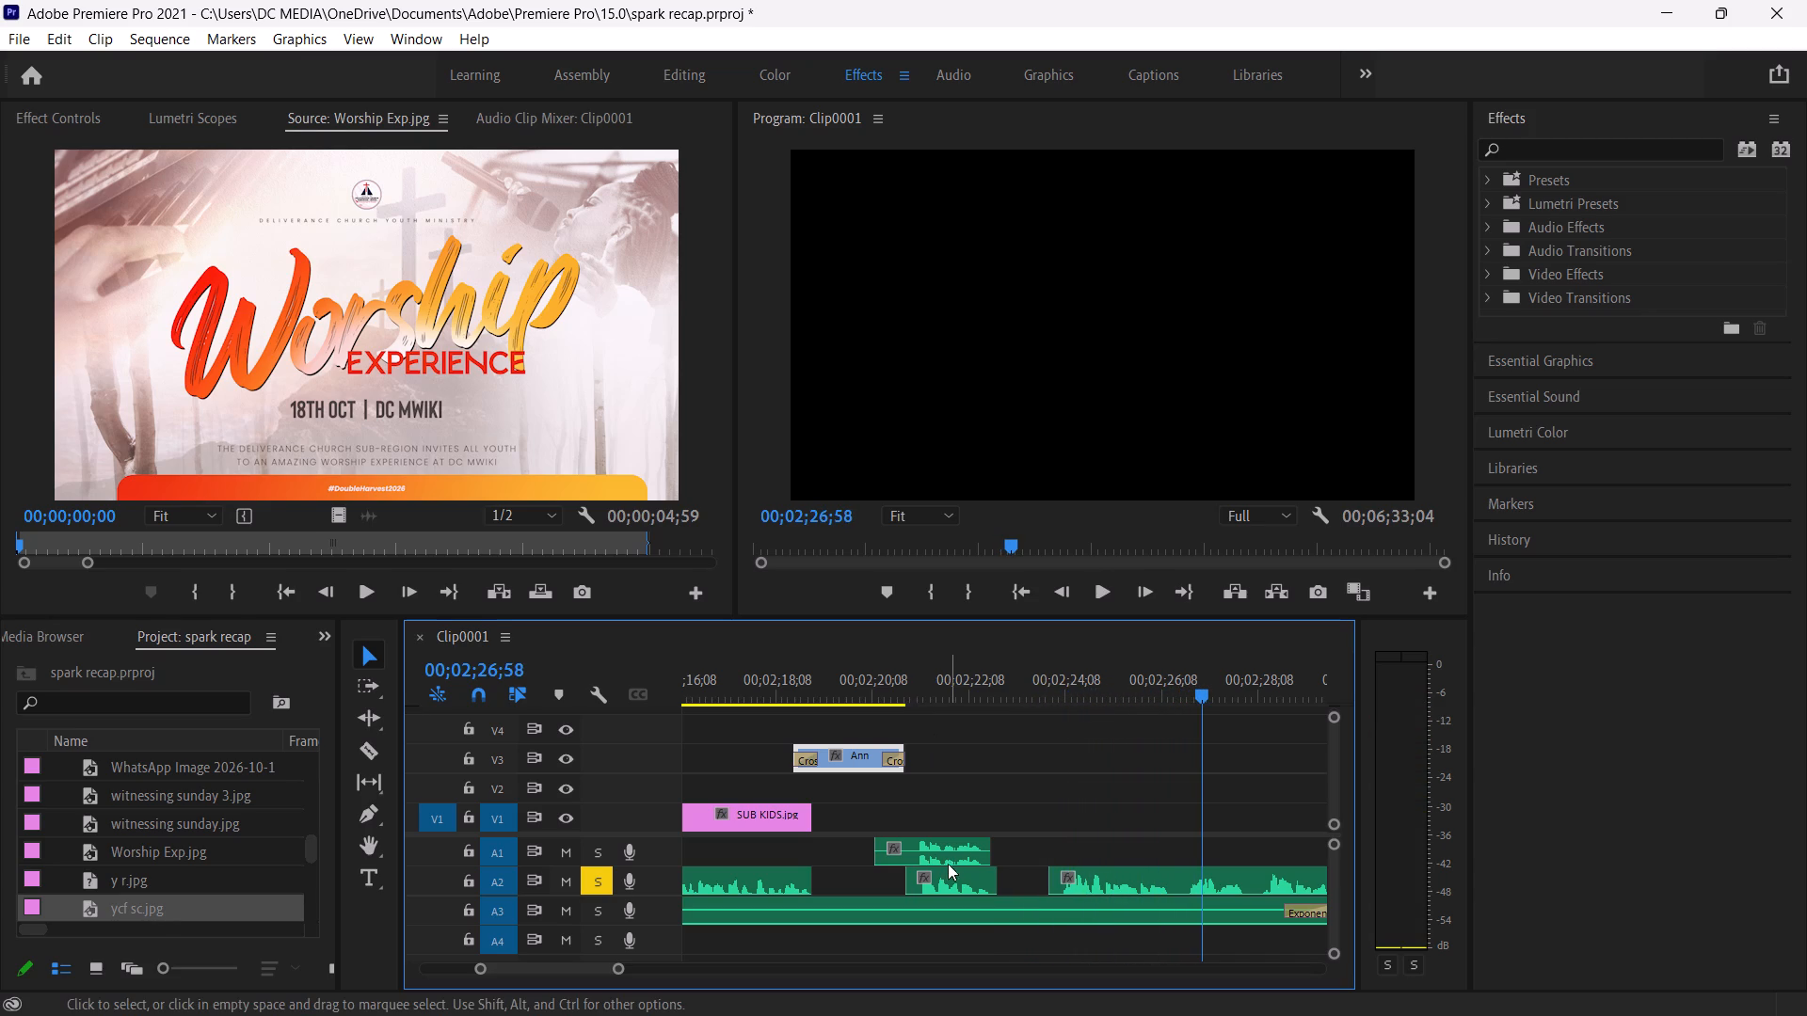
pyautogui.moveTo(949, 878); pyautogui.dragTo(872, 883)
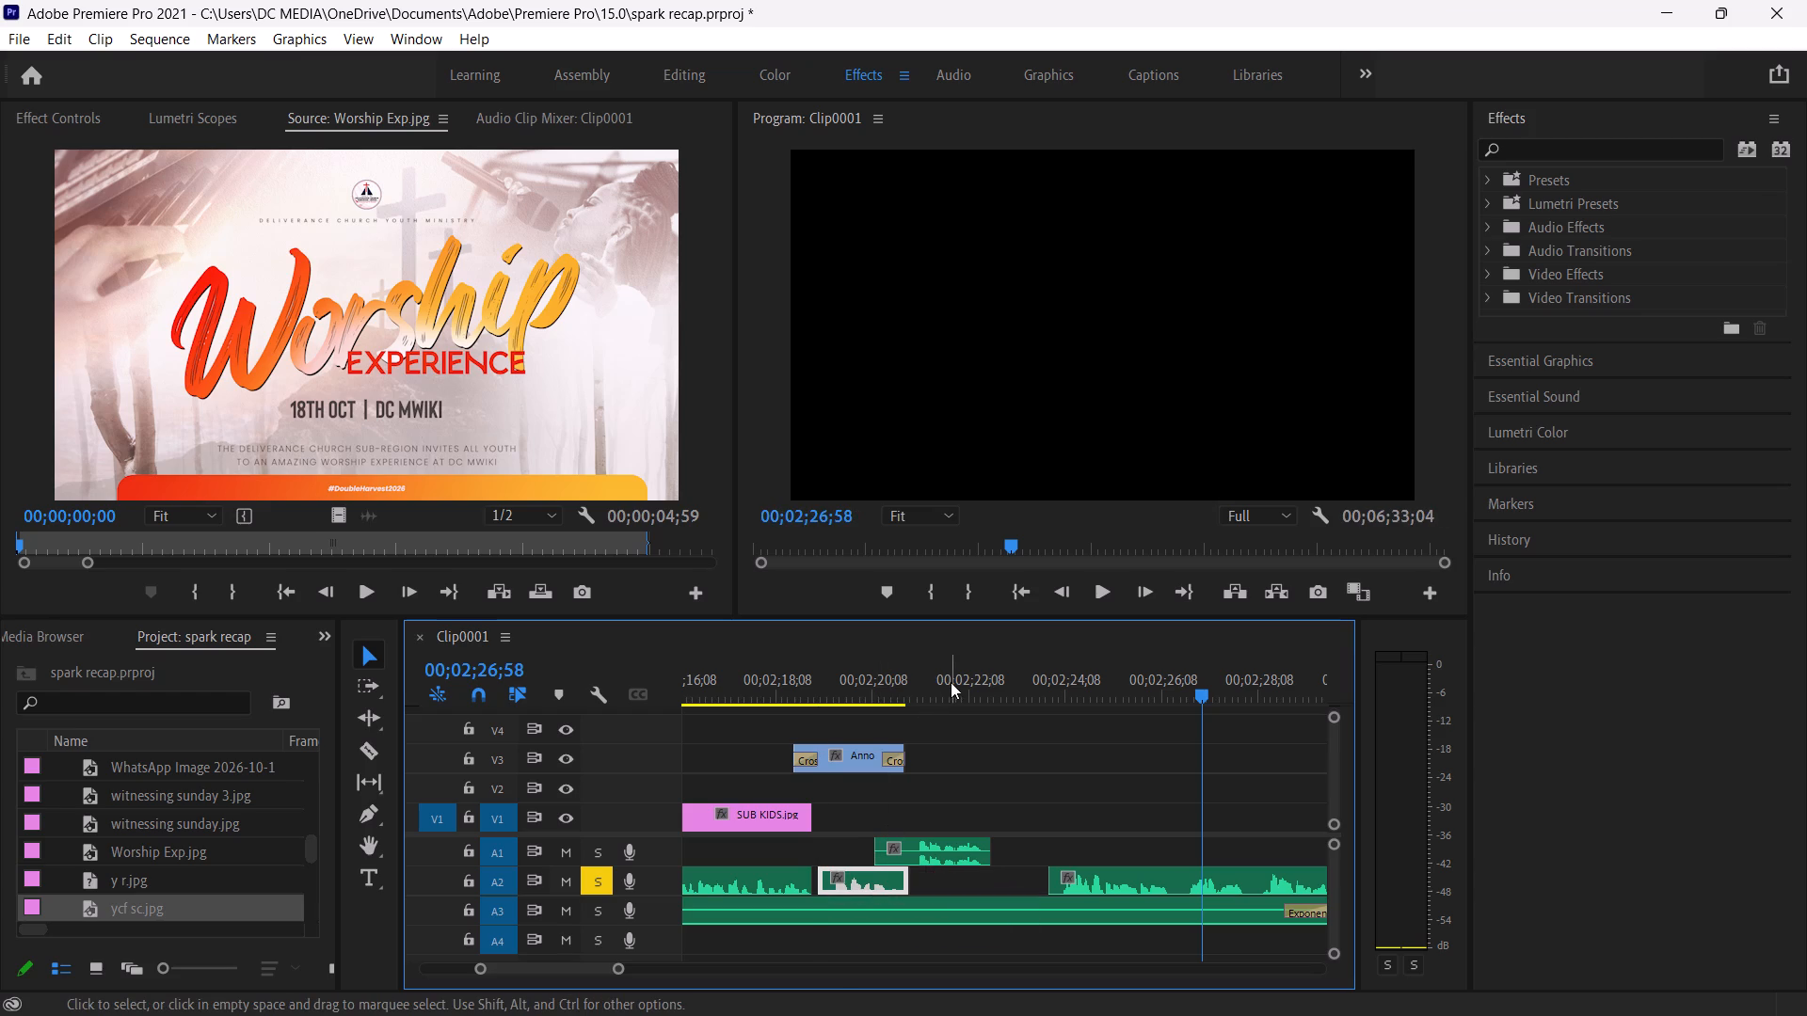
# Move the long A2 clip Announce 1 Melissa.mp3 back to start at 00;02;21;15, shortly after the short A2 clip.
pyautogui.moveTo(1136, 891); pyautogui.dragTo(1015, 891)
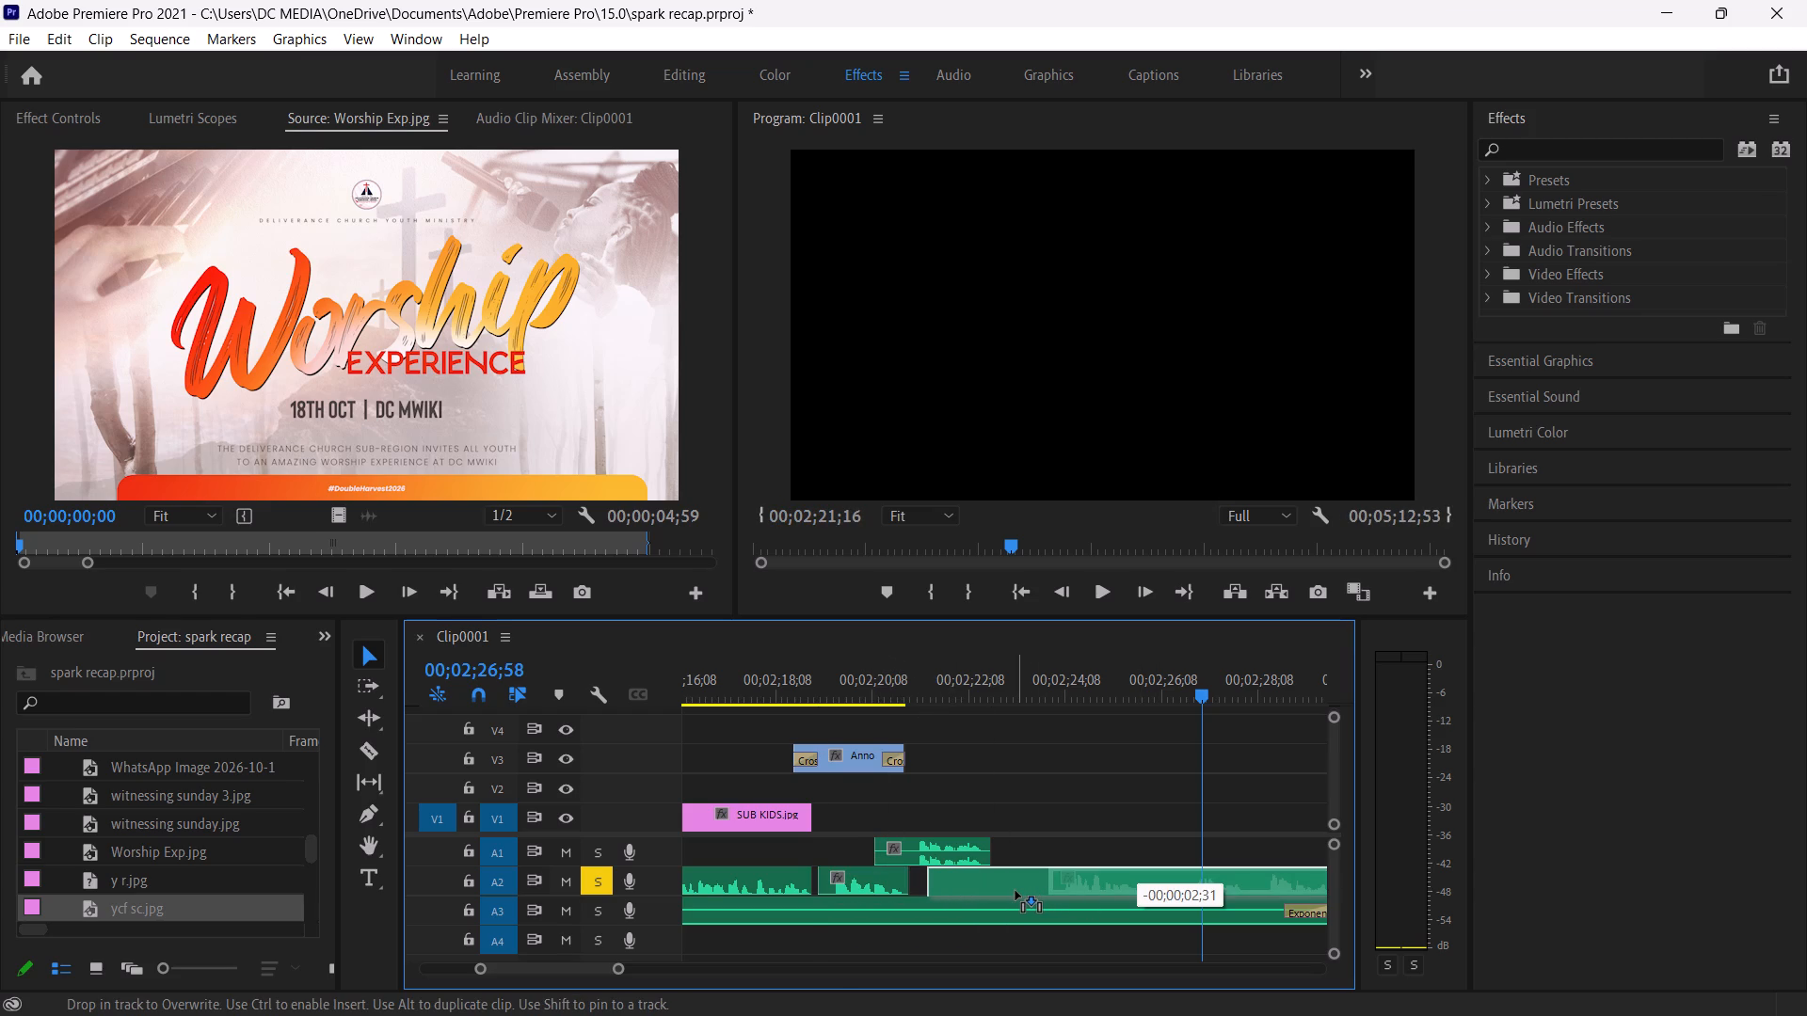
pyautogui.moveTo(1015, 891); pyautogui.dragTo(1011, 891)
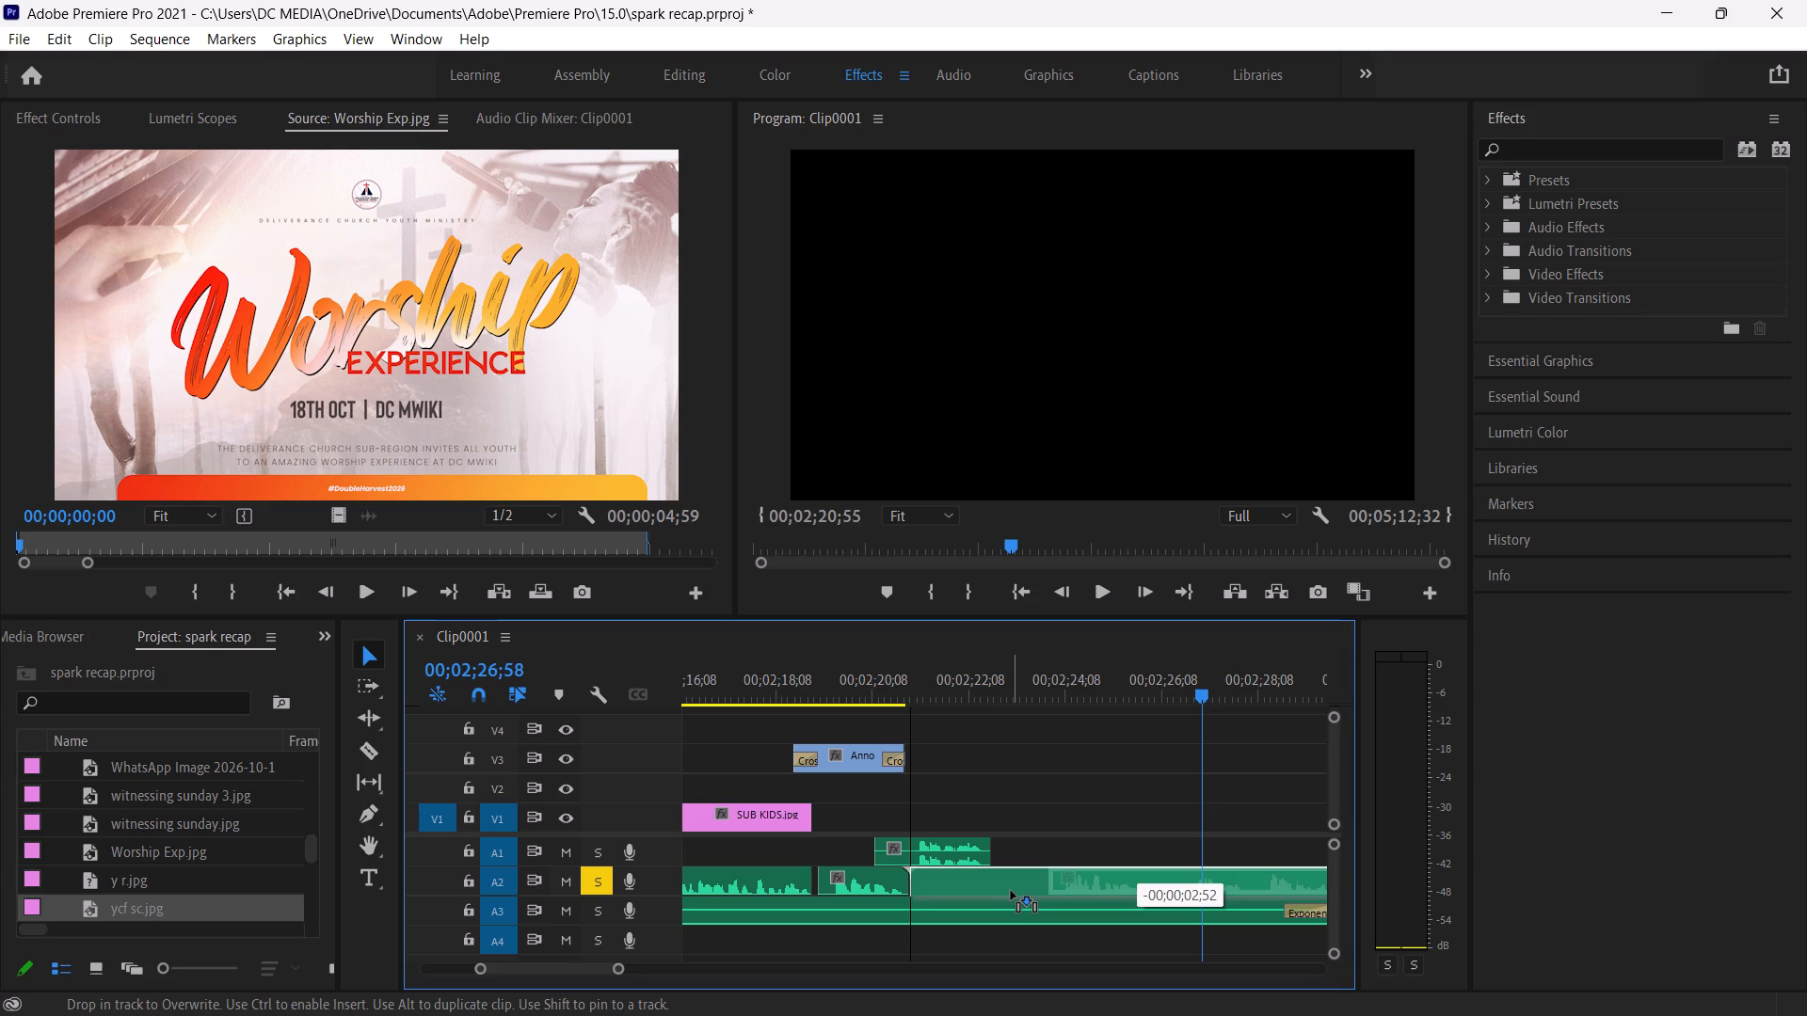
pyautogui.moveTo(1011, 891); pyautogui.dragTo(1011, 890)
pyautogui.moveTo(1011, 890); pyautogui.dragTo(1013, 888)
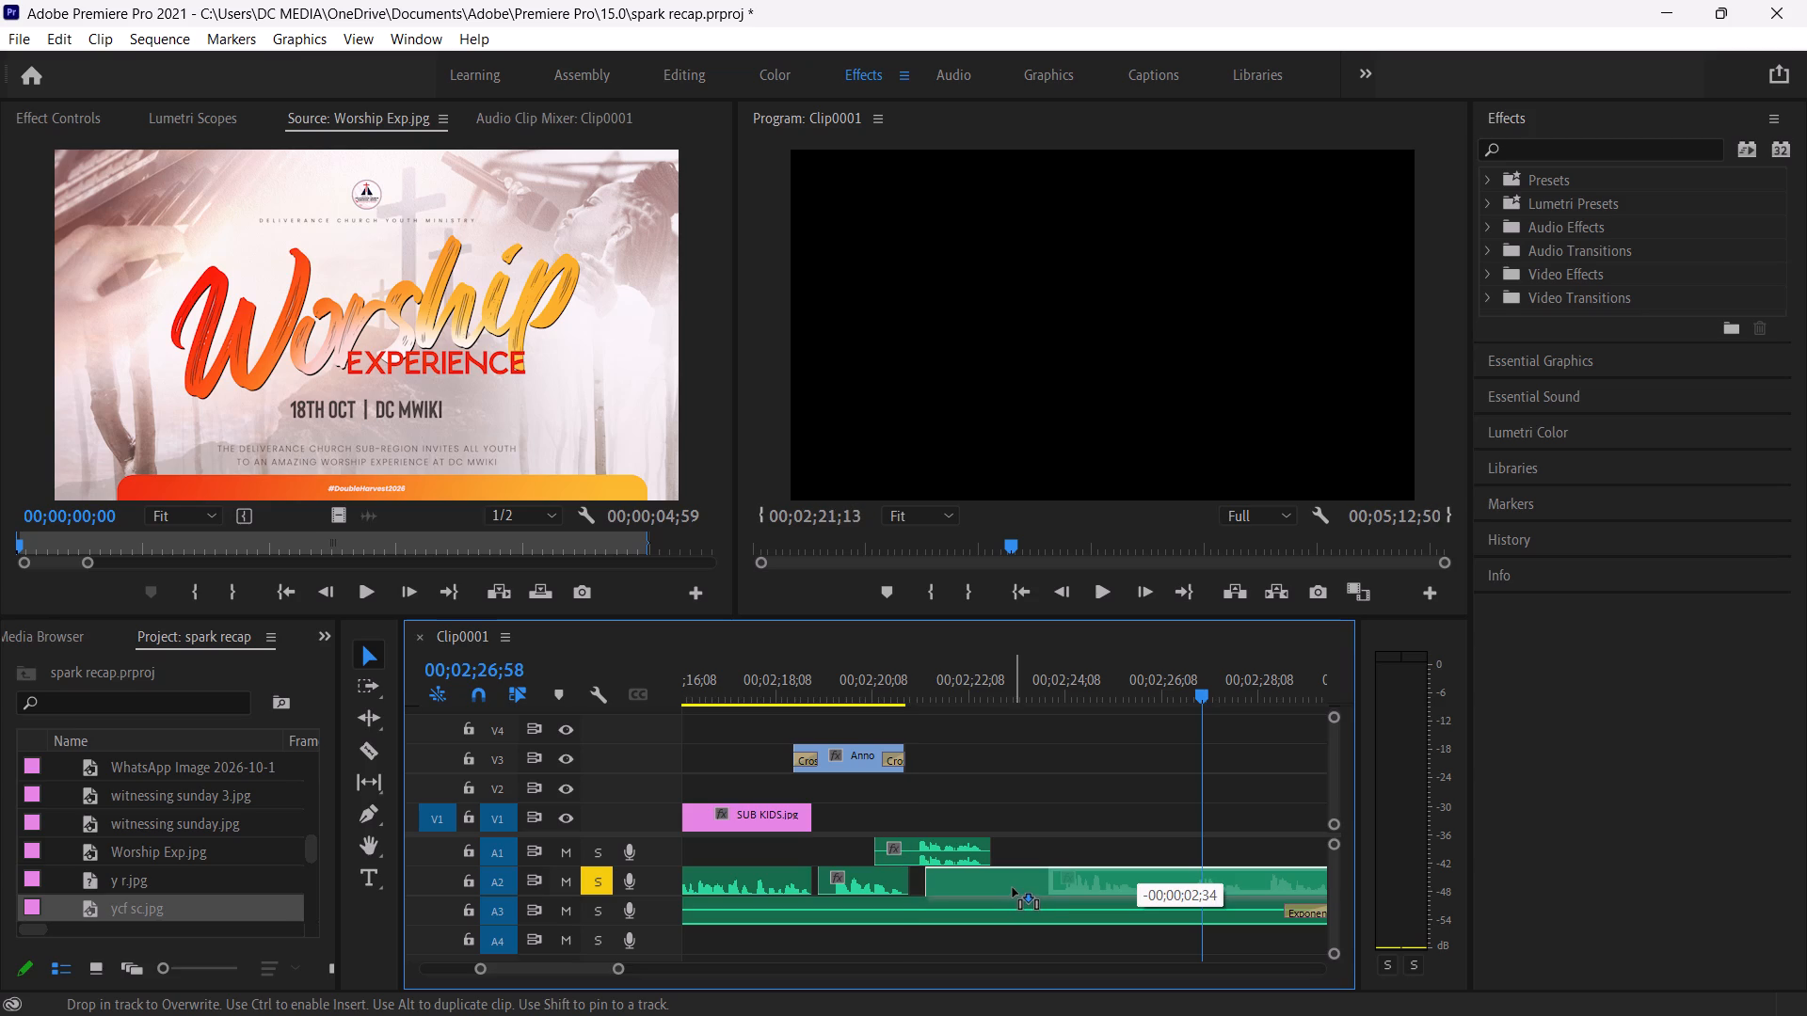
pyautogui.moveTo(1013, 888); pyautogui.dragTo(1014, 888)
pyautogui.click(979, 881)
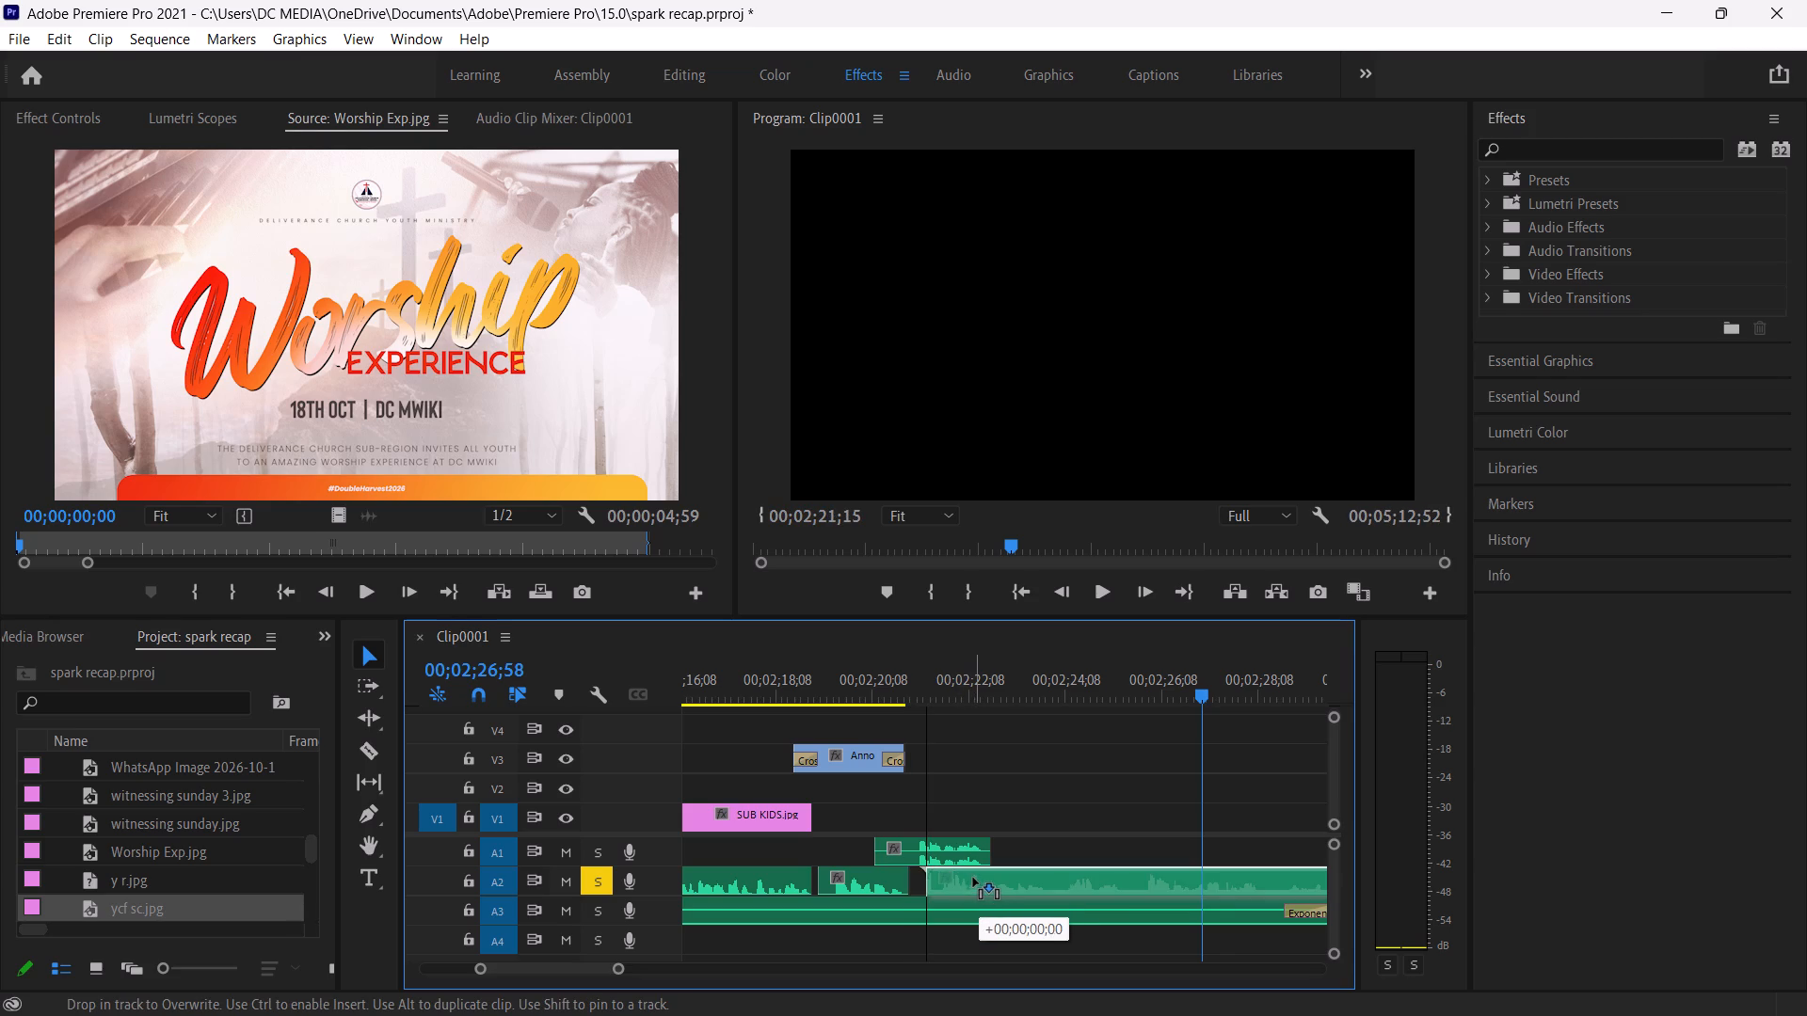
# Shift Announce 1 Melissa.mp3 on A2 further back to start at about 00;02;21;06.
pyautogui.hscroll(-5, 638, 978)
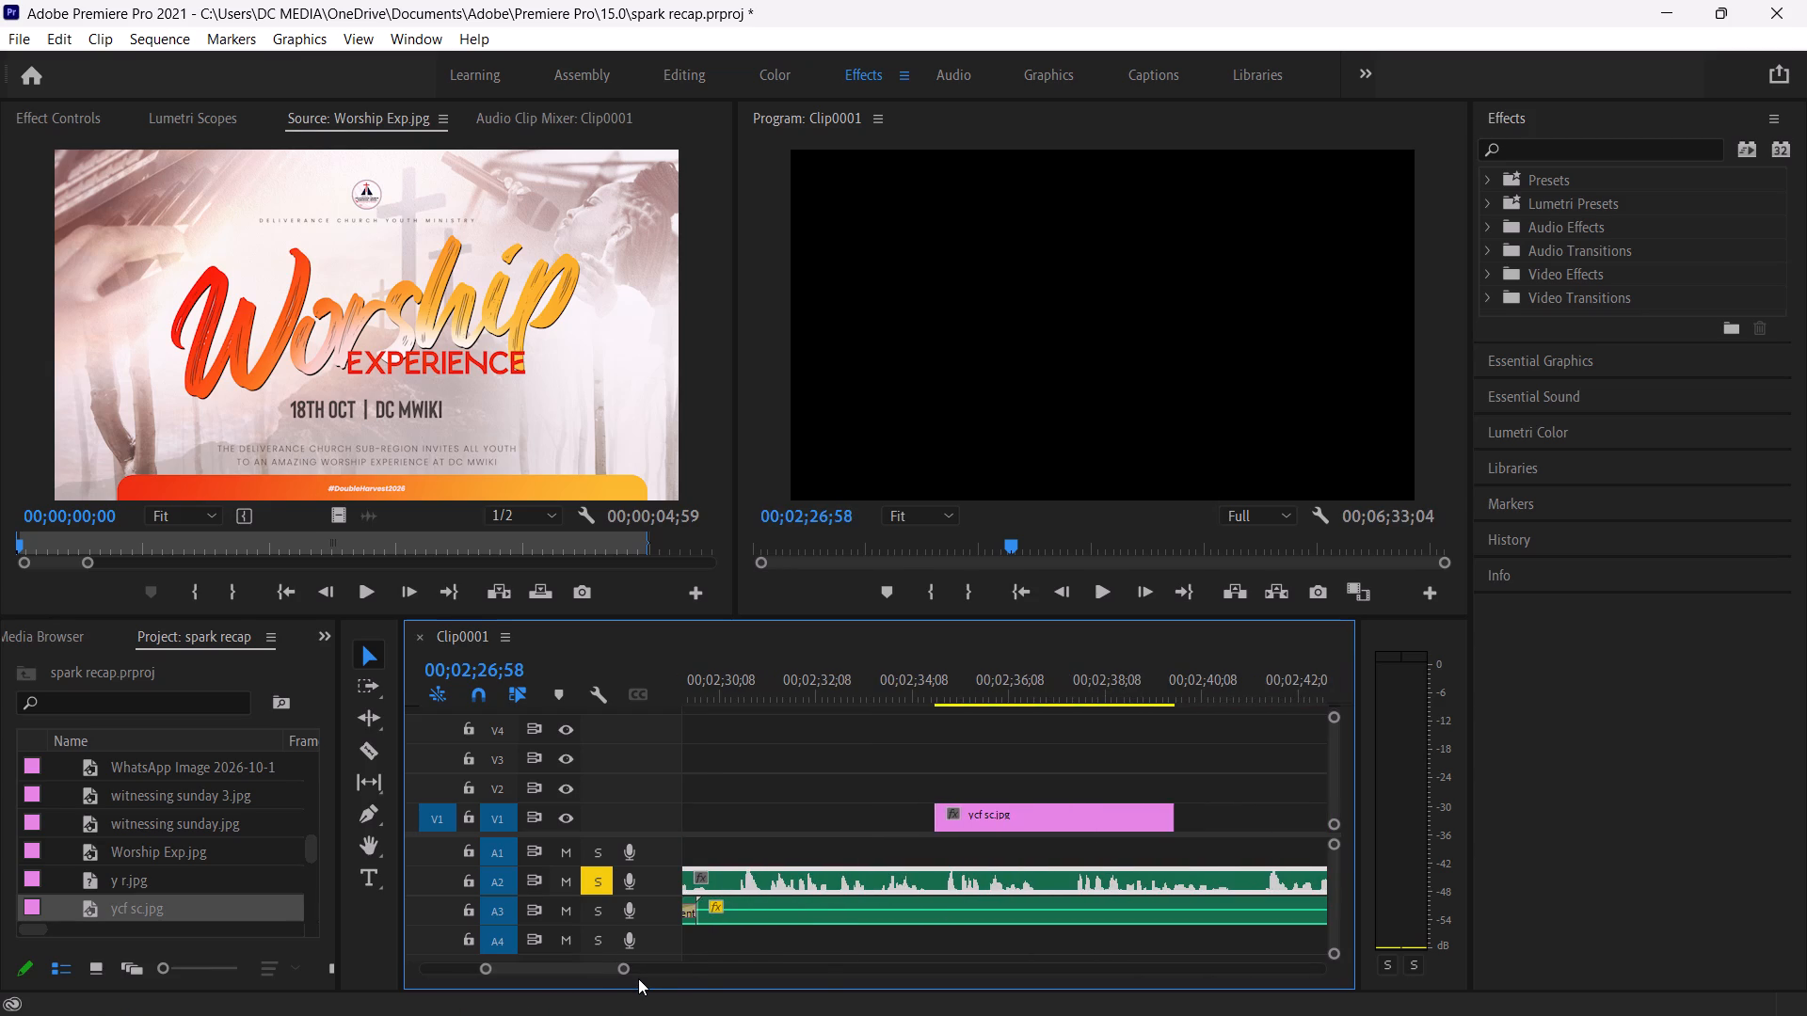
pyautogui.moveTo(625, 970); pyautogui.dragTo(621, 970)
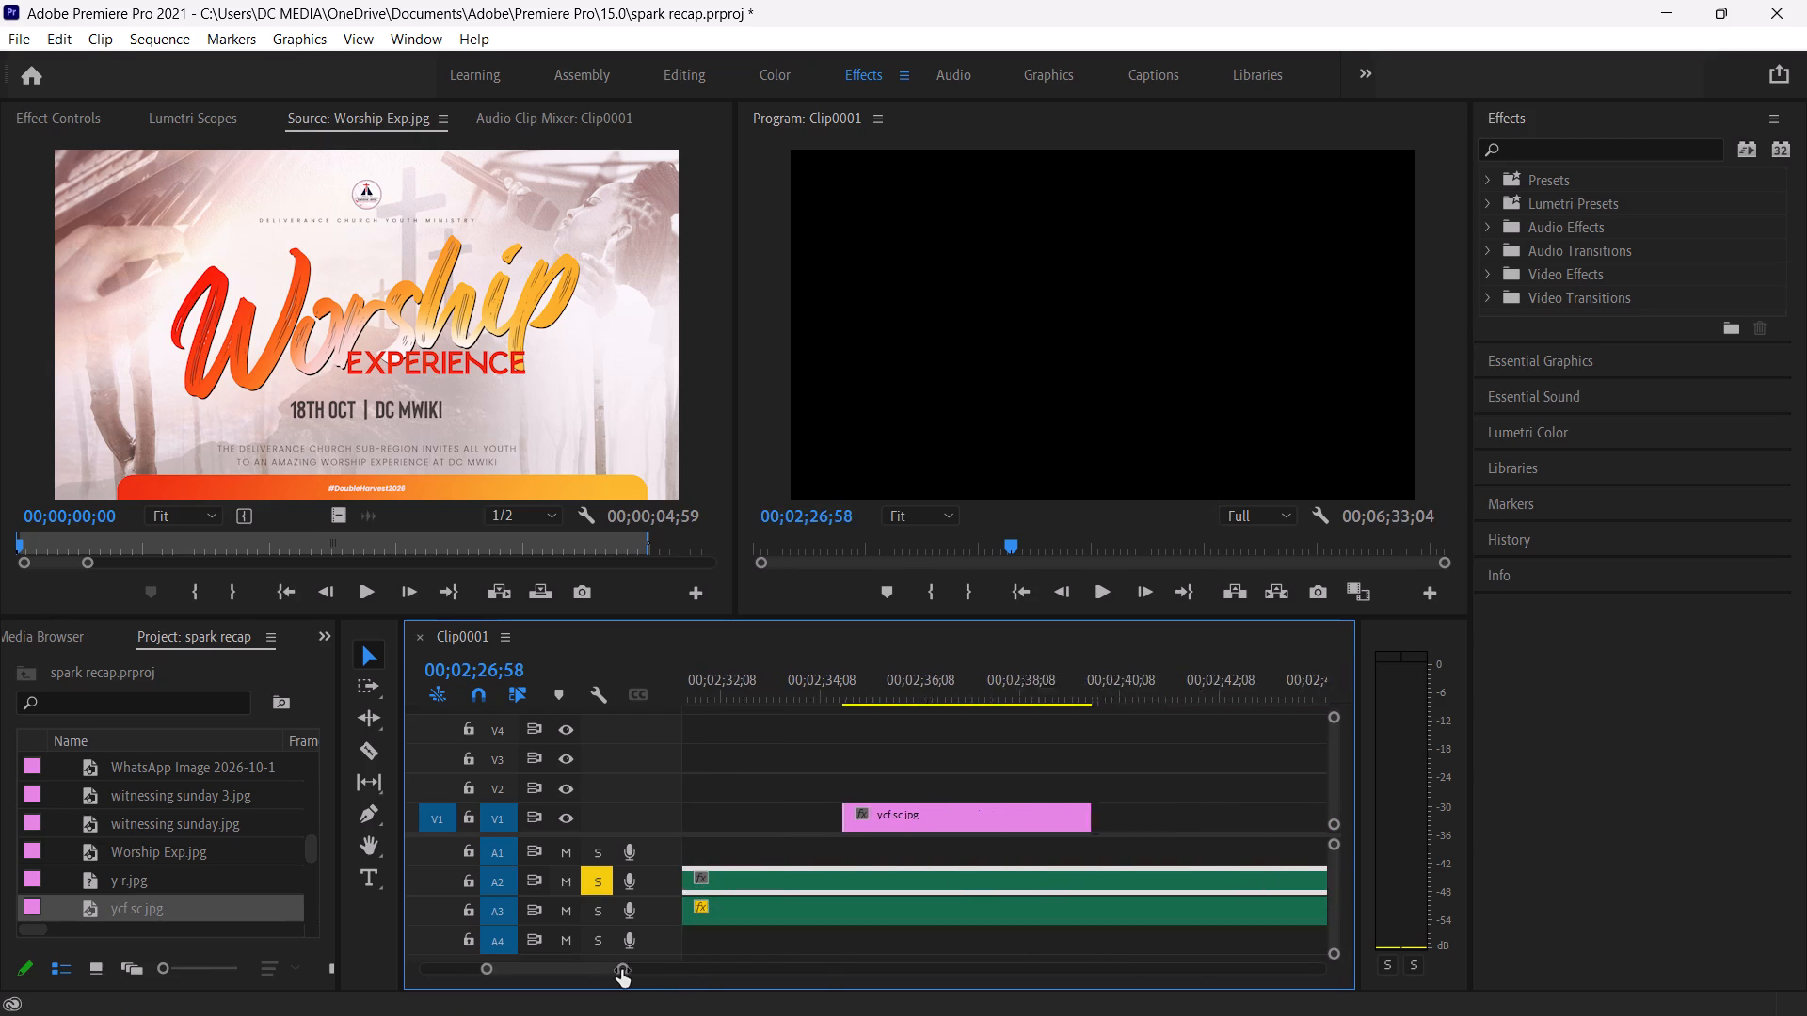
pyautogui.moveTo(621, 970); pyautogui.dragTo(685, 964)
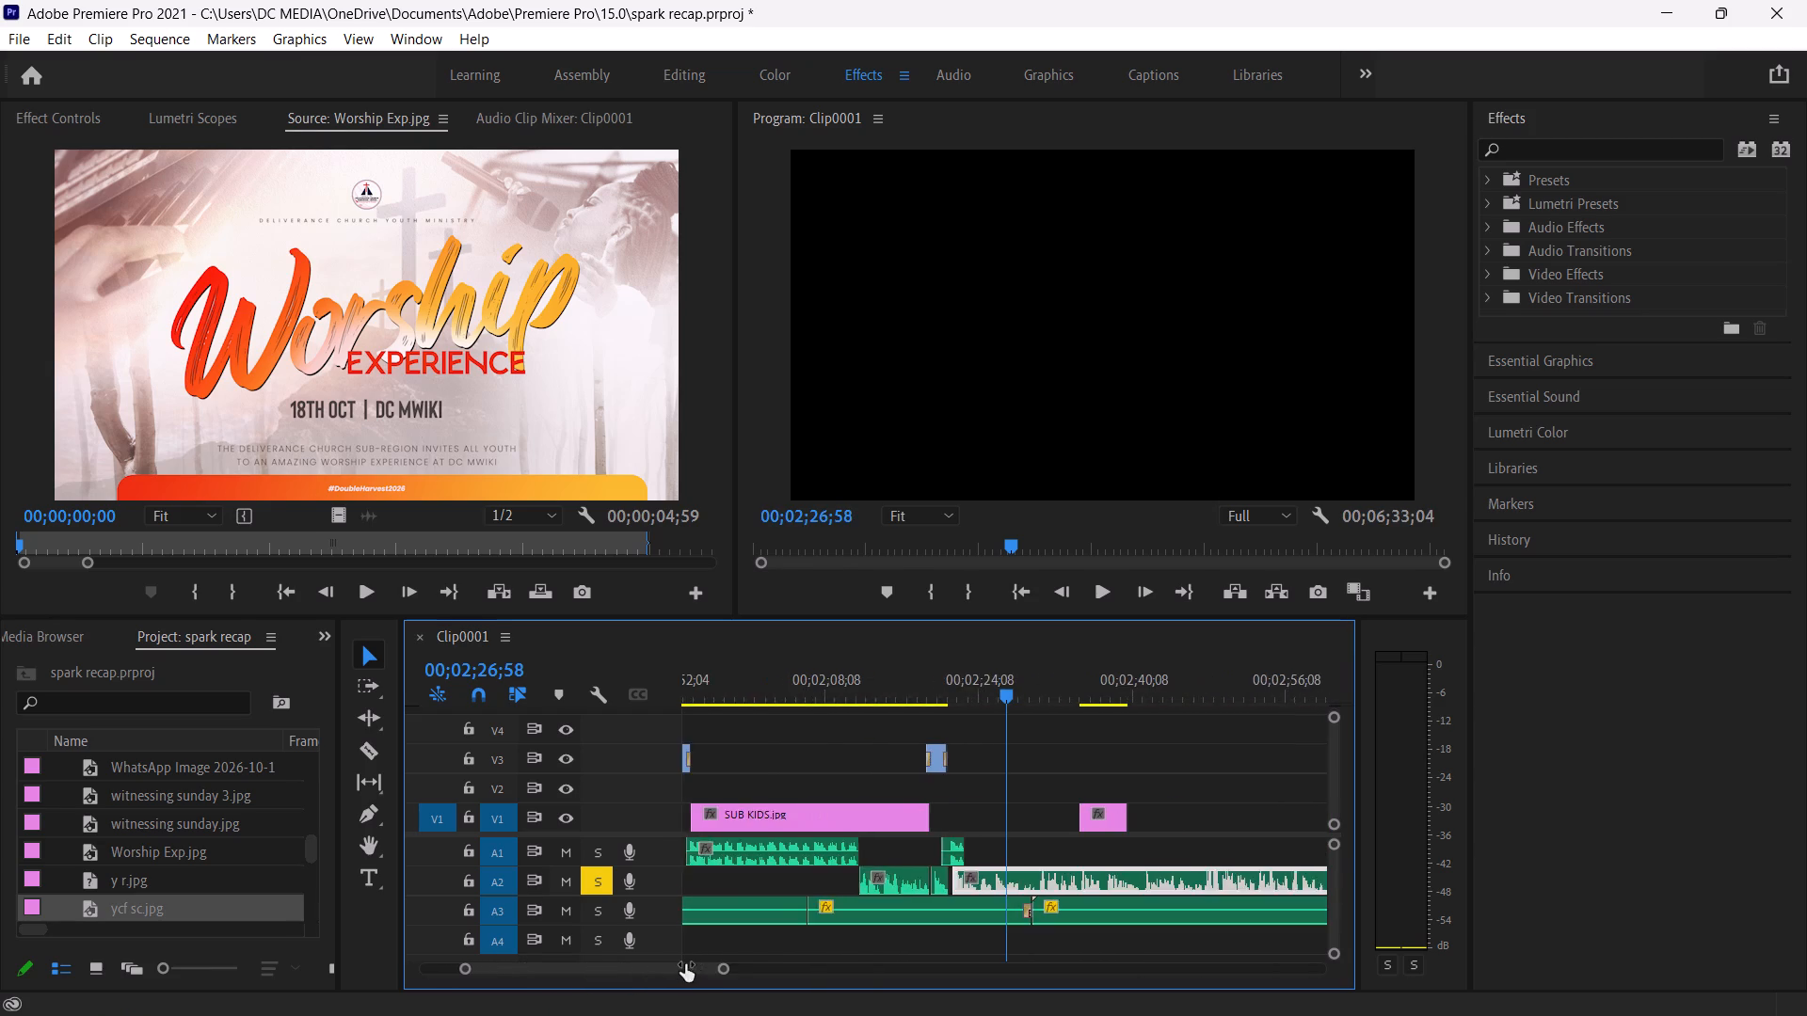
pyautogui.moveTo(685, 964); pyautogui.dragTo(588, 982)
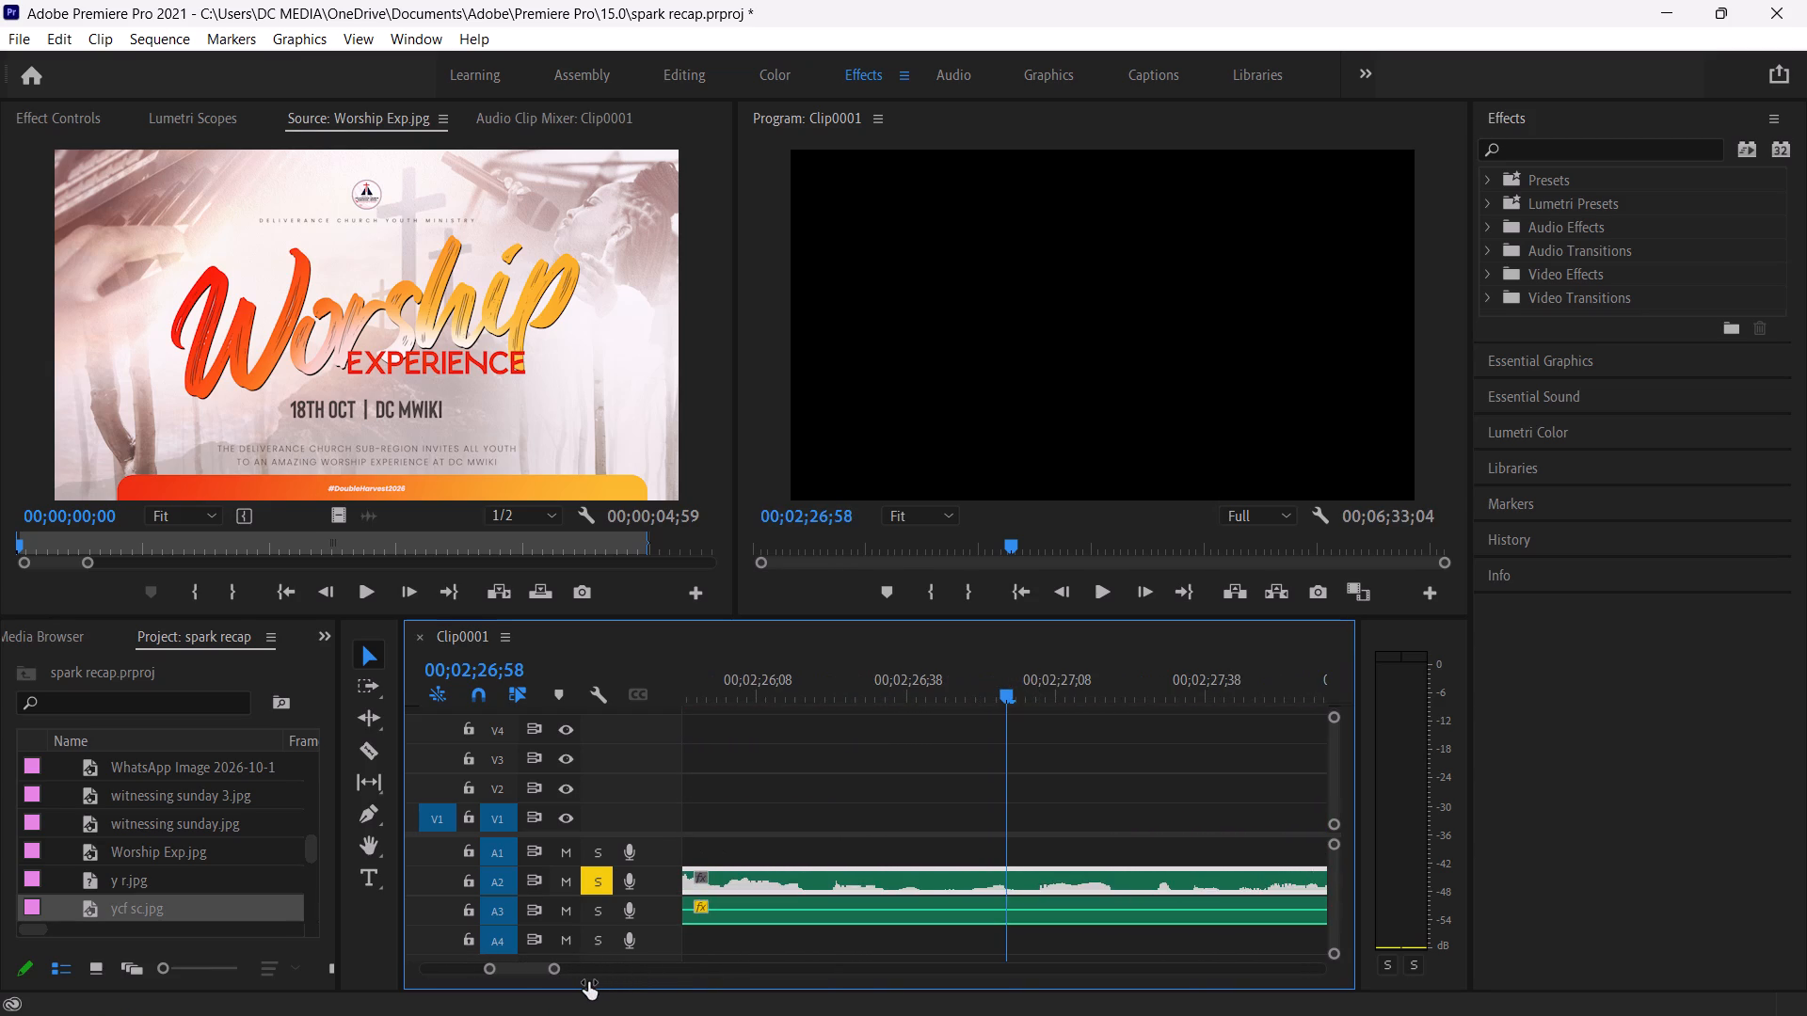
pyautogui.moveTo(588, 982); pyautogui.dragTo(574, 988)
pyautogui.hscroll(7, 834, 878)
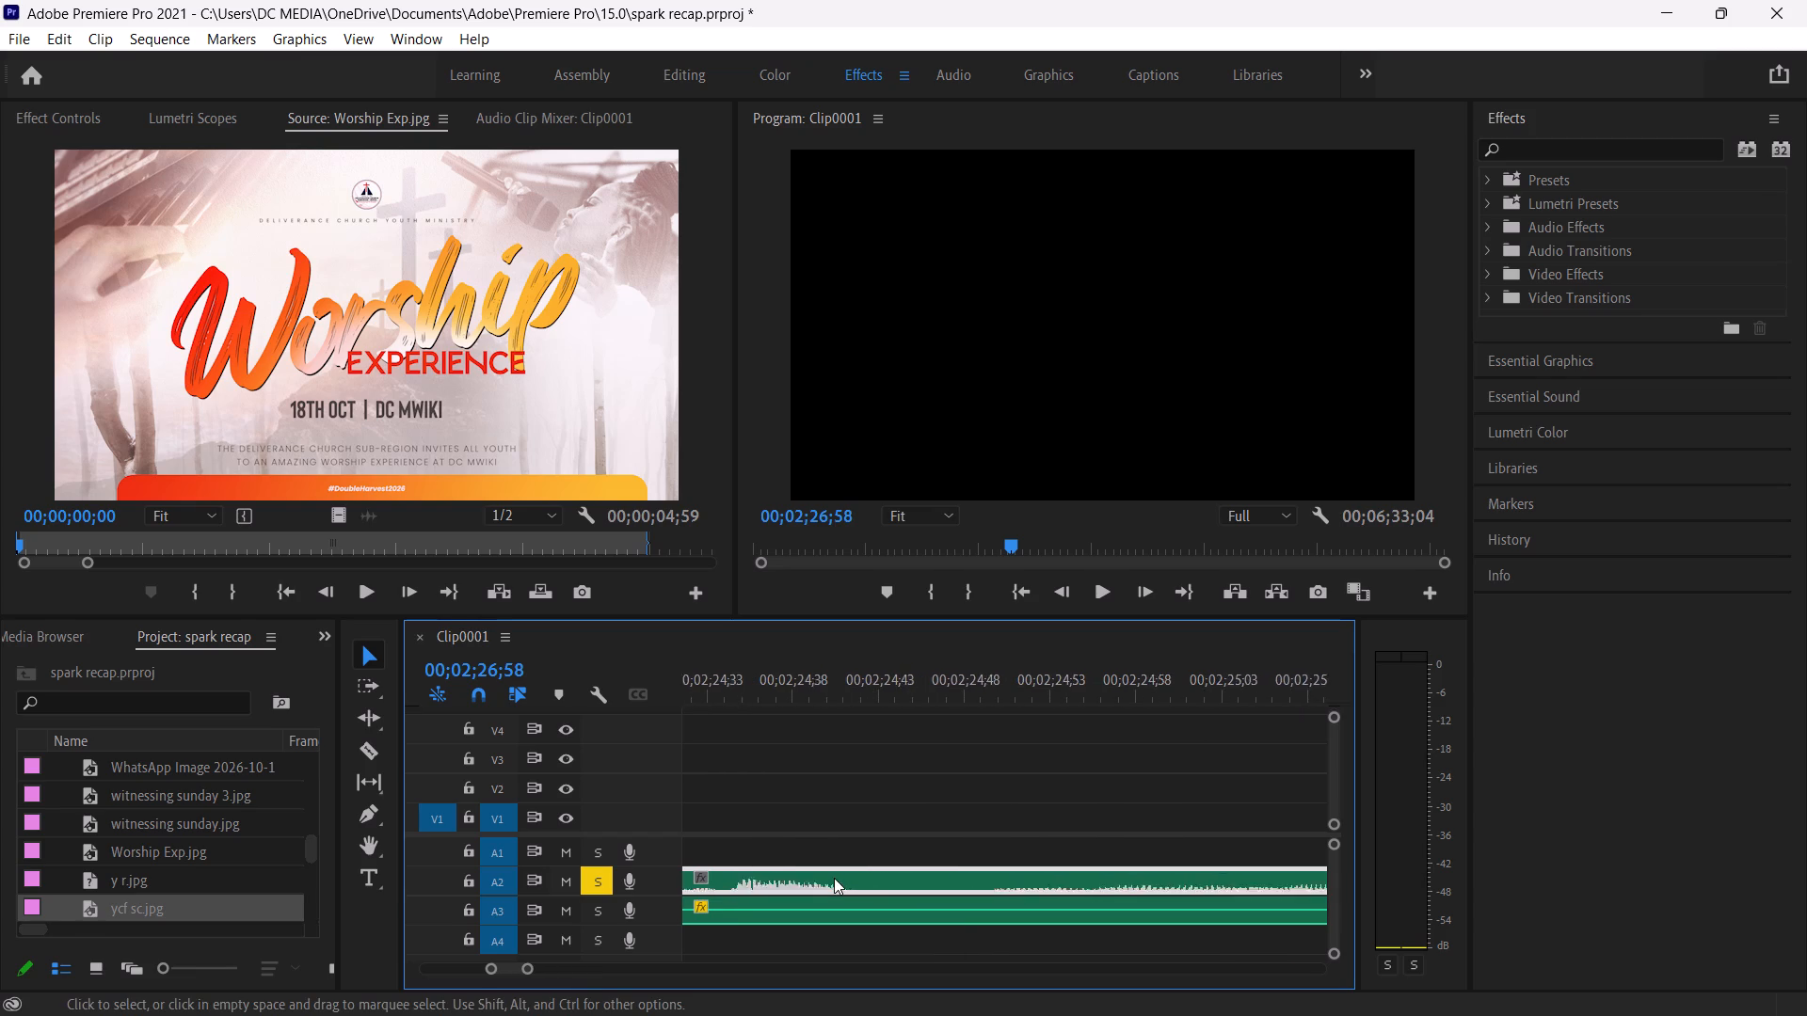
pyautogui.hscroll(12, 834, 878)
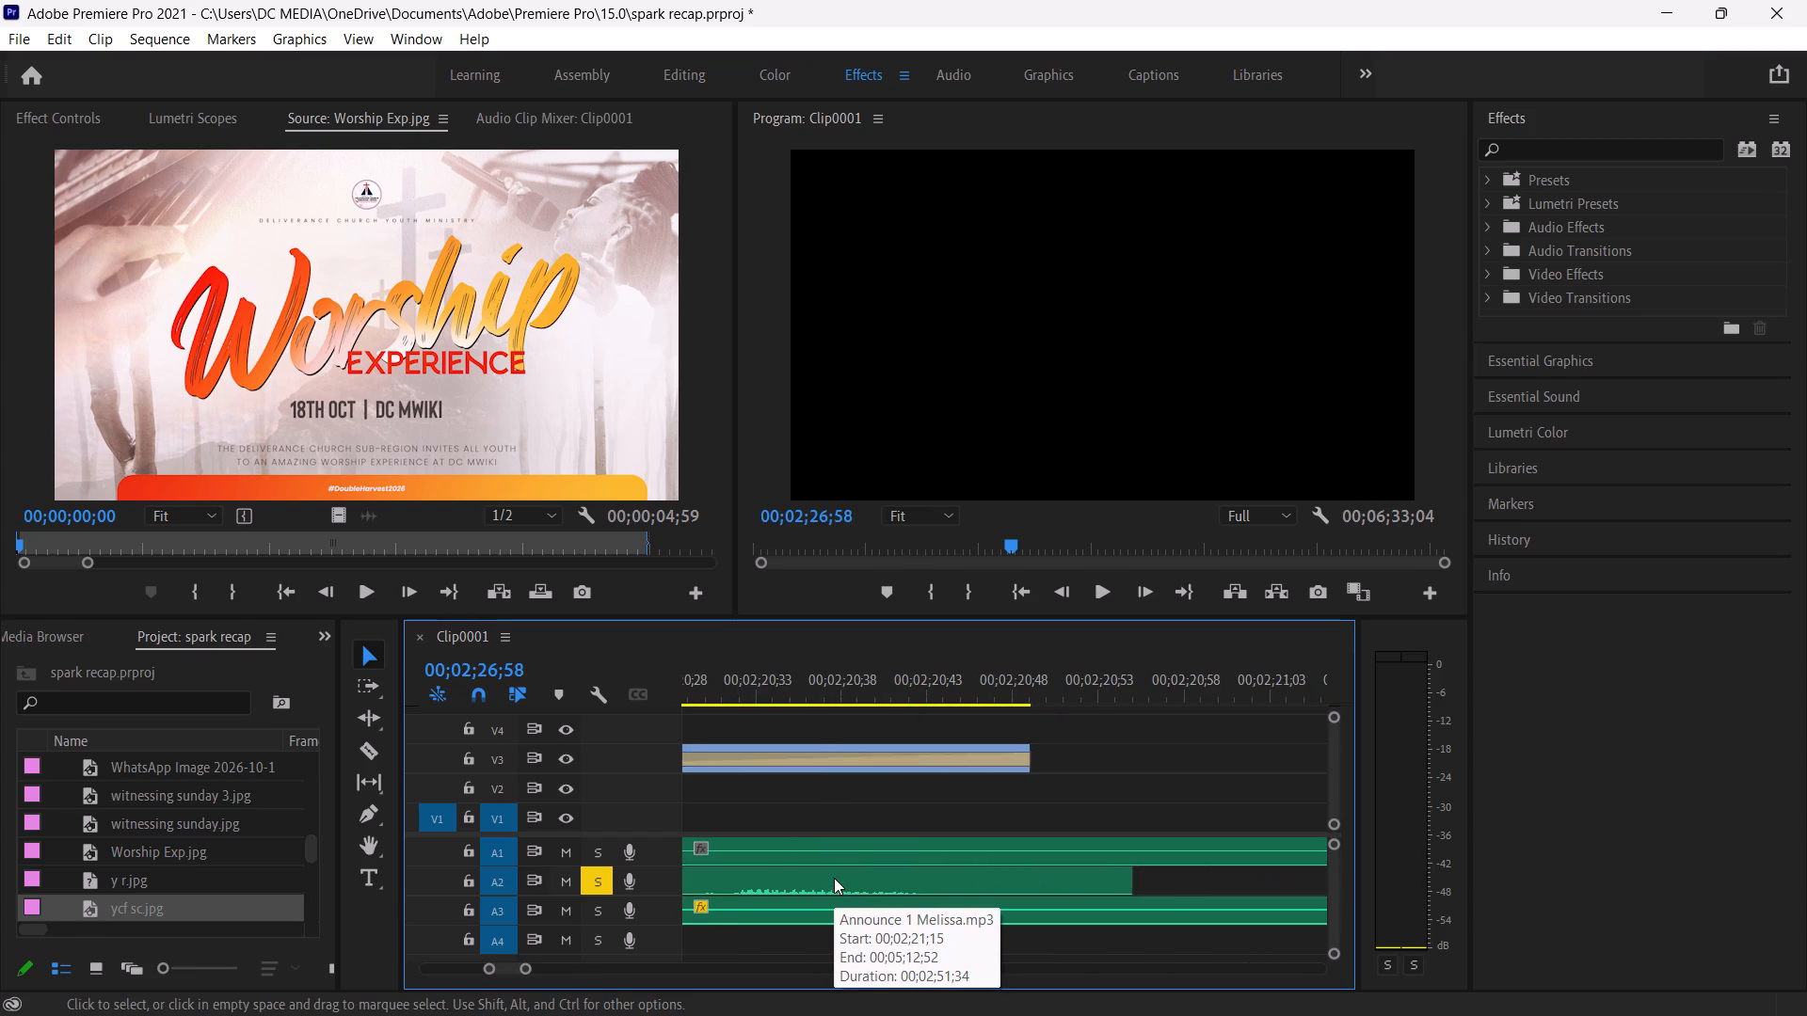
pyautogui.moveTo(834, 878); pyautogui.dragTo(780, 878)
pyautogui.moveTo(780, 878); pyautogui.dragTo(705, 885)
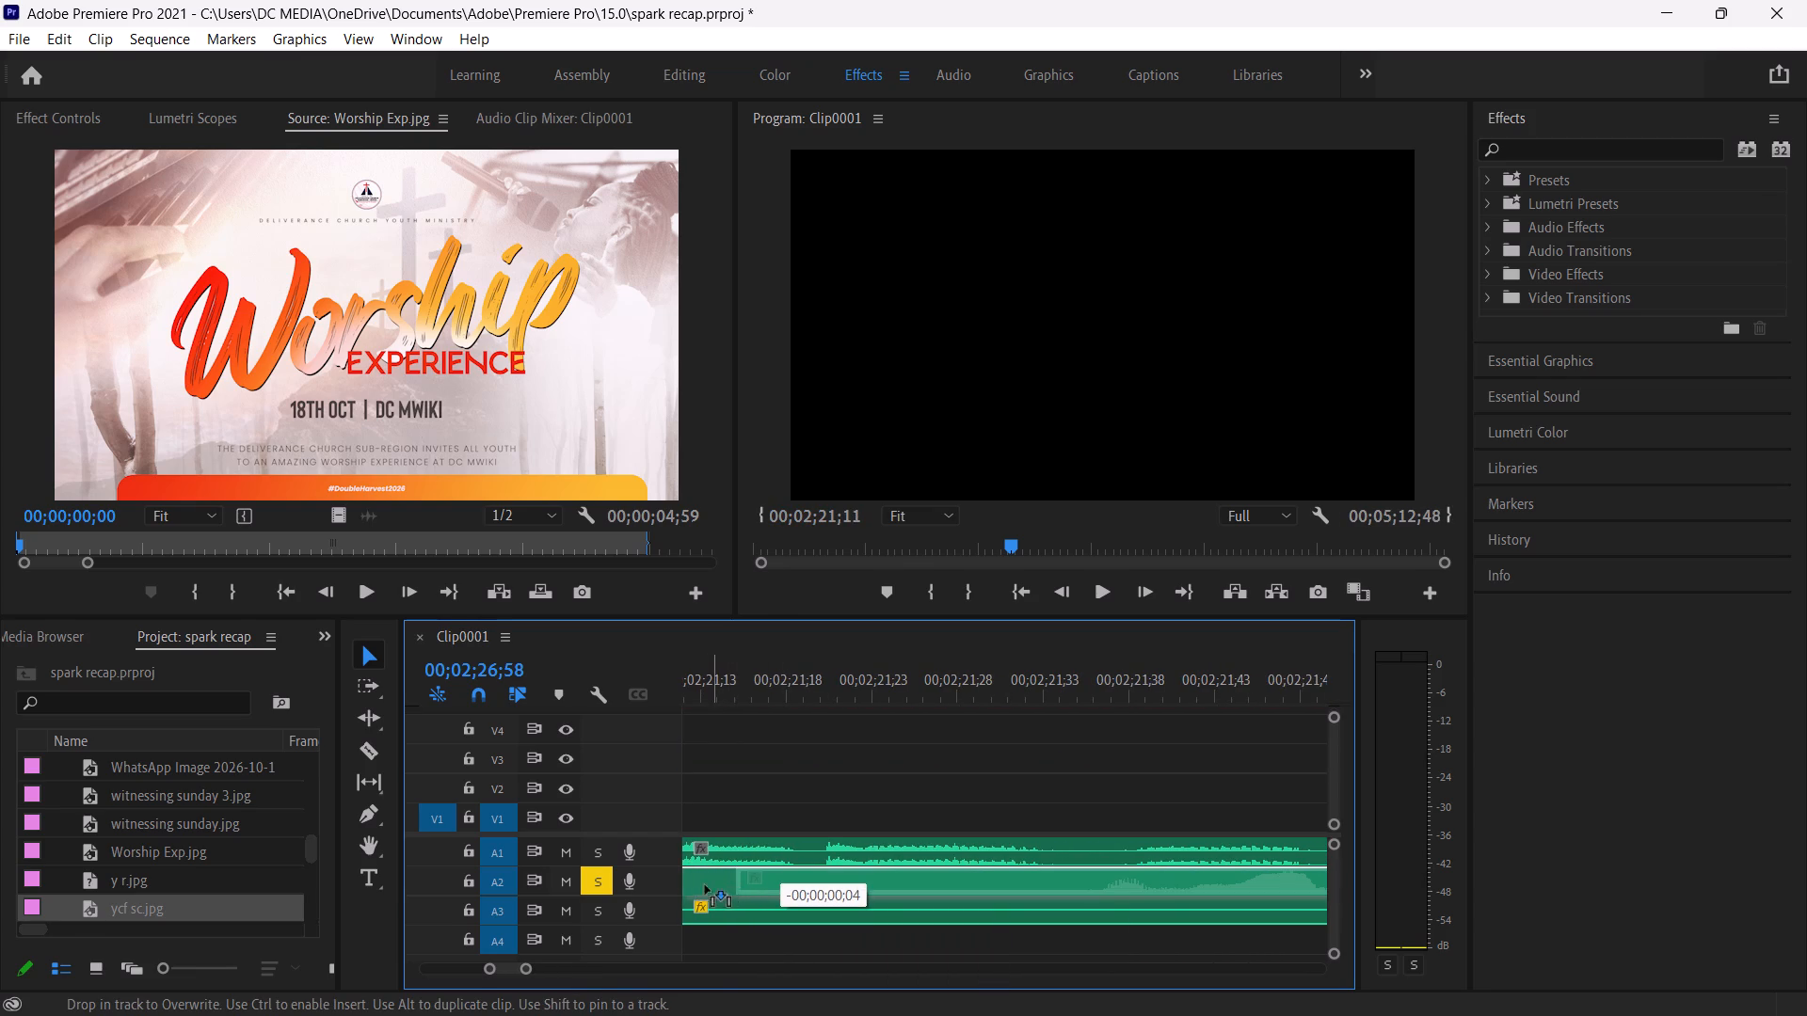
pyautogui.moveTo(705, 885); pyautogui.dragTo(1056, 884)
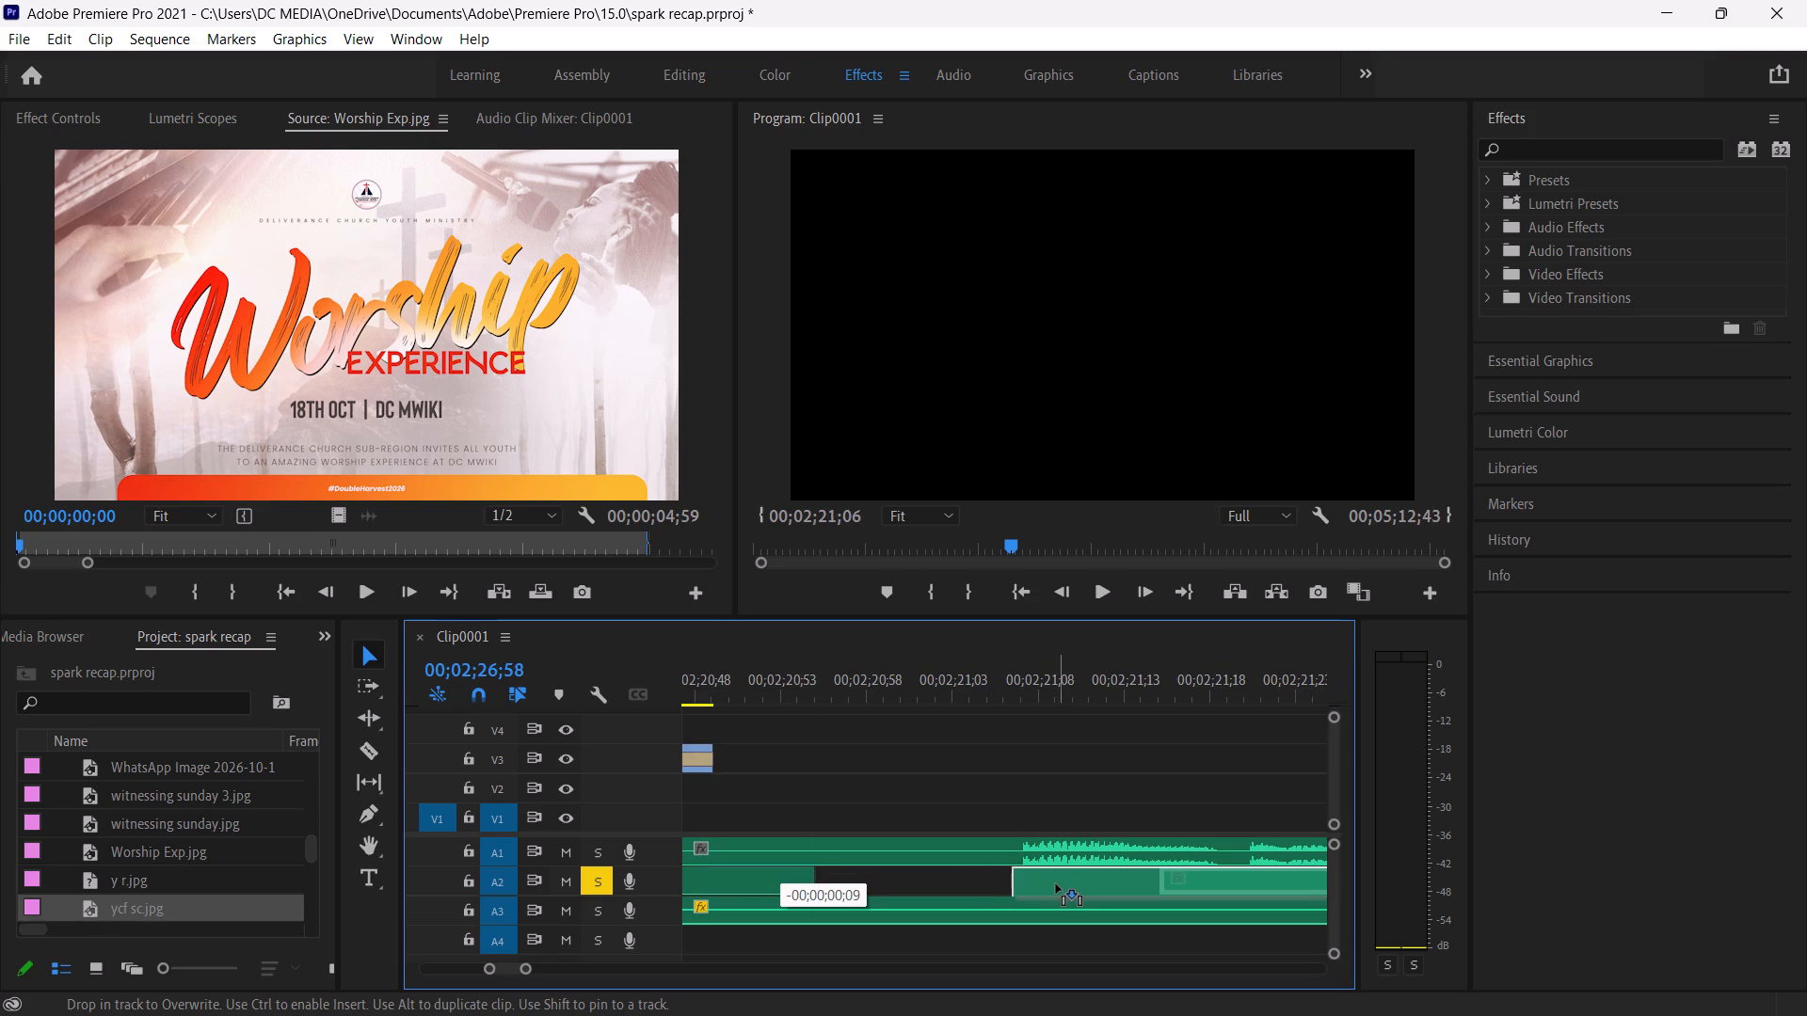
pyautogui.moveTo(1056, 884); pyautogui.dragTo(1052, 881)
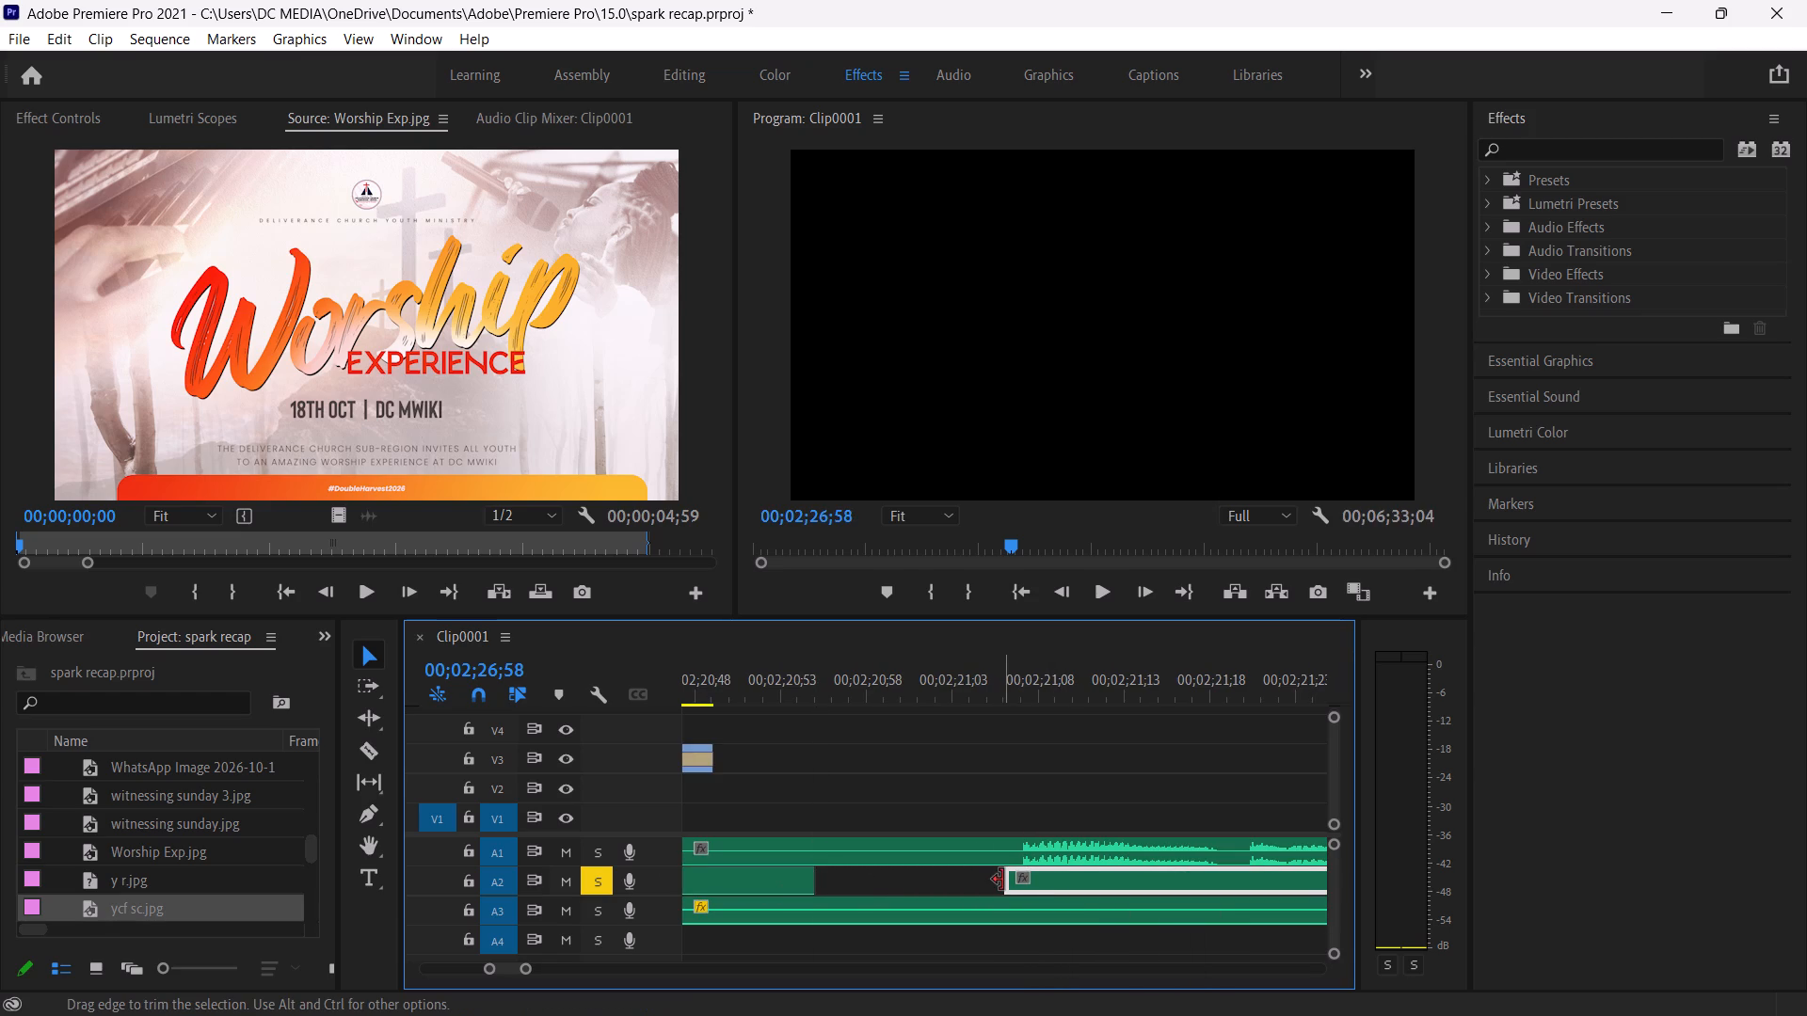
# Trim 8 frames off the start of Announce 1 Melissa.mp3 on A2 and move it back to start at 00;02;21;07.
pyautogui.moveTo(1002, 880); pyautogui.dragTo(1129, 875)
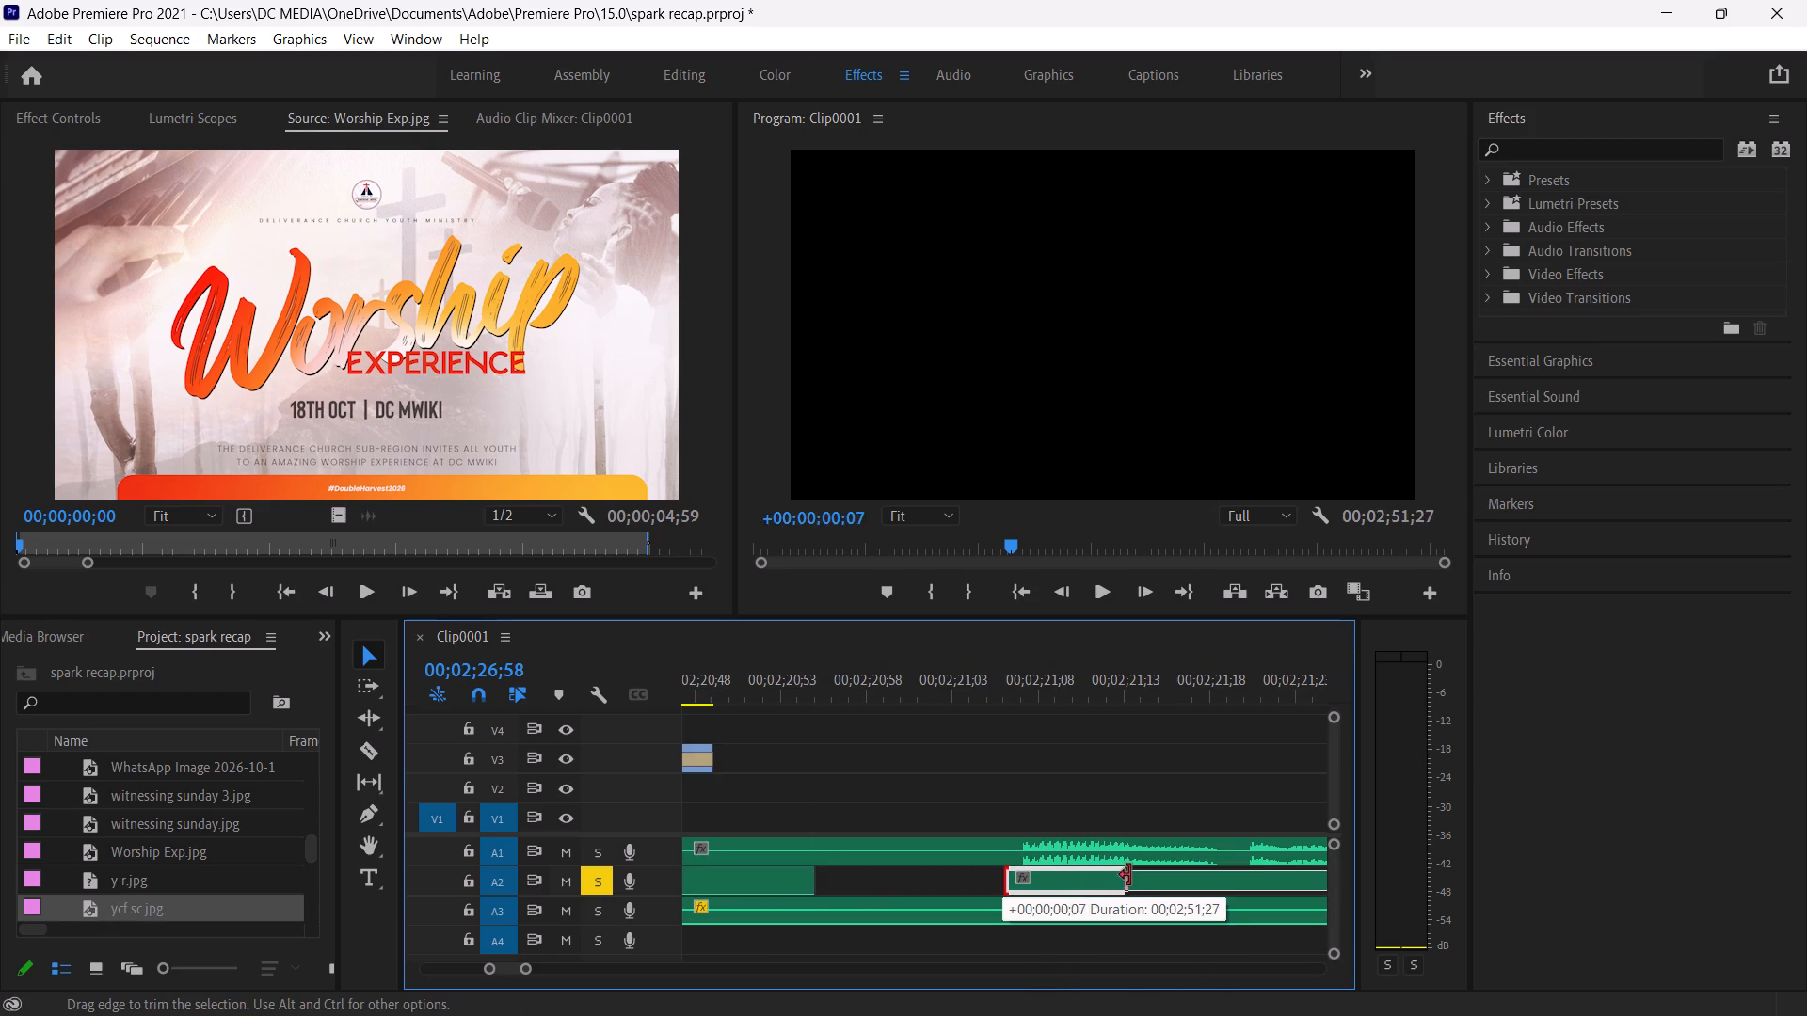
pyautogui.moveTo(1129, 875); pyautogui.dragTo(1131, 876)
pyautogui.moveTo(1249, 878); pyautogui.dragTo(1132, 888)
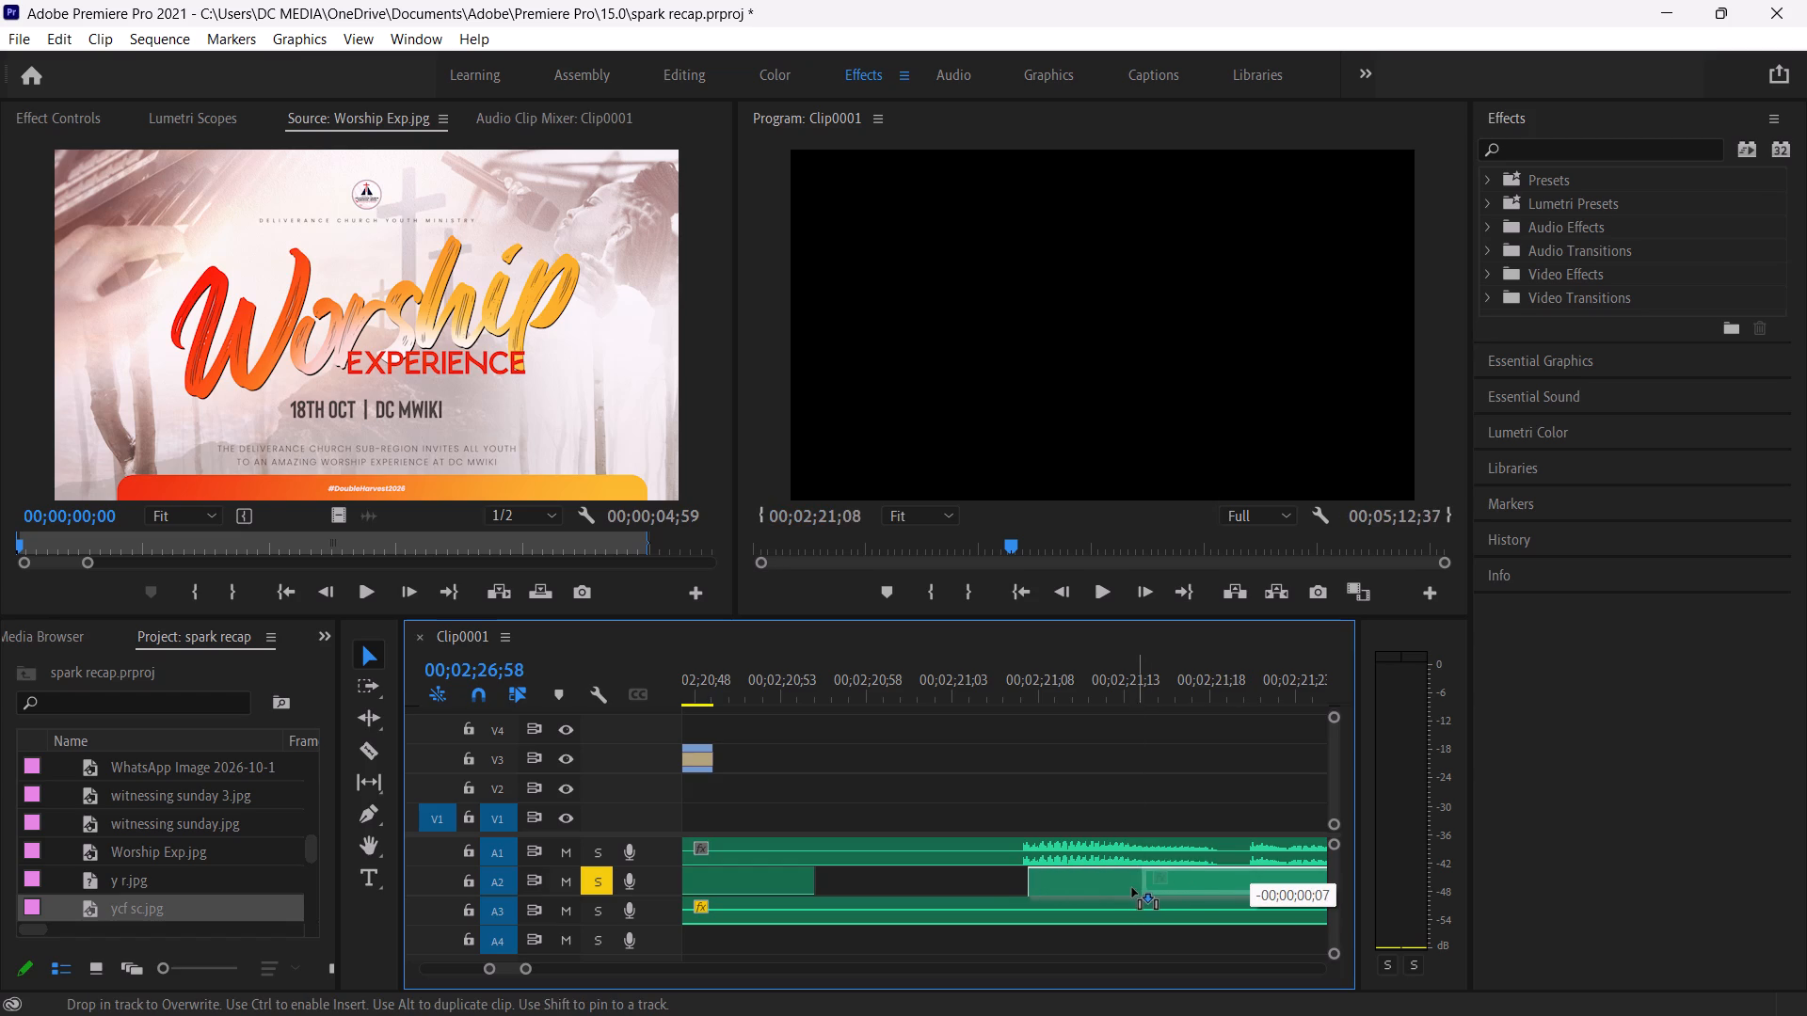
pyautogui.moveTo(1132, 888); pyautogui.dragTo(1122, 888)
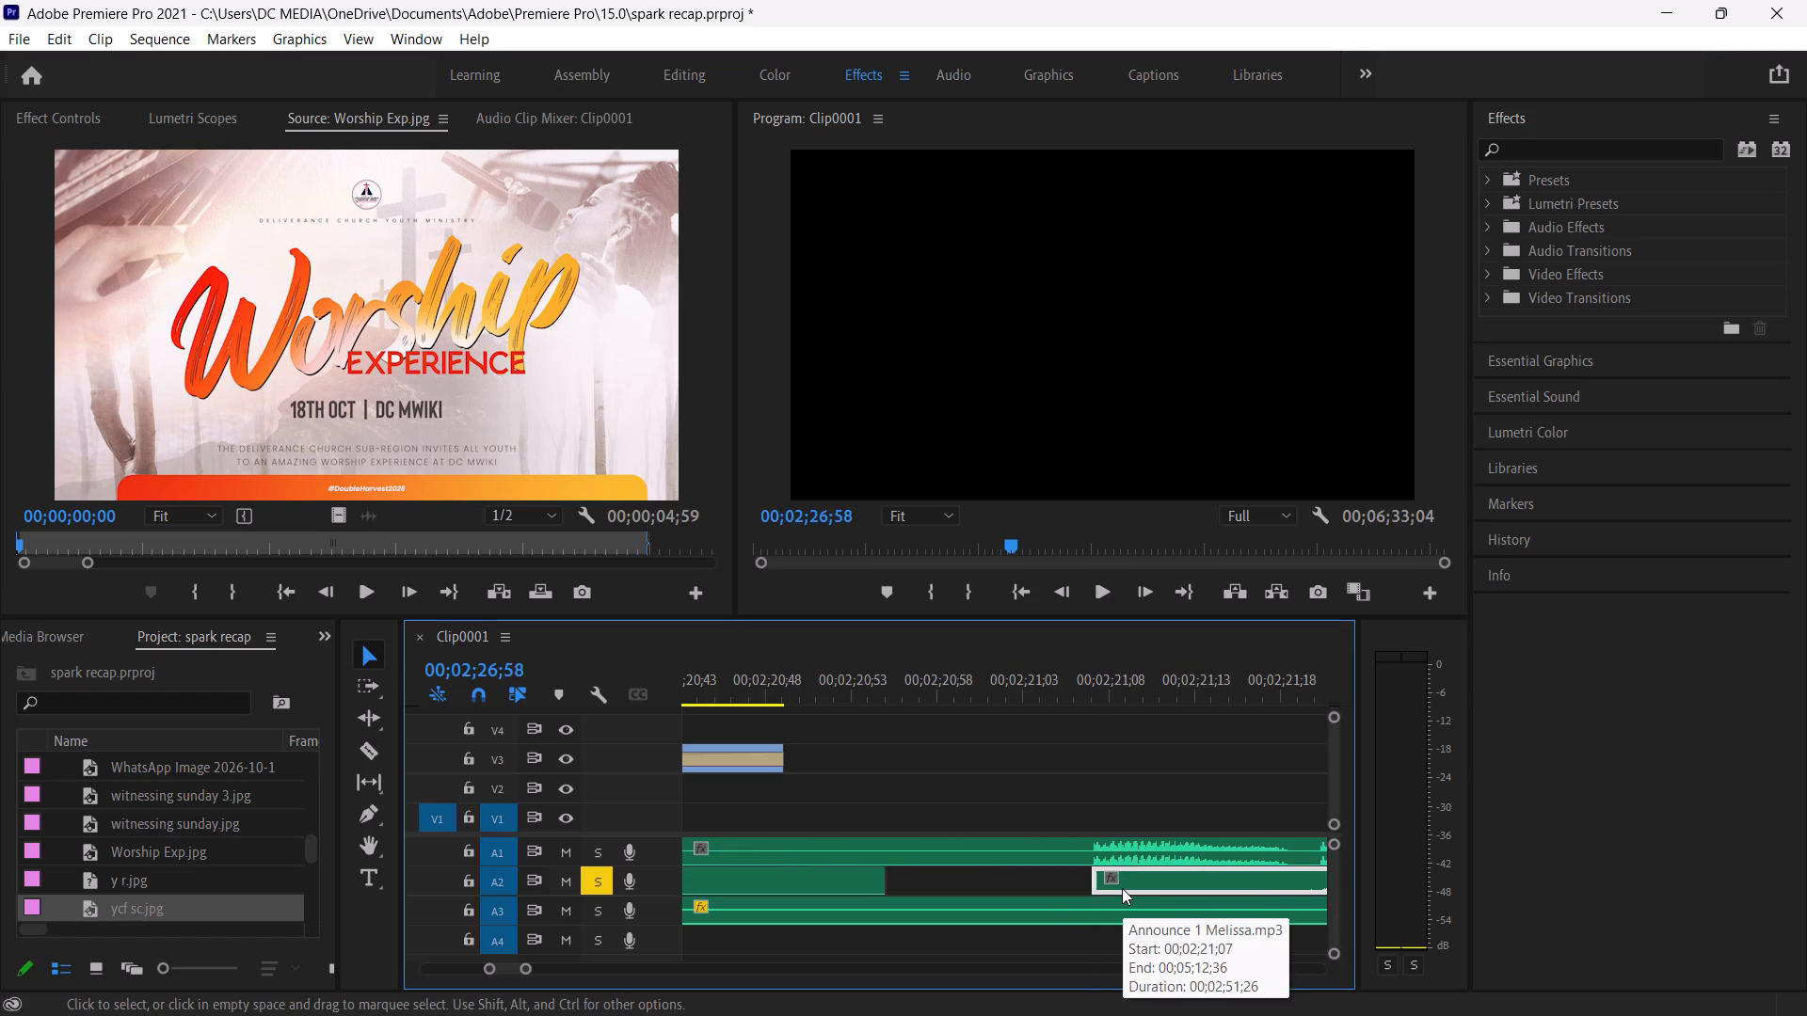
# Play the voice-over and move ycf sc.jpg back on V1 to about 00;02;22, just after the copied V3 transition.
pyautogui.hscroll(-2, 824, 930)
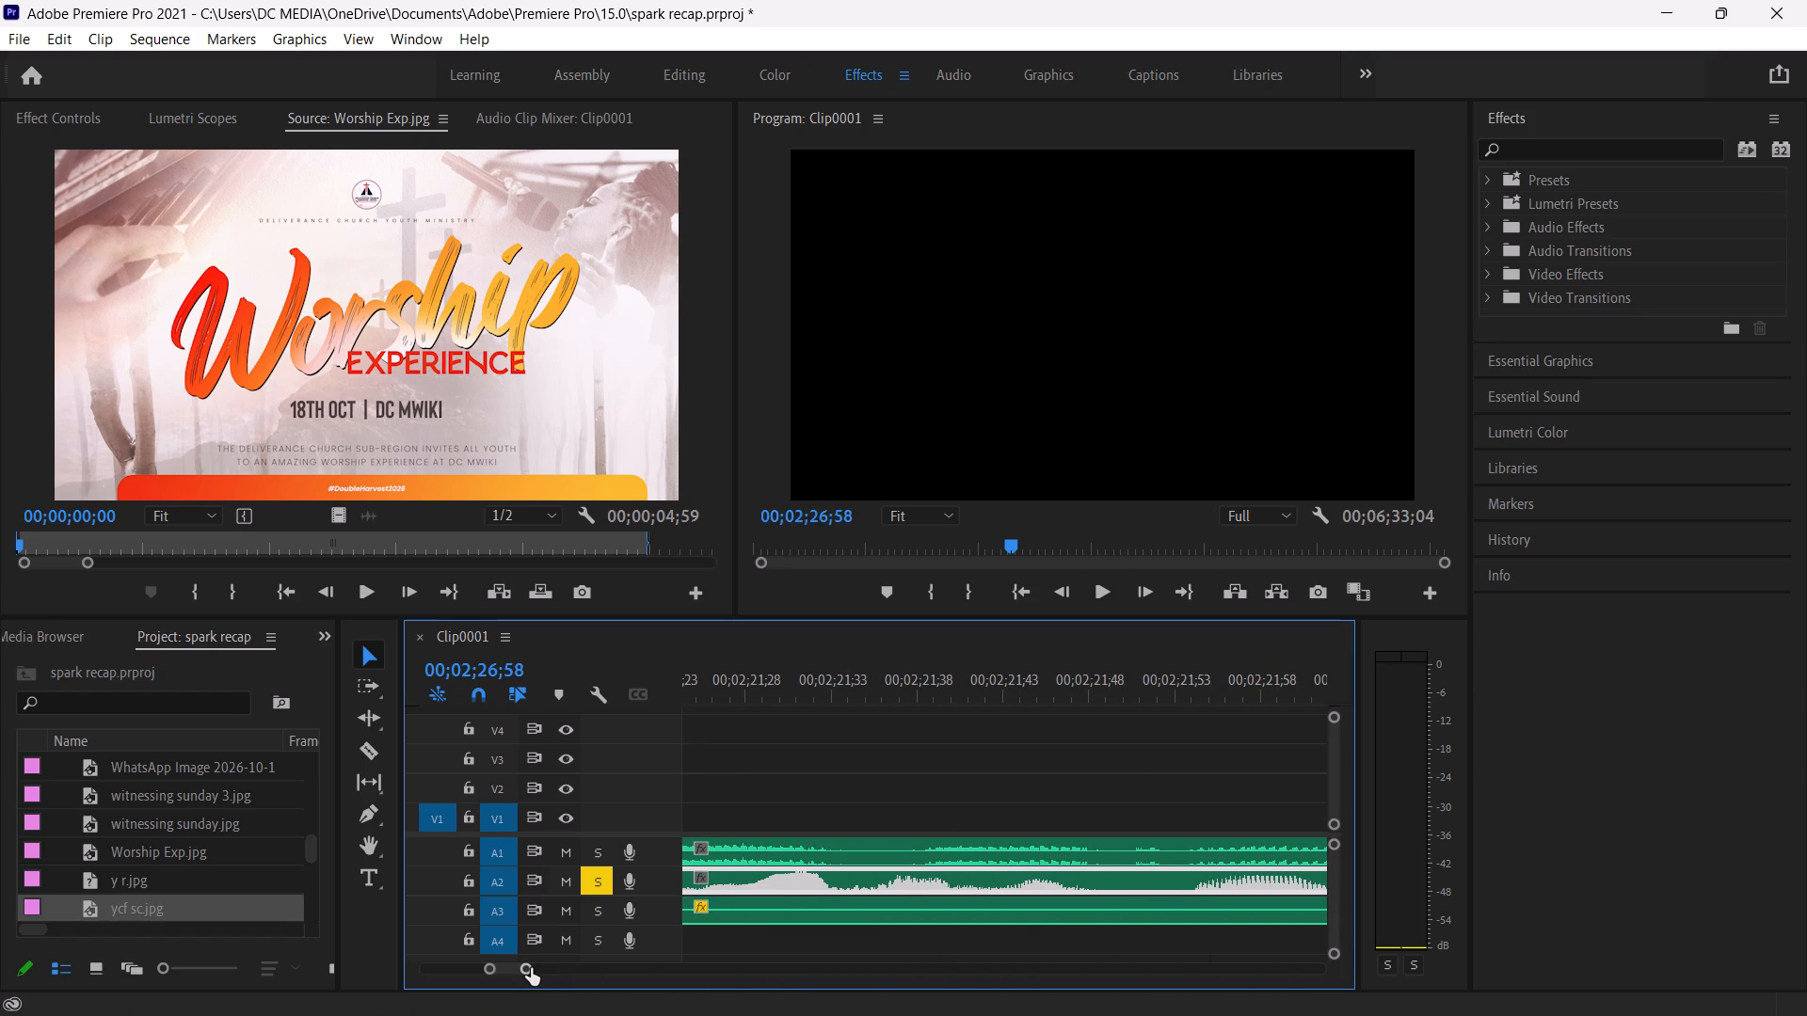
pyautogui.press('space')
pyautogui.moveTo(531, 968); pyautogui.dragTo(669, 965)
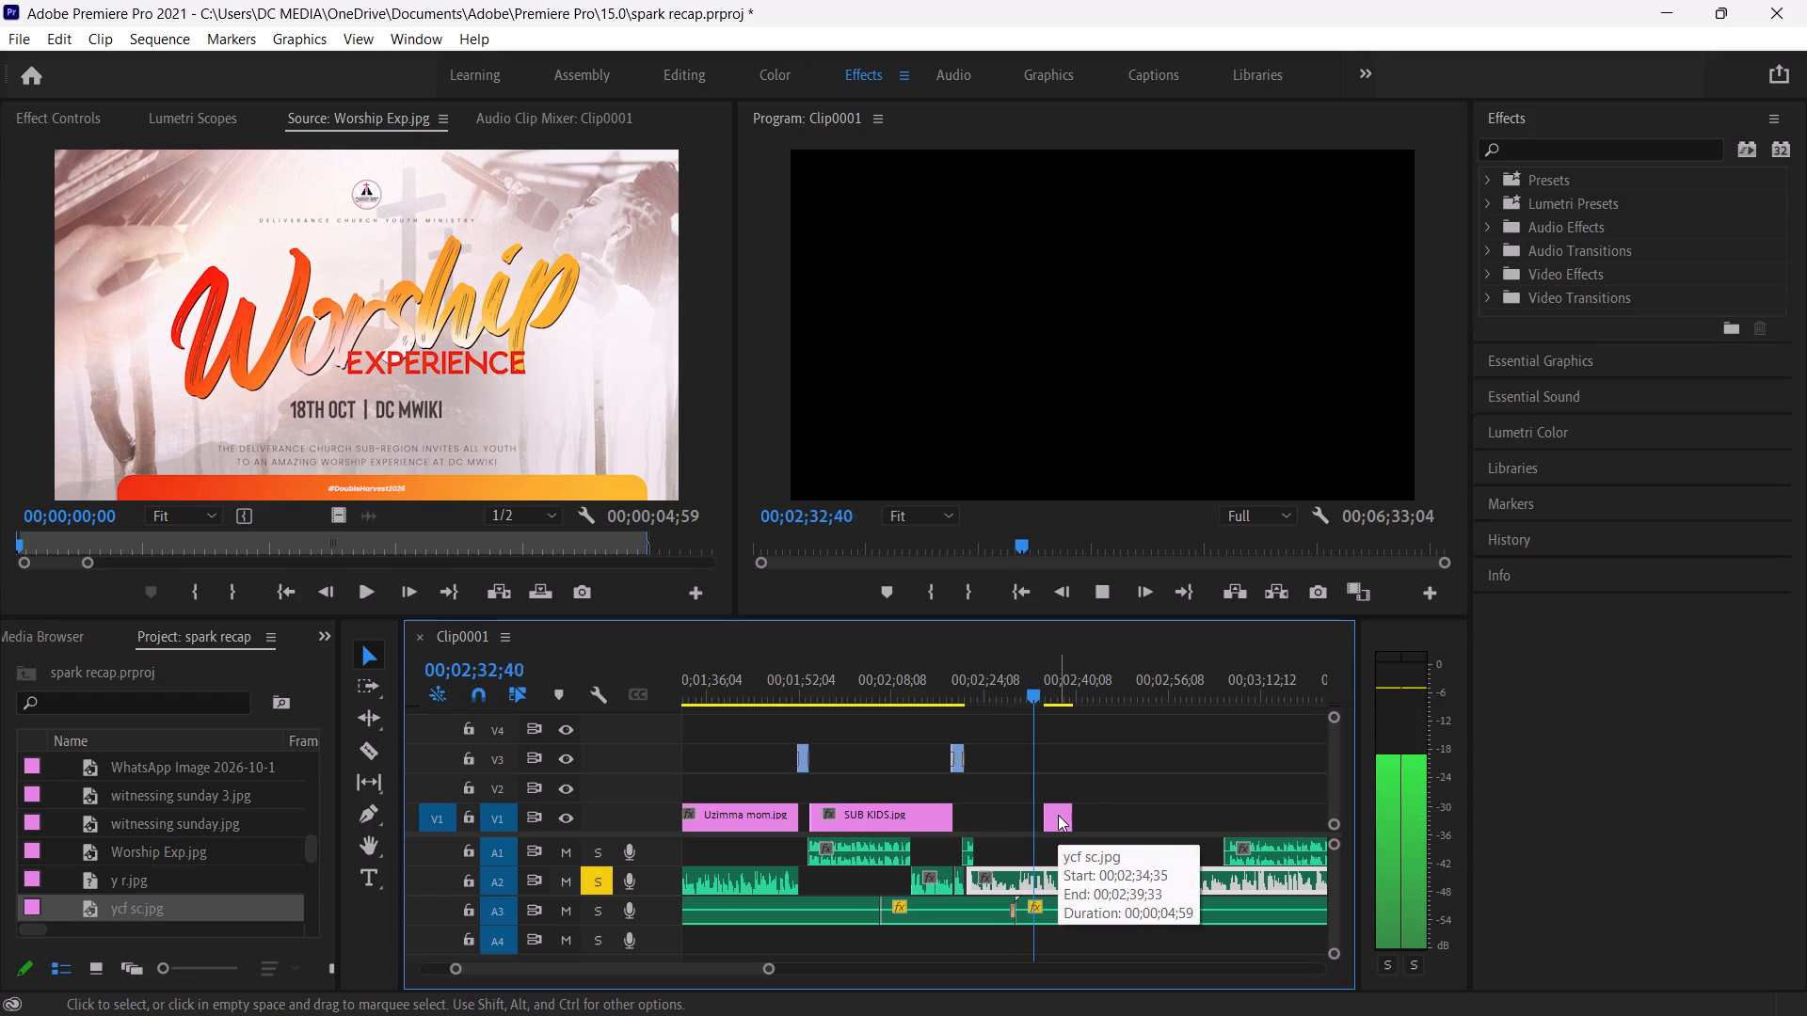
pyautogui.moveTo(1058, 815); pyautogui.dragTo(984, 812)
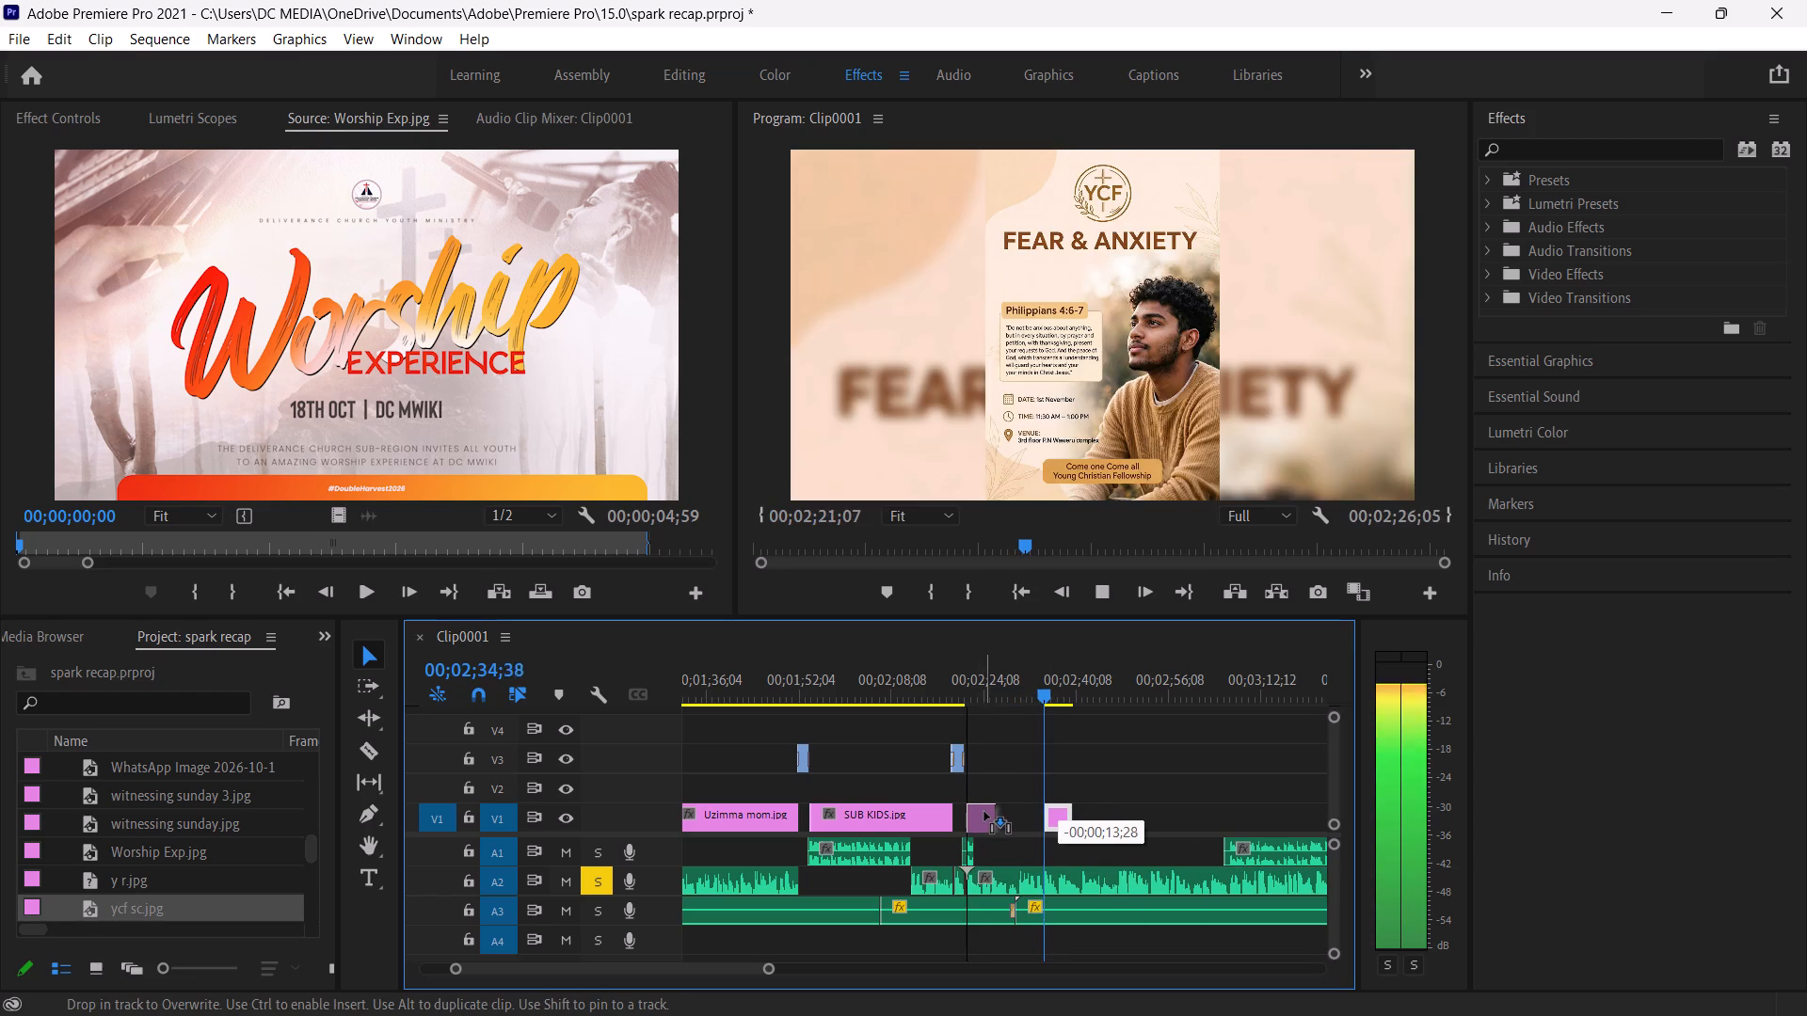
pyautogui.moveTo(984, 812); pyautogui.dragTo(988, 812)
pyautogui.press('space')
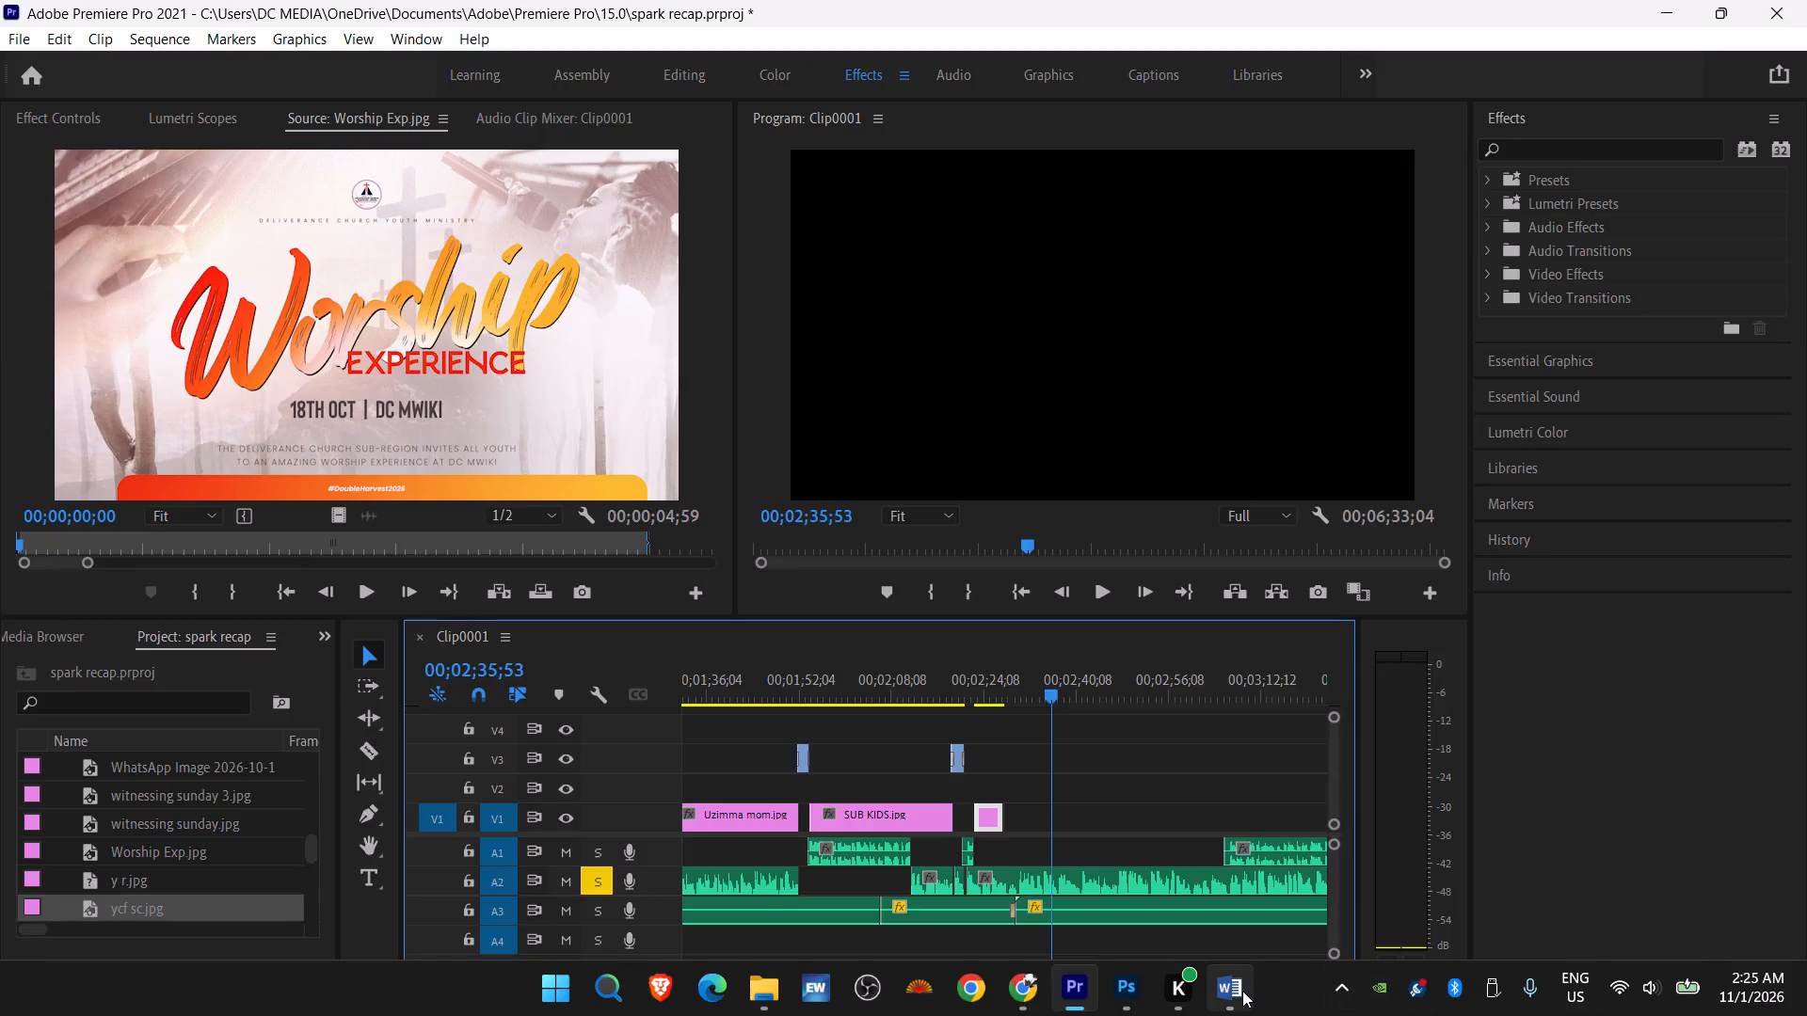
# Switch to Word and read the YCF and Faith Unfiltered announcements in the script, glance at the Photoshop poster, and return to Premiere Pro.
pyautogui.click(1242, 991)
pyautogui.scroll(-1, 744, 731)
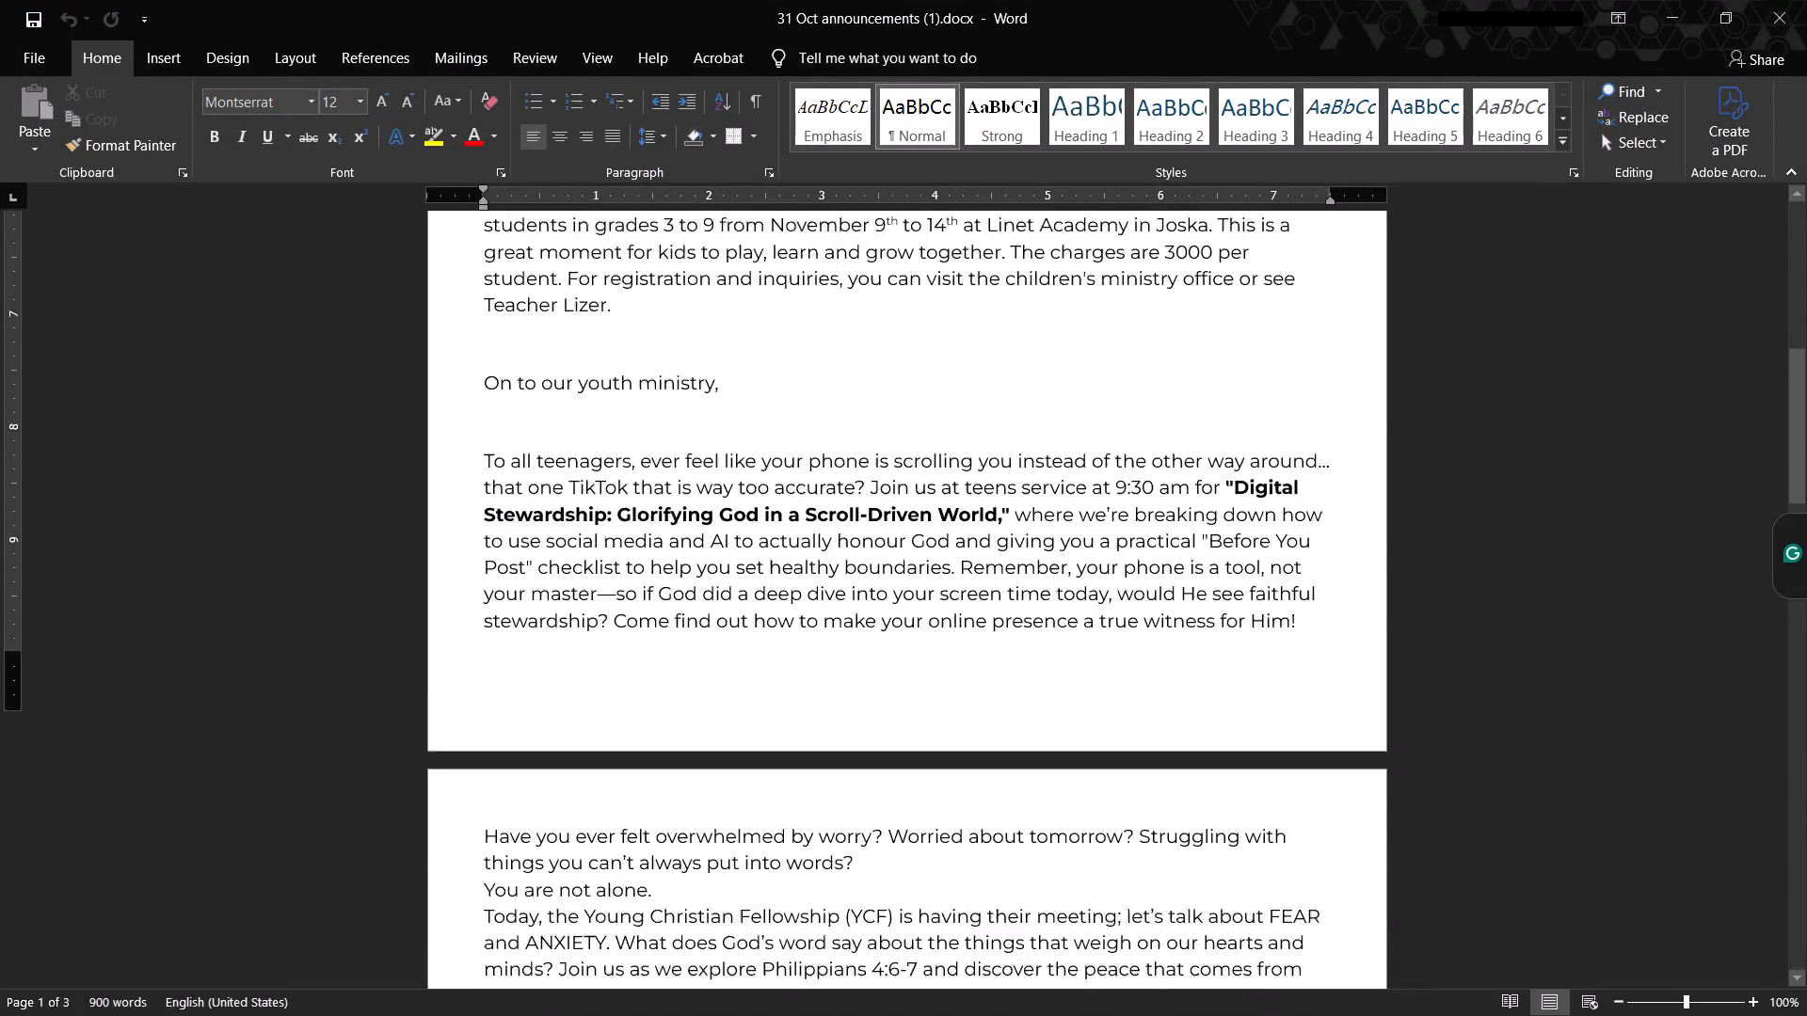
pyautogui.scroll(-3, 744, 731)
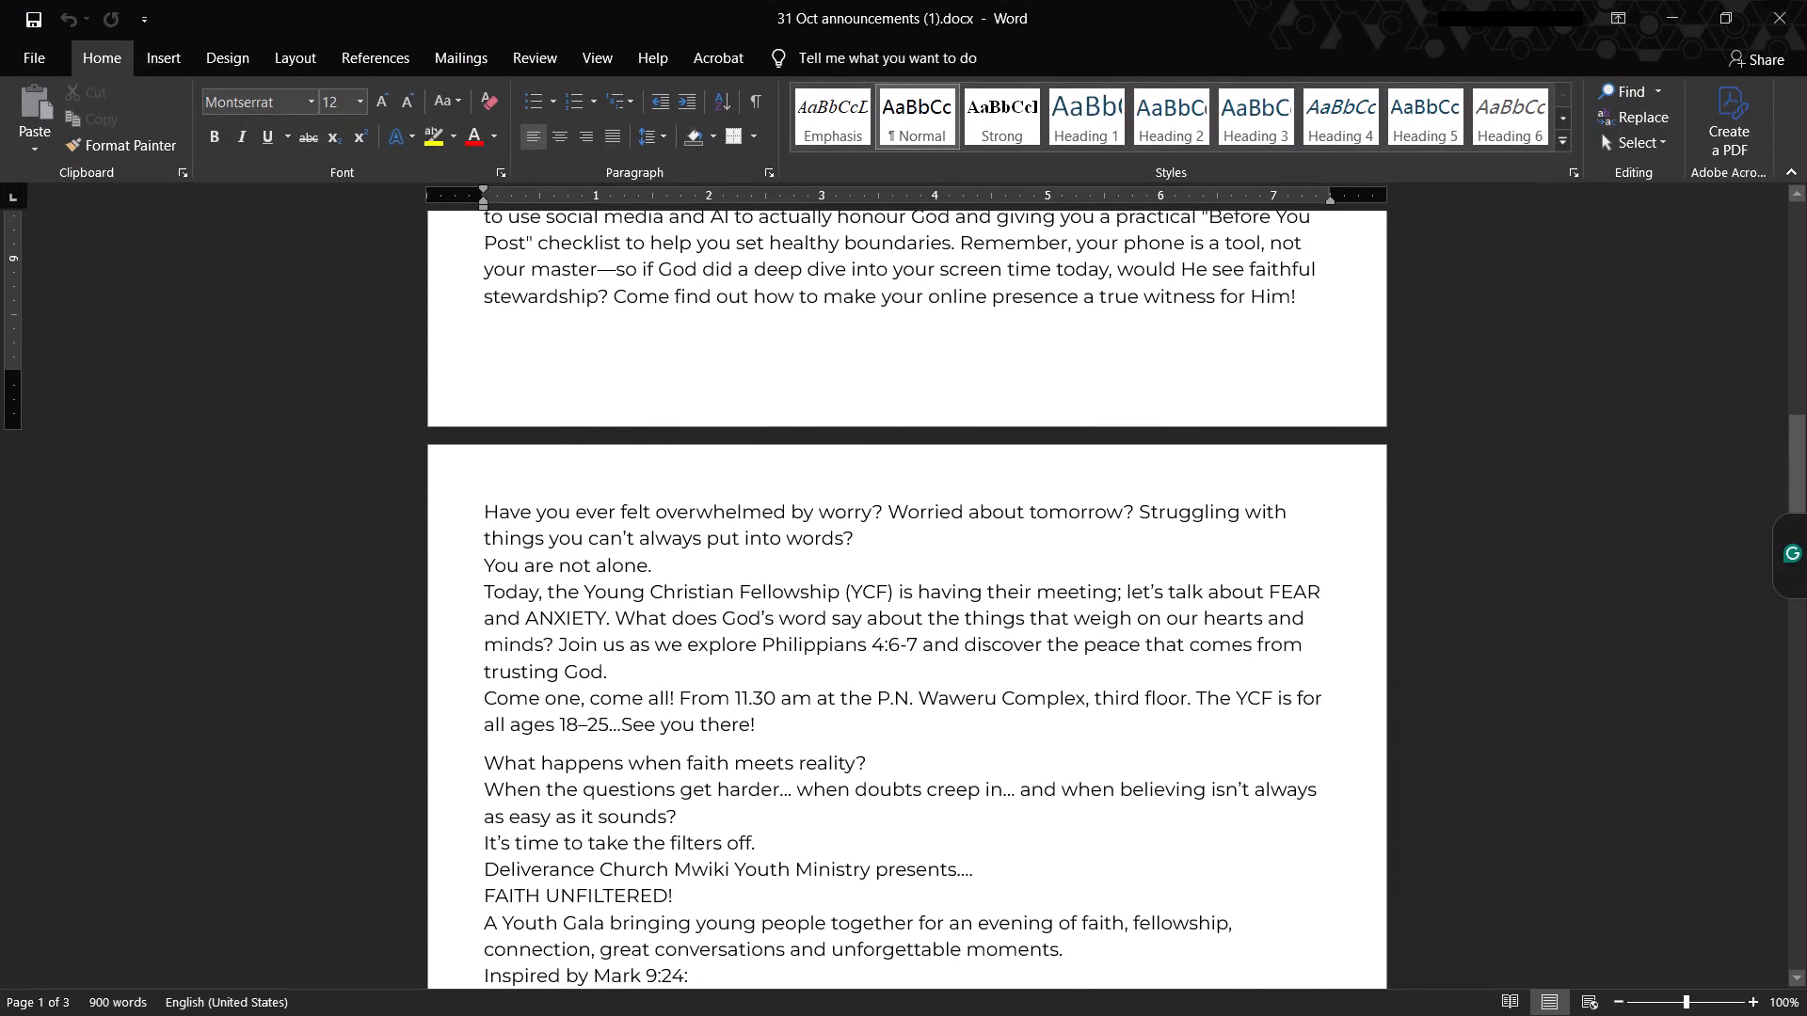
pyautogui.scroll(-2, 744, 731)
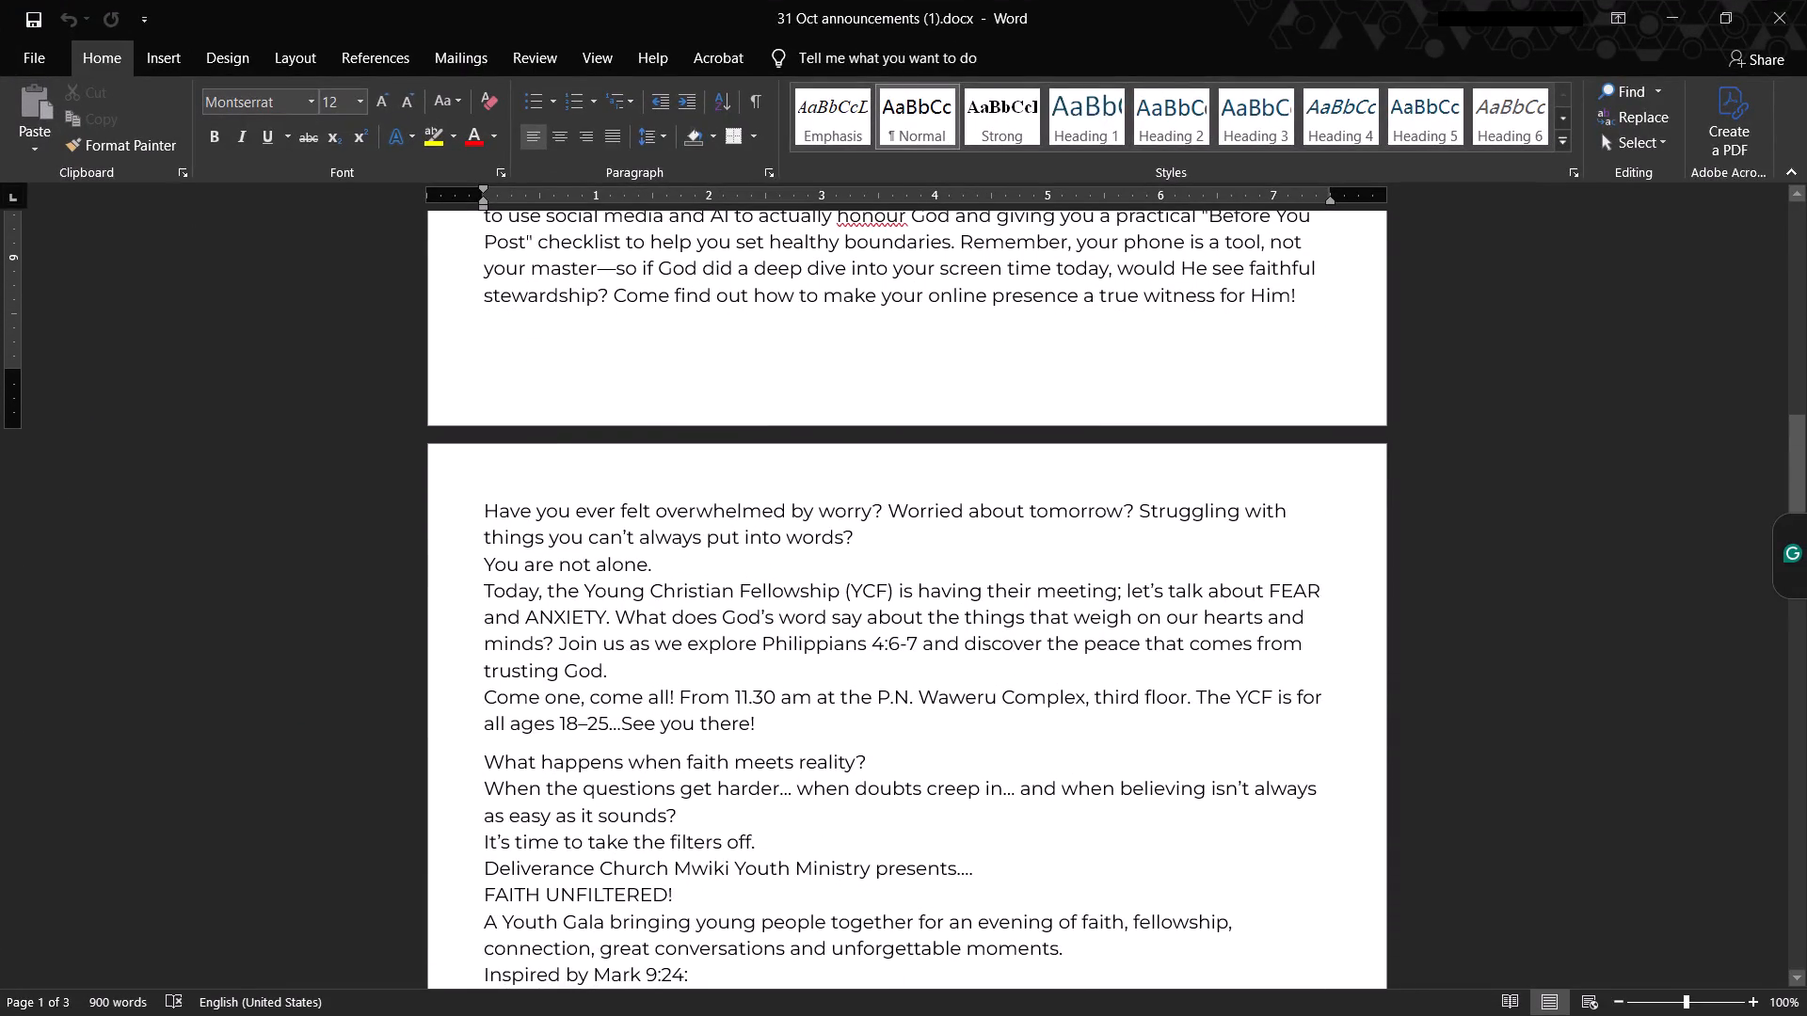
pyautogui.scroll(-8, 744, 731)
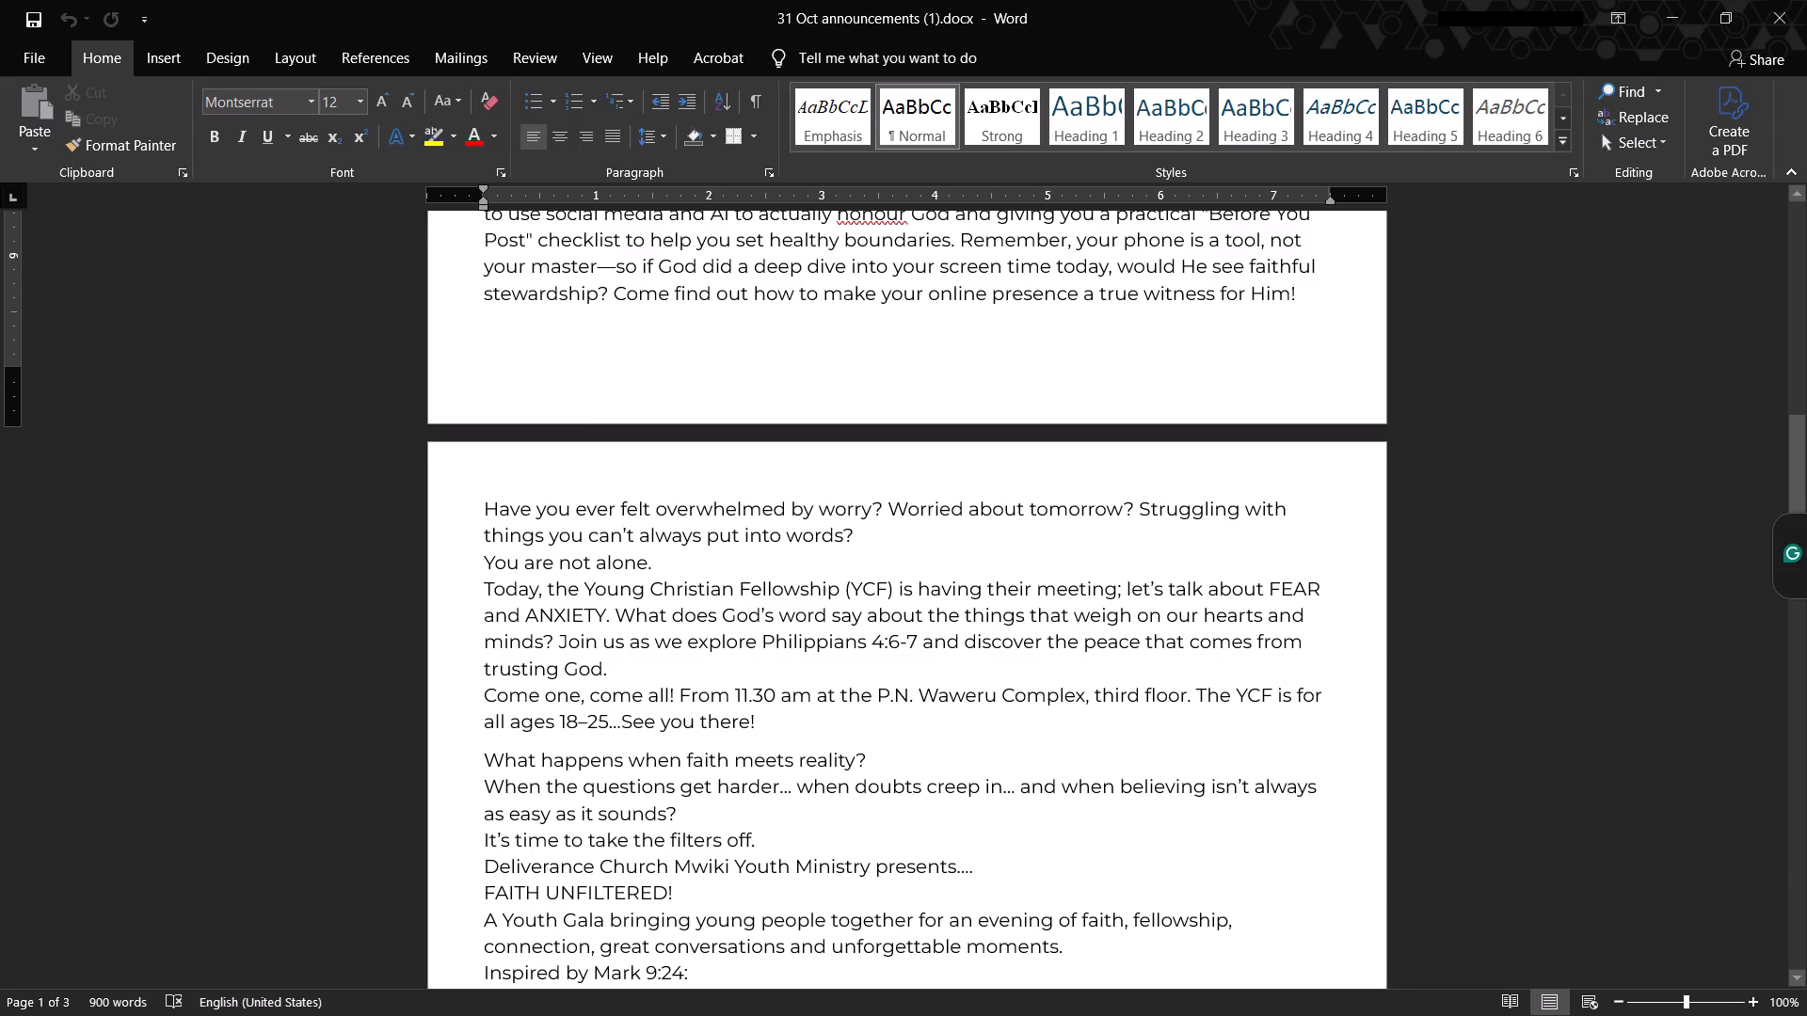
pyautogui.scroll(-1, 744, 731)
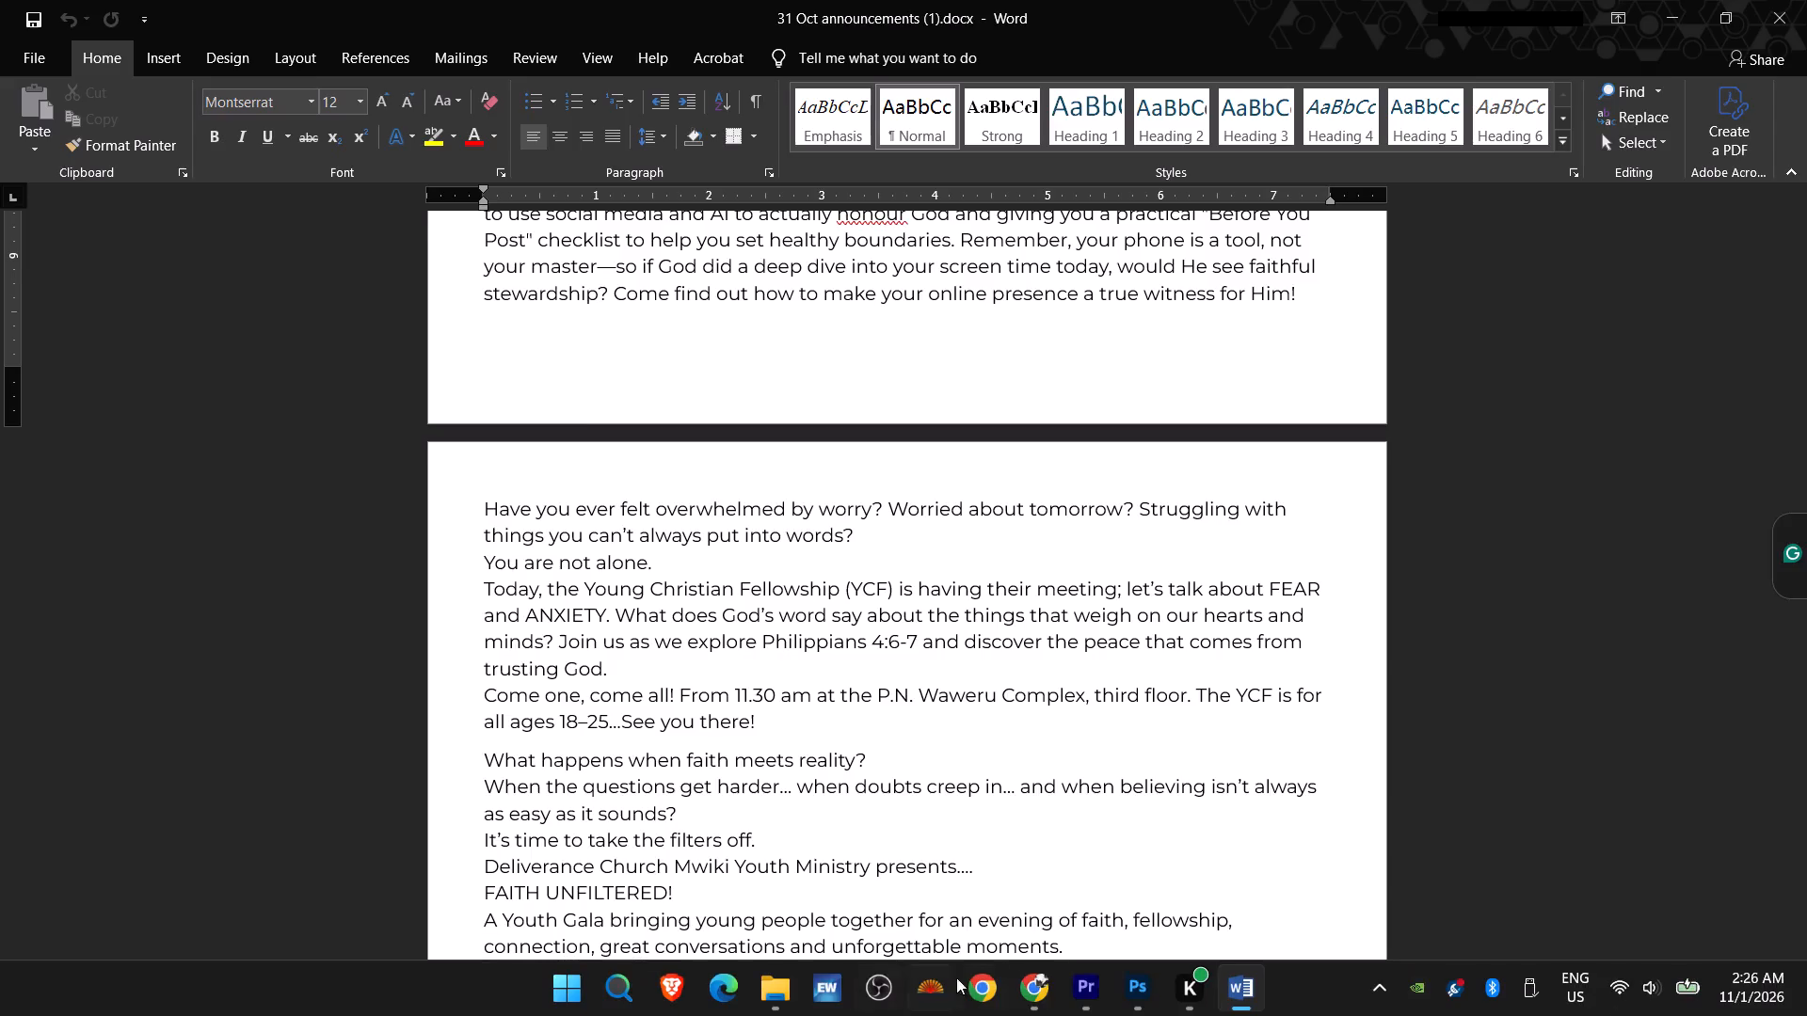
pyautogui.click(1125, 990)
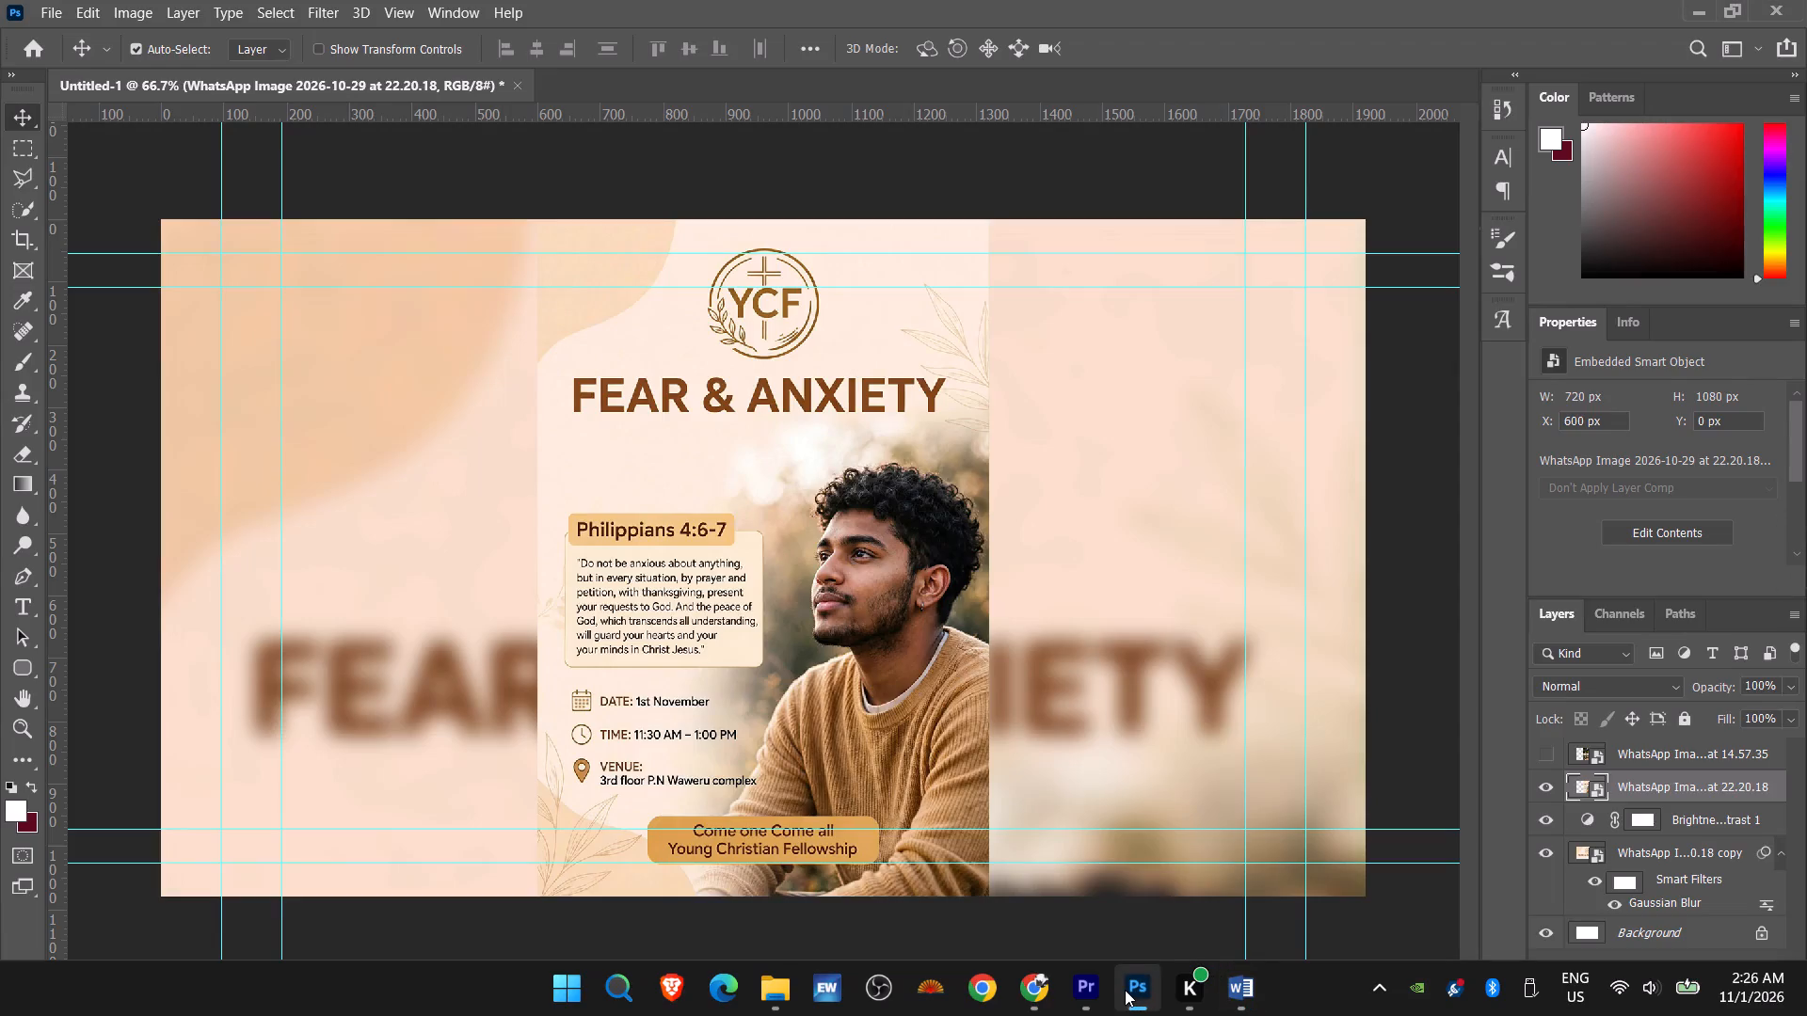
pyautogui.click(1125, 990)
pyautogui.click(1085, 996)
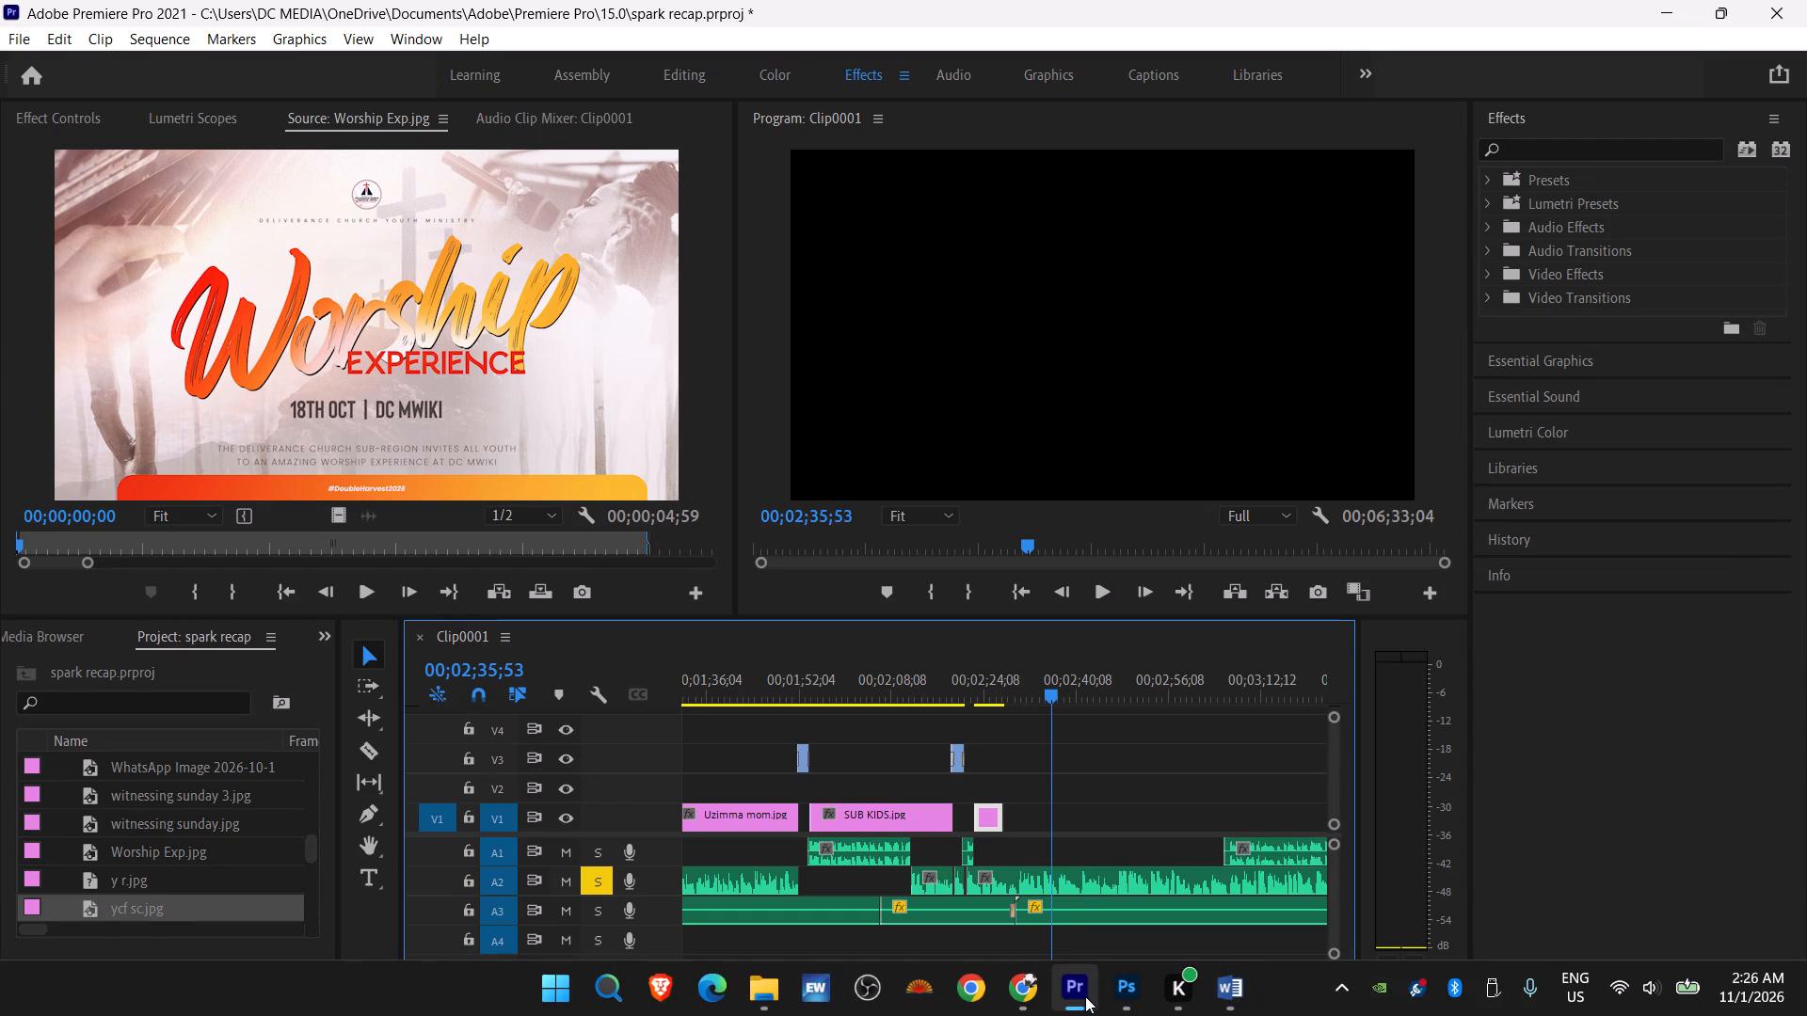
# Play the soloed A2 voice-over past the ycf sc.jpg poster and split it at 00;02;36;50.
pyautogui.press('space')
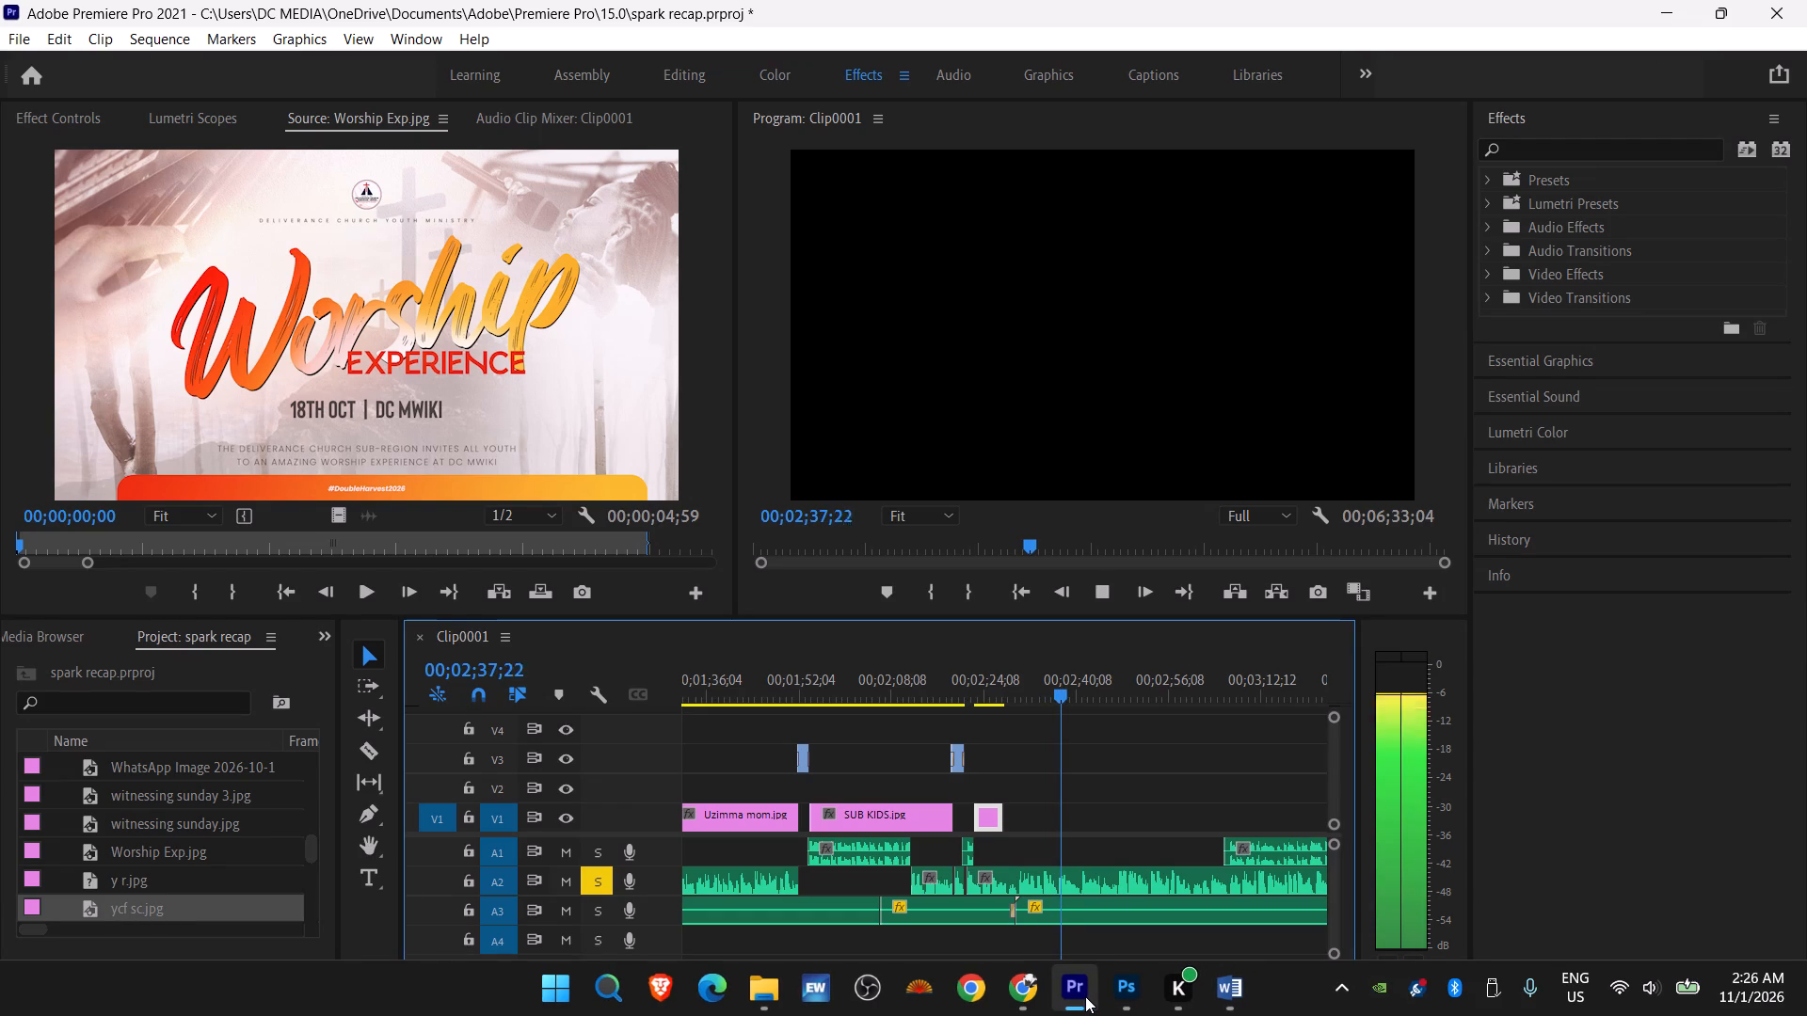
pyautogui.press('space')
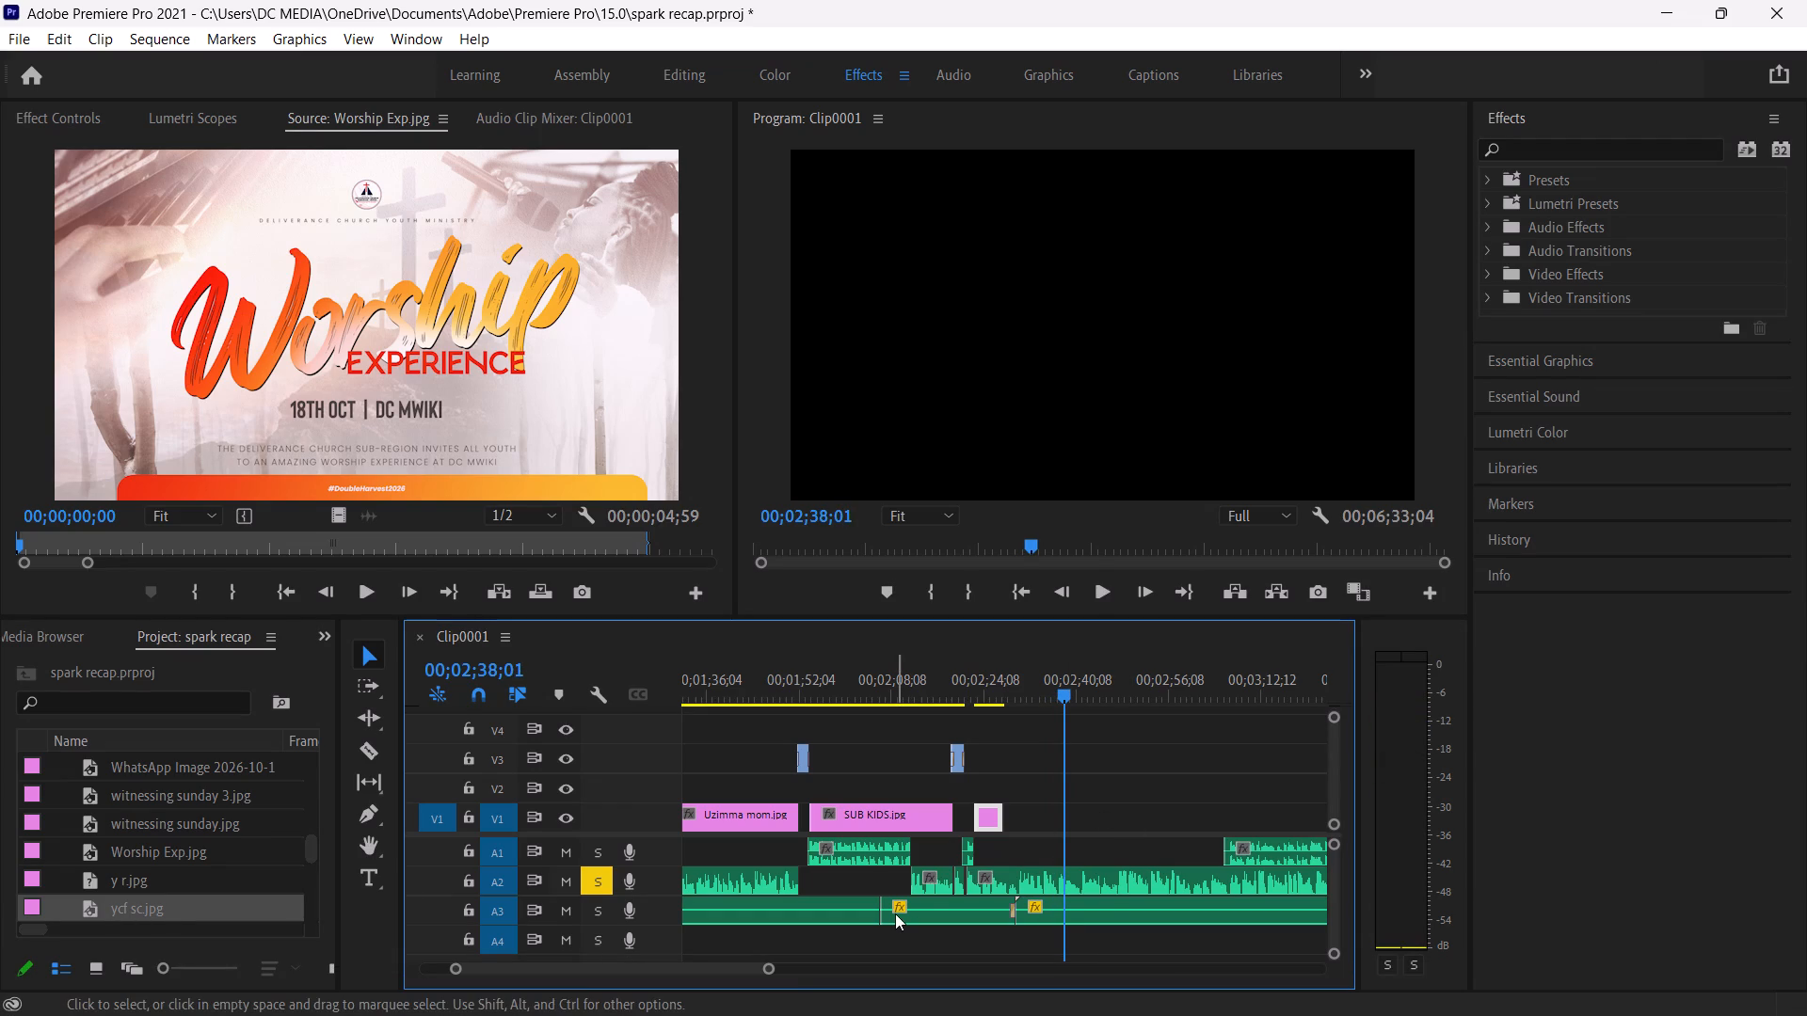
pyautogui.moveTo(765, 969); pyautogui.dragTo(705, 961)
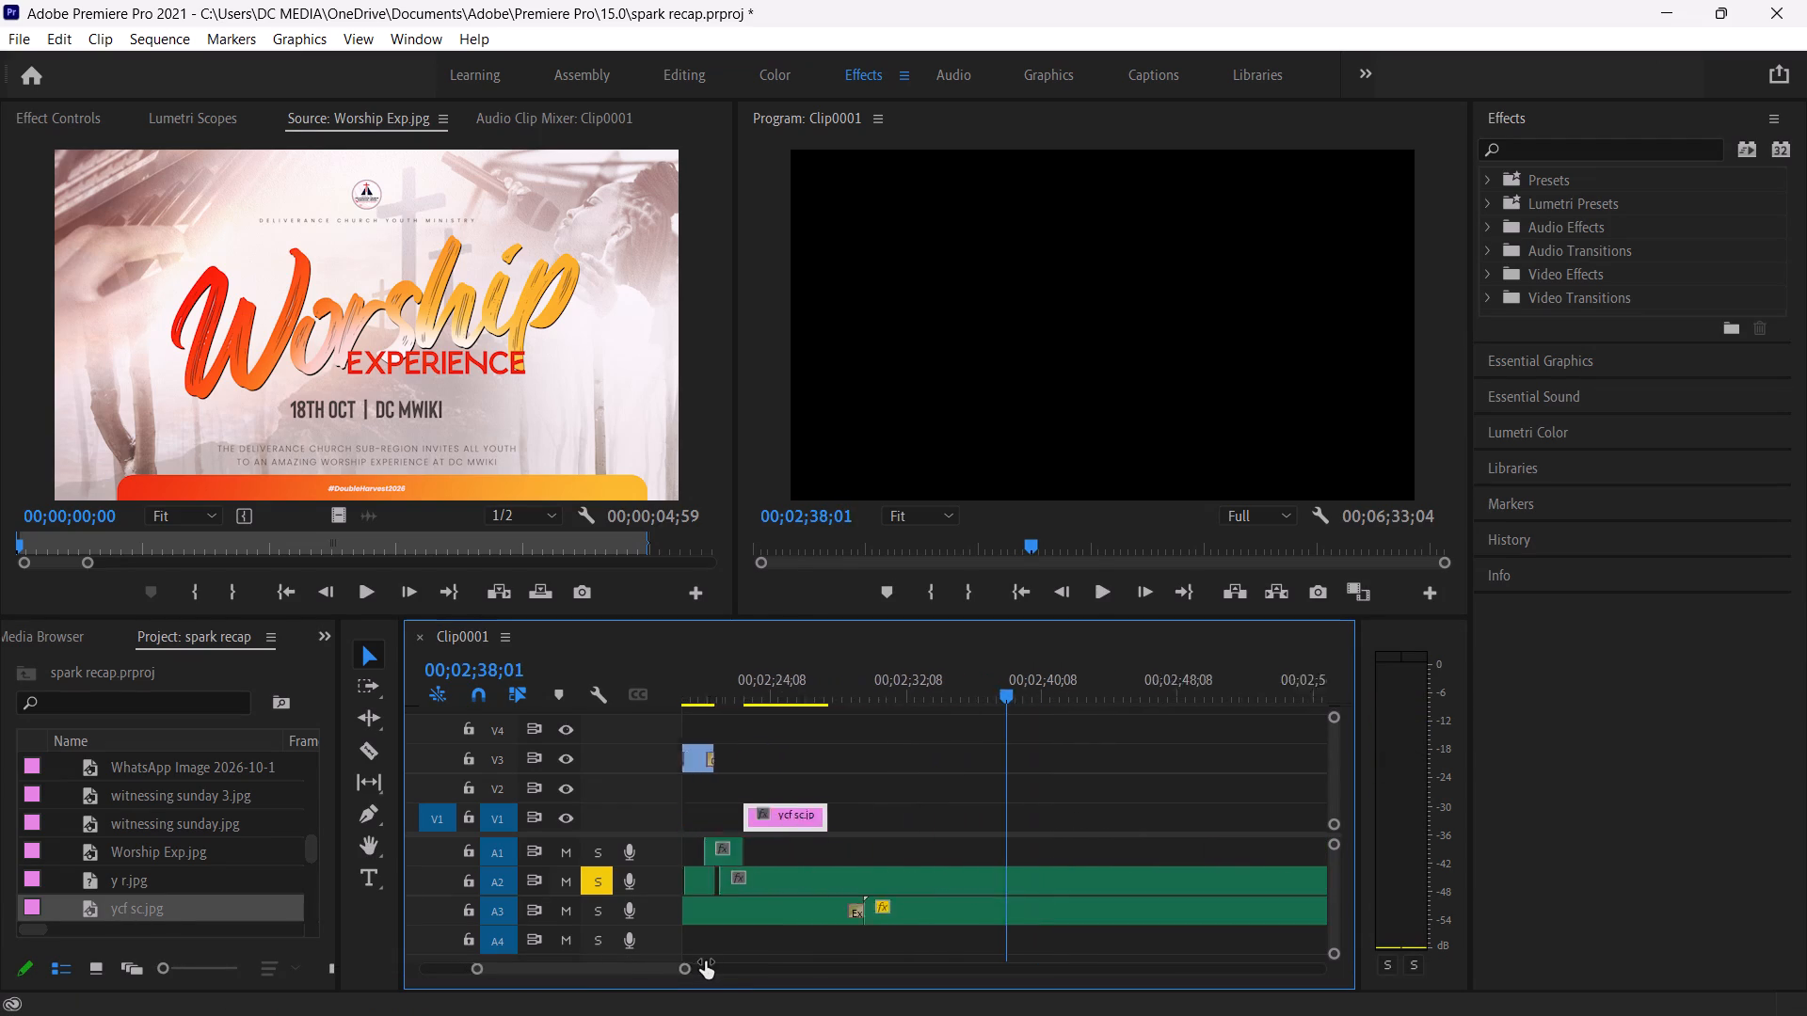
pyautogui.moveTo(705, 961); pyautogui.dragTo(734, 952)
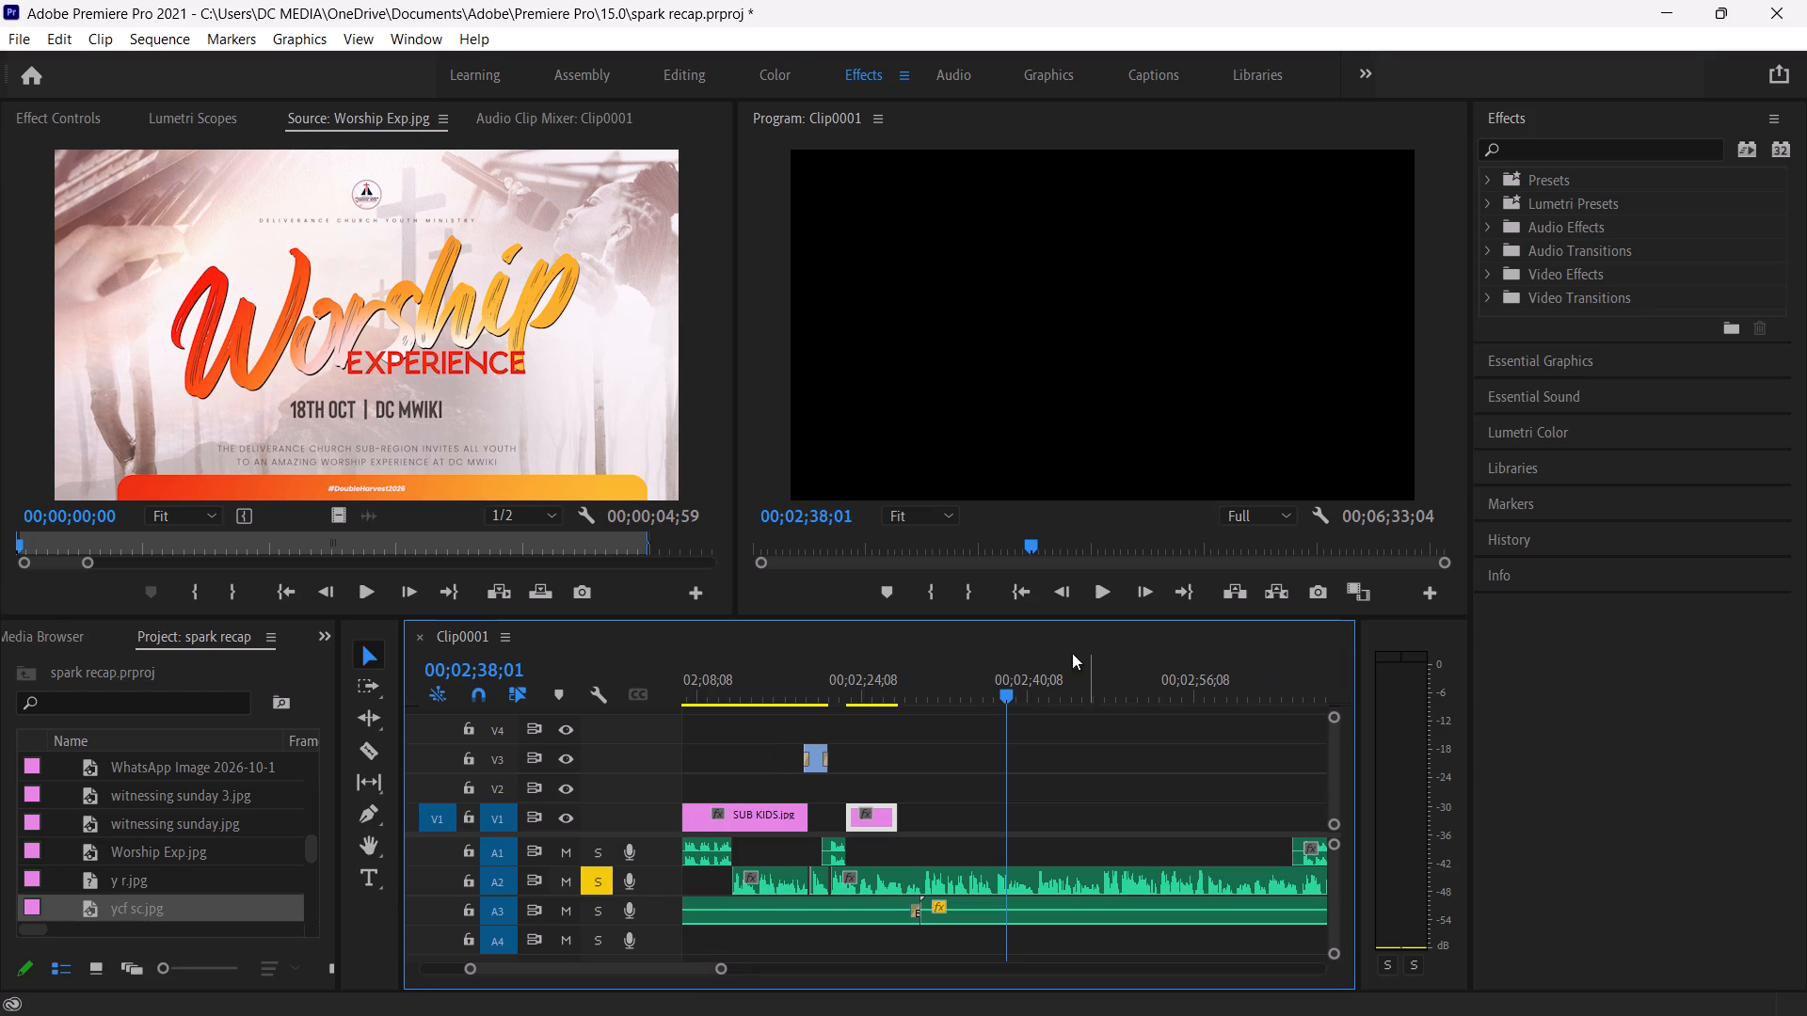
pyautogui.click(957, 691)
pyautogui.press('space')
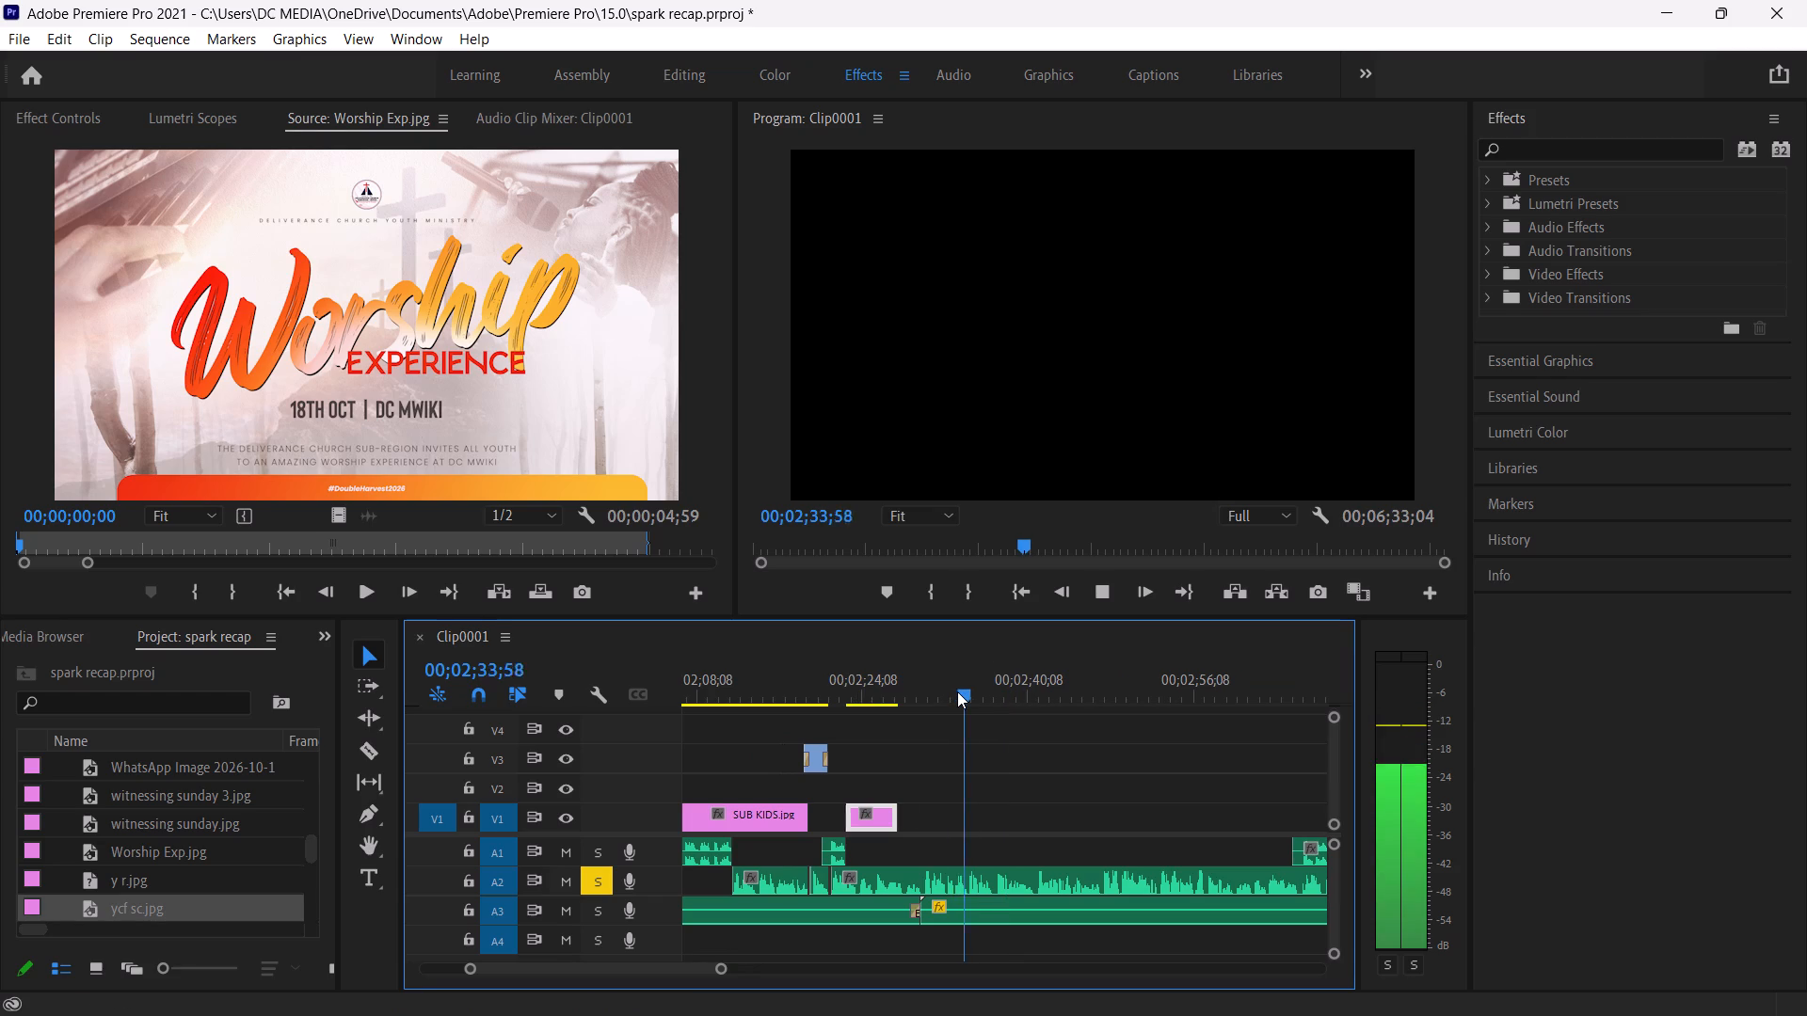
pyautogui.press('c')
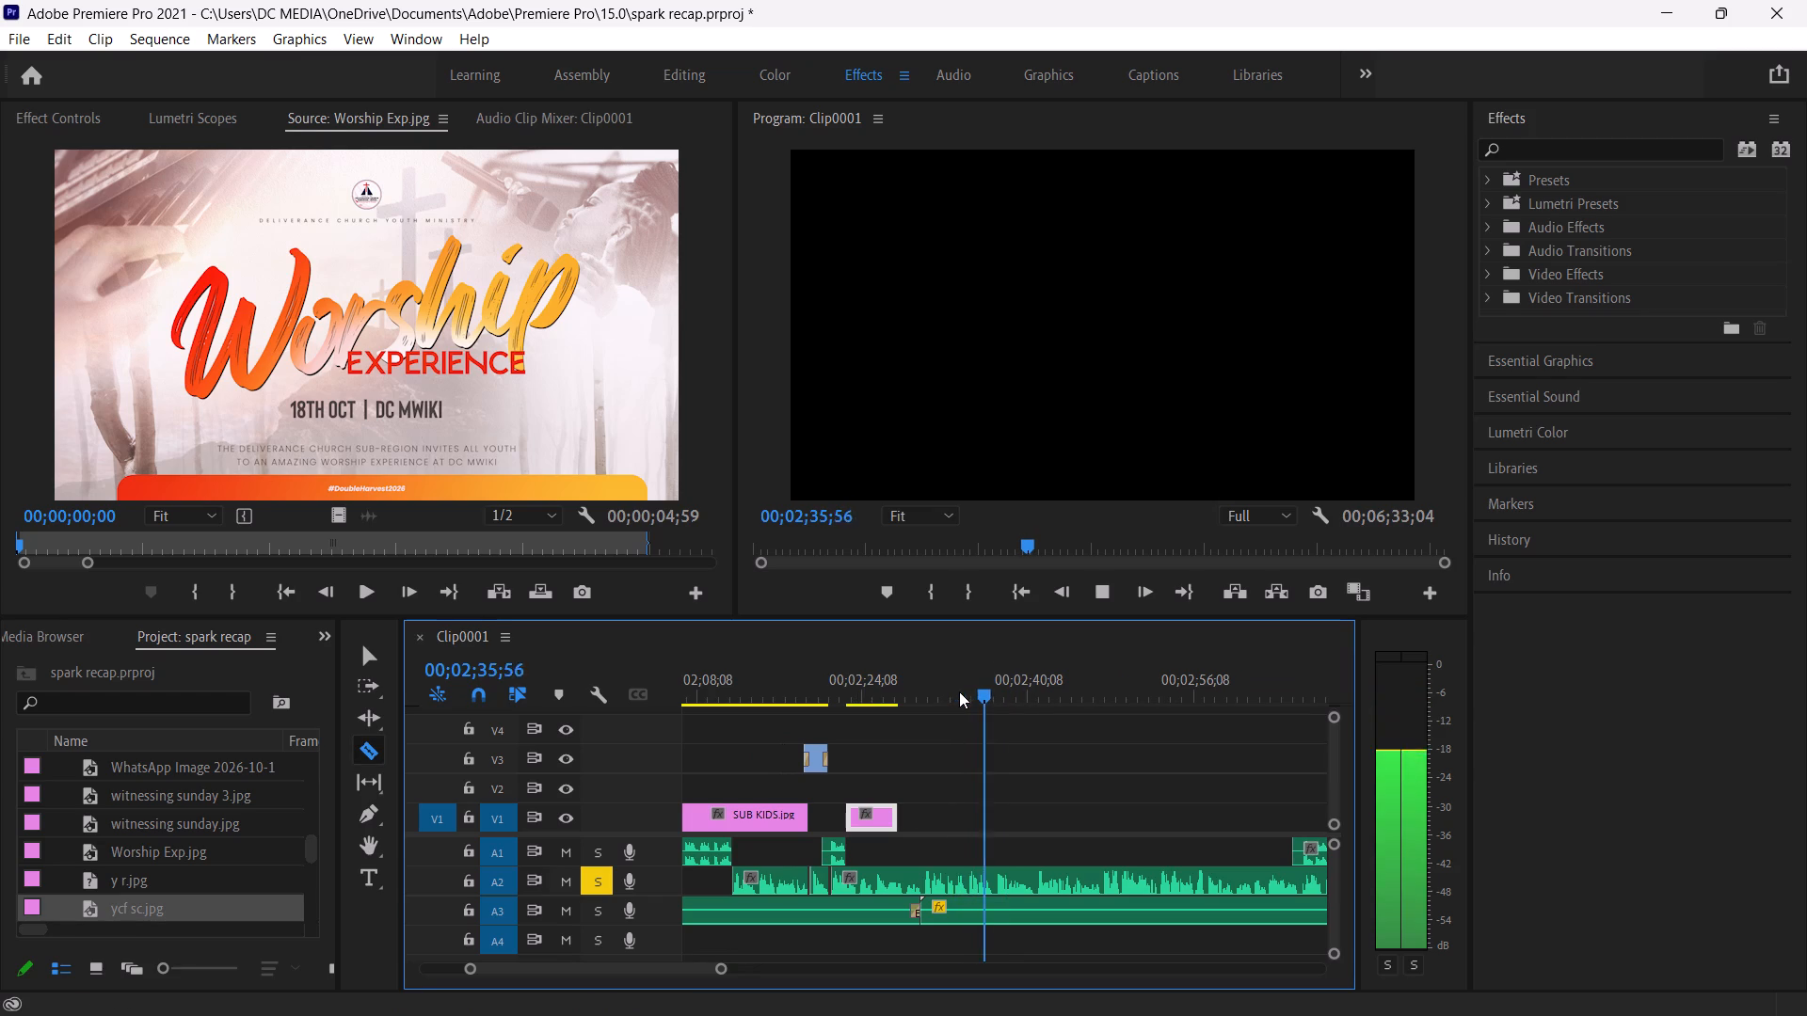
pyautogui.press('space')
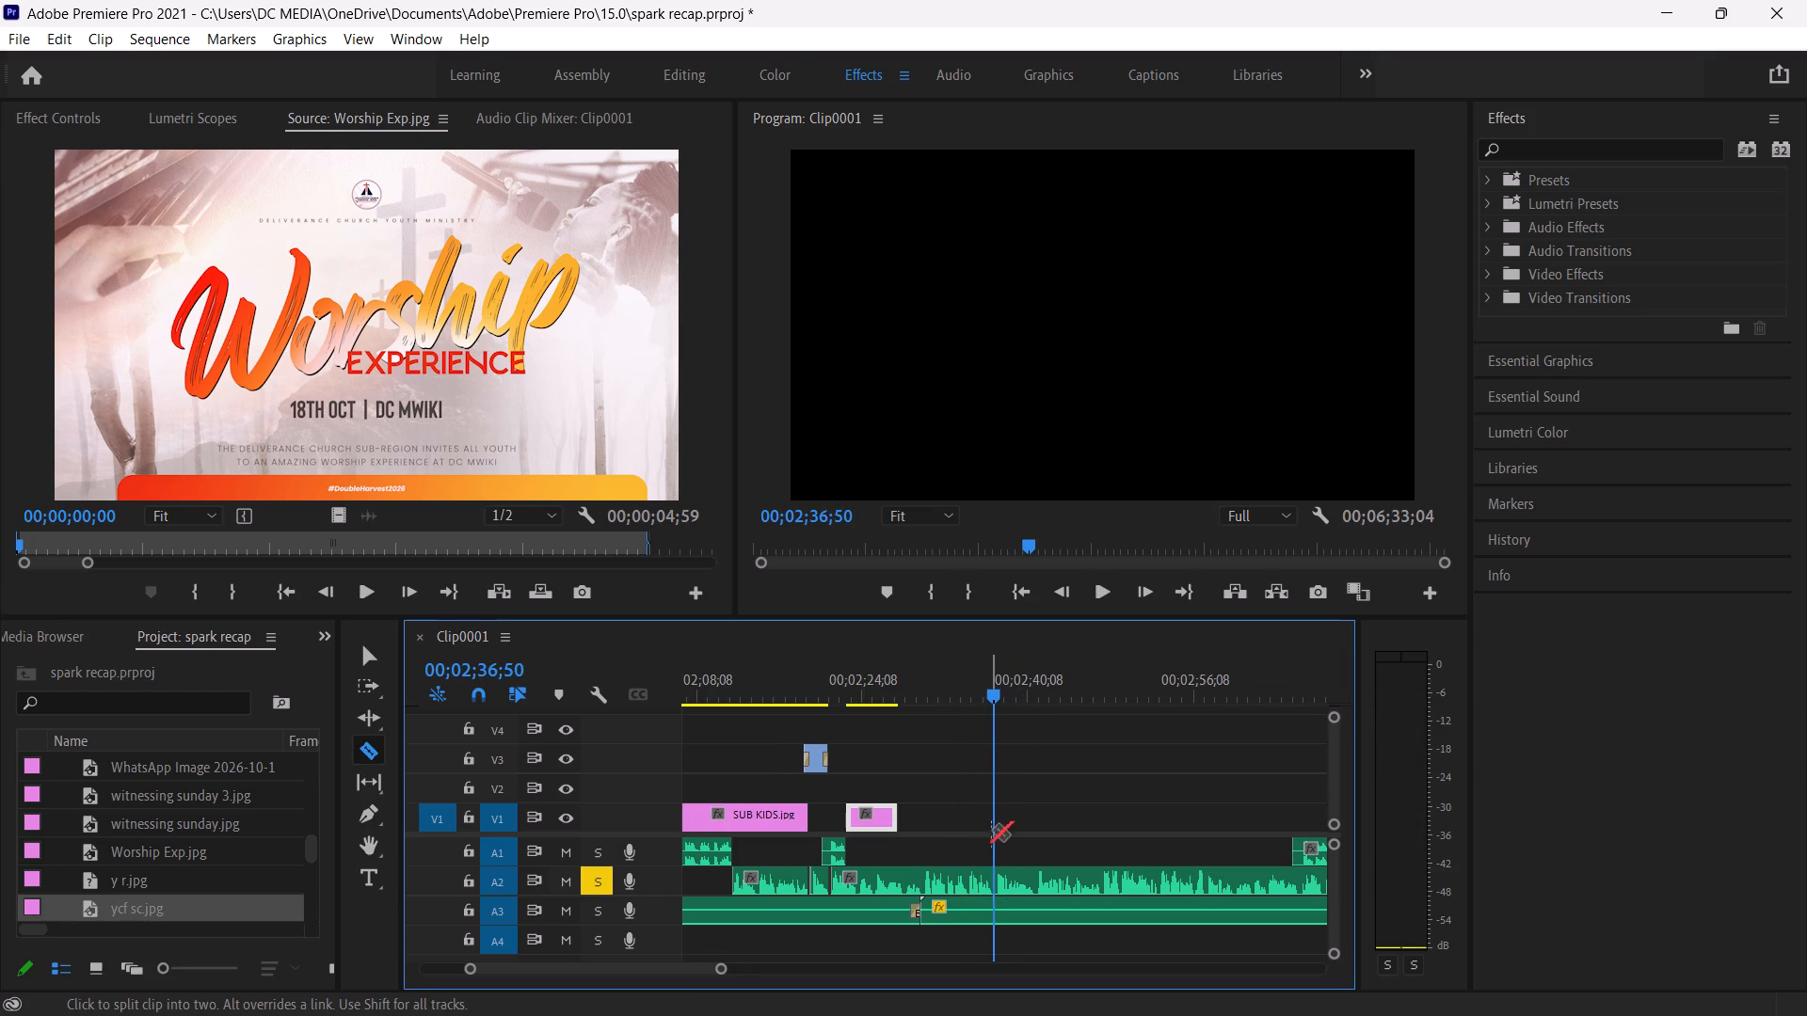
pyautogui.click(993, 870)
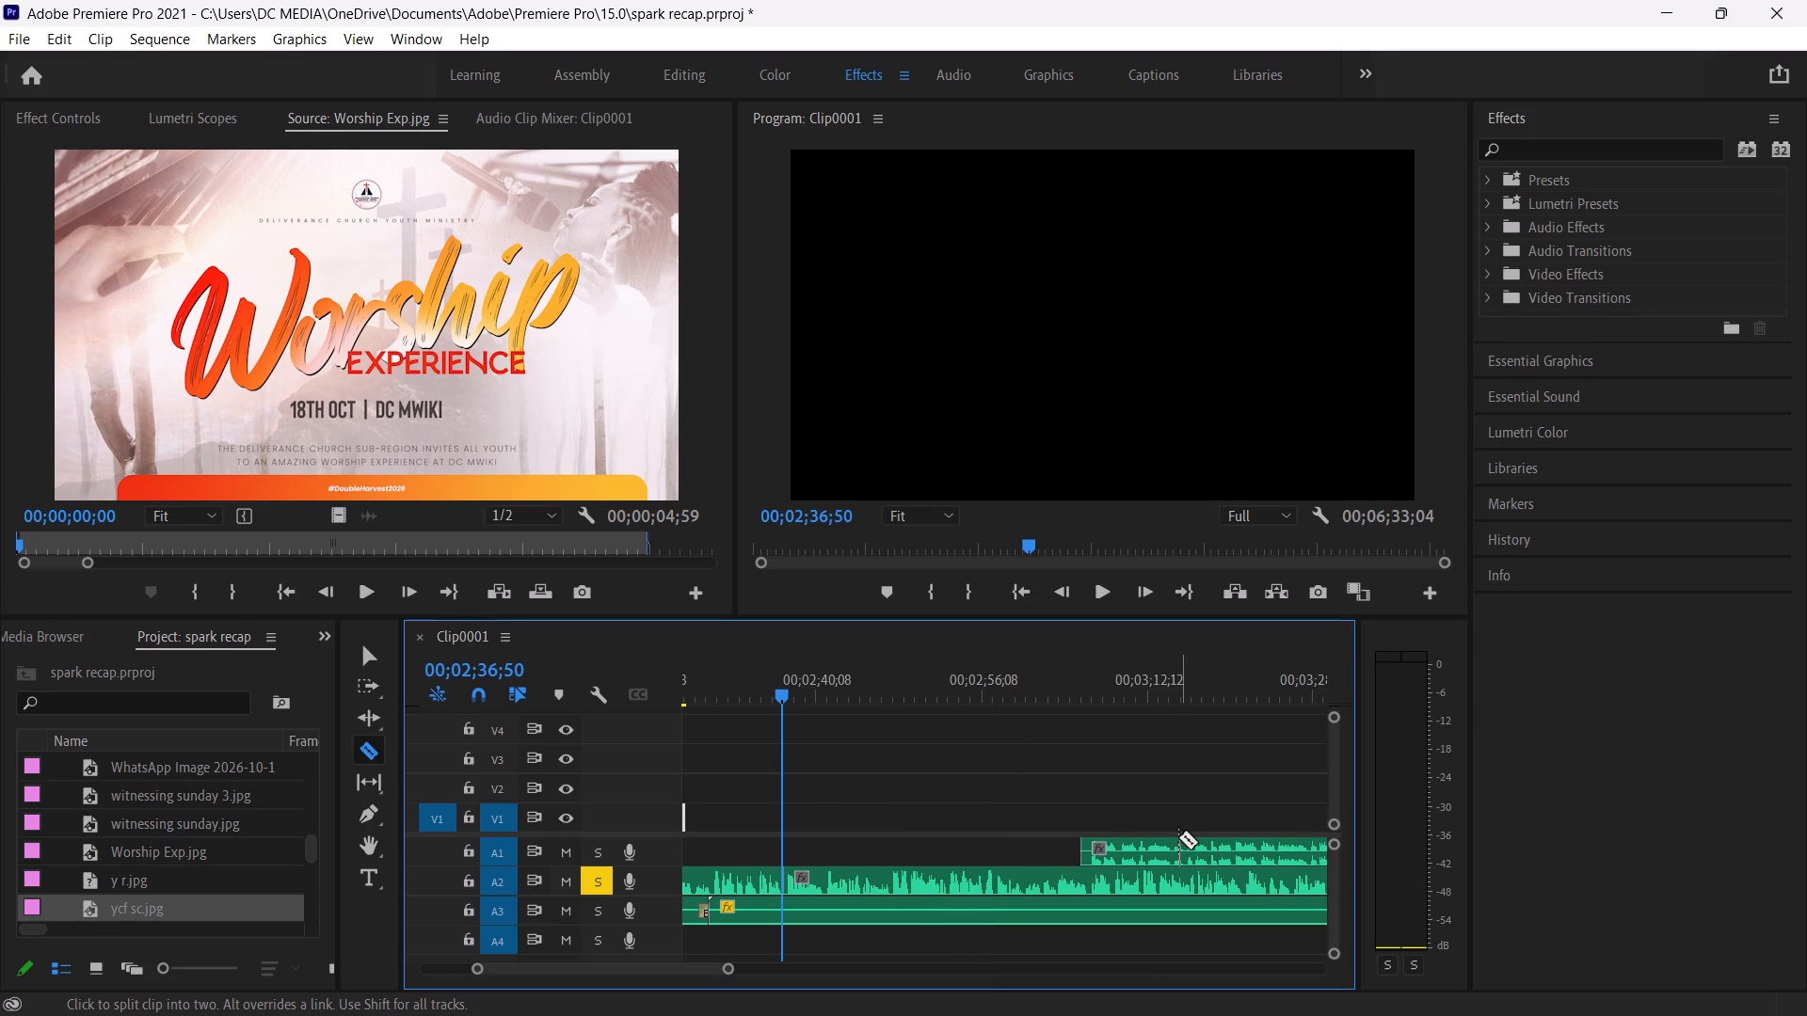
# Move the long A1 voice-over clip back about 32 seconds, starting slightly before the new A2 cut at about 00;02;34.
pyautogui.press('v')
pyautogui.moveTo(1203, 845); pyautogui.dragTo(983, 818)
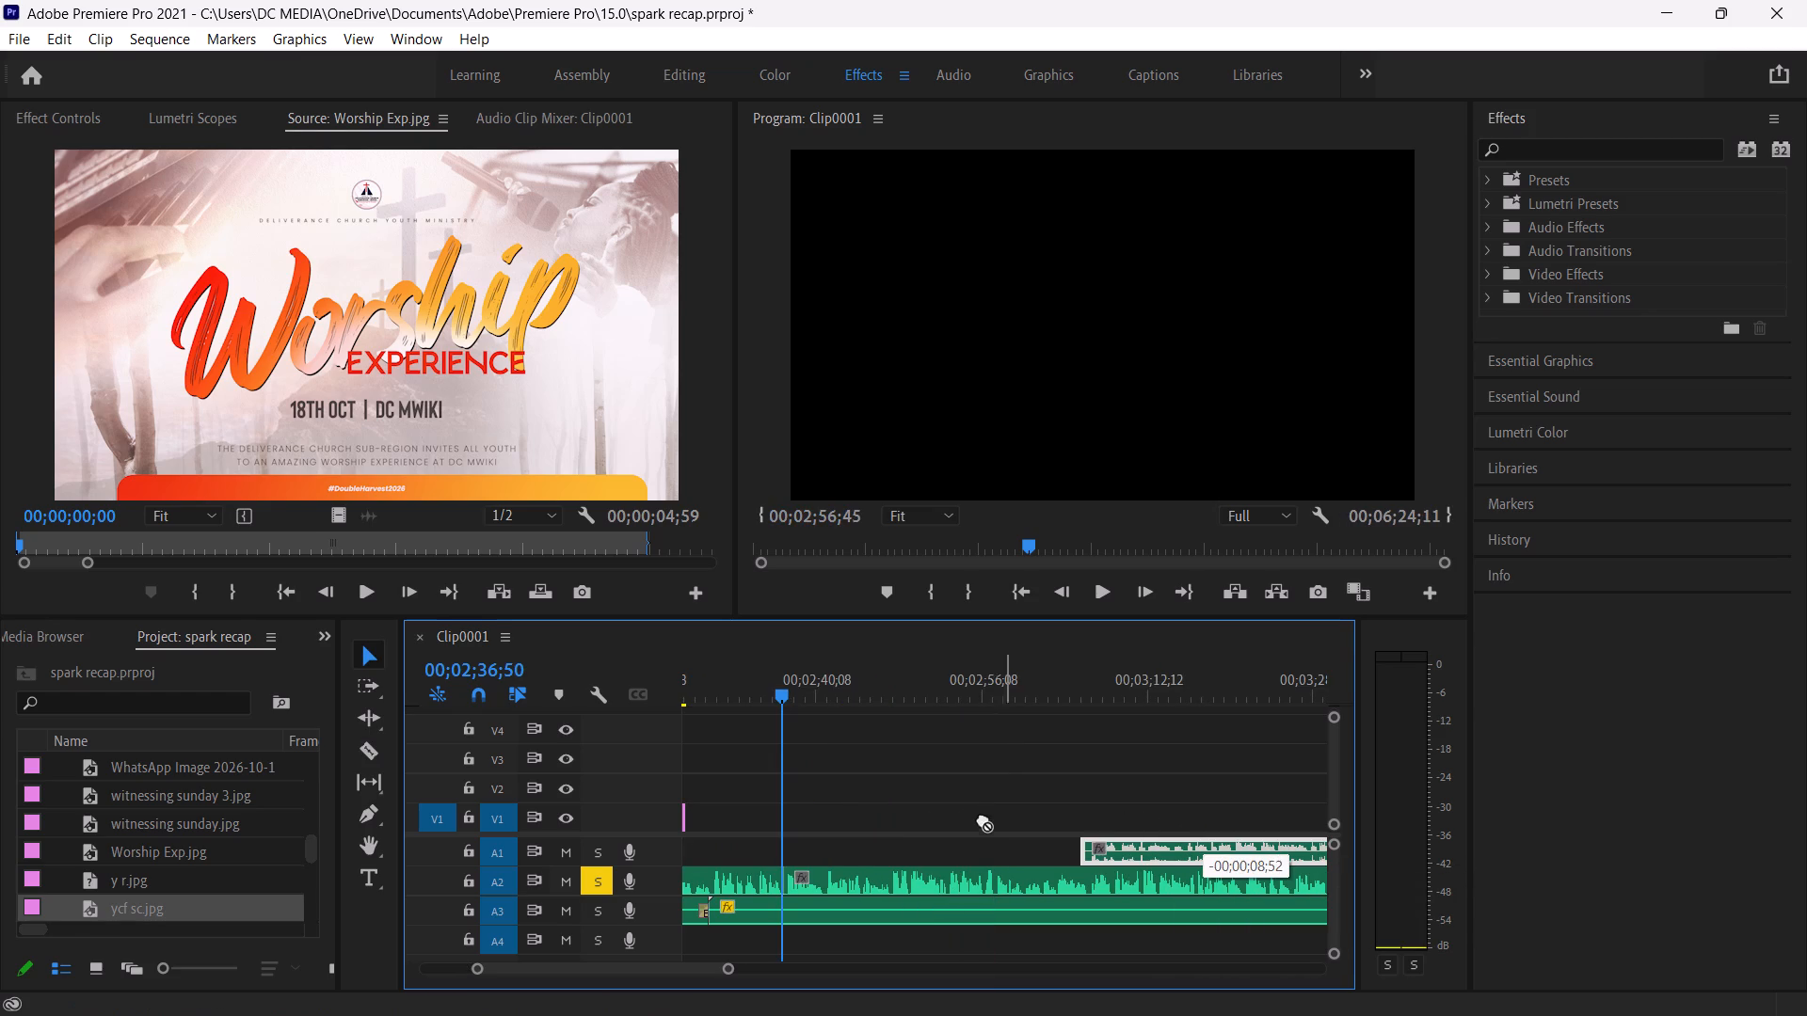
pyautogui.moveTo(983, 818); pyautogui.dragTo(873, 842)
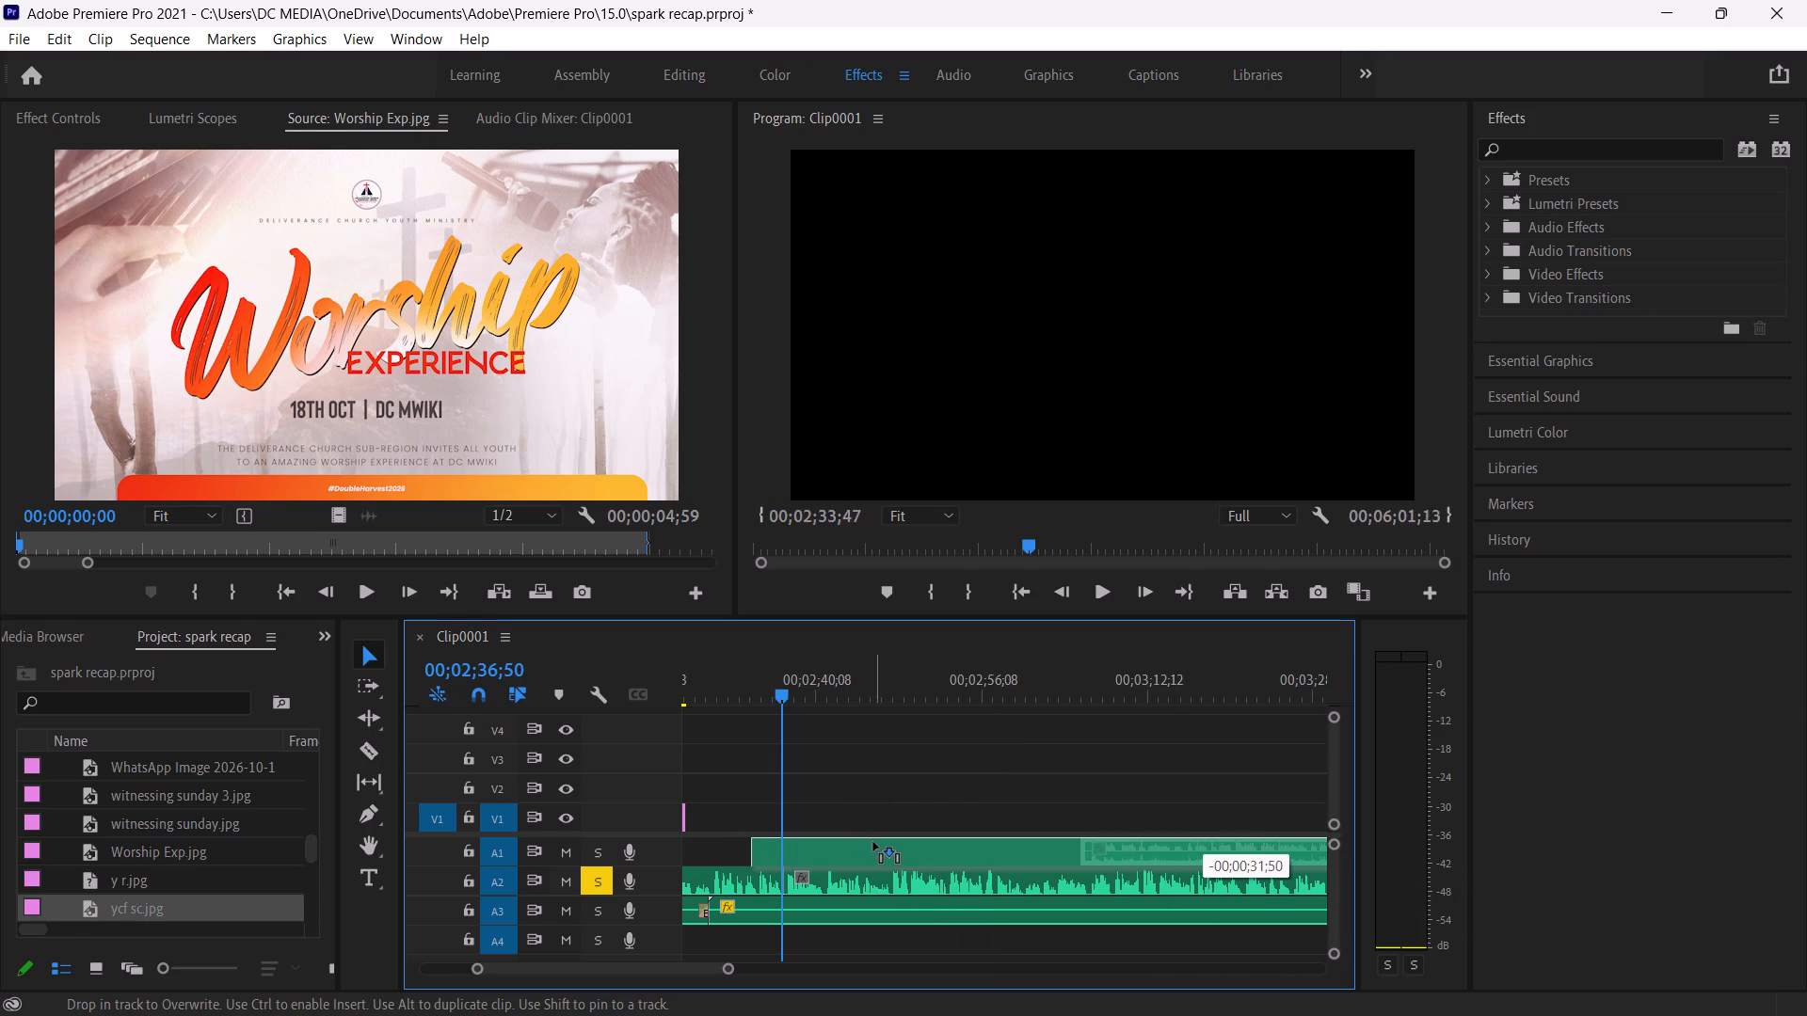
pyautogui.moveTo(873, 842); pyautogui.dragTo(874, 841)
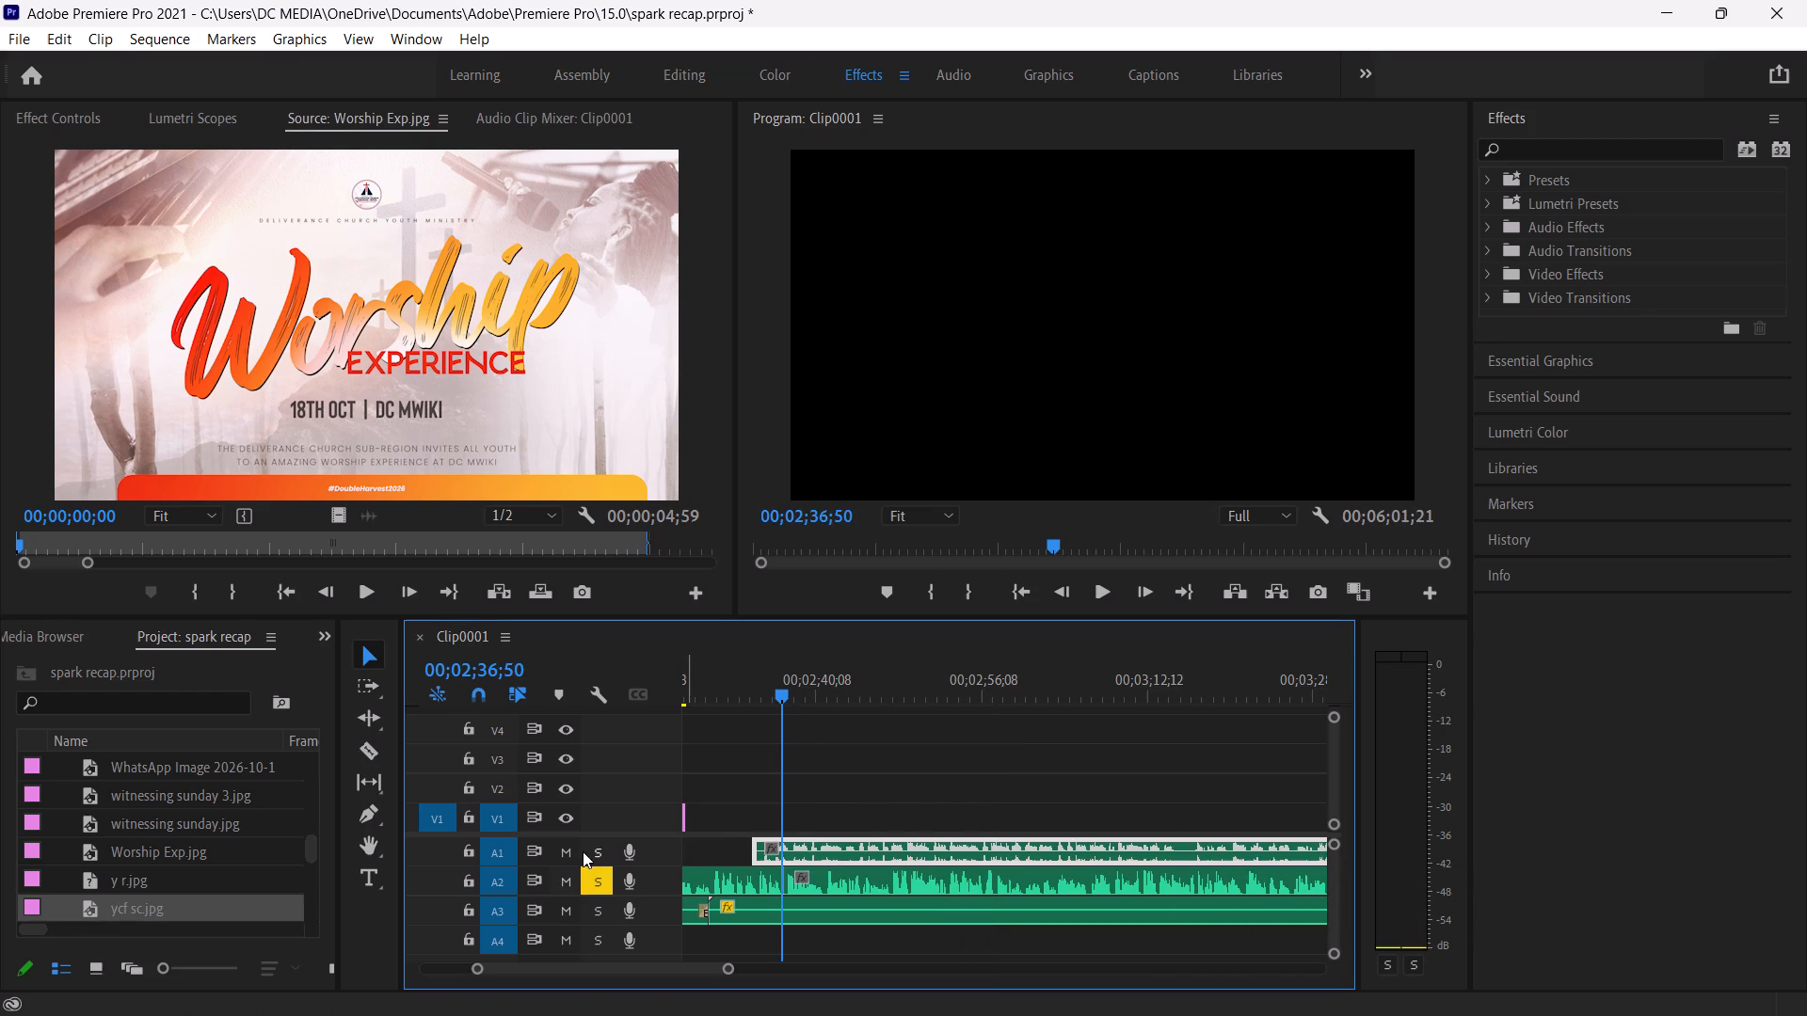
# Switch soloing from track A2 to track A1.
pyautogui.click(598, 879)
pyautogui.click(595, 849)
# Play the A1 voice-over, split it at 00;02;51;09, and delete the portion before the cut.
pyautogui.press('space')
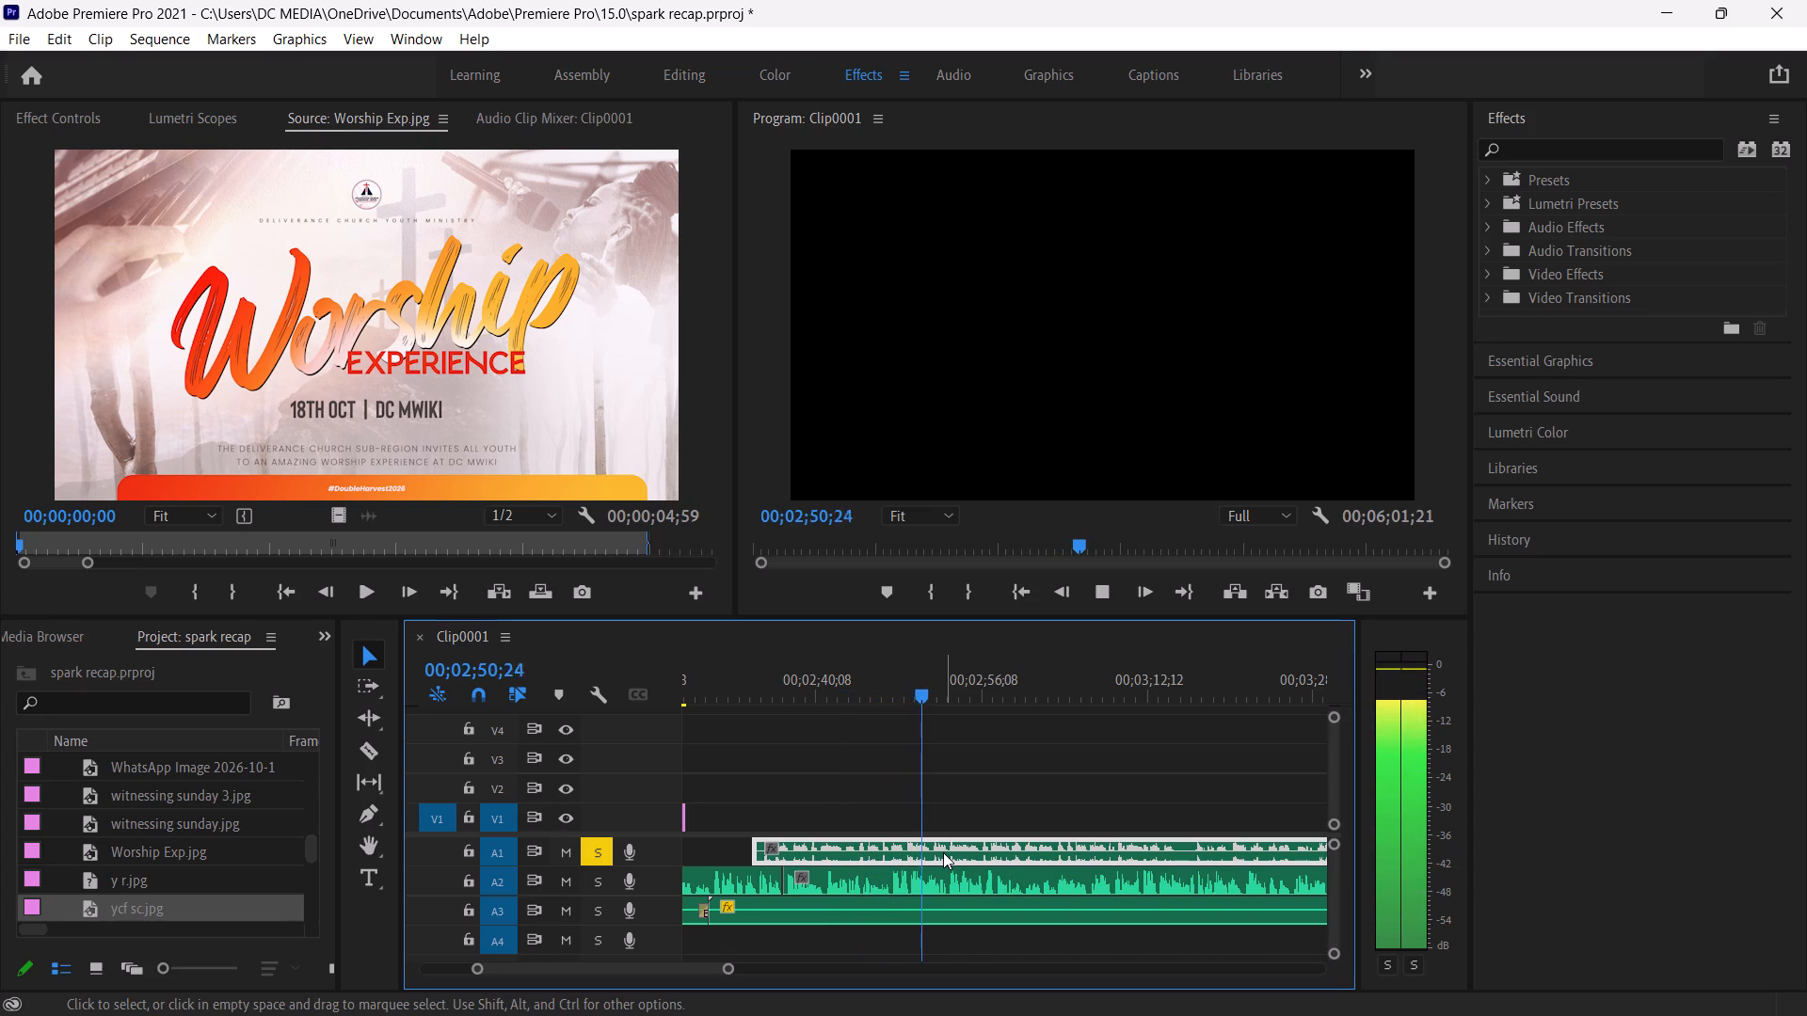
pyautogui.press('space')
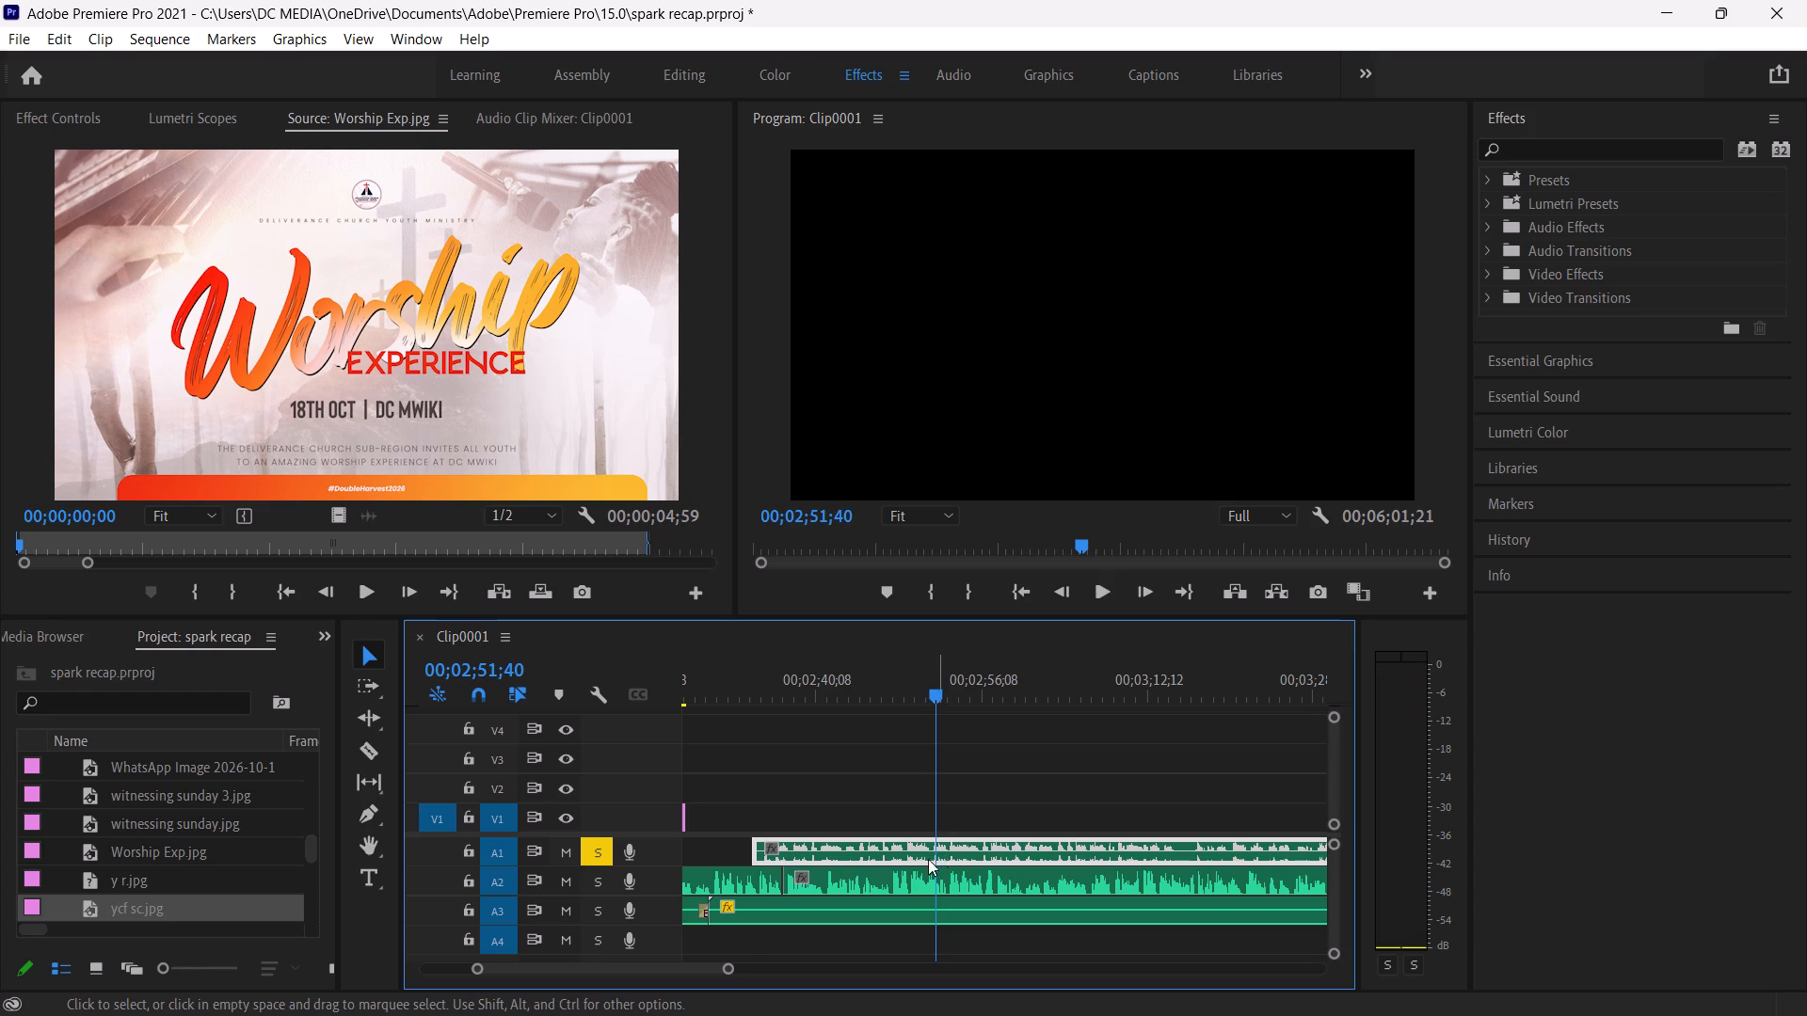
pyautogui.moveTo(725, 972); pyautogui.dragTo(695, 969)
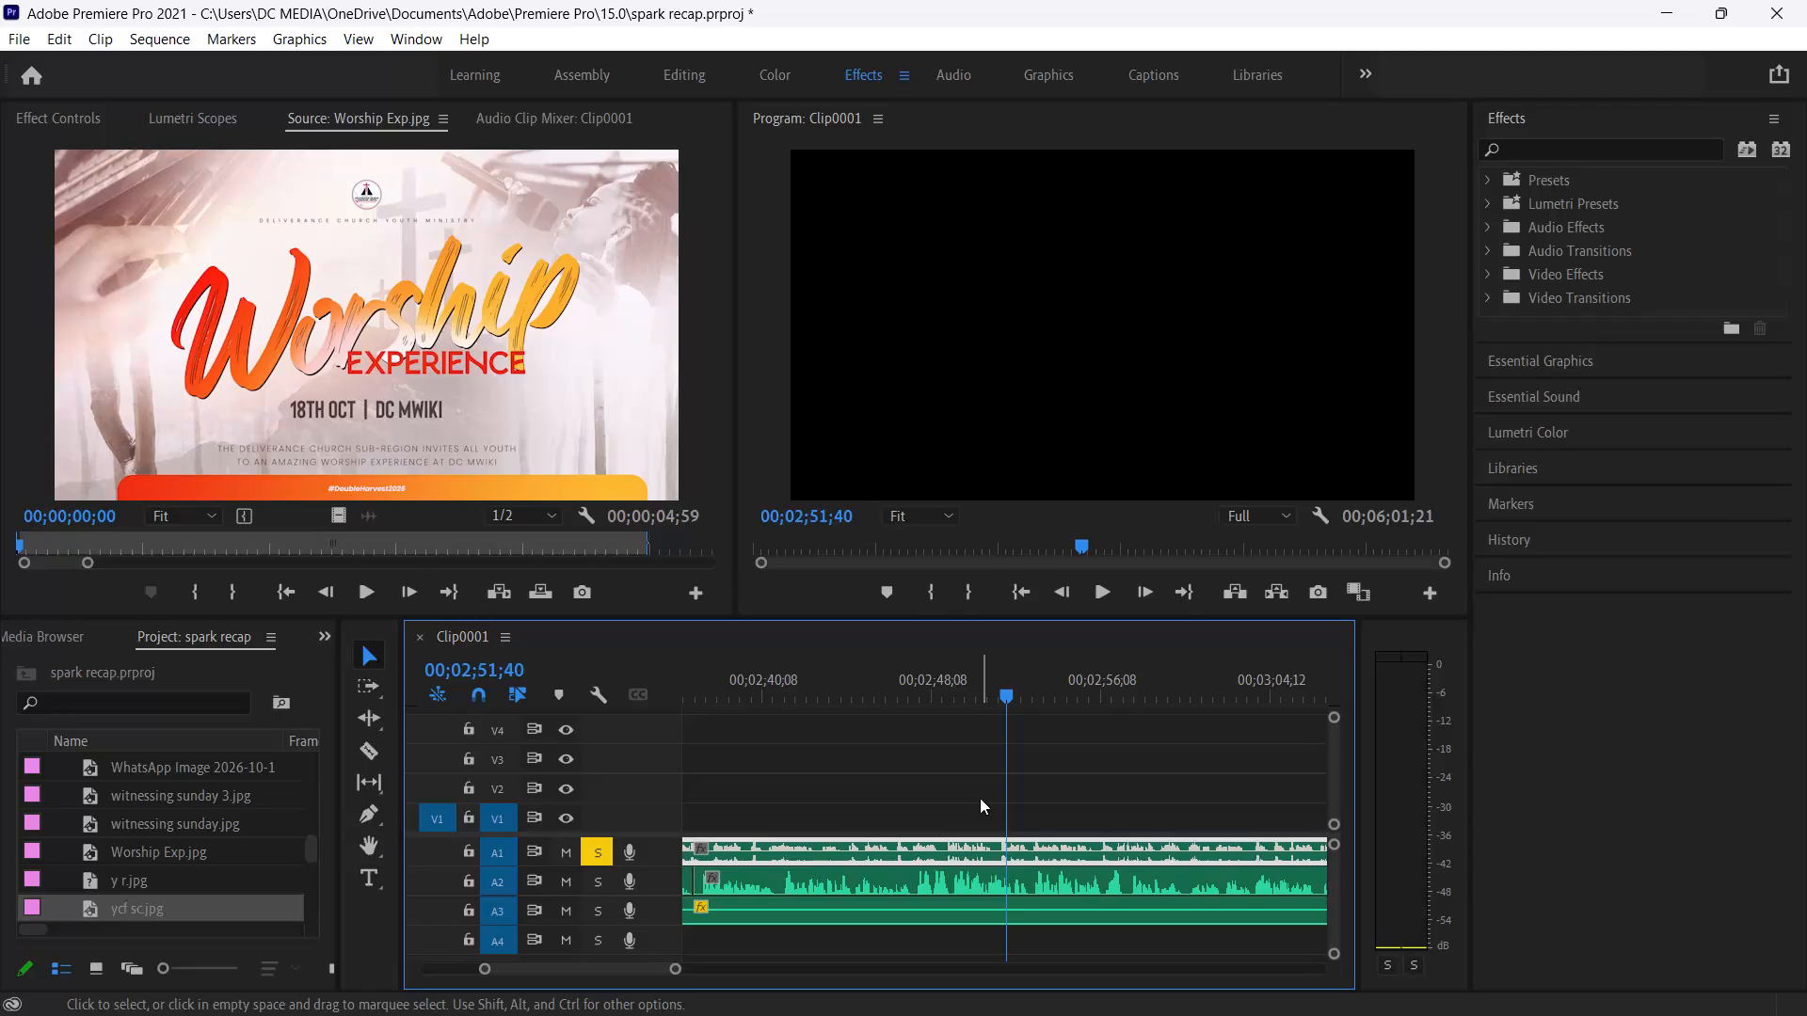
pyautogui.press('Left')
pyautogui.press('Left')
pyautogui.press('Left')
pyautogui.press('Left')
pyautogui.press('Left')
pyautogui.press('Left')
pyautogui.press('Left')
pyautogui.press('Left')
pyautogui.press('Left')
pyautogui.press('Left')
pyautogui.press('Left')
pyautogui.press('Left')
pyautogui.press('Left')
pyautogui.press('Left')
pyautogui.press('Left')
pyautogui.press('Left')
pyautogui.press('Left')
pyautogui.press('Left')
pyautogui.press('Left')
pyautogui.press('Left')
pyautogui.press('Left')
pyautogui.press('Left')
pyautogui.press('Left')
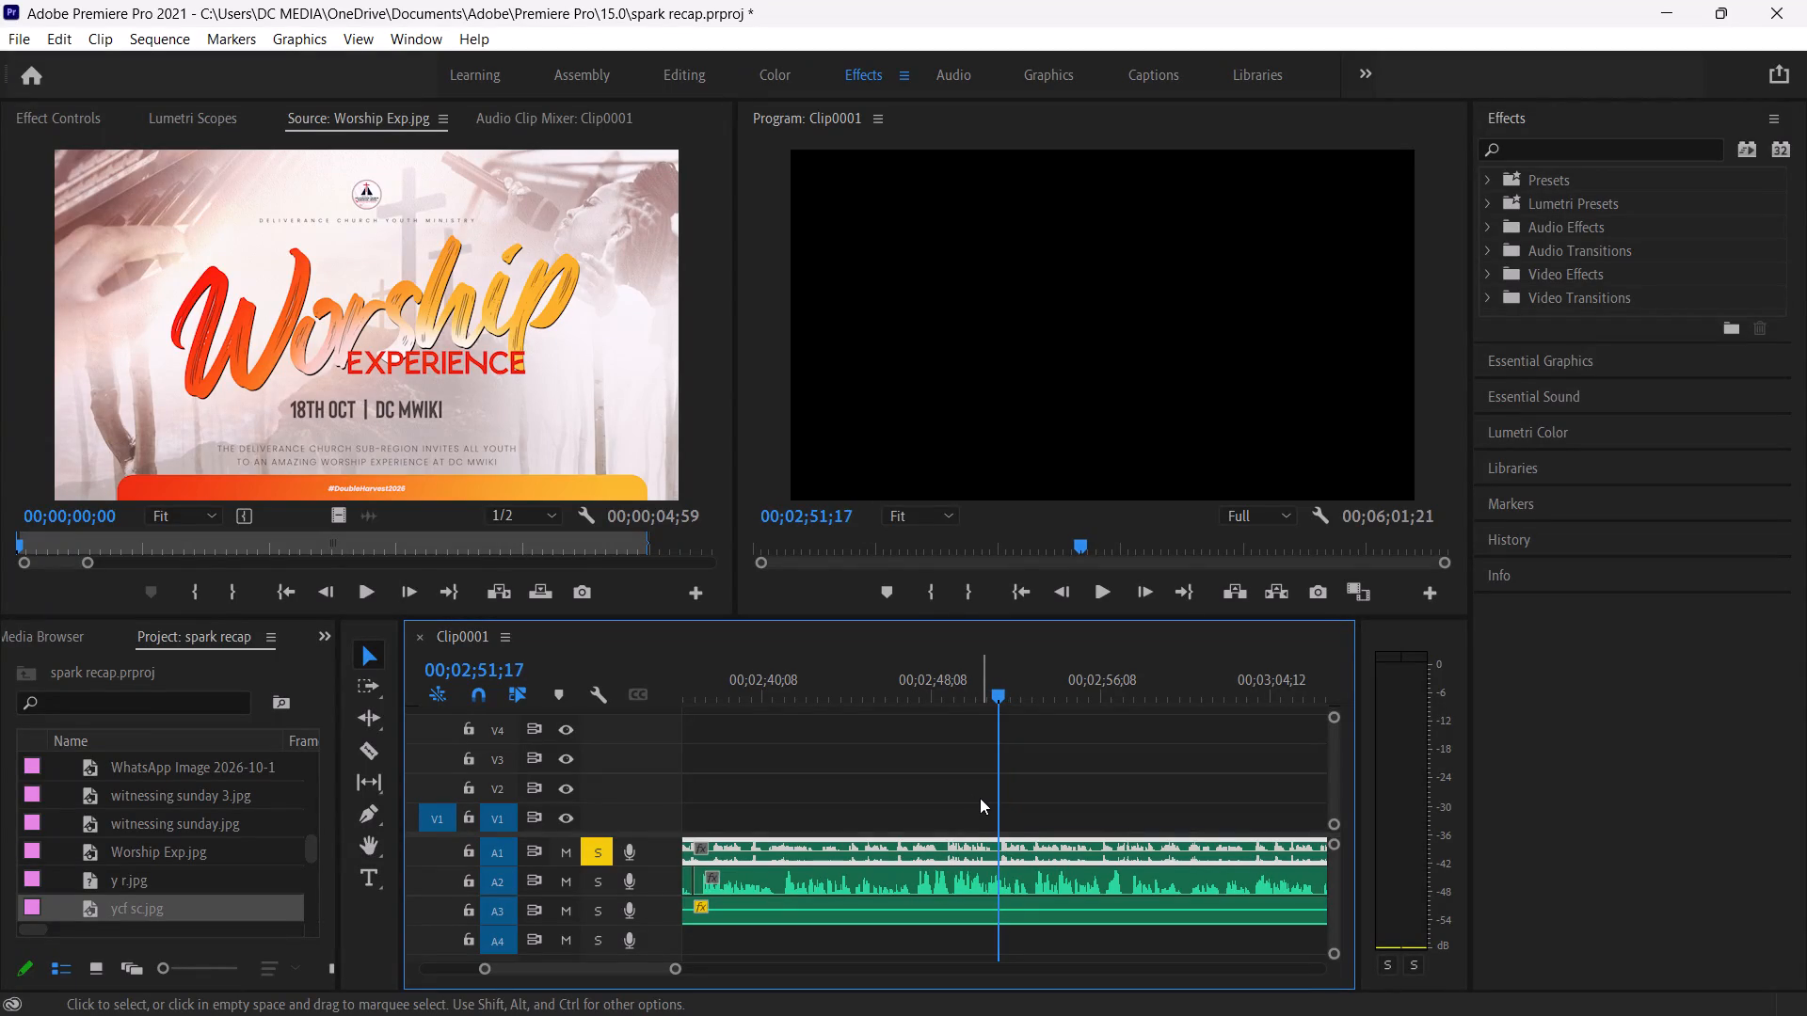
pyautogui.press('Left')
pyautogui.press('Left')
pyautogui.press('Left')
pyautogui.press('Left')
pyautogui.press('Left')
pyautogui.press('Left')
pyautogui.press('Left')
pyautogui.press('Left')
pyautogui.press('Left')
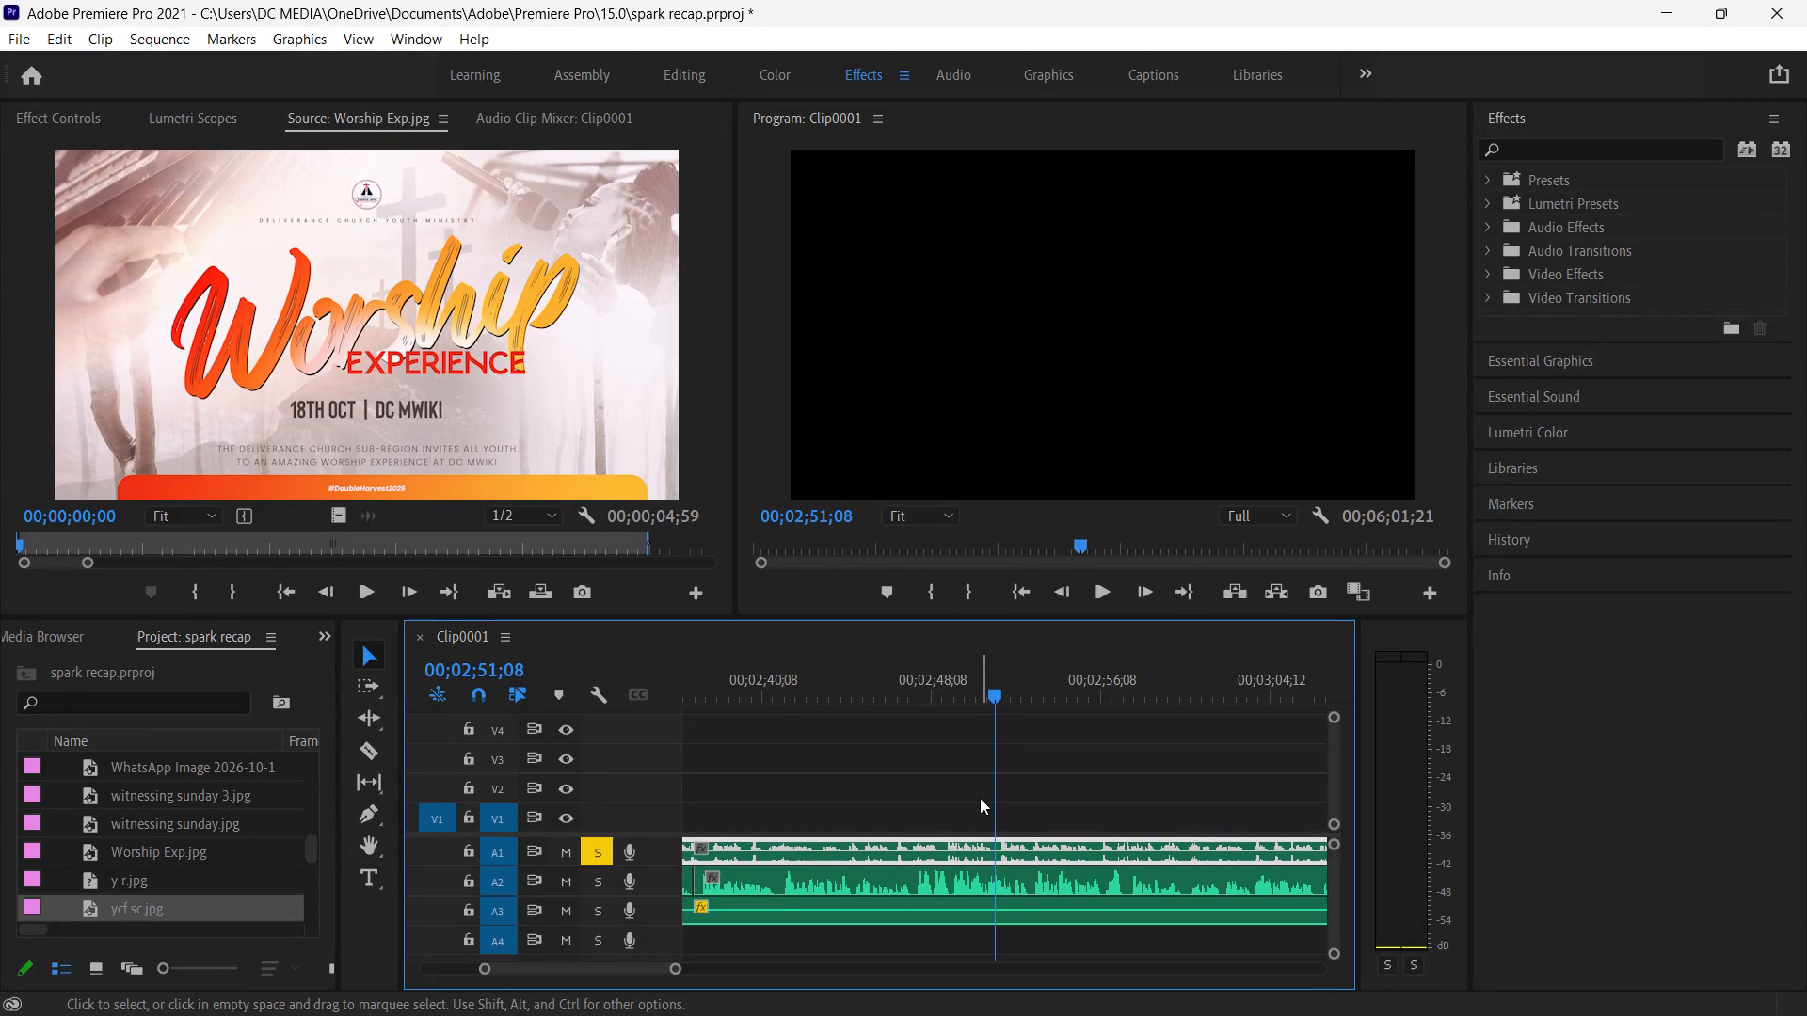
pyautogui.press('Right')
pyautogui.press('c')
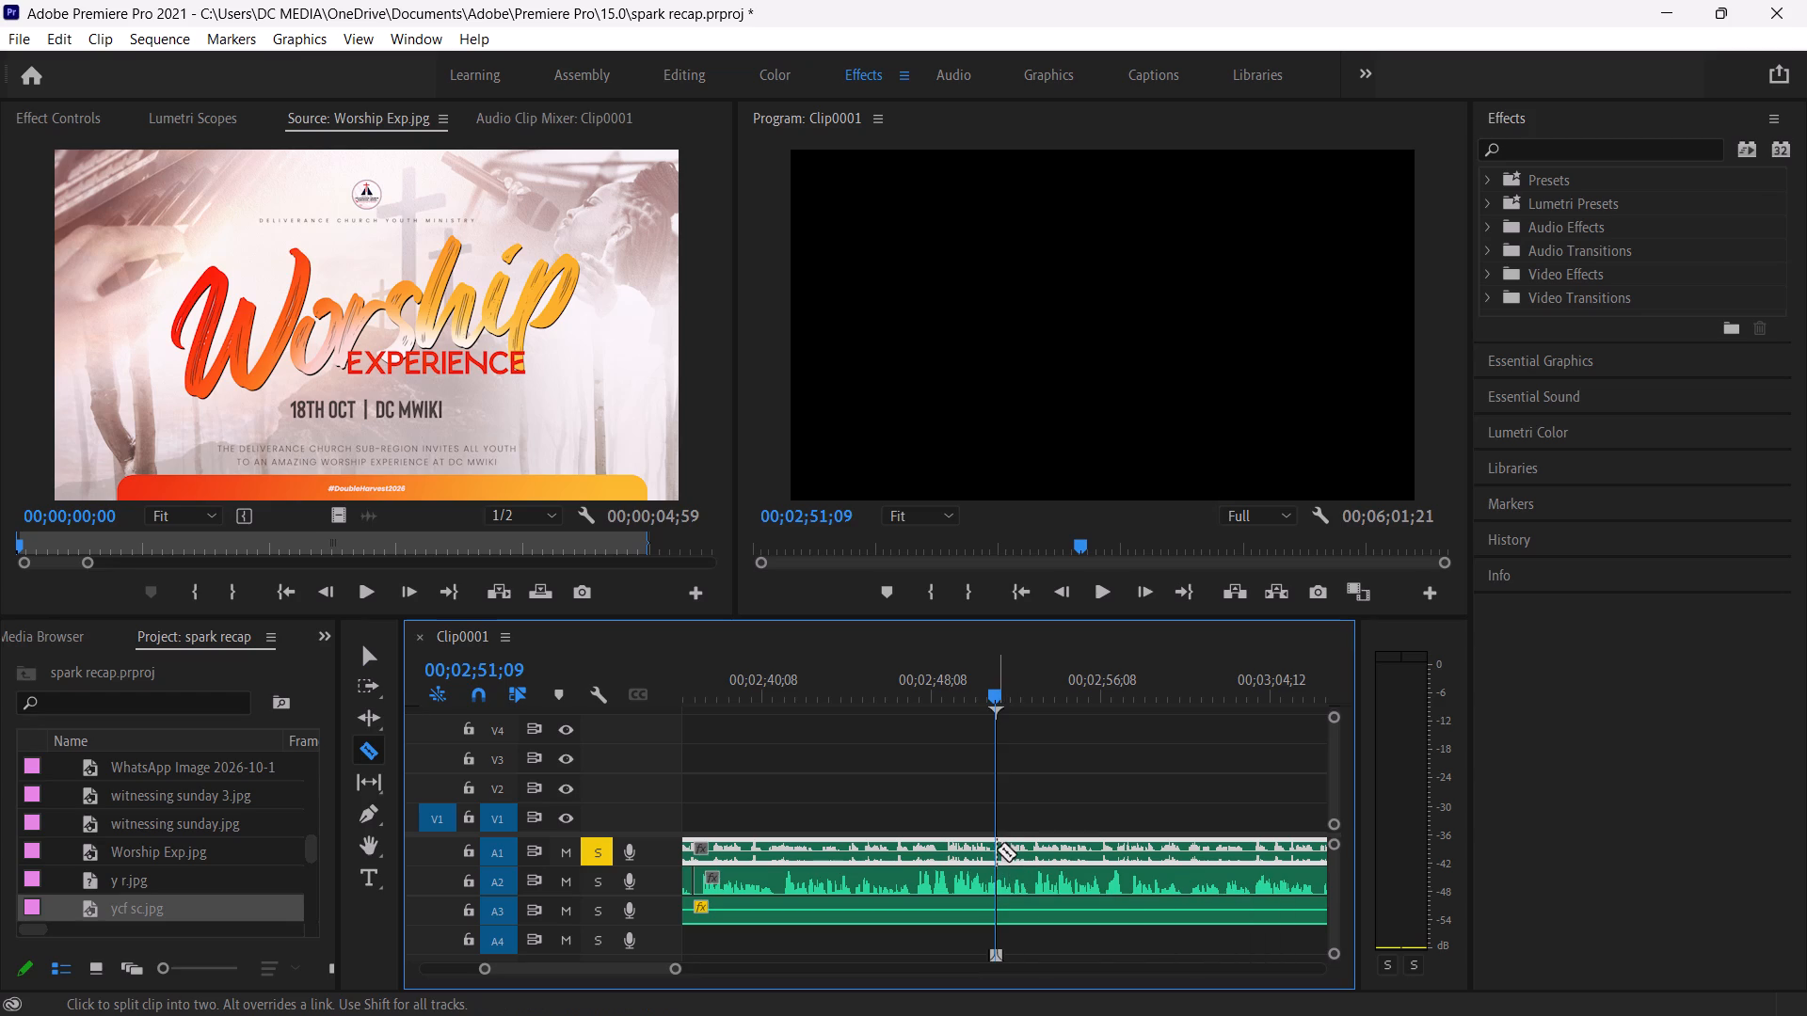
pyautogui.click(997, 848)
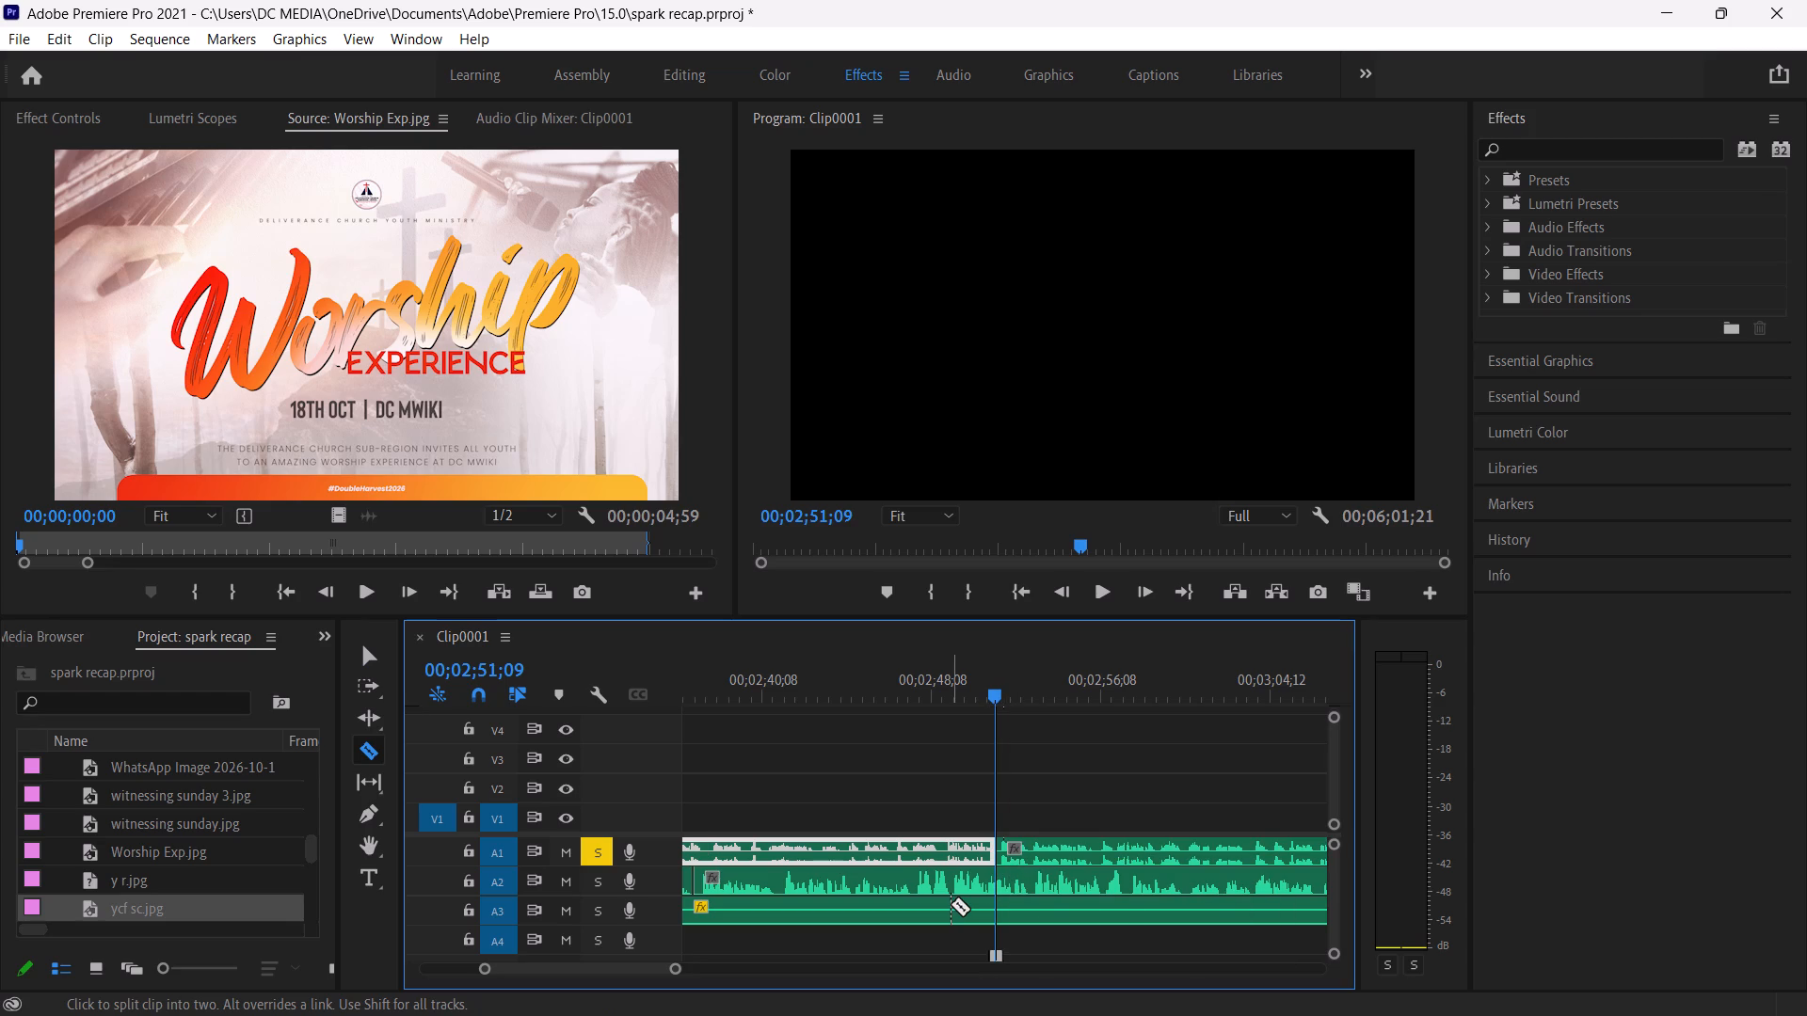
pyautogui.press('BackSpace')
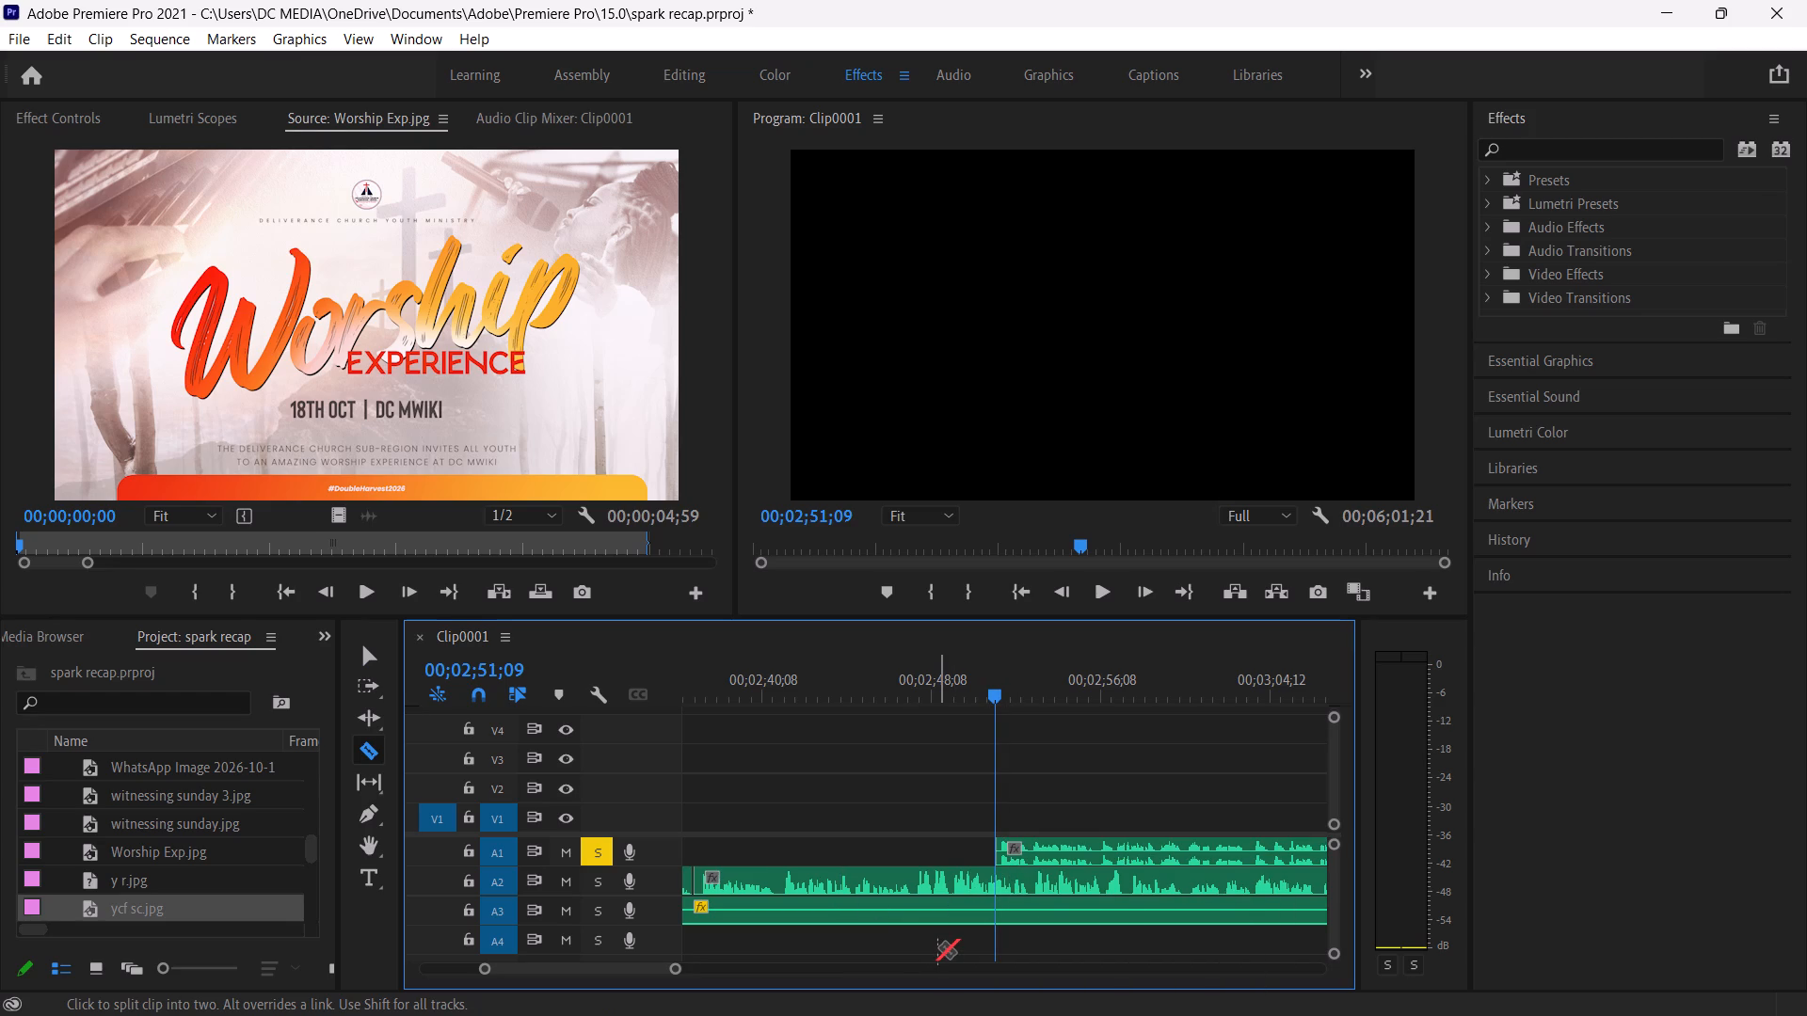
# Move the remaining A1 voice-over back to start at the A2 cut, about 00;02;36;50.
pyautogui.press('v')
pyautogui.moveTo(1098, 853); pyautogui.dragTo(785, 845)
# Play the repositioned A1 voice-over from 00;02;36;42.
pyautogui.click(692, 695)
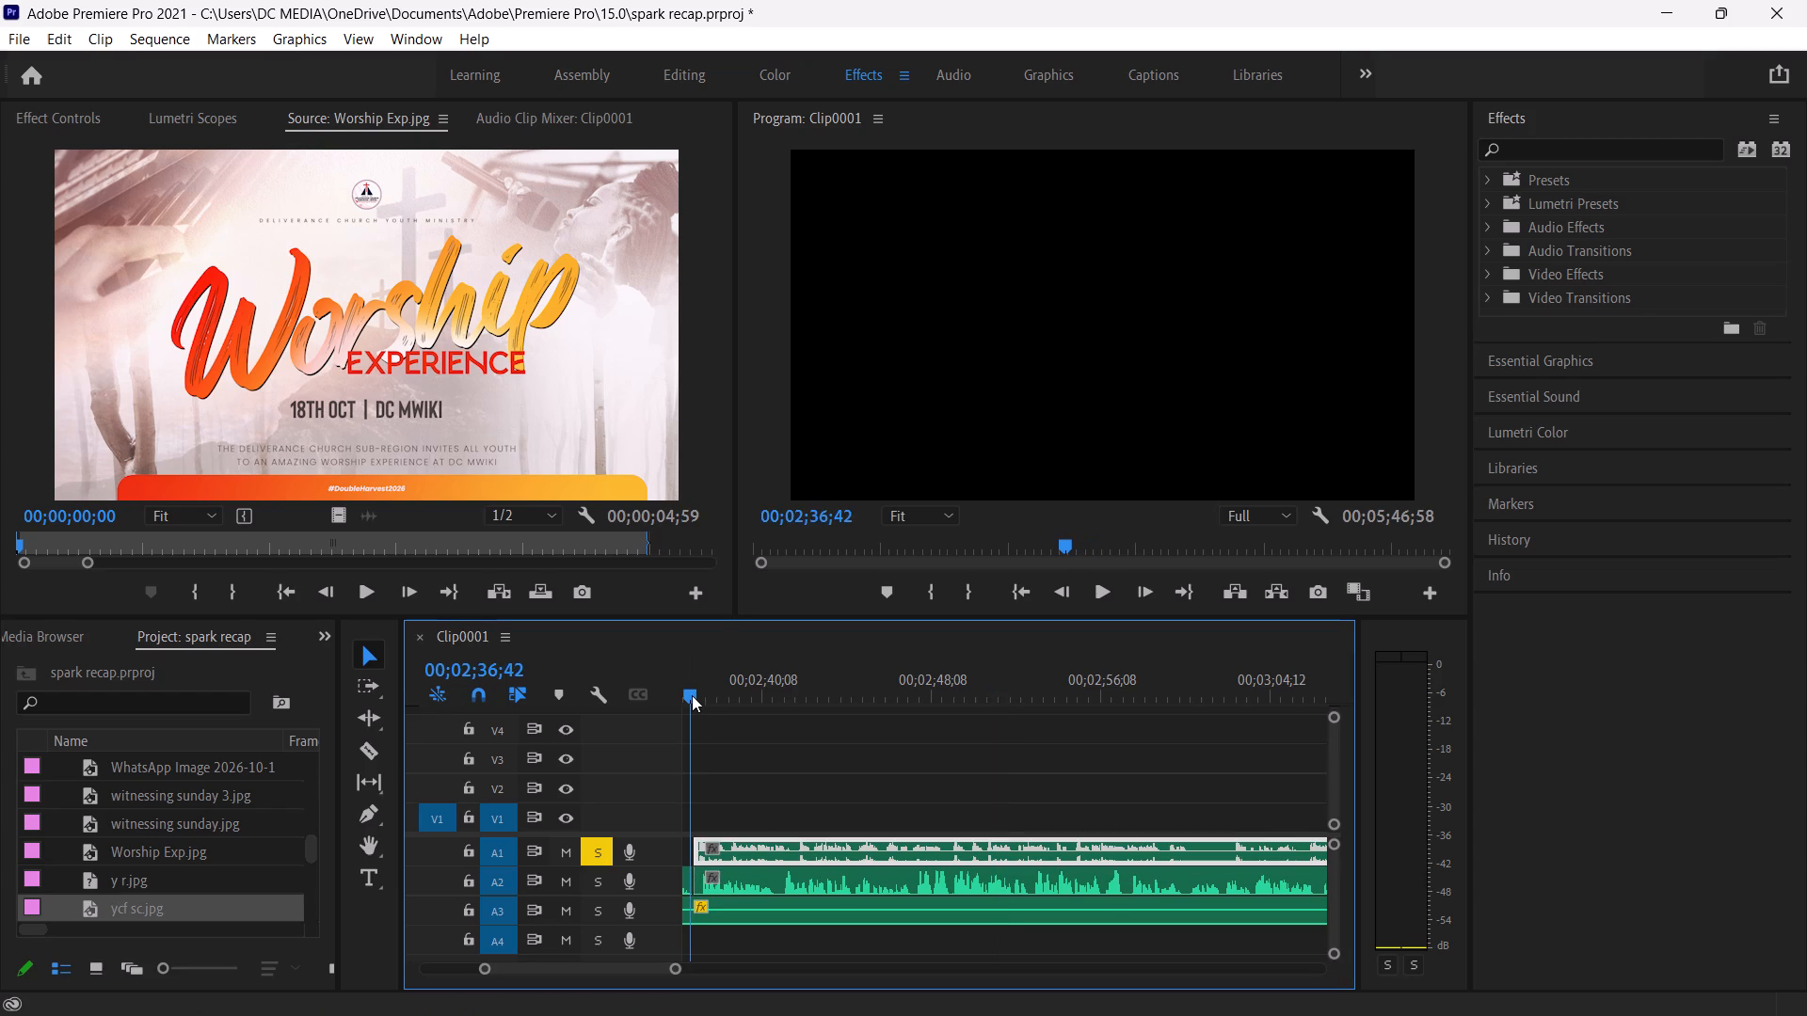
pyautogui.press('space')
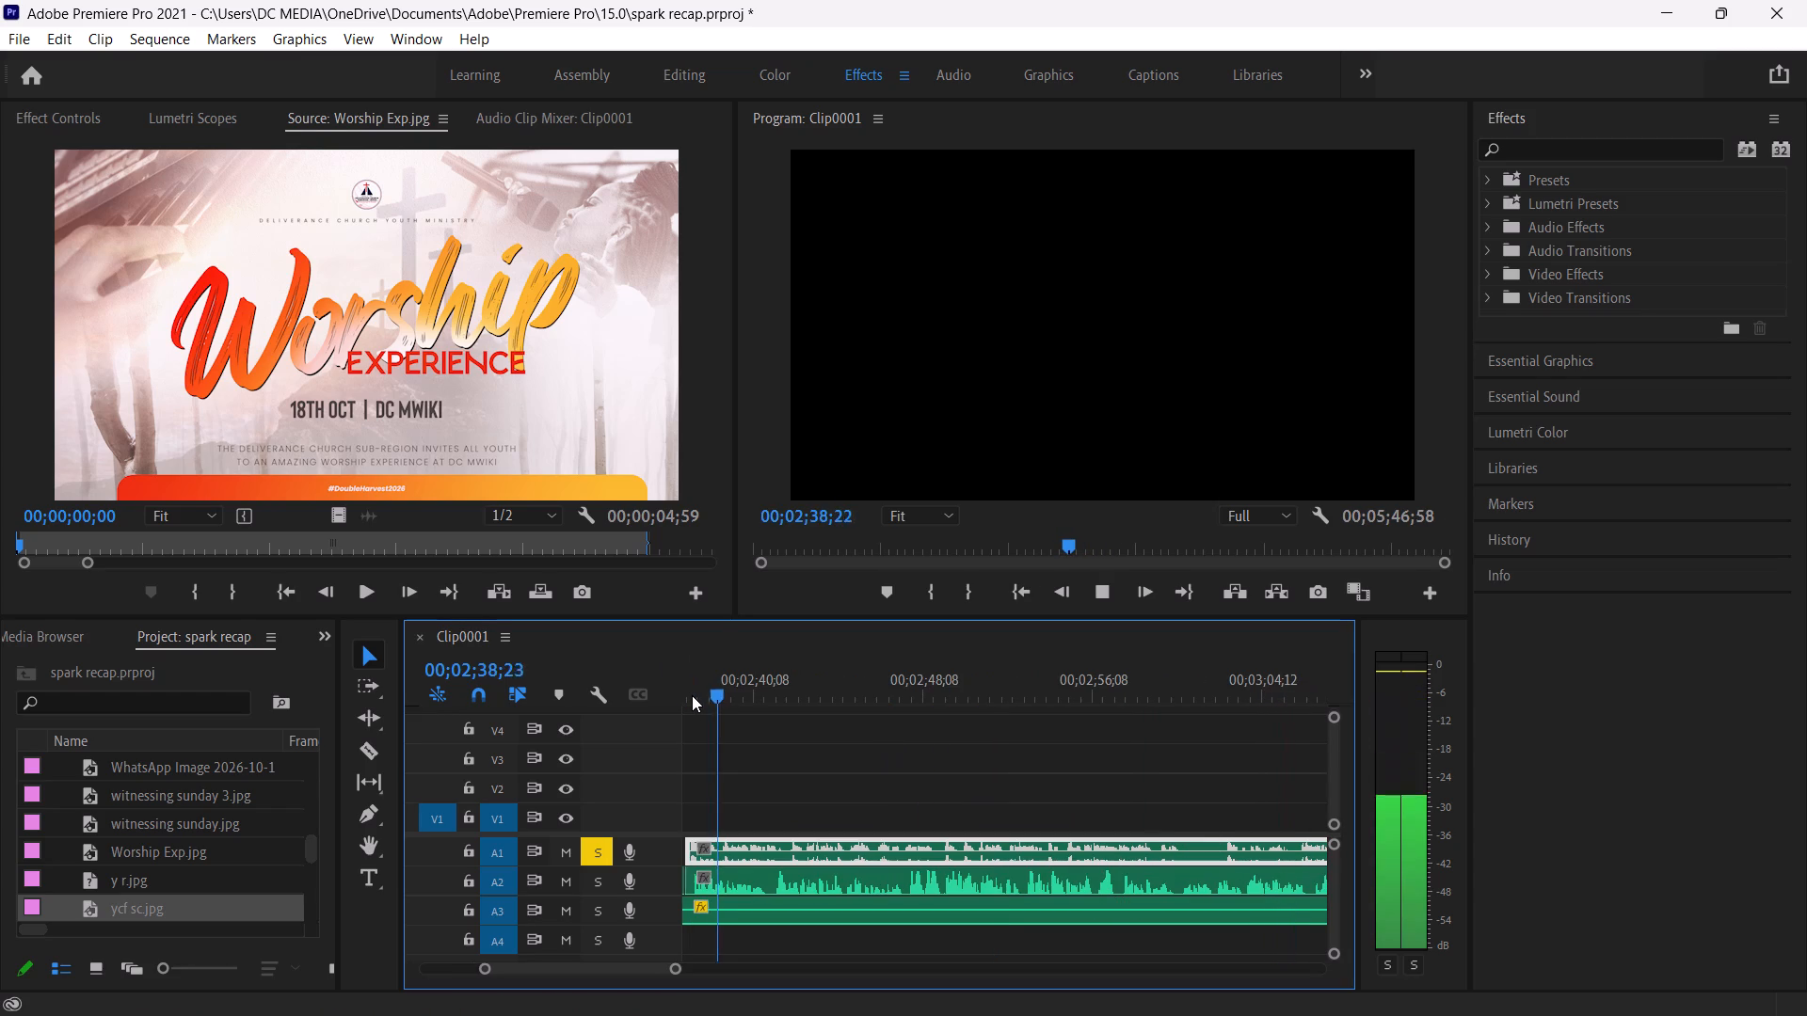
# Stop playback and delete the short leftover audio clip on track A1 at about 00;02;20.
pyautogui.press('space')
pyautogui.hscroll(1, 680, 843)
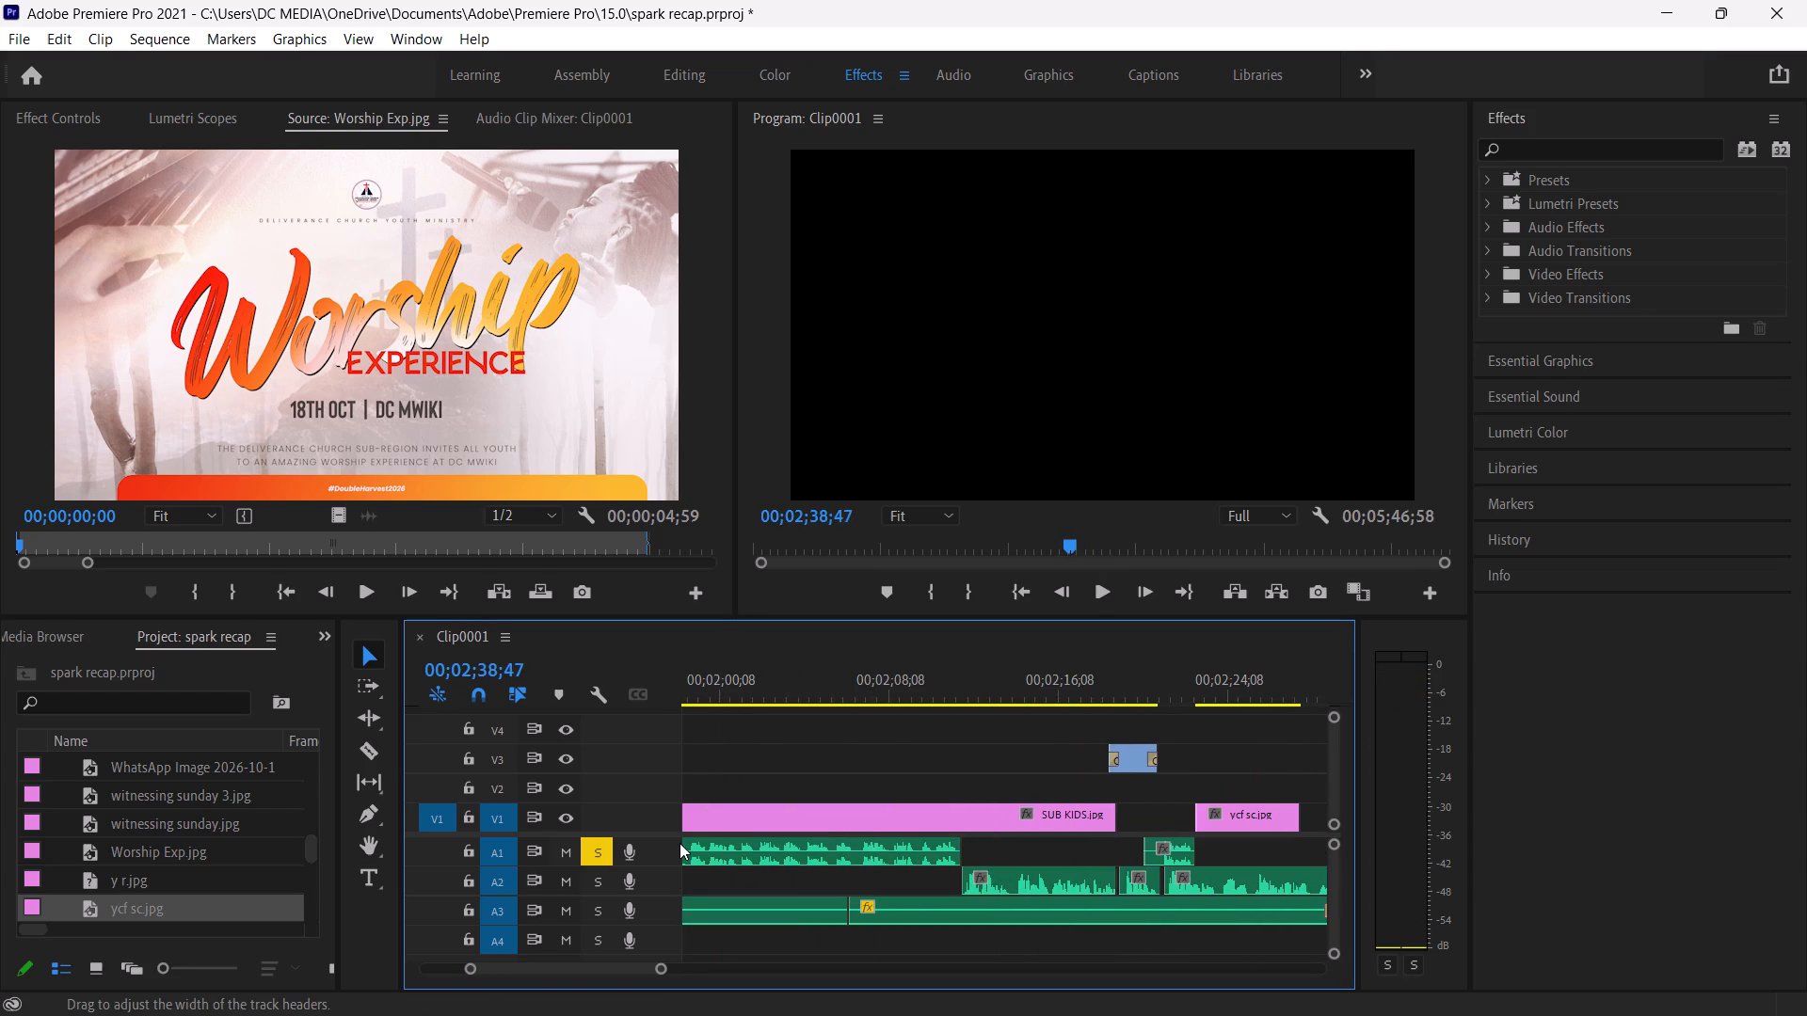
pyautogui.hscroll(1, 680, 843)
pyautogui.click(1175, 852)
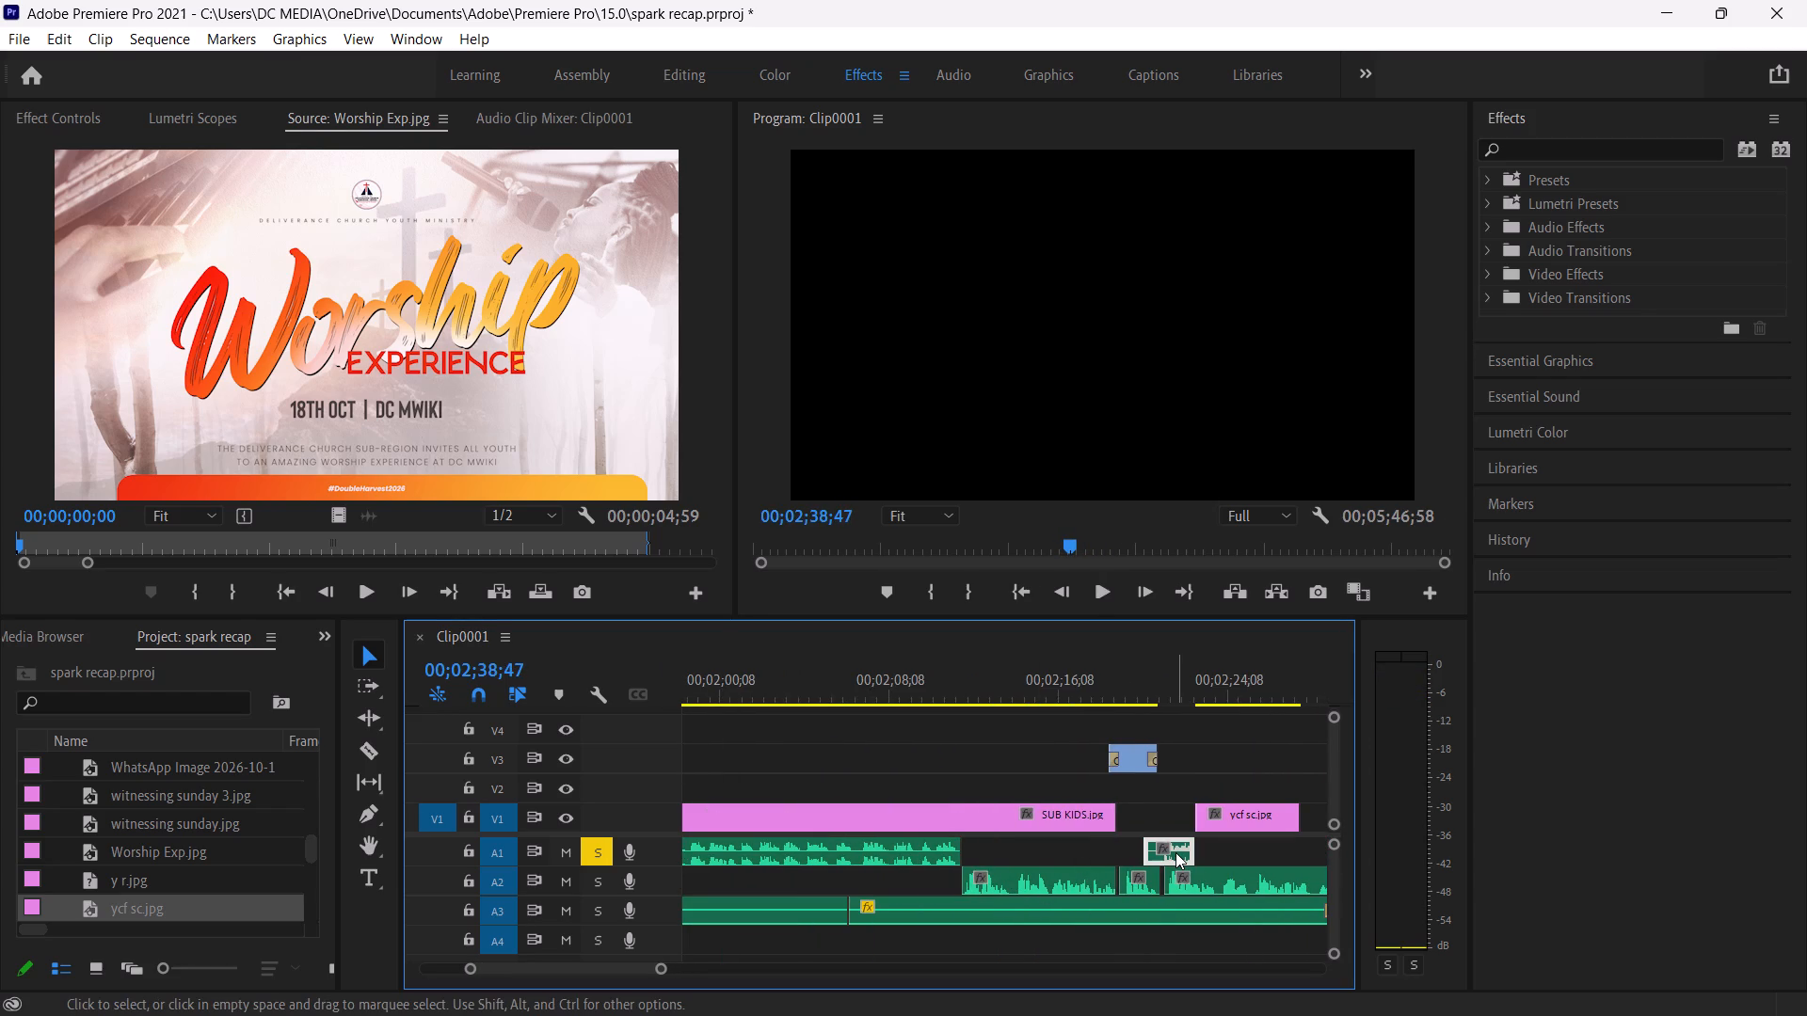
pyautogui.press('BackSpace')
# Play the A1 voice-over from 00;02;38;47 and split it at the pause at about 00;03;01.
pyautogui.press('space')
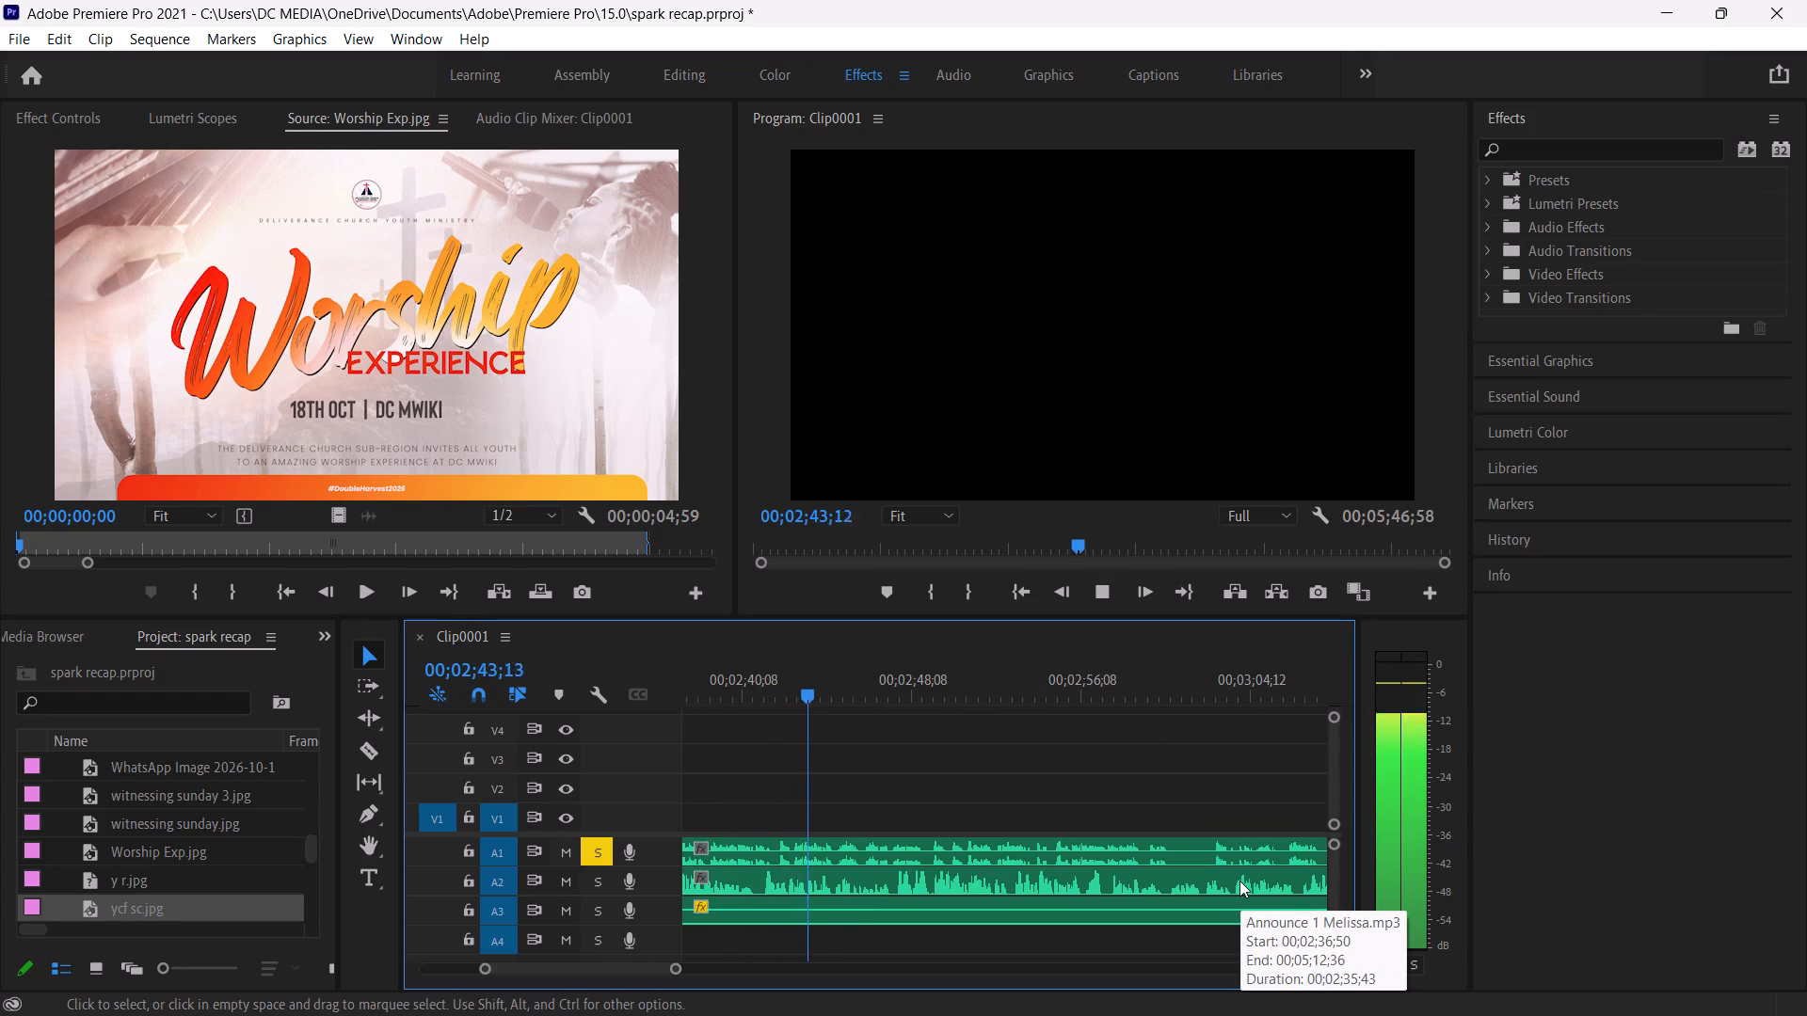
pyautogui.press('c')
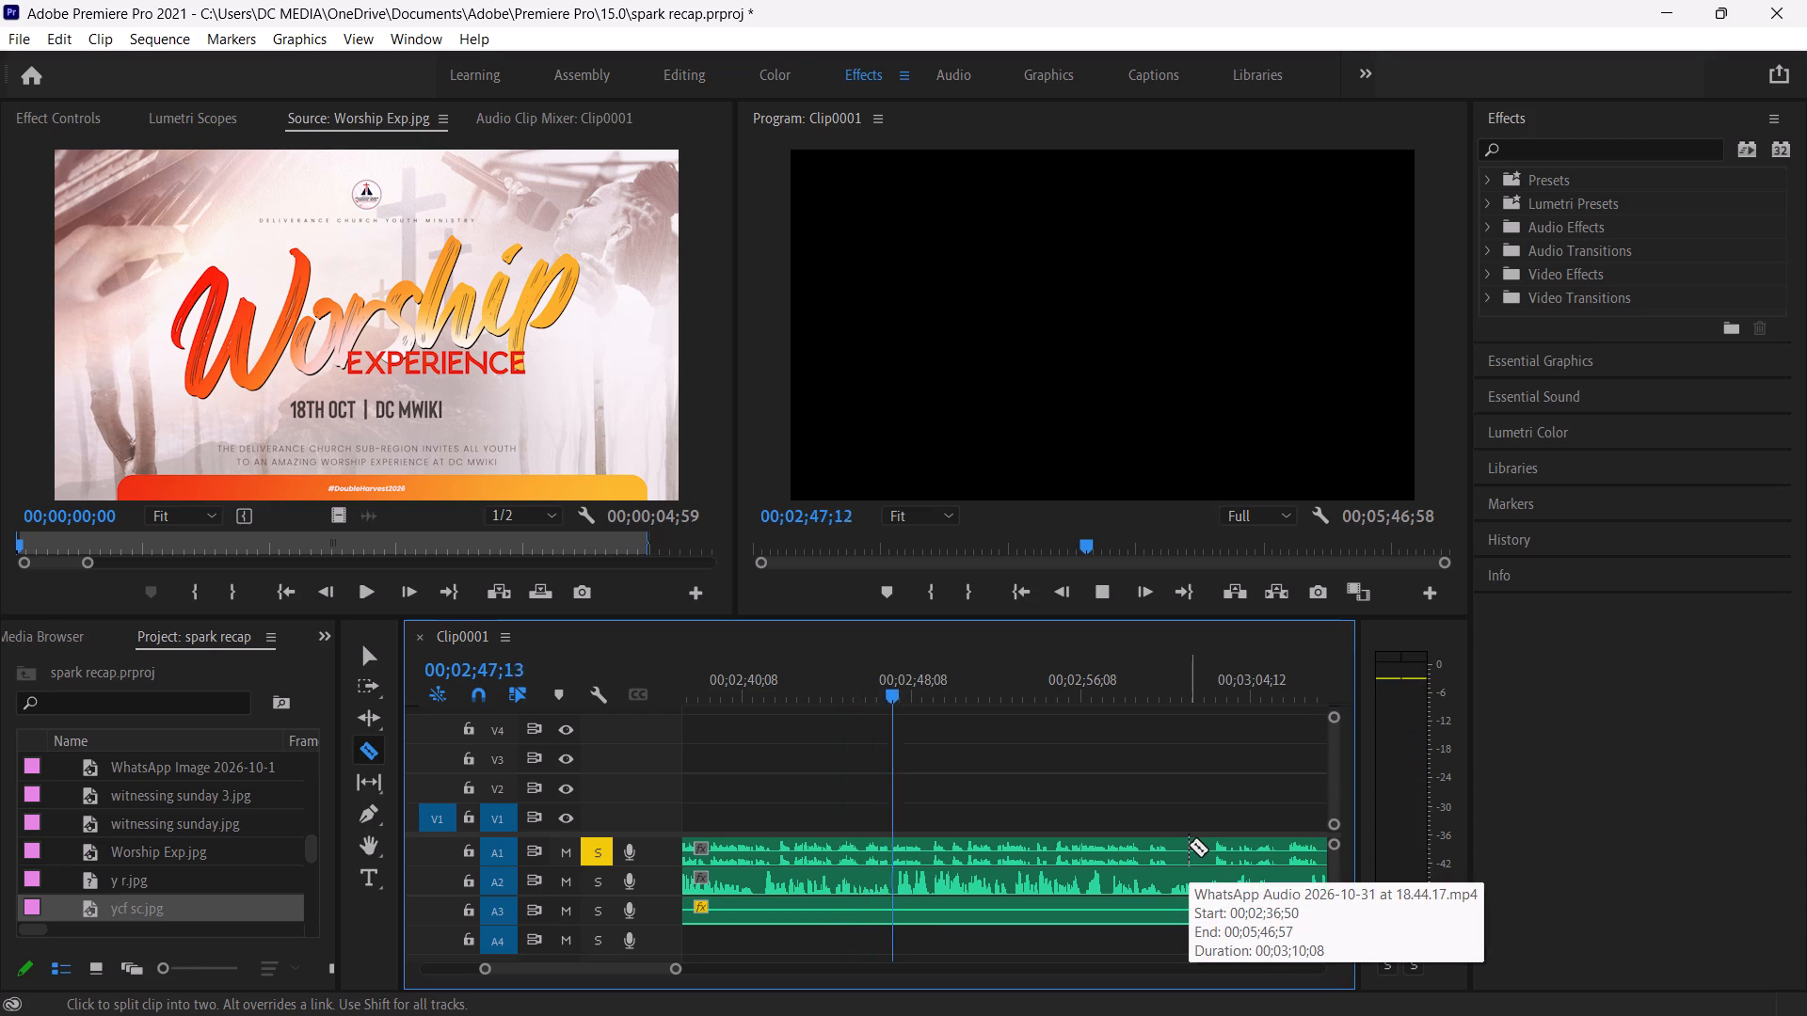
pyautogui.click(1189, 845)
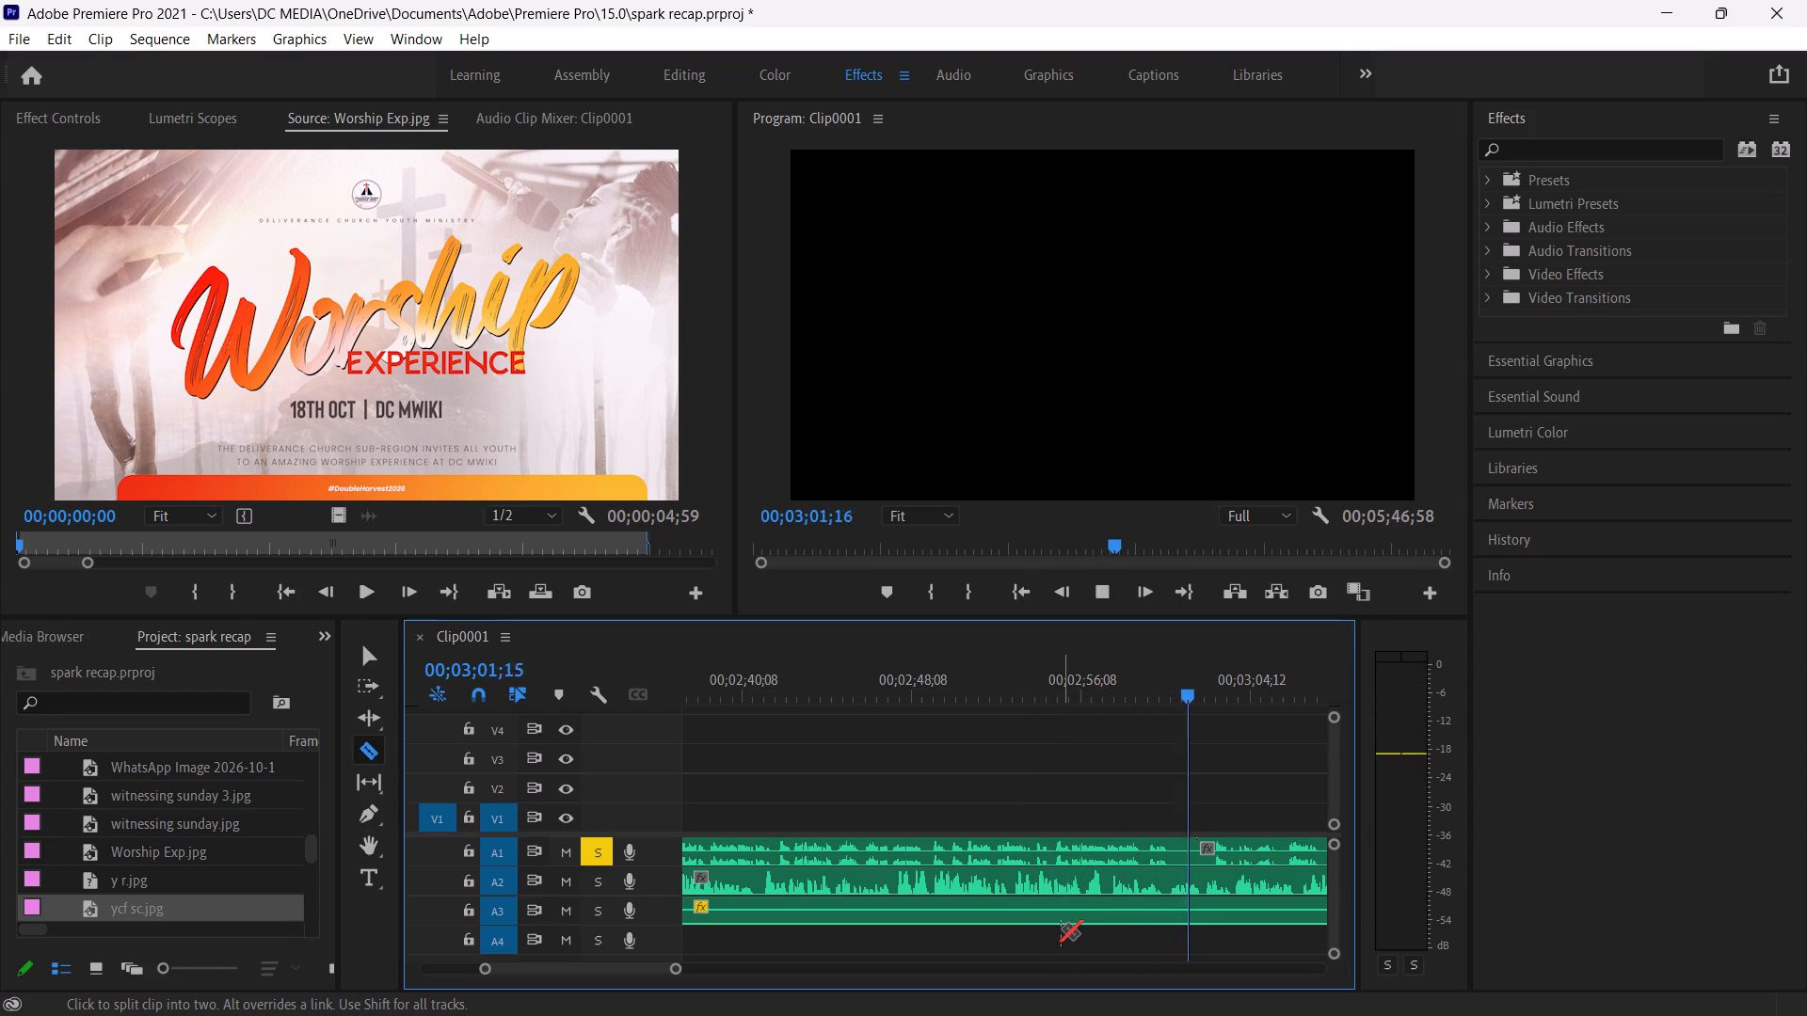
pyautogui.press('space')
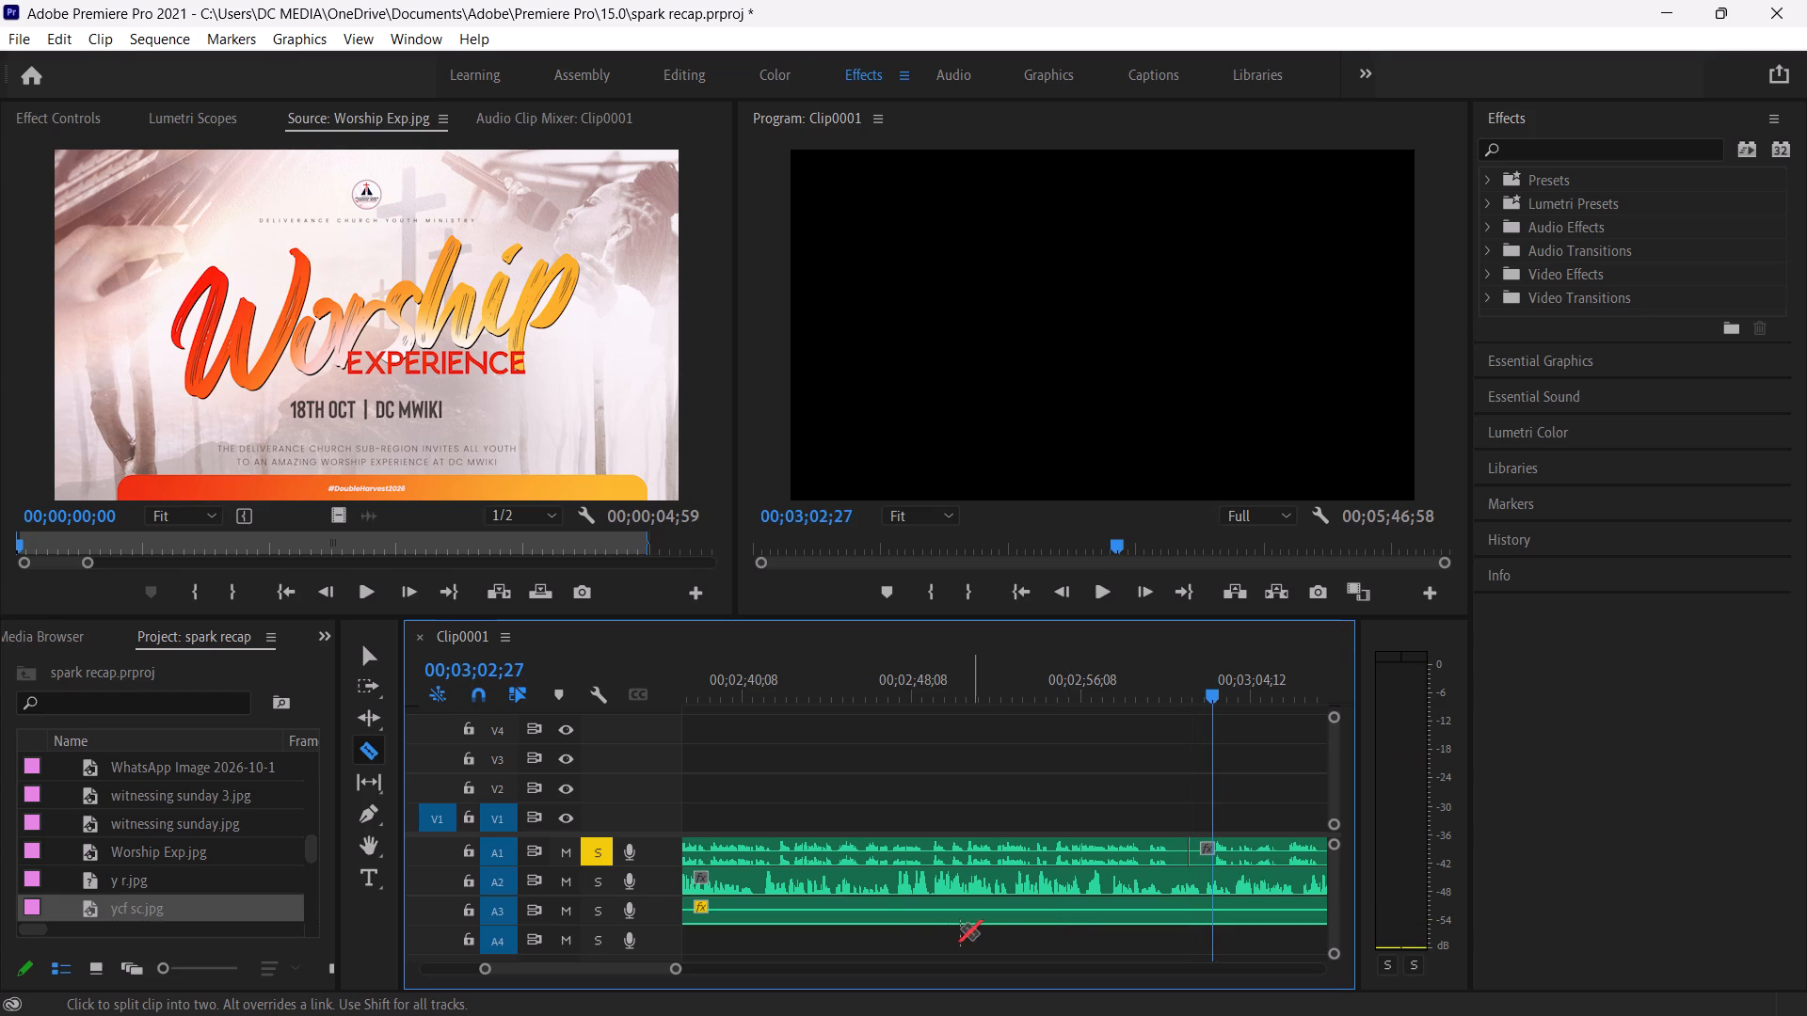
# Set the playhead to 00;02;55;50 and switch soloing from track A1 to track A2.
pyautogui.hscroll(2, 887, 920)
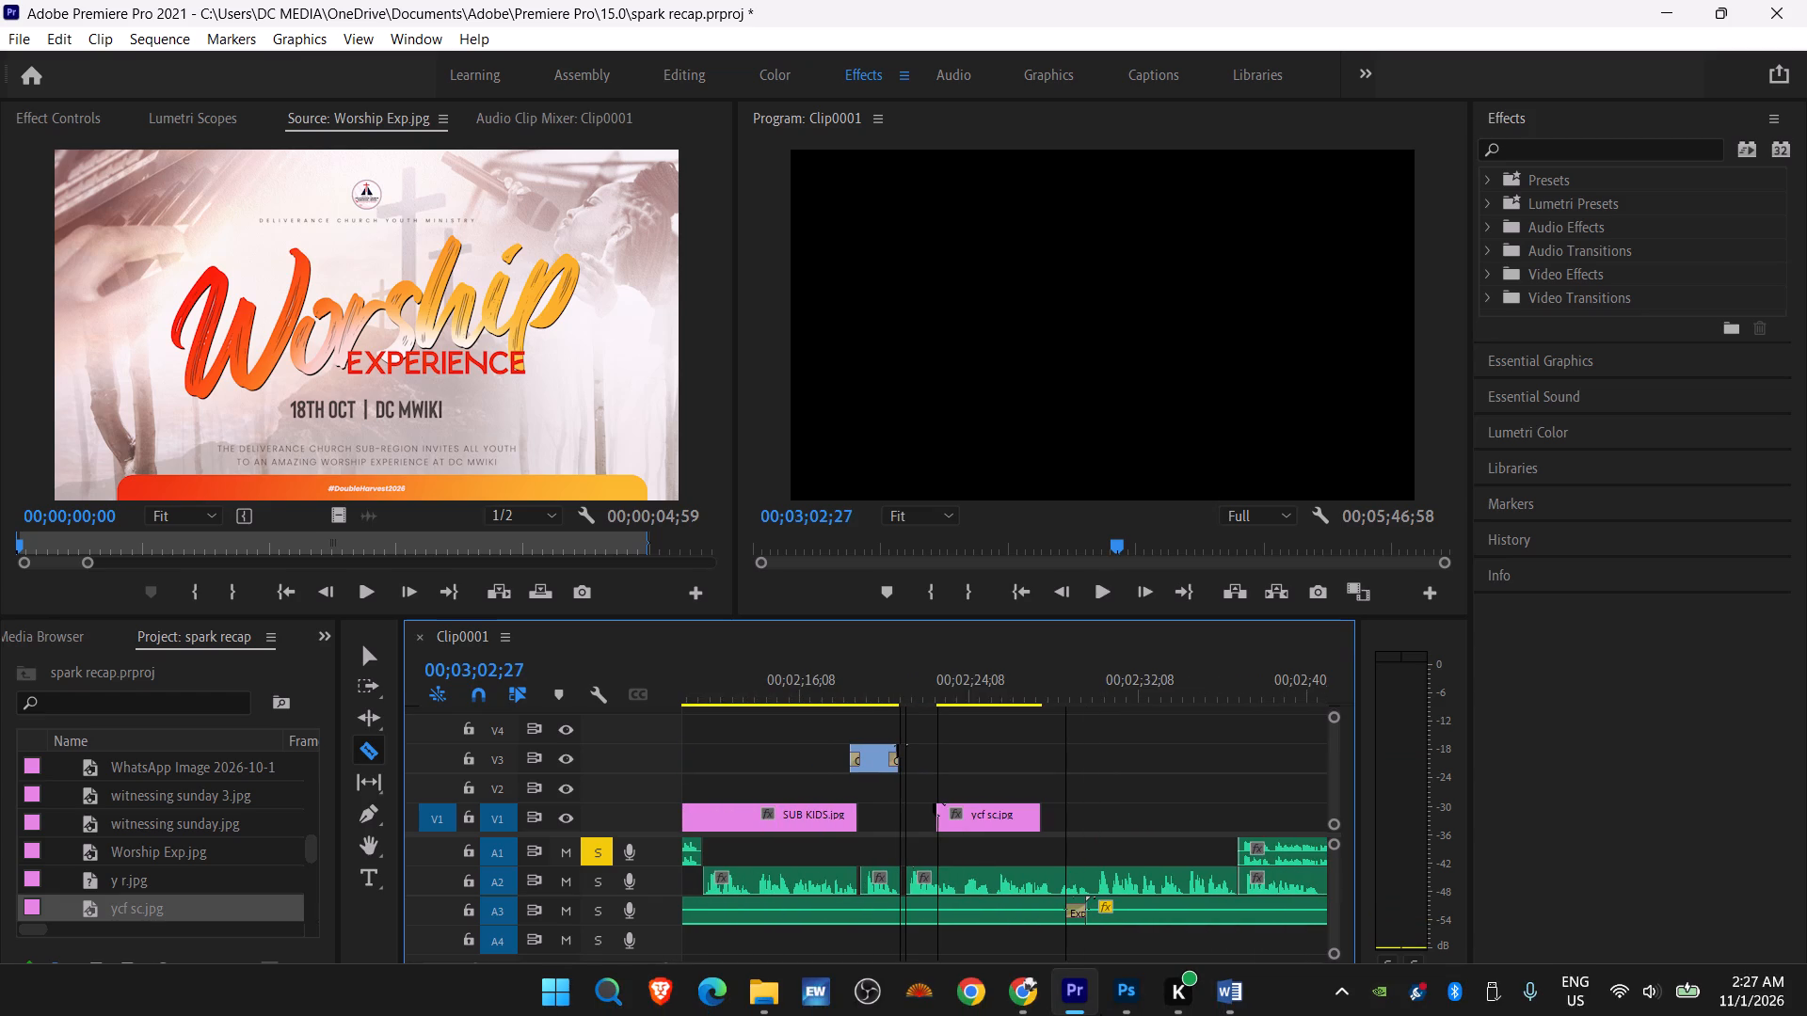
pyautogui.hscroll(-1, 1100, 1014)
pyautogui.hscroll(-1, 1184, 939)
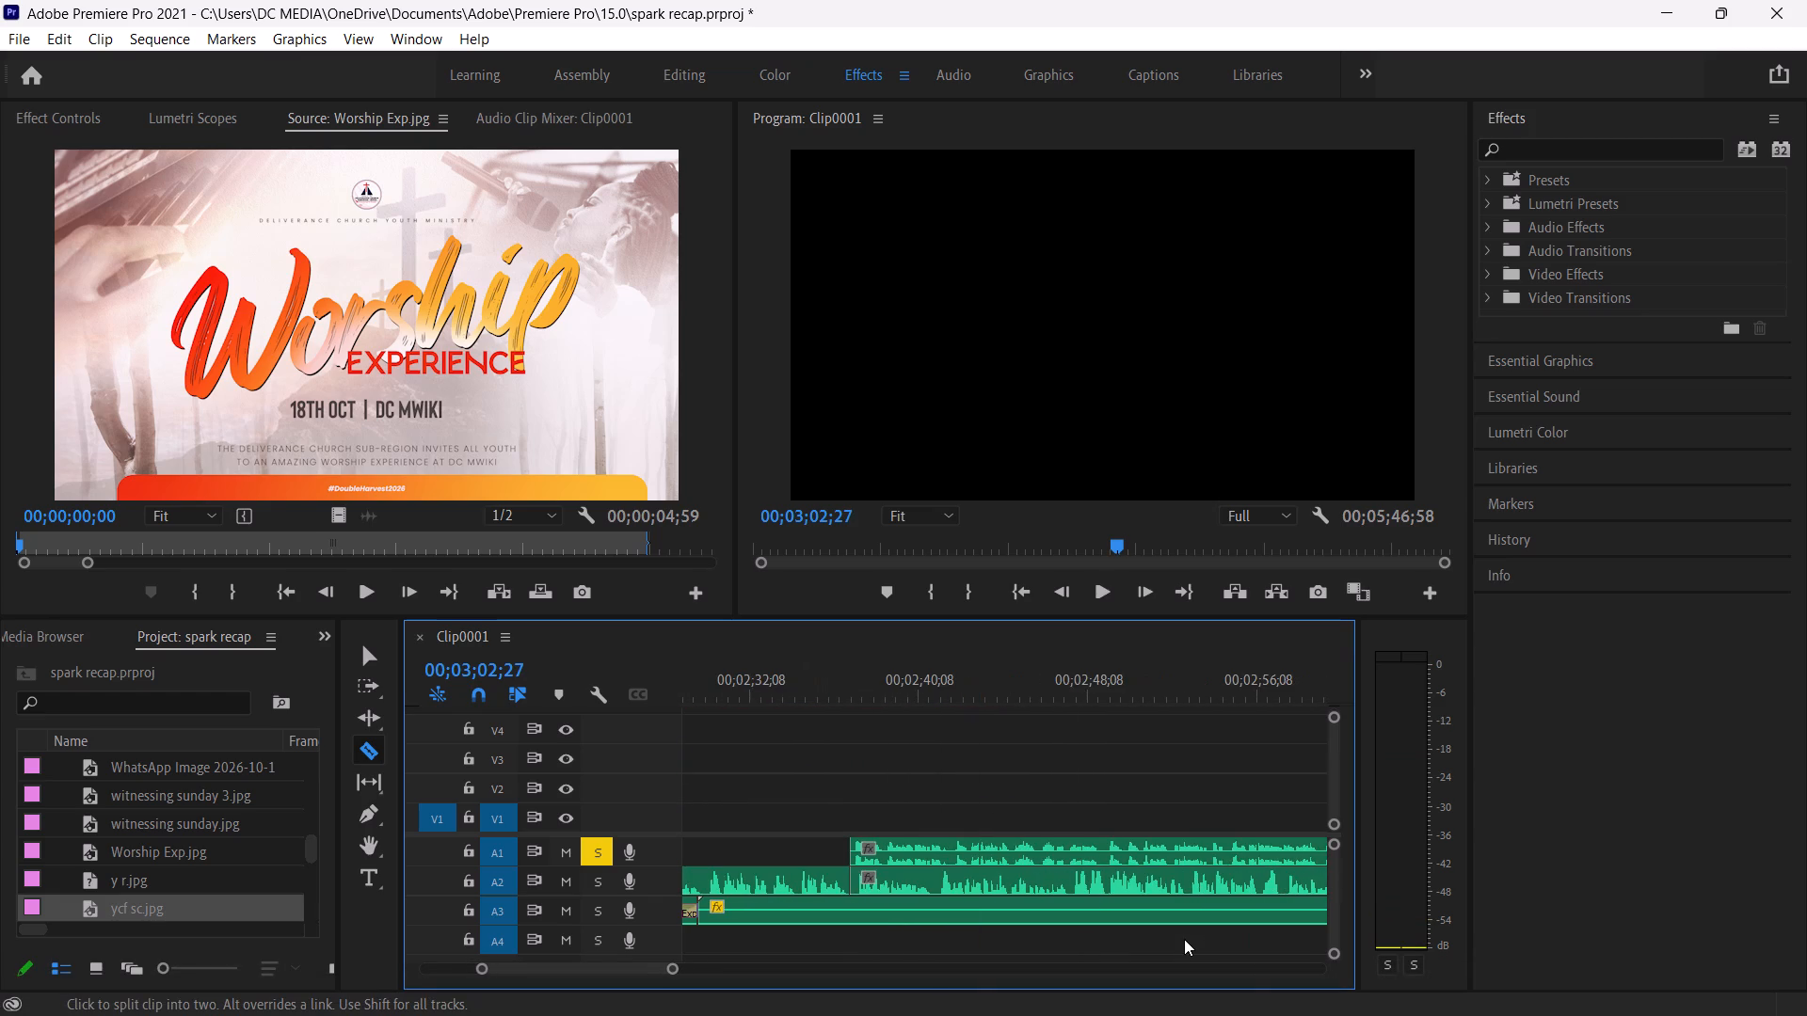
pyautogui.hscroll(-2, 1184, 939)
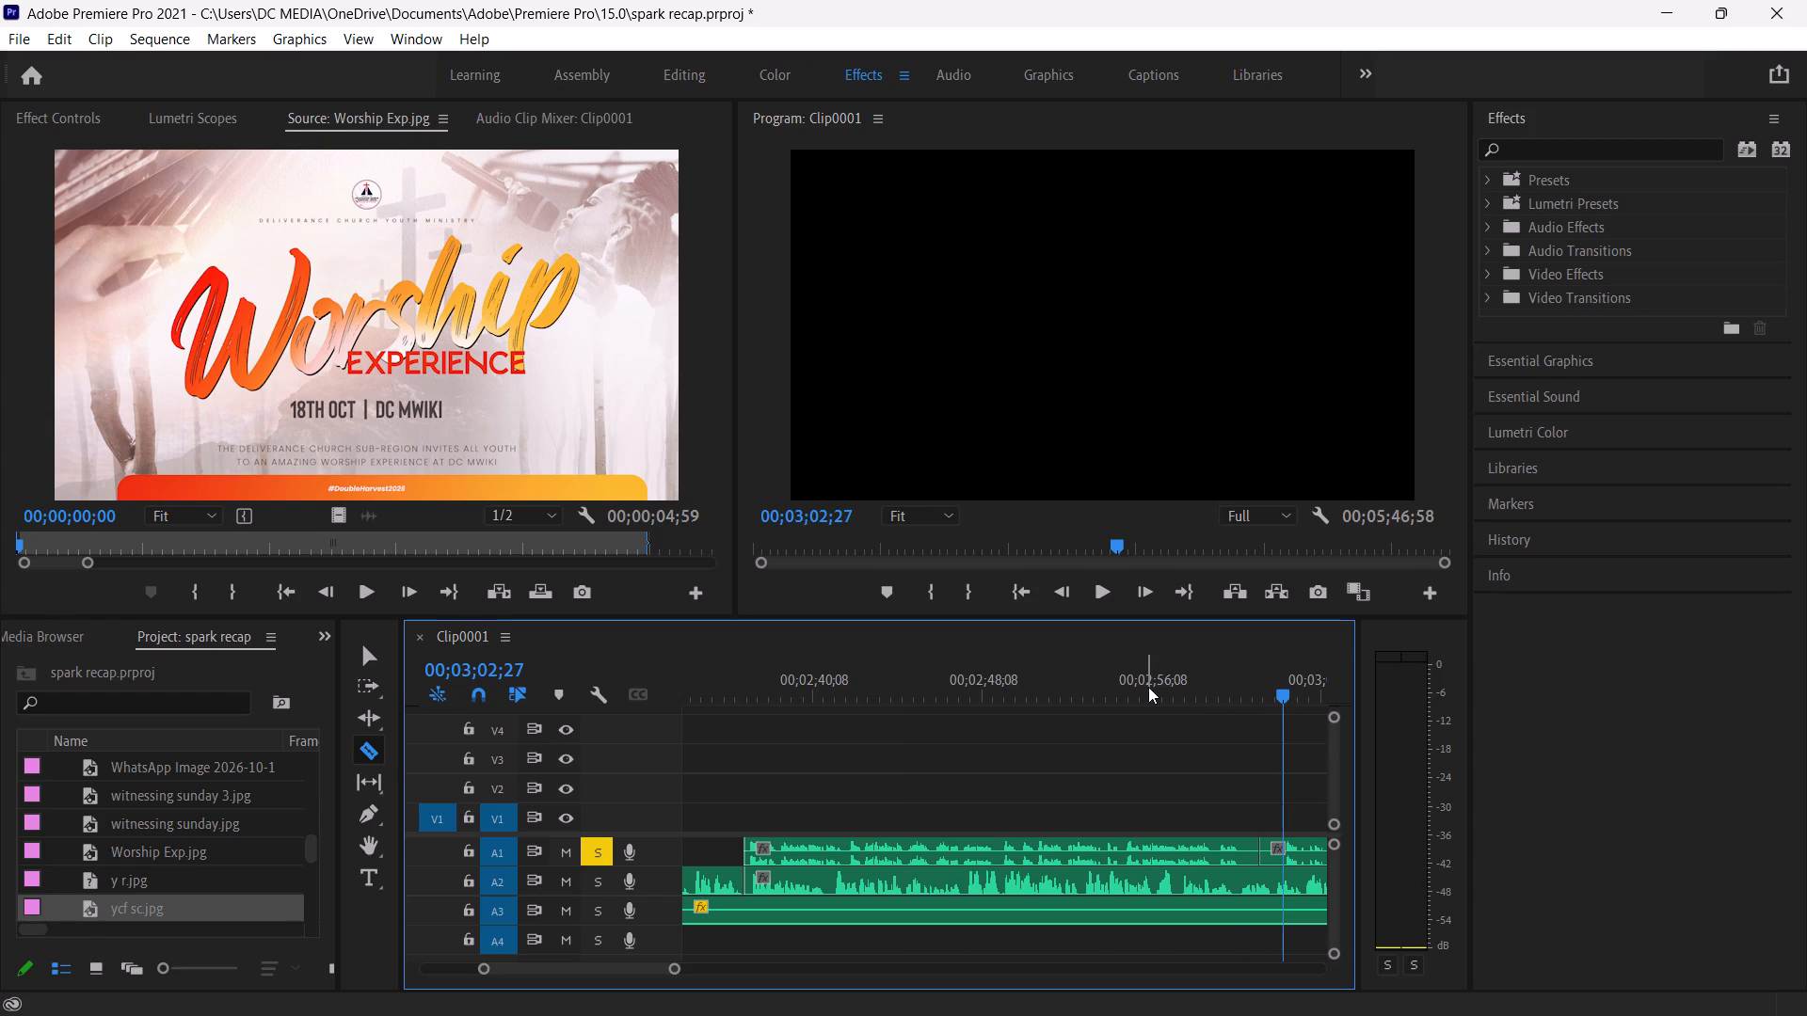
pyautogui.click(1148, 687)
pyautogui.click(604, 878)
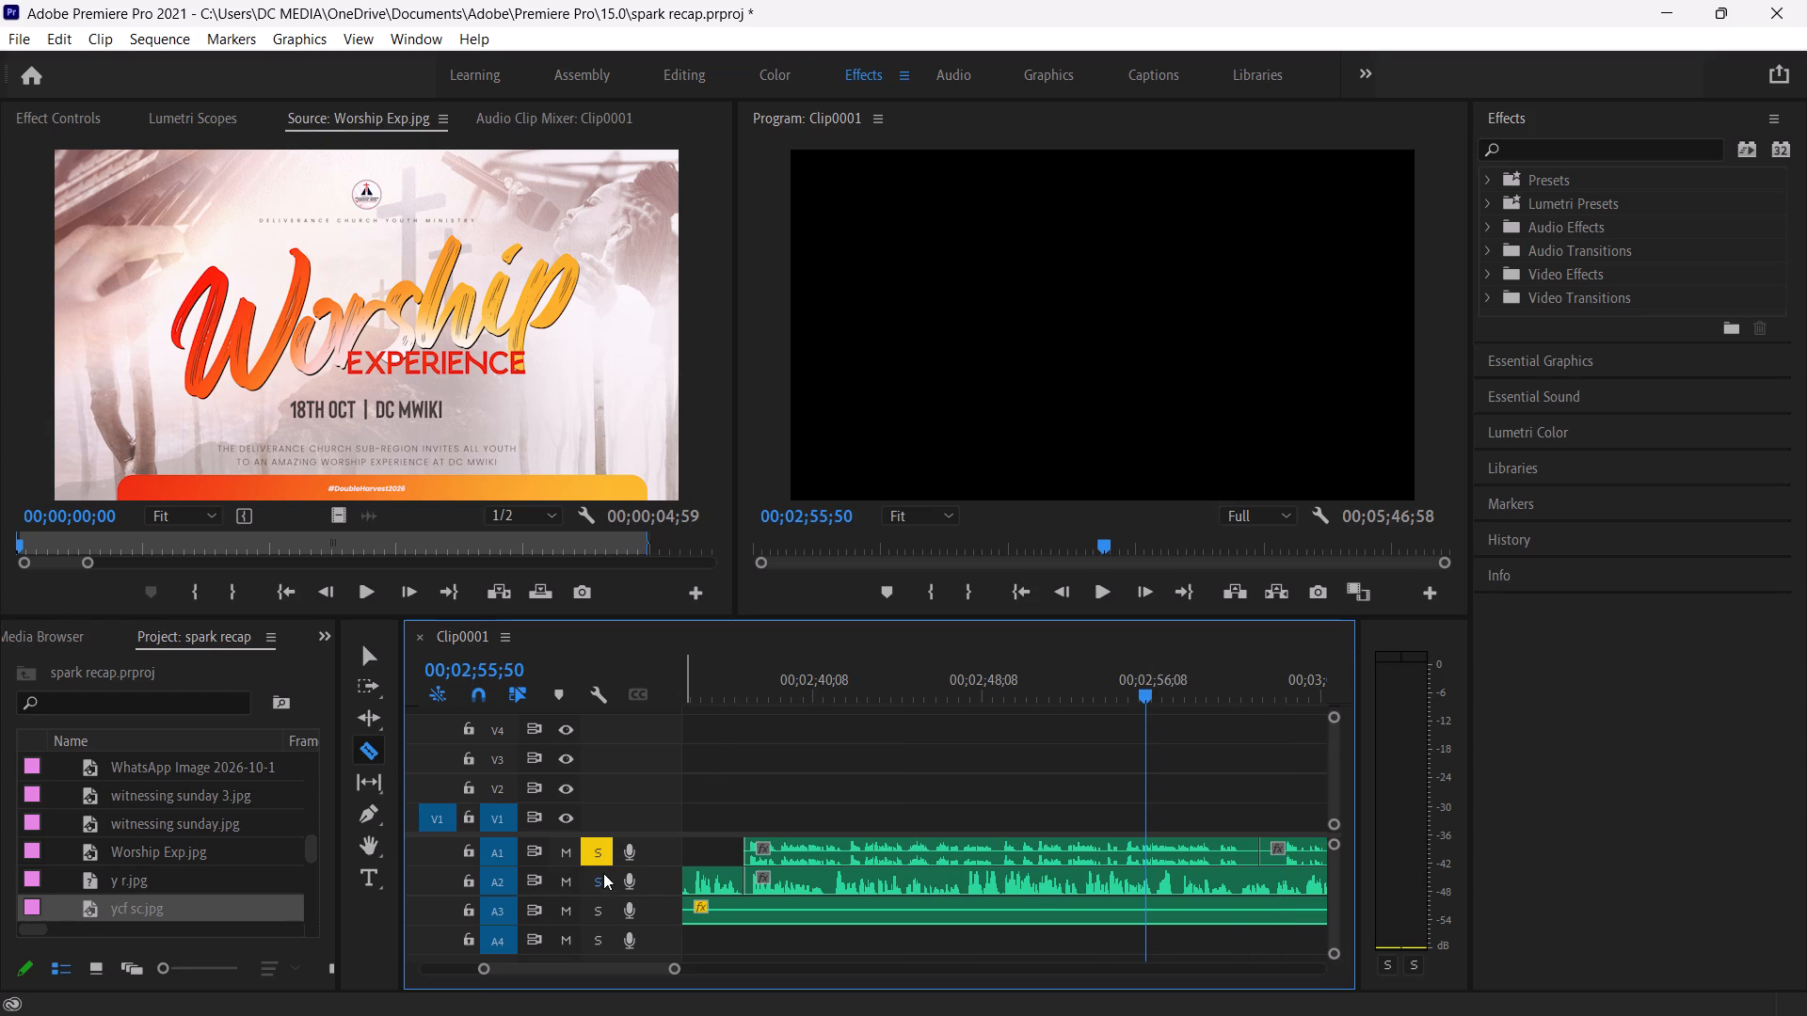
pyautogui.click(600, 859)
pyautogui.click(600, 859)
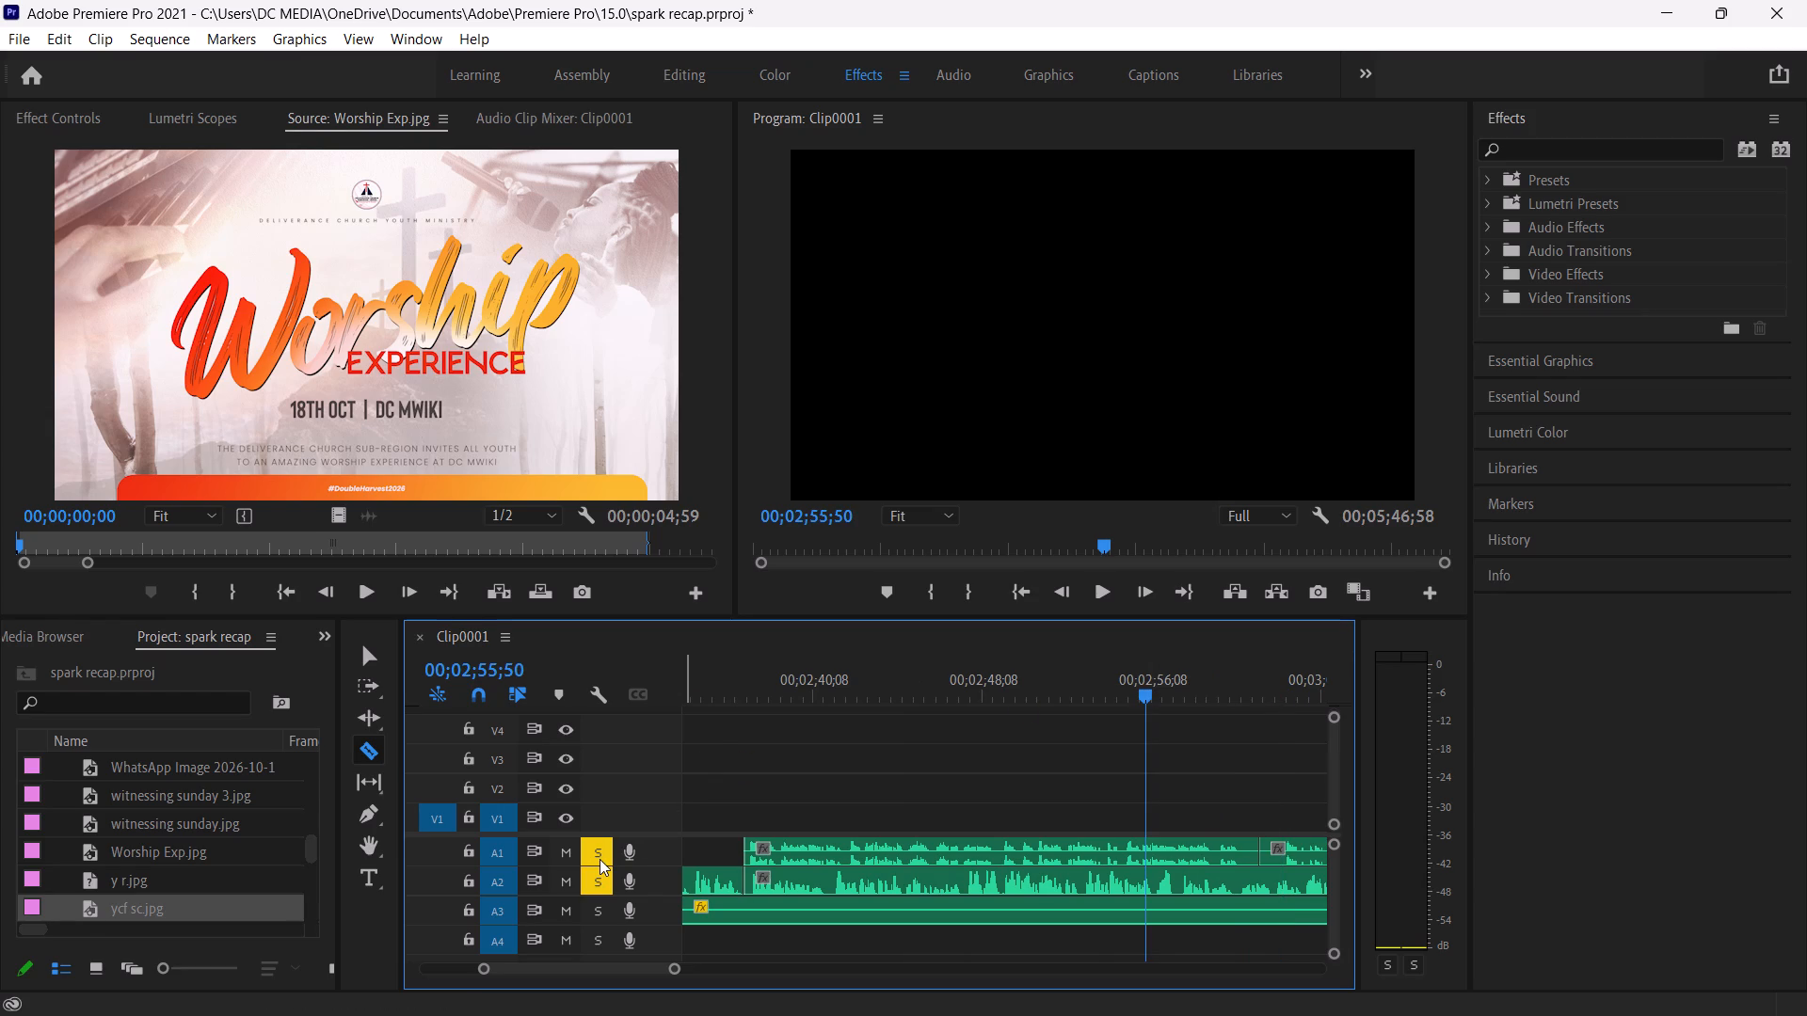
pyautogui.click(600, 859)
pyautogui.click(600, 859)
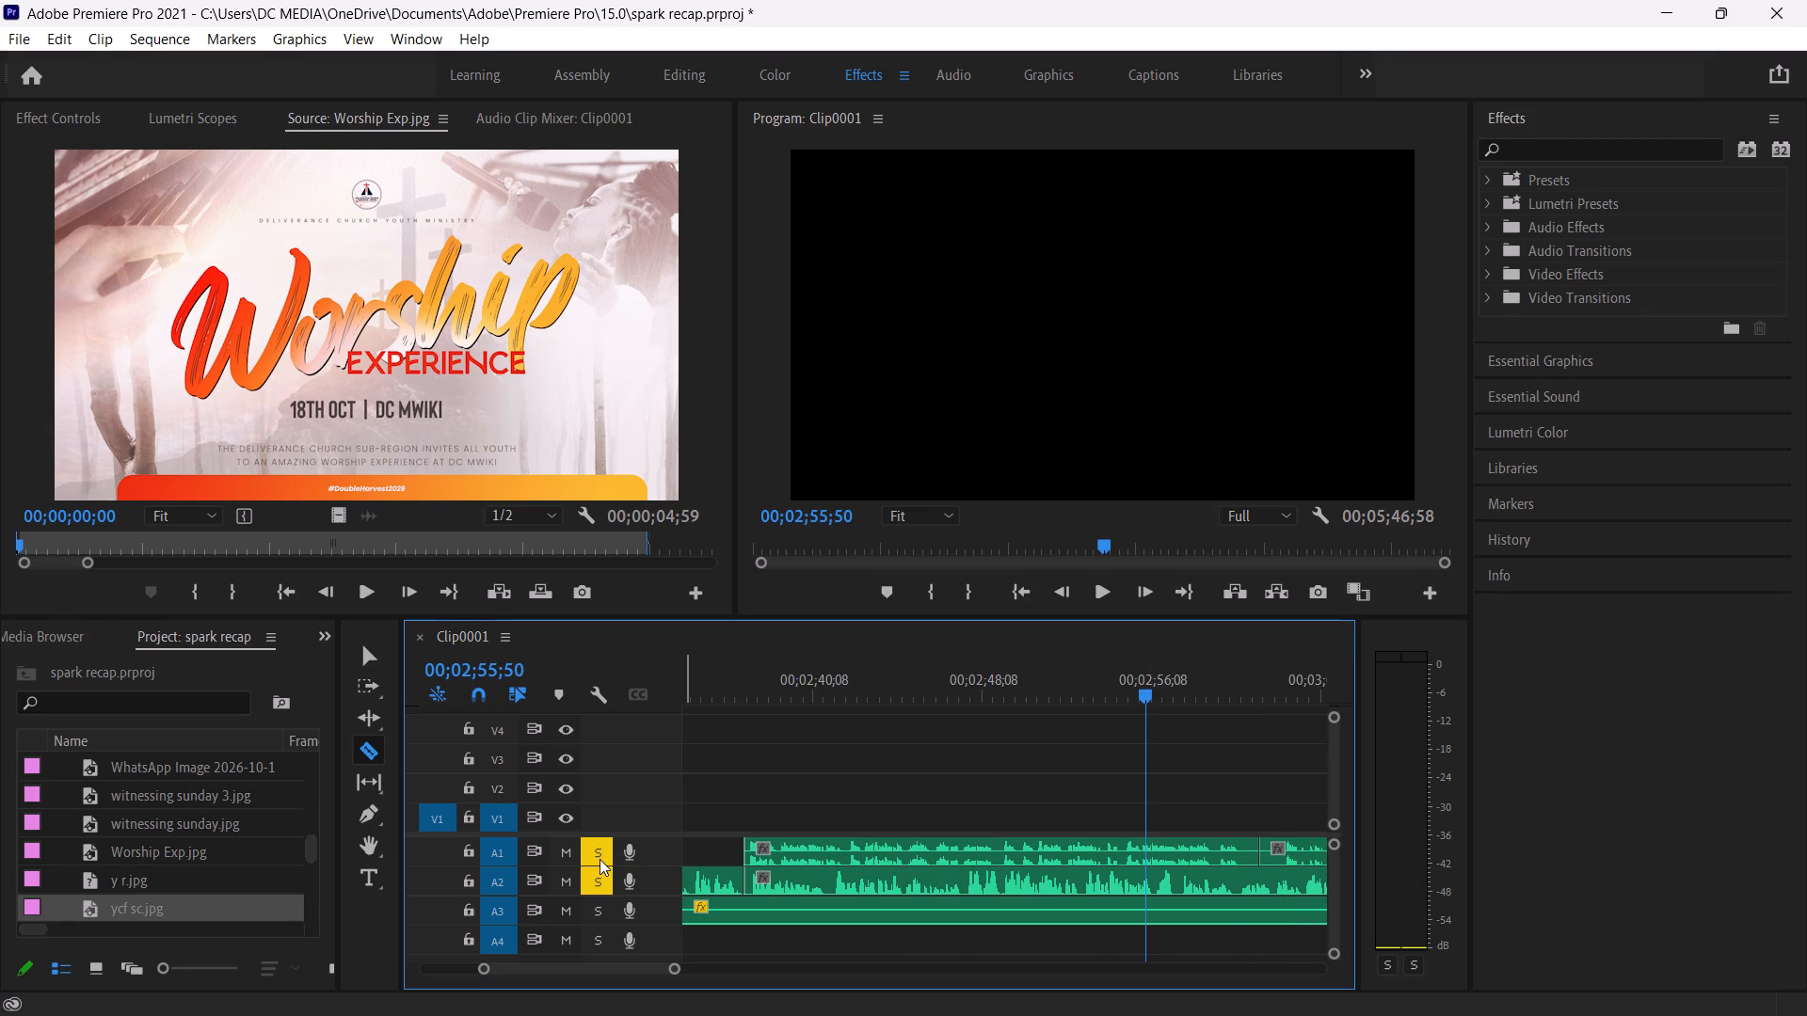
pyautogui.click(592, 852)
# Play the A2 voice-over, split it at 00;02;57;21, and delete the portion before the cut.
pyautogui.press('space')
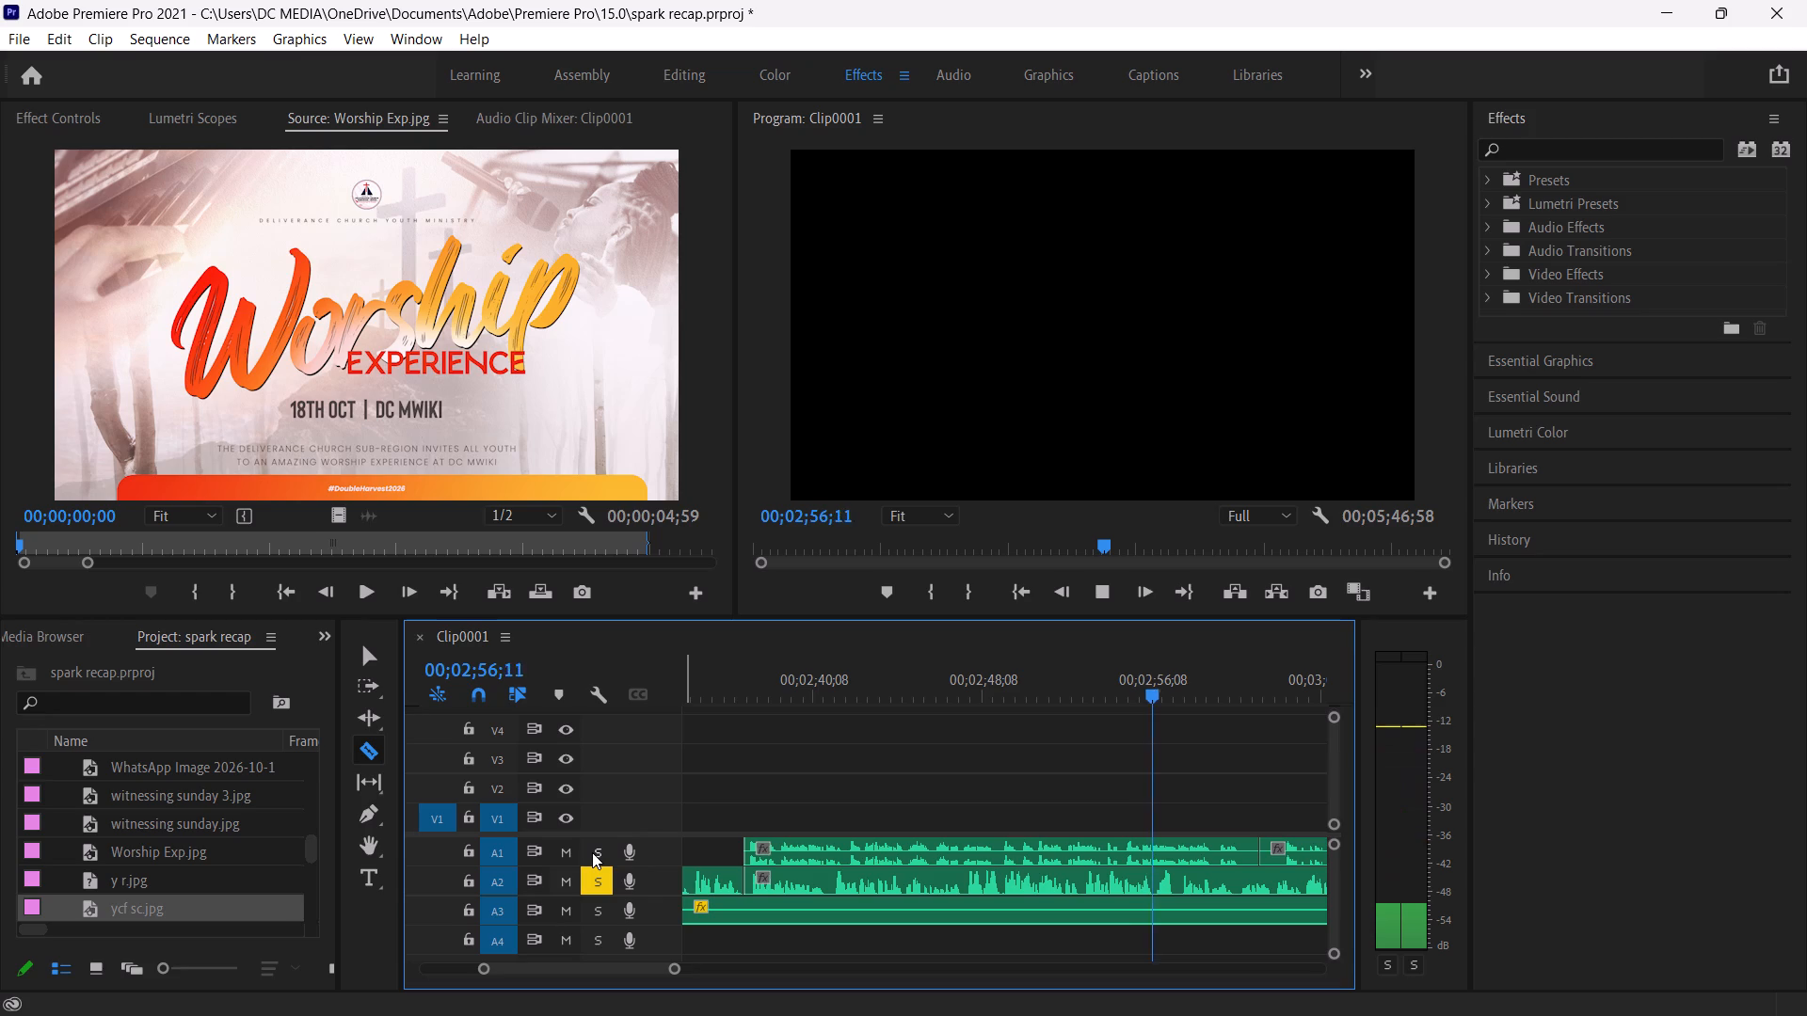
pyautogui.press('space')
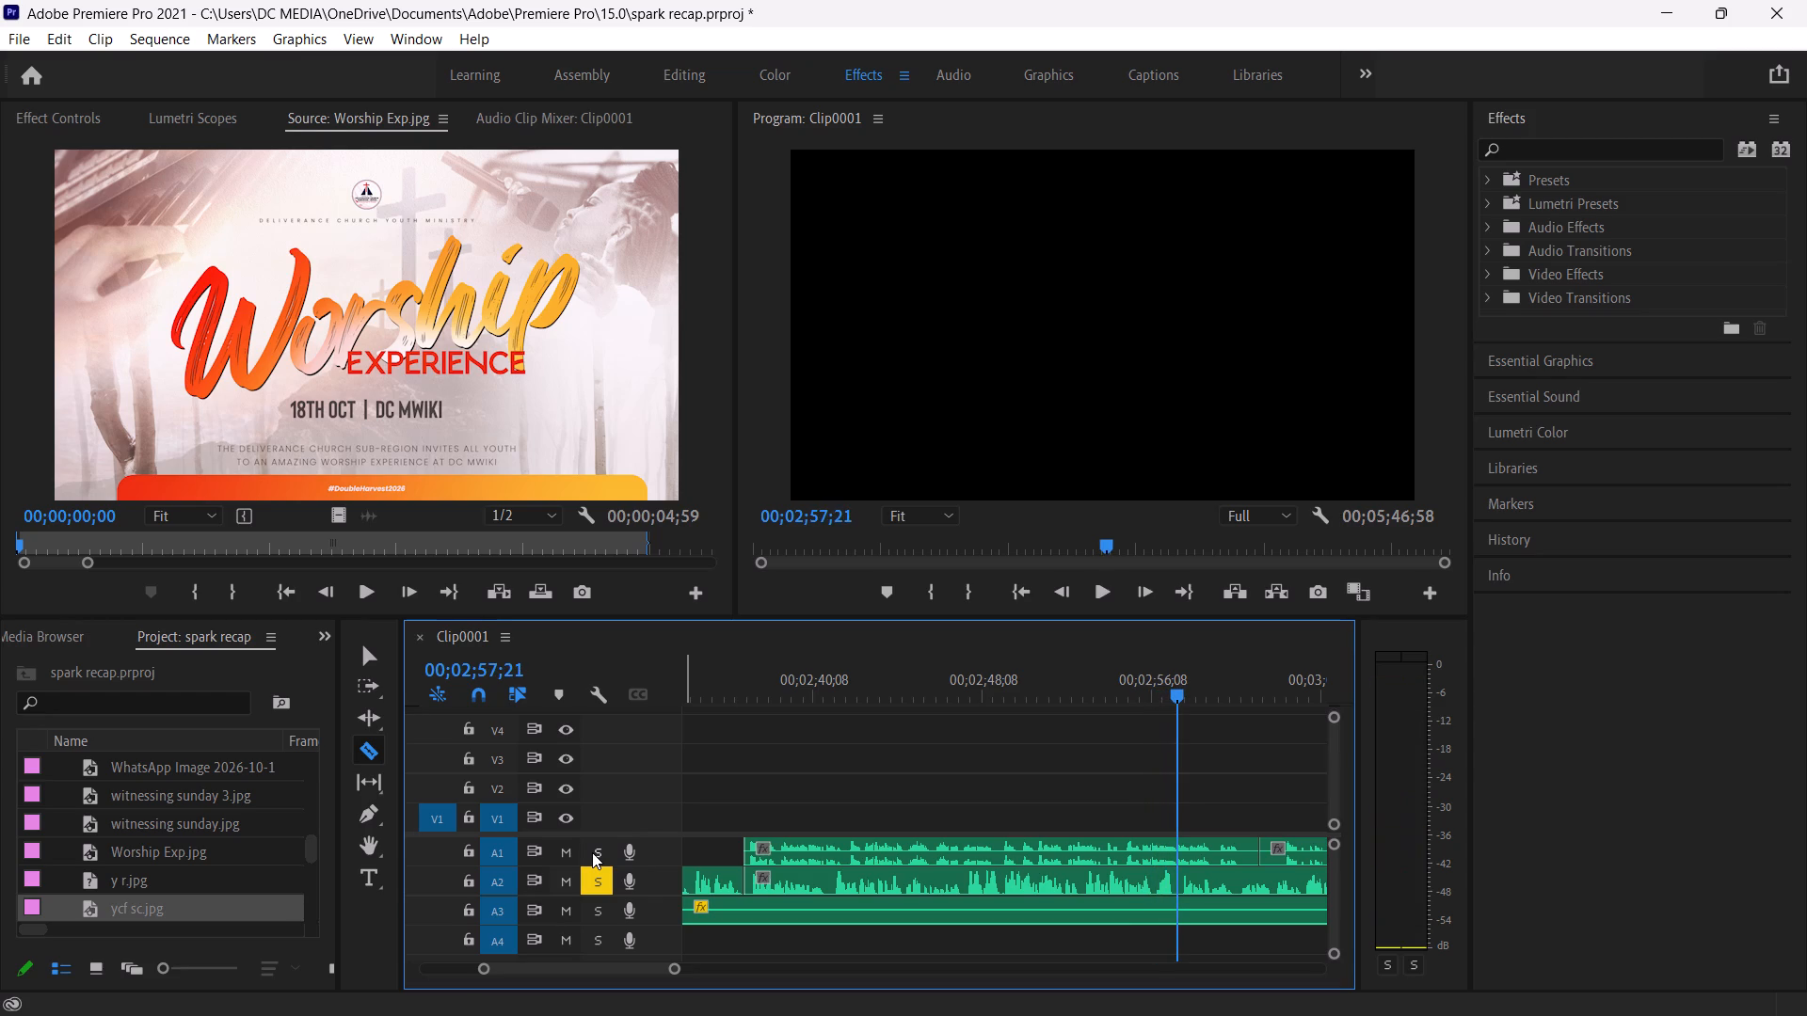
pyautogui.click(1176, 875)
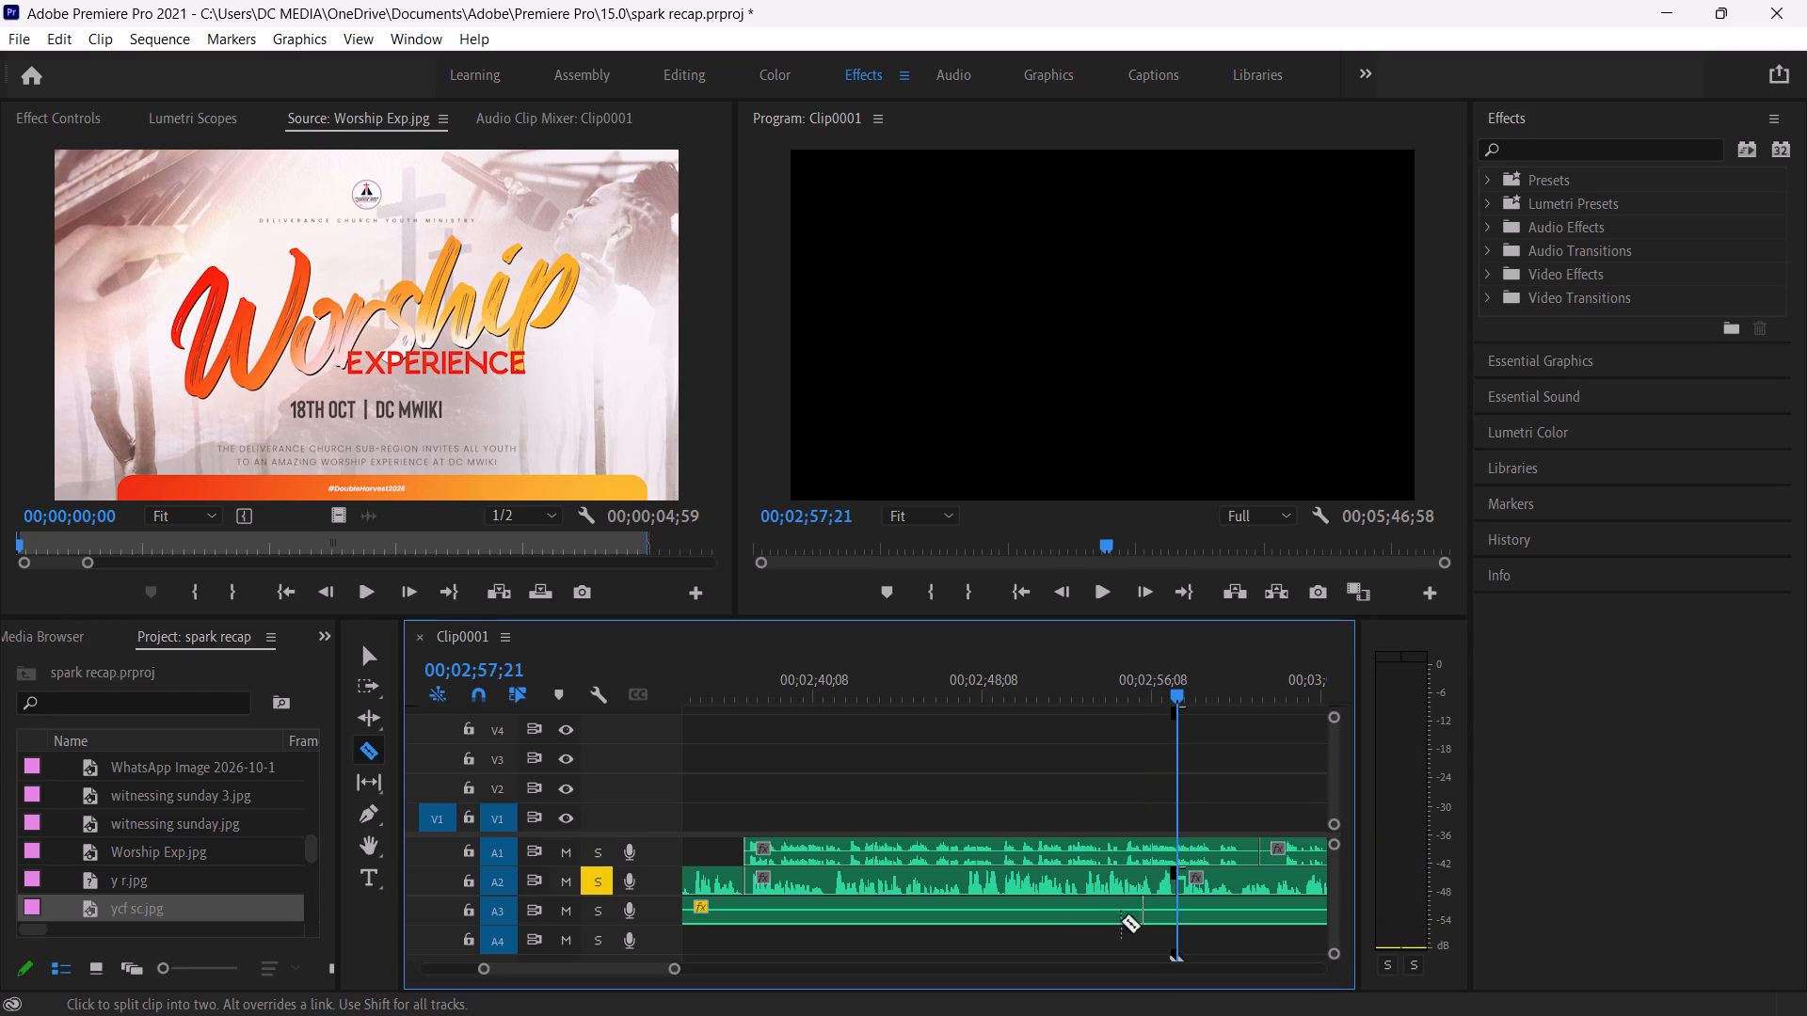
pyautogui.press('v')
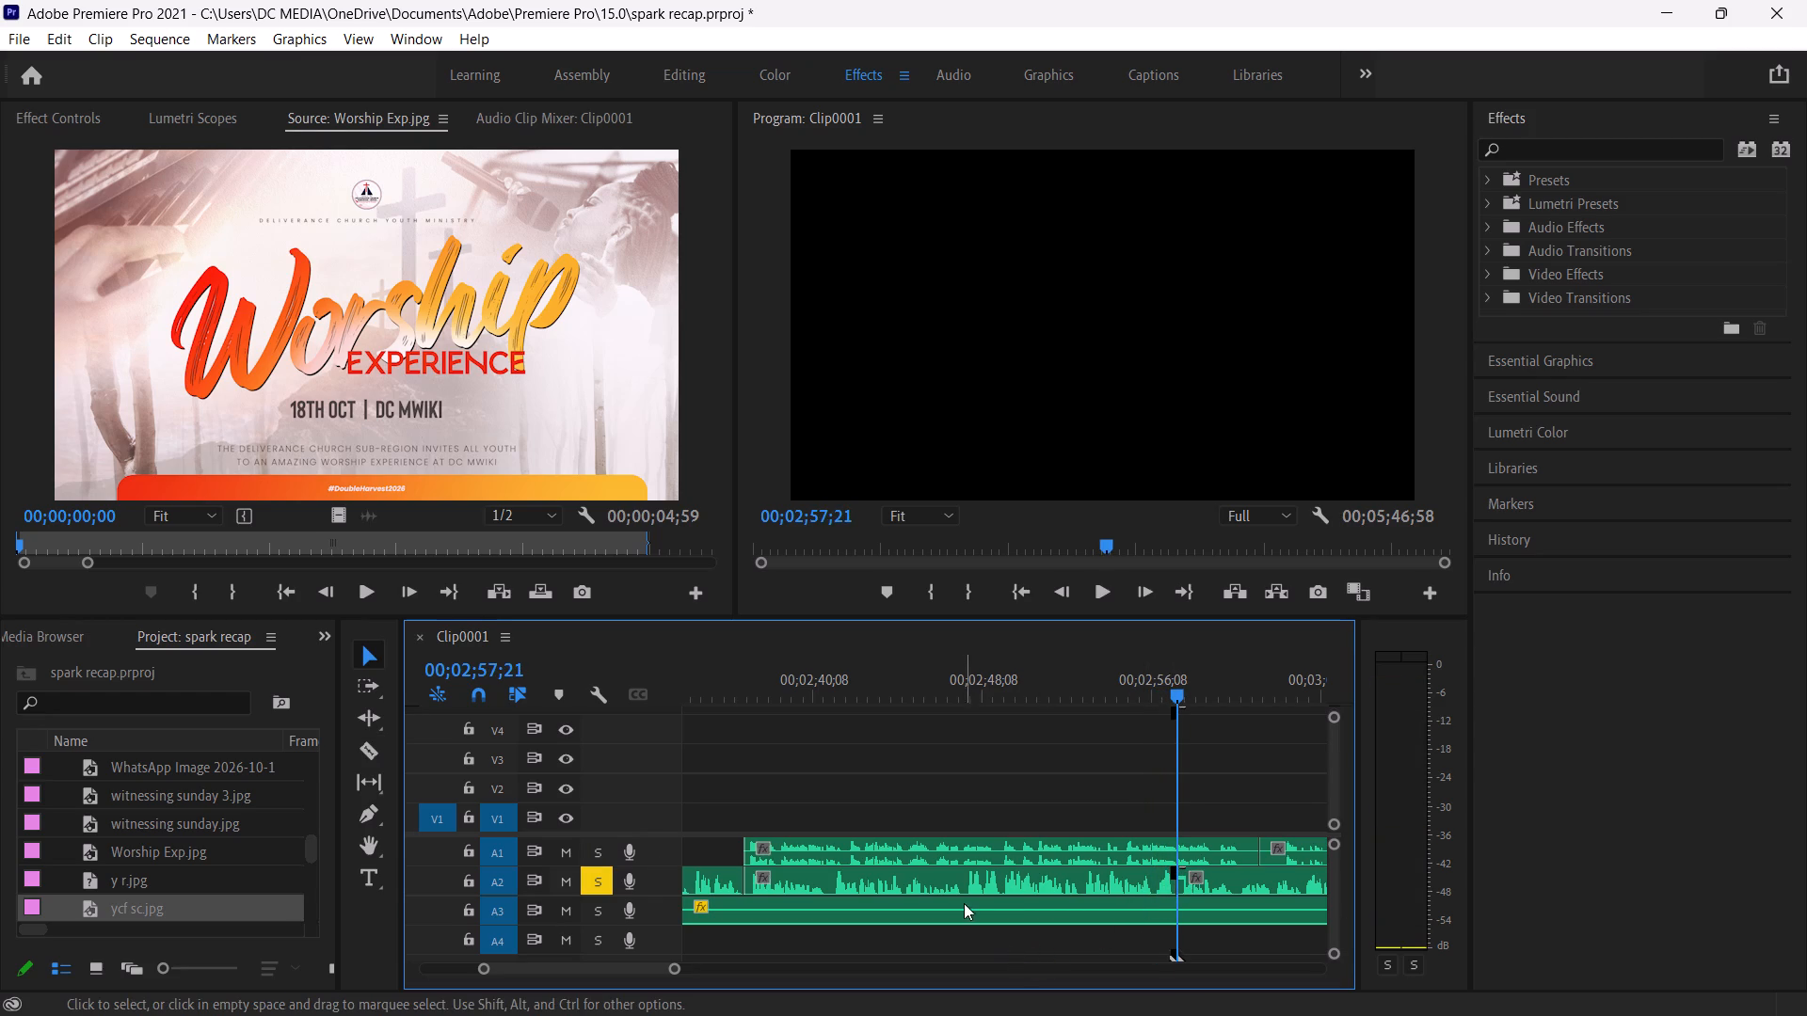
pyautogui.click(942, 877)
pyautogui.press('BackSpace')
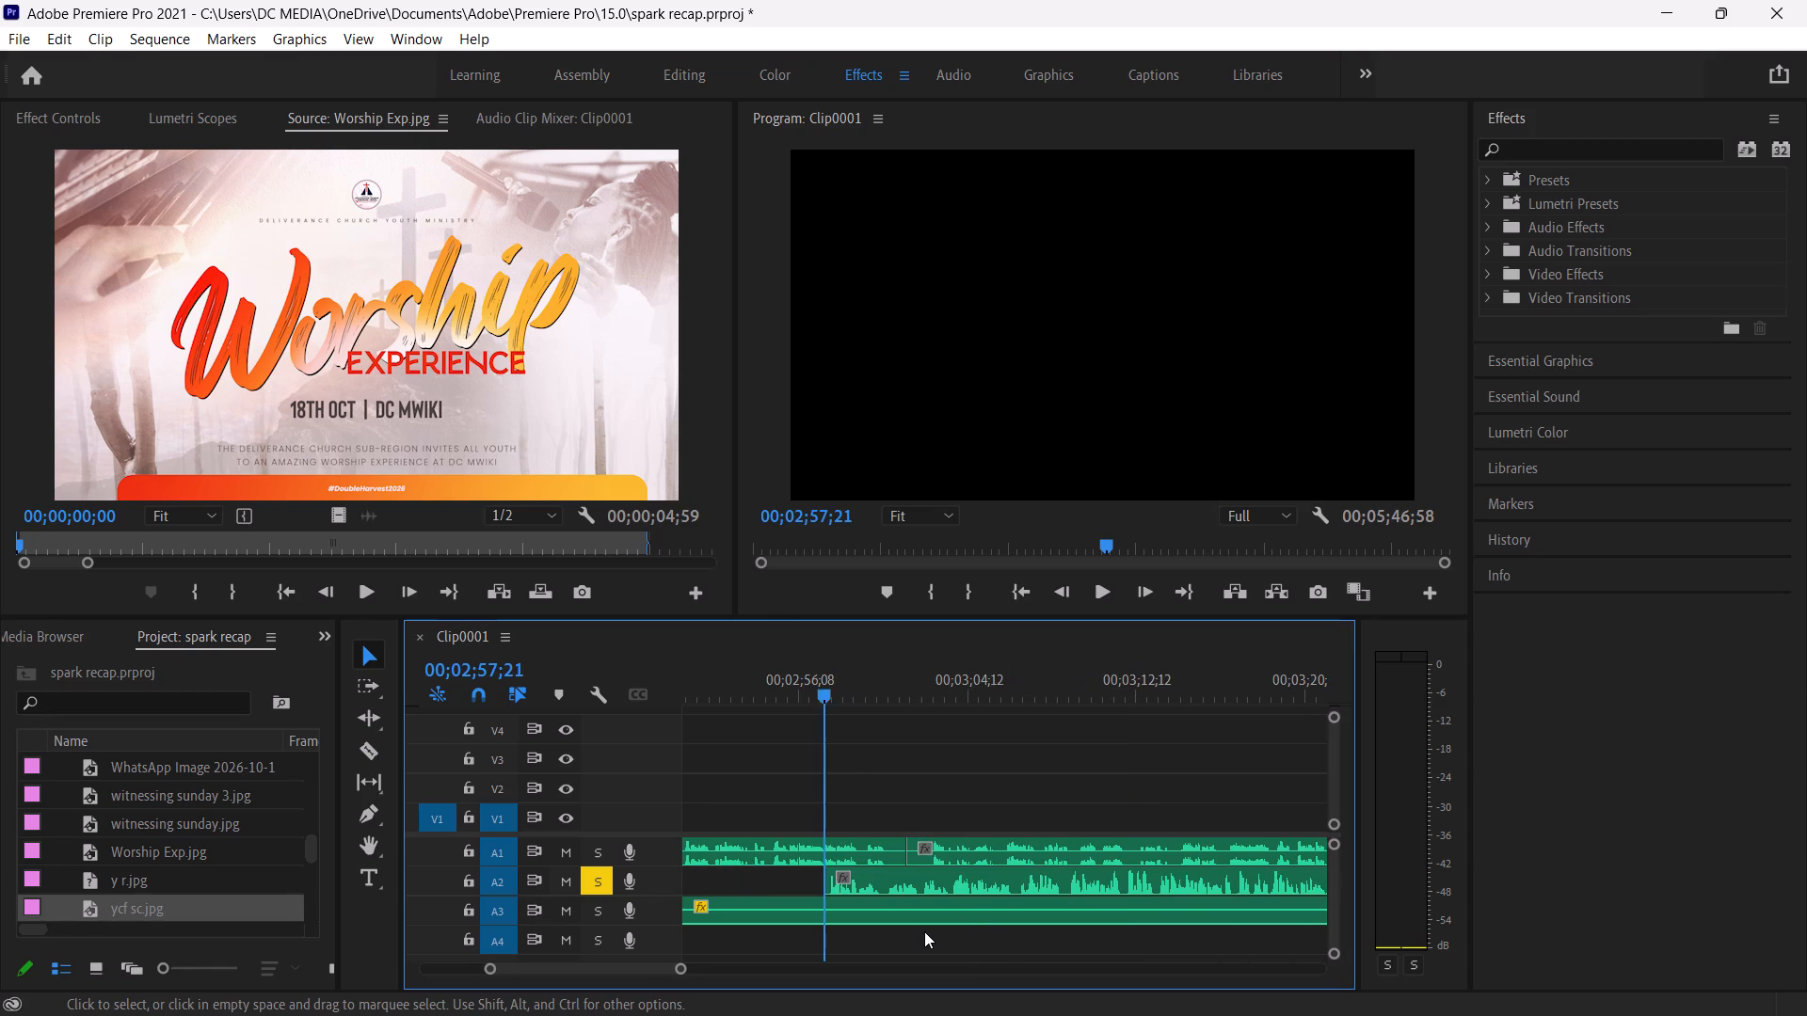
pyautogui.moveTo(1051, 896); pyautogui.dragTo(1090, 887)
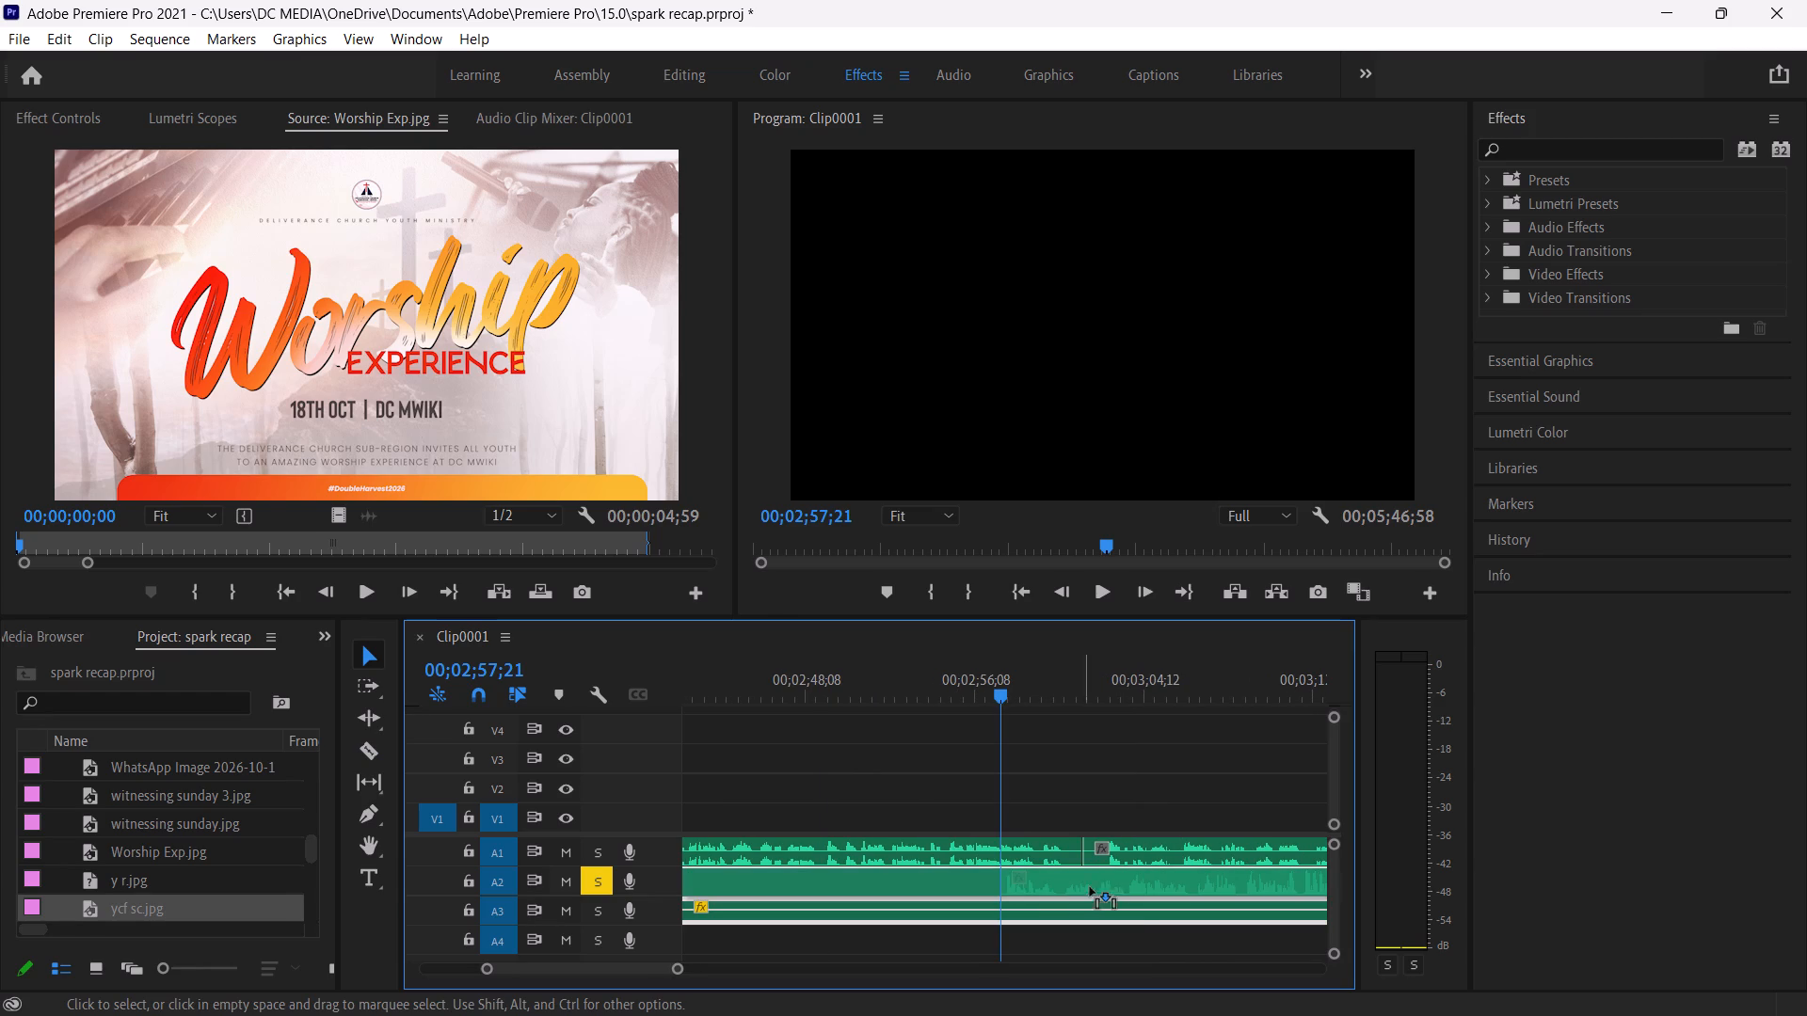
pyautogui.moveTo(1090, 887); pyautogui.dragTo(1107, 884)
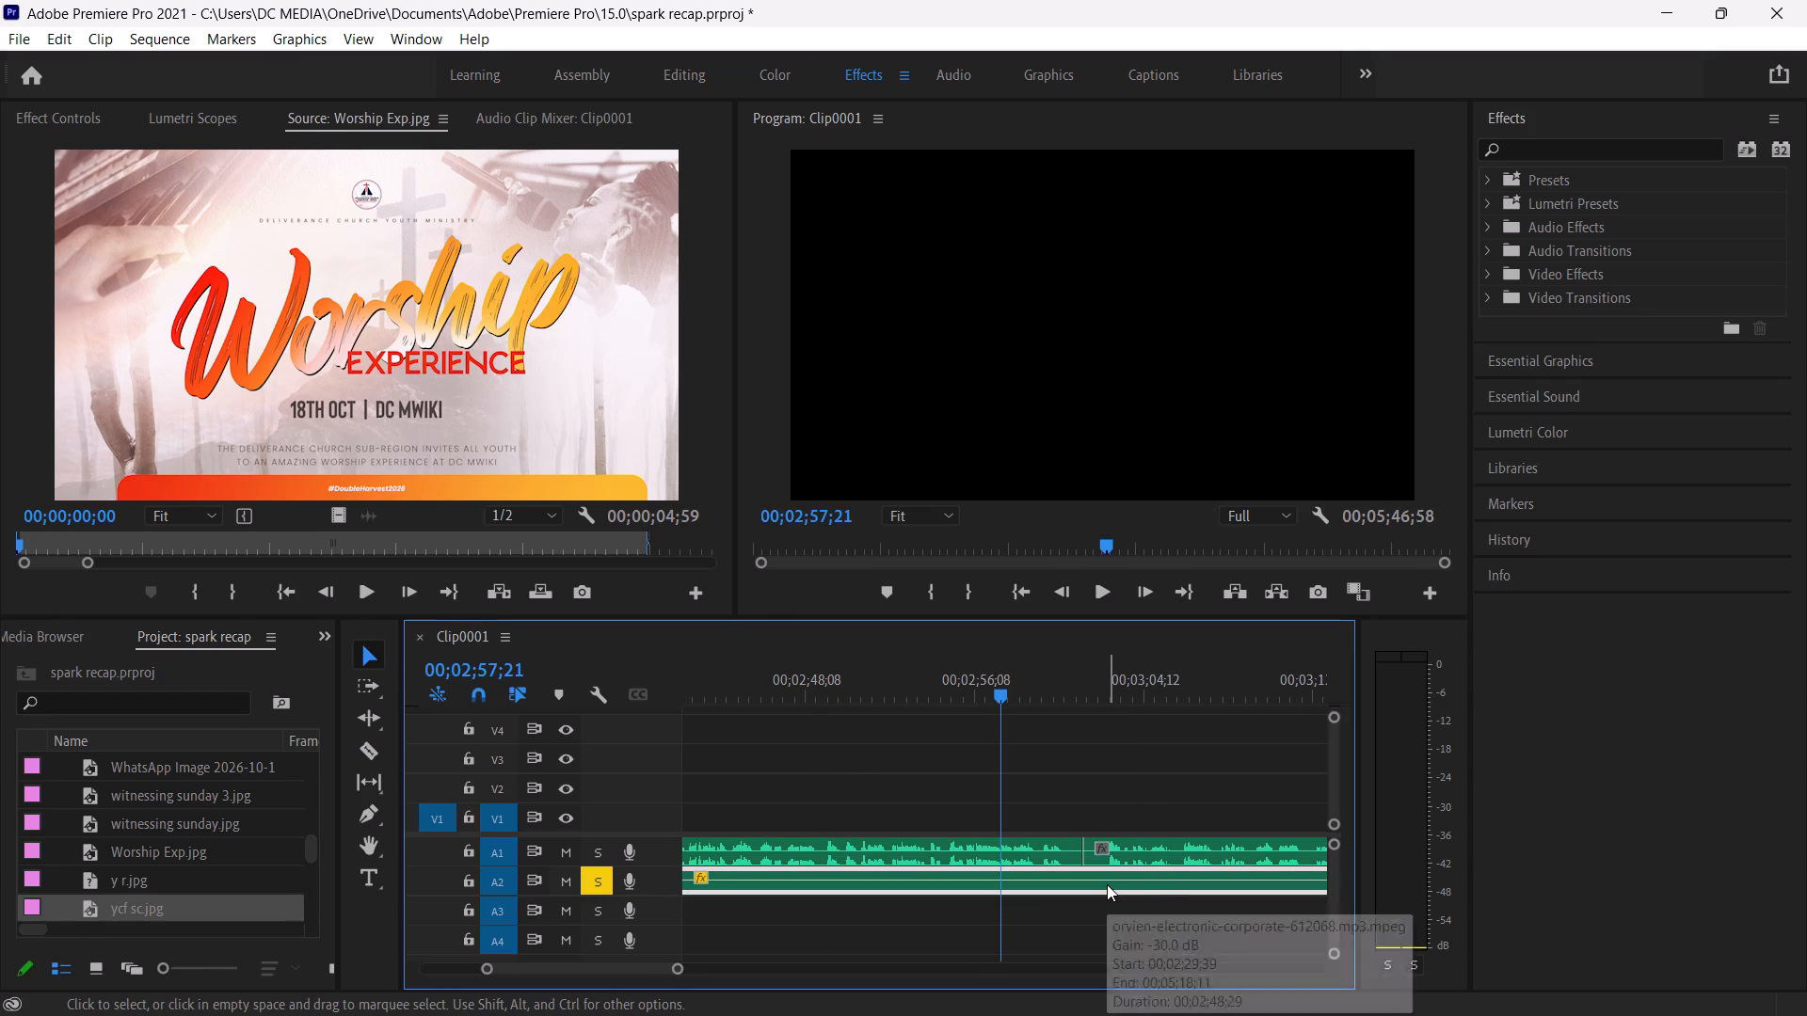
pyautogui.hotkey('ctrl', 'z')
# Move the remaining A2 voice-over forward to start at the A1 cut, about 00;03;01.
pyautogui.moveTo(1093, 886); pyautogui.dragTo(1145, 883)
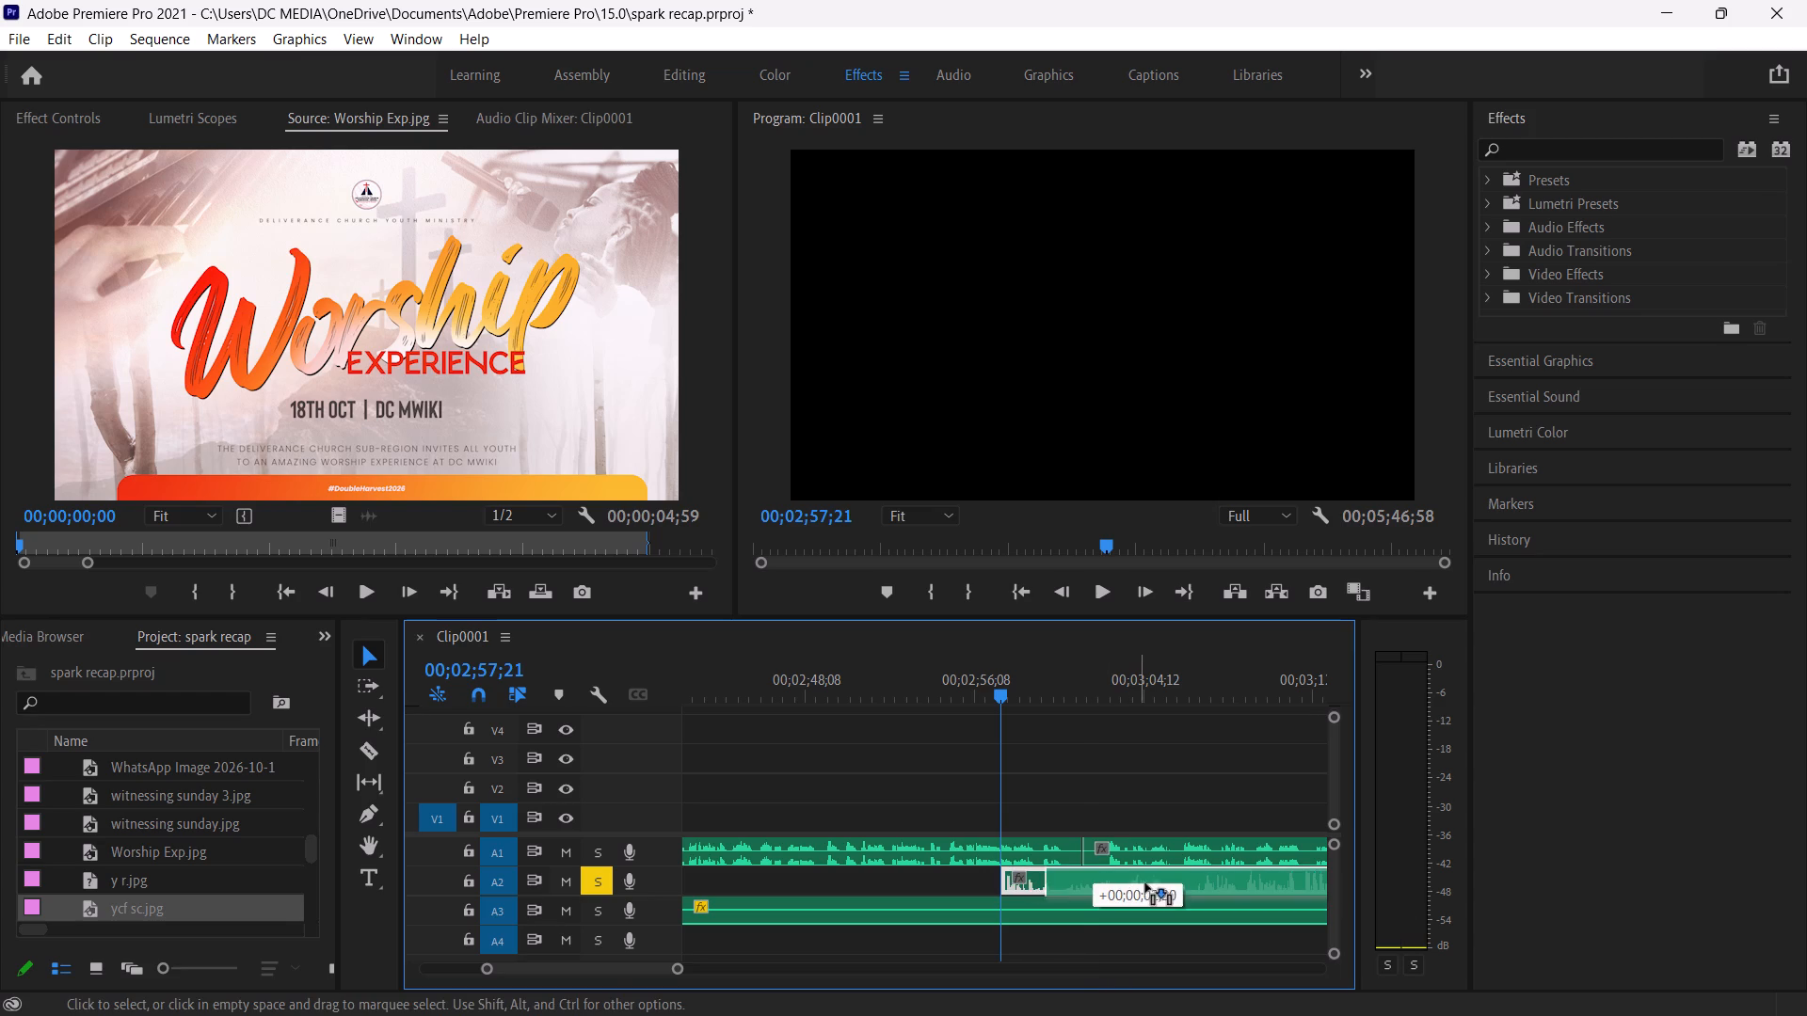
pyautogui.moveTo(1145, 883); pyautogui.dragTo(1172, 881)
# Play the repositioned A2 voice-over and replay it from 00;03;04;06.
pyautogui.press('space')
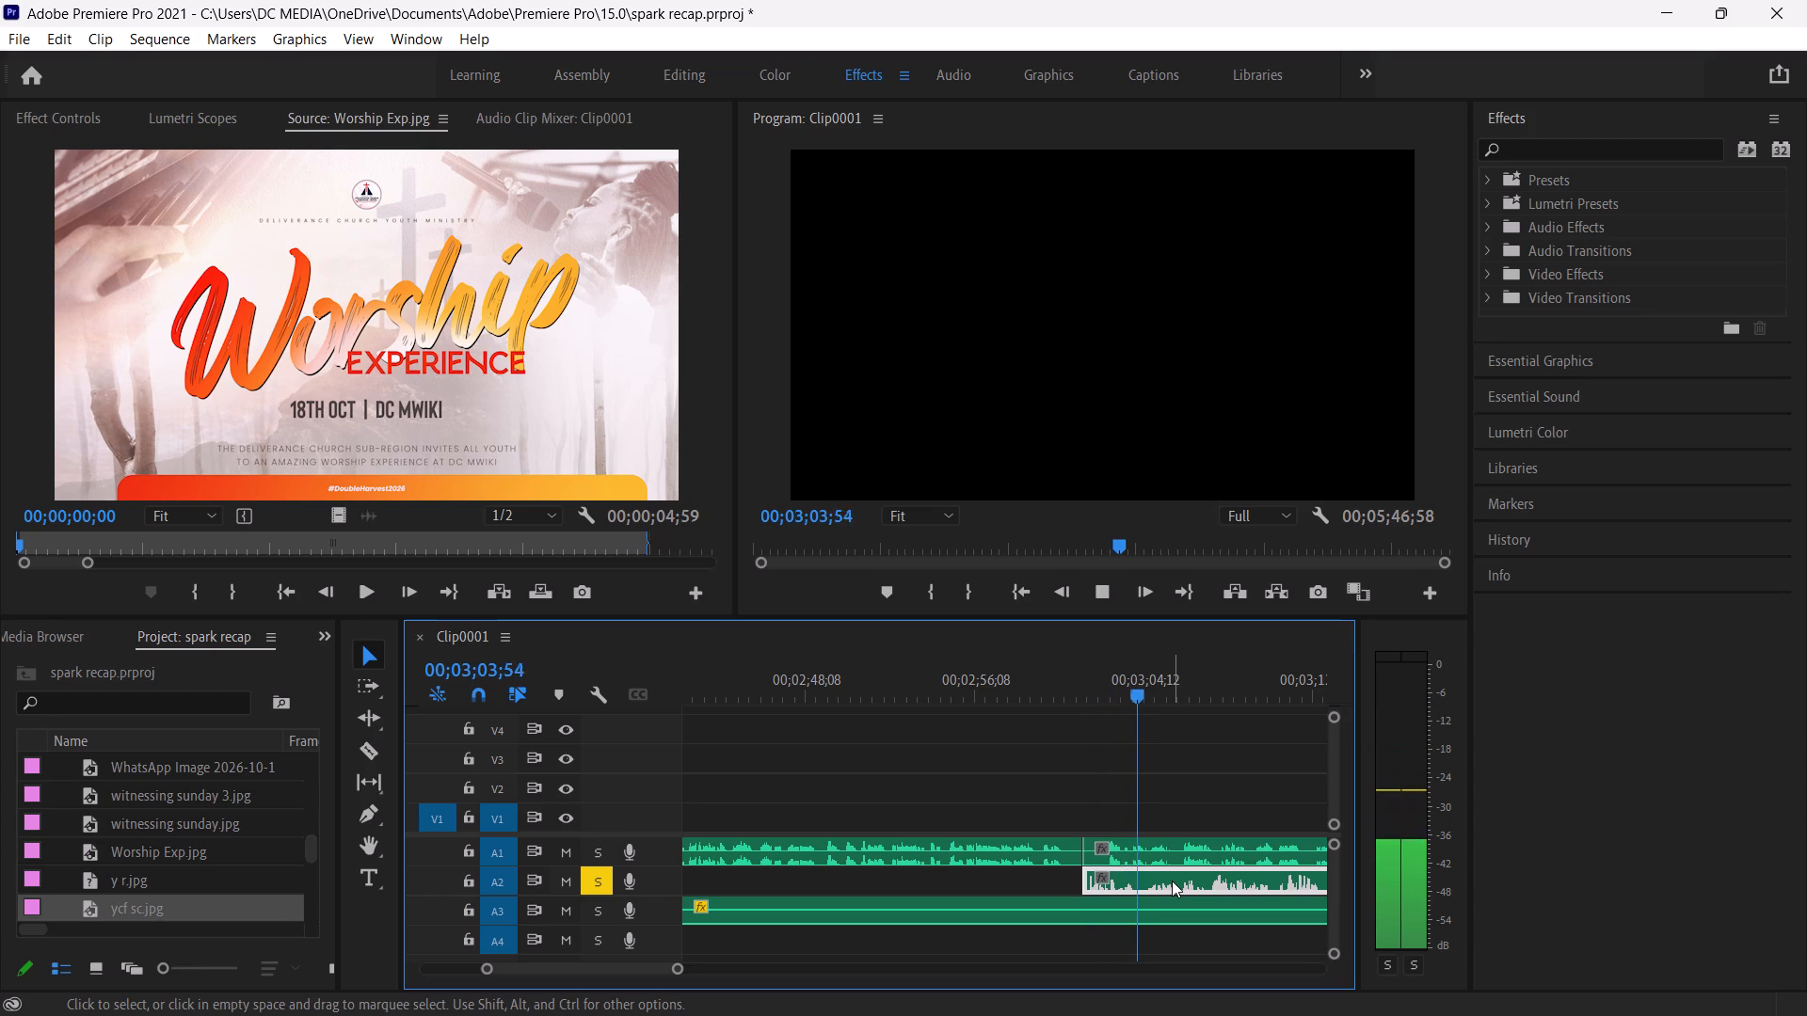
pyautogui.press('space')
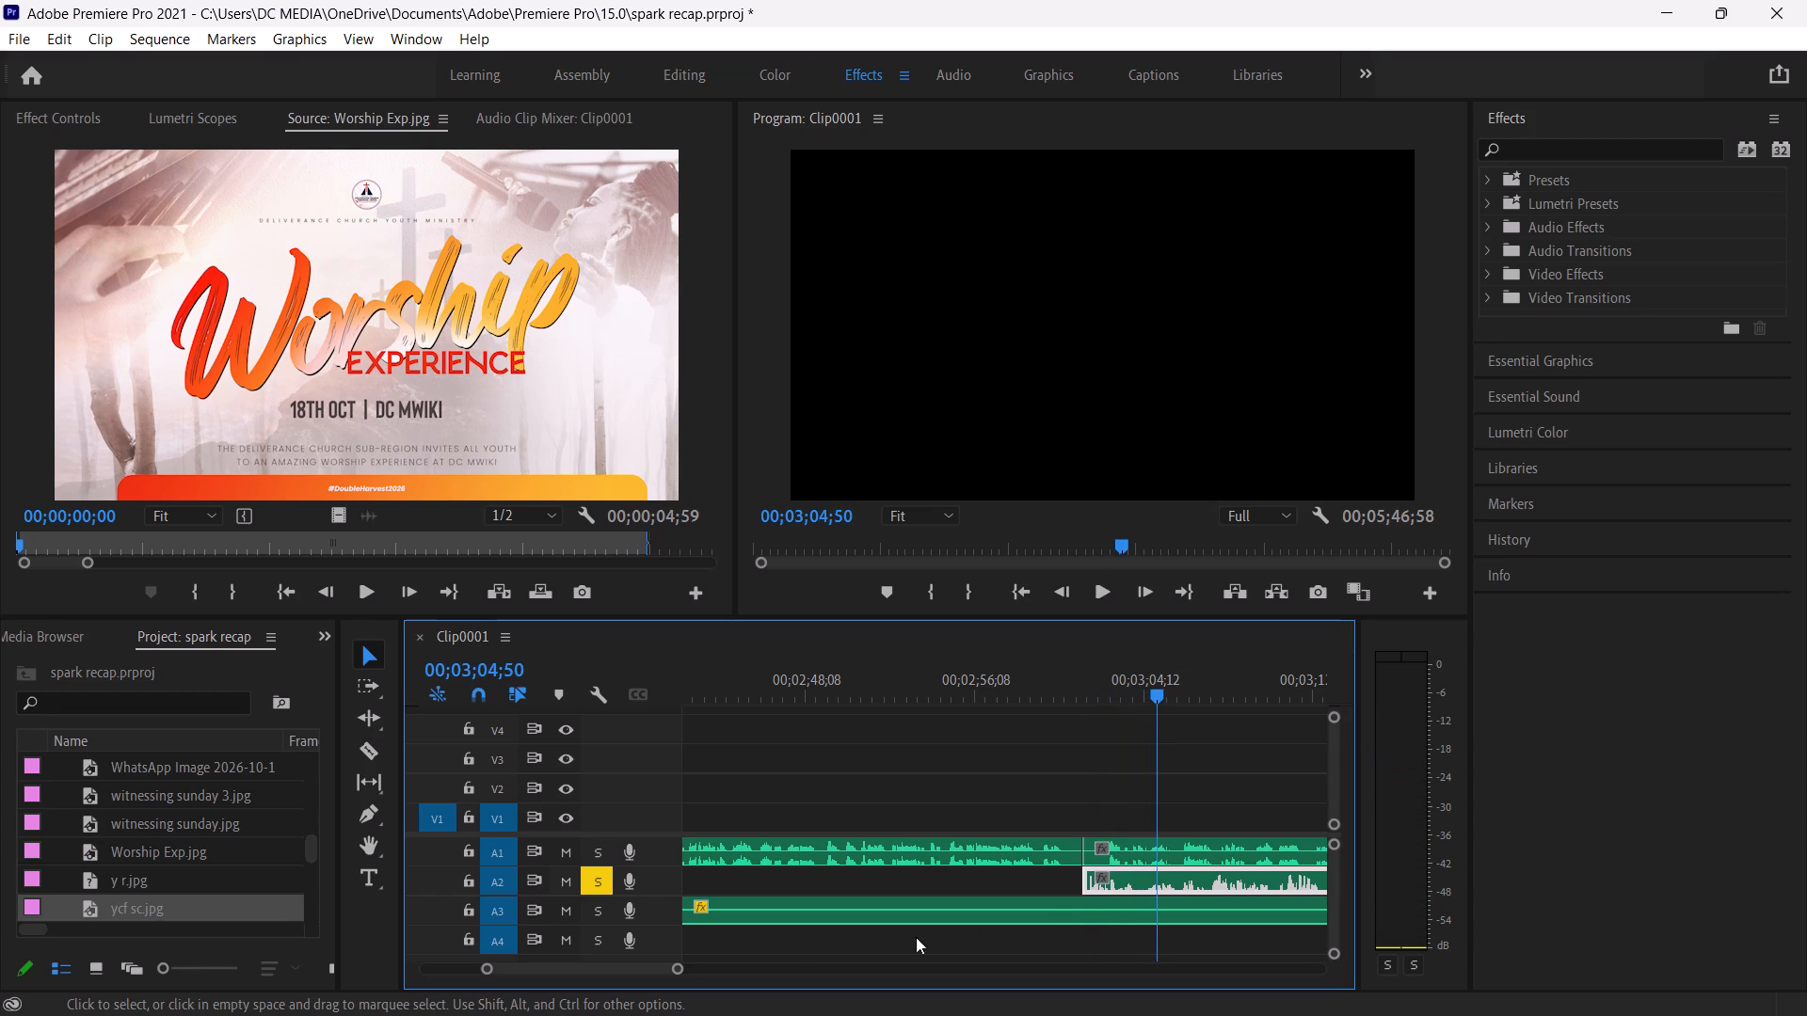
pyautogui.moveTo(679, 974); pyautogui.dragTo(668, 973)
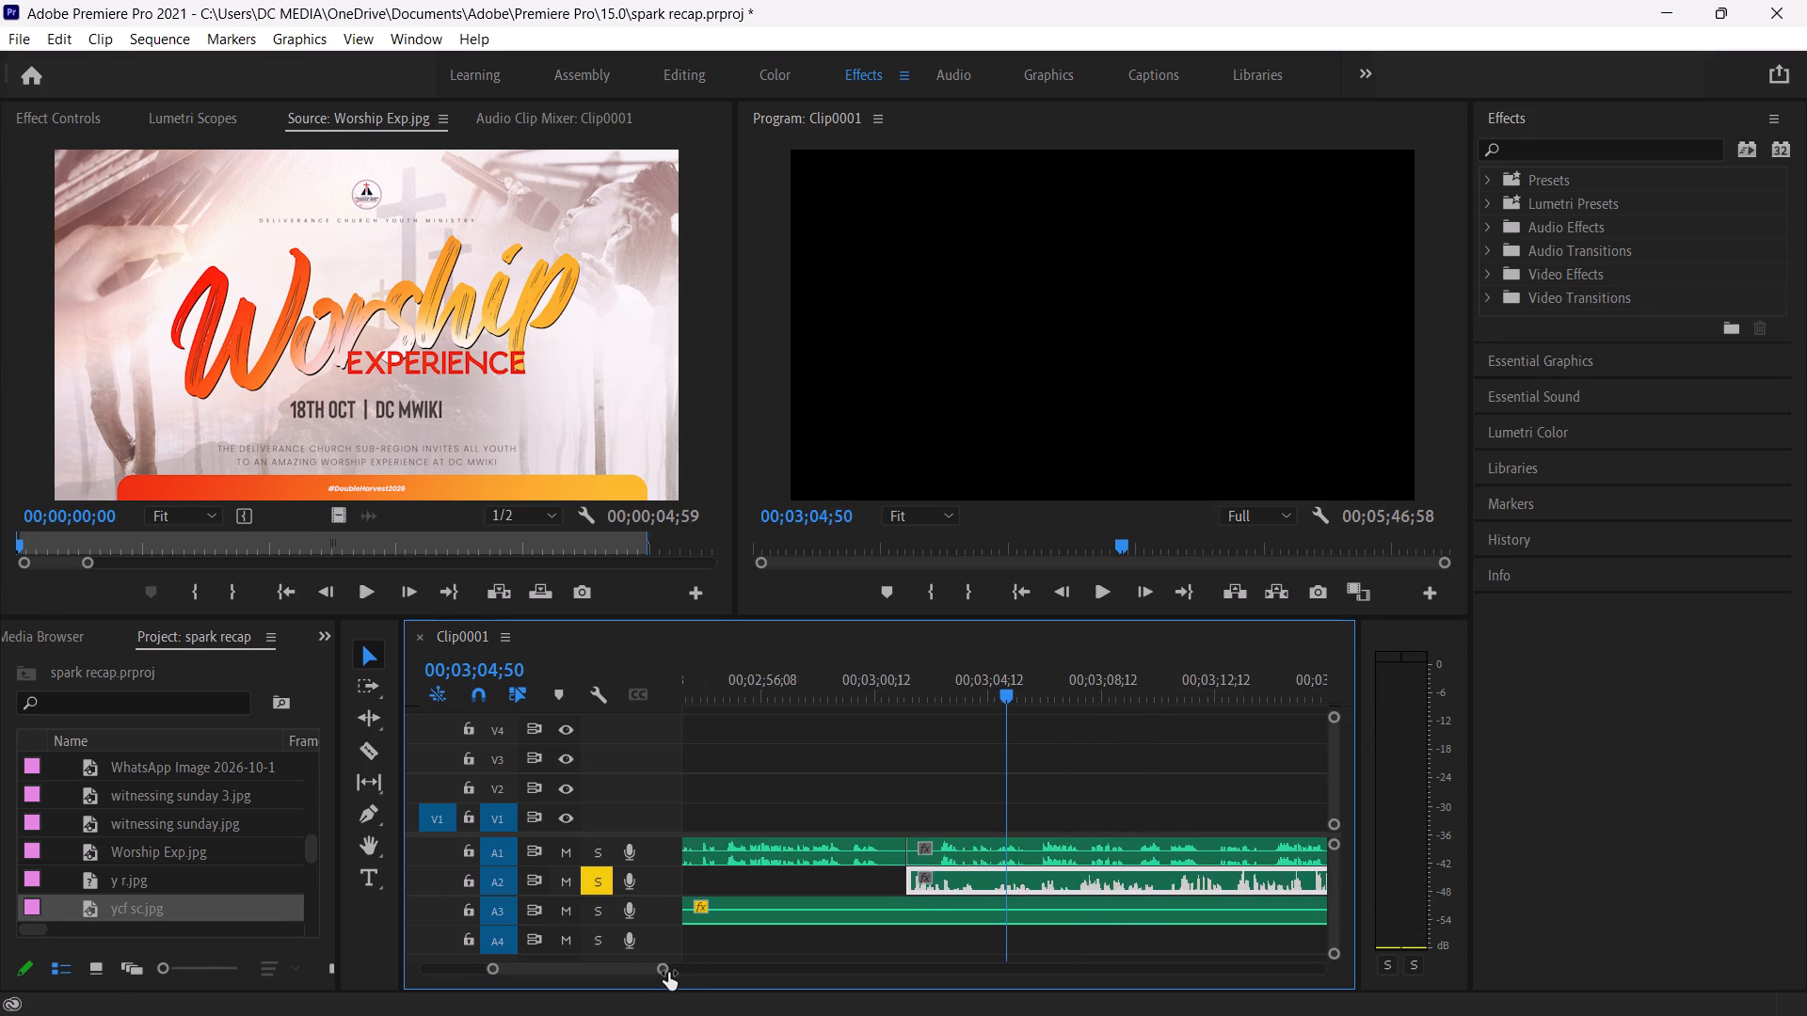
pyautogui.moveTo(668, 973); pyautogui.dragTo(639, 970)
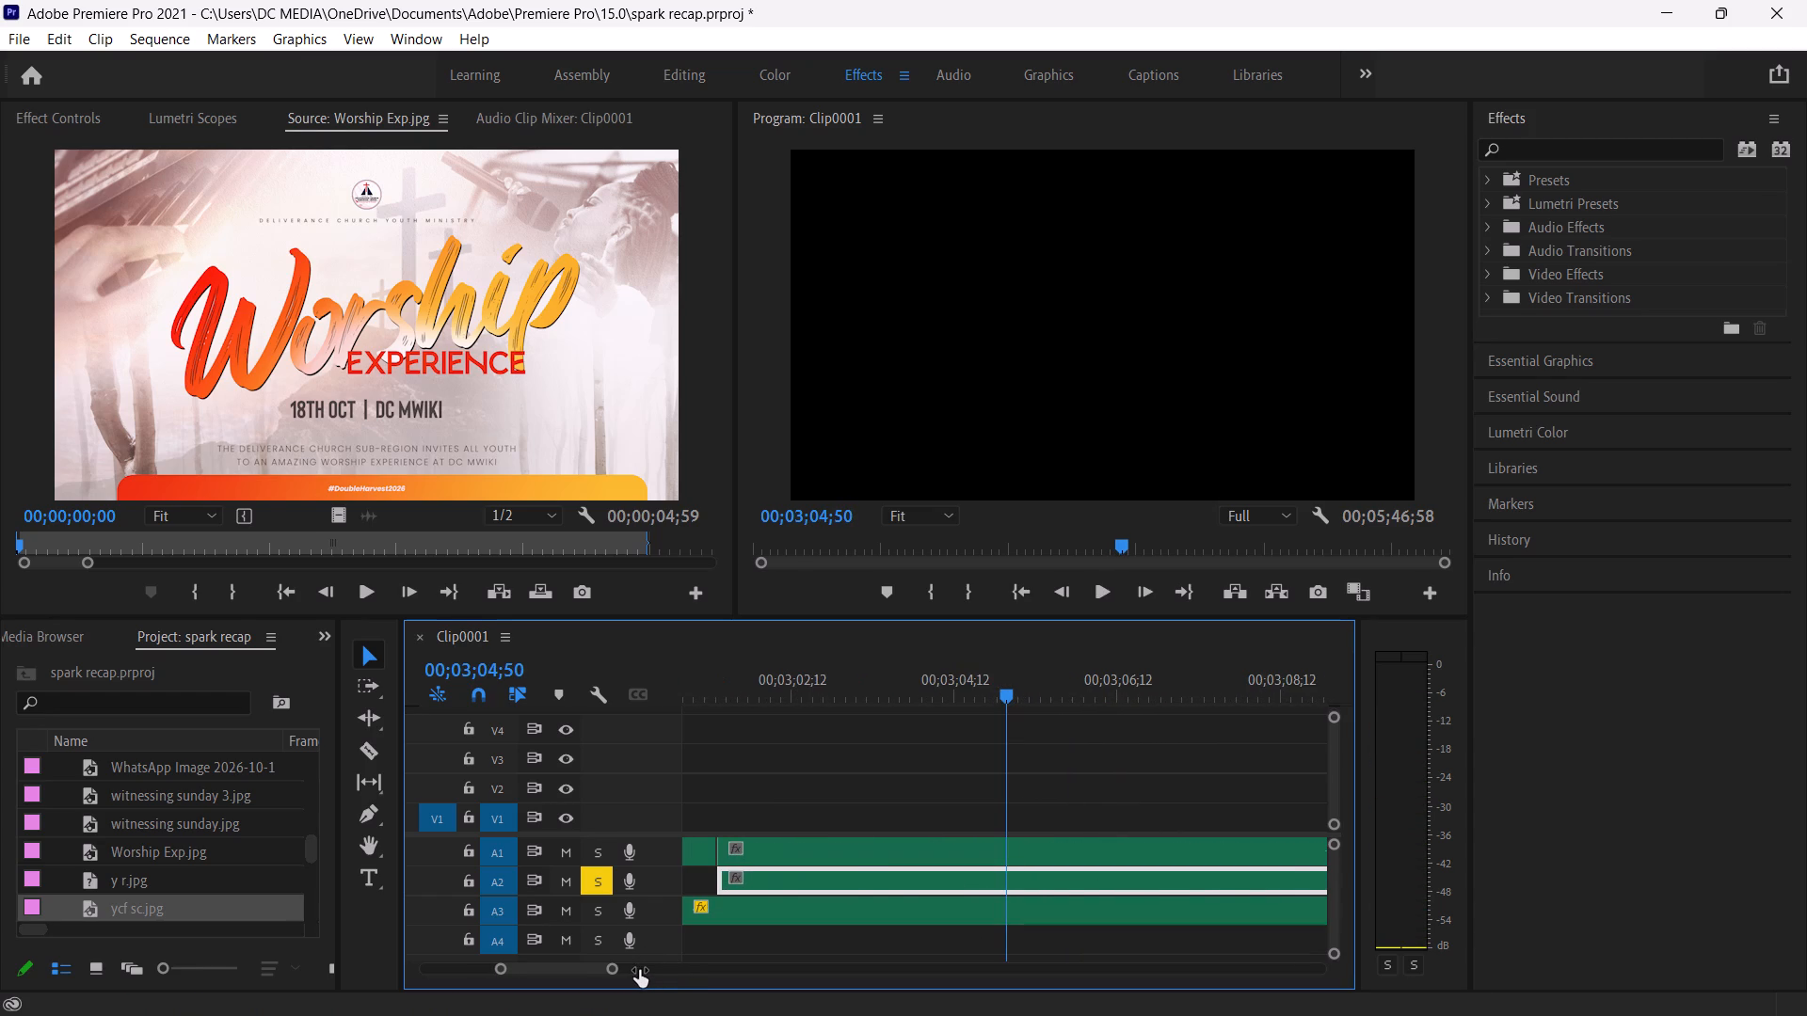
pyautogui.moveTo(639, 970); pyautogui.dragTo(674, 968)
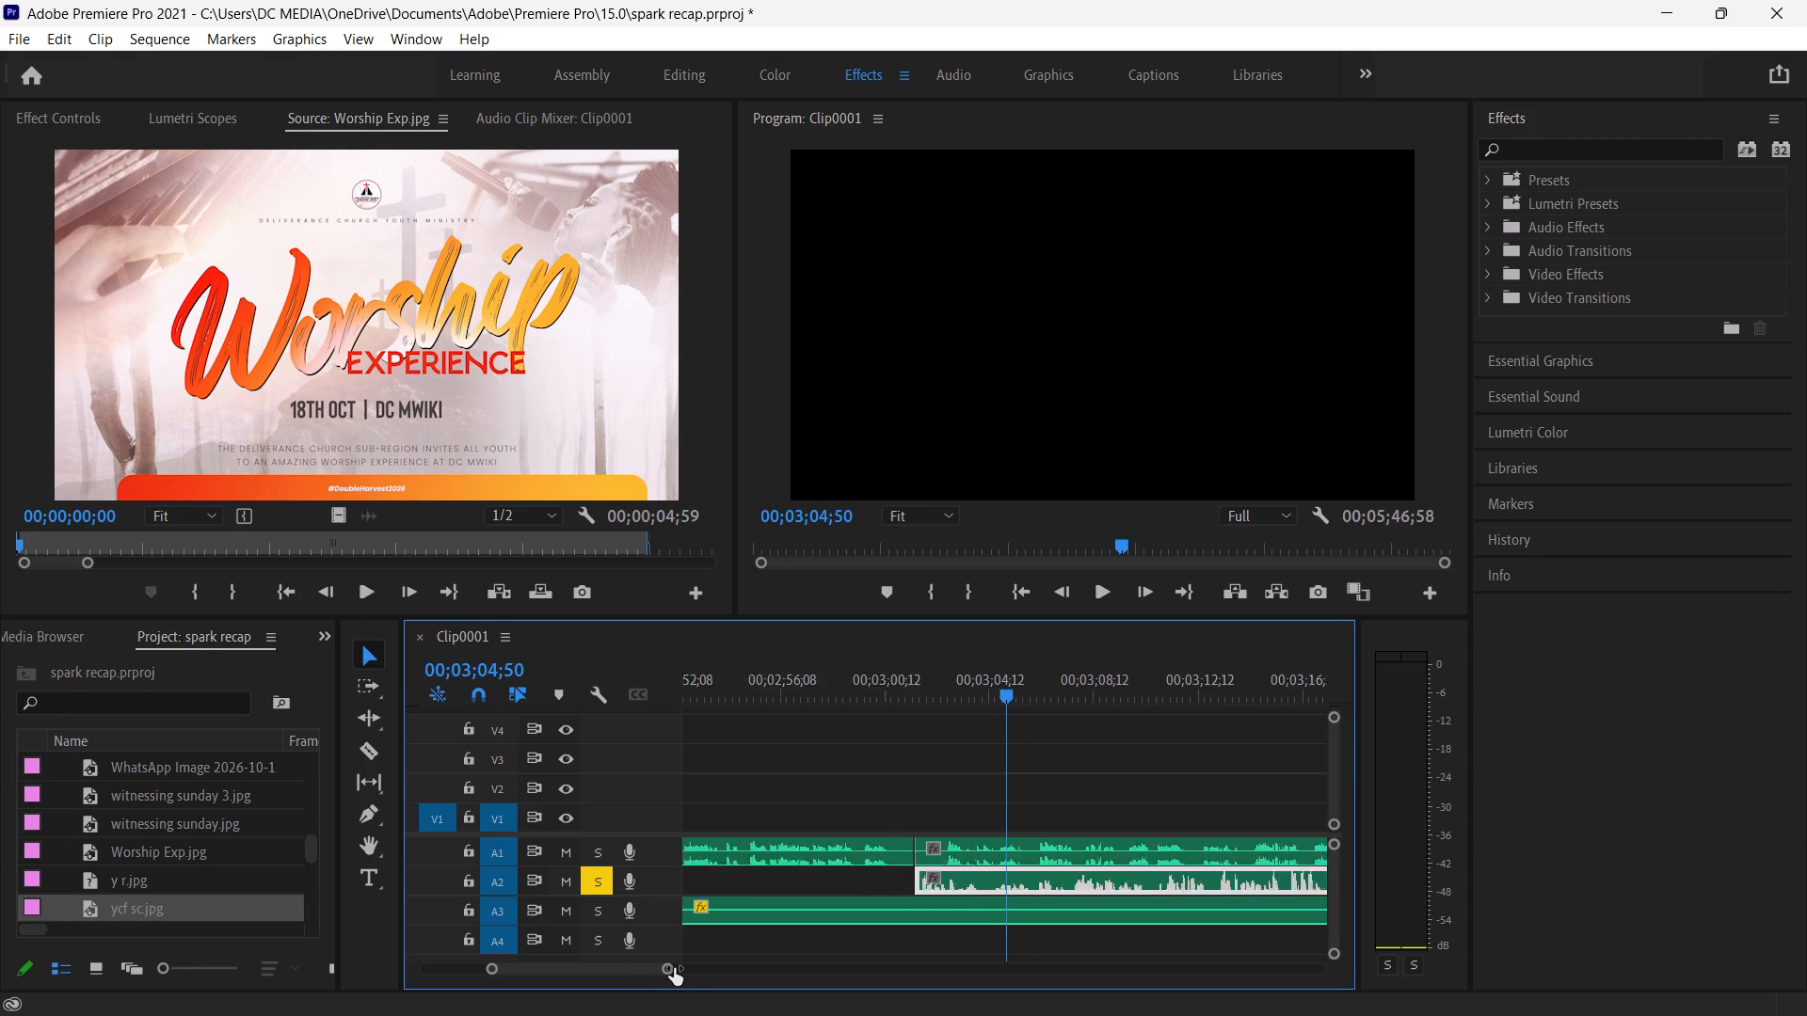
pyautogui.moveTo(674, 968); pyautogui.dragTo(722, 964)
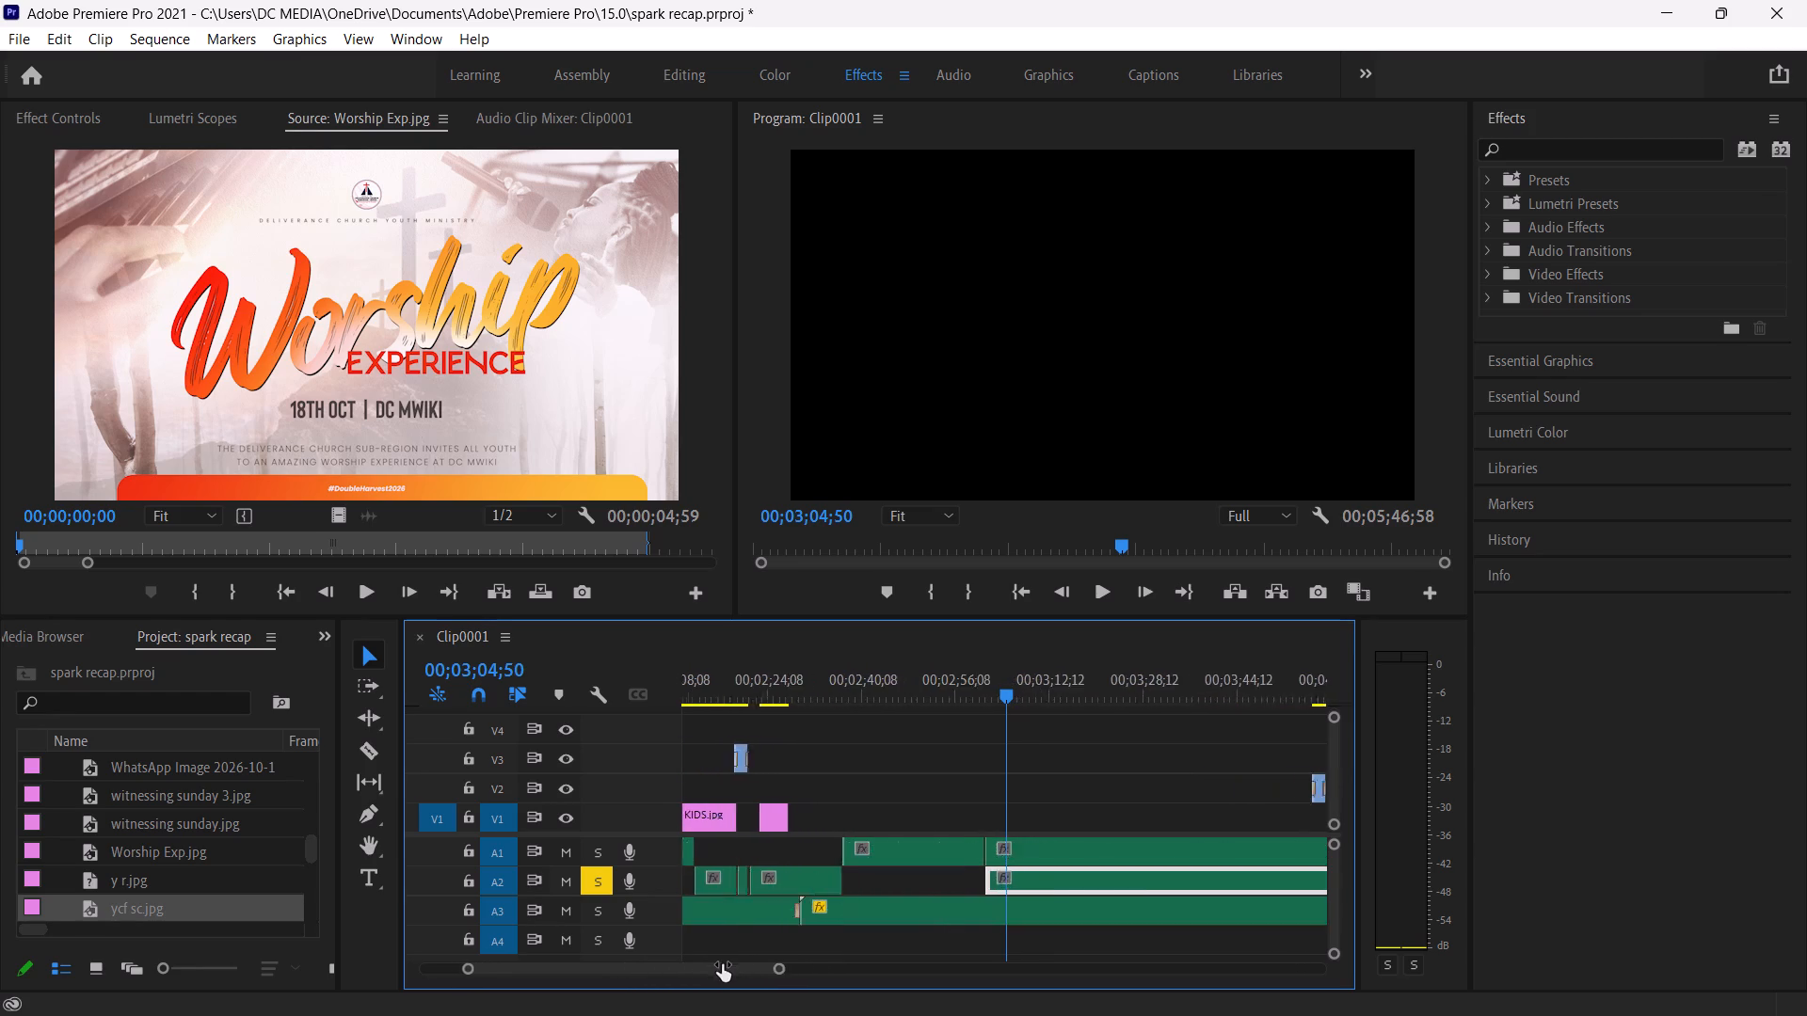
pyautogui.moveTo(722, 964); pyautogui.dragTo(663, 968)
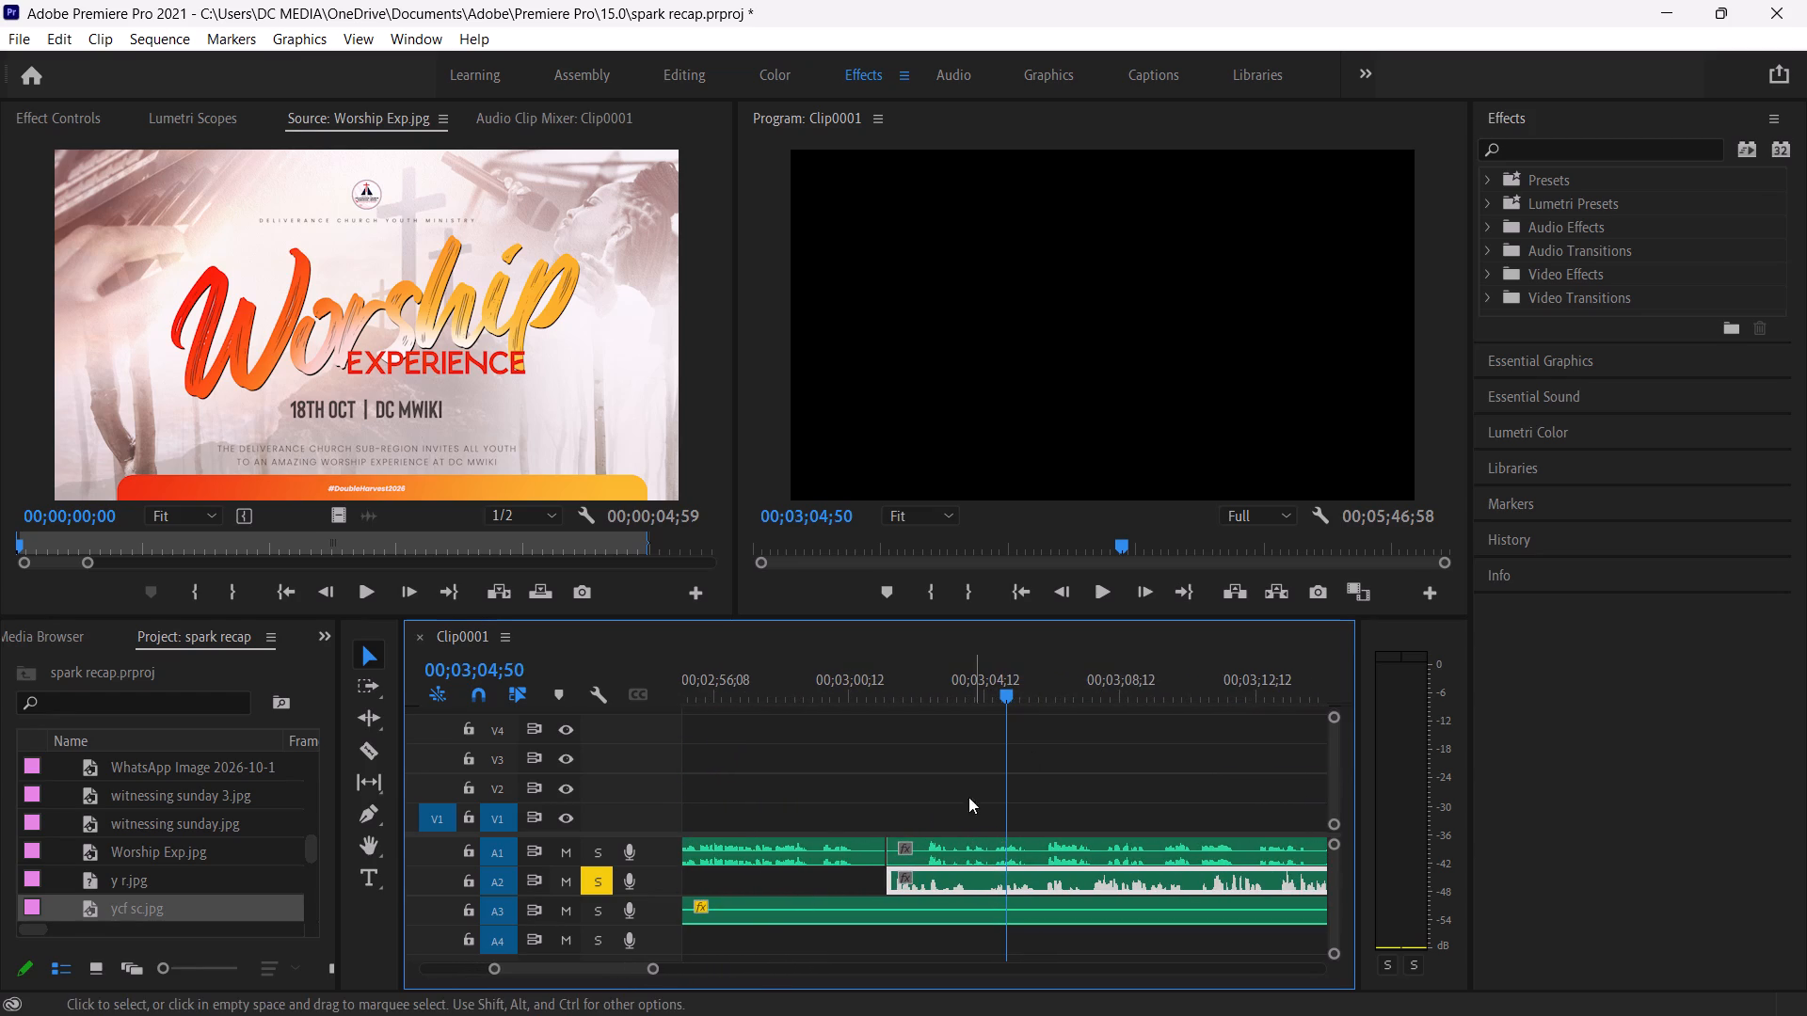
pyautogui.click(983, 689)
pyautogui.press('space')
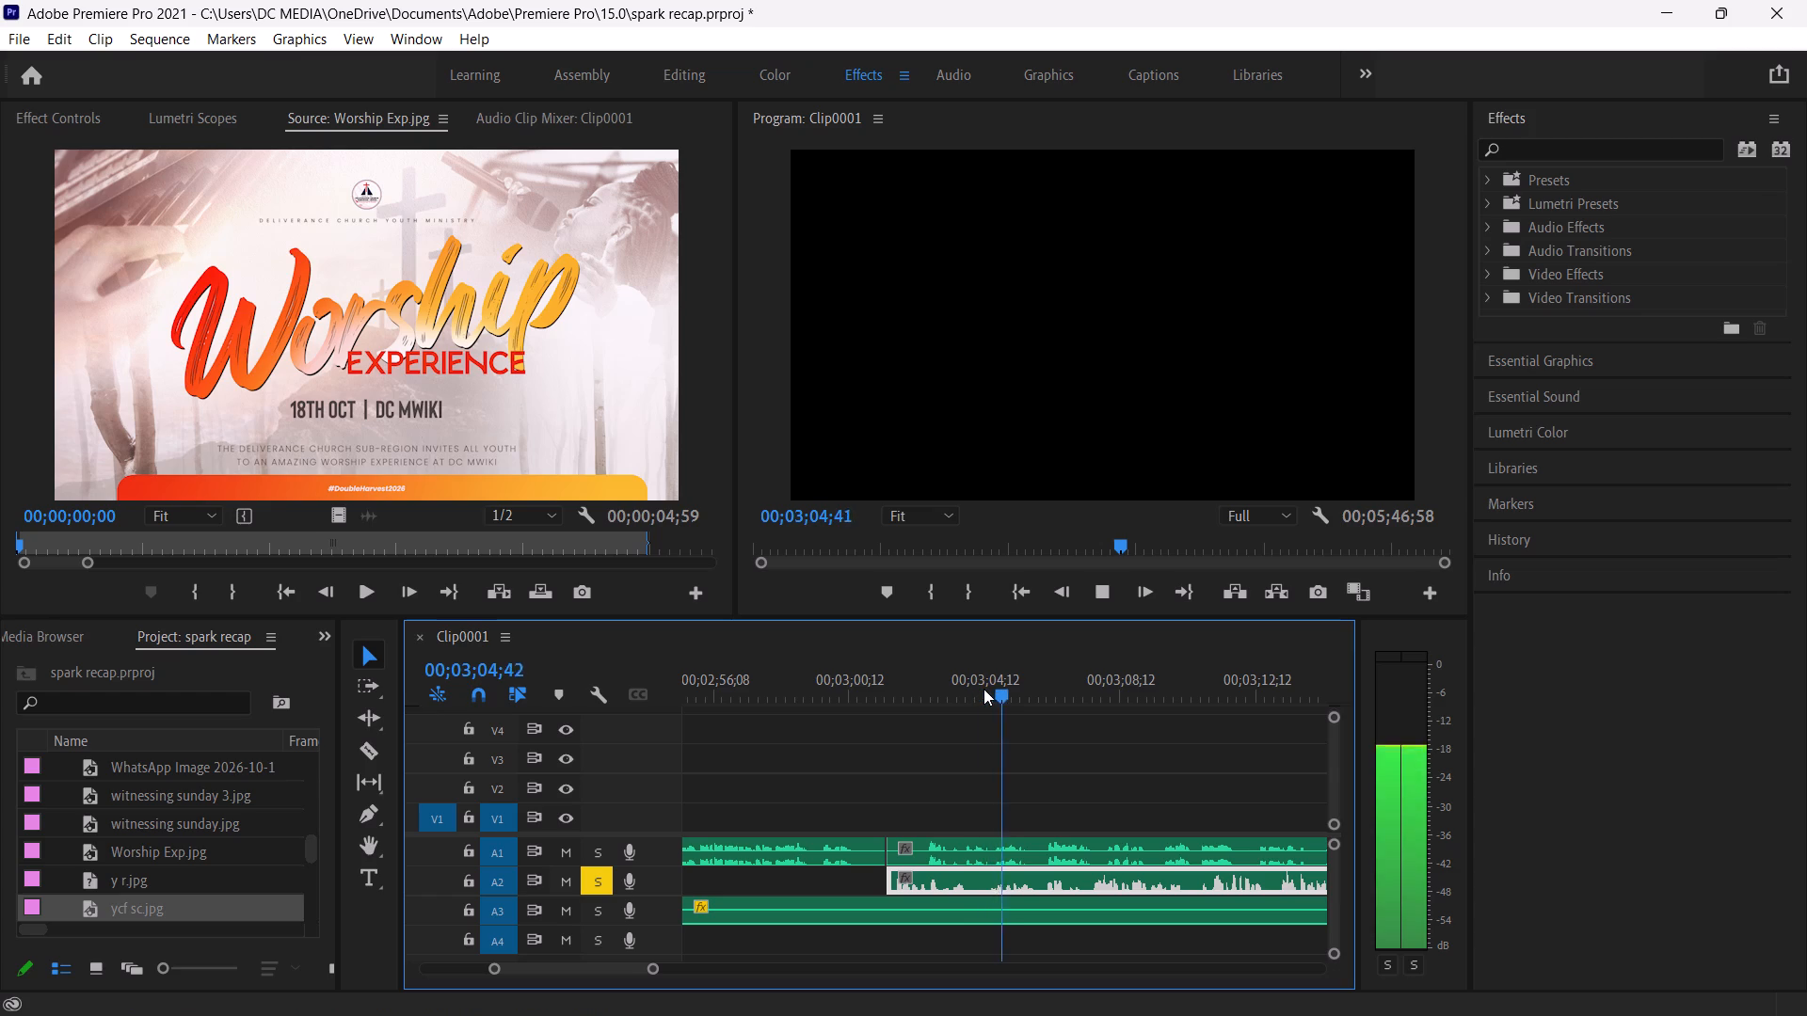
pyautogui.press('space')
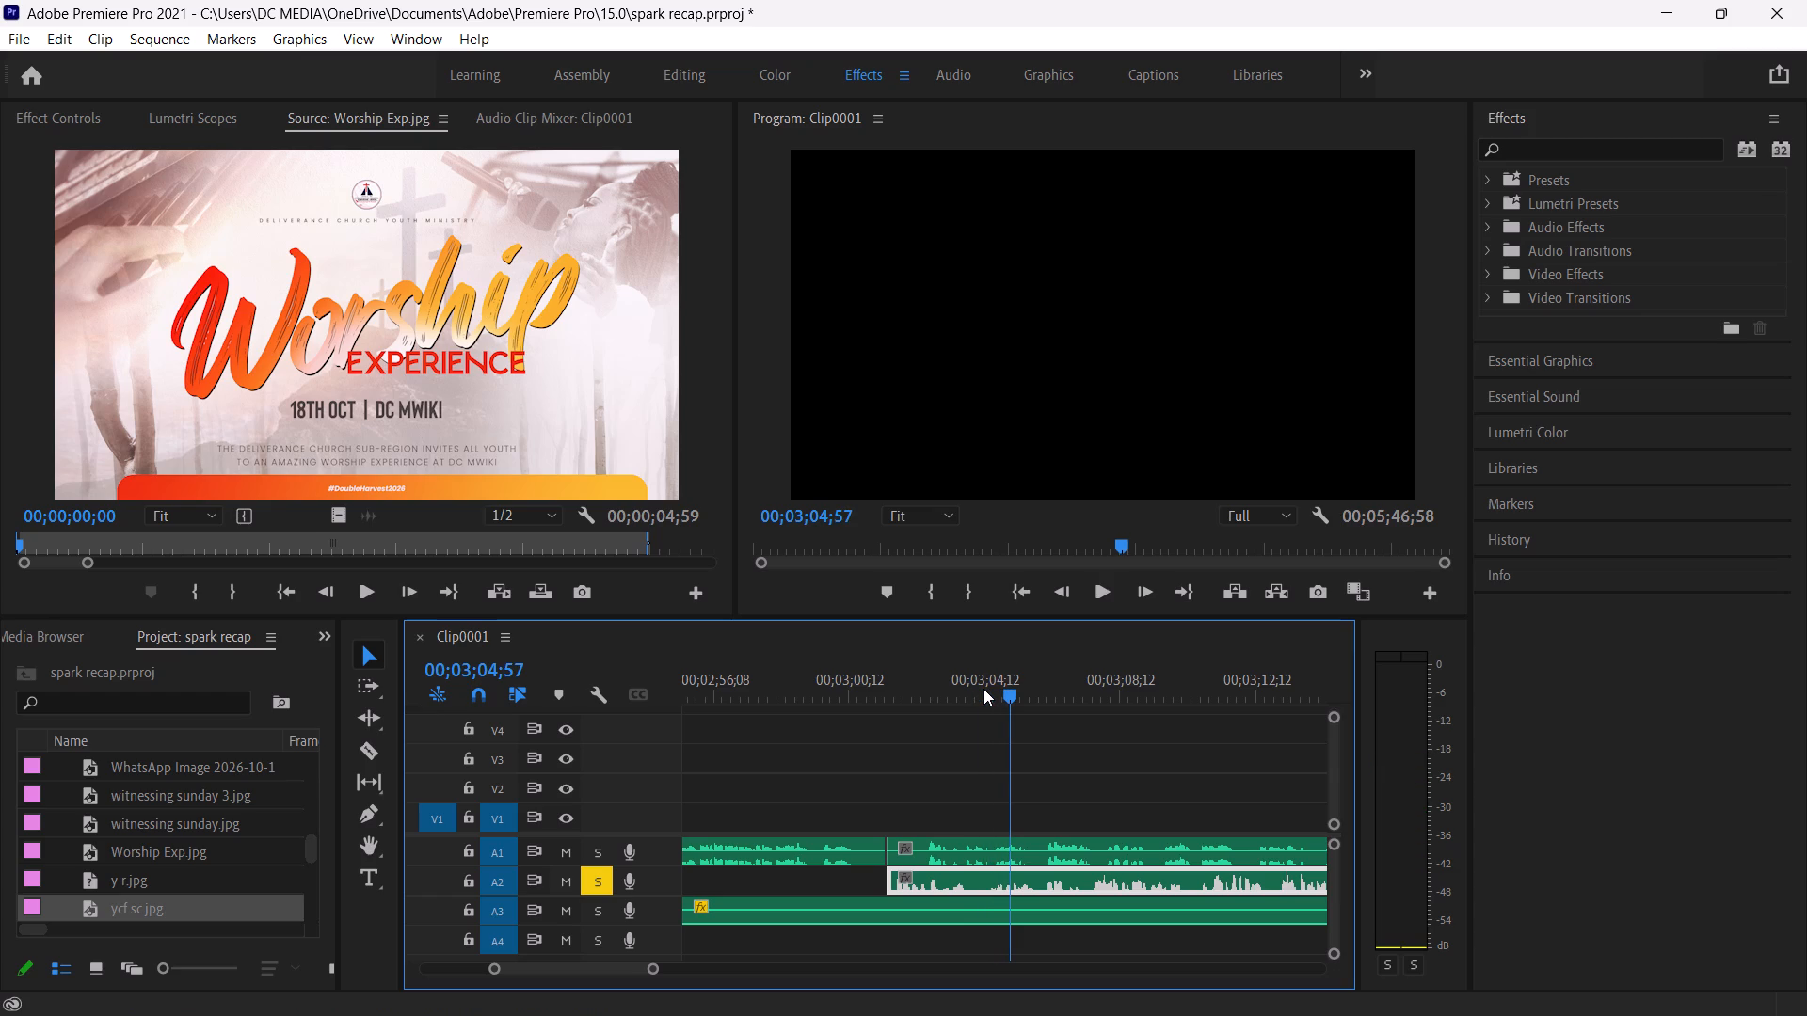
# Switch to the Word announcements script and read the YCF and Faith Unfiltered passages against the voice-over.
pyautogui.click(1242, 981)
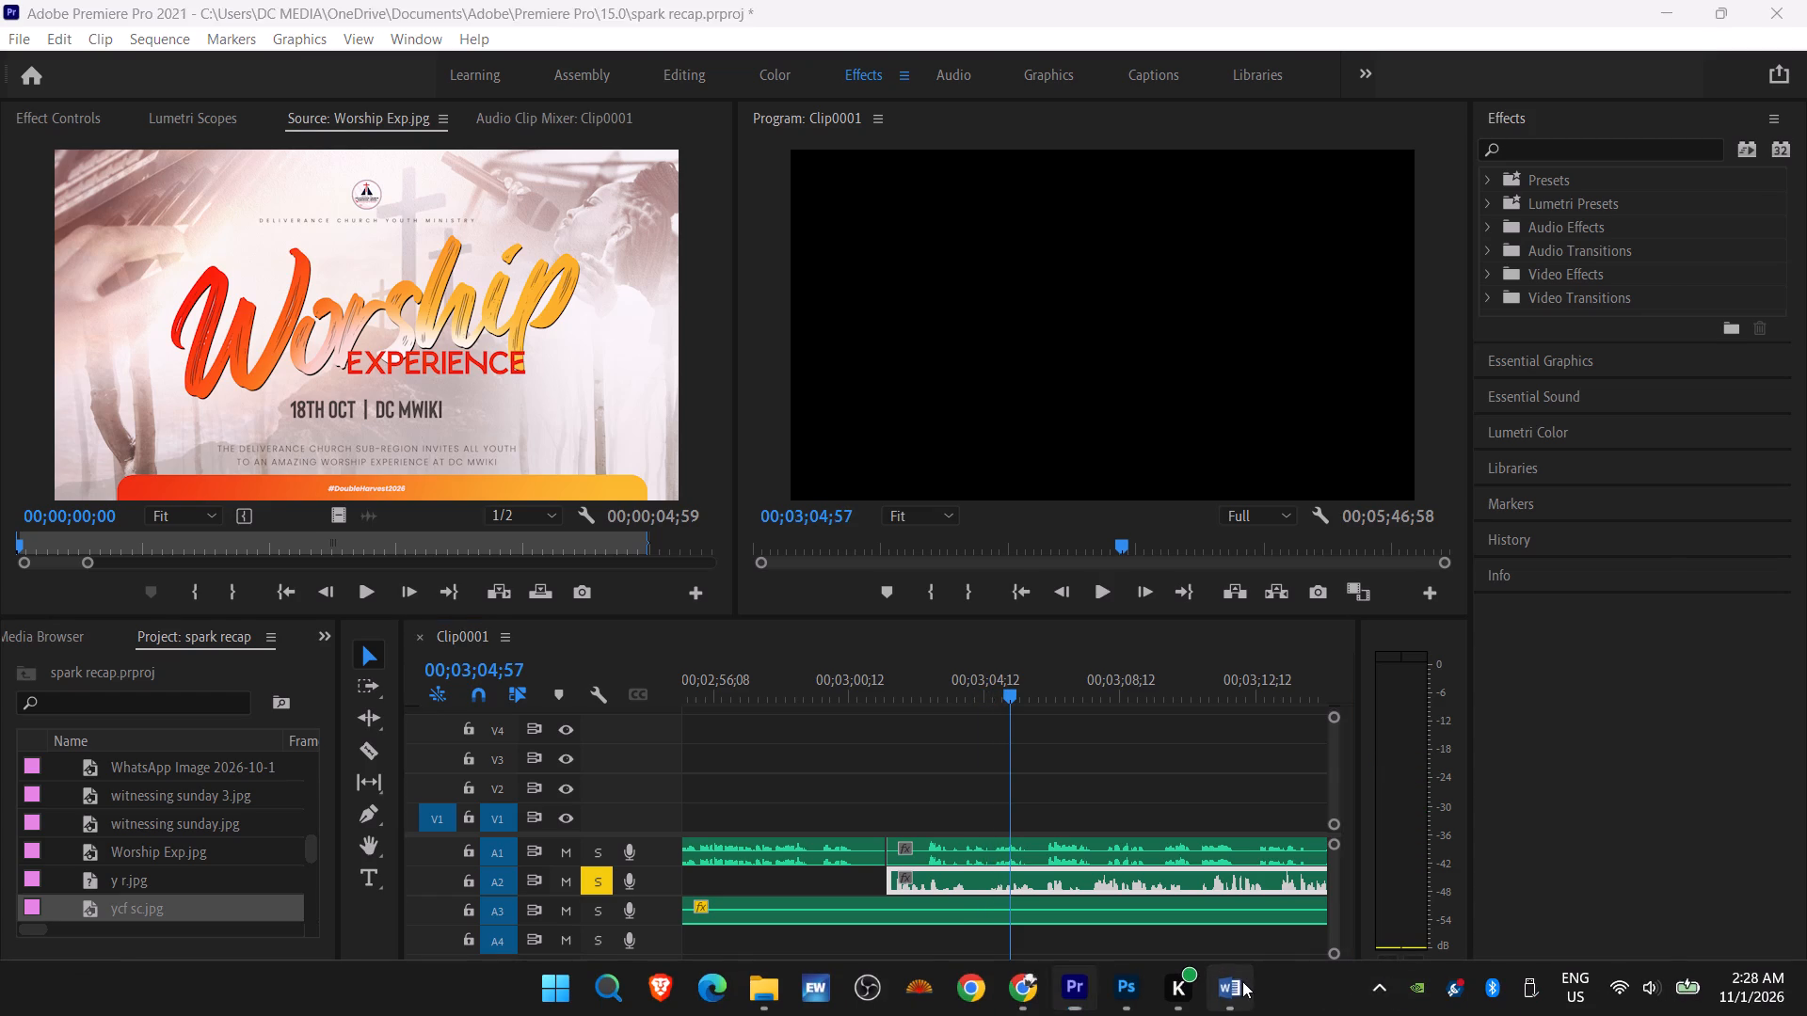
pyautogui.scroll(-1, 692, 775)
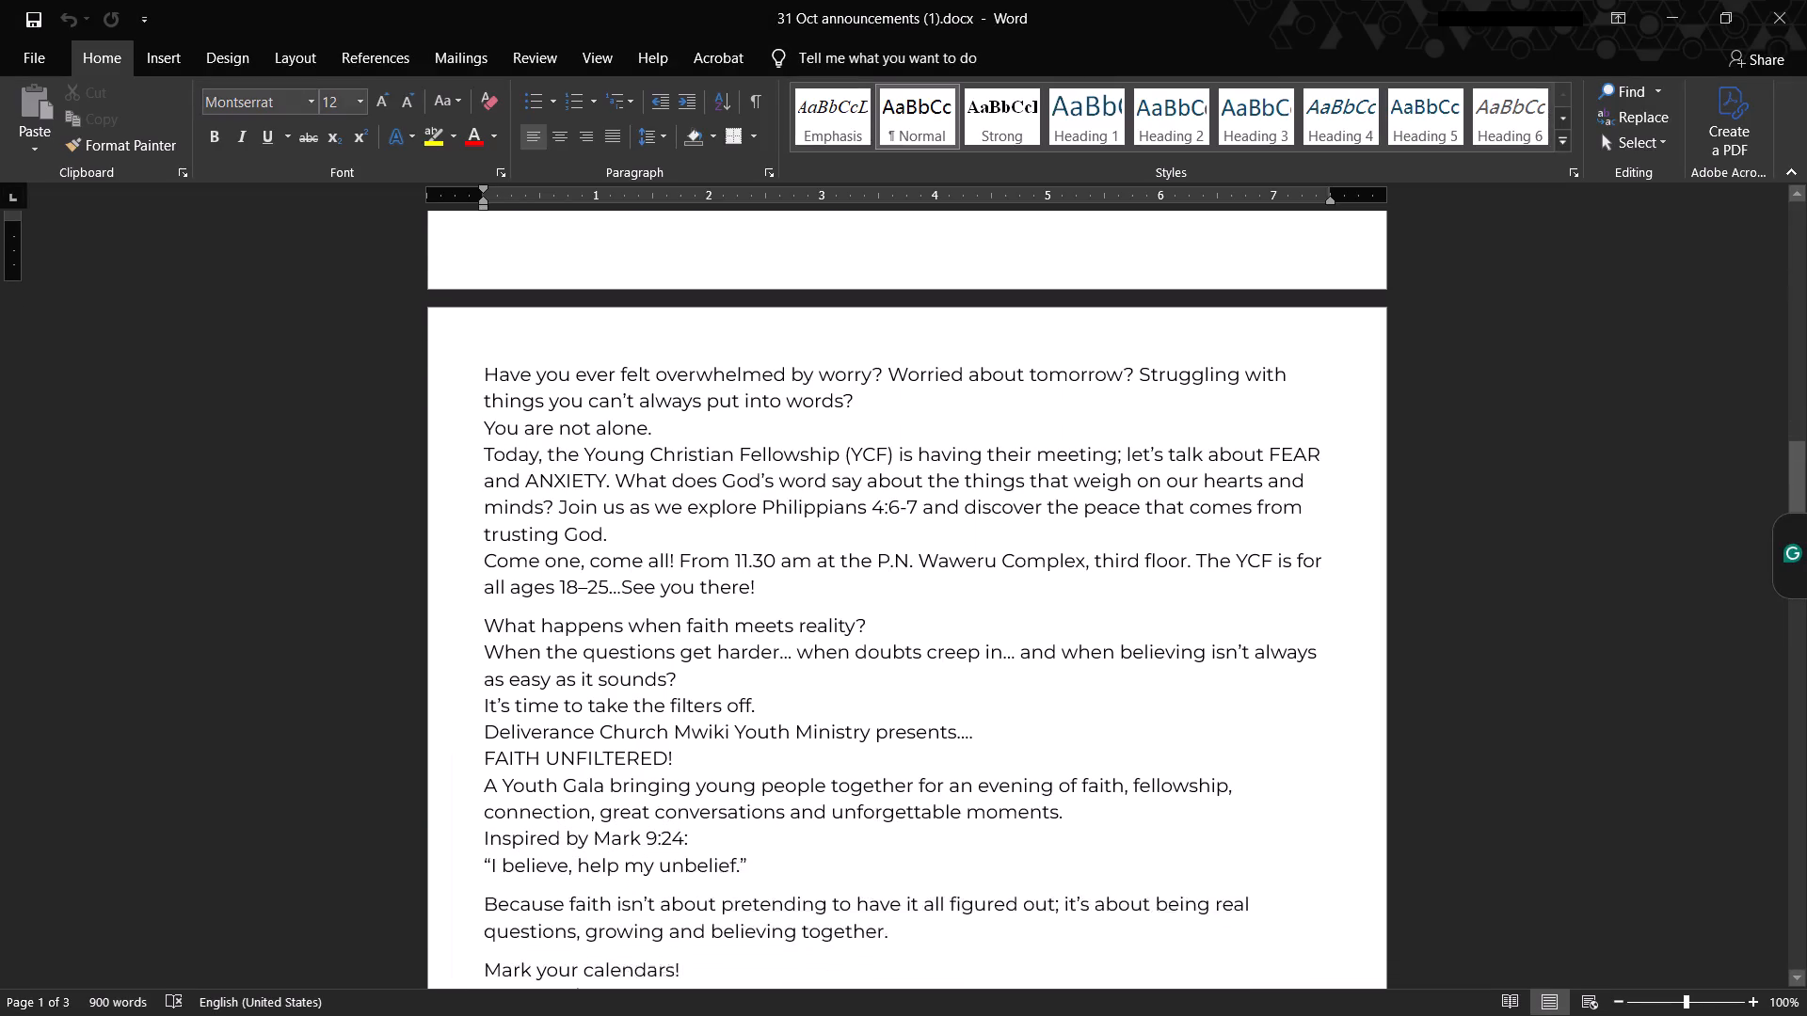
pyautogui.scroll(-1, 692, 775)
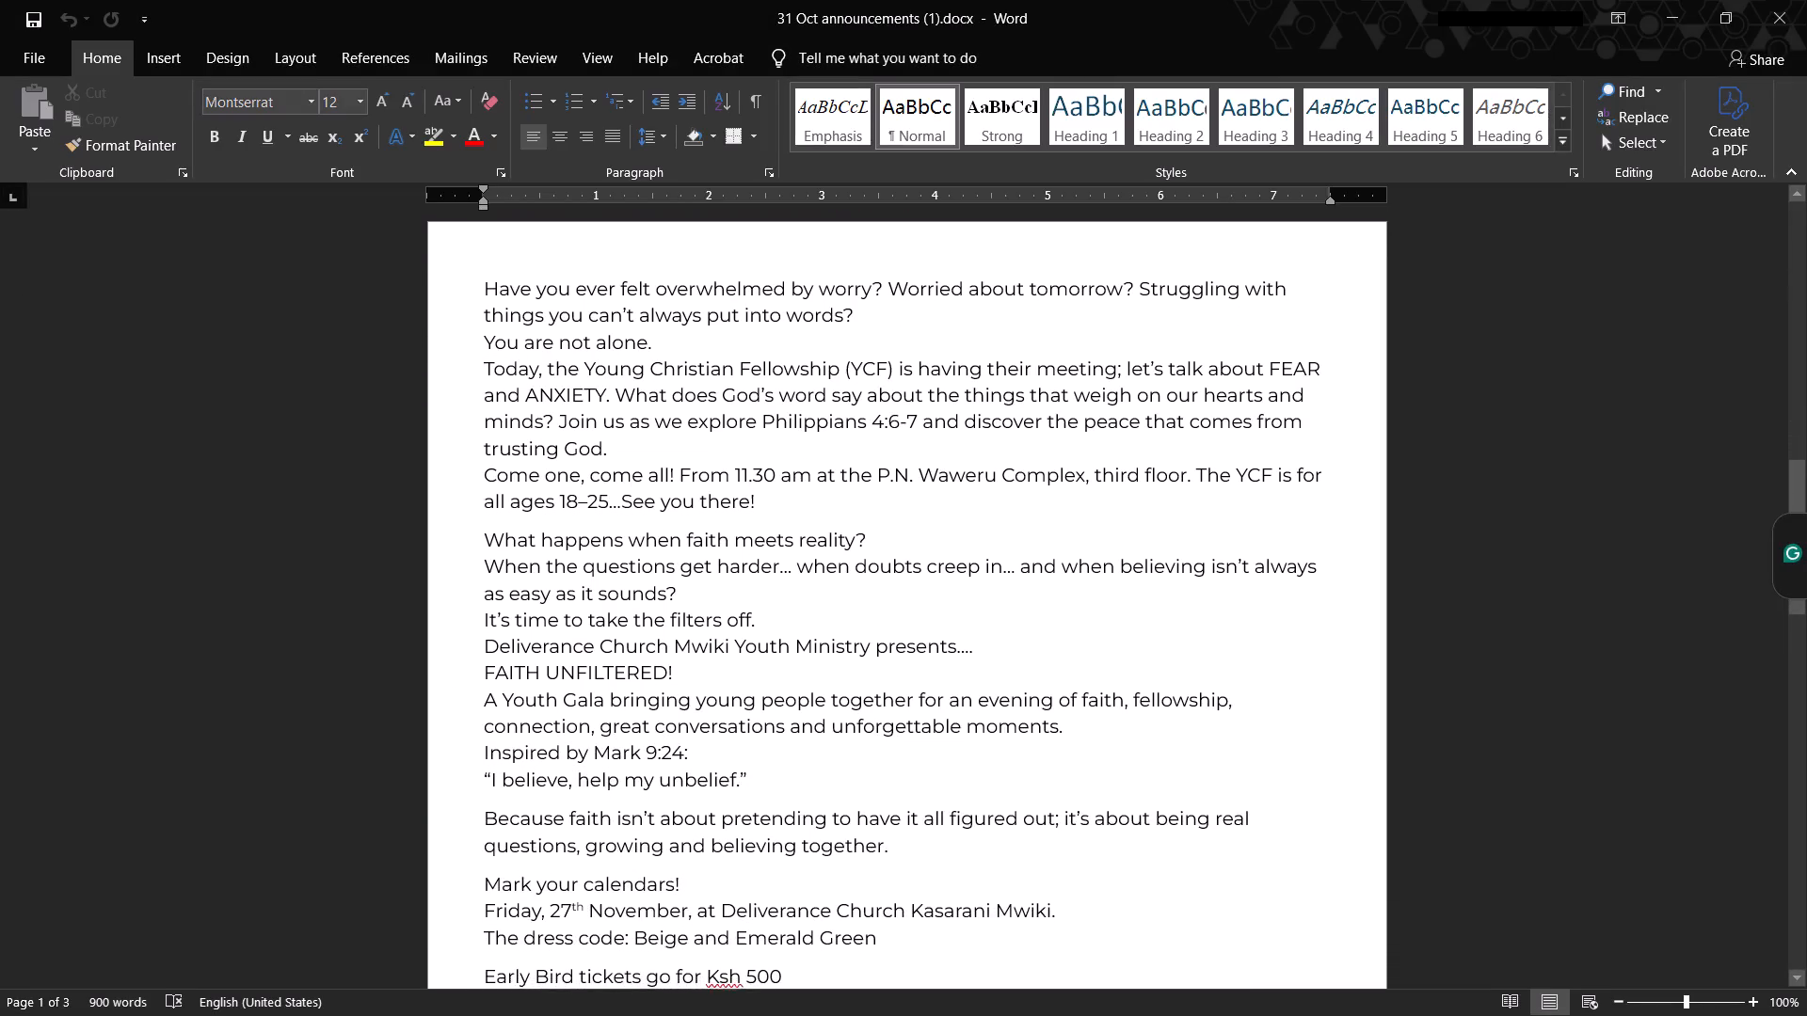
pyautogui.scroll(-3, 692, 775)
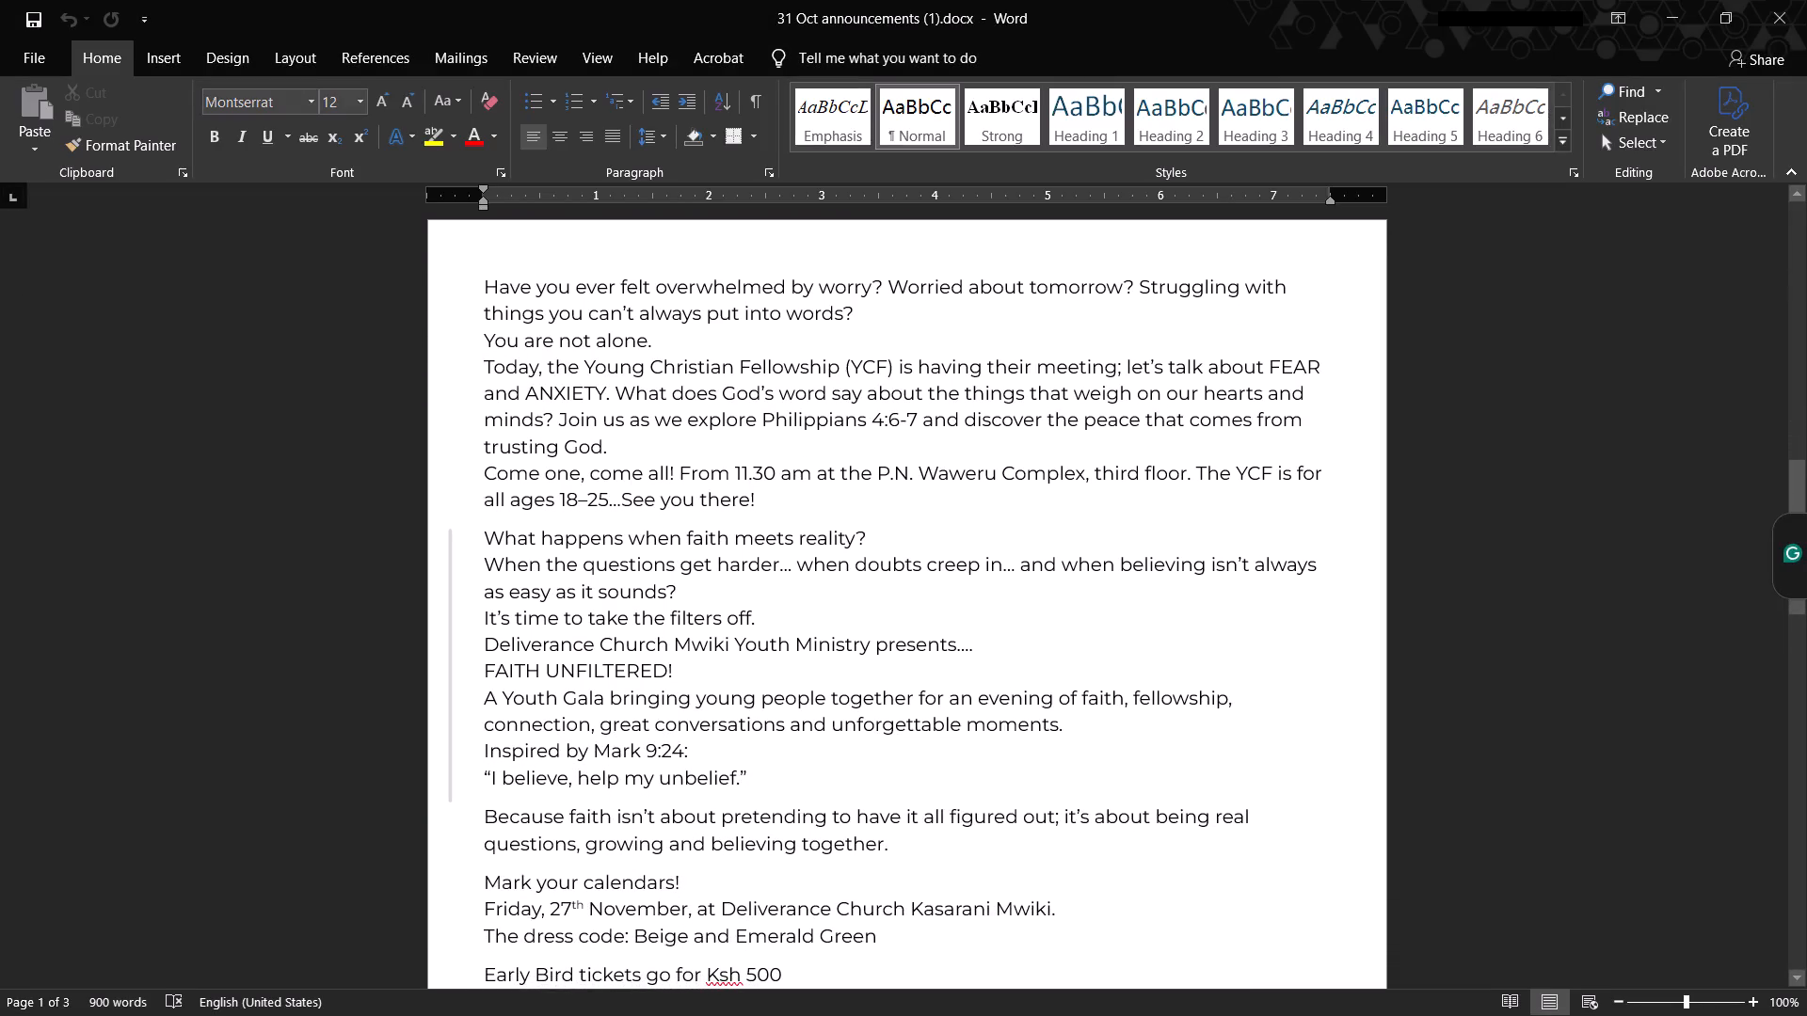
pyautogui.scroll(-3, 692, 775)
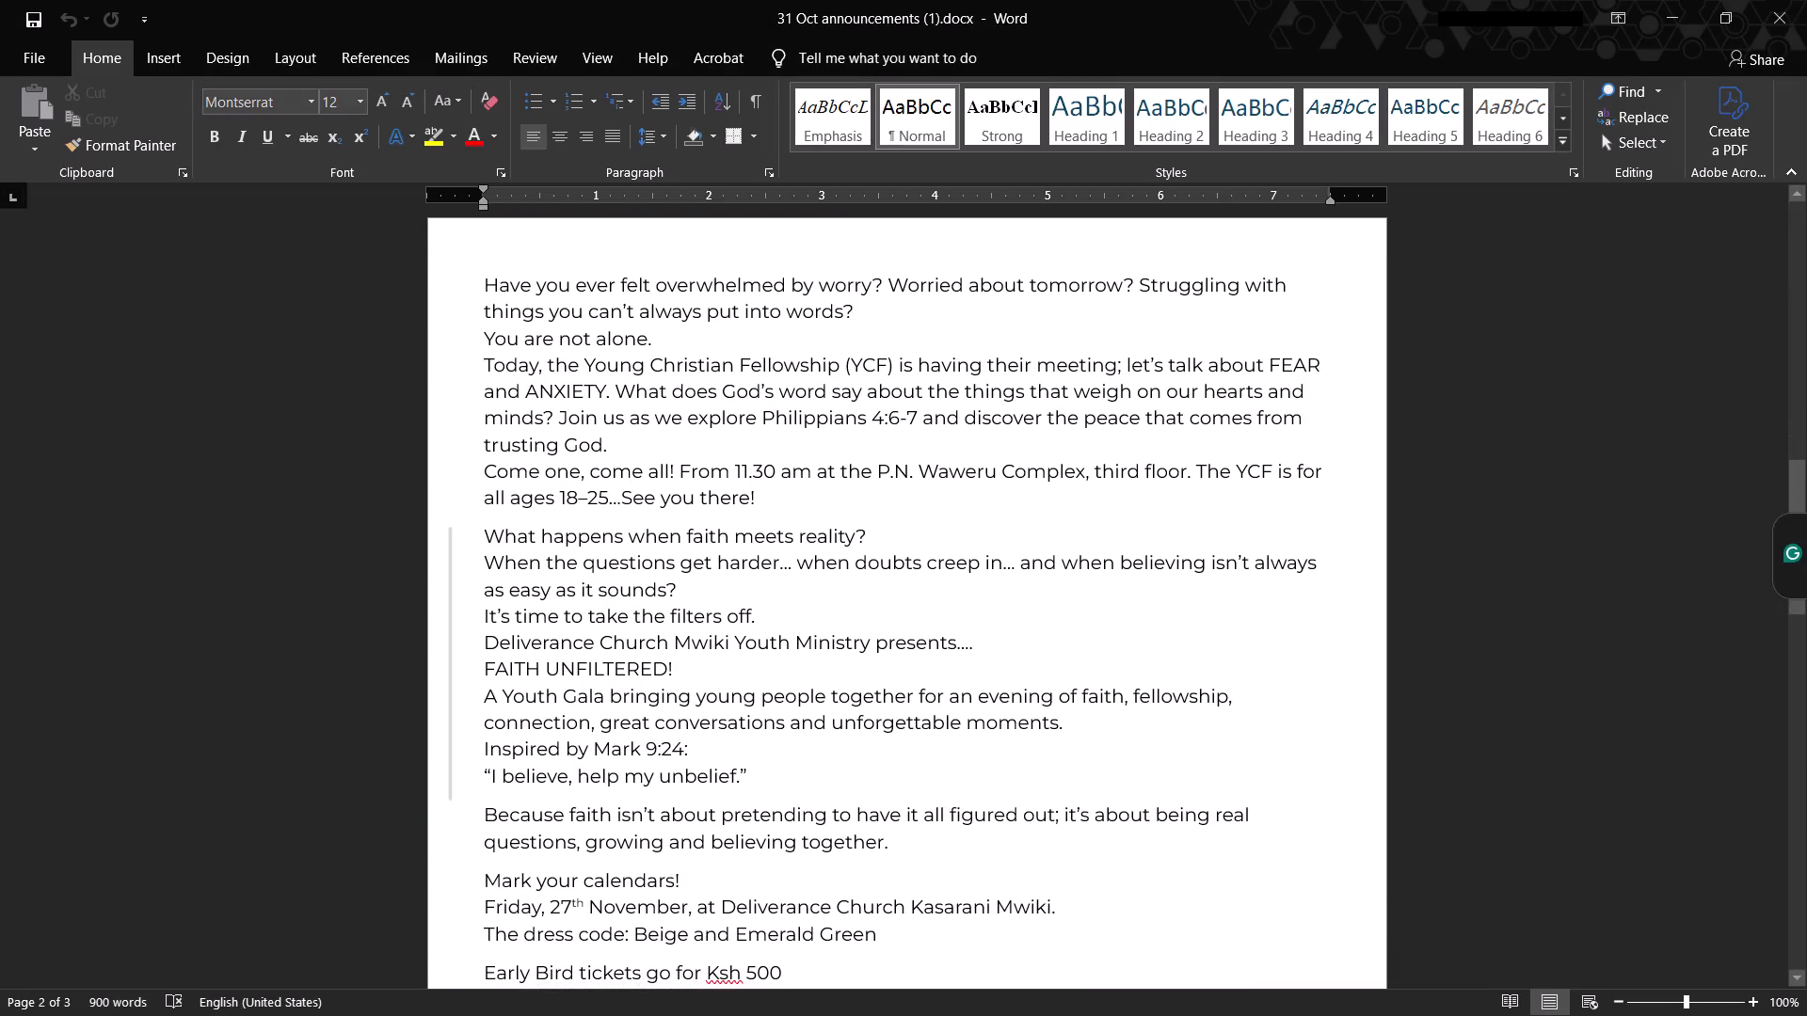
pyautogui.scroll(-2, 692, 775)
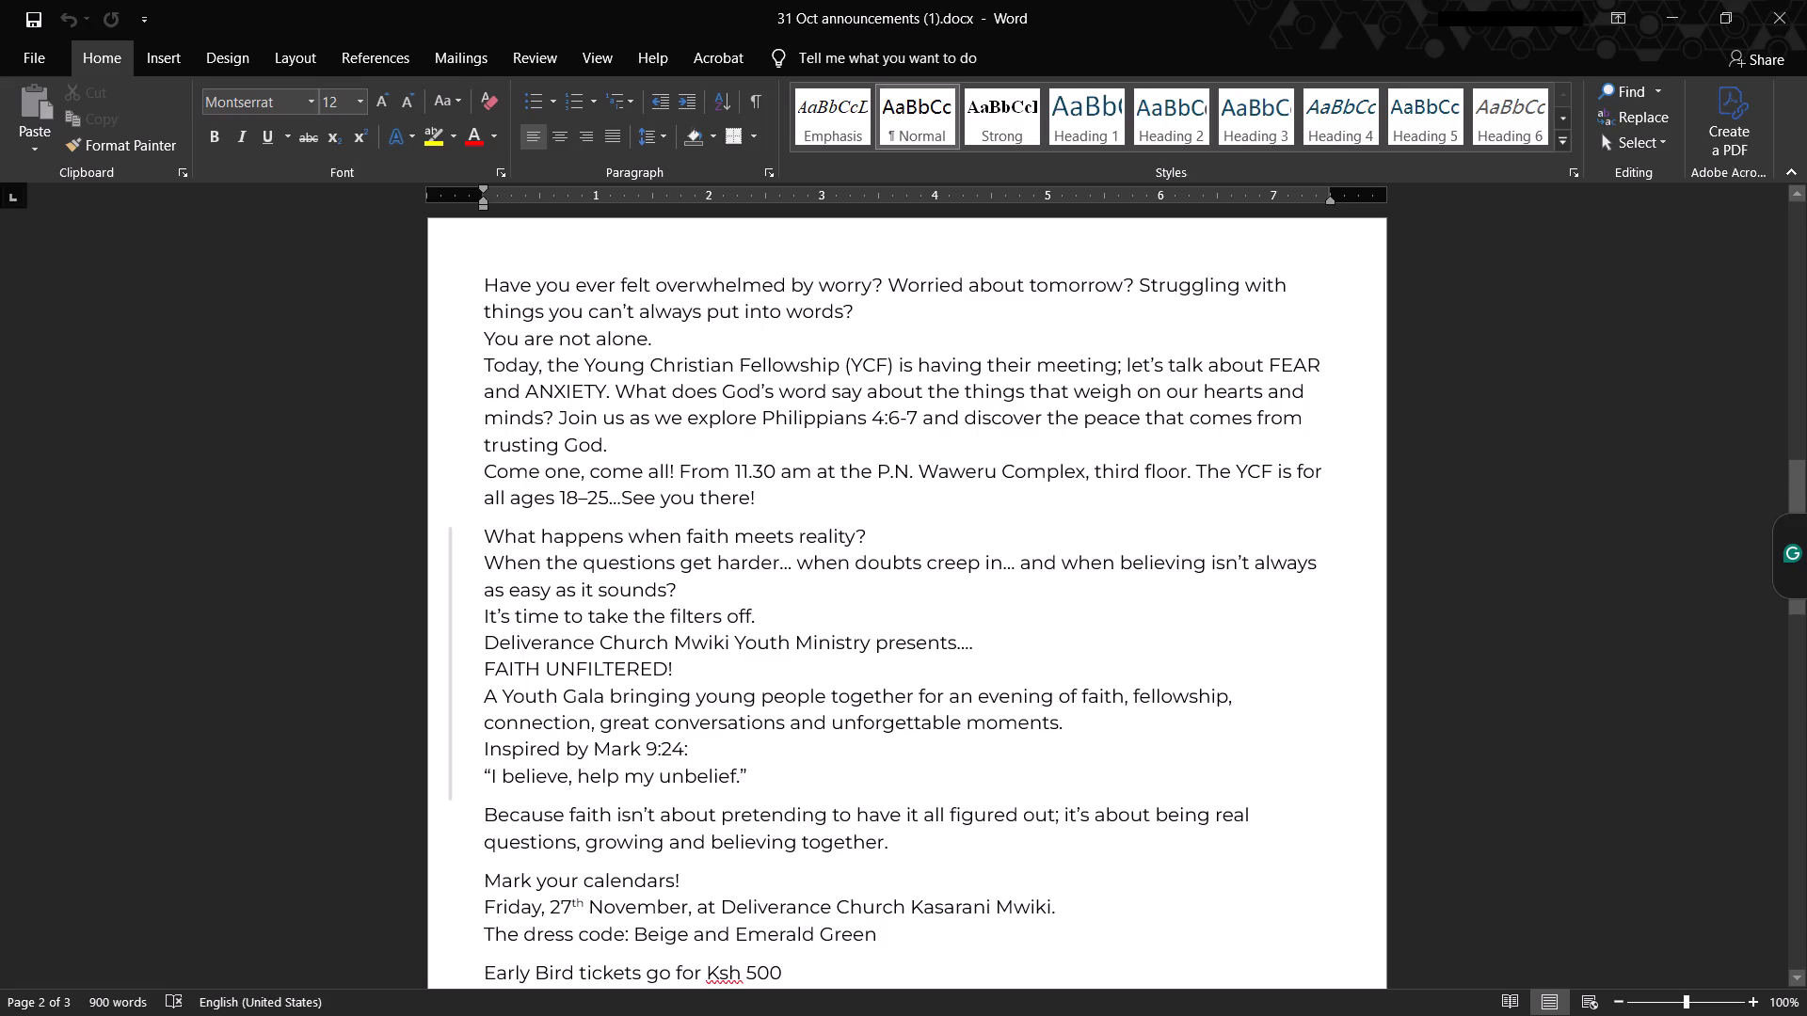
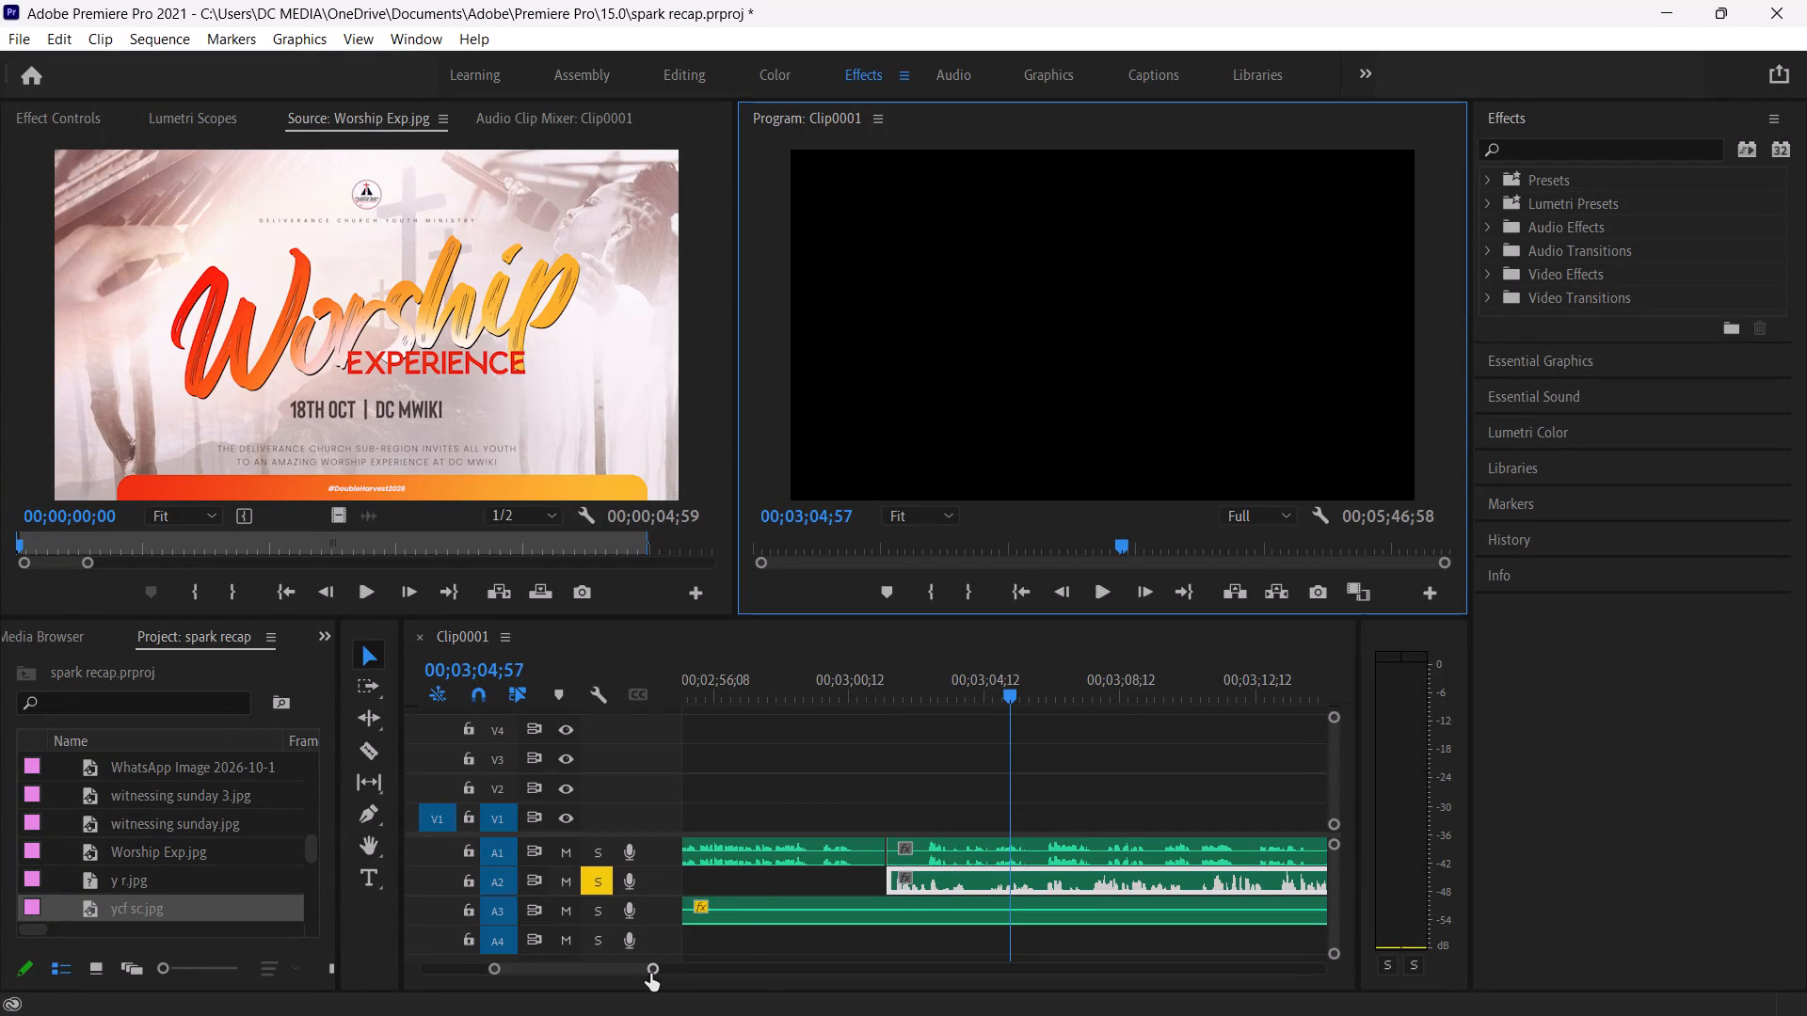
# Extend the ycf sc.jpg poster on V1 to the start of the A2 voice-over, about 00;03;01.
pyautogui.moveTo(650, 974); pyautogui.dragTo(744, 966)
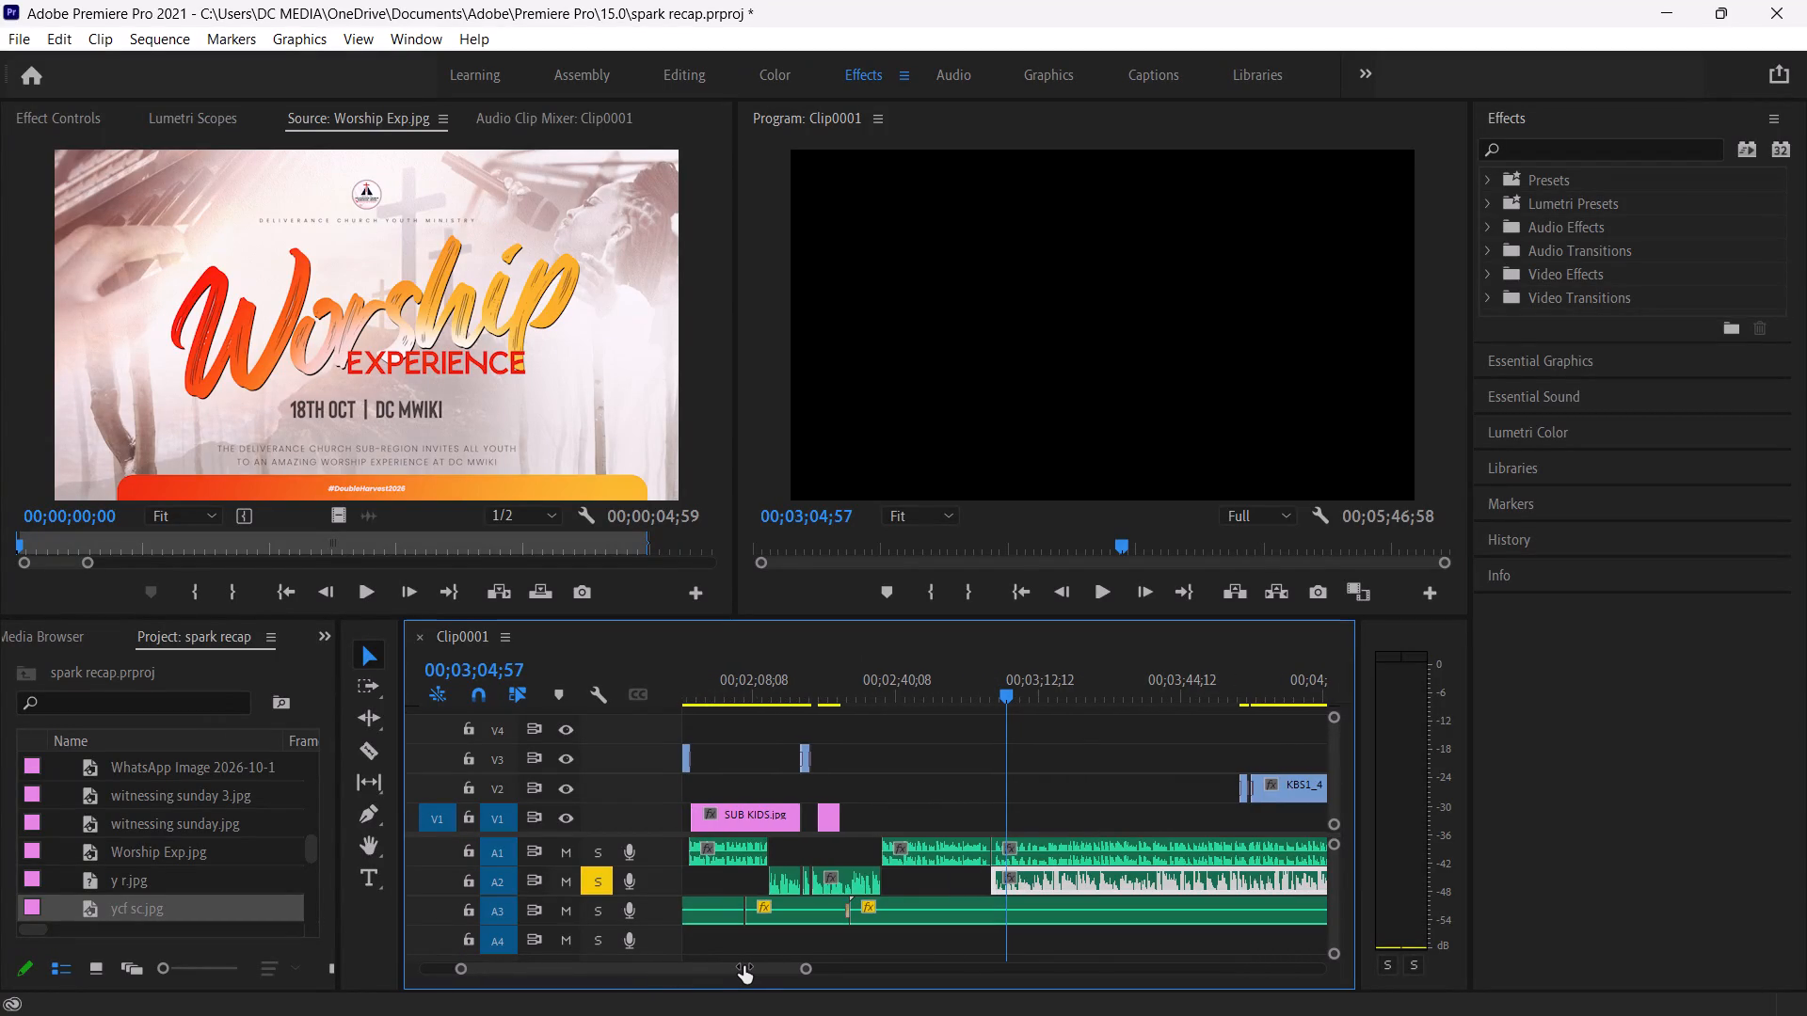
pyautogui.moveTo(744, 966); pyautogui.dragTo(732, 966)
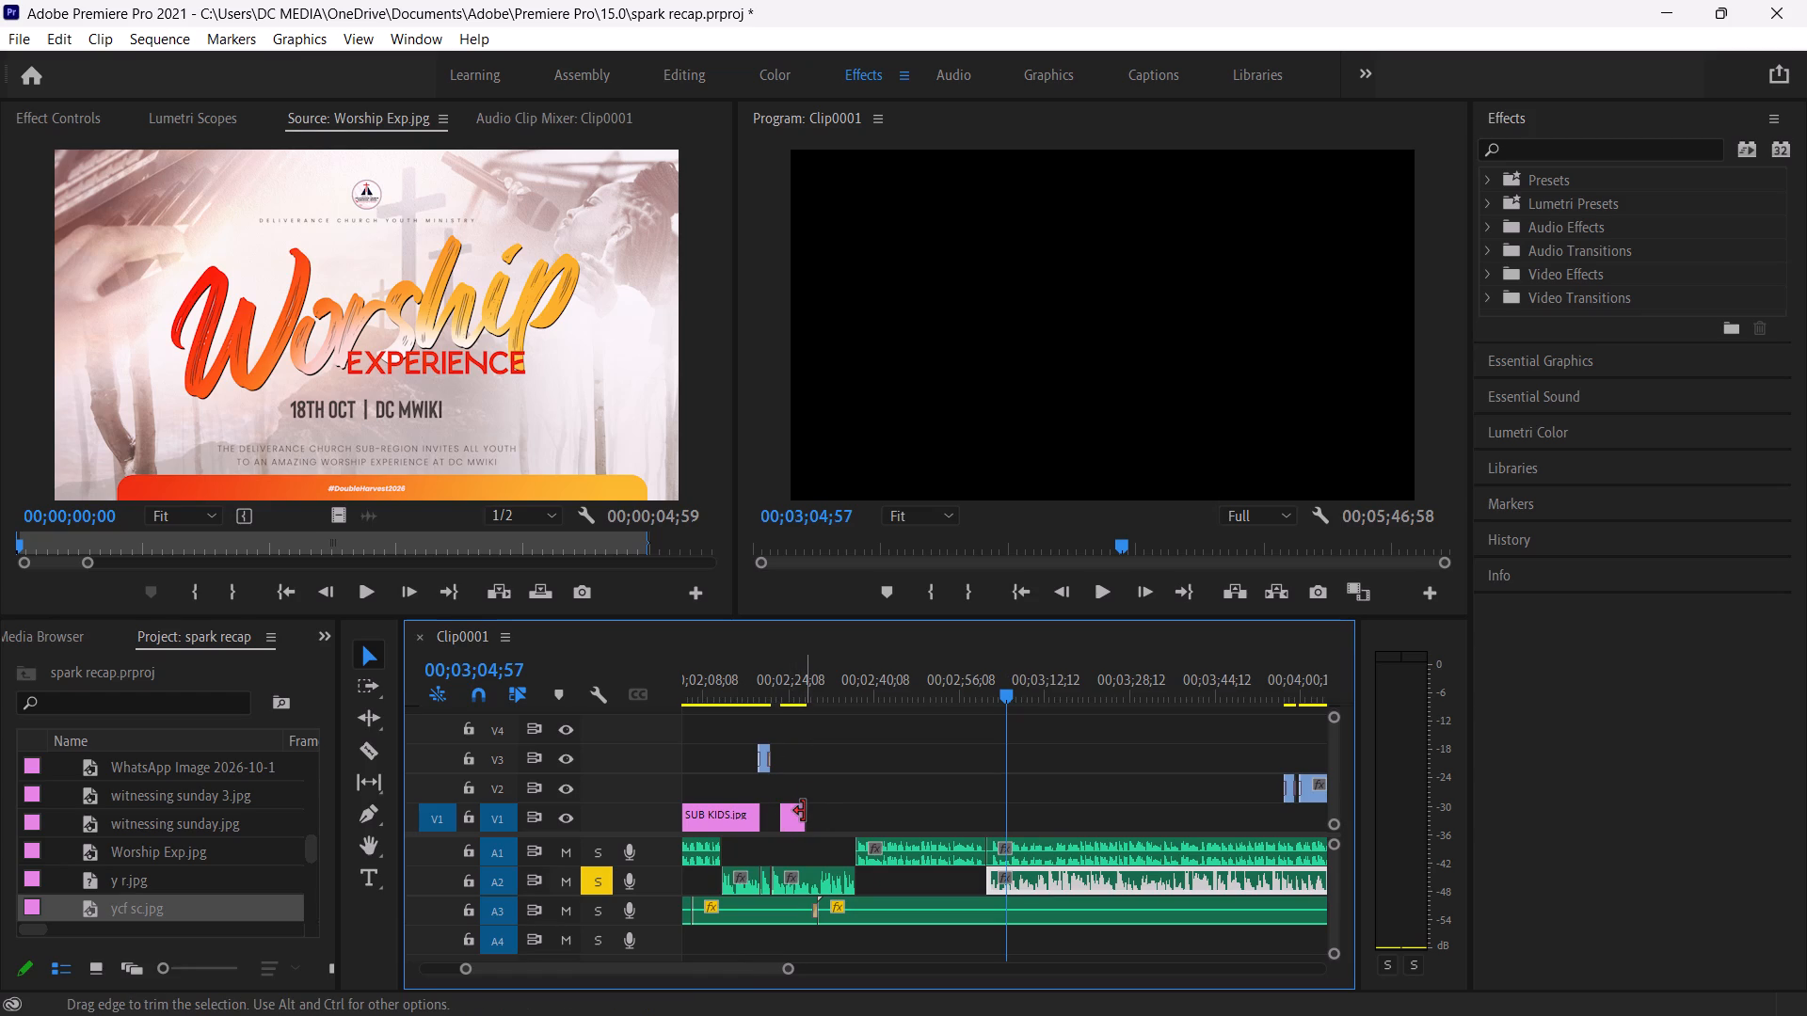
pyautogui.moveTo(804, 811); pyautogui.dragTo(978, 806)
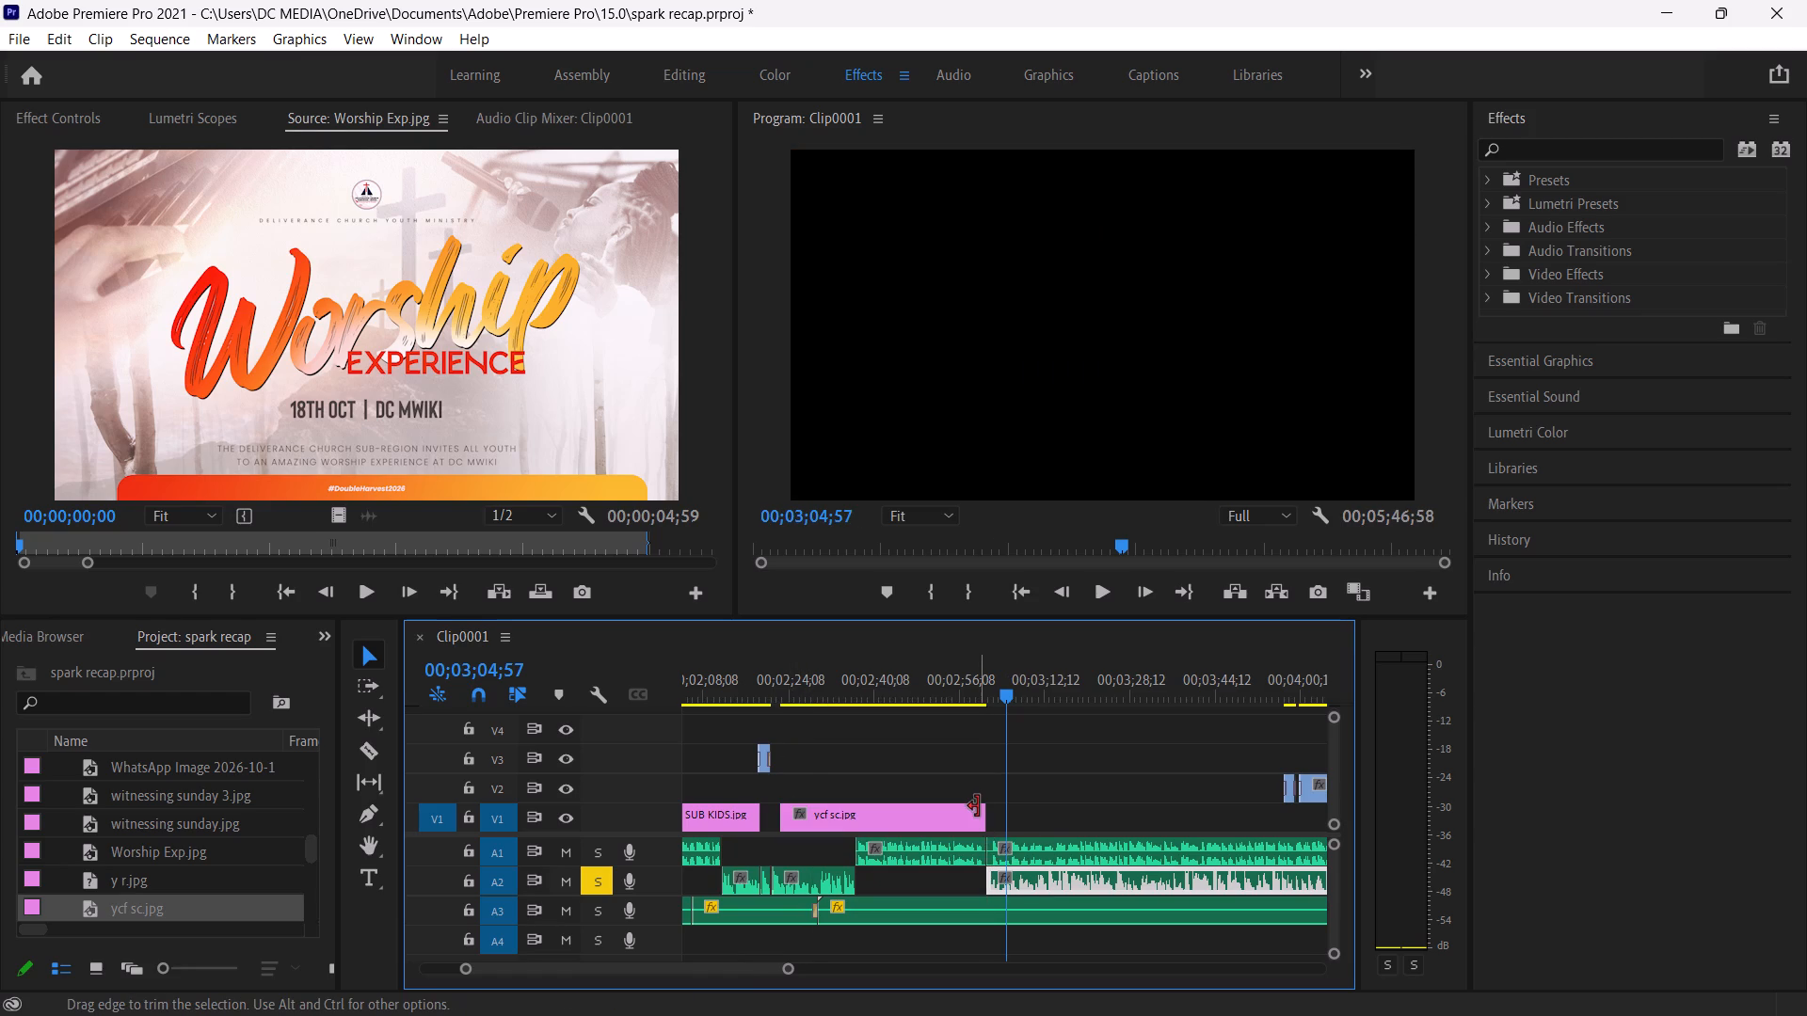
# Duplicate the short transition clip on V3 to the end of the ycf sc.jpg poster, about 00;03;01.
pyautogui.click(760, 768)
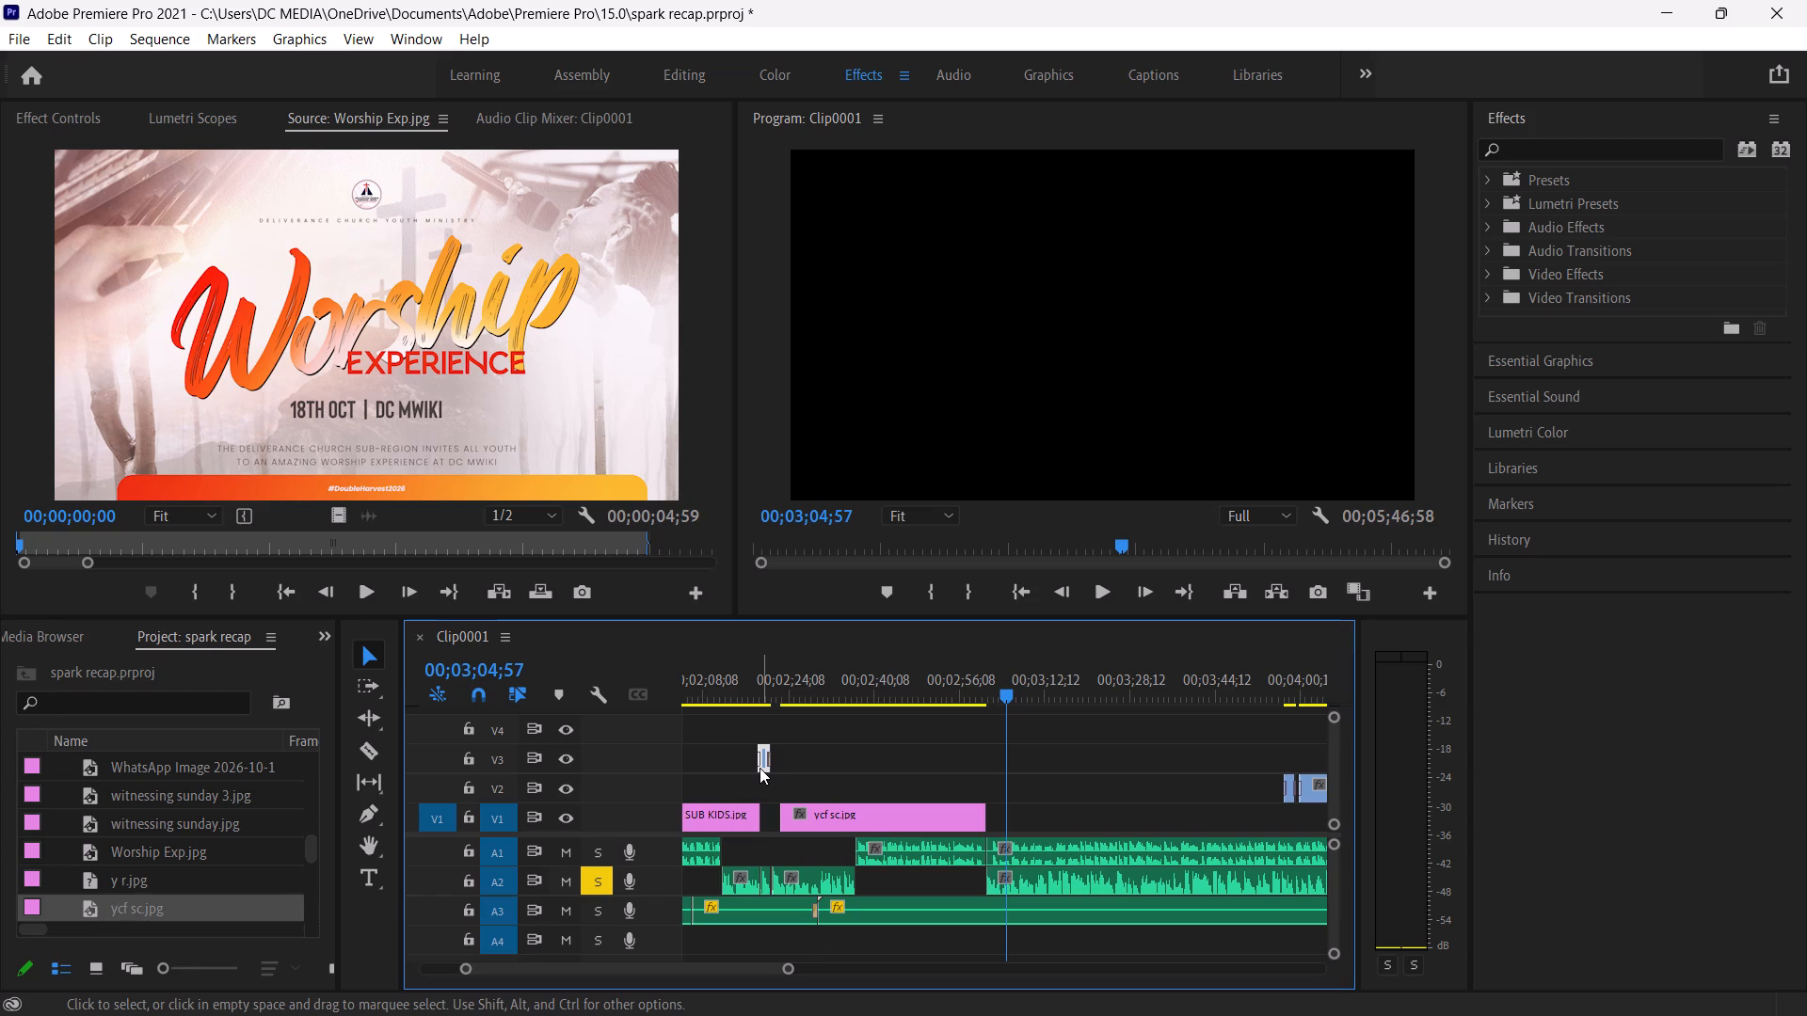
pyautogui.keyDown('alt'); pyautogui.moveTo(760, 768); pyautogui.dragTo(985, 771); pyautogui.keyUp('alt')
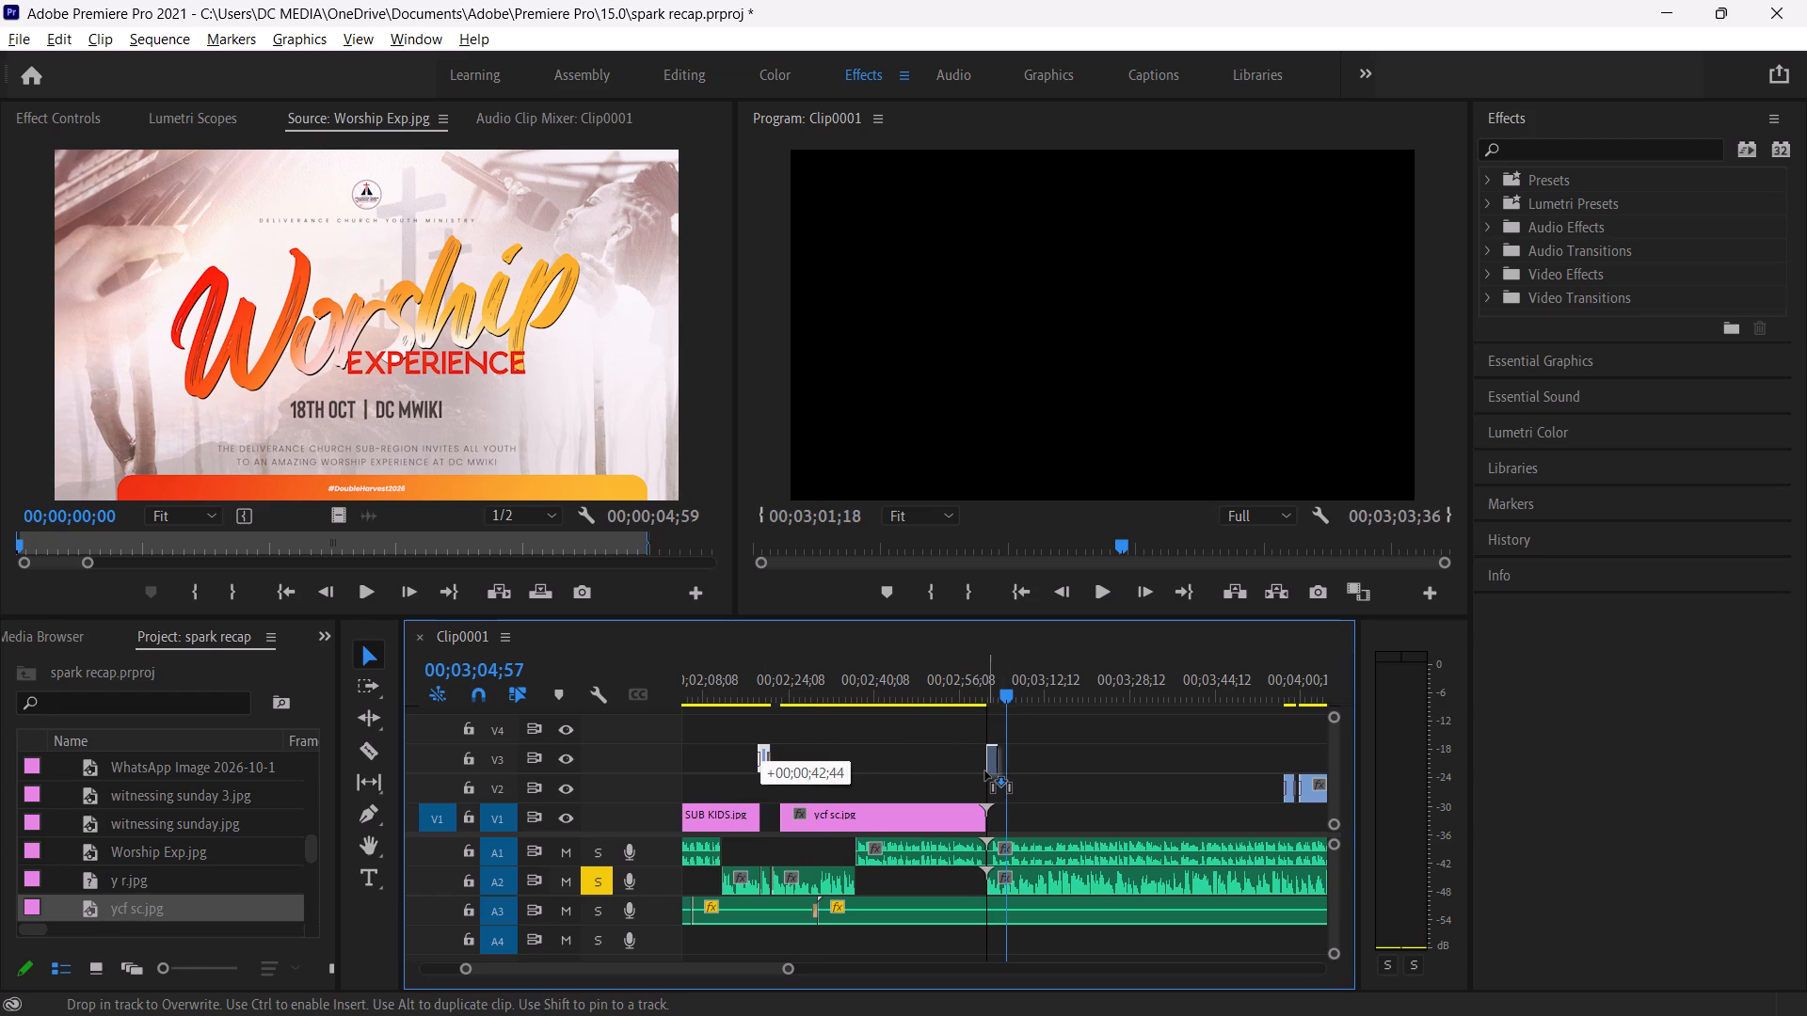
pyautogui.keyDown('alt'); pyautogui.moveTo(985, 771); pyautogui.dragTo(984, 771); pyautogui.keyUp('alt')
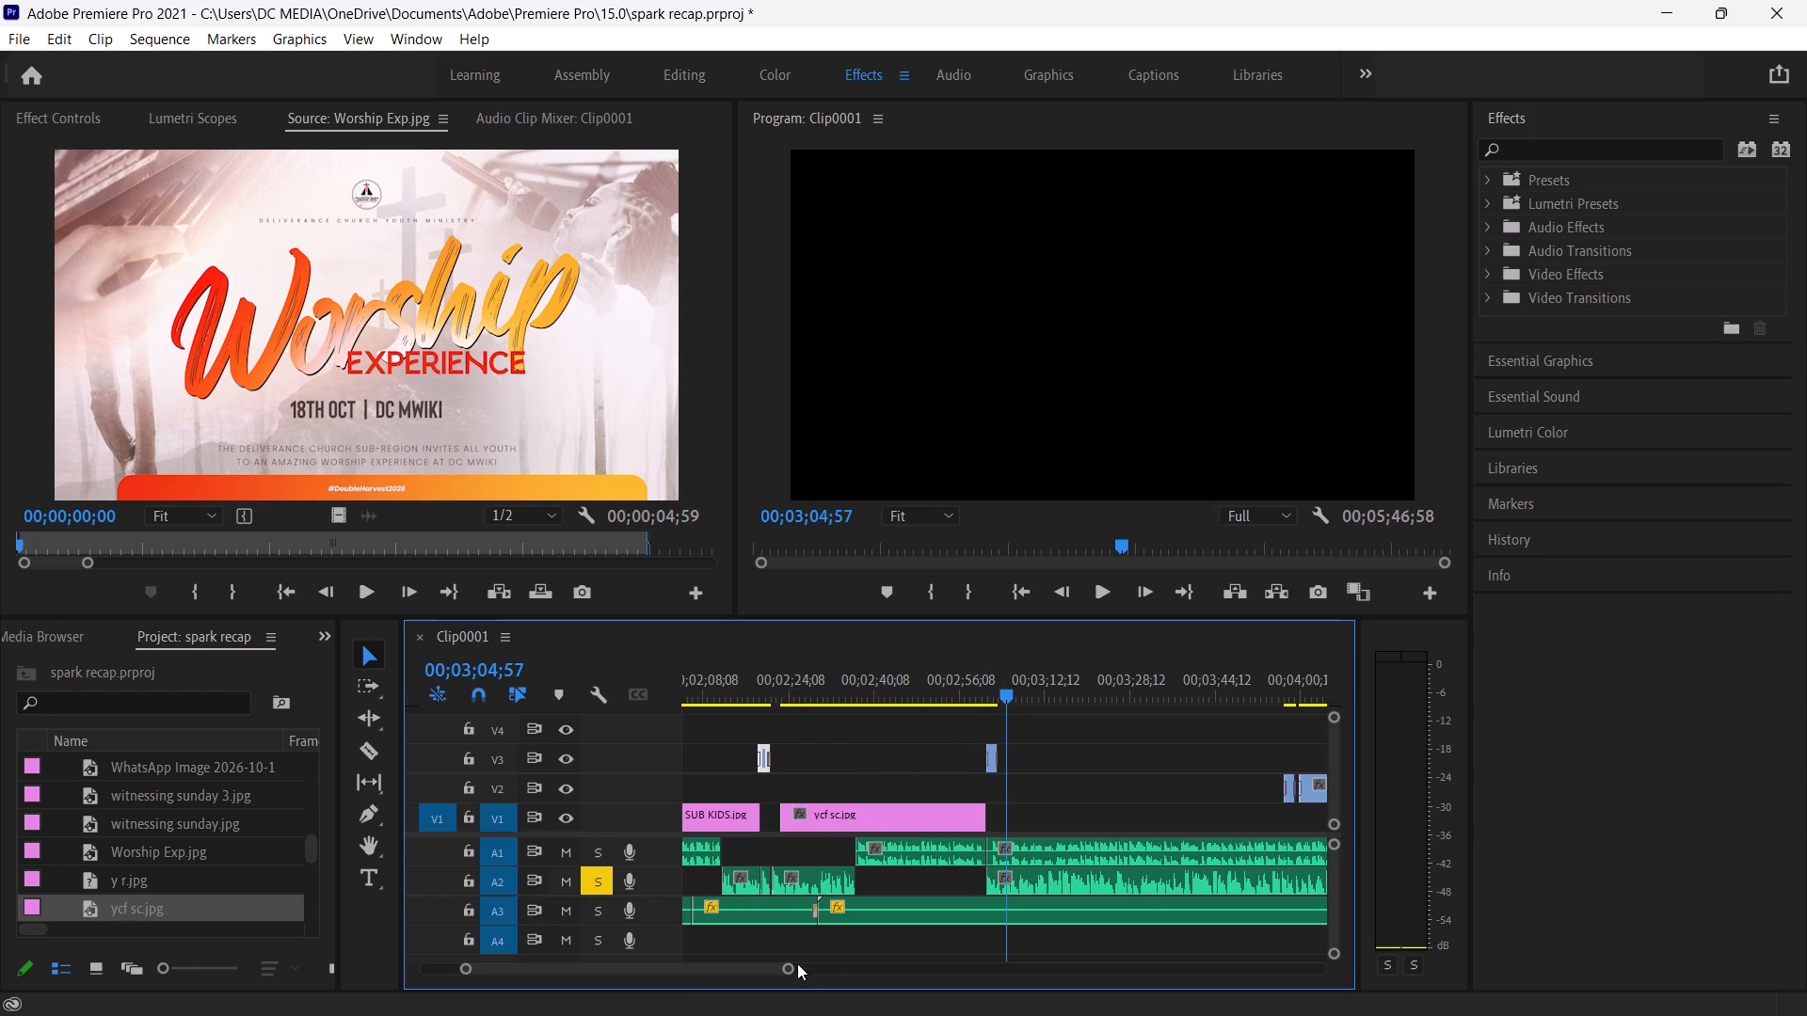
# Trim the end of ycf sc.jpg back to about 00;03;00;36 and shift the duplicated V3 clip earlier to start about 00;03;00;12.
pyautogui.moveTo(789, 975); pyautogui.dragTo(696, 981)
pyautogui.hscroll(1, 982, 925)
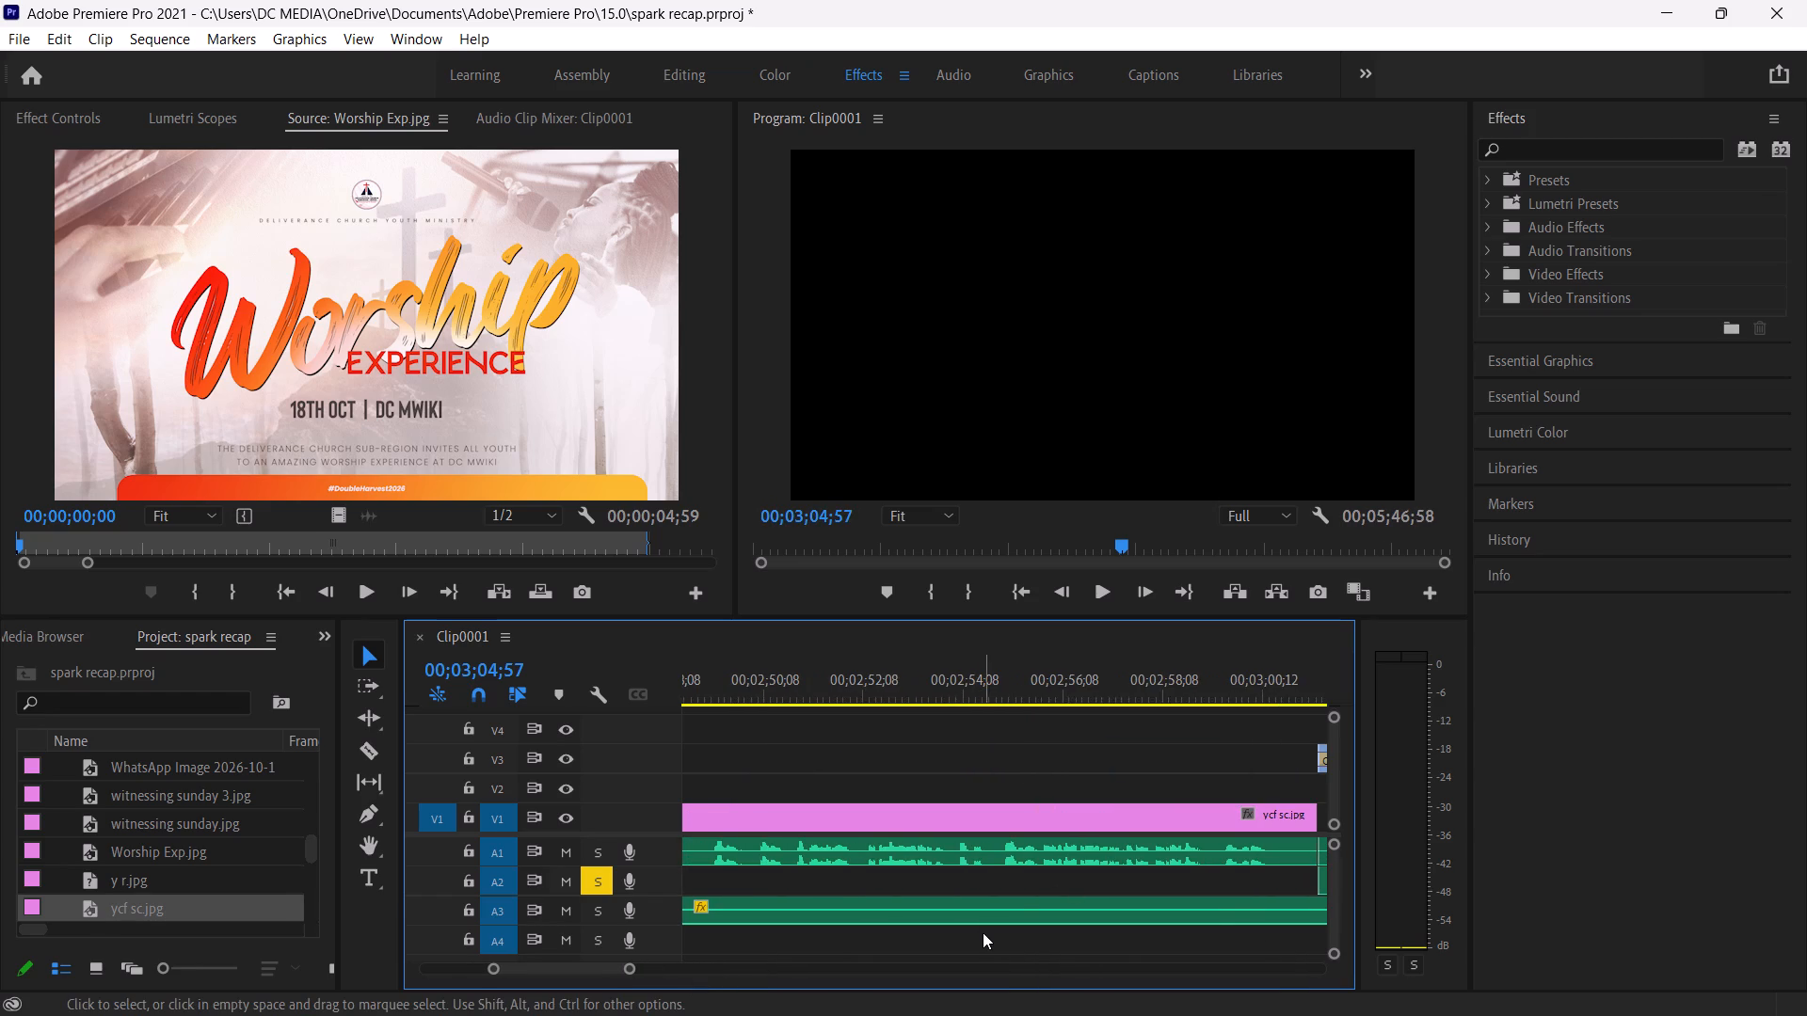
pyautogui.moveTo(959, 817); pyautogui.dragTo(924, 809)
pyautogui.moveTo(1034, 761); pyautogui.dragTo(979, 750)
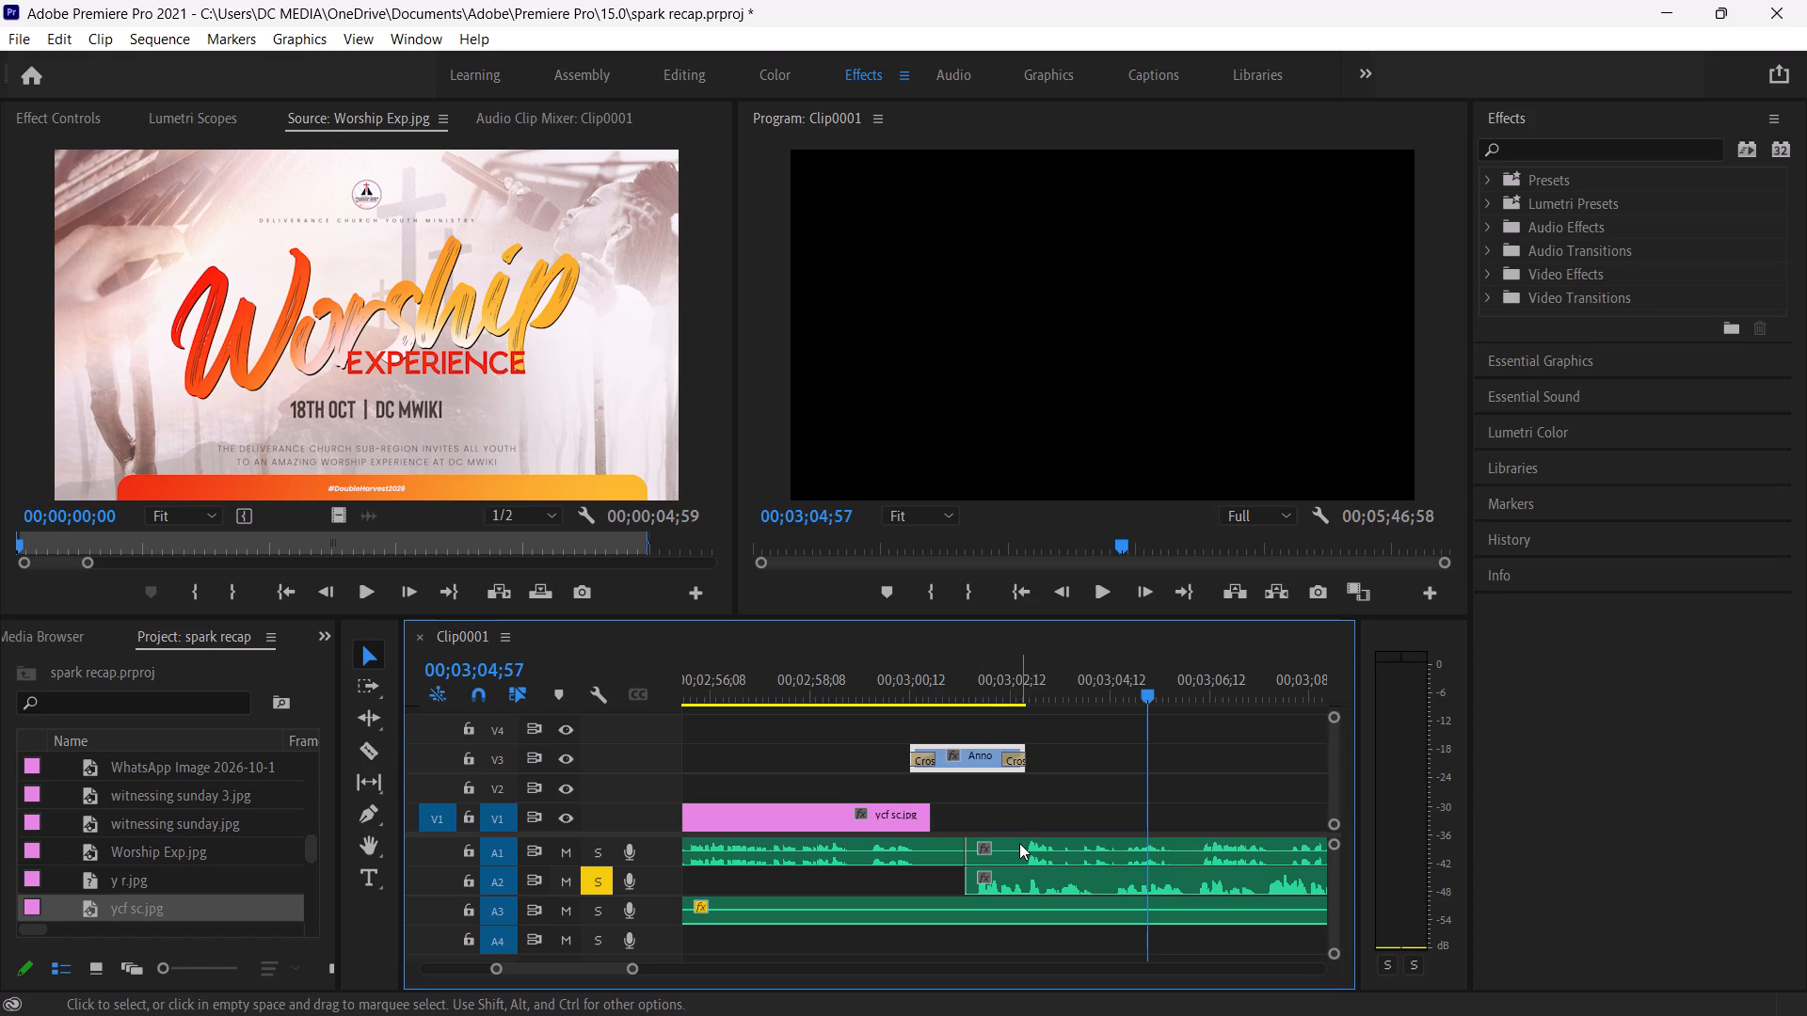
# Move the A1 voice-over after the cut later, trim its beginning, and place its start at about 00;03;02.
pyautogui.moveTo(1019, 843); pyautogui.dragTo(1046, 843)
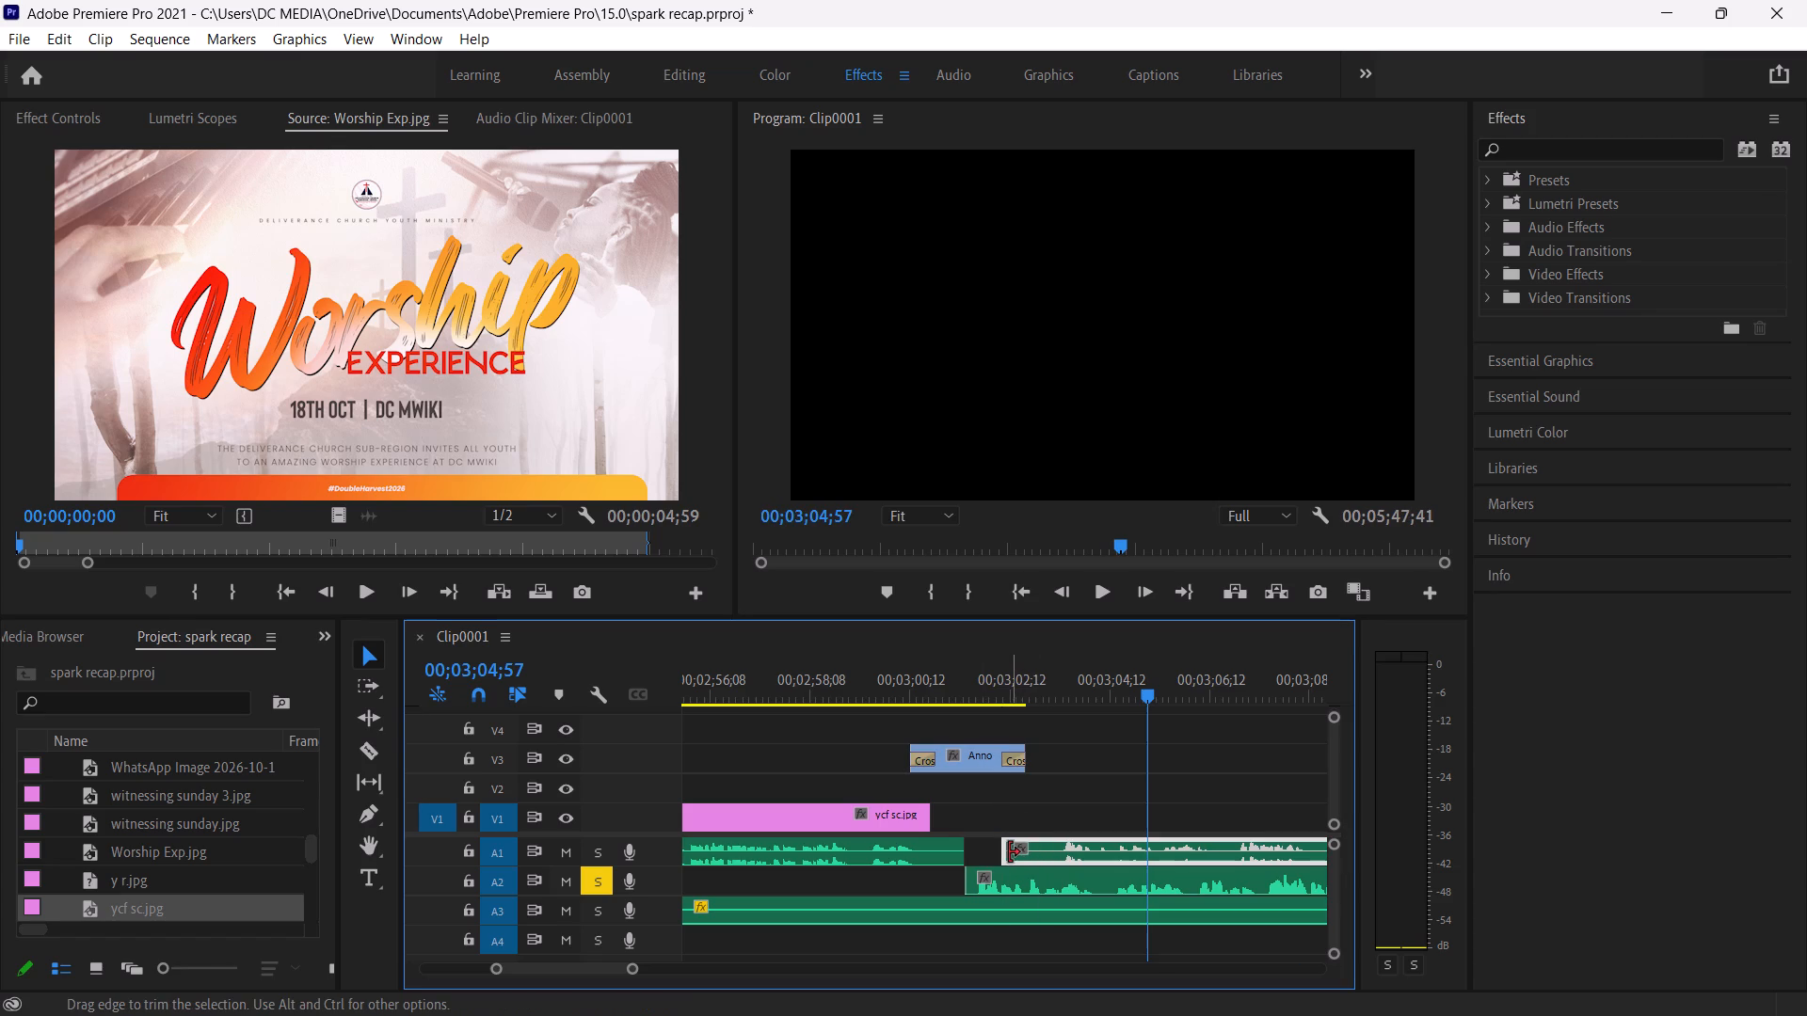
pyautogui.moveTo(1005, 852); pyautogui.dragTo(1028, 848)
pyautogui.moveTo(1089, 846); pyautogui.dragTo(1075, 848)
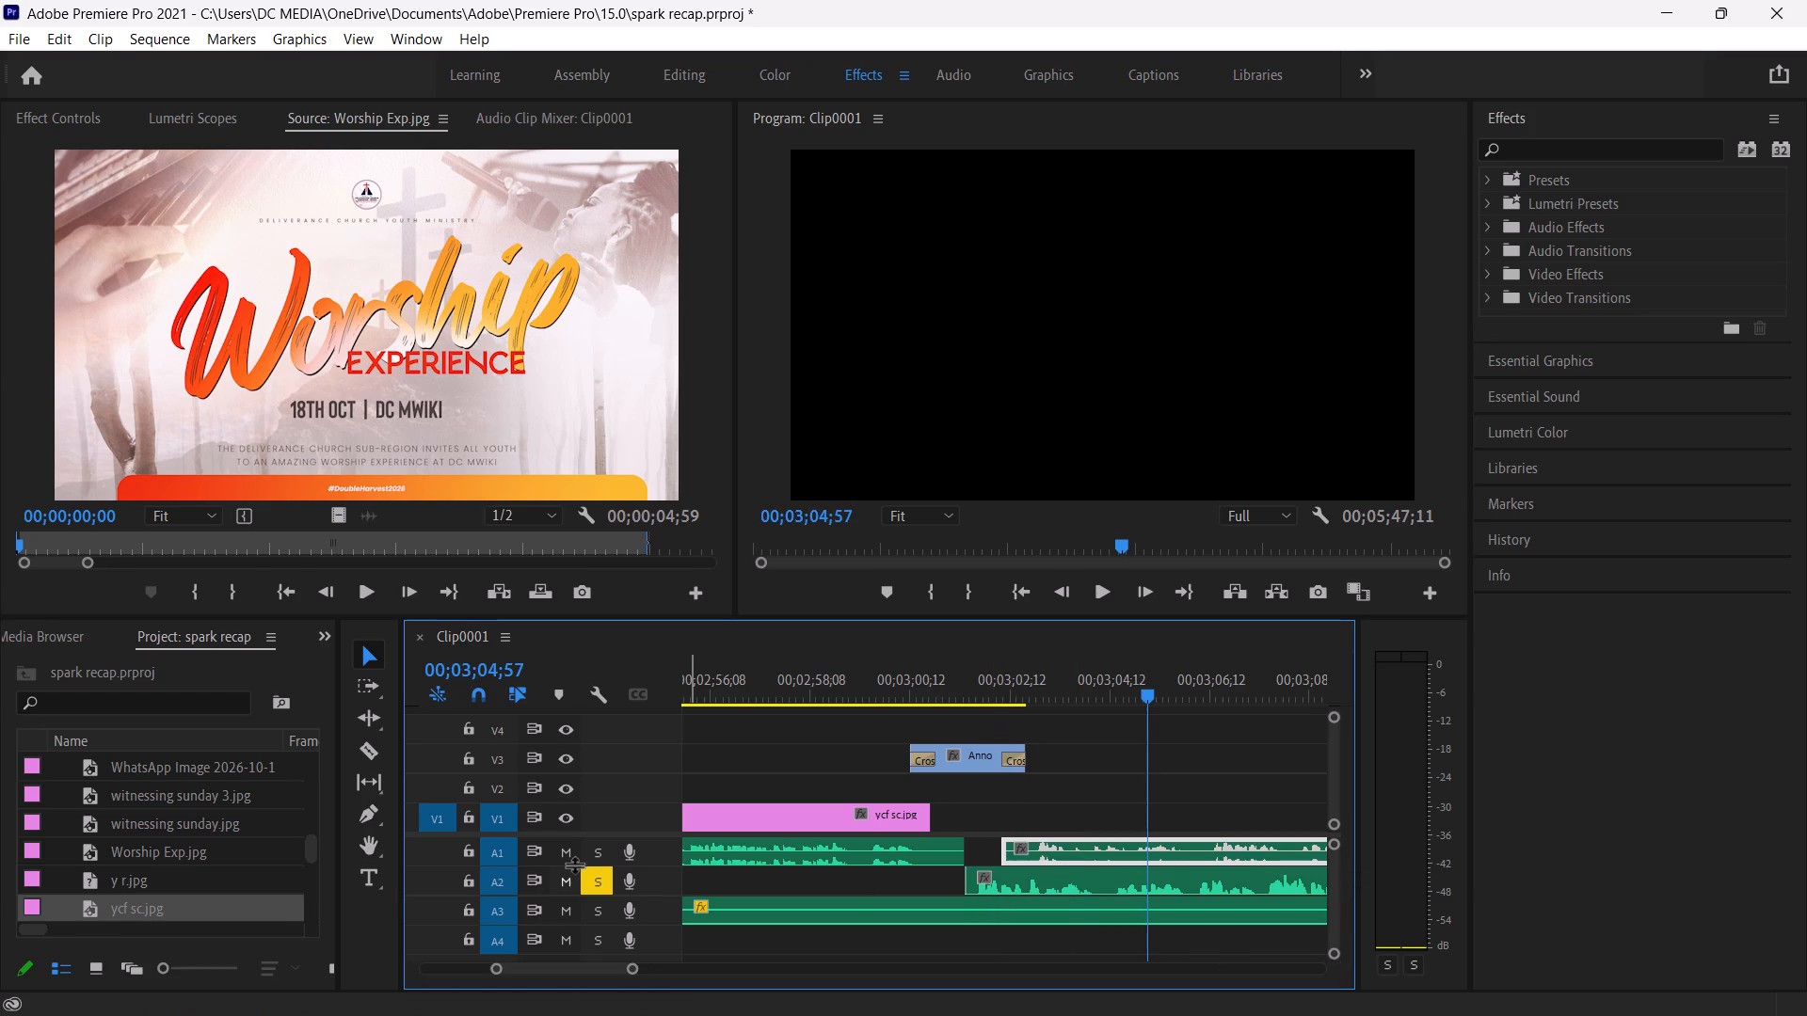
# Solo A1 instead of A2, play its voice-over from 00;03;04;57, and compare it with the announcements script in Word.
pyautogui.click(602, 849)
pyautogui.click(603, 883)
pyautogui.press('space')
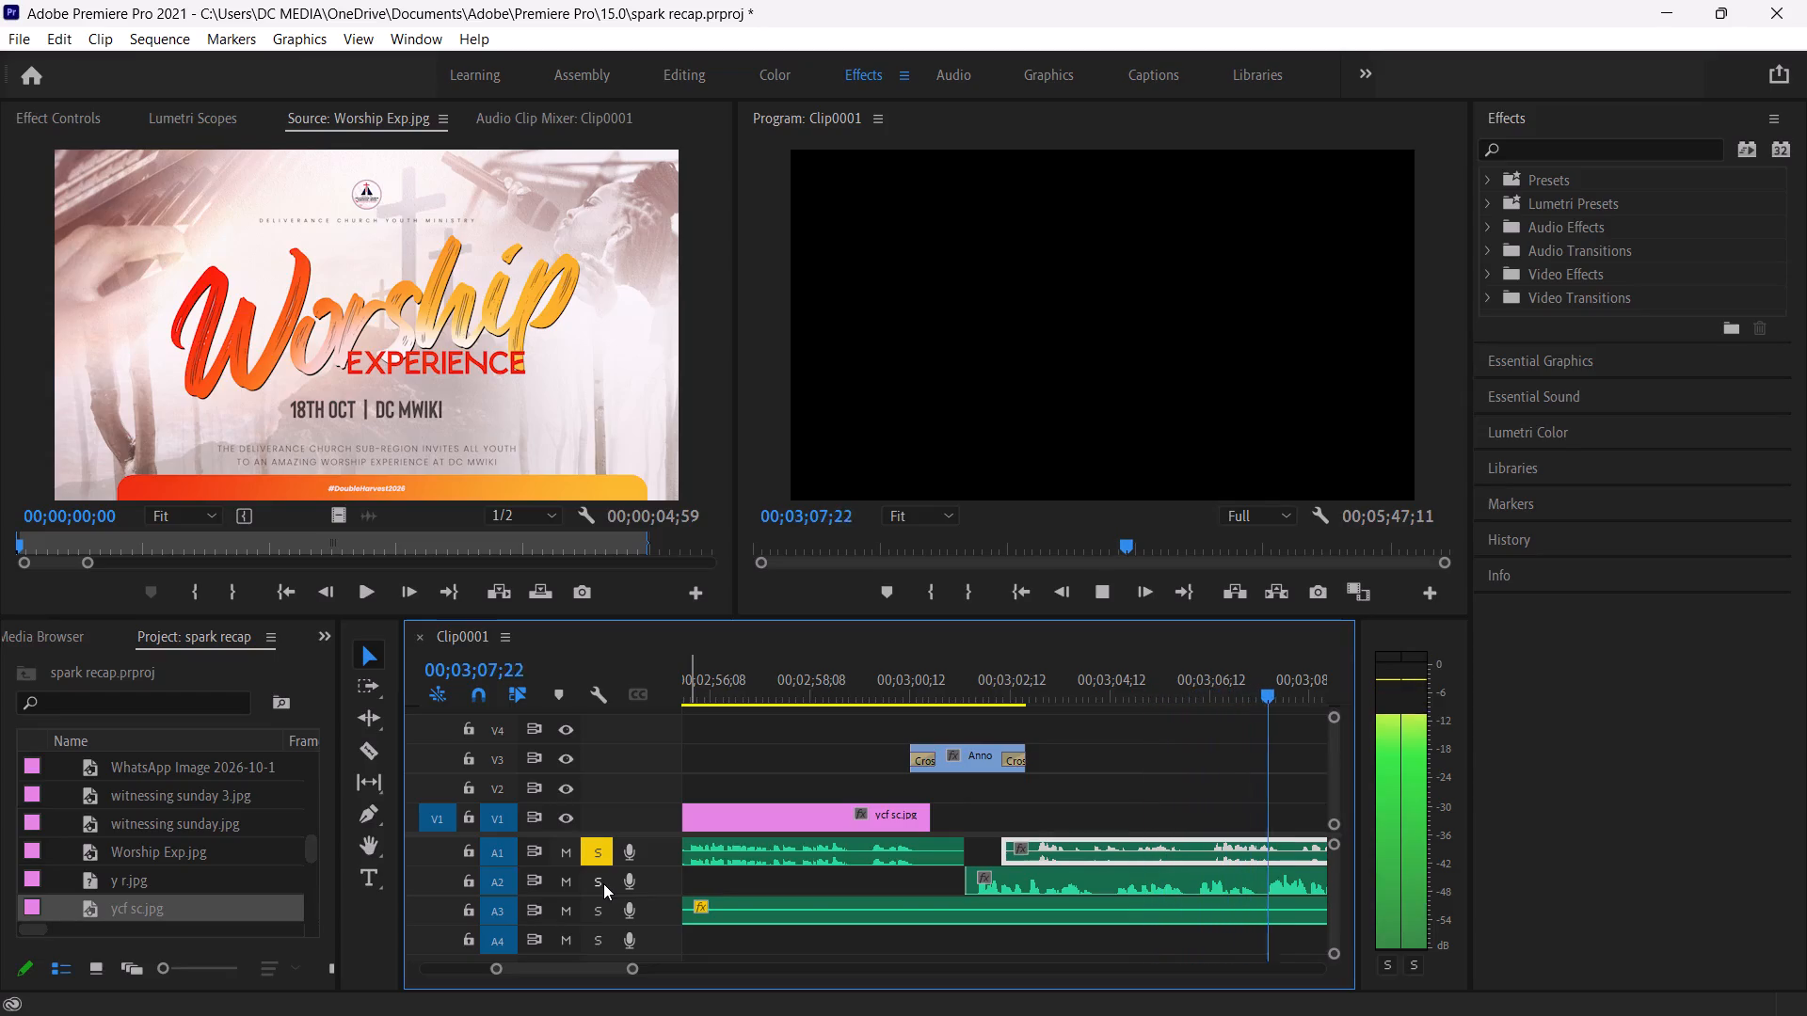
pyautogui.press('space')
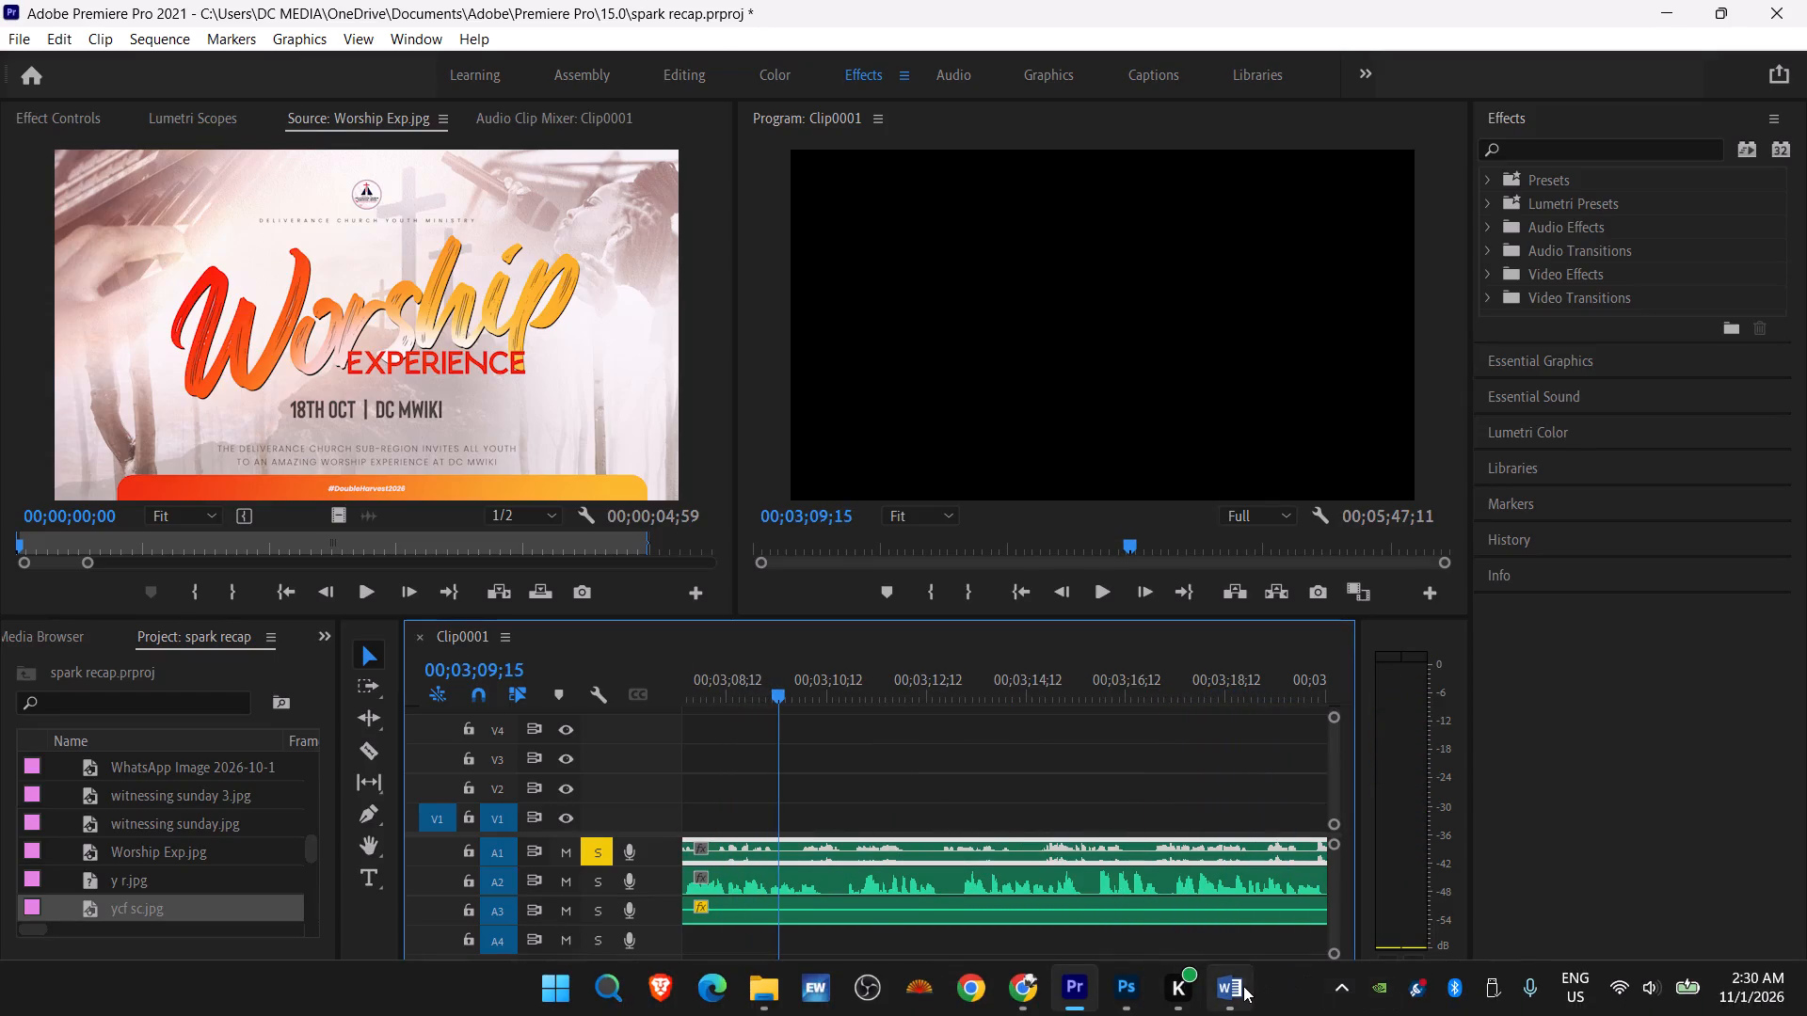
pyautogui.click(1243, 986)
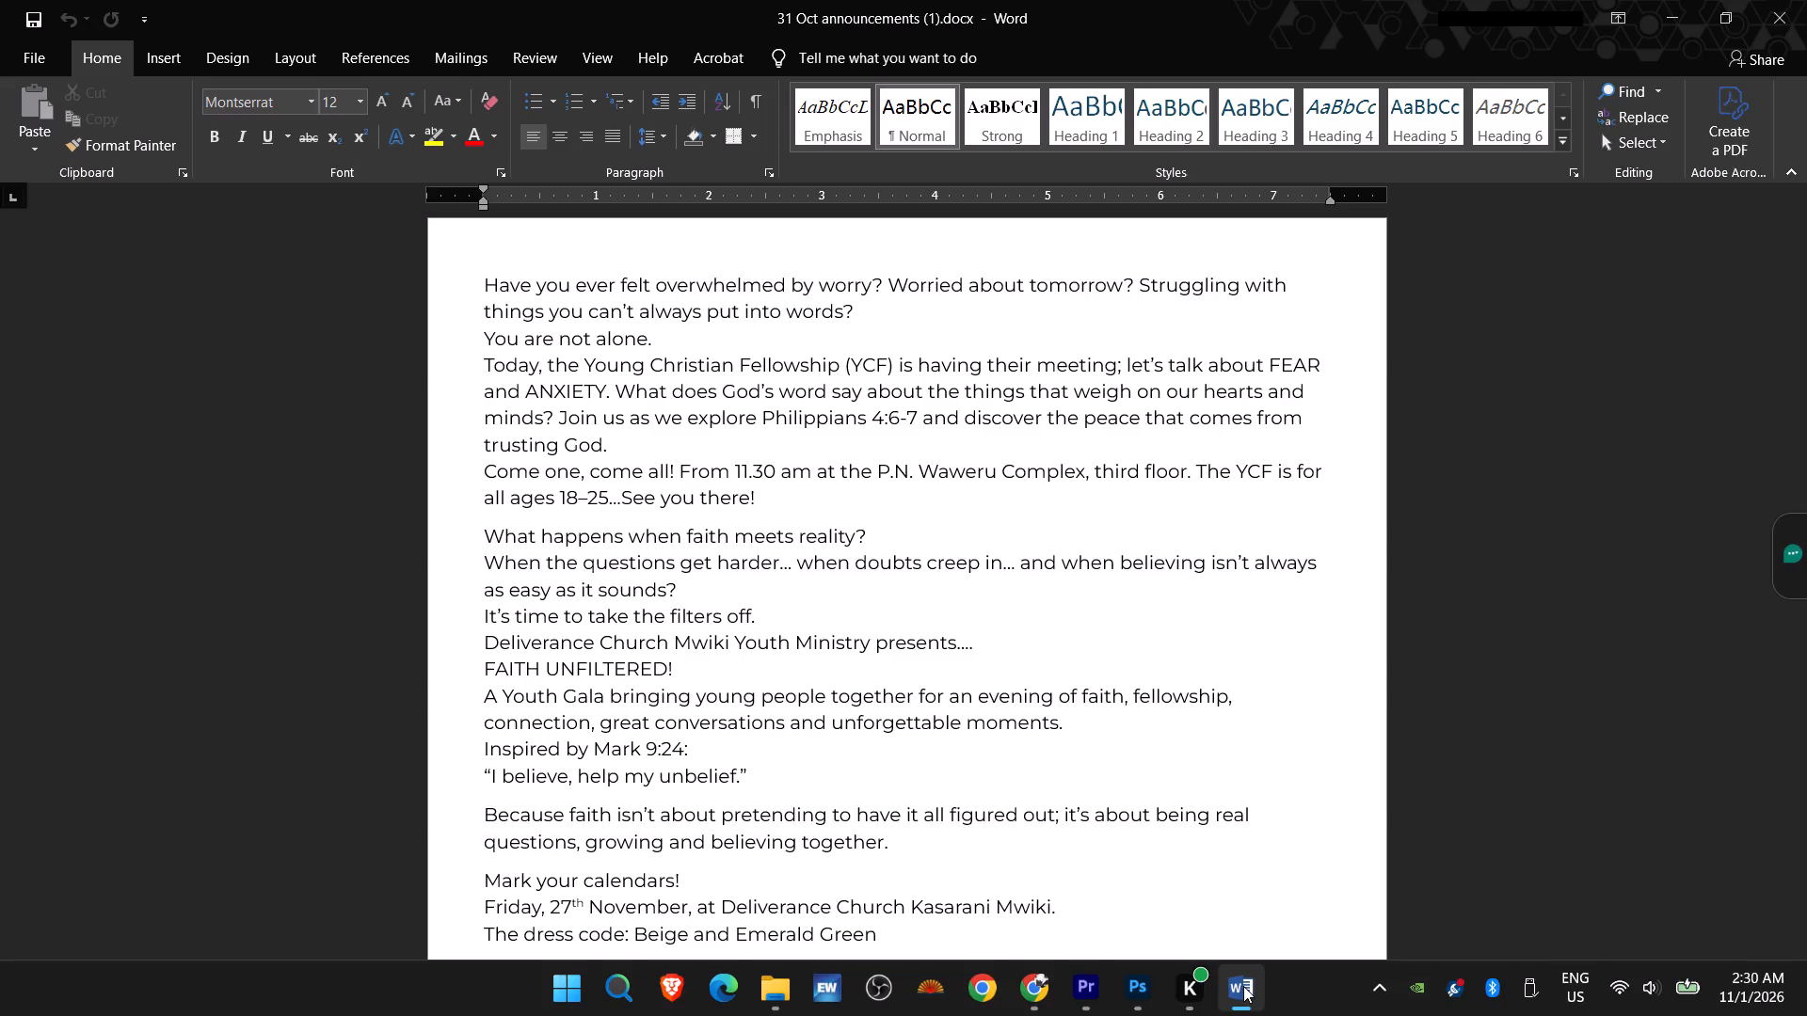
pyautogui.click(1243, 986)
# Back in Premiere Pro, play A1 briefly onward and split its voice-over at 00;03;09;25.
pyautogui.press('c')
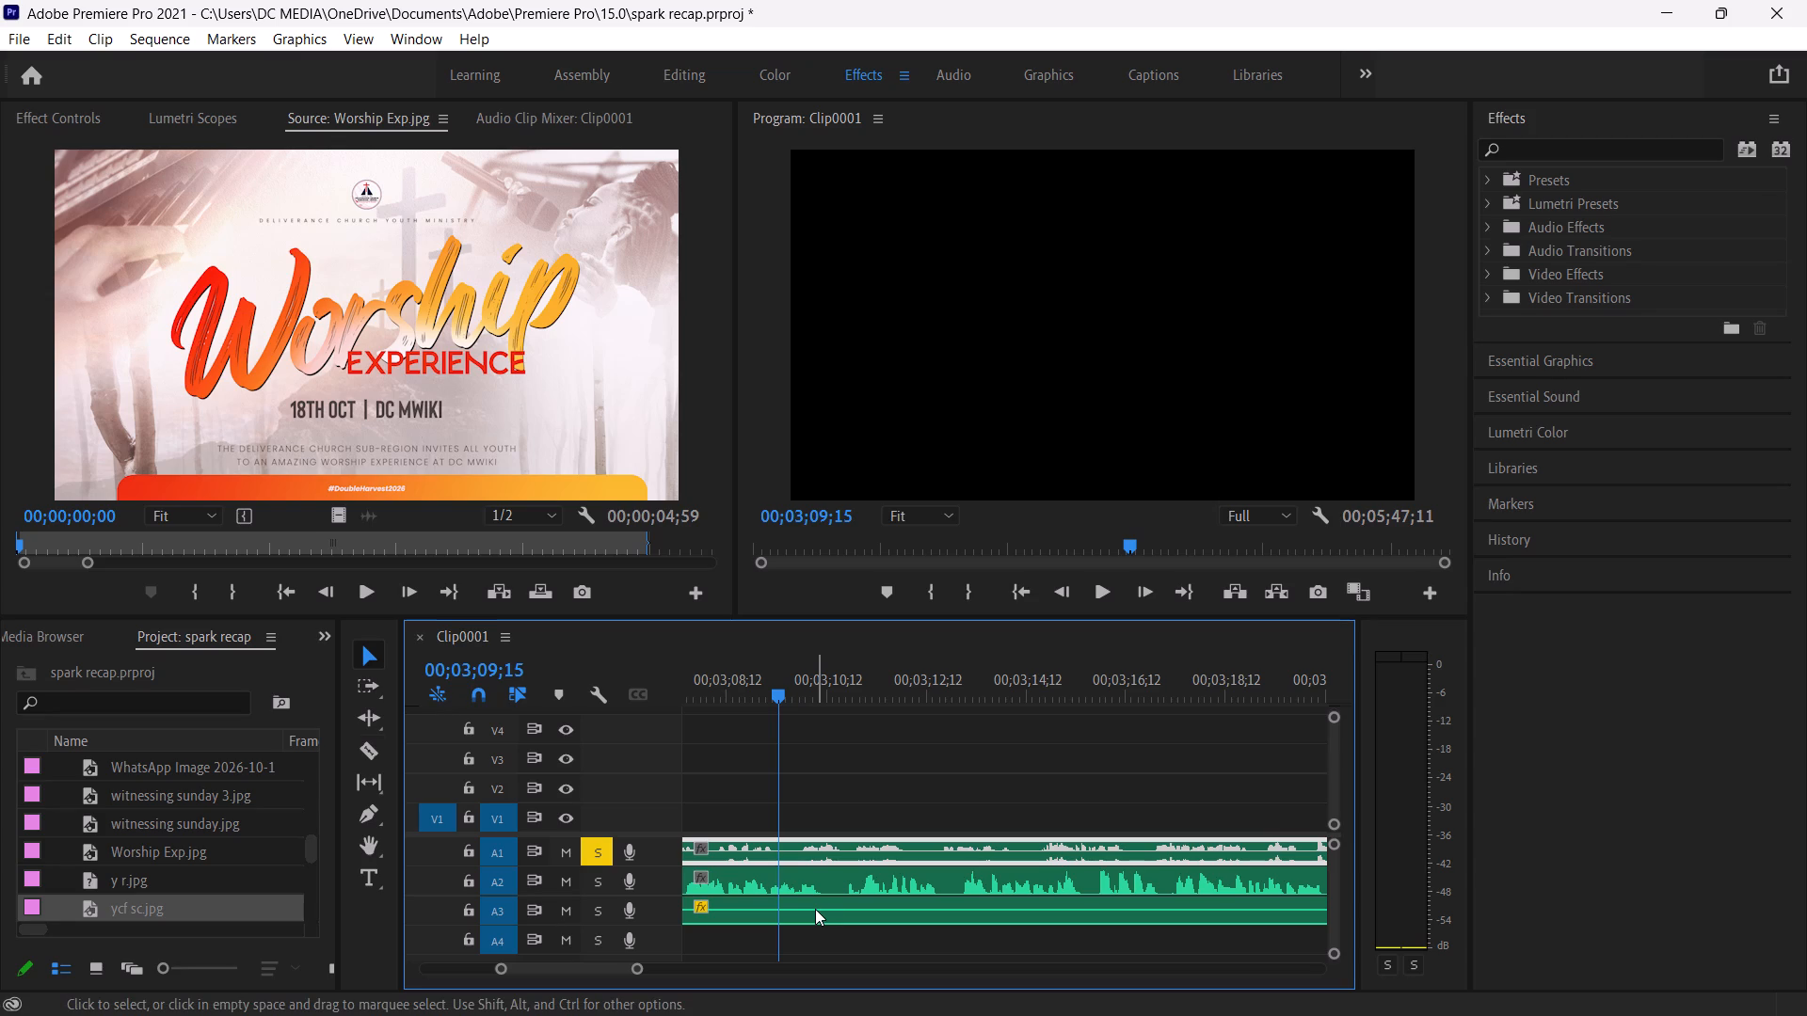
pyautogui.press('space')
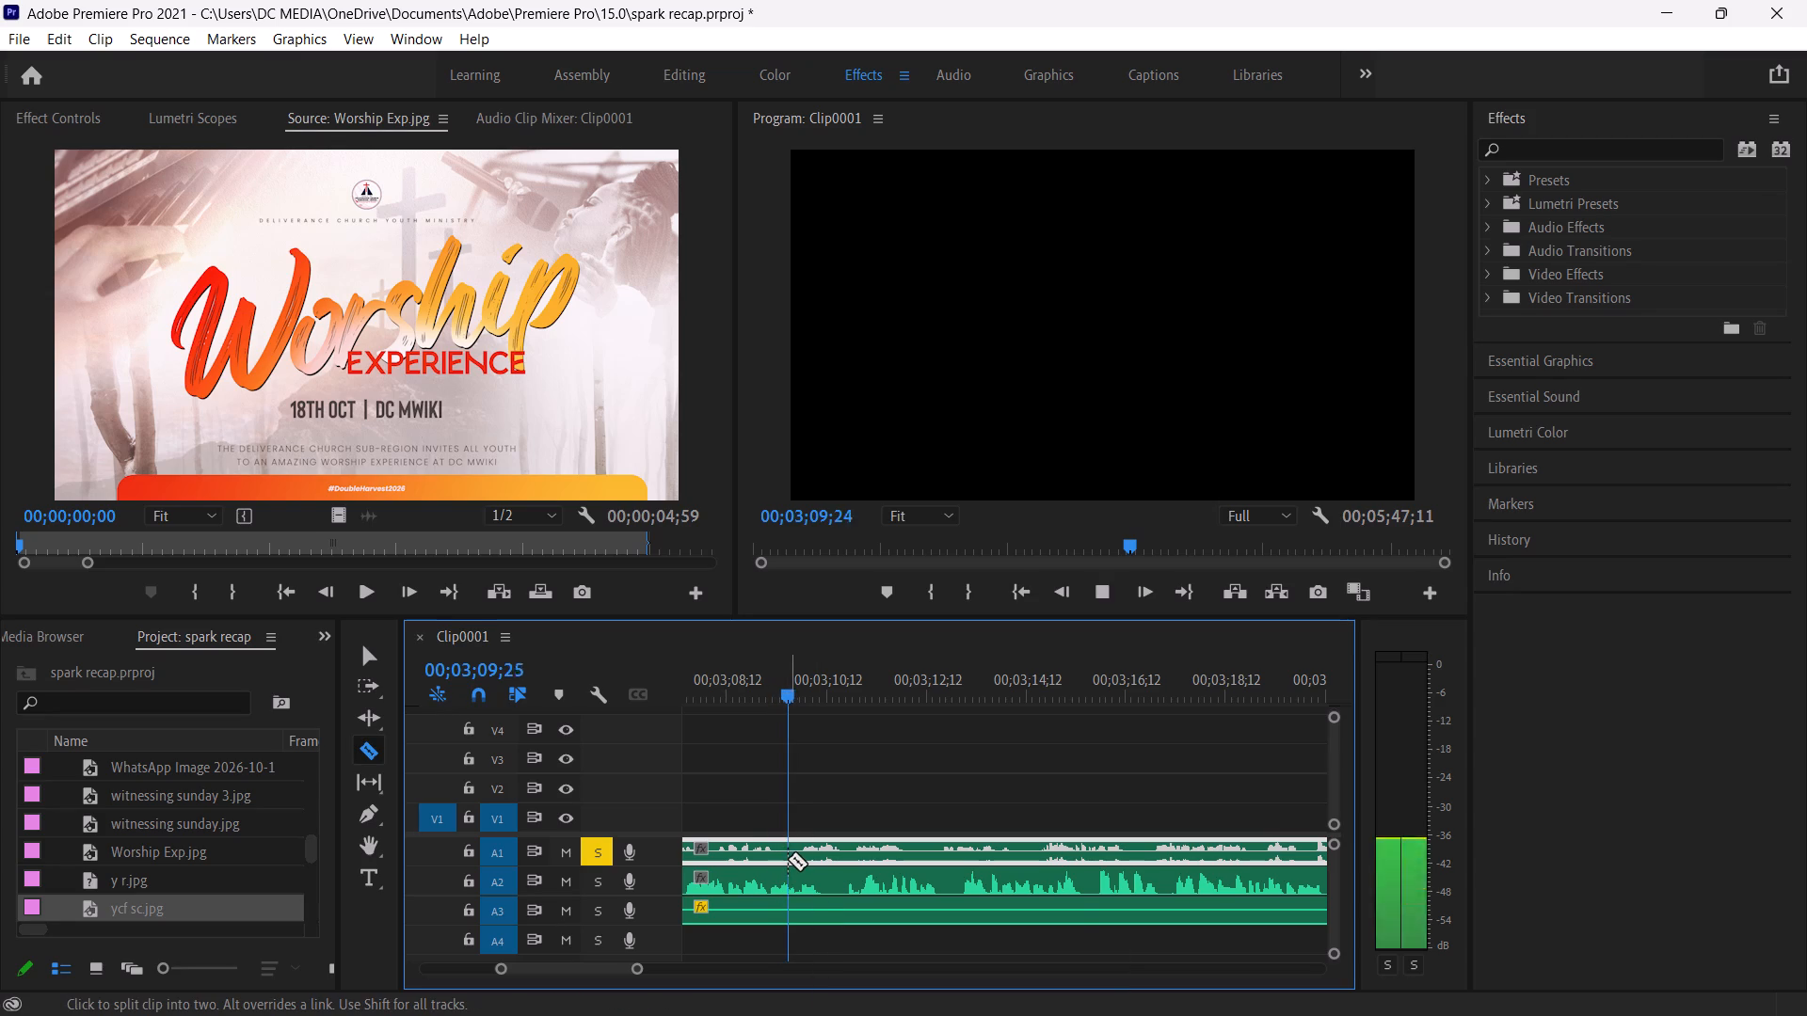
pyautogui.press('space')
pyautogui.press('Left')
pyautogui.press('Left')
pyautogui.press('Left')
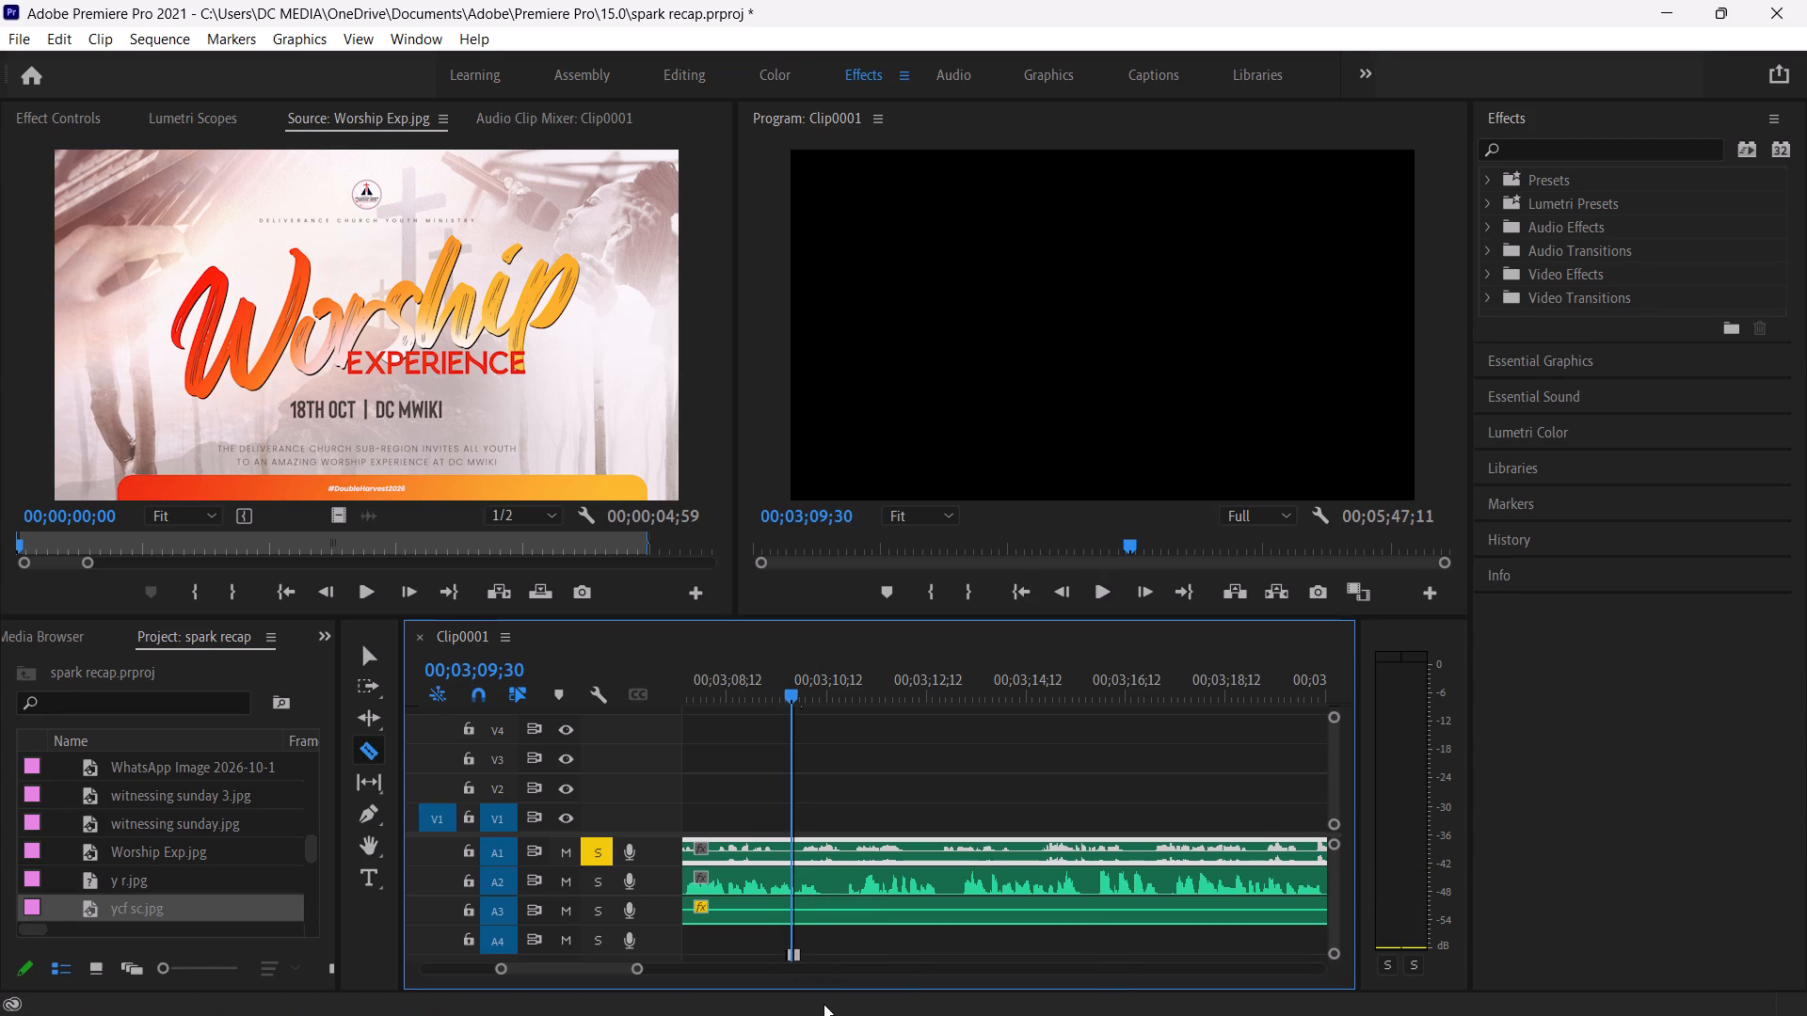
pyautogui.press('Left')
pyautogui.press('Left')
pyautogui.press('Left')
pyautogui.press('Left')
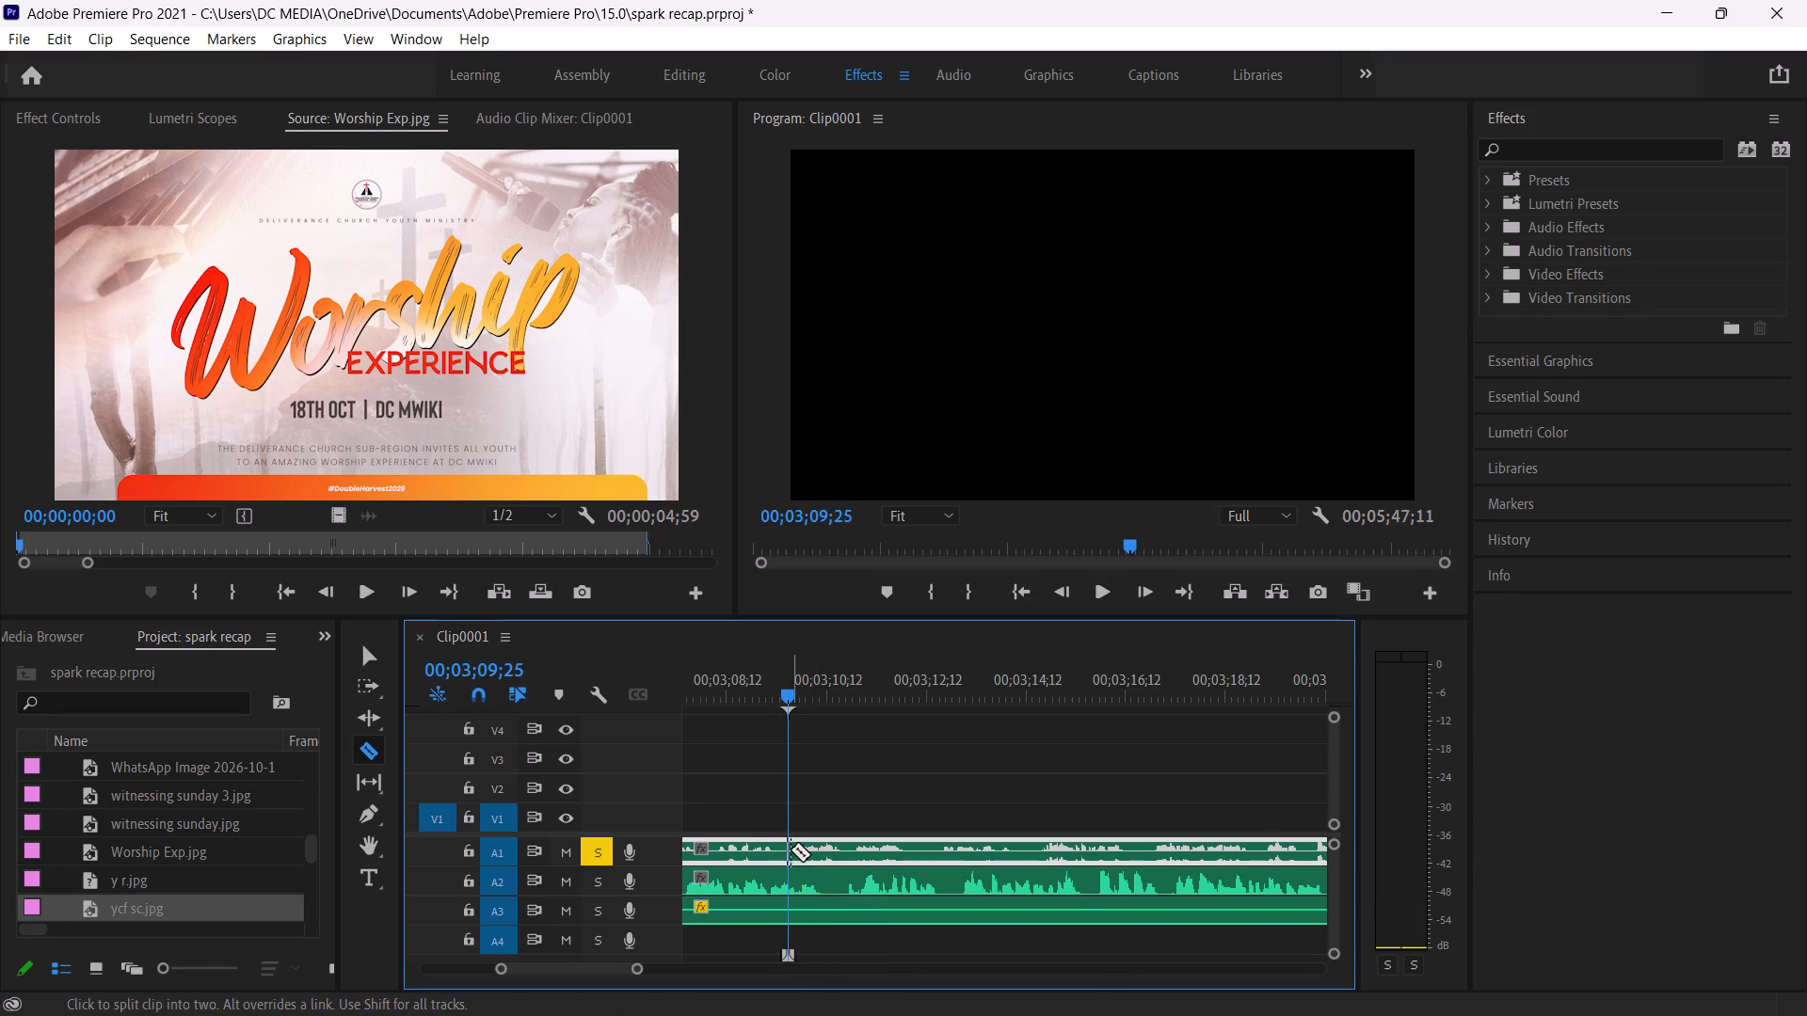
pyautogui.click(789, 849)
# Solo A2 instead of A1 and play its voice-over from 00;03;10;01.
pyautogui.hscroll(-1, 830, 895)
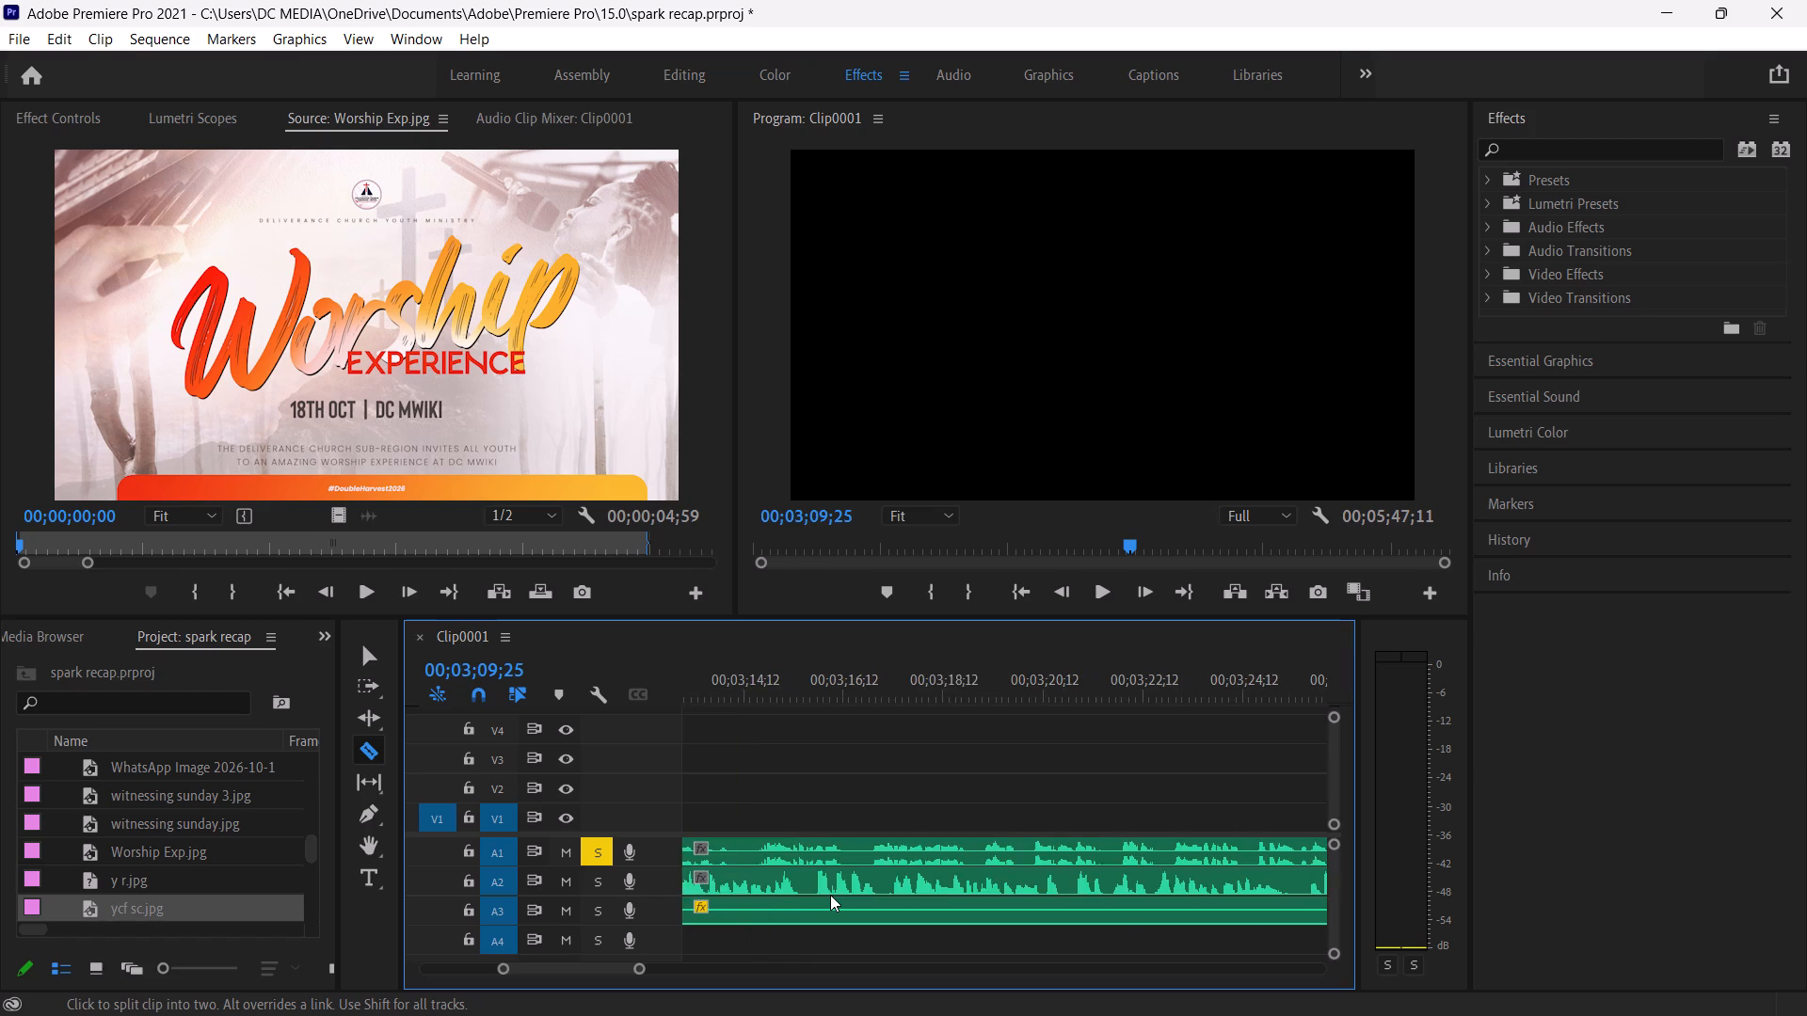
pyautogui.hscroll(-1, 830, 895)
pyautogui.press('space')
pyautogui.press('space')
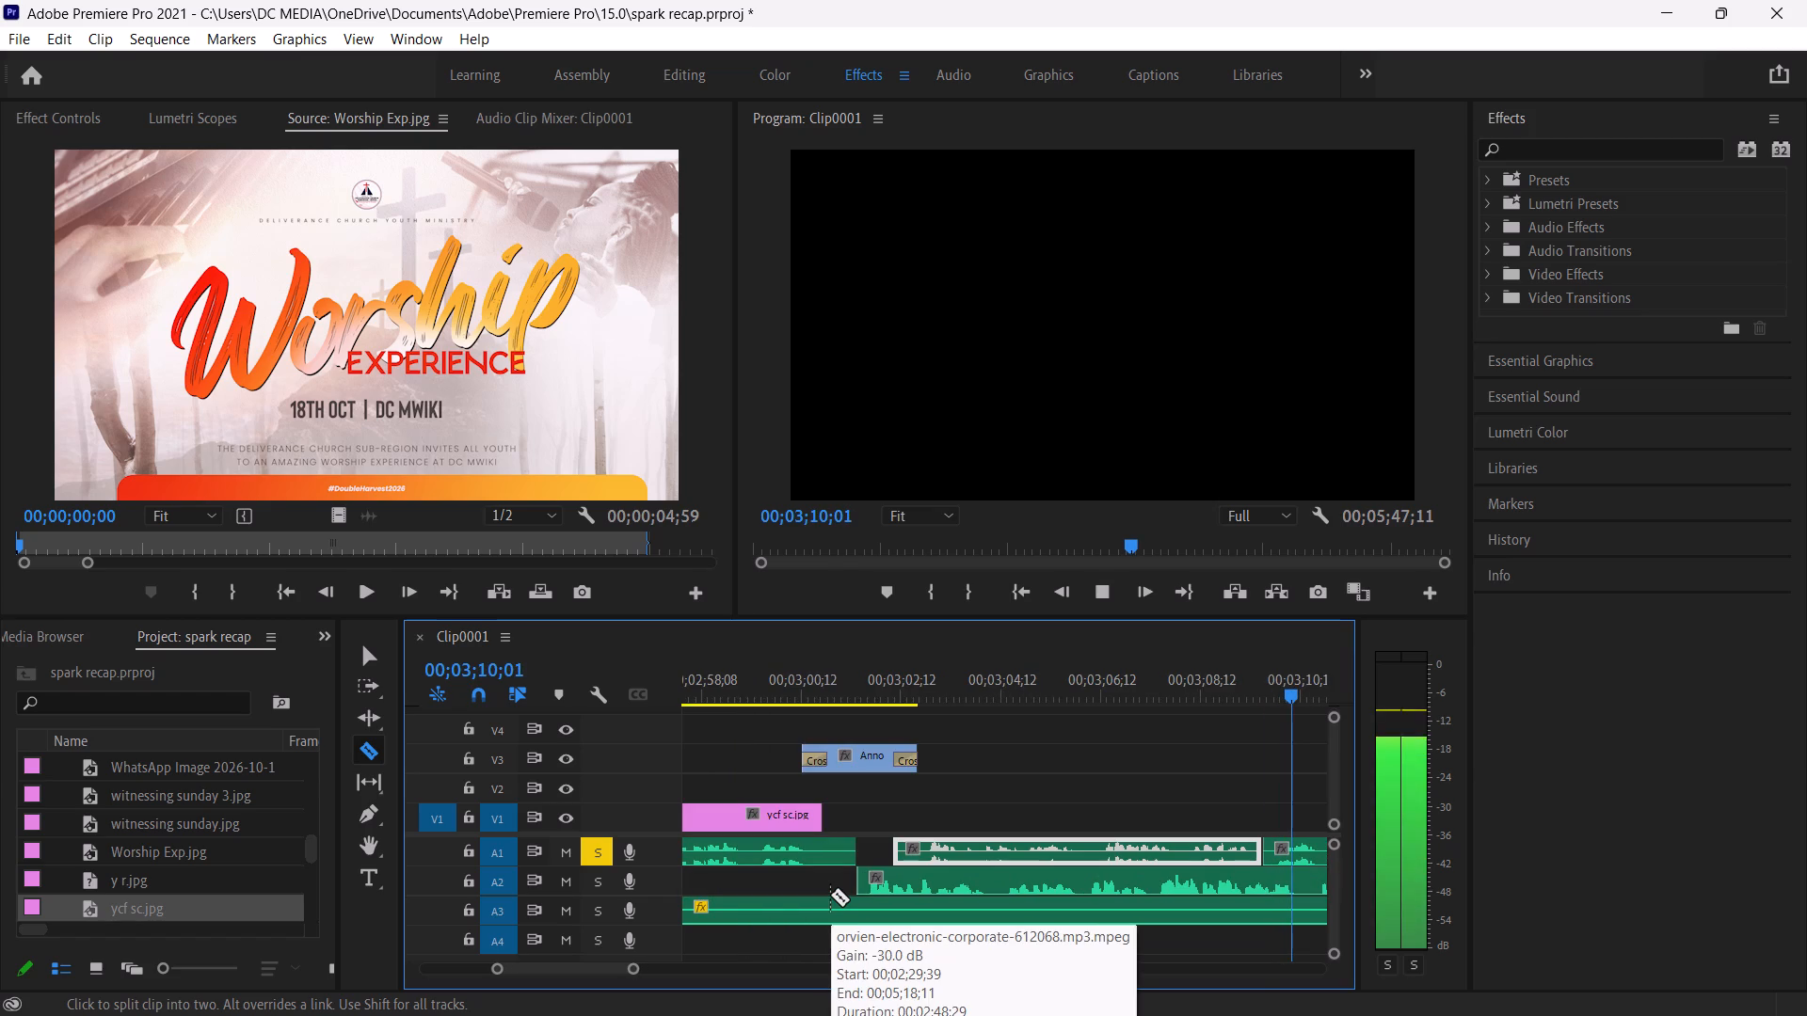
pyautogui.click(590, 848)
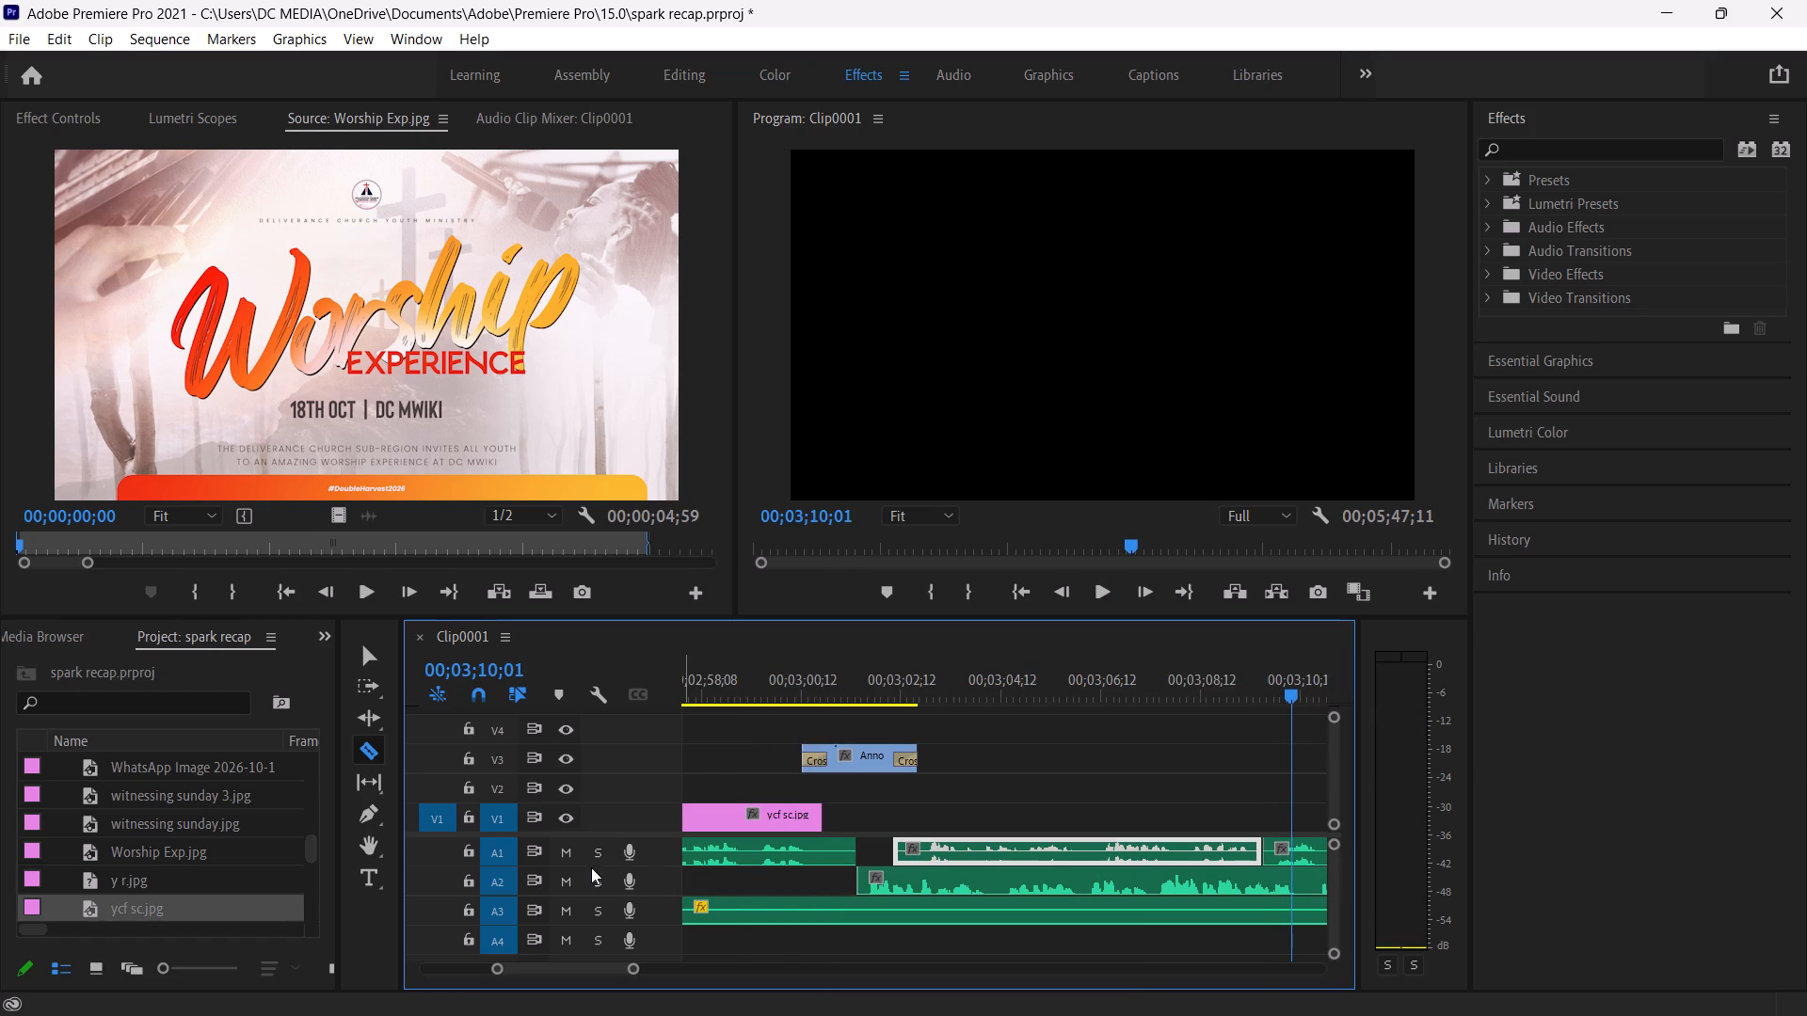
pyautogui.click(592, 876)
pyautogui.press('space')
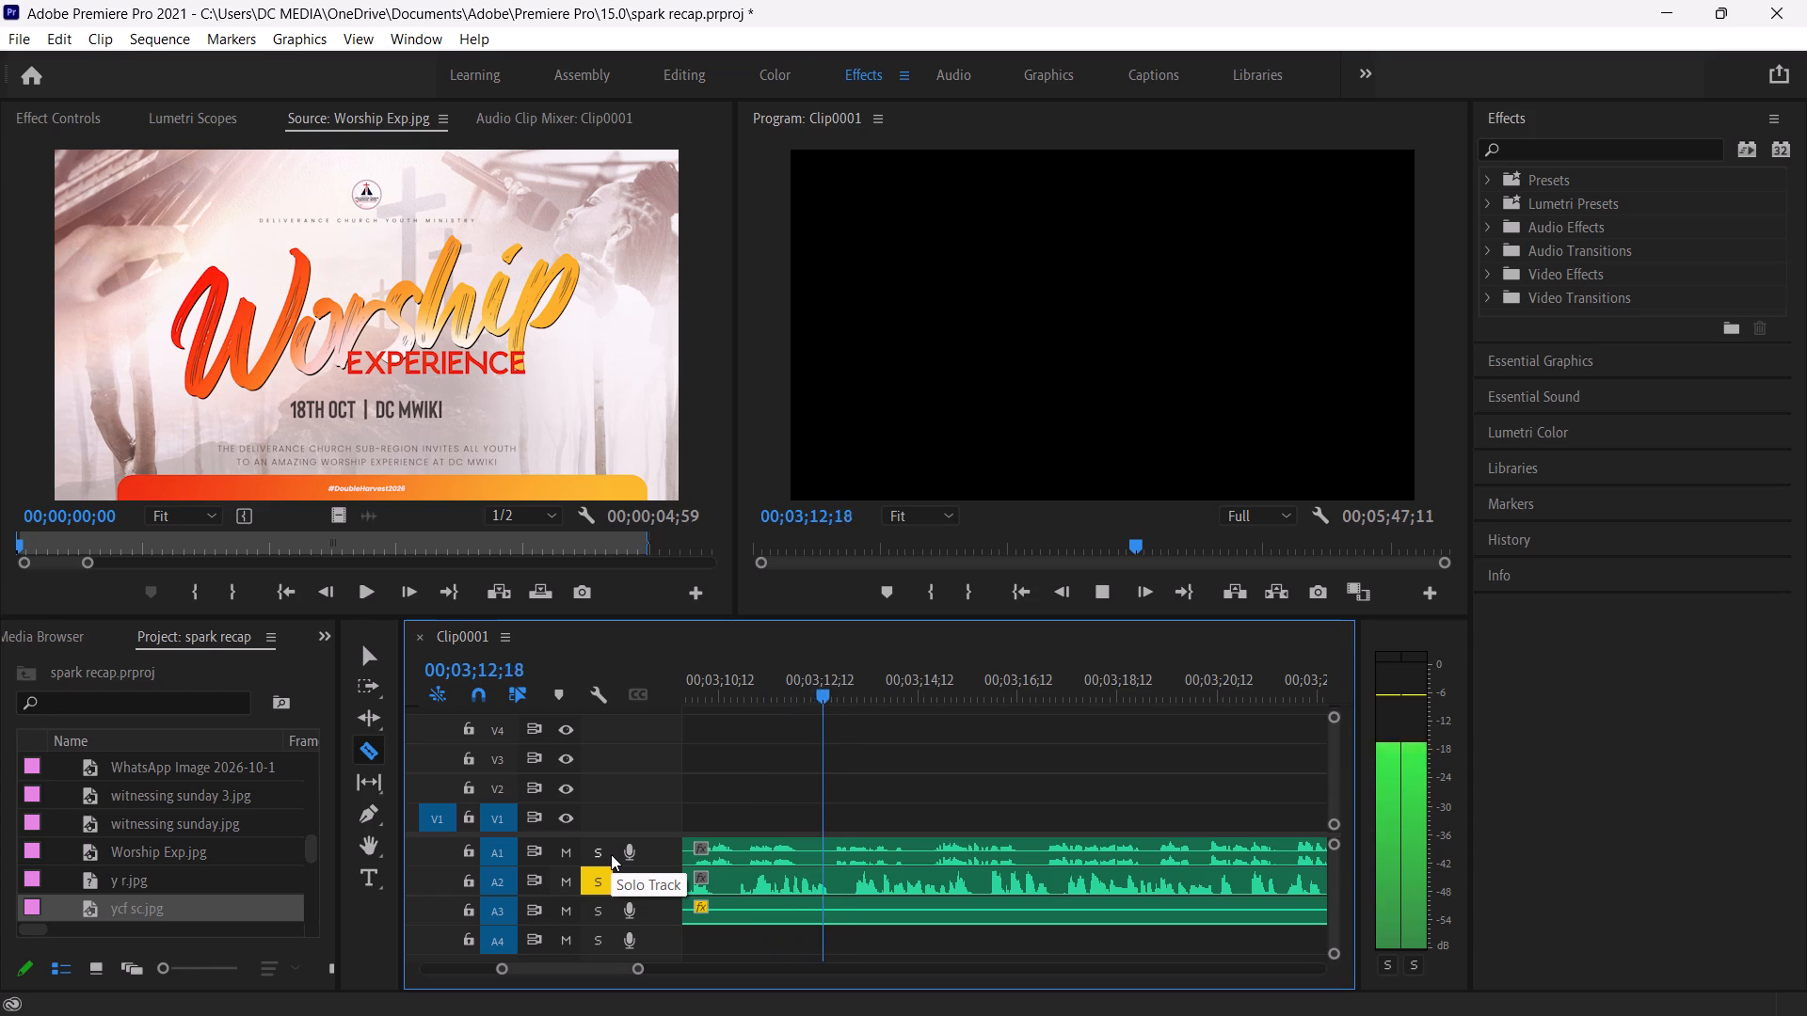
pyautogui.press('space')
# Replay the A2 voice-over from about 00;03;08 and 00;03;04, and split it at 00;03;07;13.
pyautogui.hscroll(1, 775, 899)
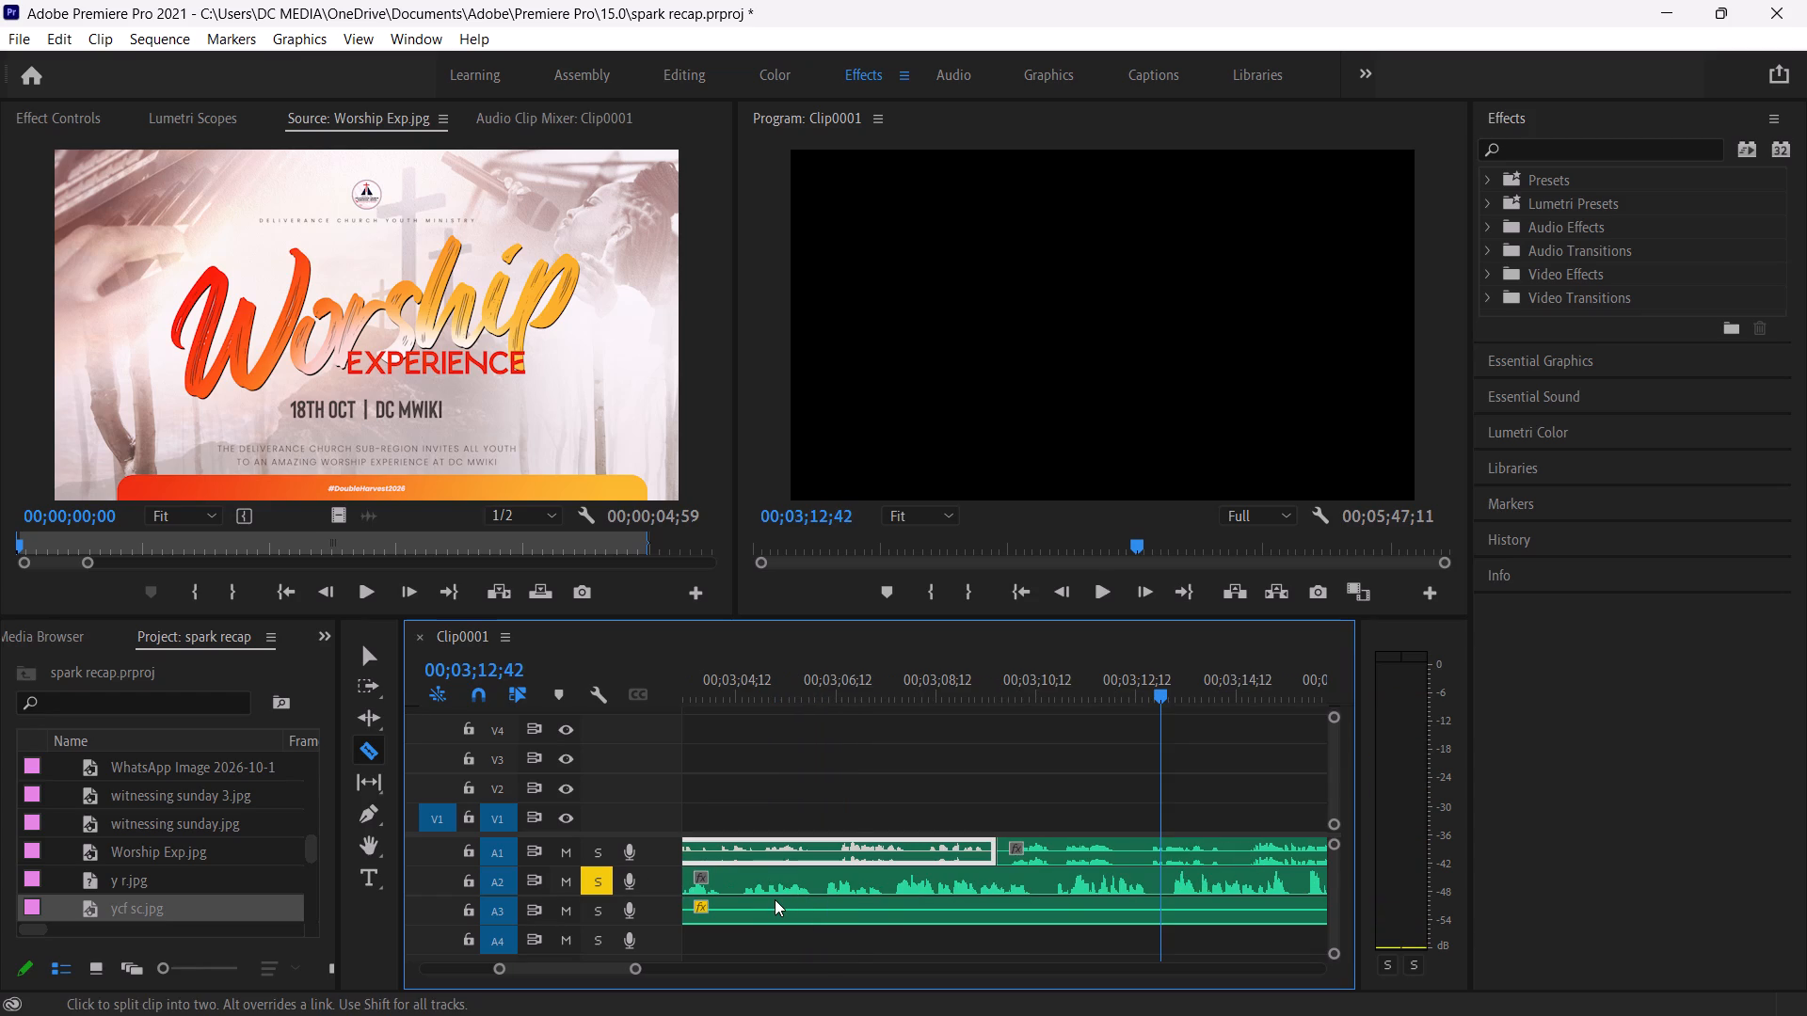
pyautogui.hscroll(1, 775, 899)
pyautogui.click(919, 688)
pyautogui.press('space')
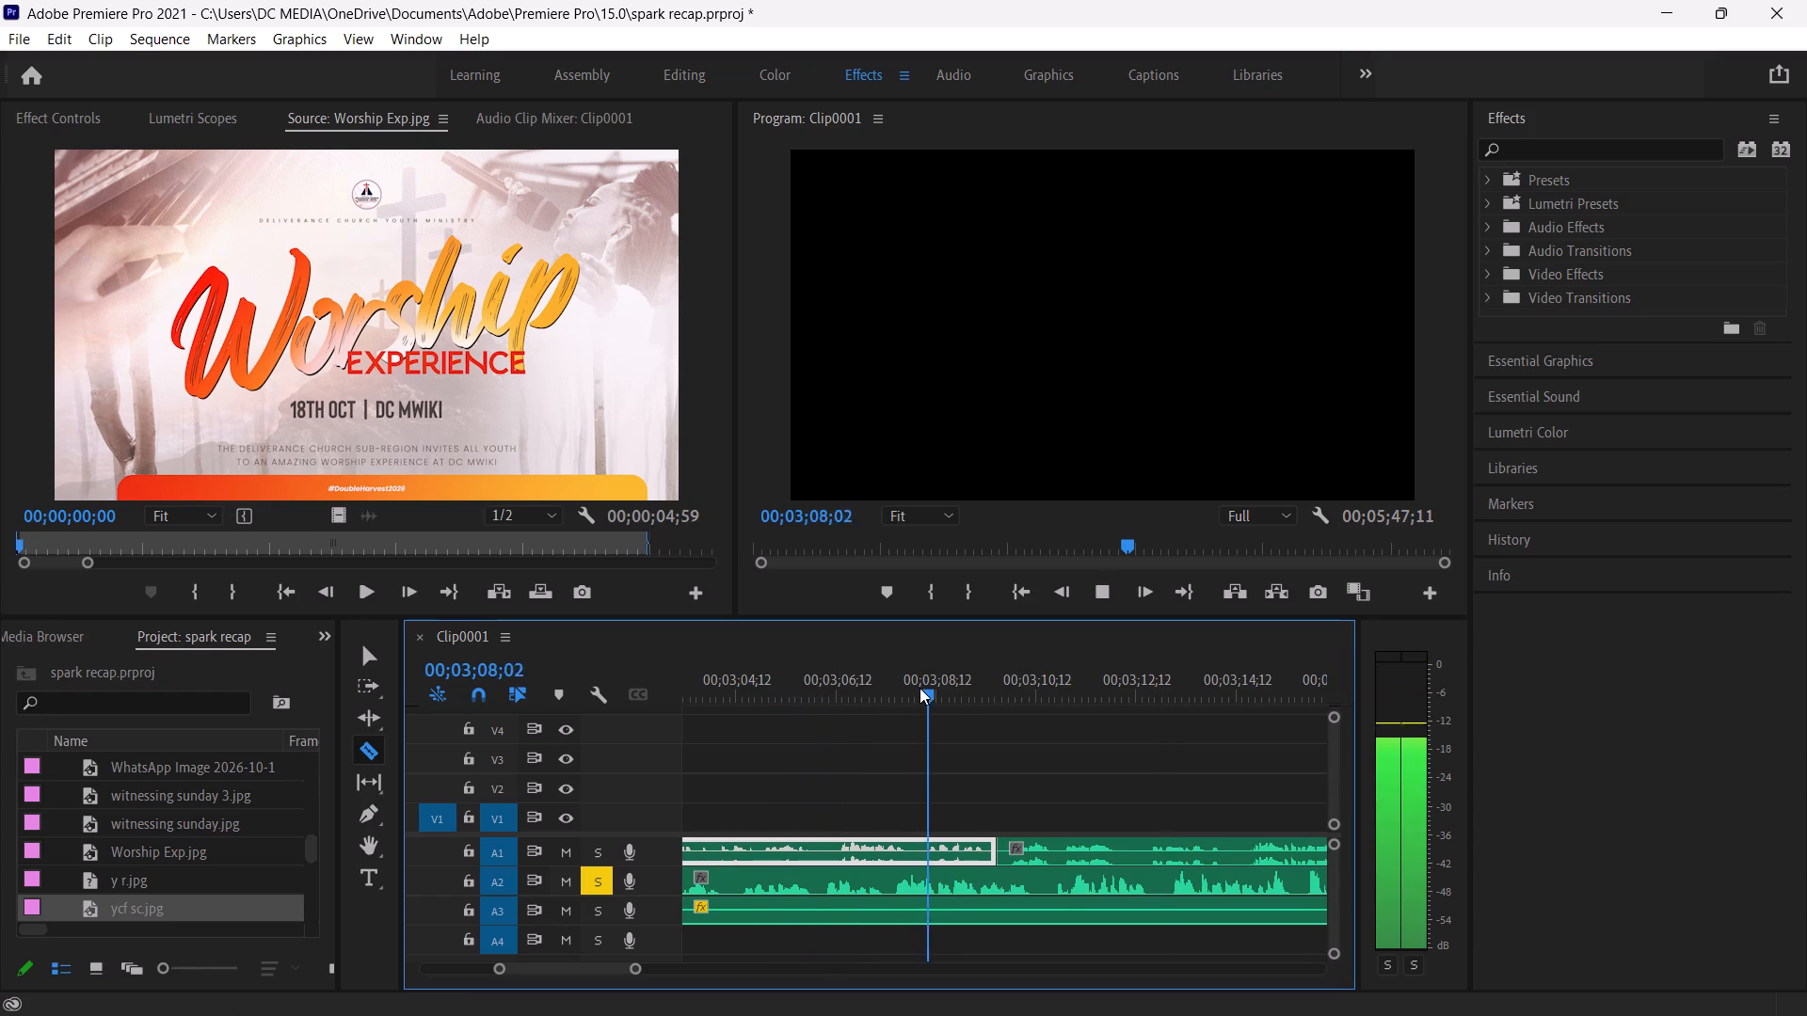
pyautogui.press('space')
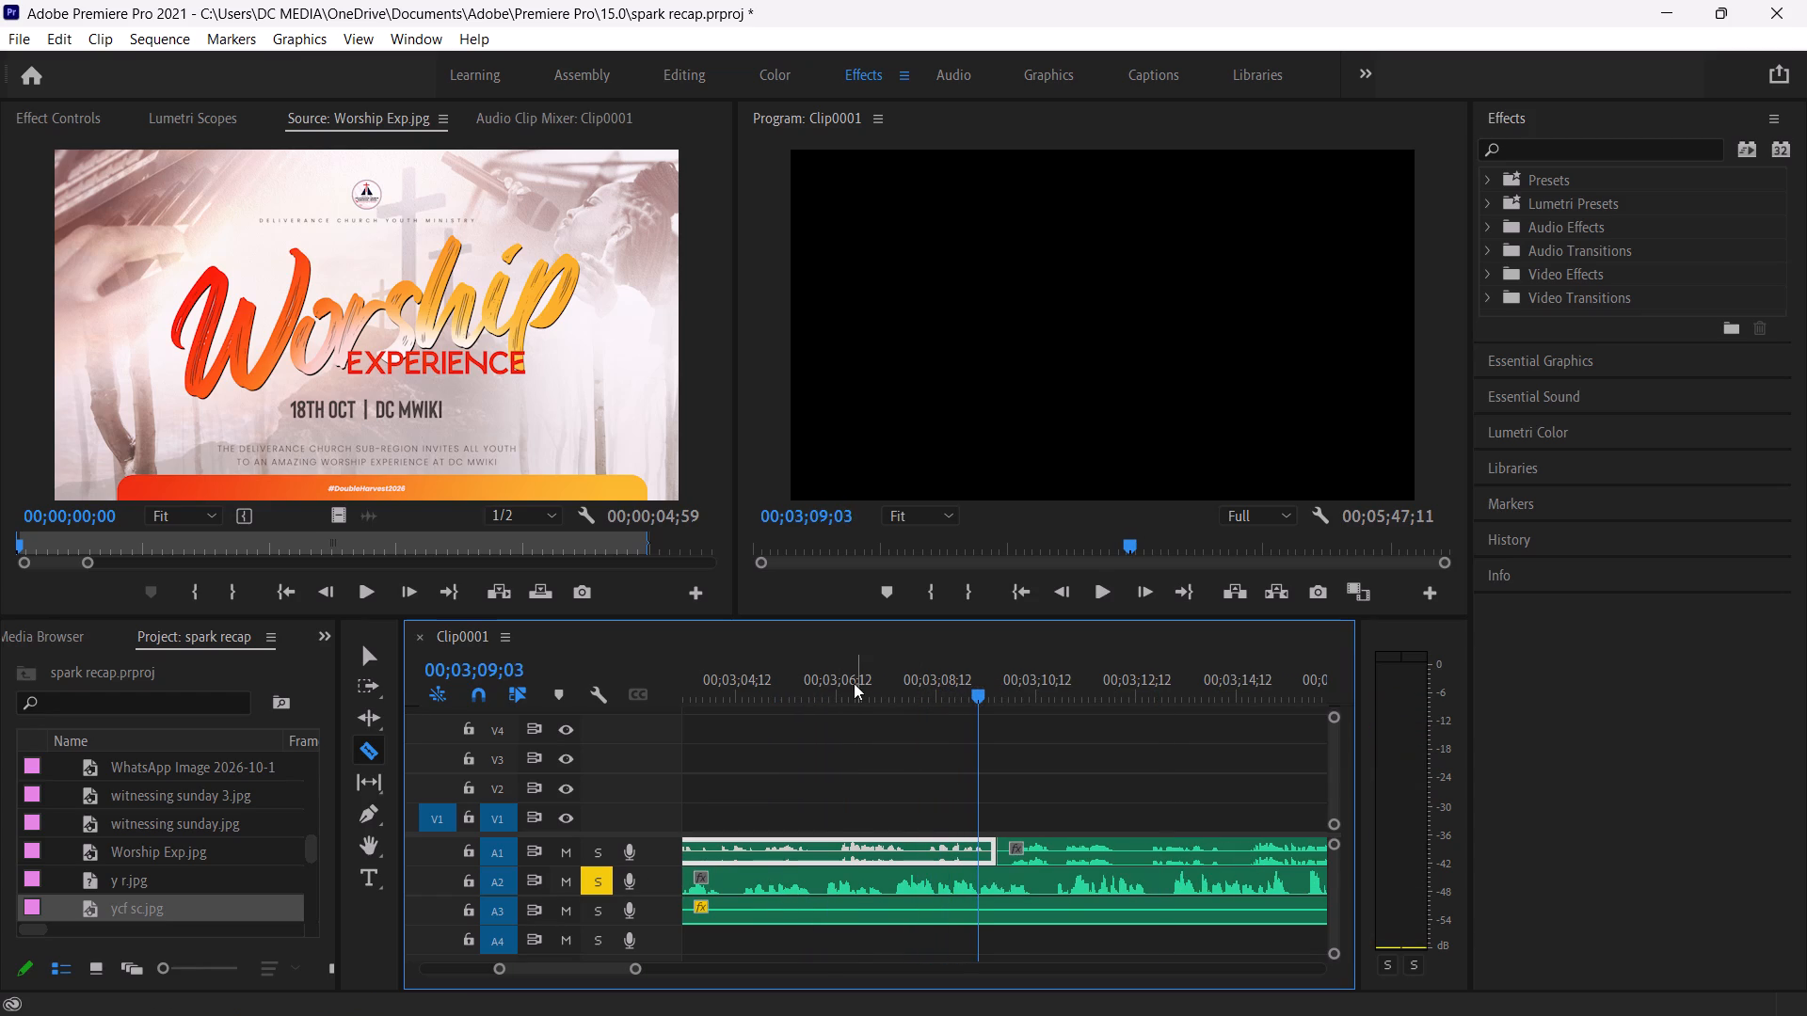
pyautogui.click(737, 684)
pyautogui.press('space')
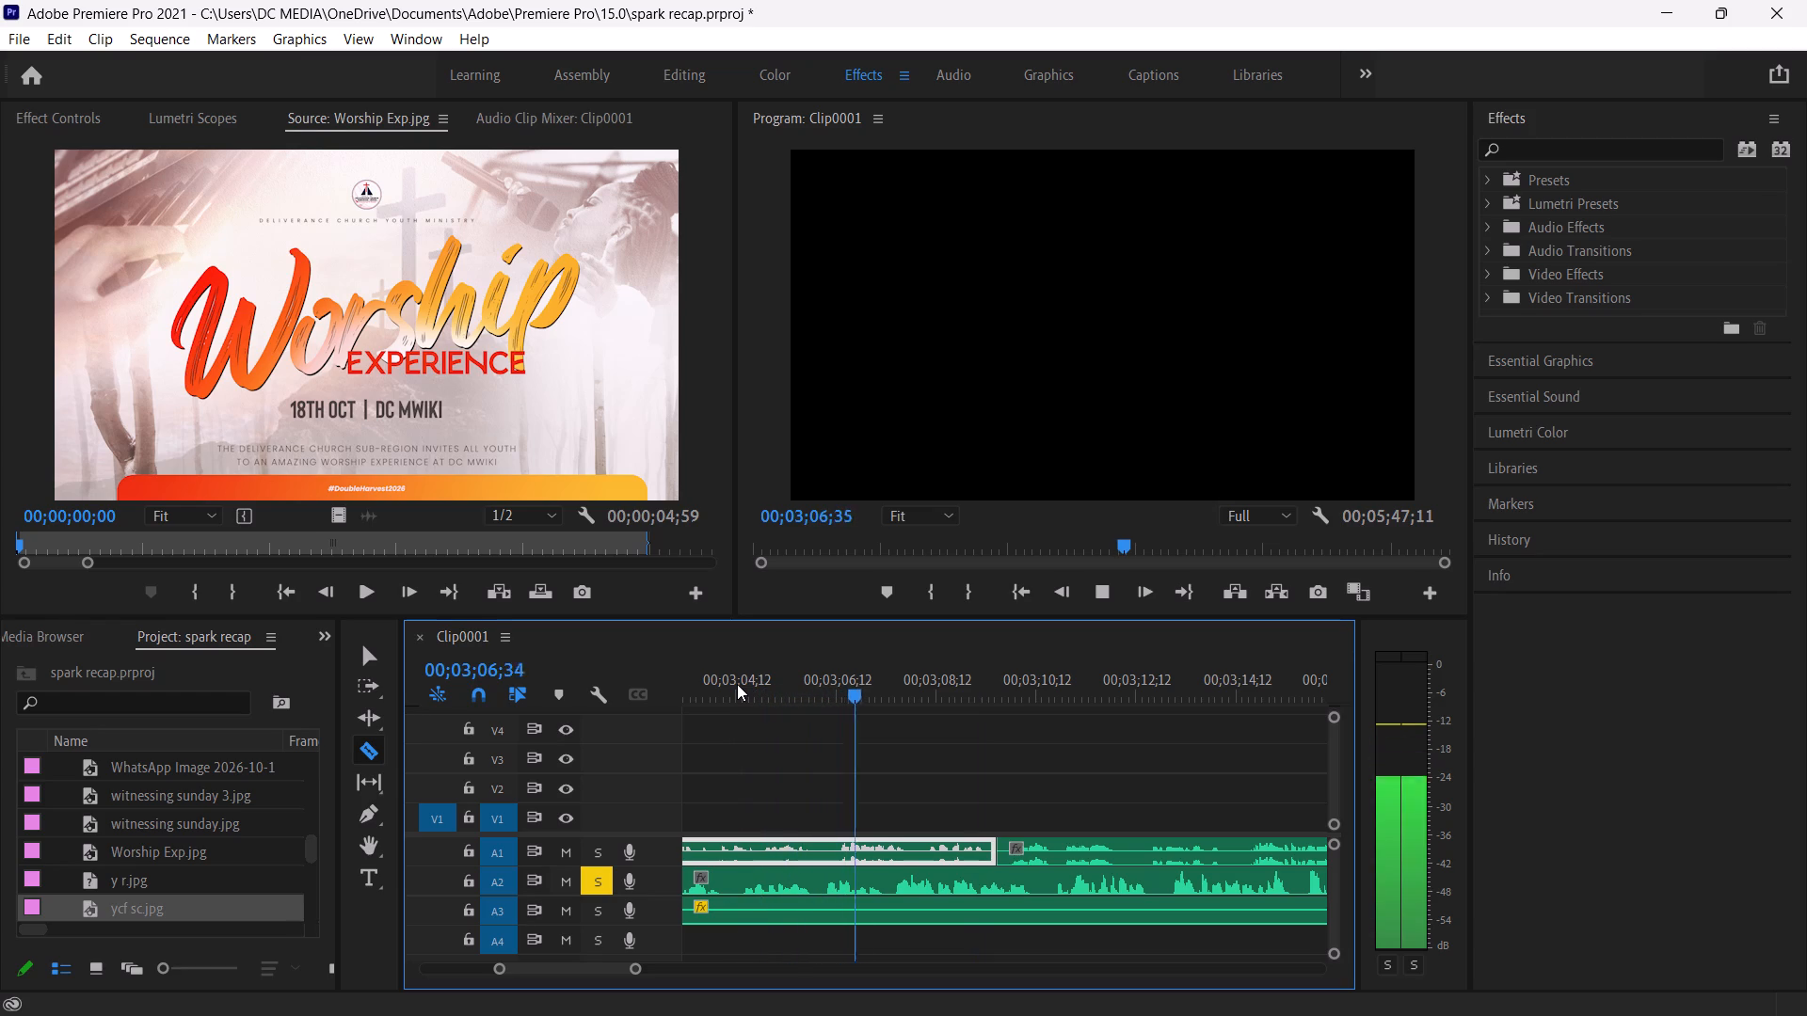
pyautogui.press('space')
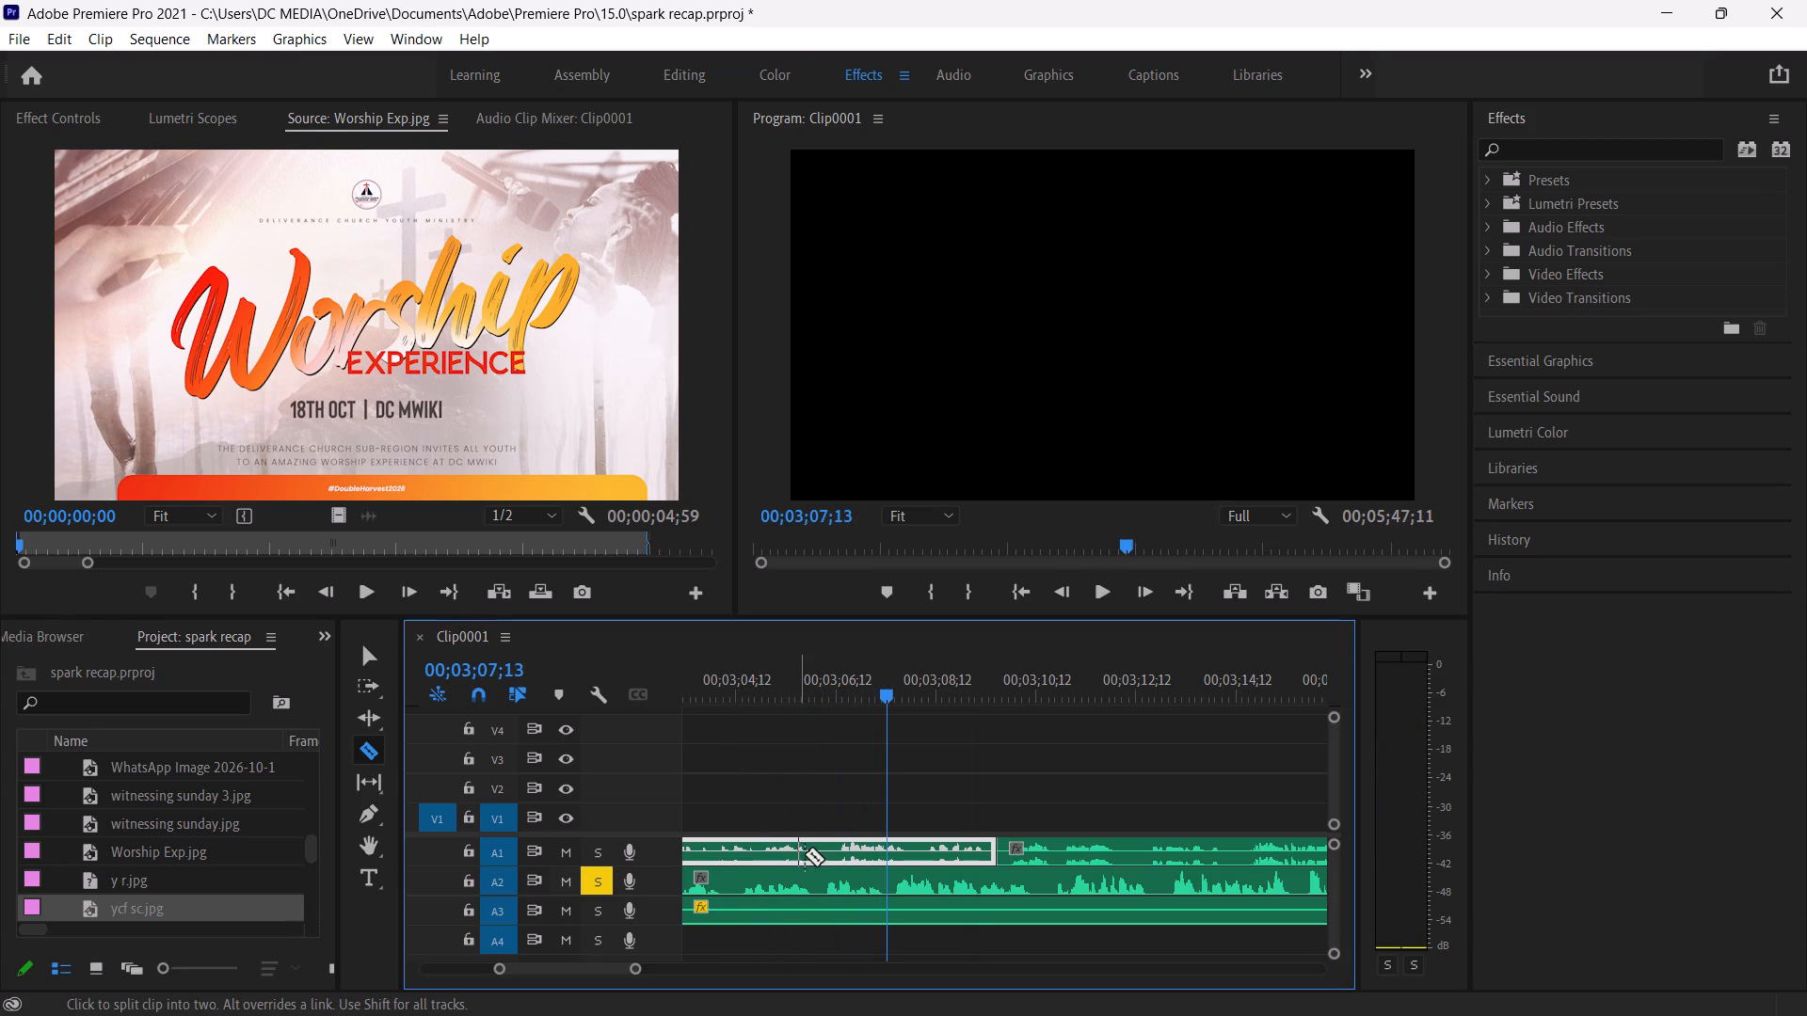
pyautogui.click(891, 875)
# Play A2 on past the cut, check the passage in the Word script, and split the A2 voice-over at 00;03;12;39.
pyautogui.press('space')
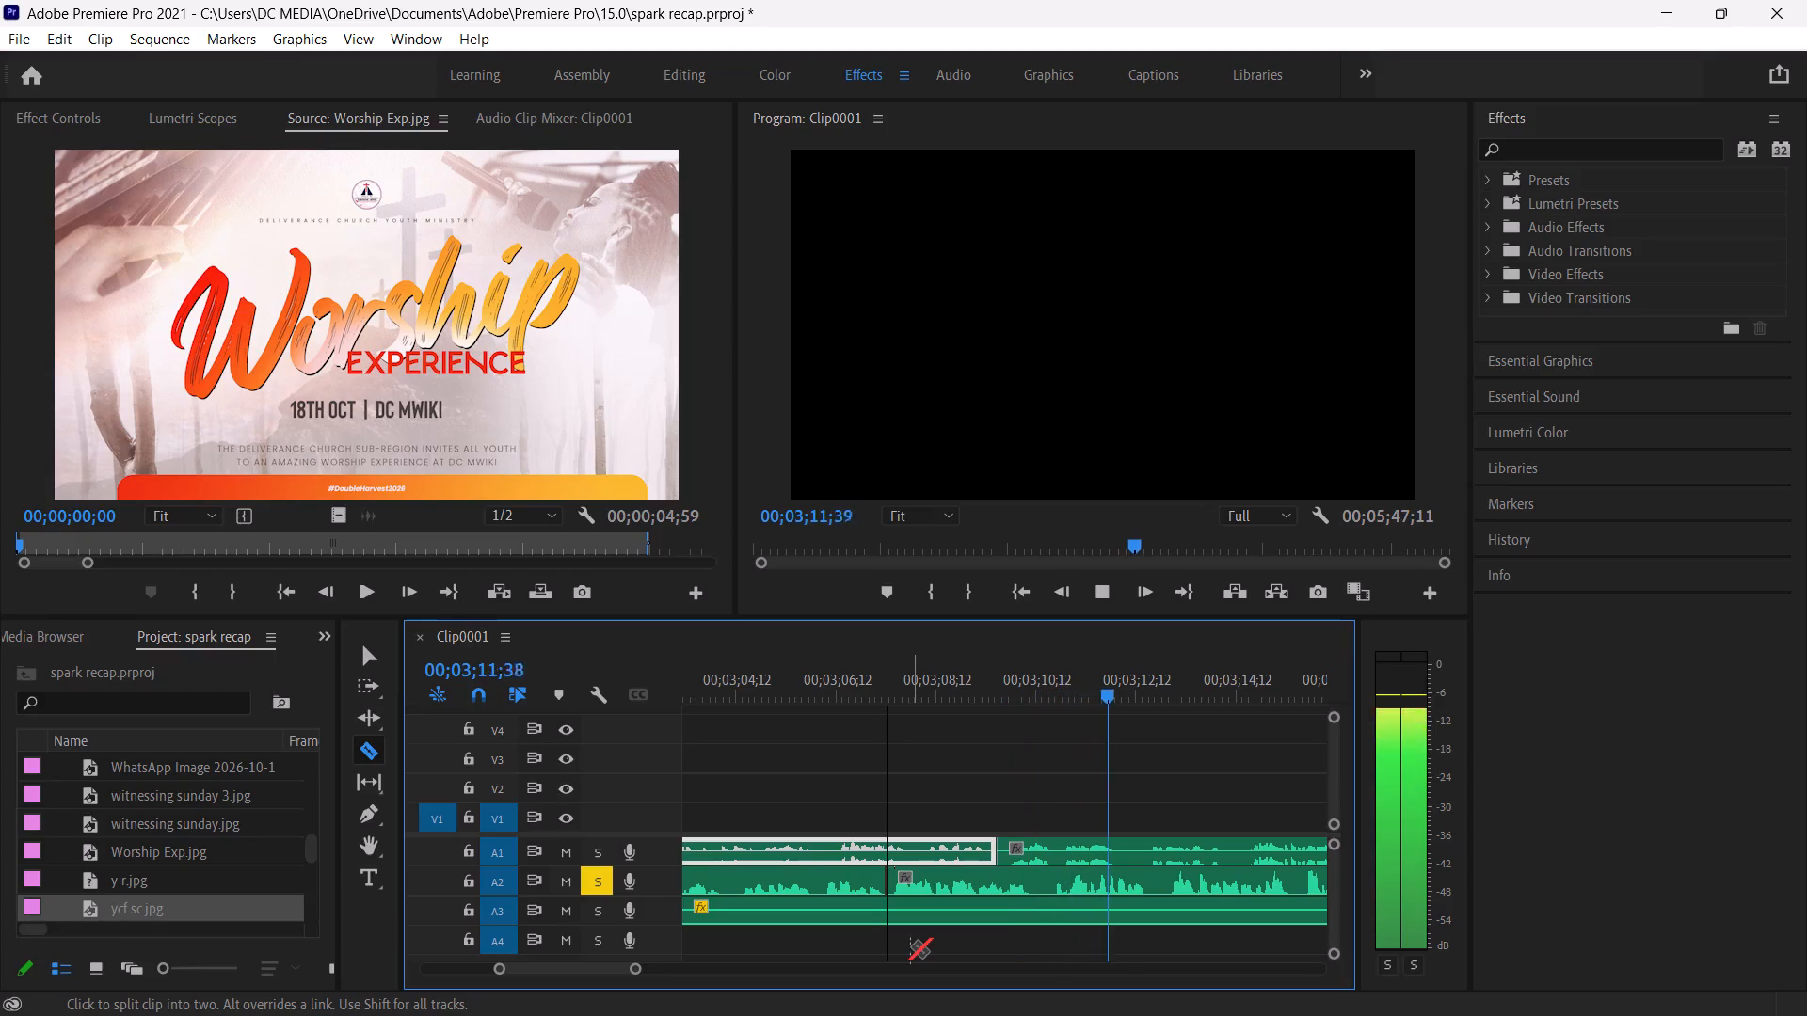
pyautogui.press('space')
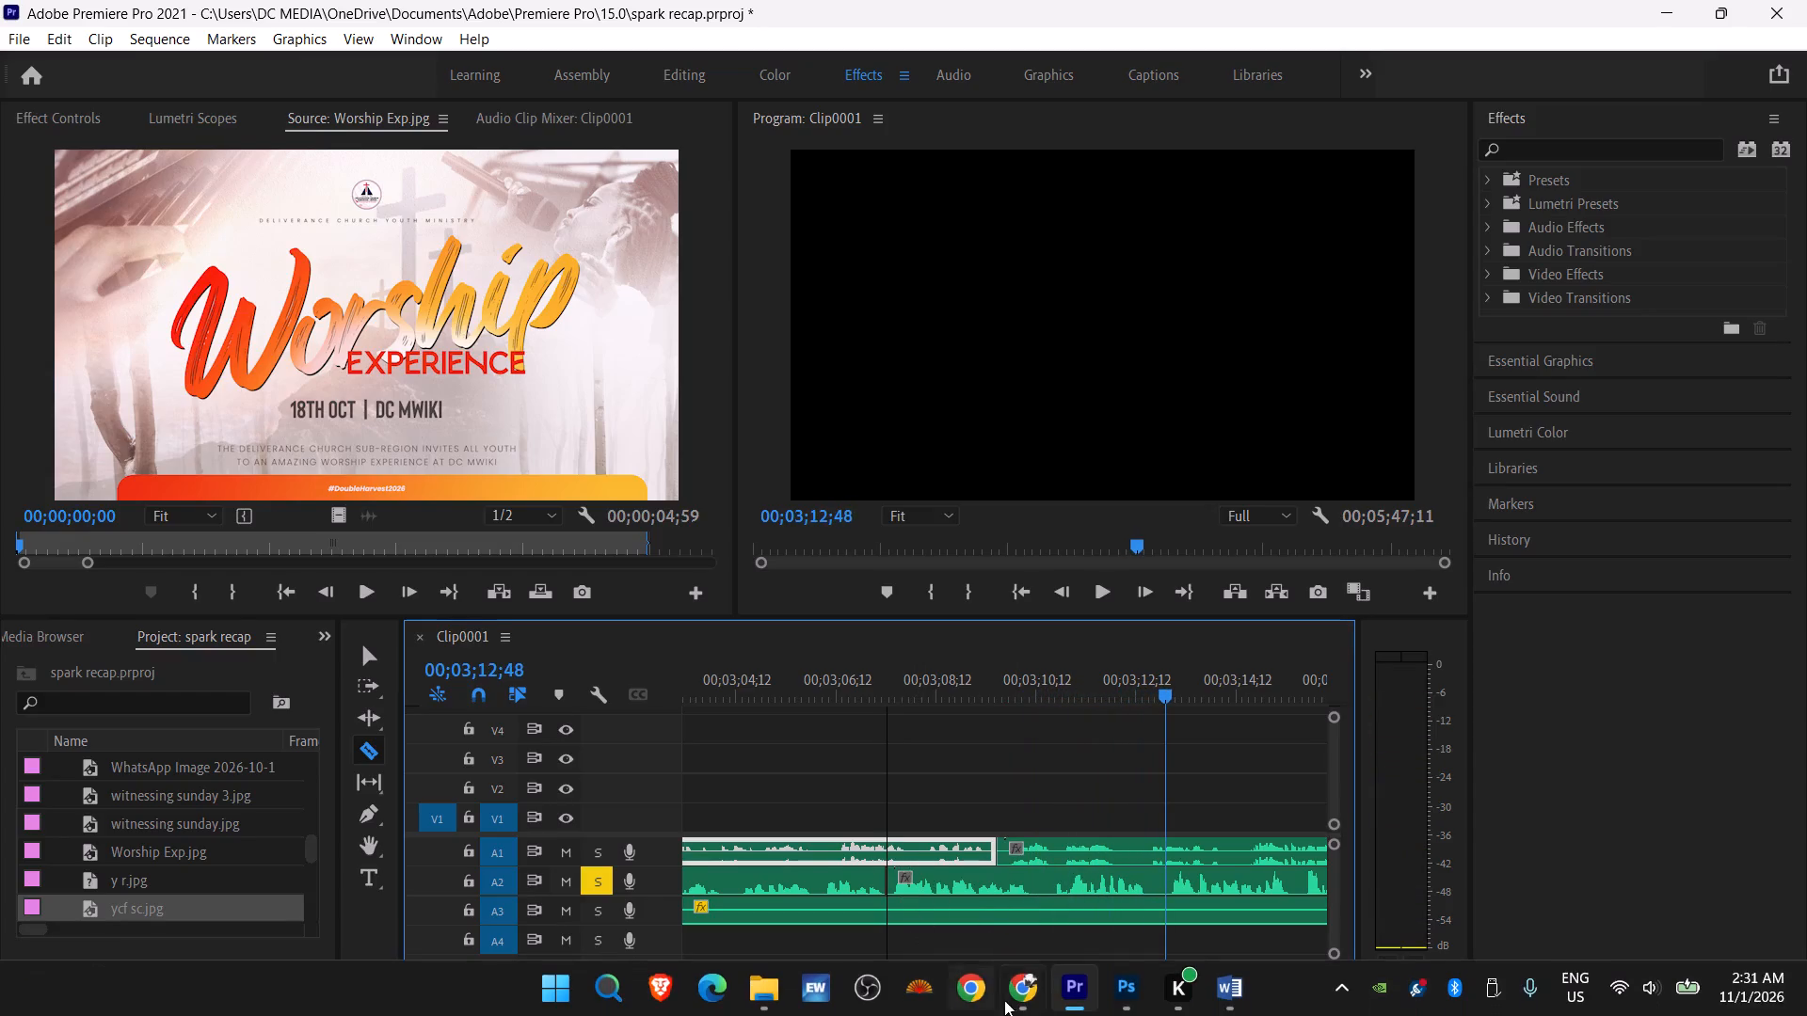
pyautogui.click(1231, 1009)
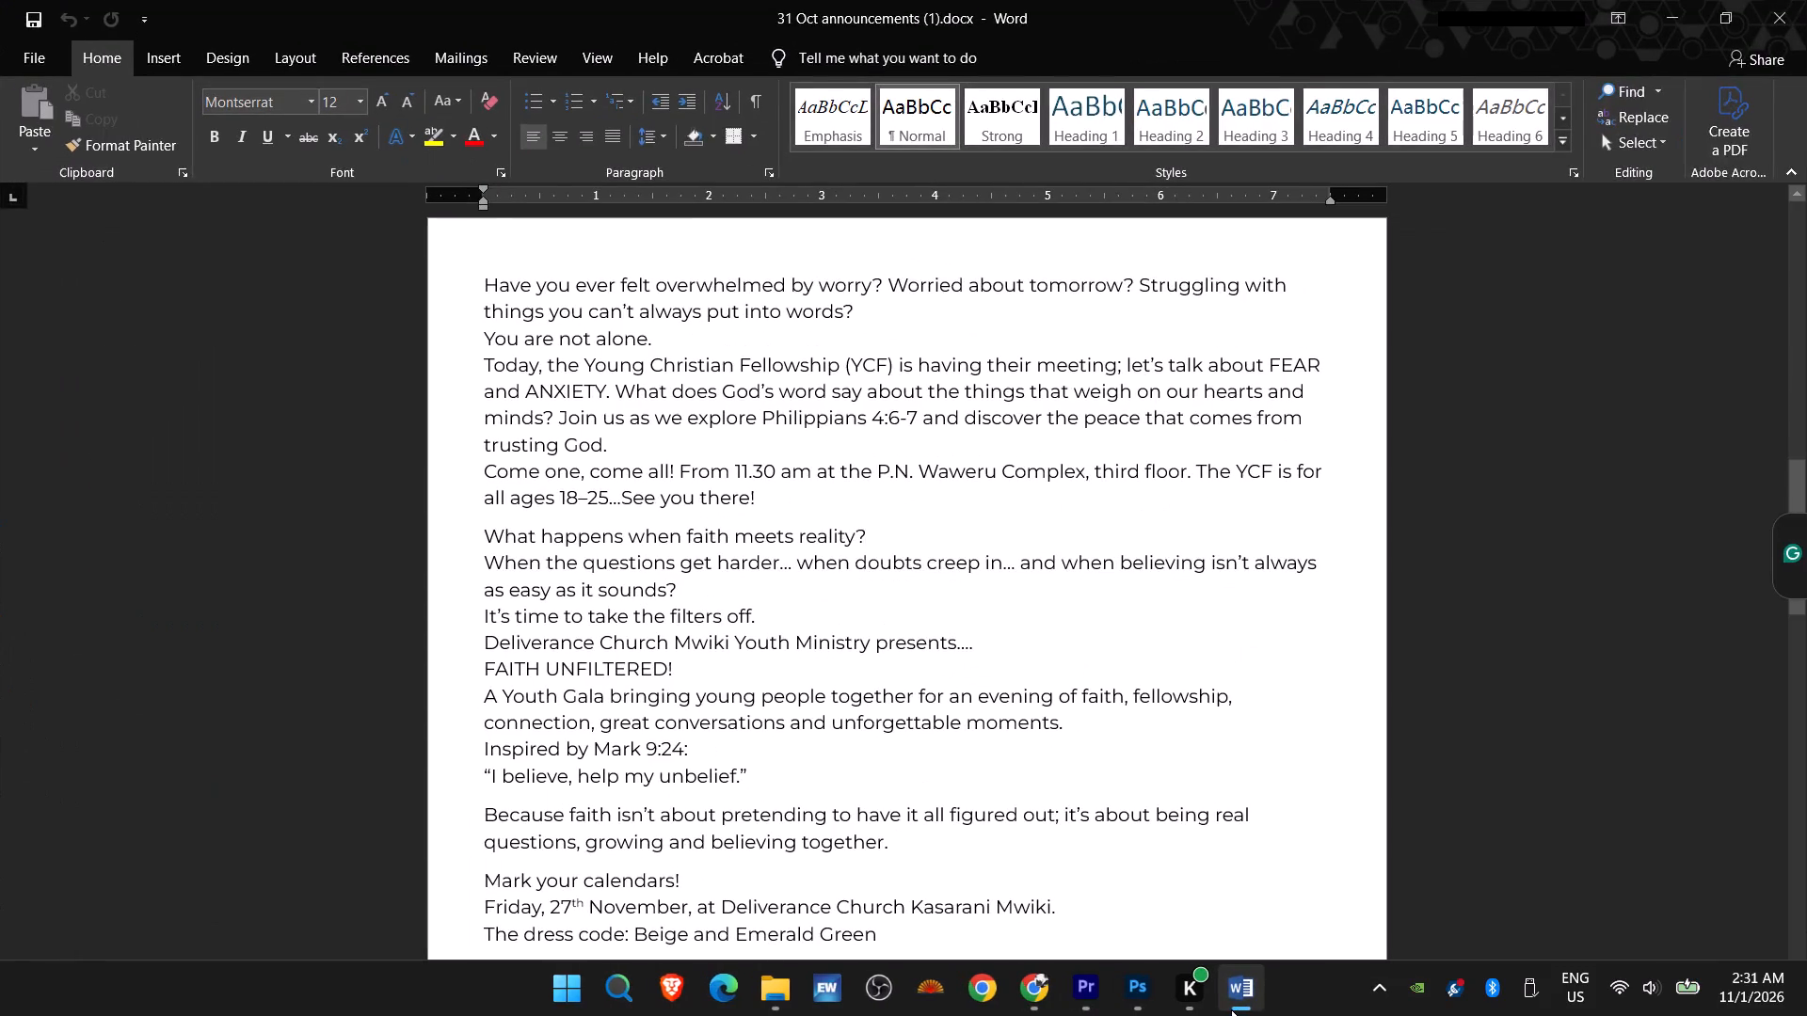
pyautogui.click(1231, 1009)
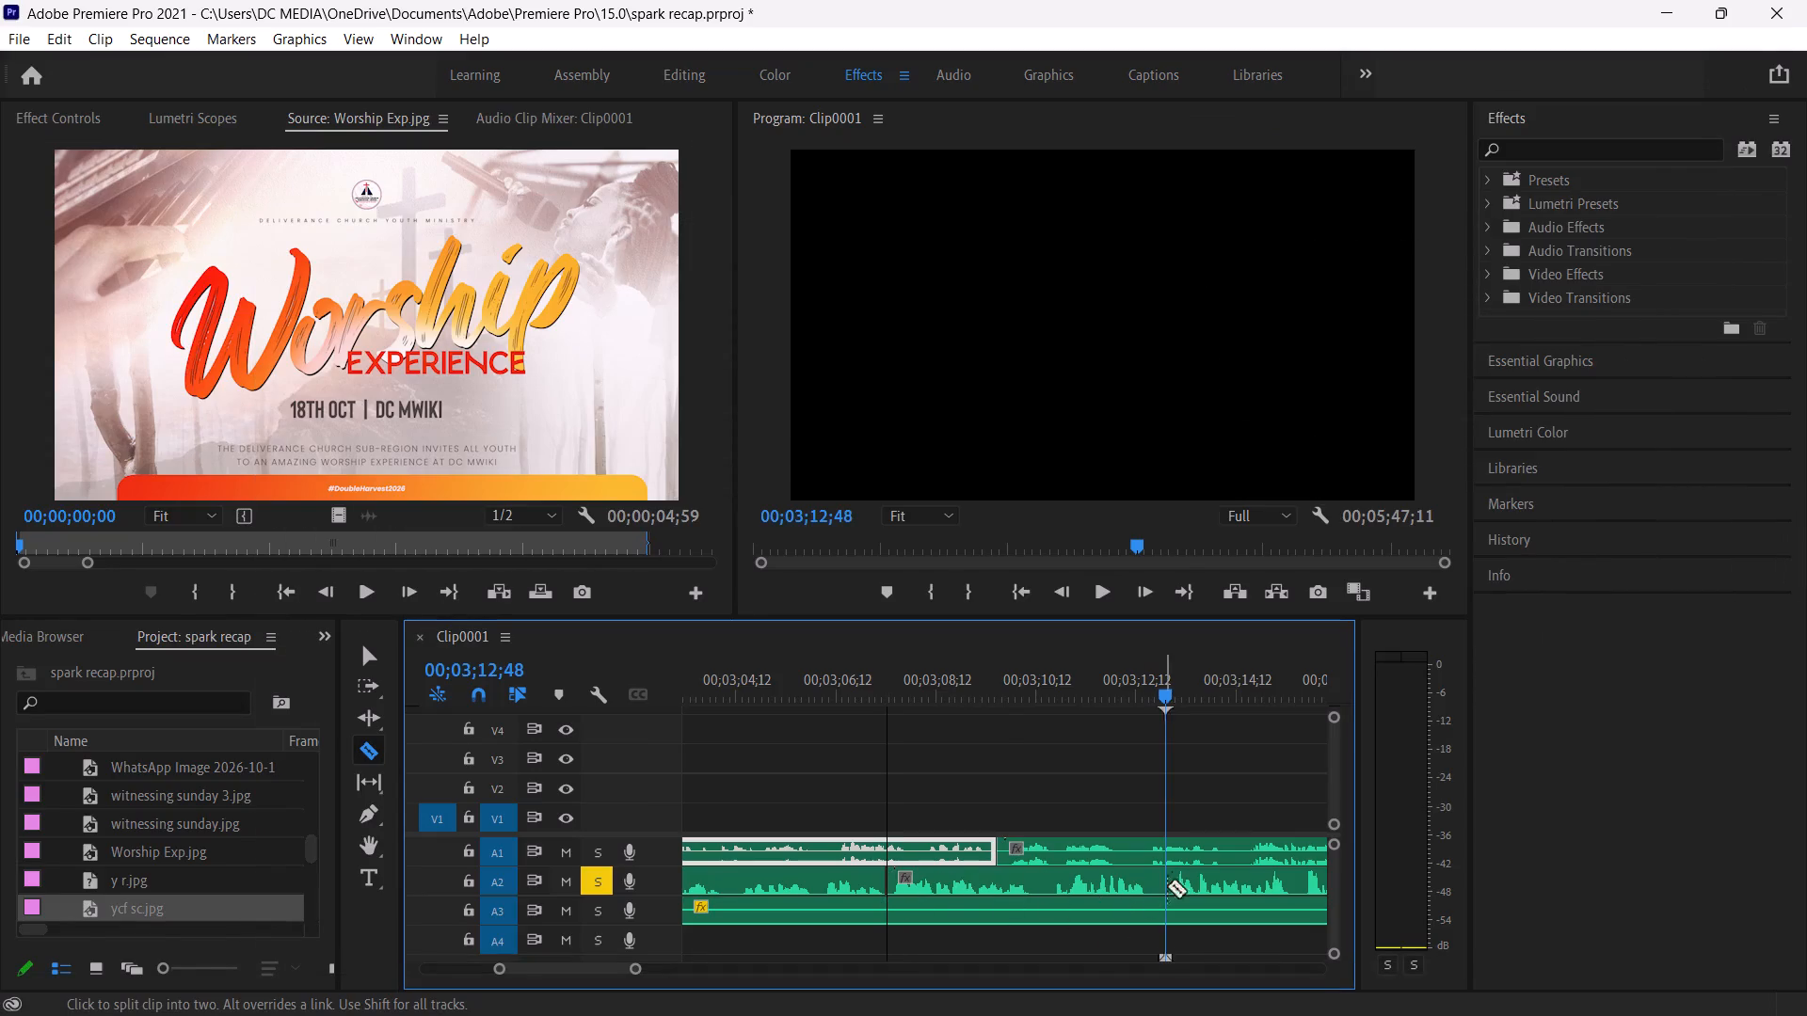
pyautogui.press('Left')
pyautogui.press('Left')
pyautogui.press('Left')
pyautogui.press('Left')
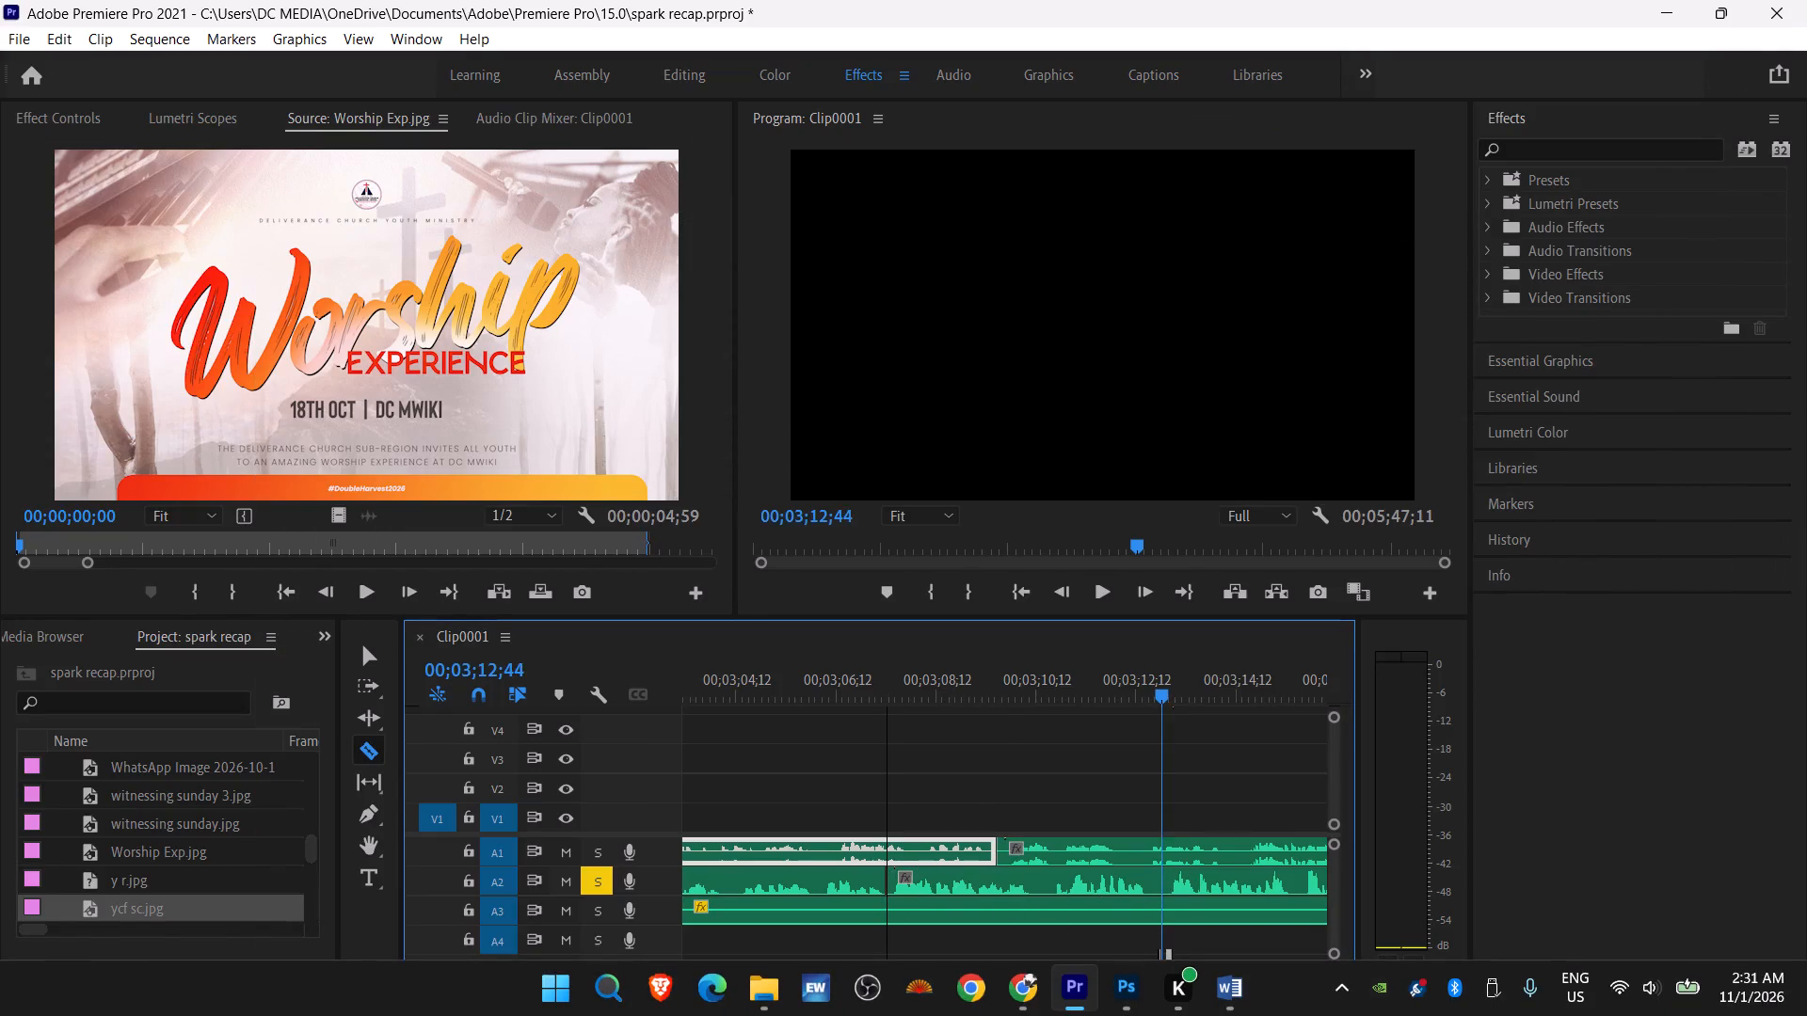
pyautogui.press('Left')
pyautogui.press('Left')
pyautogui.press('Left')
pyautogui.press('Left')
pyautogui.press('Left')
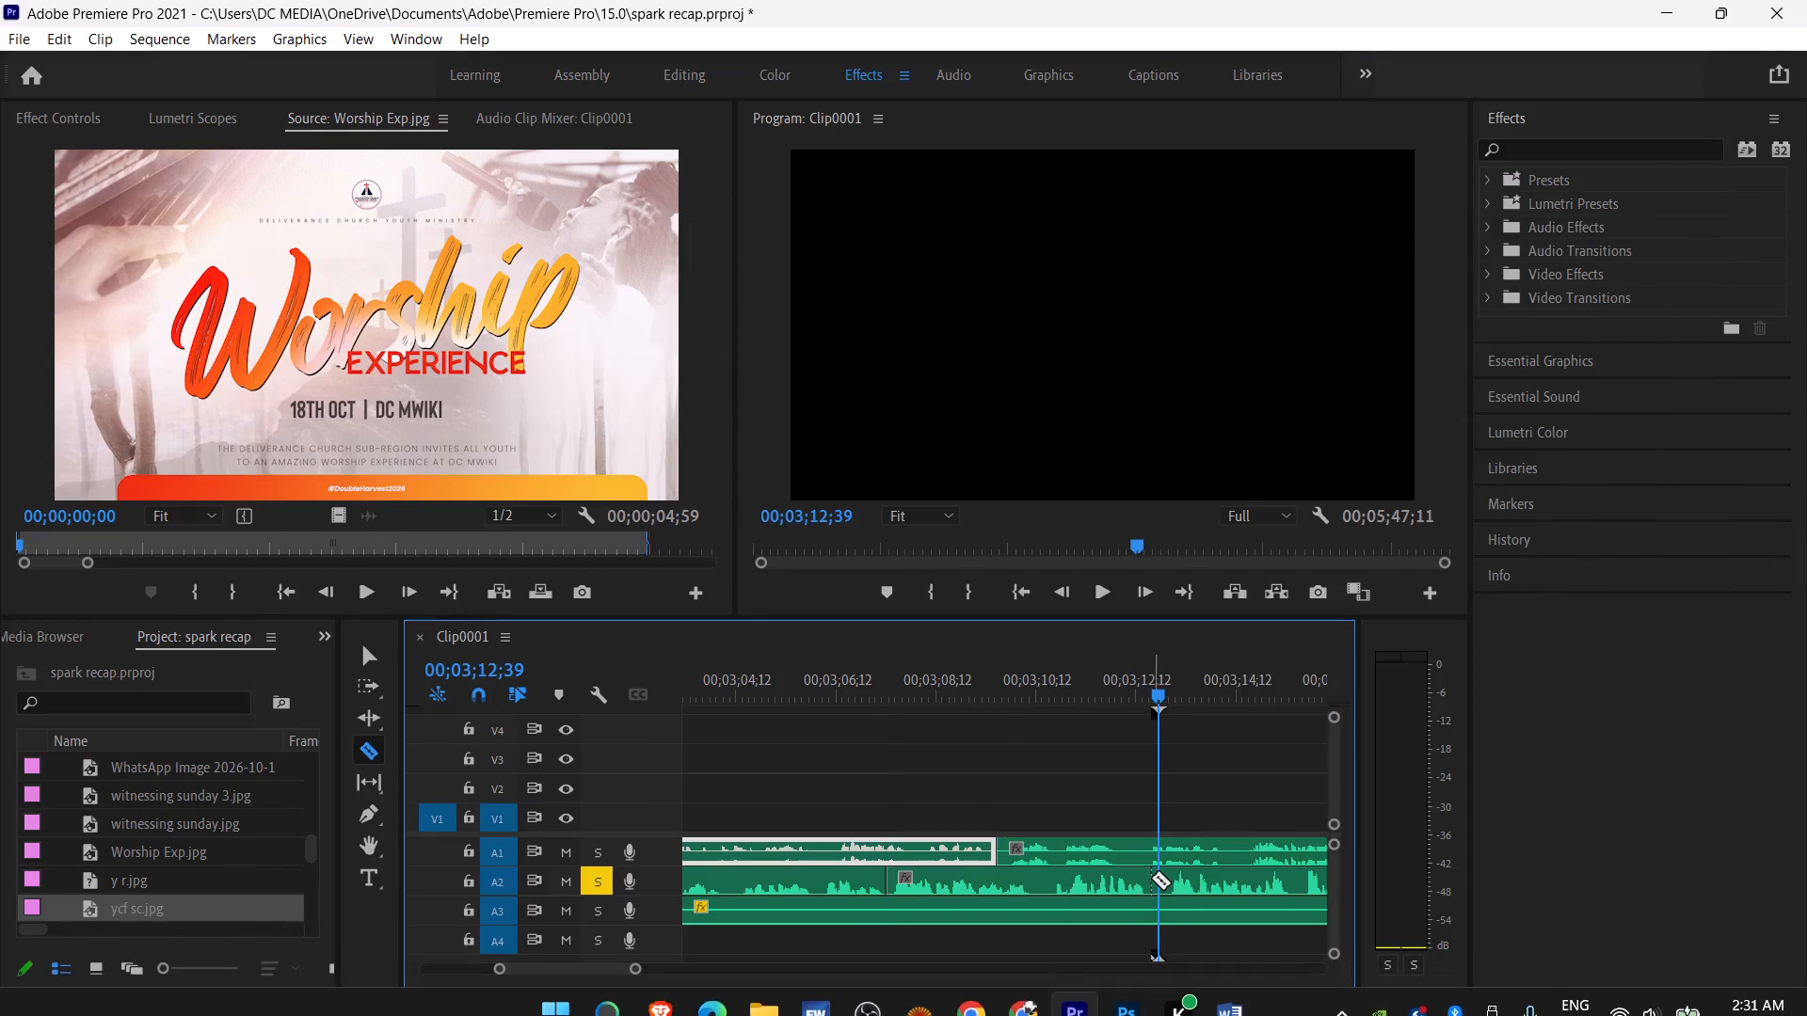
pyautogui.click(1159, 881)
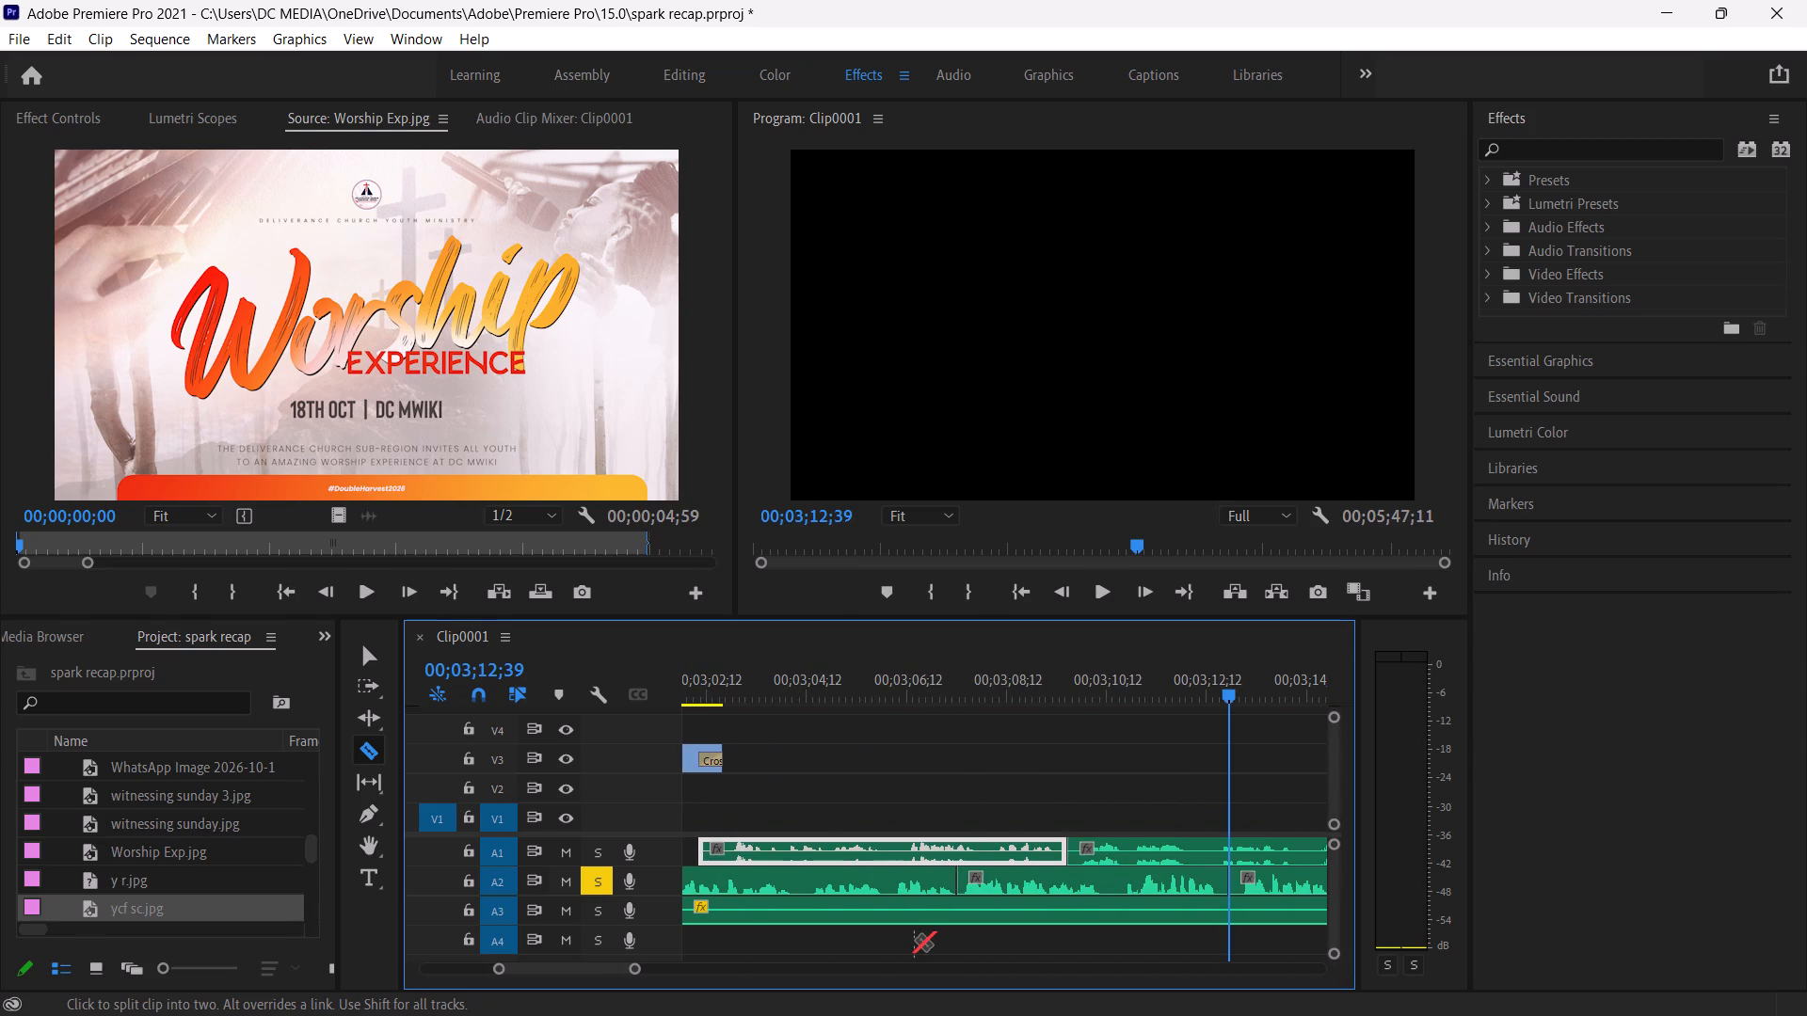
# Delete the A2 voice-over segment that ends at the 00;03;07;13 cut.
pyautogui.press('v')
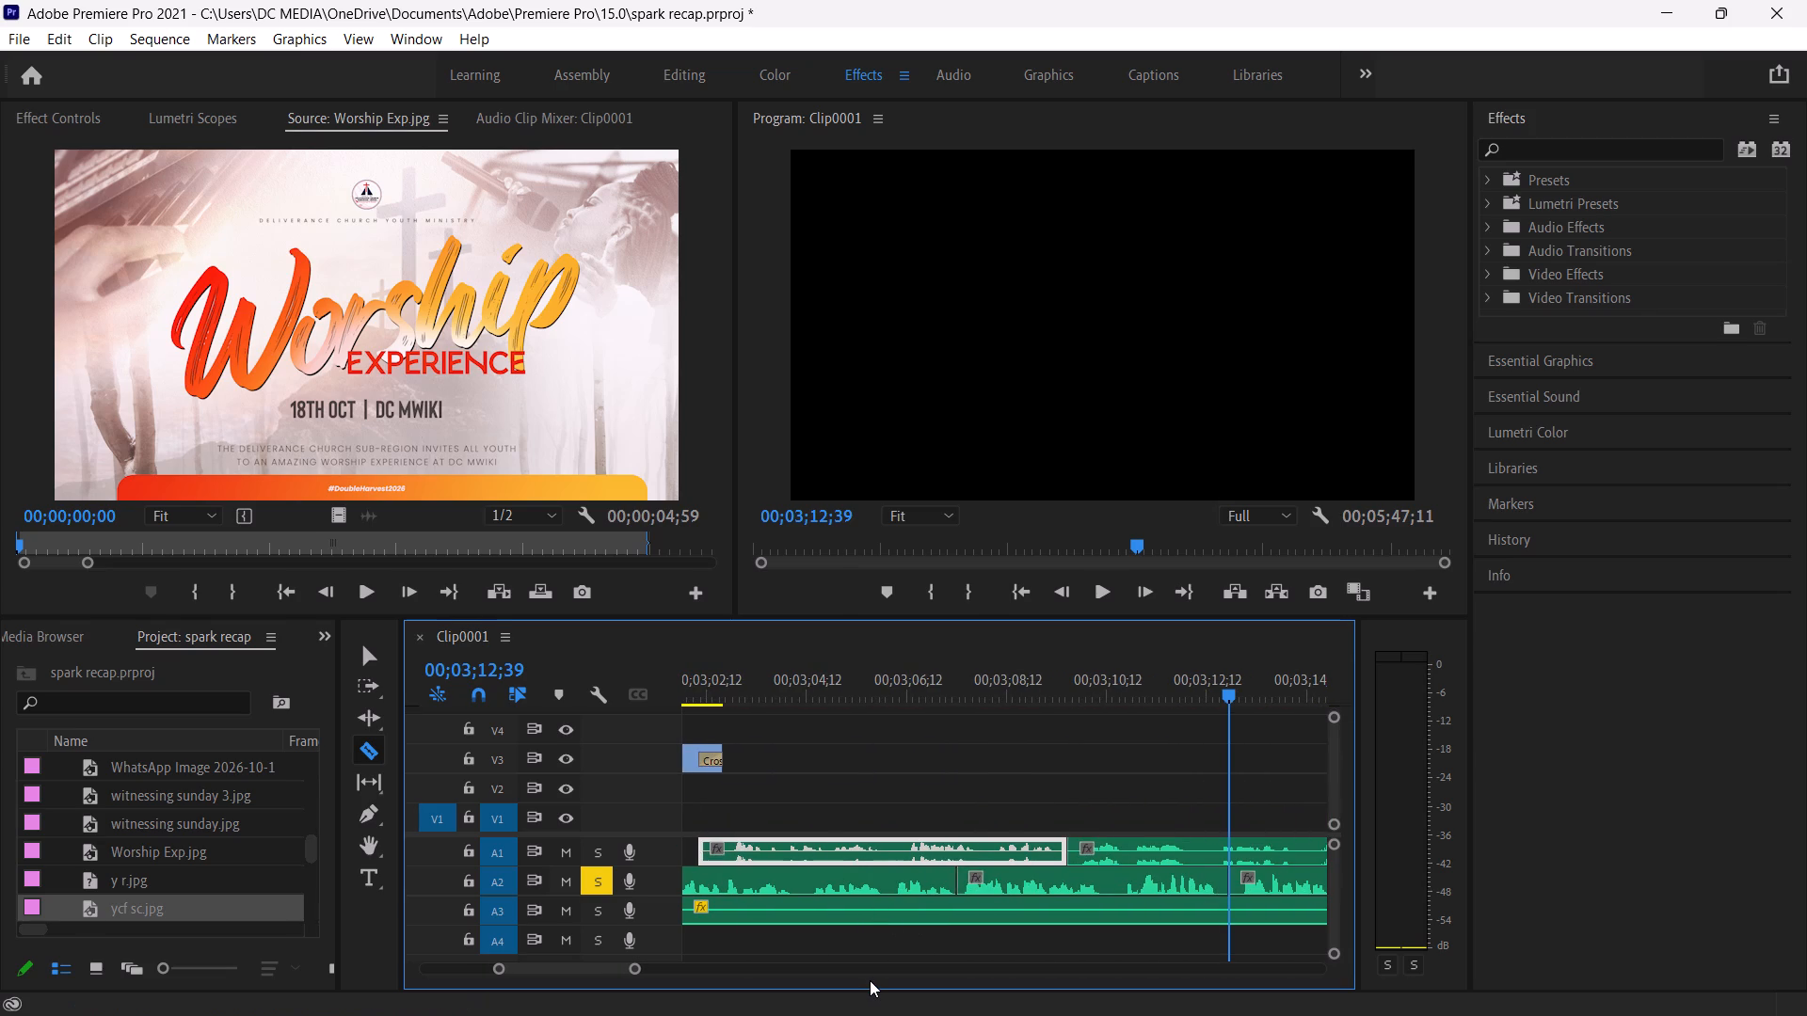
pyautogui.click(847, 887)
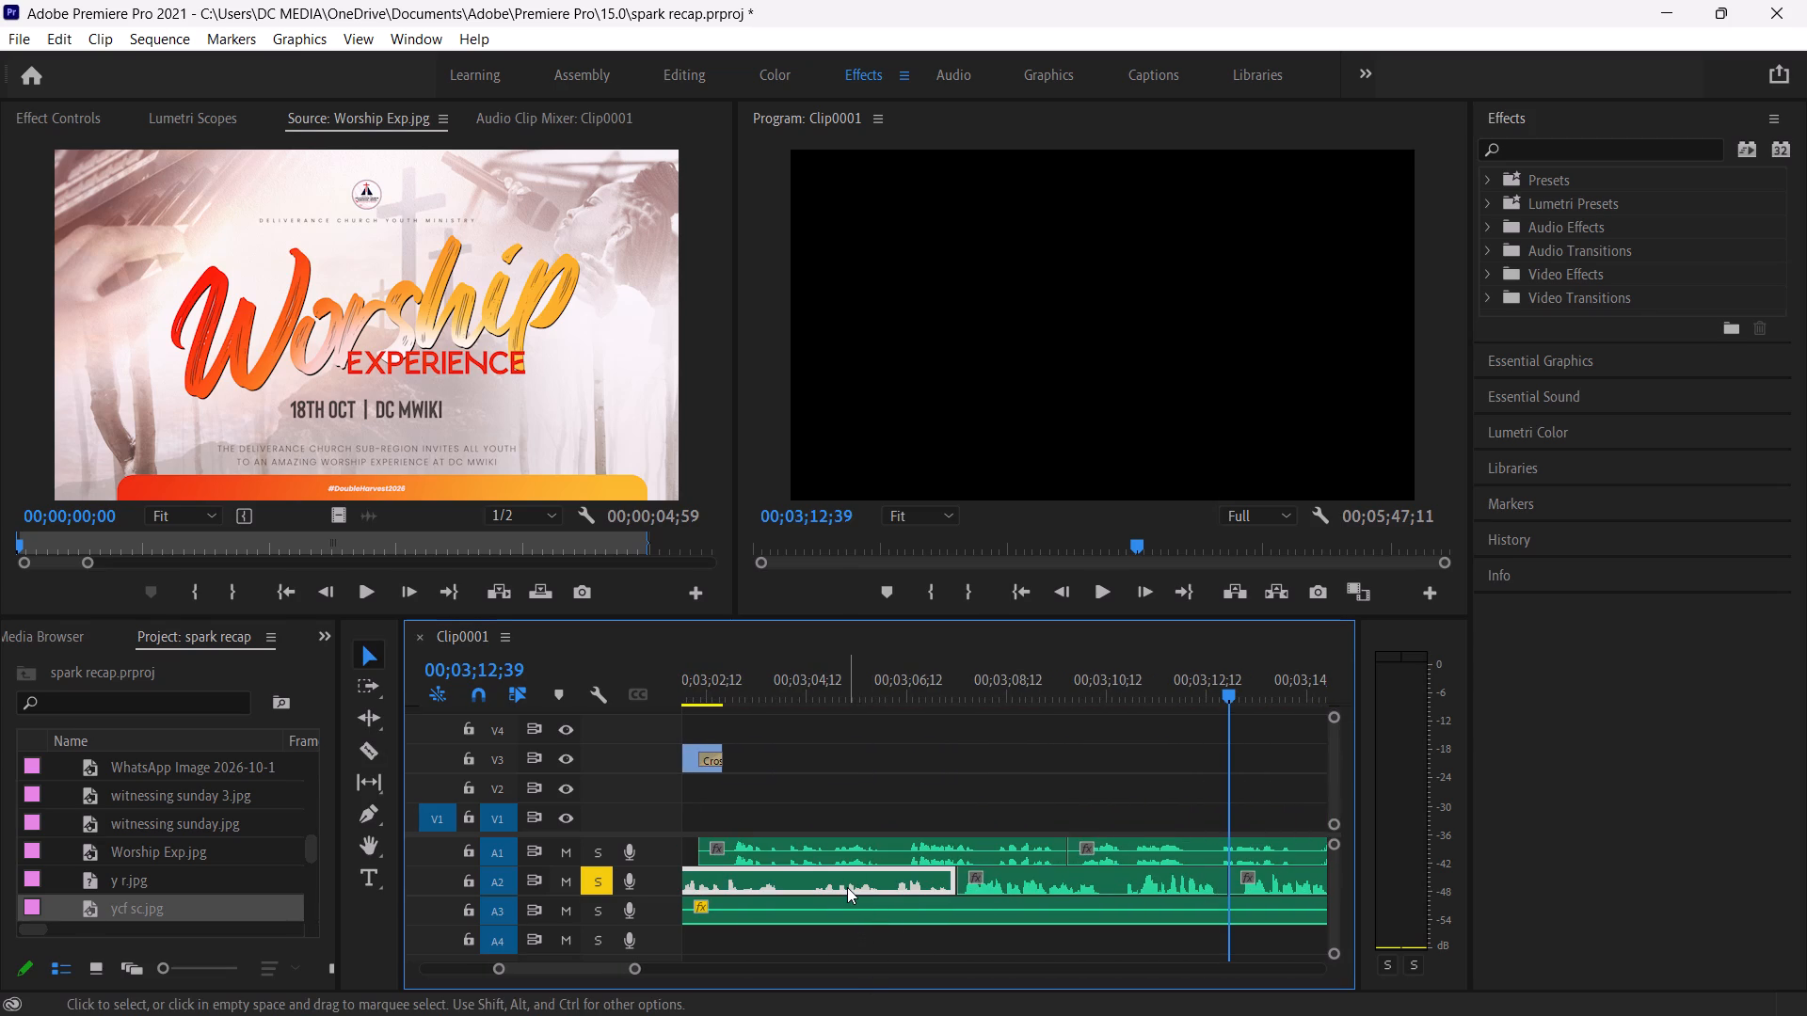
pyautogui.press('BackSpace')
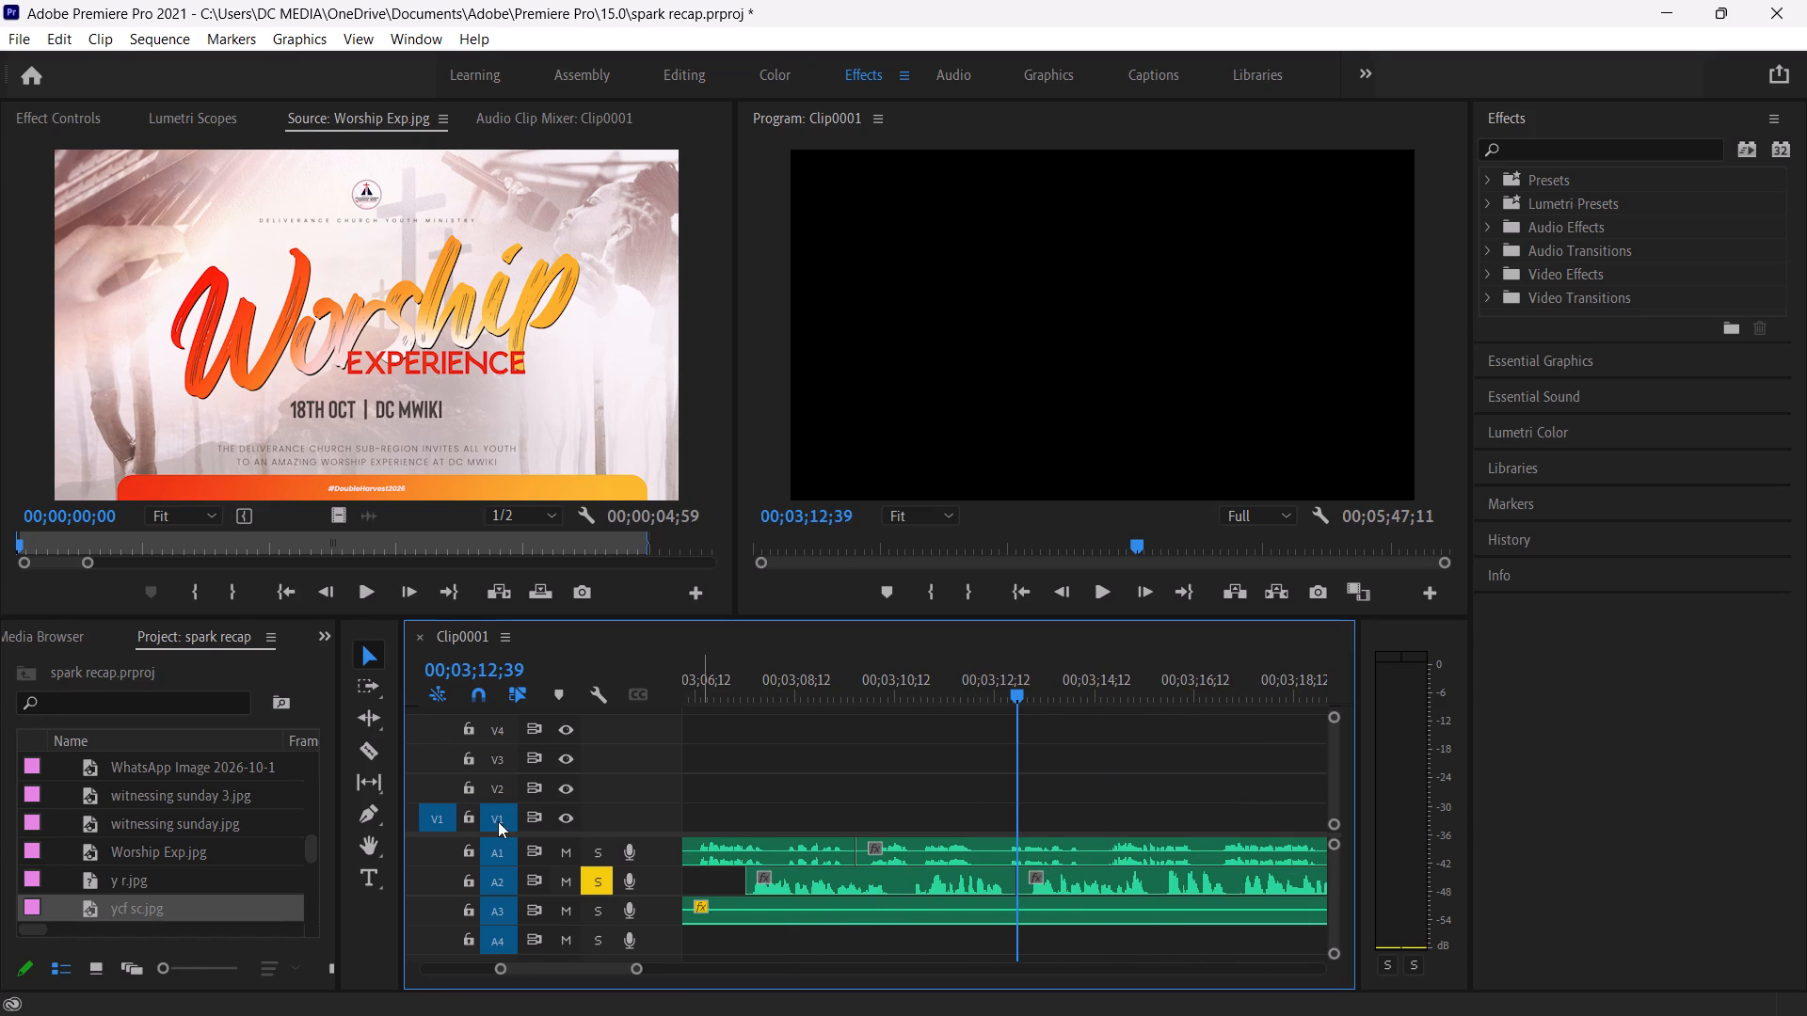
# Solo A1 instead of A2, play on from 00;03;12;39, and split the A1 voice-over at 00;03;16;26.
pyautogui.click(590, 884)
pyautogui.click(599, 848)
pyautogui.press('space')
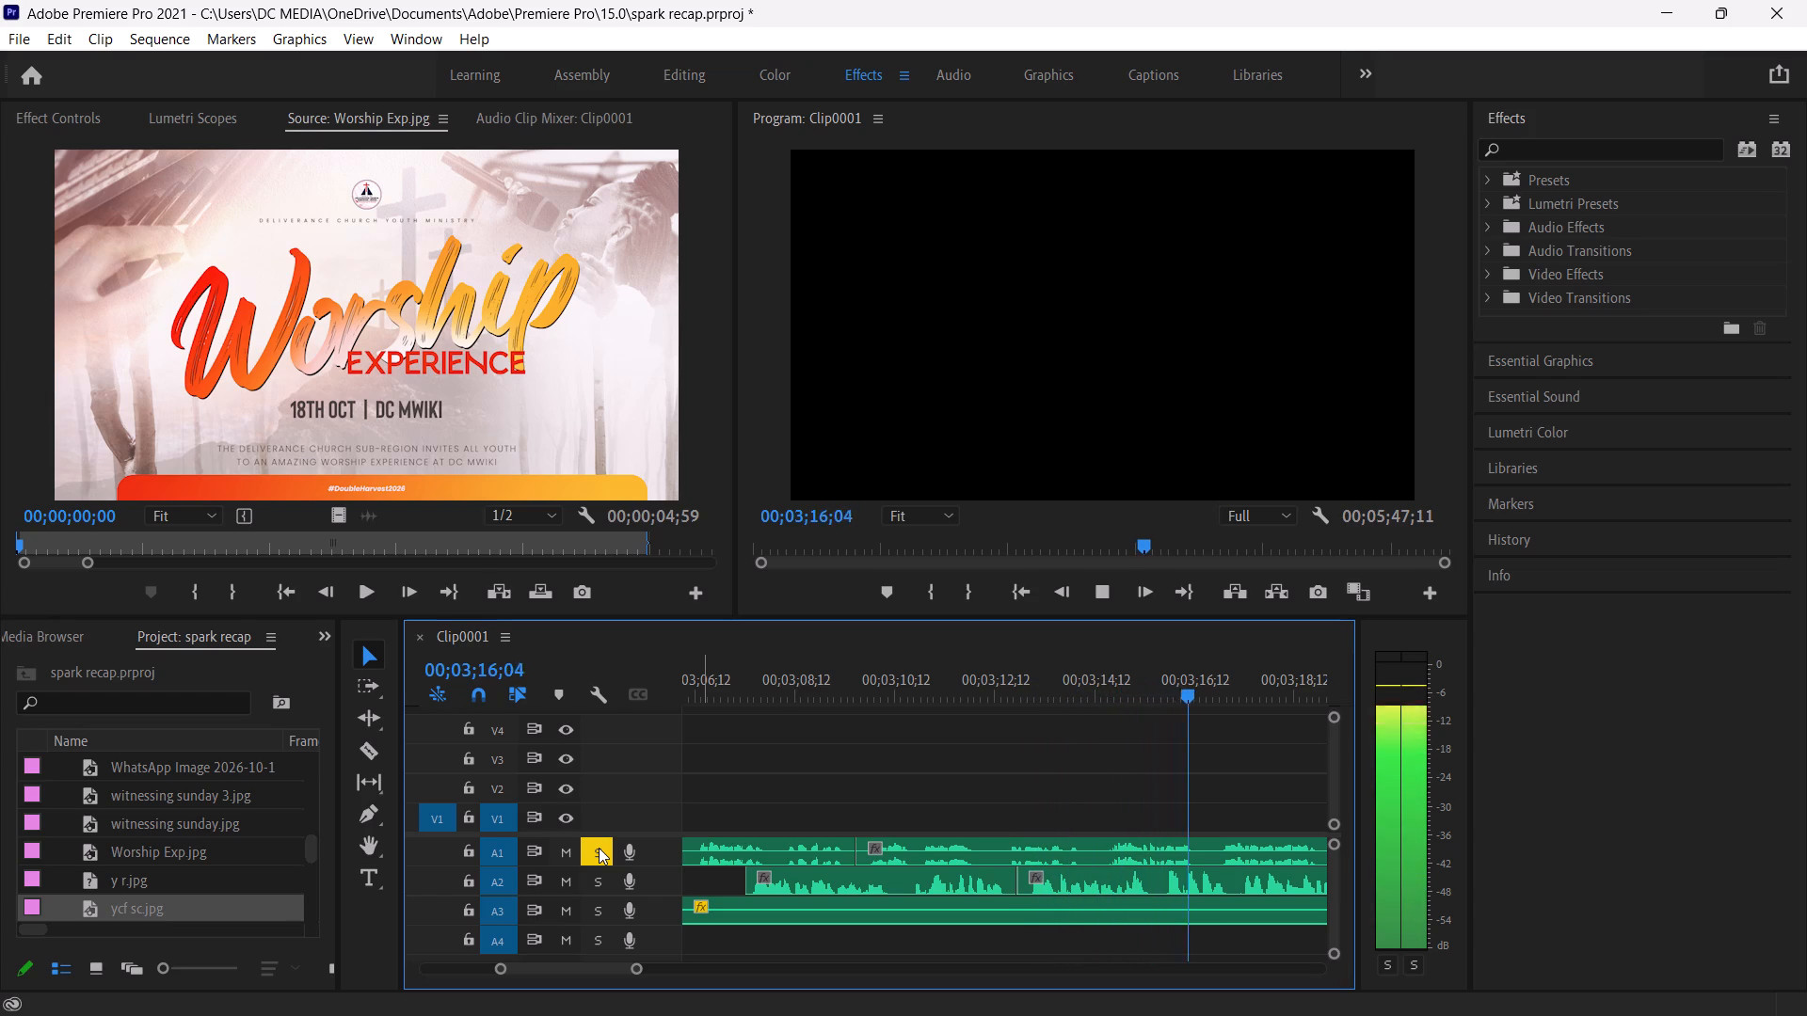
pyautogui.press('space')
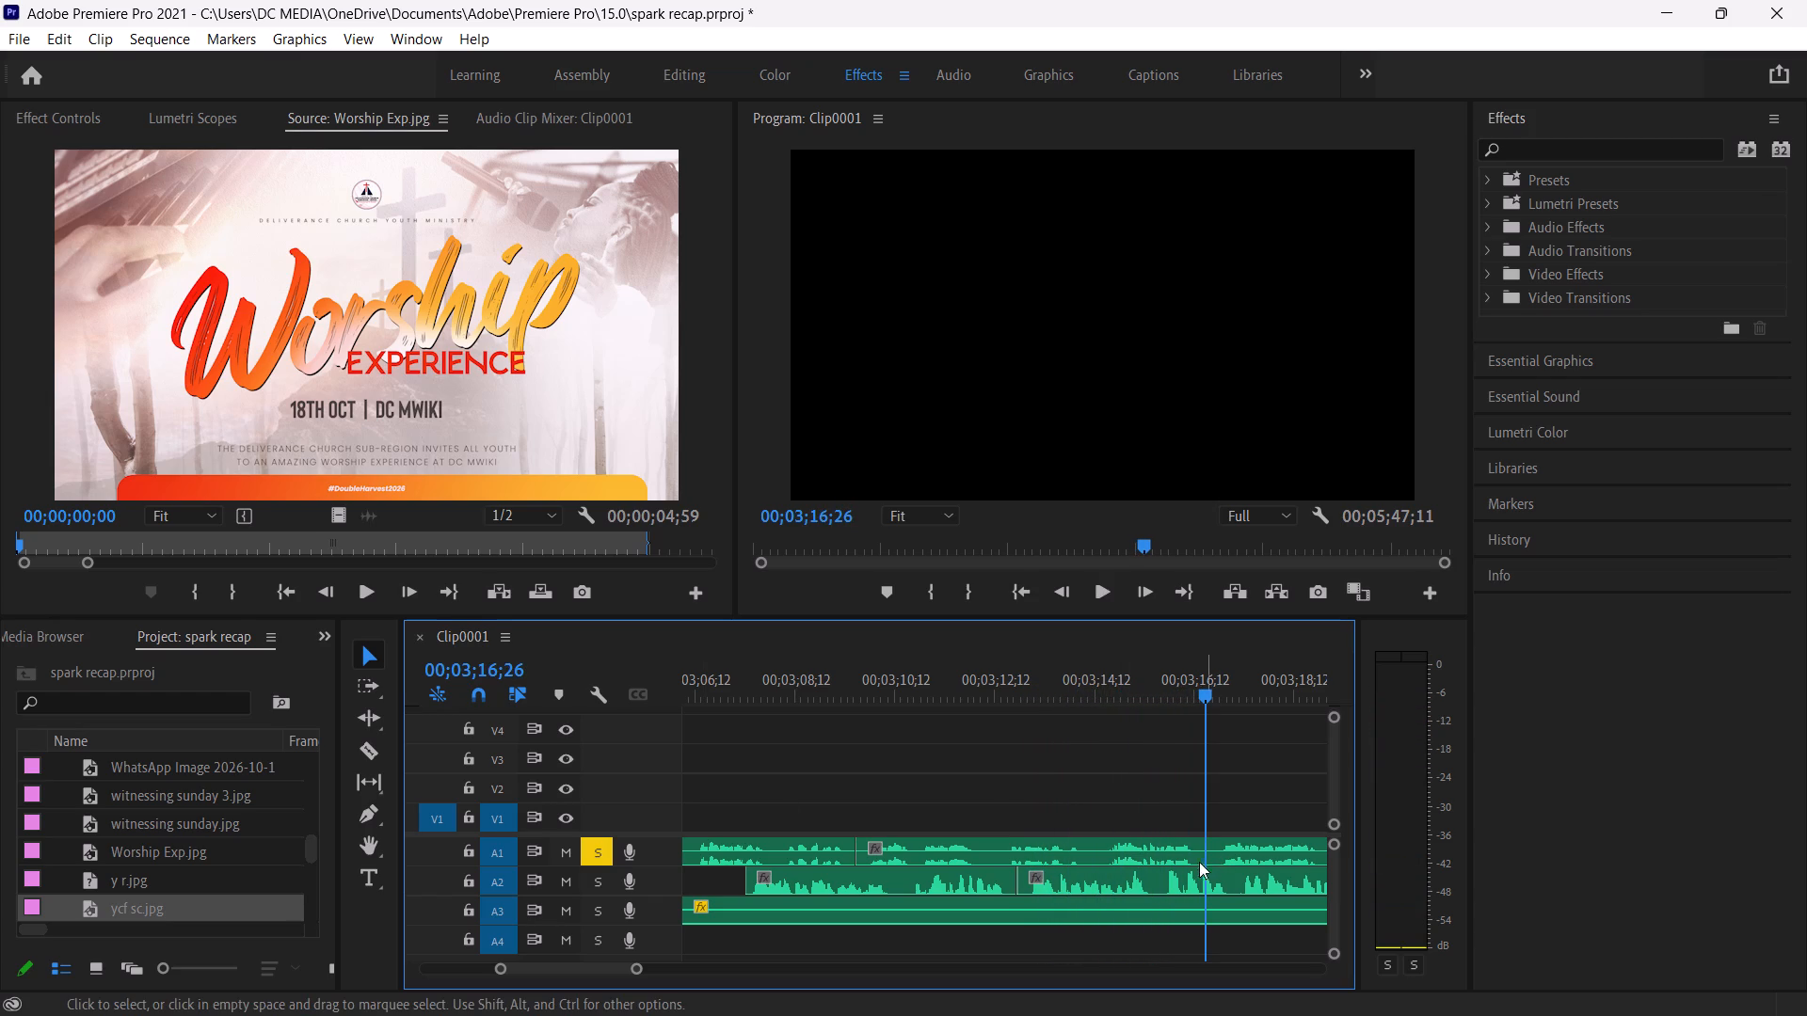
pyautogui.press('c')
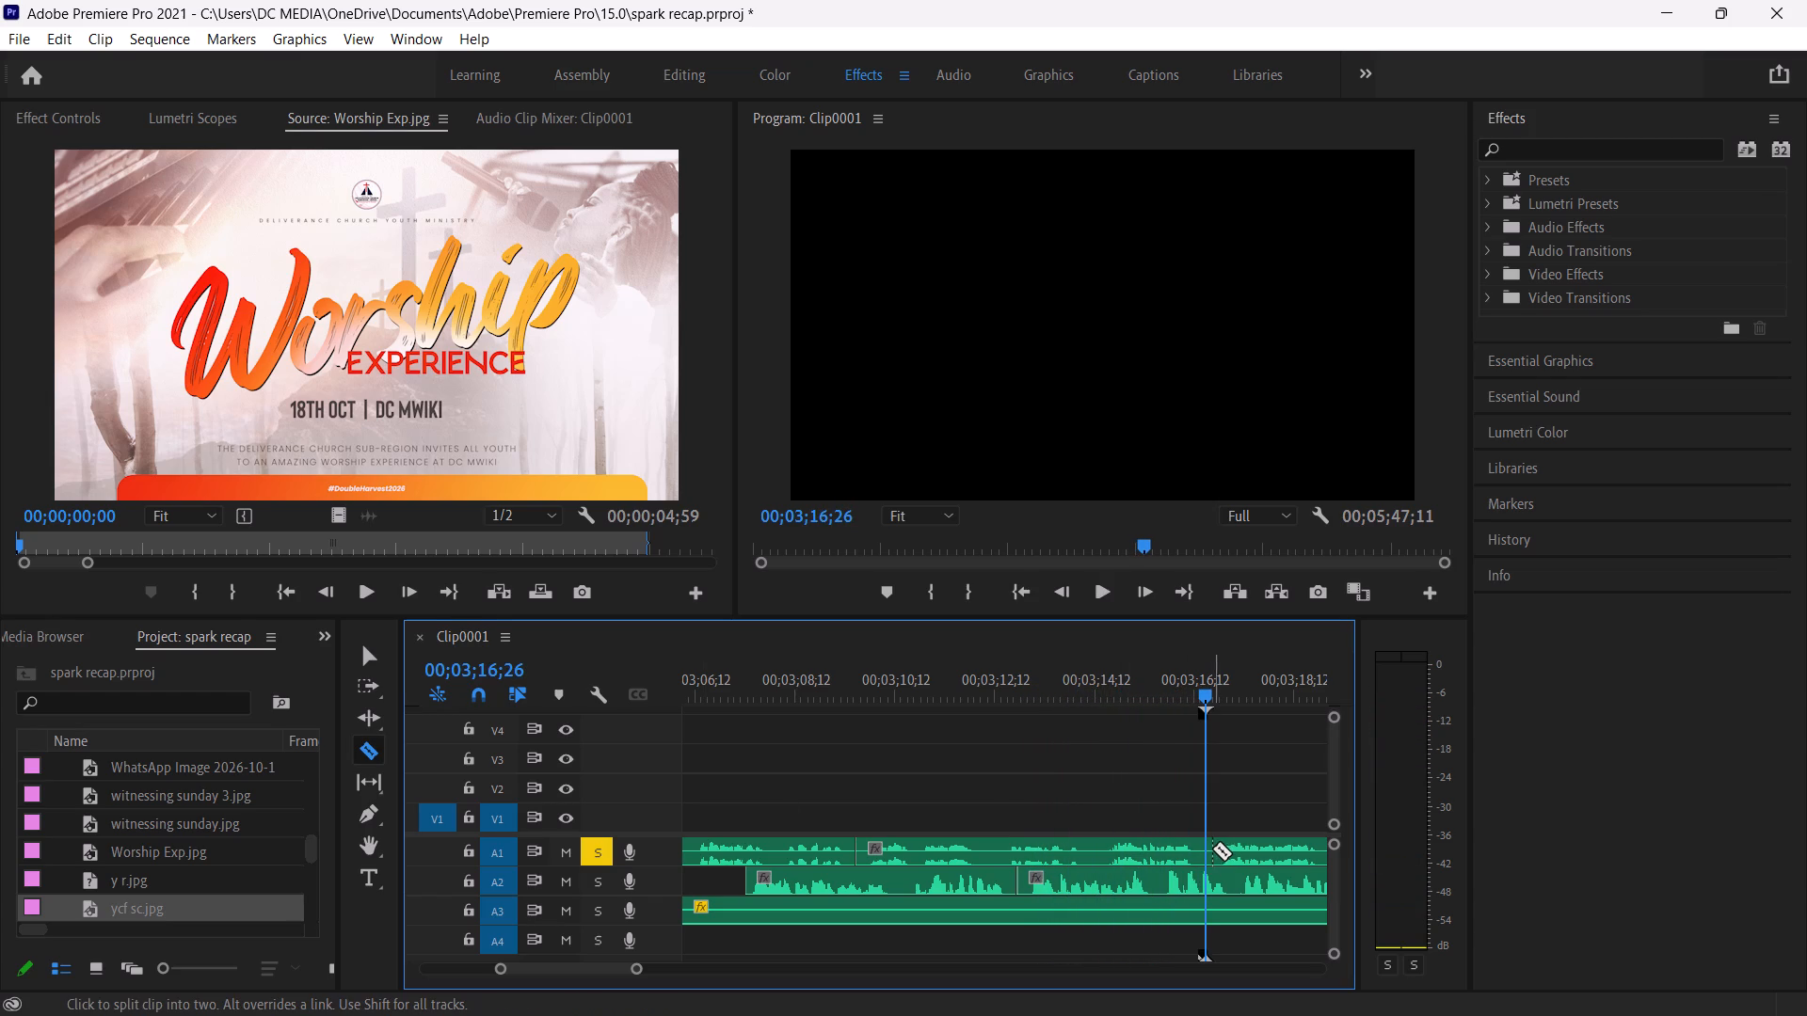
pyautogui.click(1207, 843)
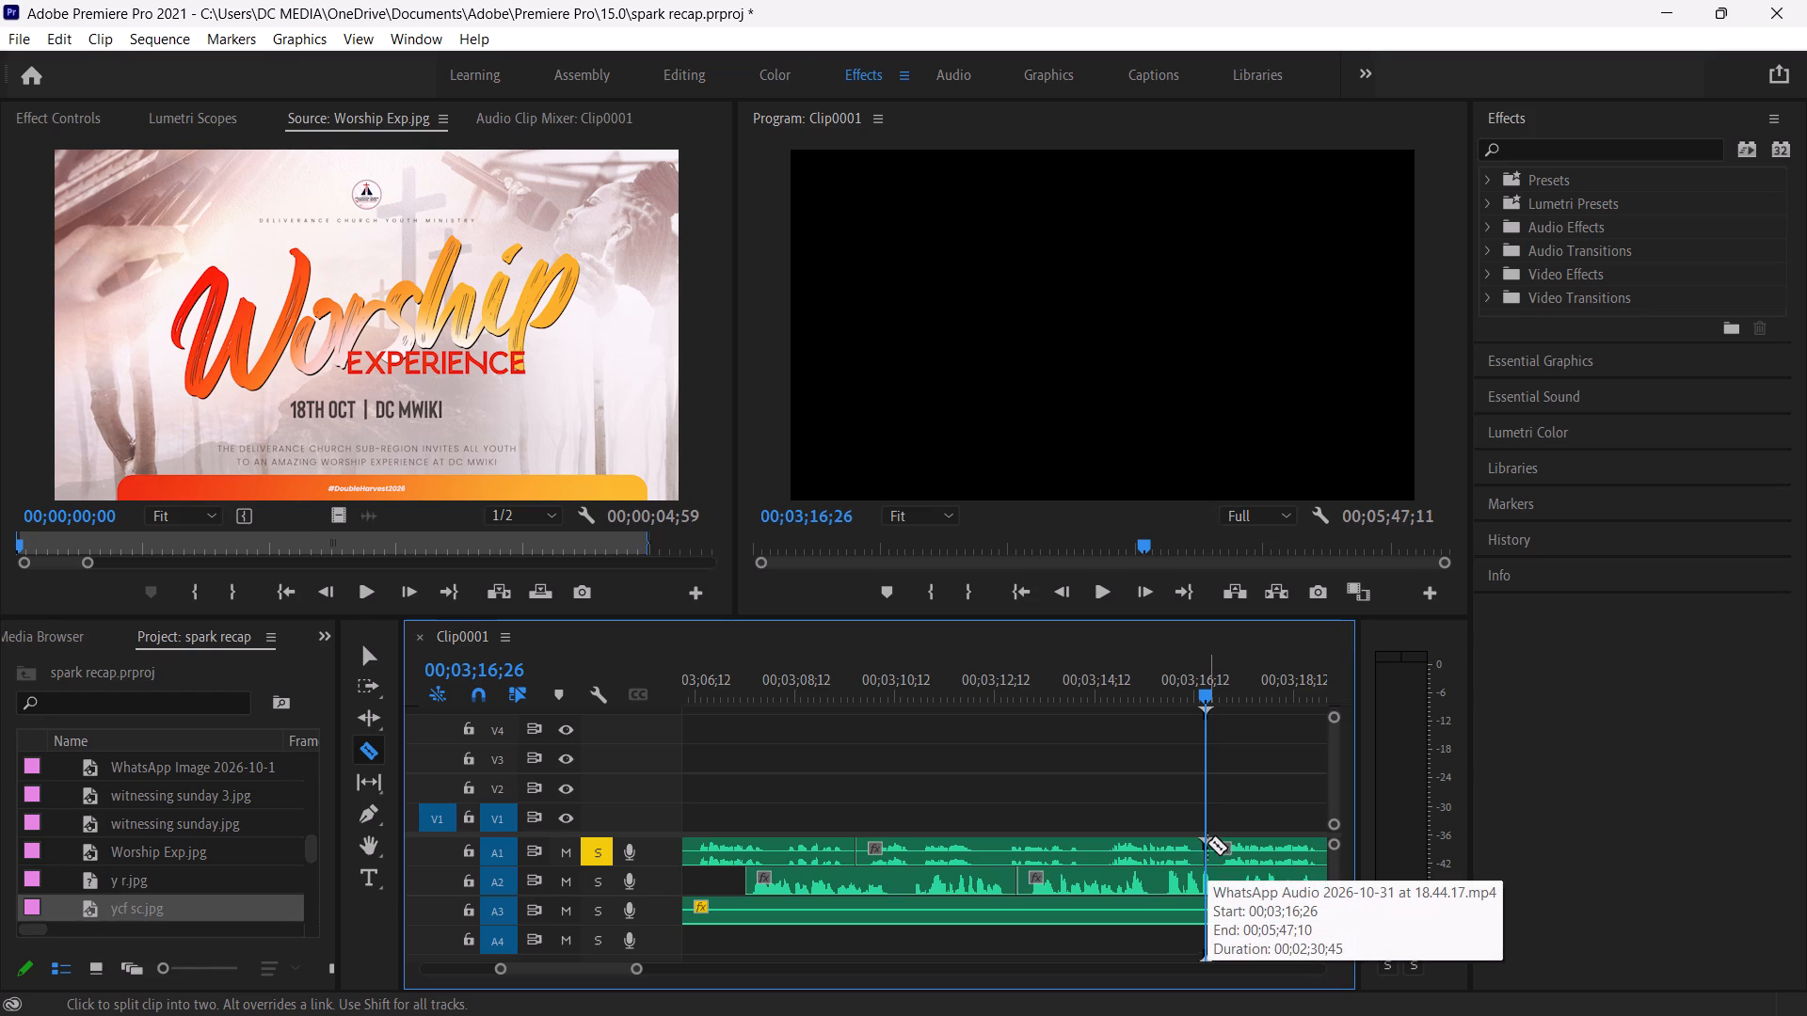
# Delete the A1 voice-over segment between the 00;03;09;25 and 00;03;16;26 cuts.
pyautogui.press('v')
pyautogui.click(1108, 849)
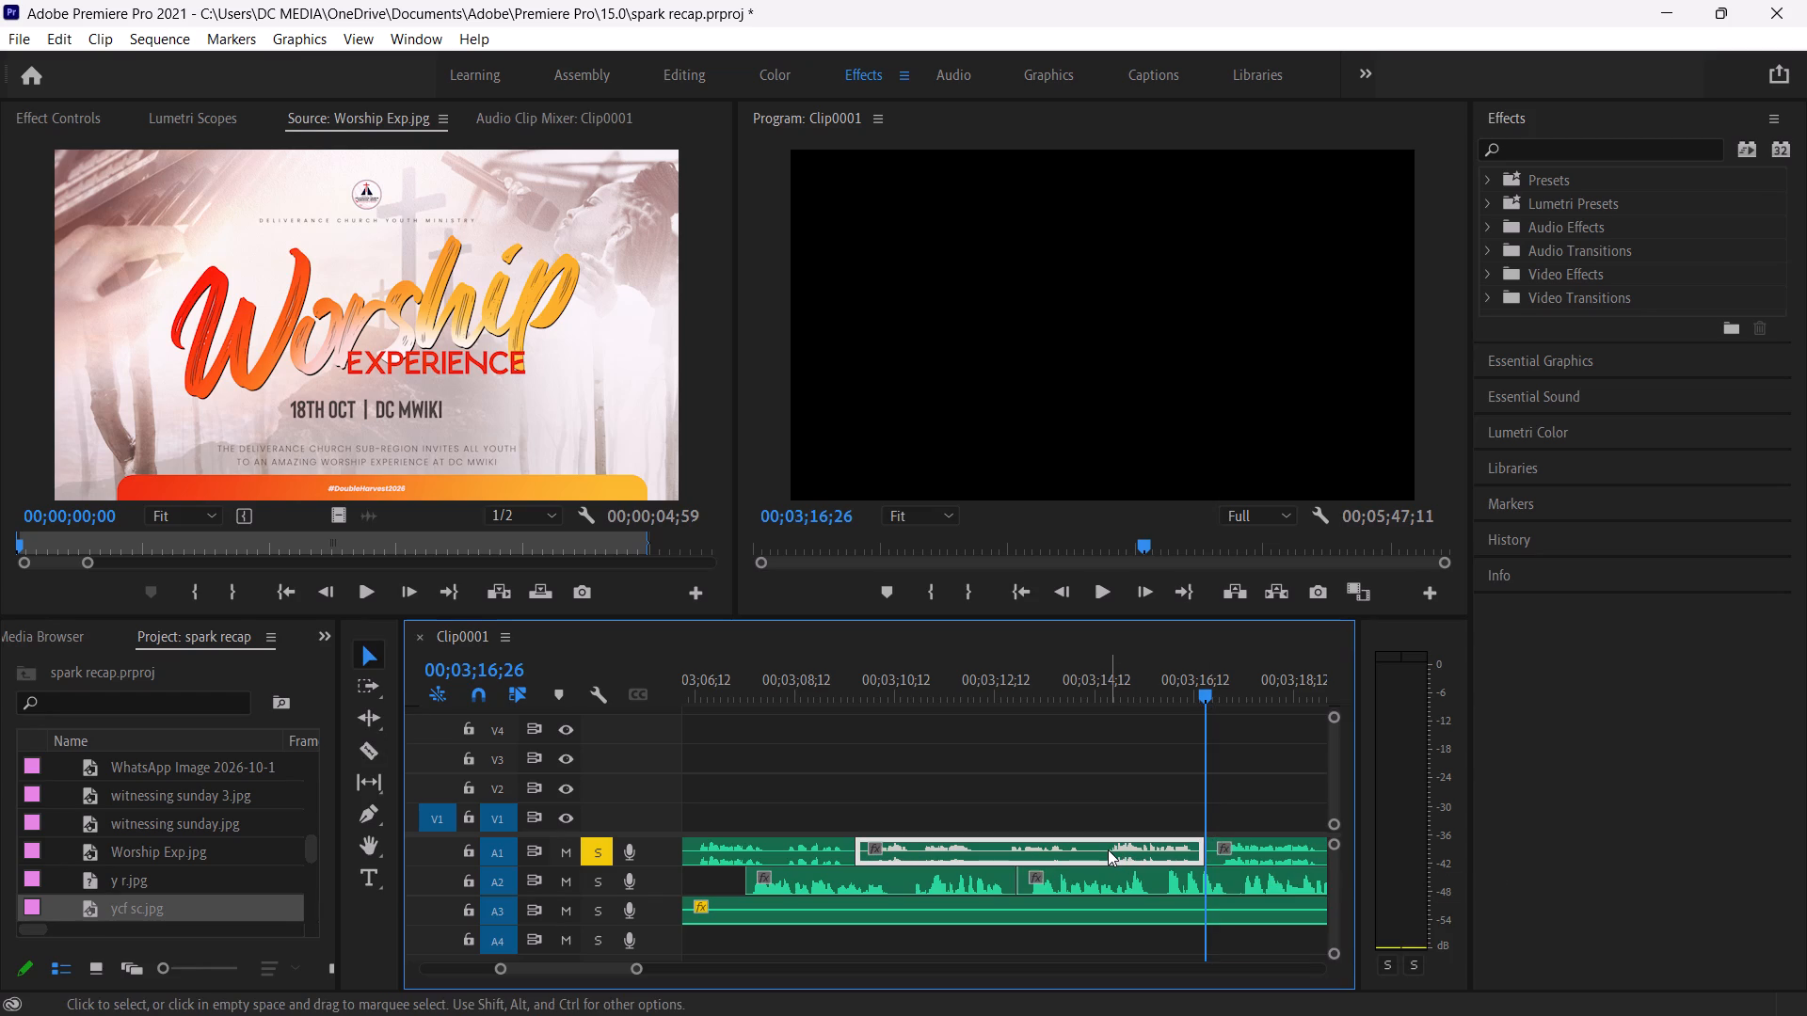
pyautogui.press('BackSpace')
# Move the long A2 remainder to start at 00;03;16;26 and the short A2 segment to follow the A1 clip's end at 00;03;09;25.
pyautogui.moveTo(1088, 887); pyautogui.dragTo(1120, 884)
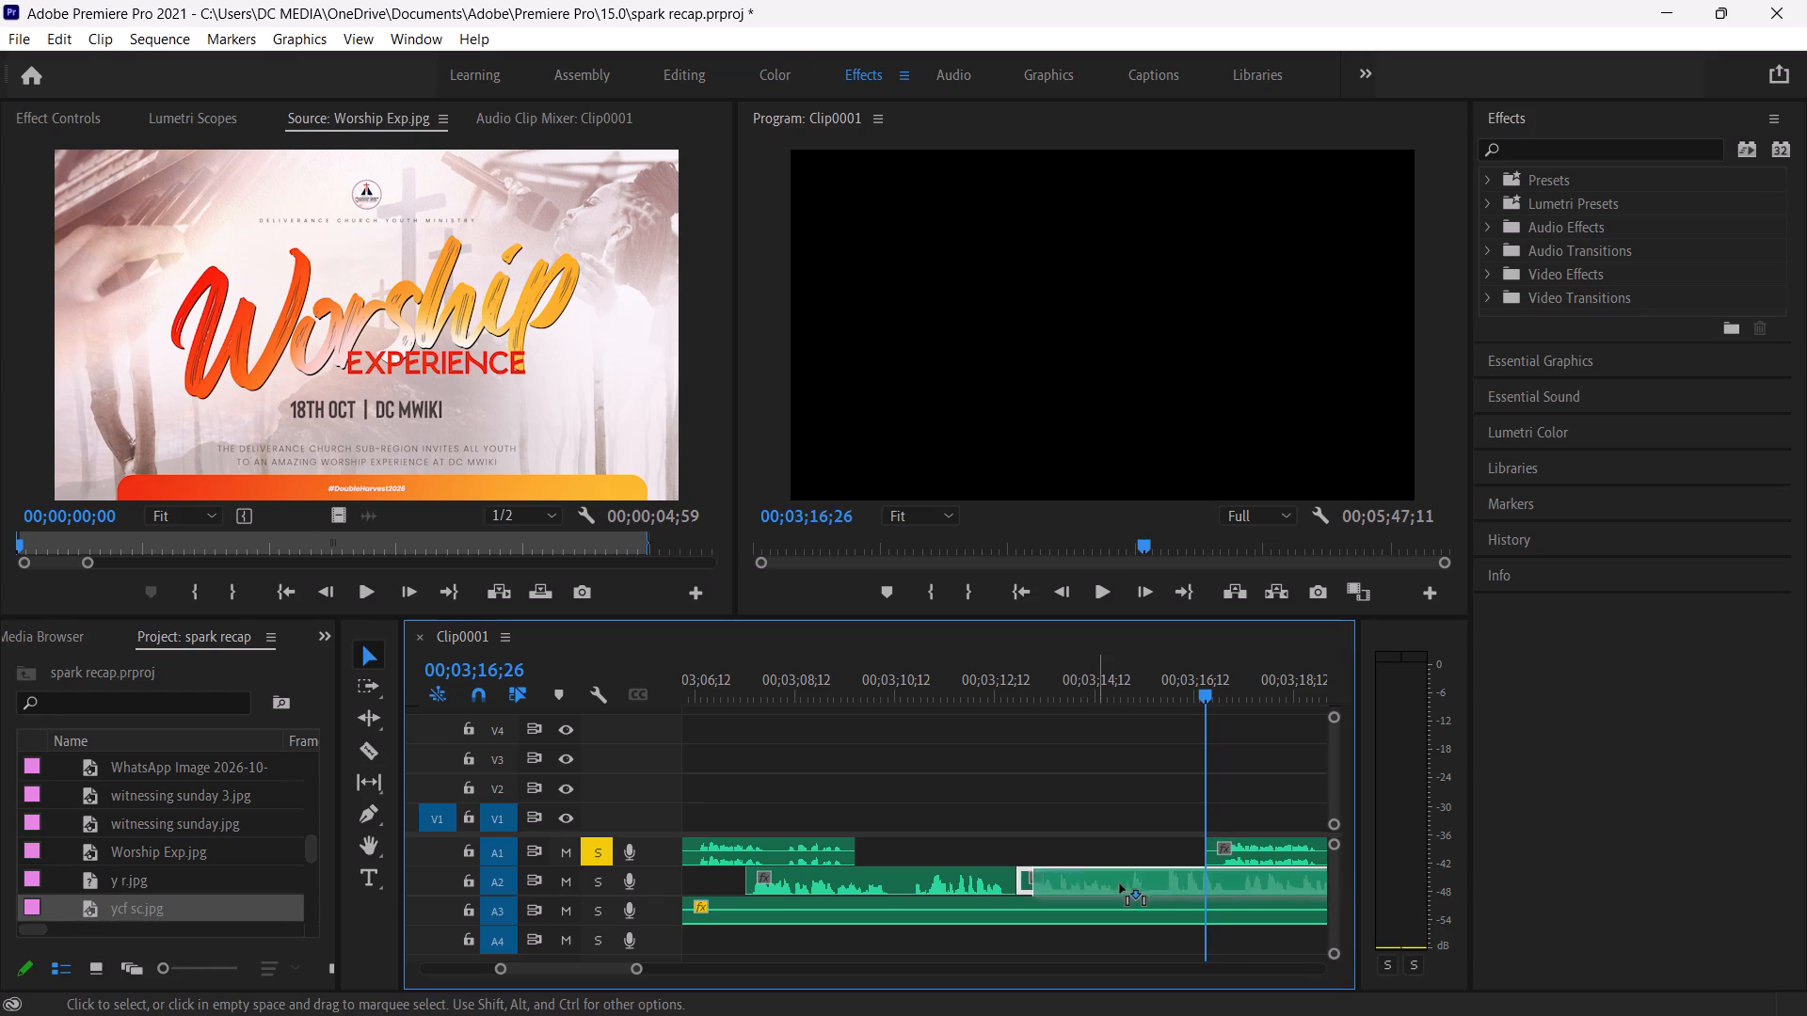
pyautogui.moveTo(1120, 884); pyautogui.dragTo(1269, 879)
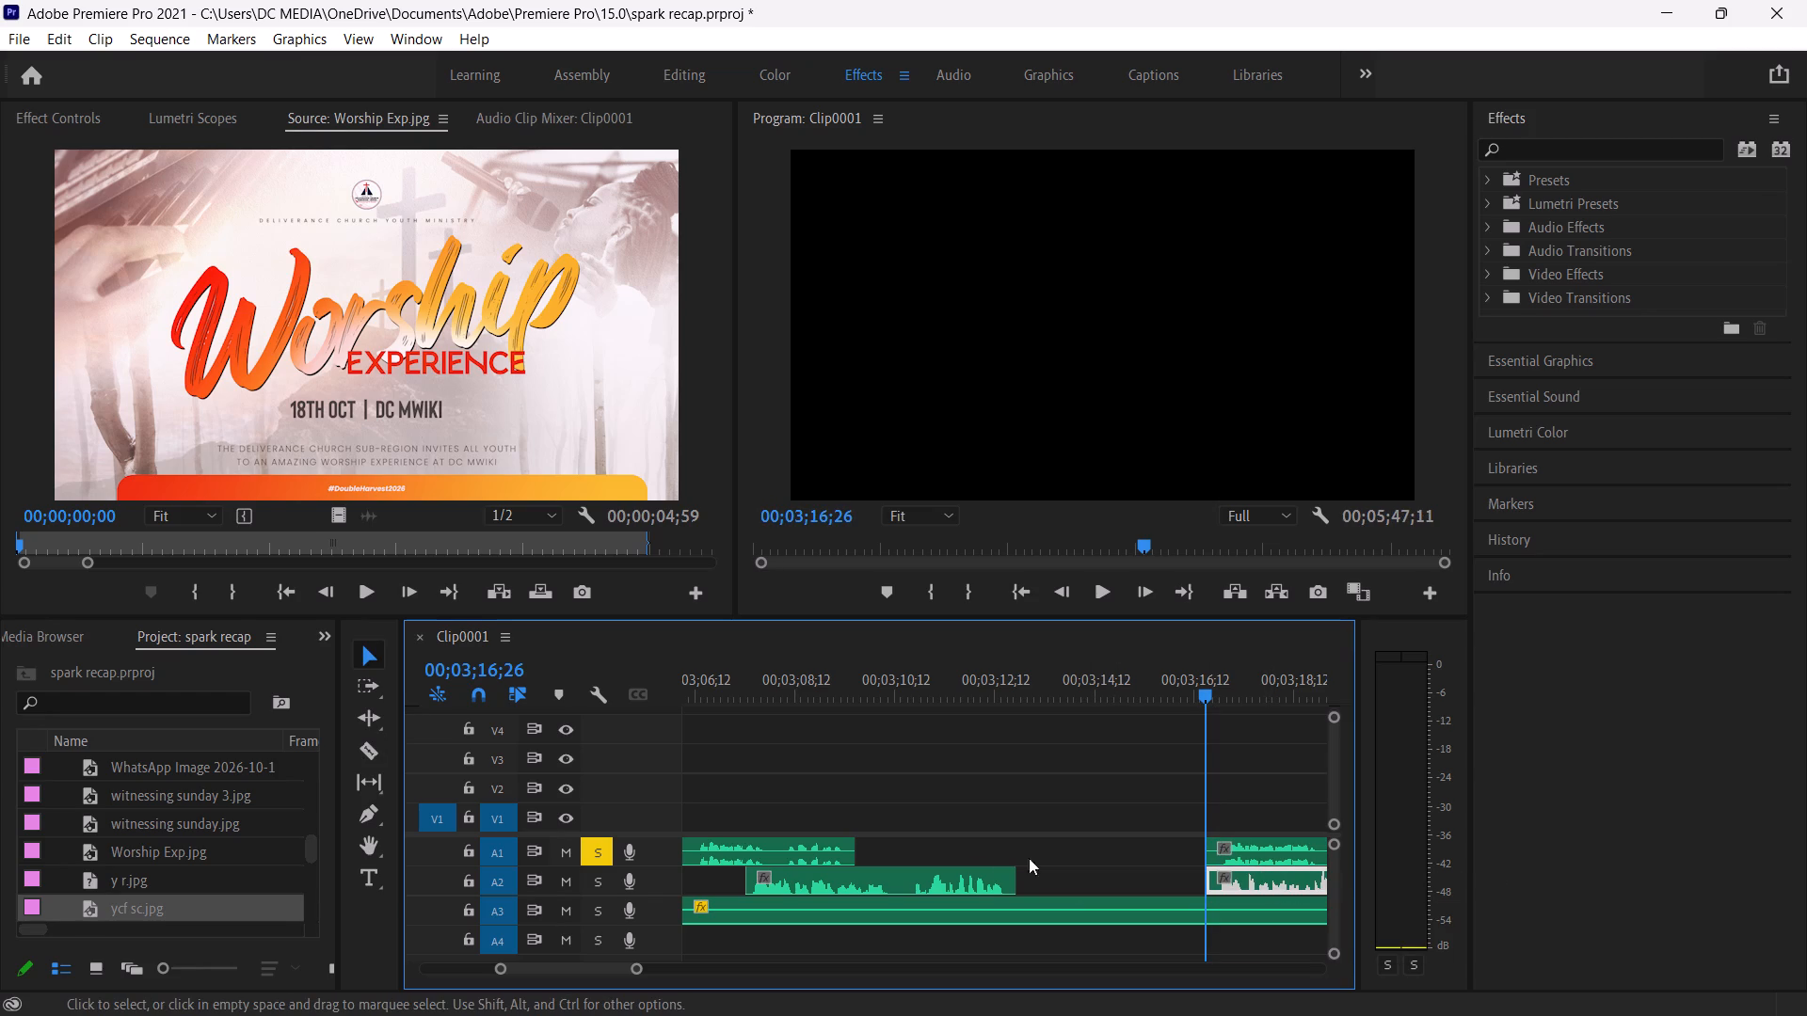
pyautogui.moveTo(896, 881); pyautogui.dragTo(1001, 875)
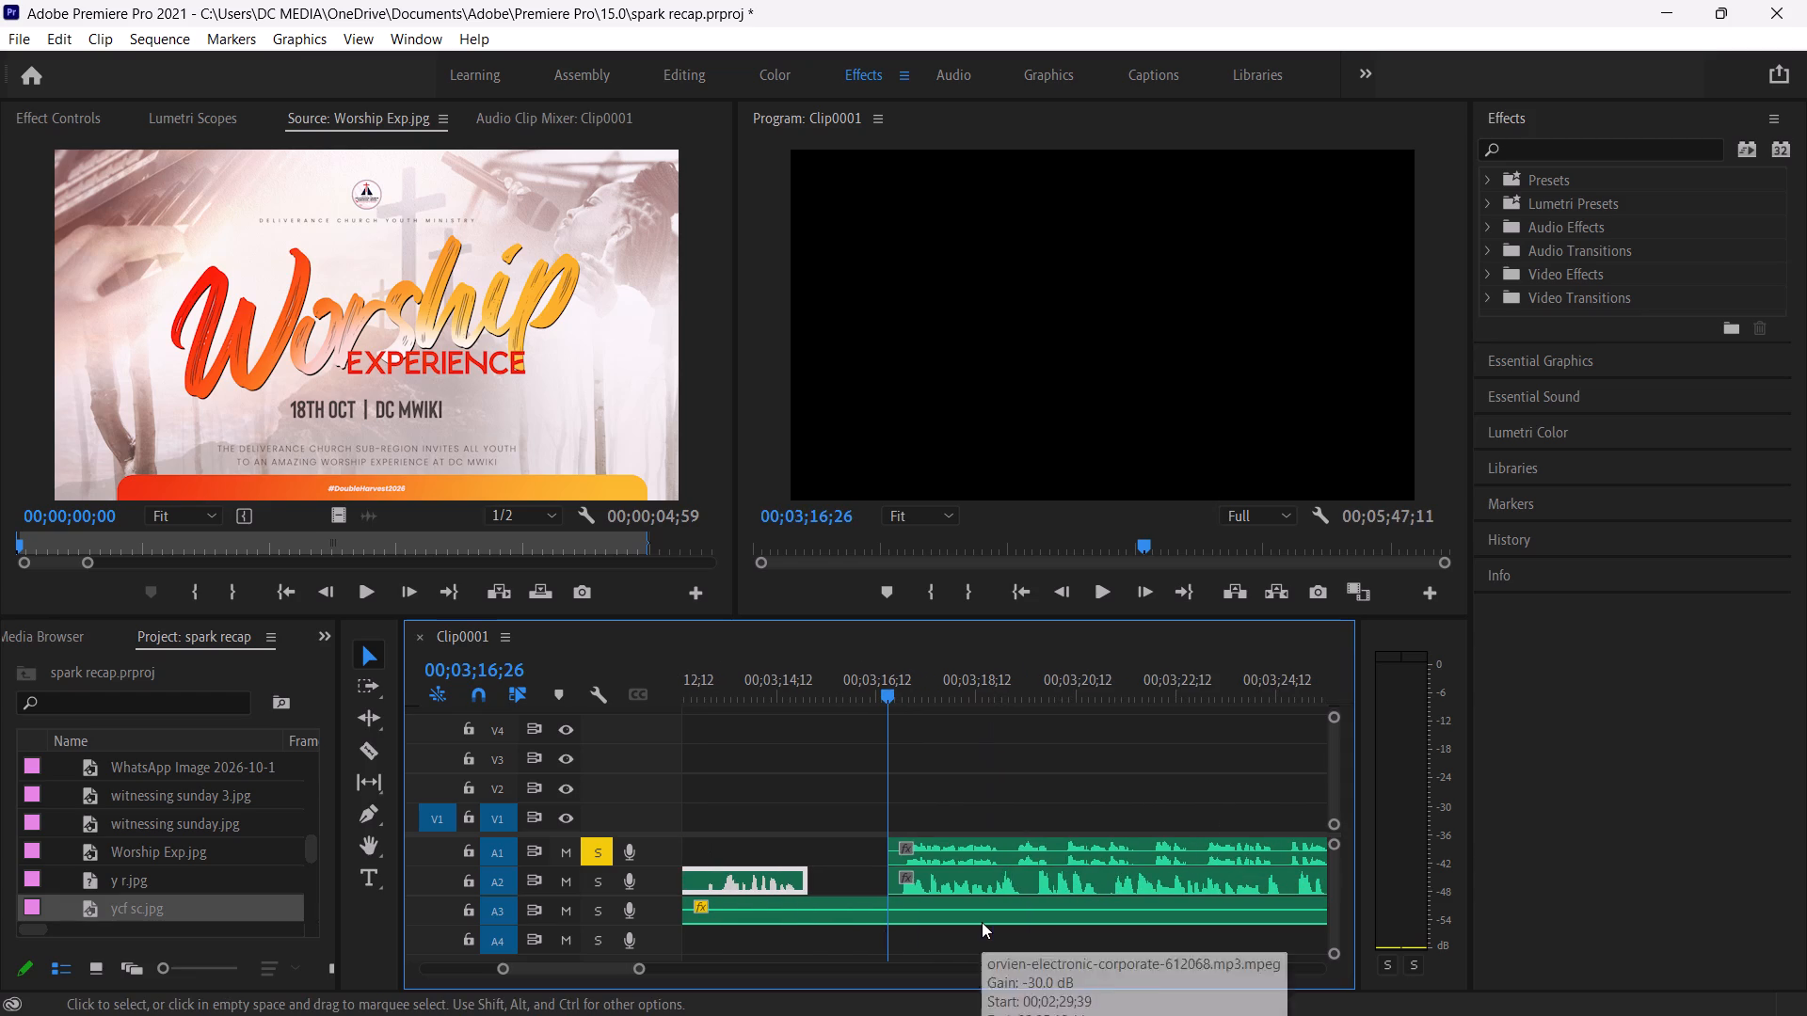
# Move the remaining A1 voice-over earlier so it starts where the short A2 segment ends, at about 00;03;14;51.
pyautogui.moveTo(994, 852); pyautogui.dragTo(929, 849)
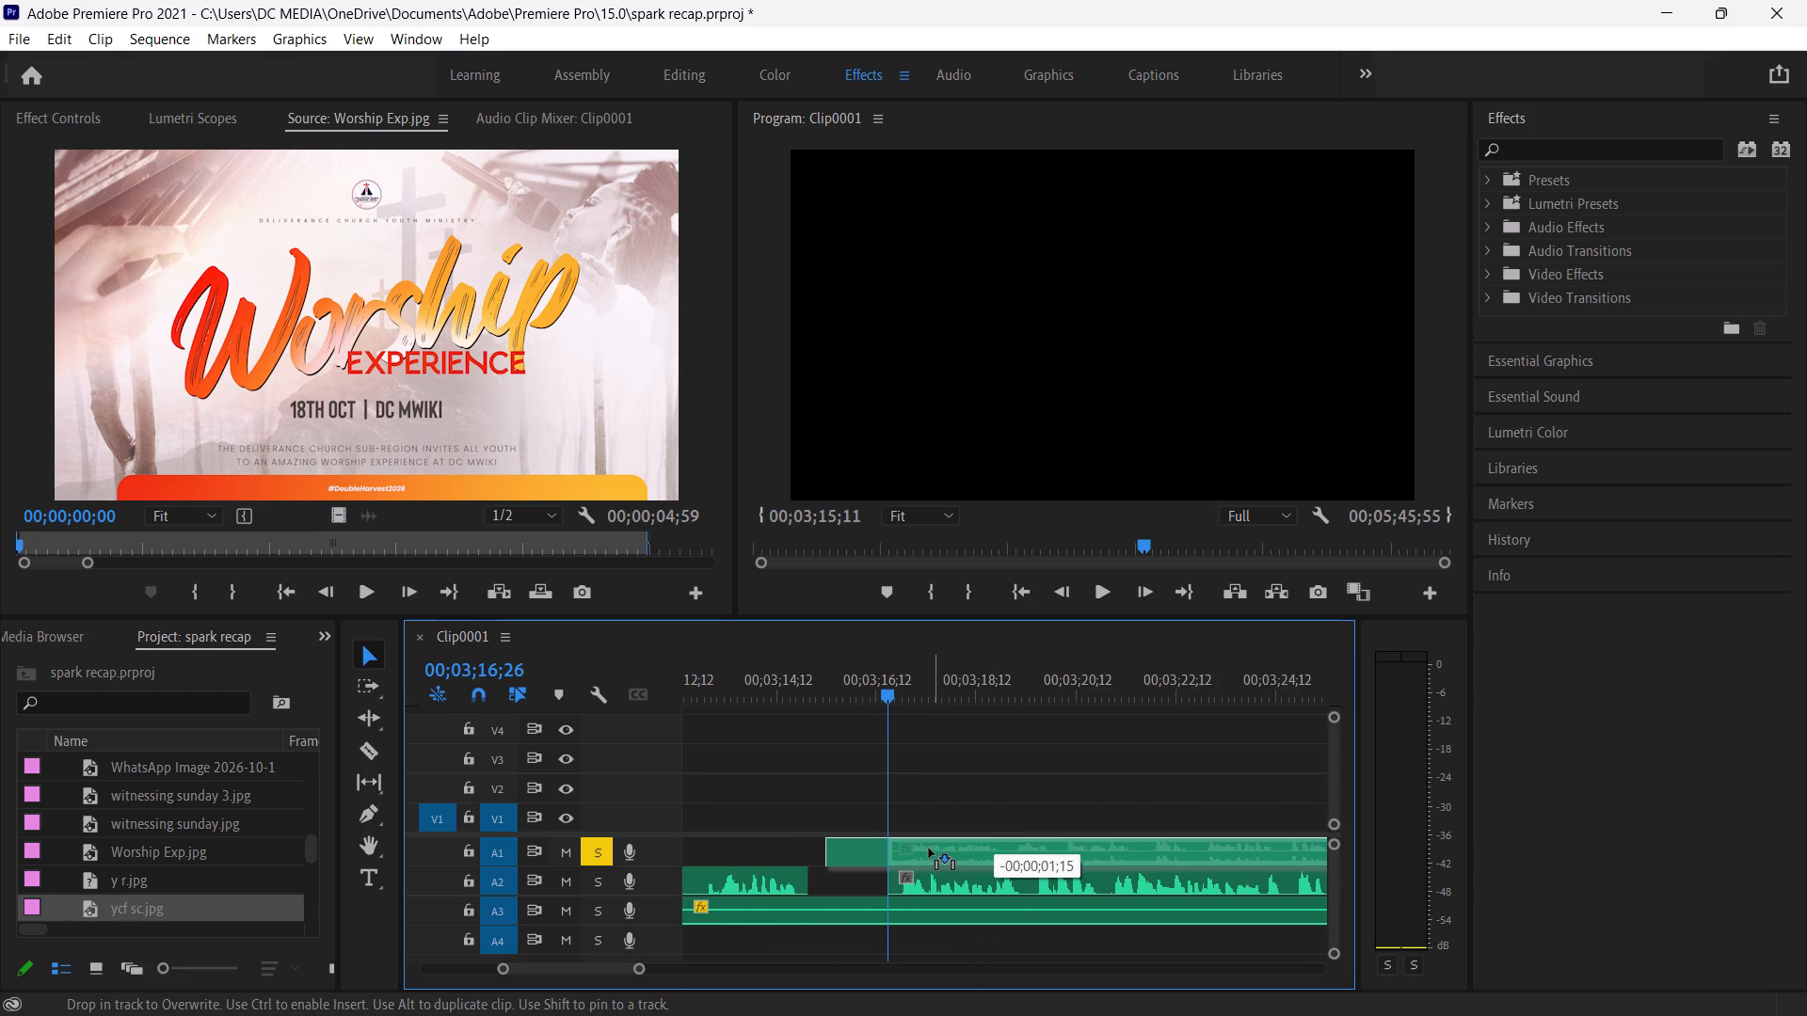
pyautogui.moveTo(929, 849); pyautogui.dragTo(926, 849)
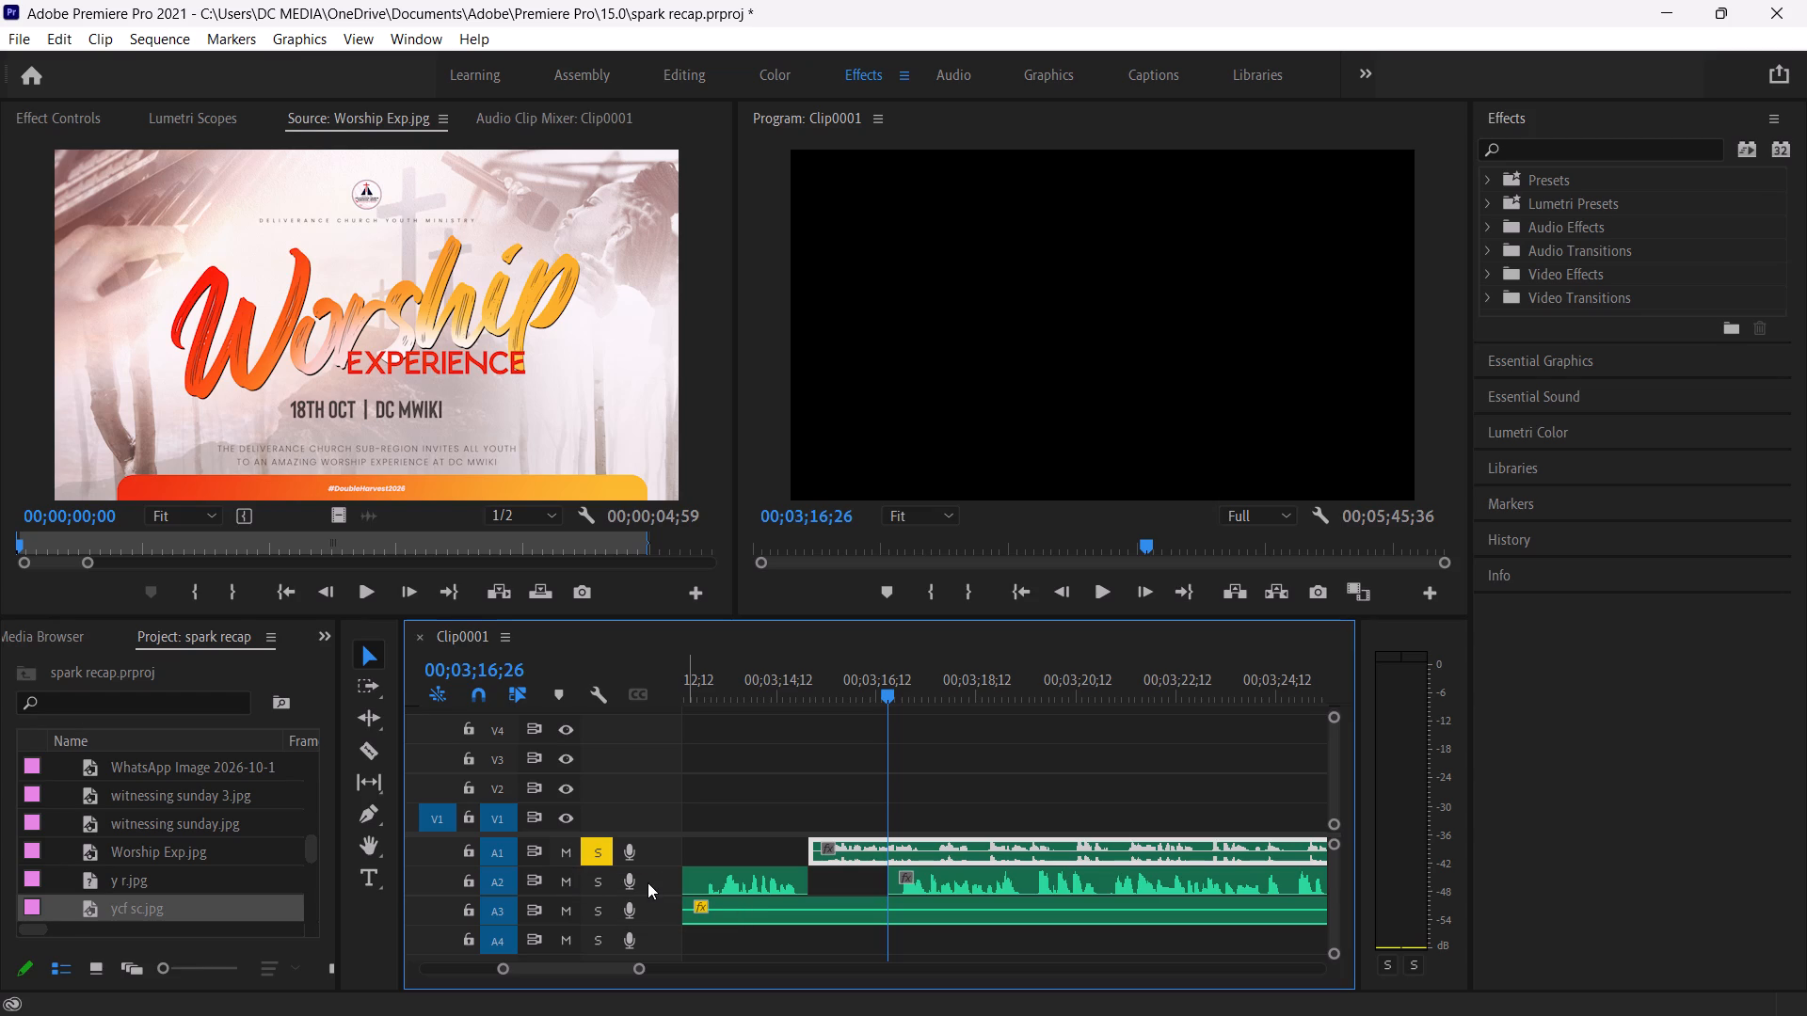
# Play the moved A1 voice-over from 00;03;16;26, replay it from 00;03;13;44, and read the matching passage in the Word script.
pyautogui.press('space')
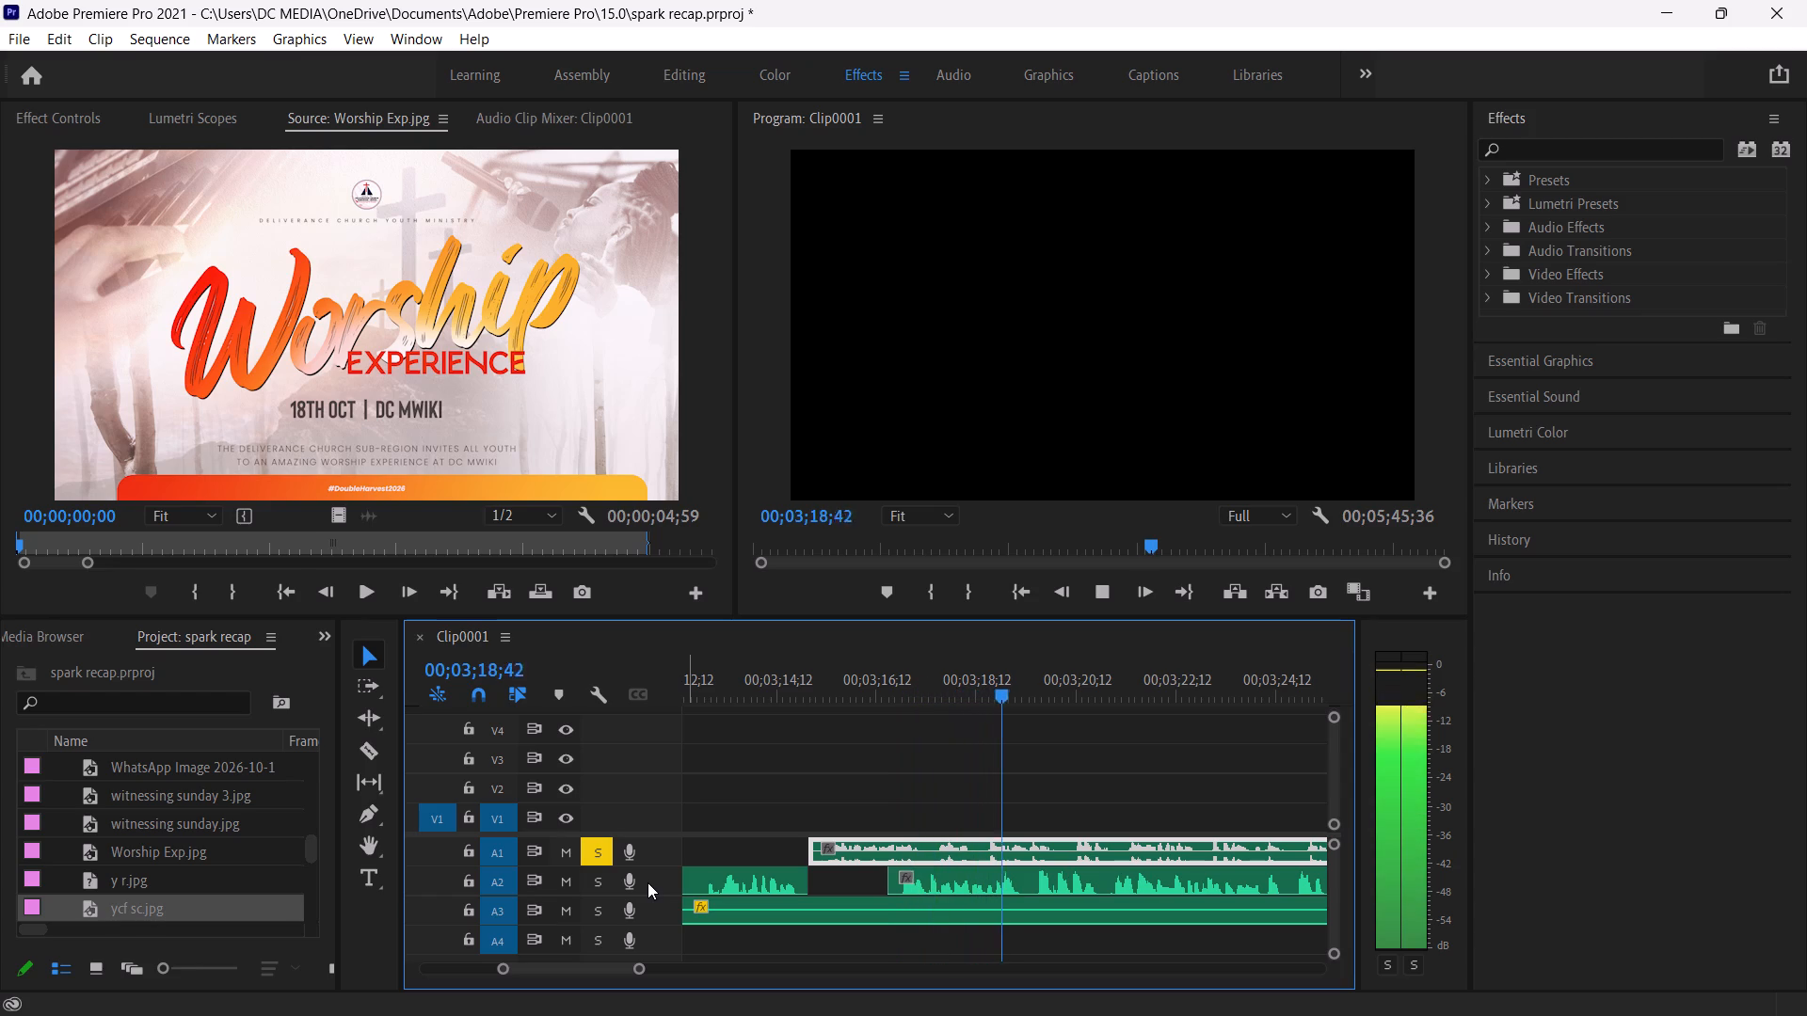
pyautogui.press('space')
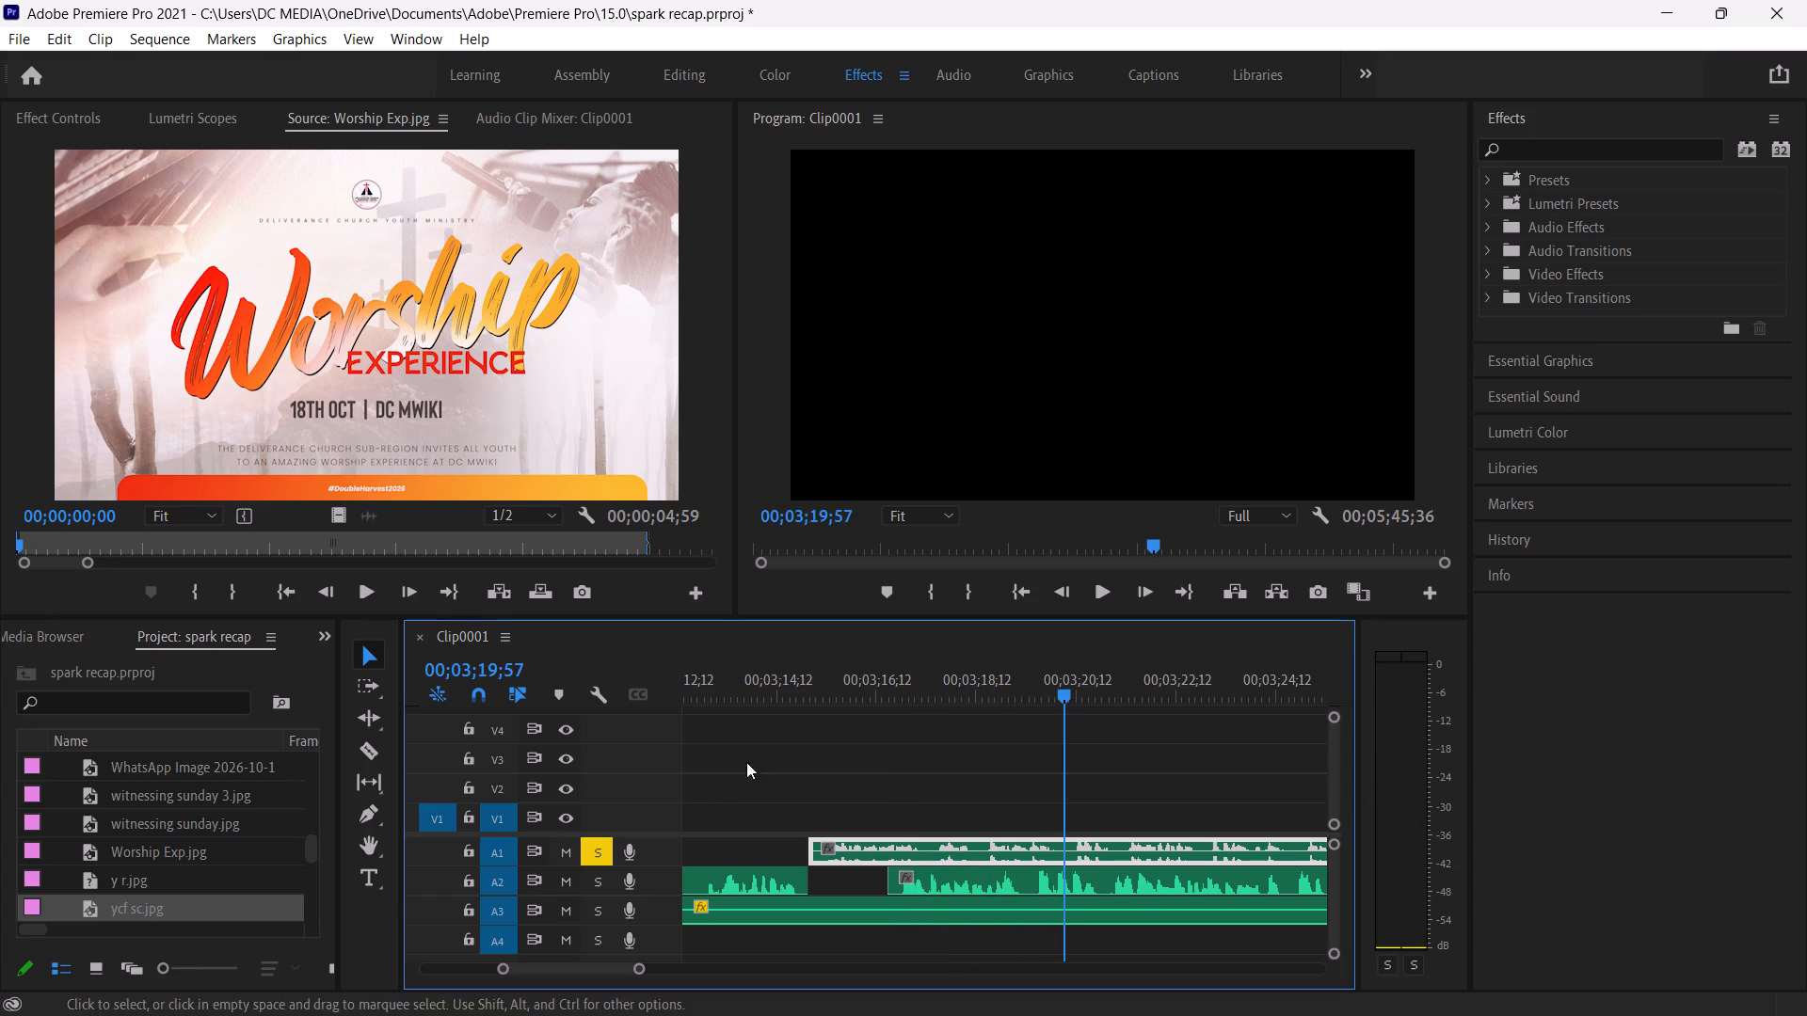
pyautogui.click(751, 704)
pyautogui.click(756, 674)
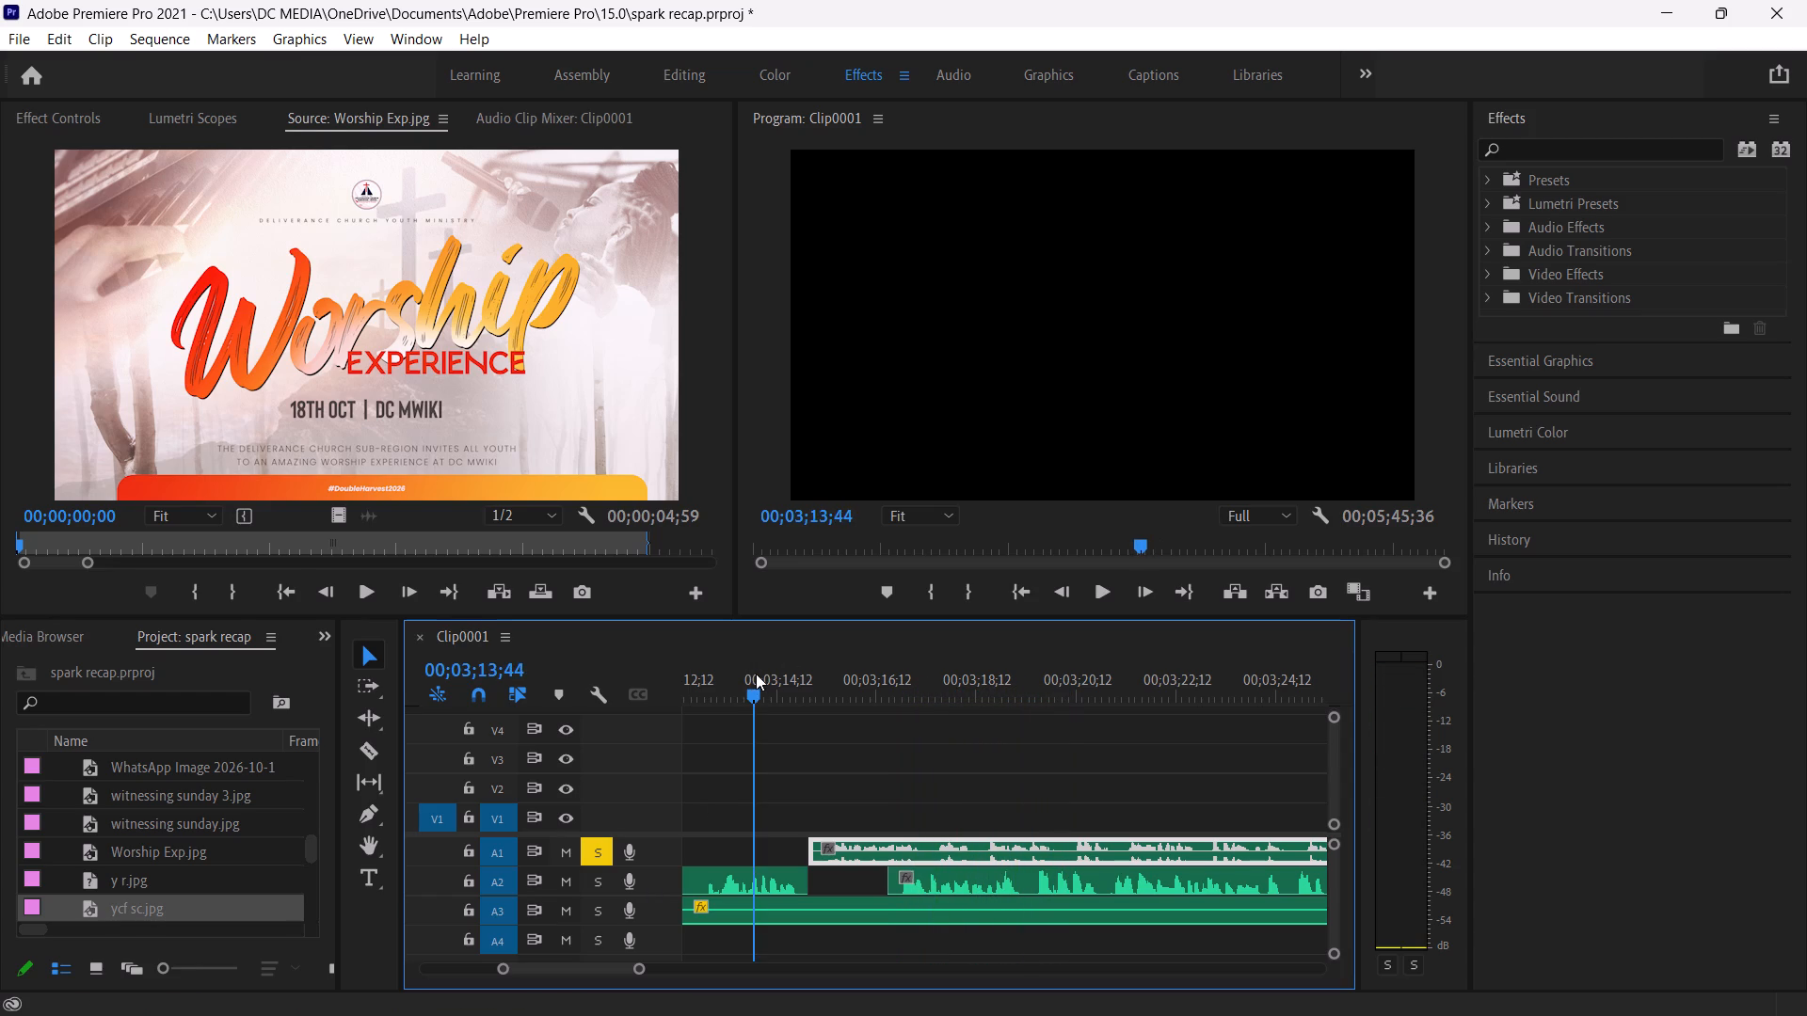
pyautogui.press('space')
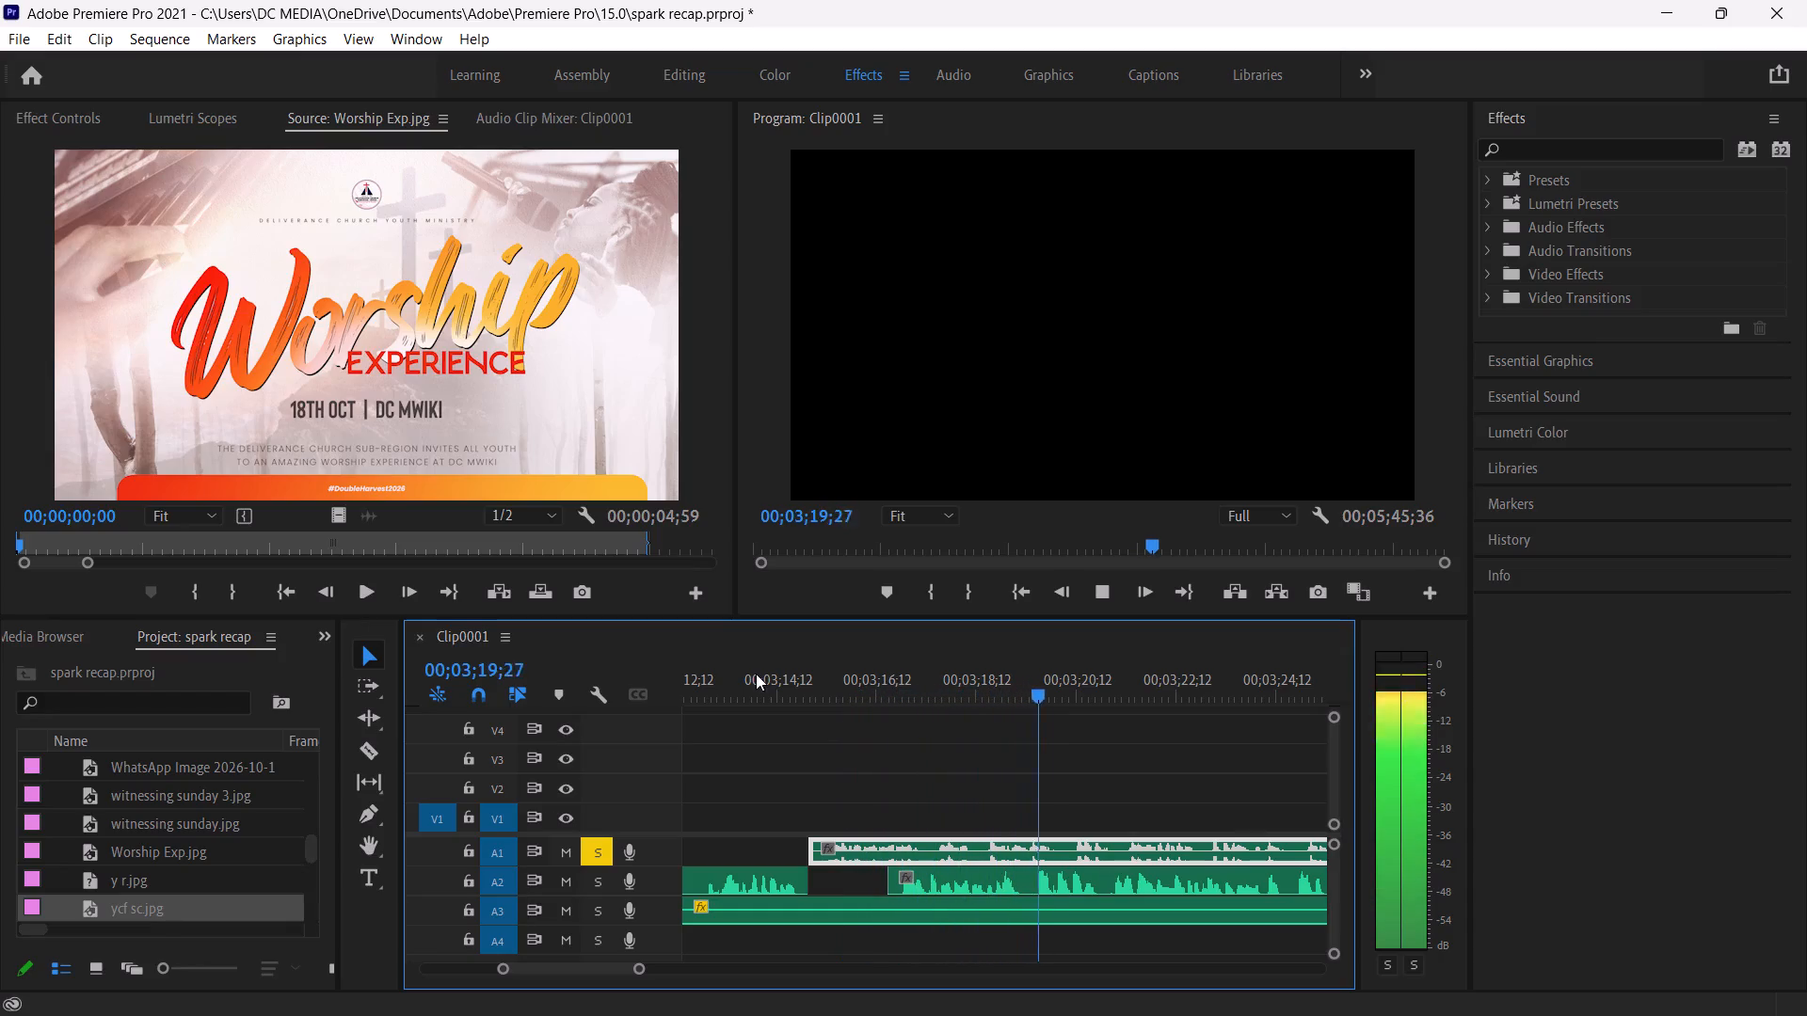
pyautogui.press('space')
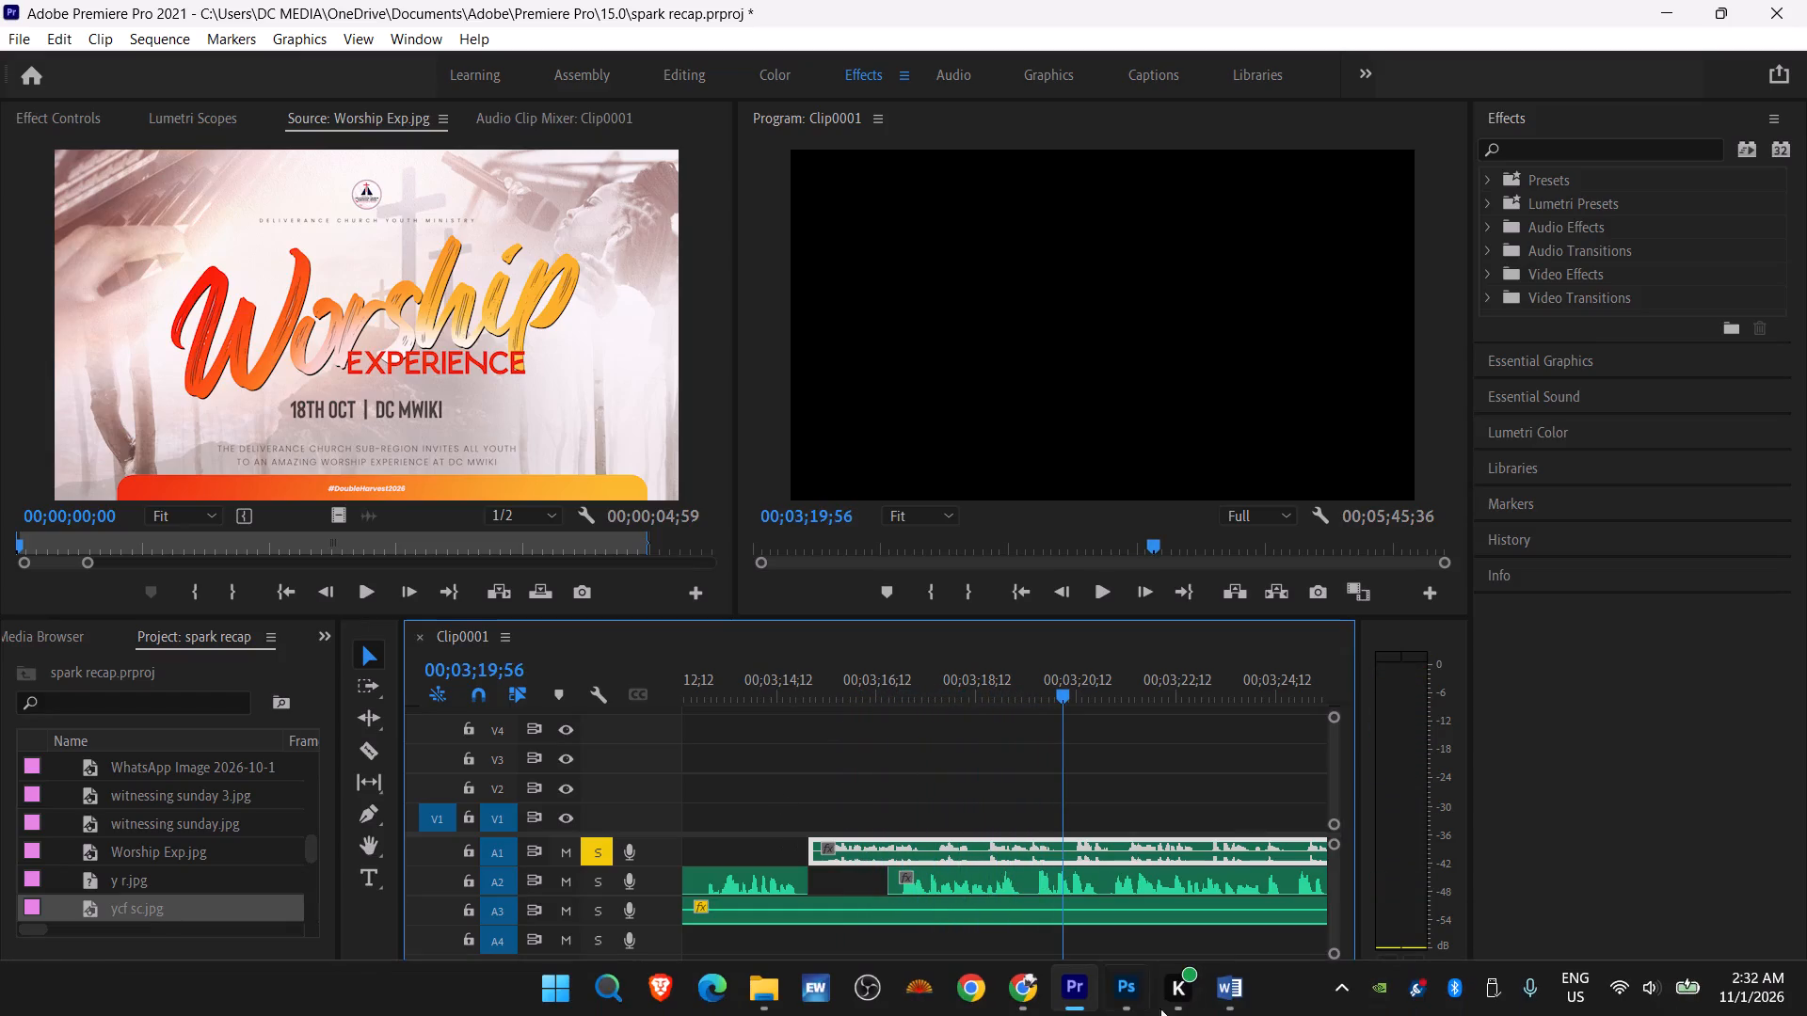
pyautogui.click(1226, 1001)
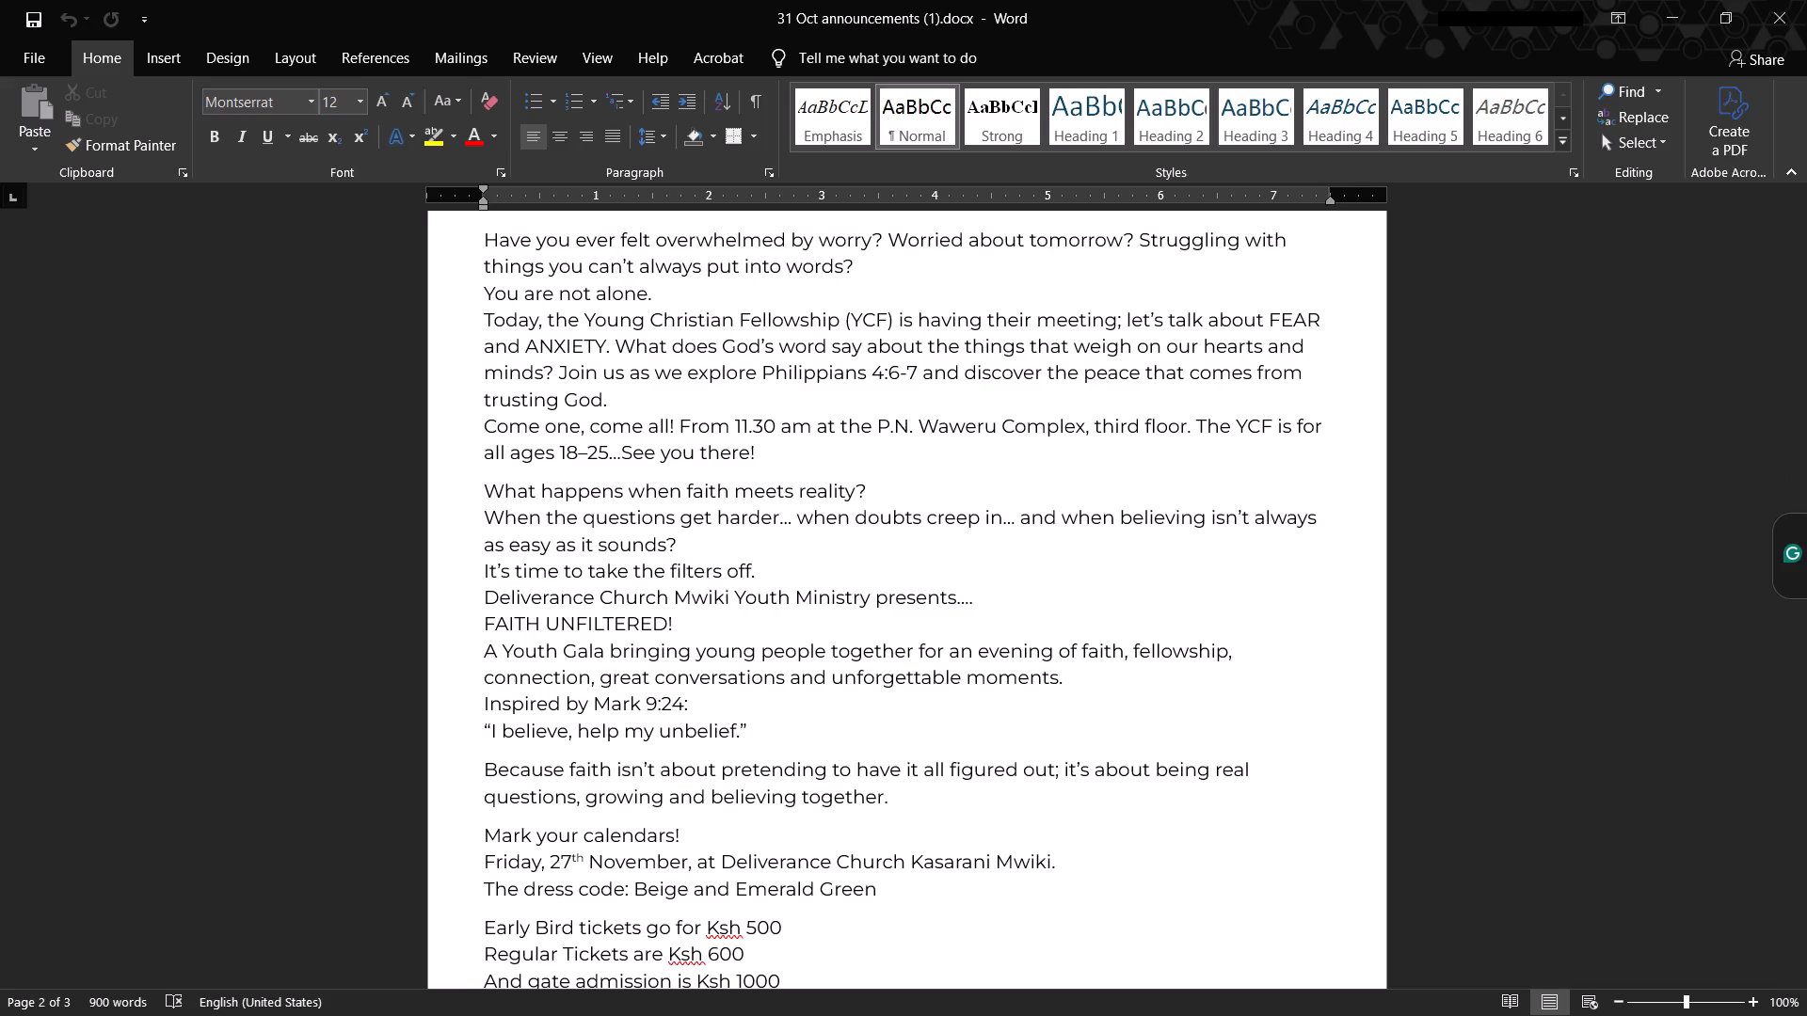
pyautogui.click(1686, 28)
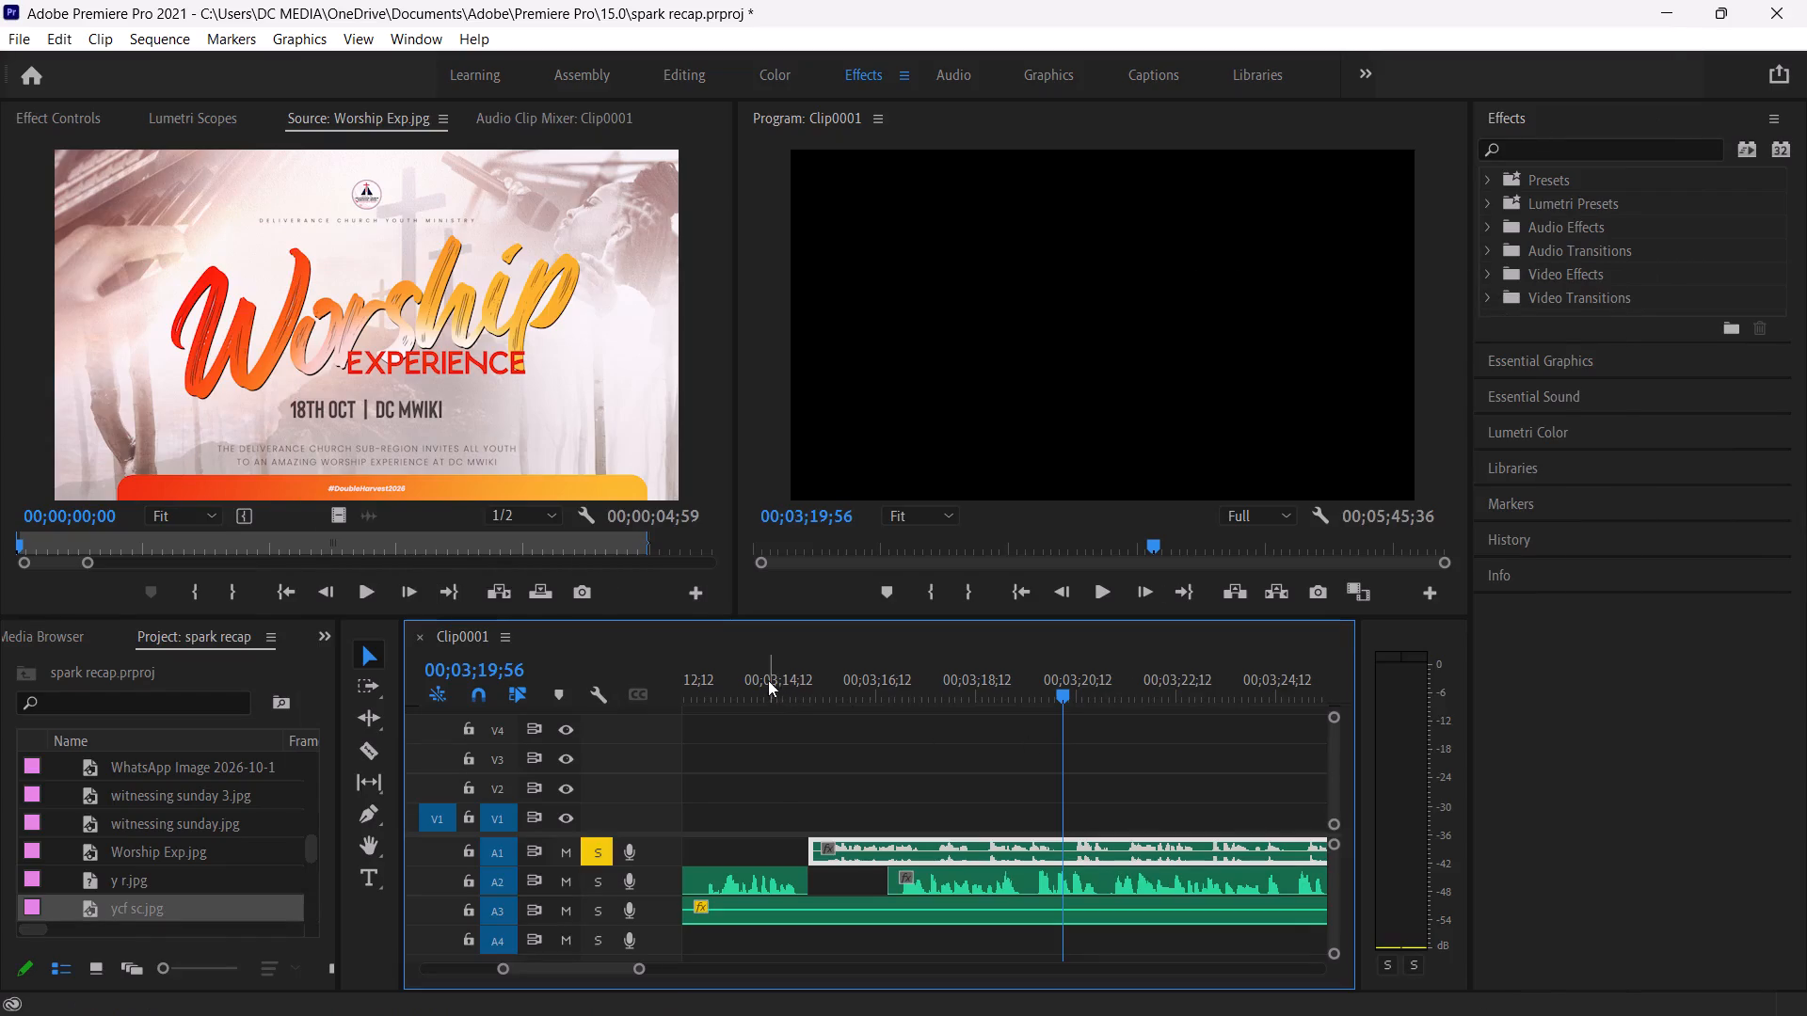
# Replay A1 from about 00;03;14, recheck the Word script, and split the A1 voice-over at 00;03;29;41.
pyautogui.click(767, 679)
pyautogui.press('space')
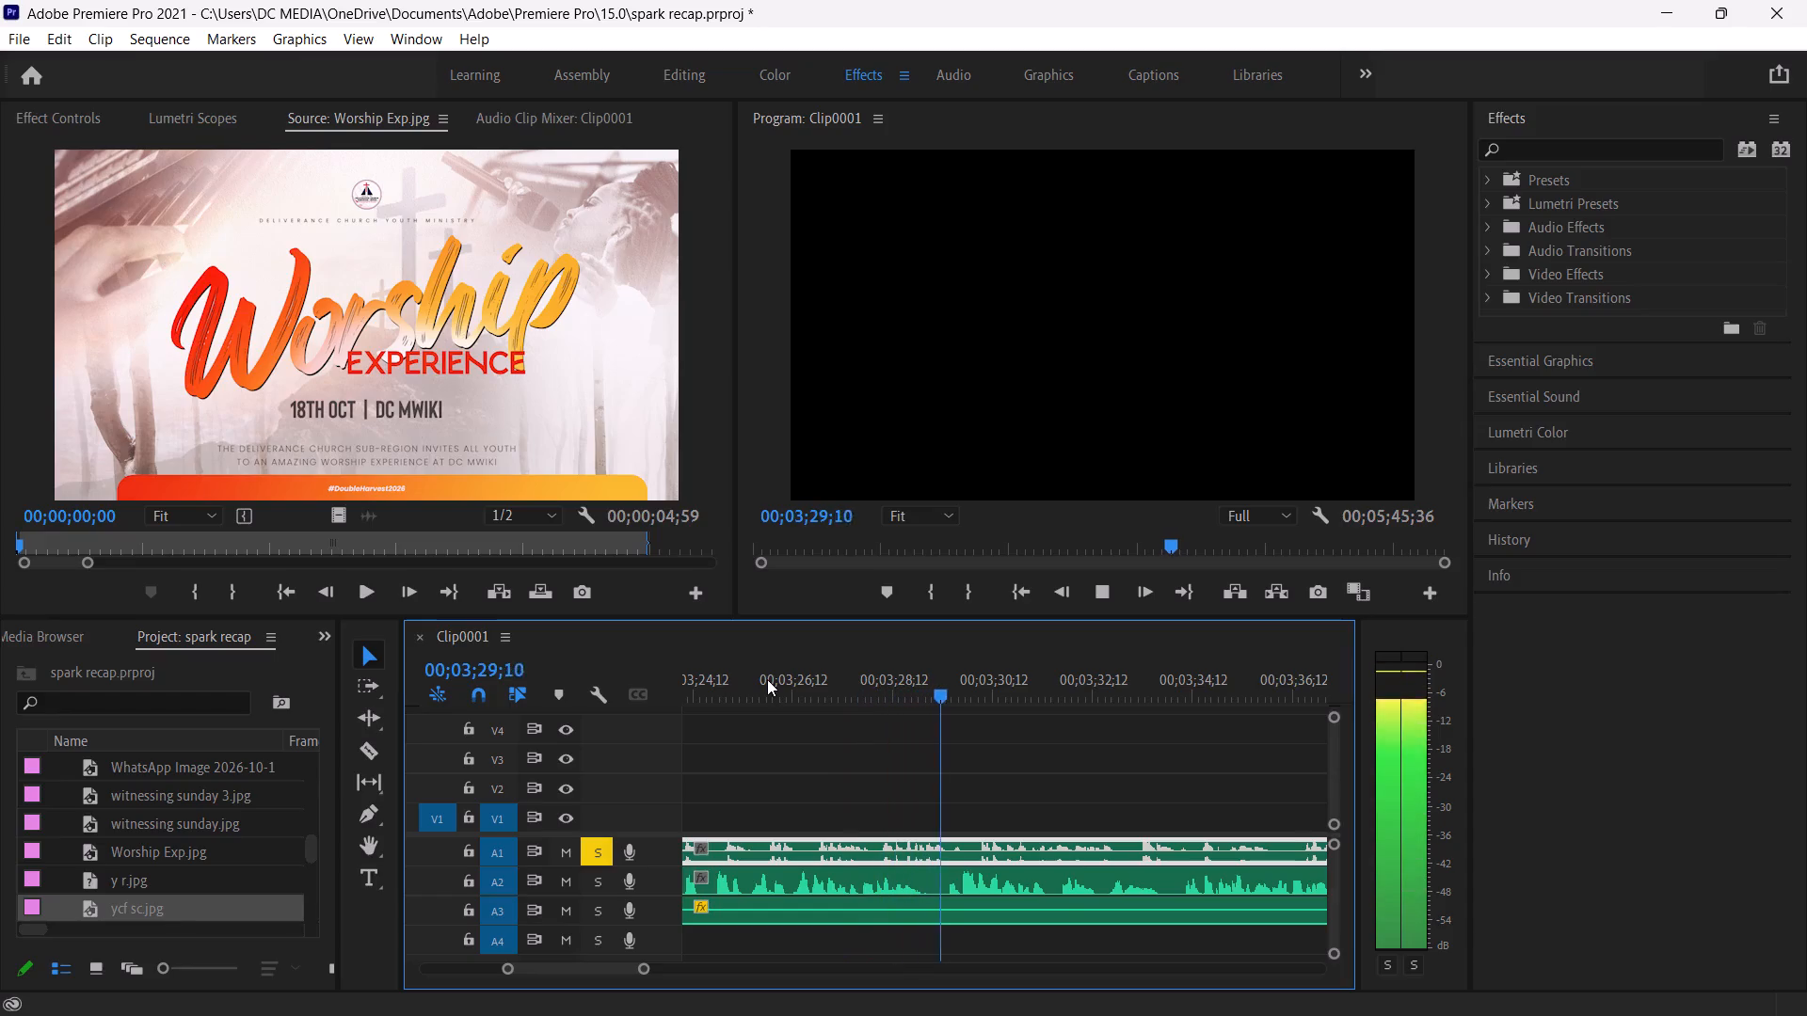
pyautogui.press('space')
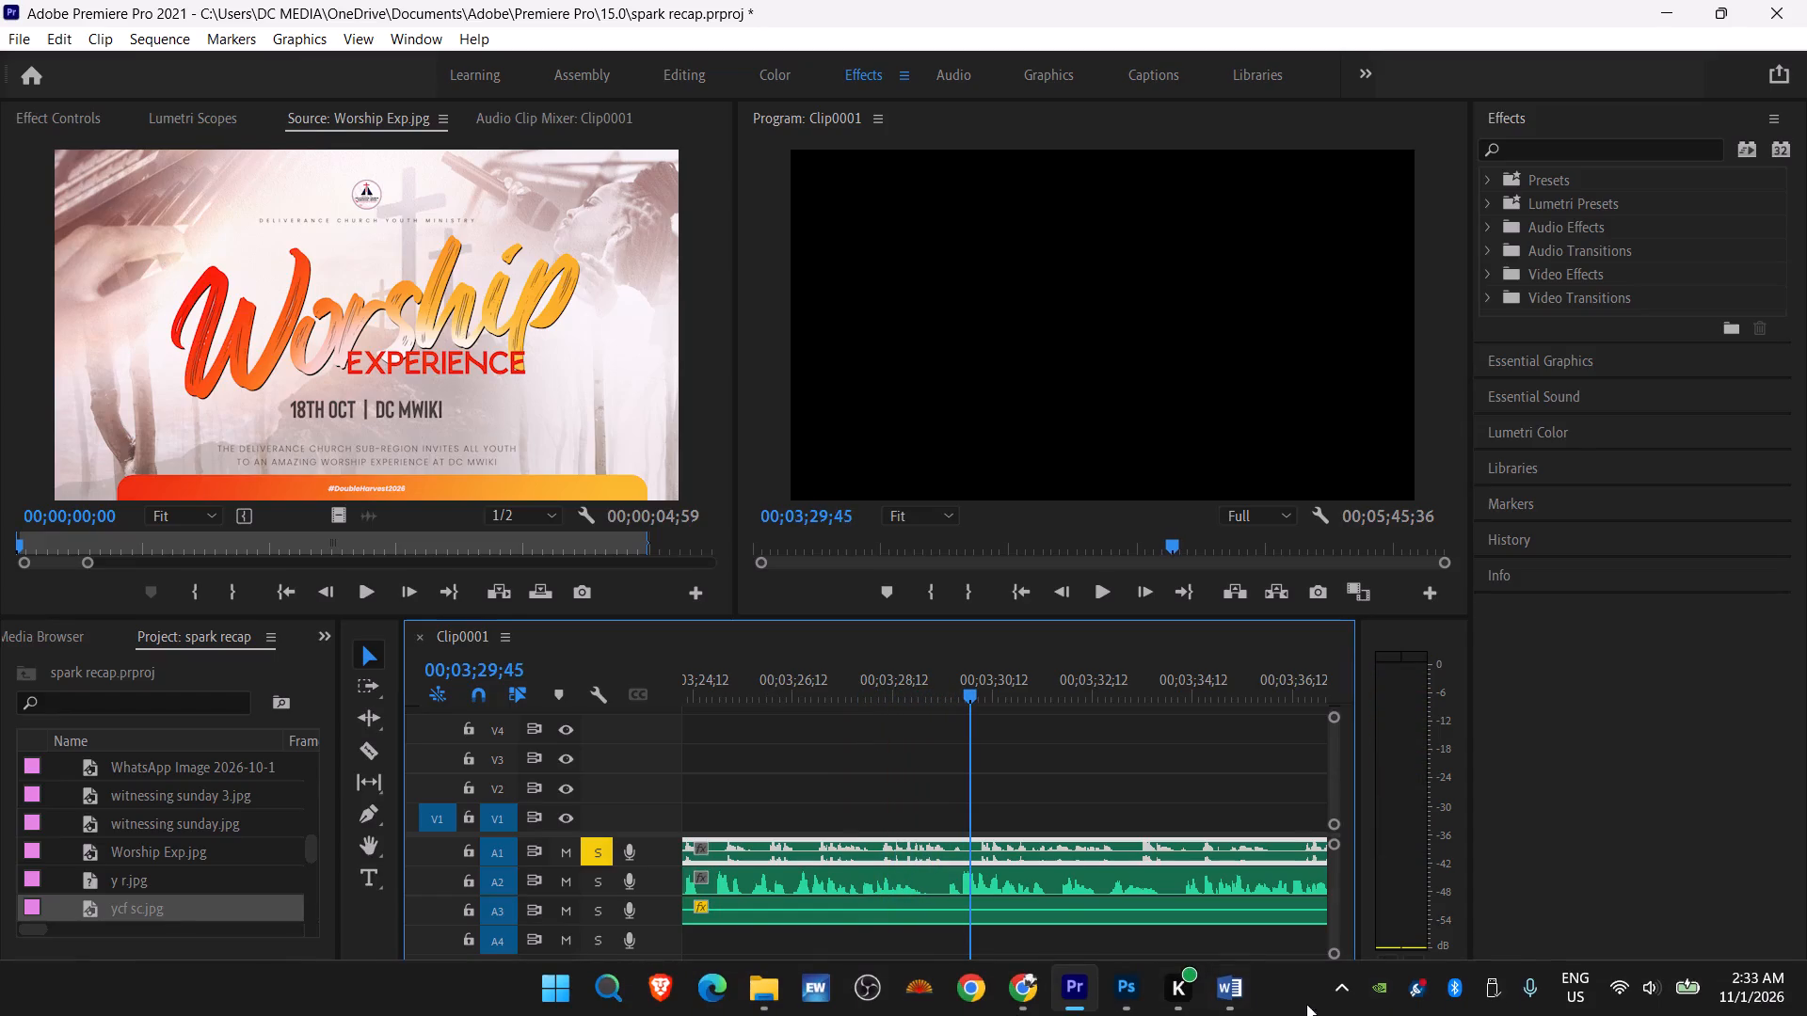
pyautogui.click(1229, 998)
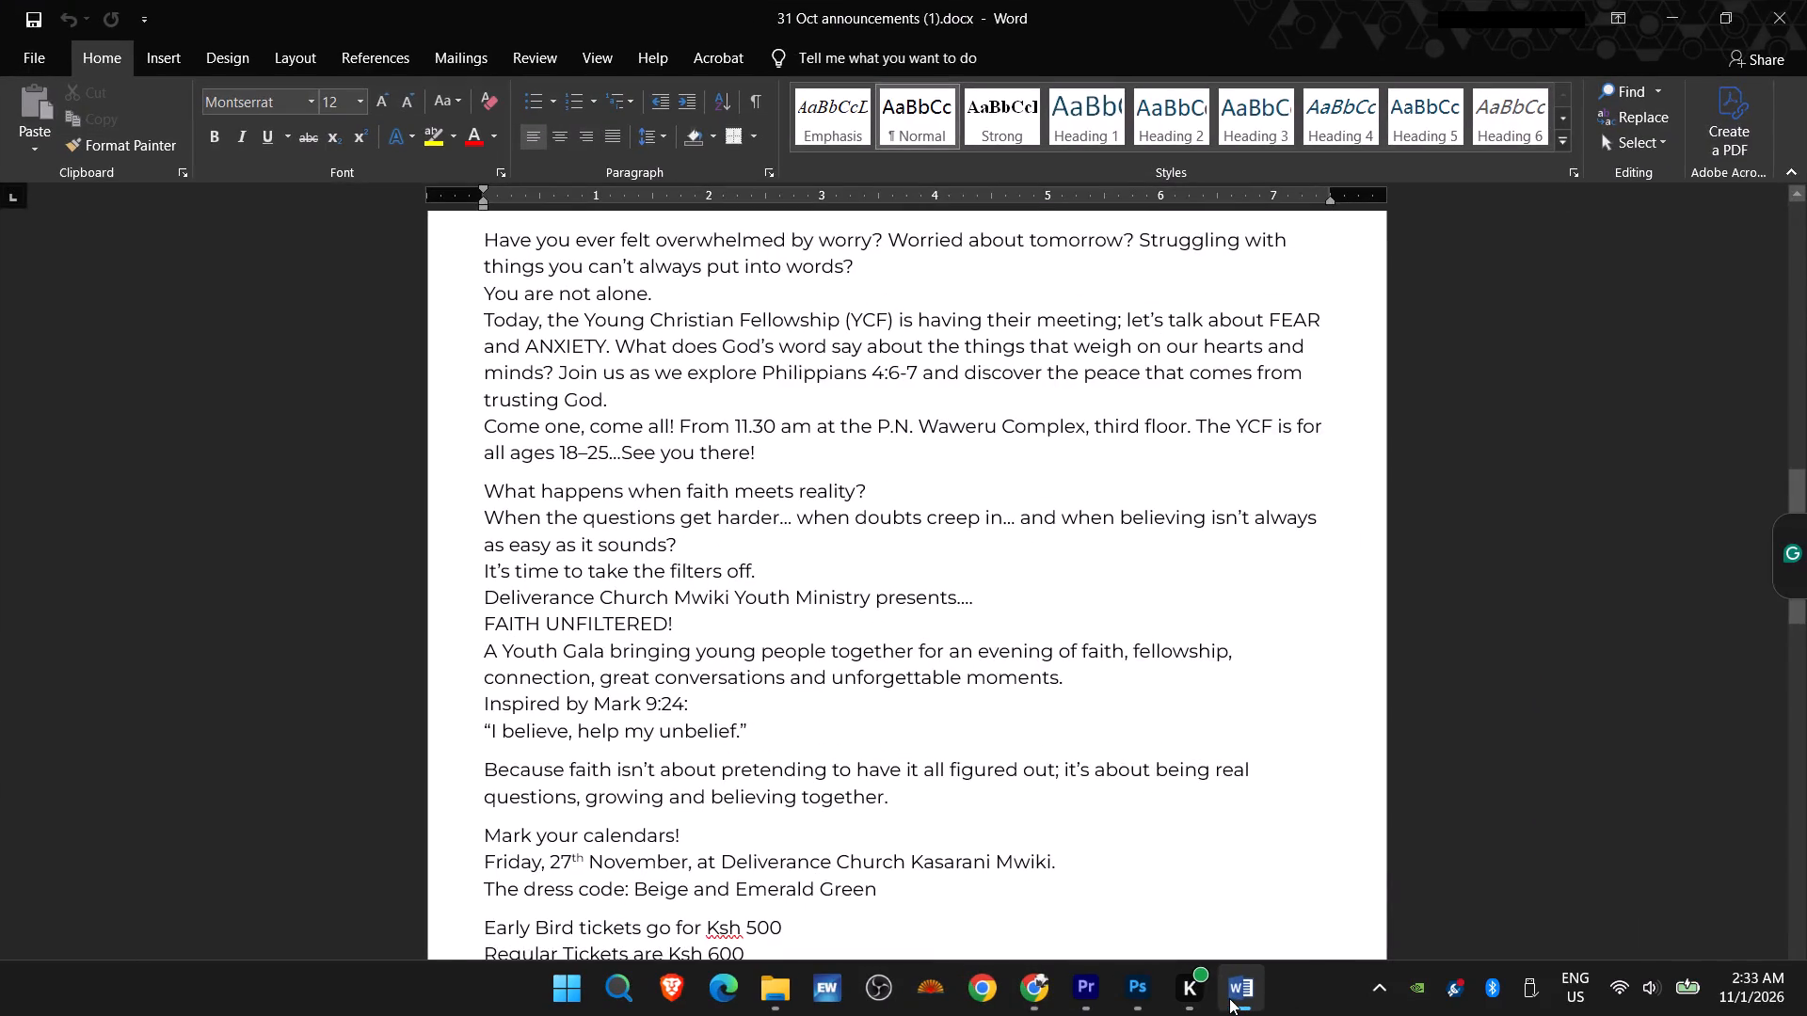
pyautogui.click(1229, 998)
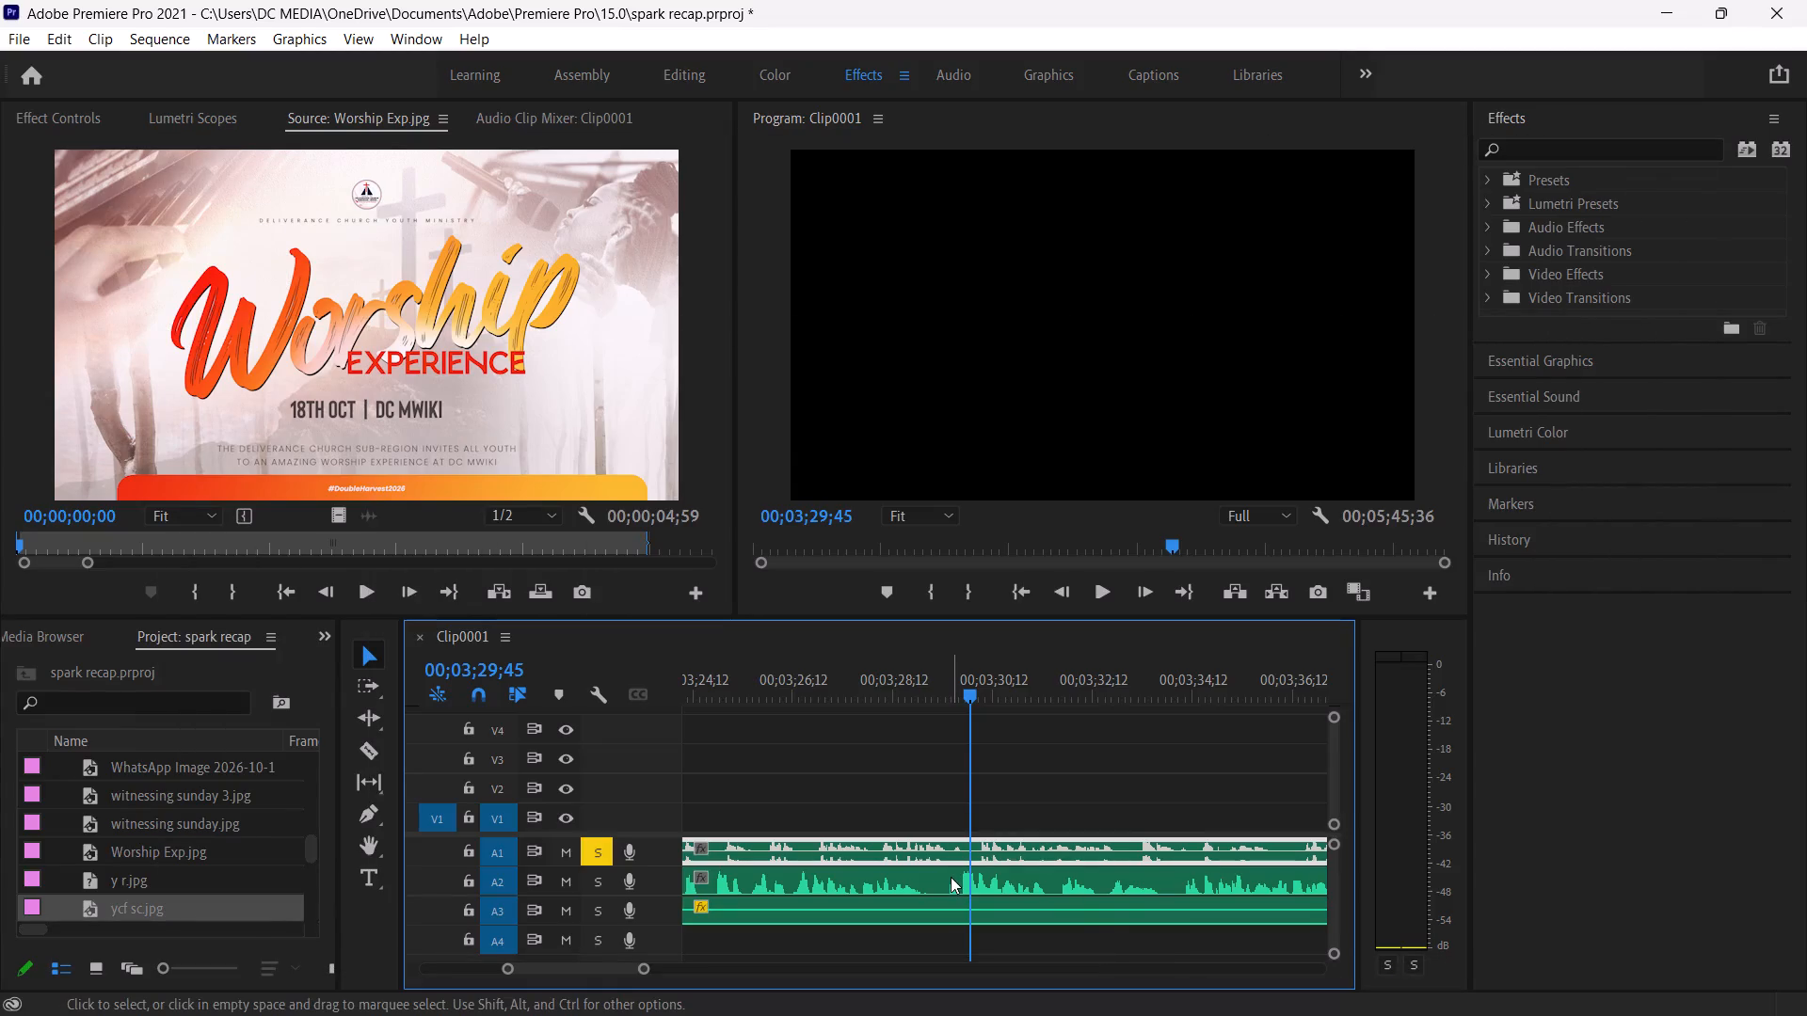
pyautogui.press('Left')
pyautogui.press('Left')
pyautogui.press('Left')
pyautogui.press('Left')
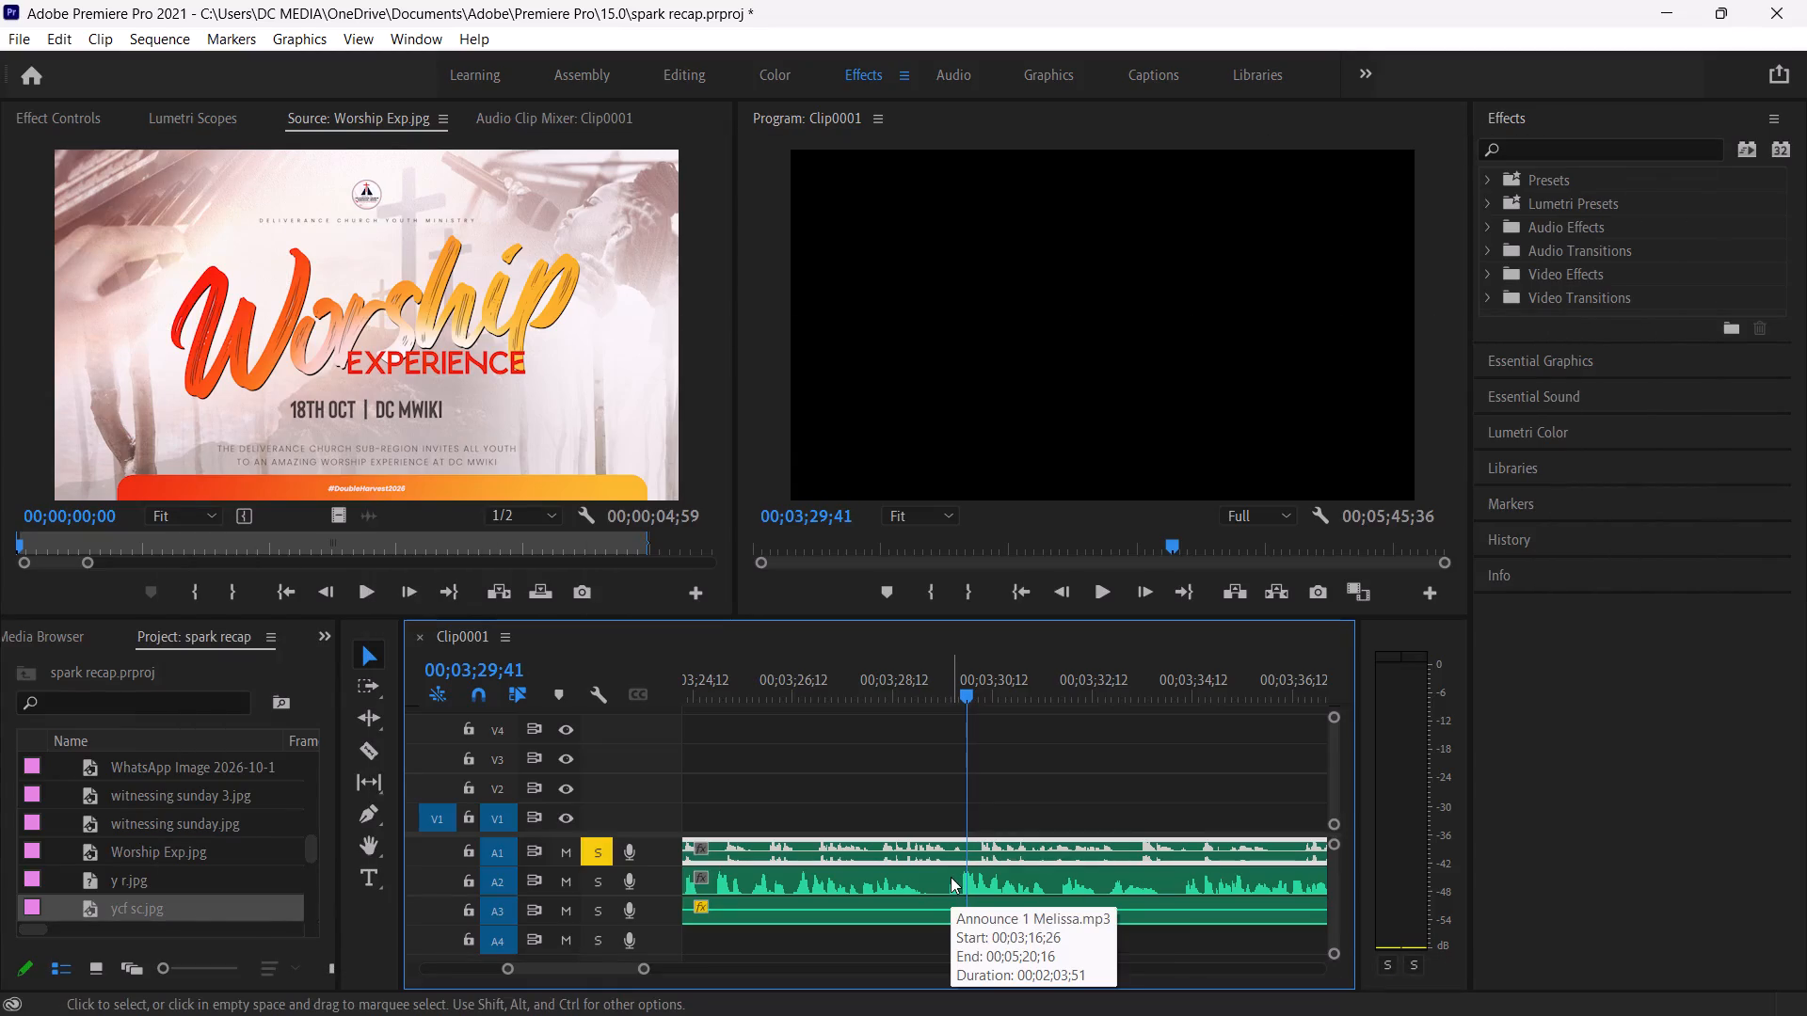
pyautogui.press('c')
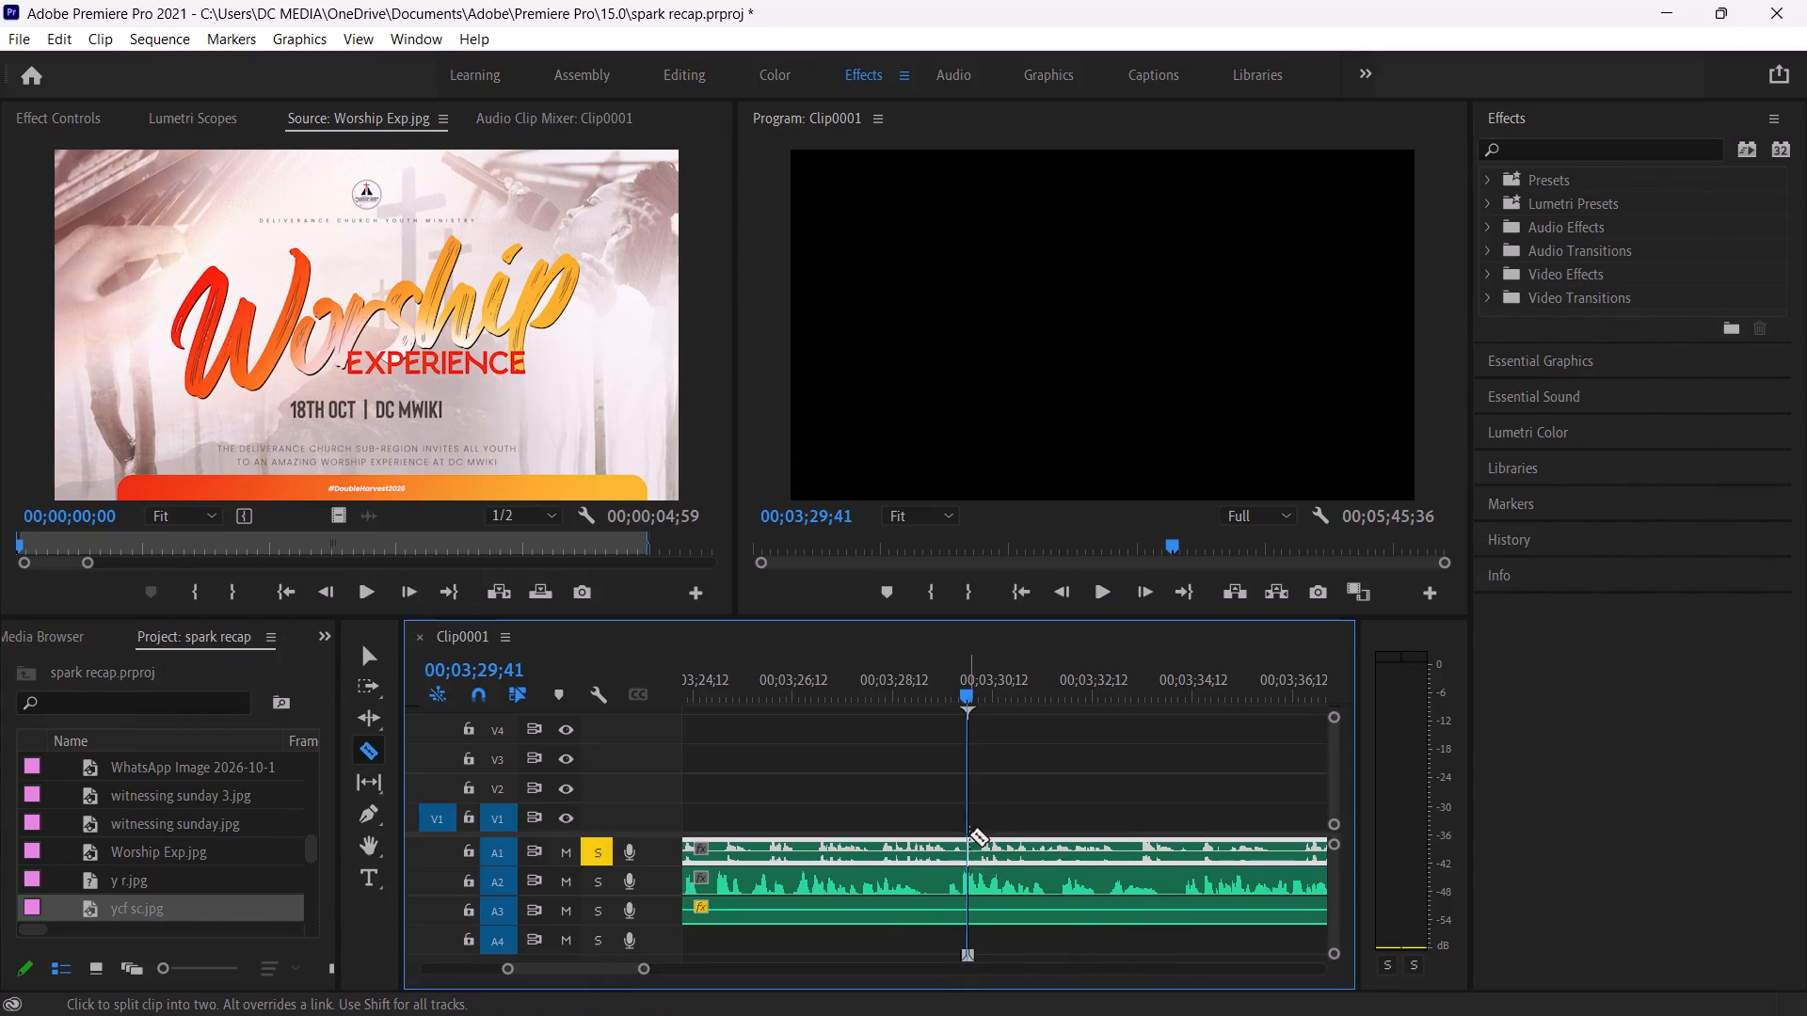
pyautogui.click(967, 849)
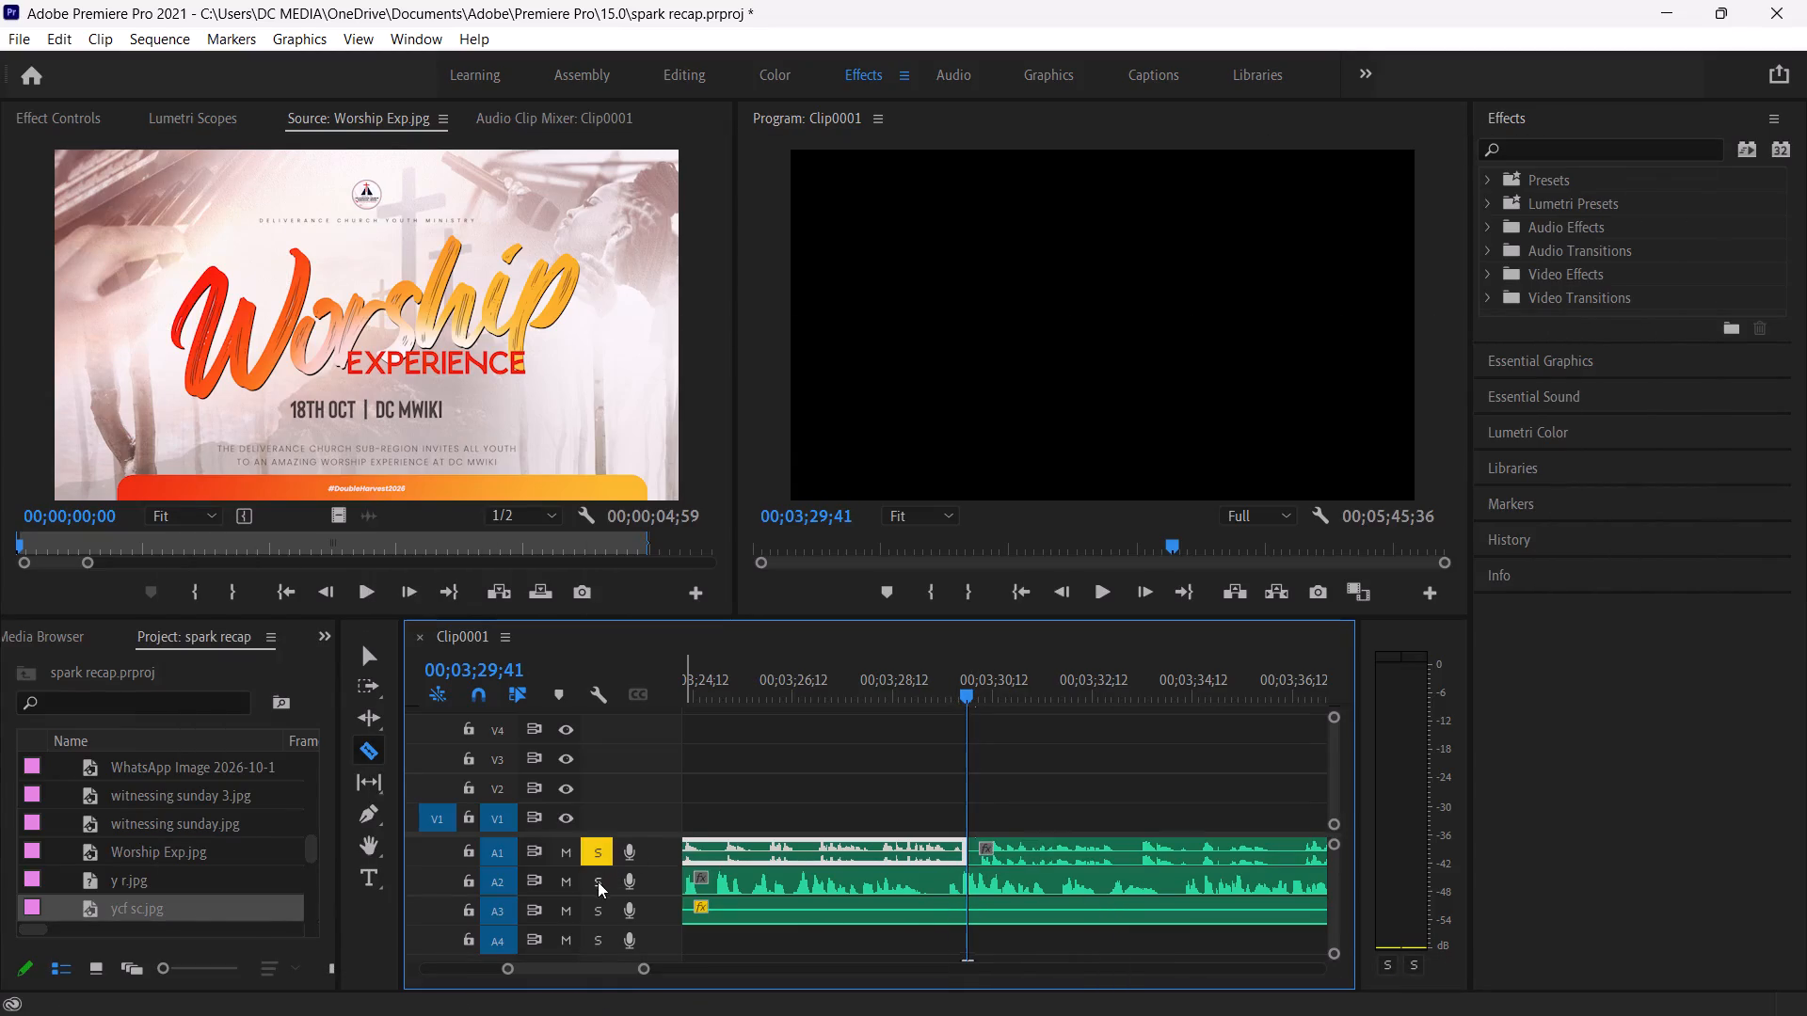
# Solo A2 instead of A1, replay its voice-over from about 00;03;28, and split it at 00;03;29;06.
pyautogui.click(598, 881)
pyautogui.click(604, 848)
pyautogui.click(885, 667)
pyautogui.press('space')
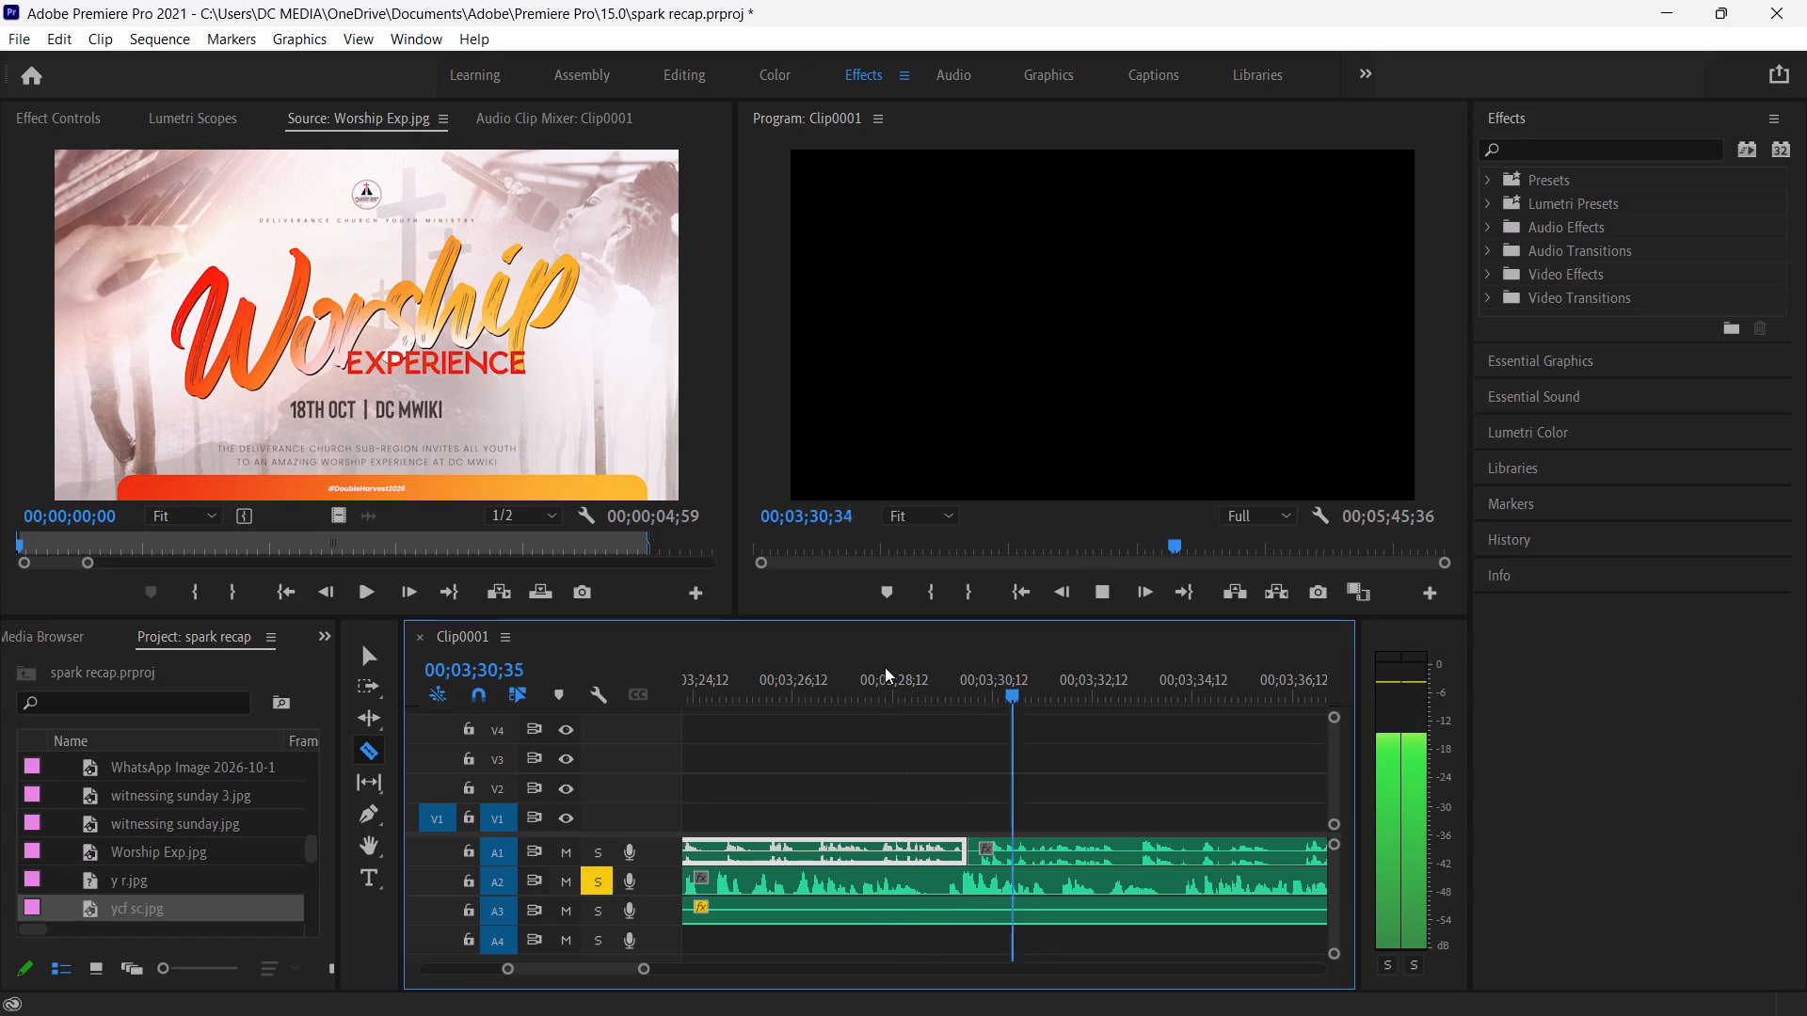
pyautogui.press('space')
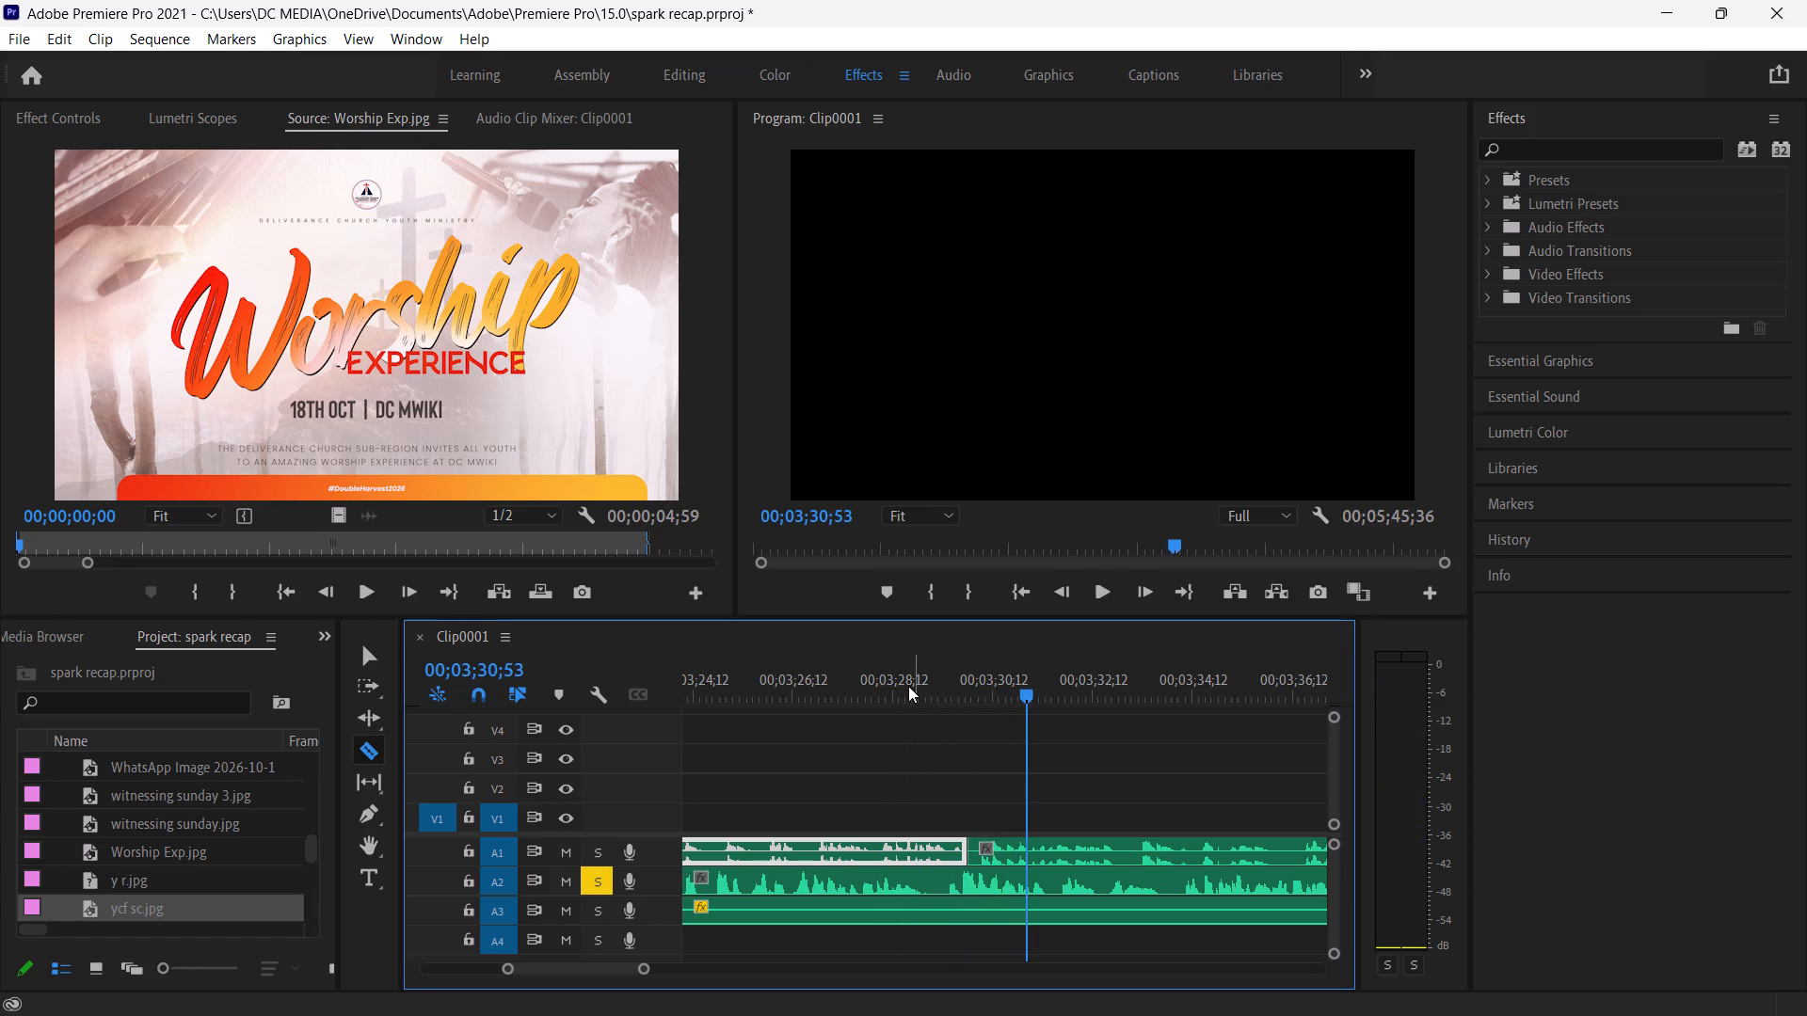
pyautogui.click(908, 686)
pyautogui.press('space')
pyautogui.press('space')
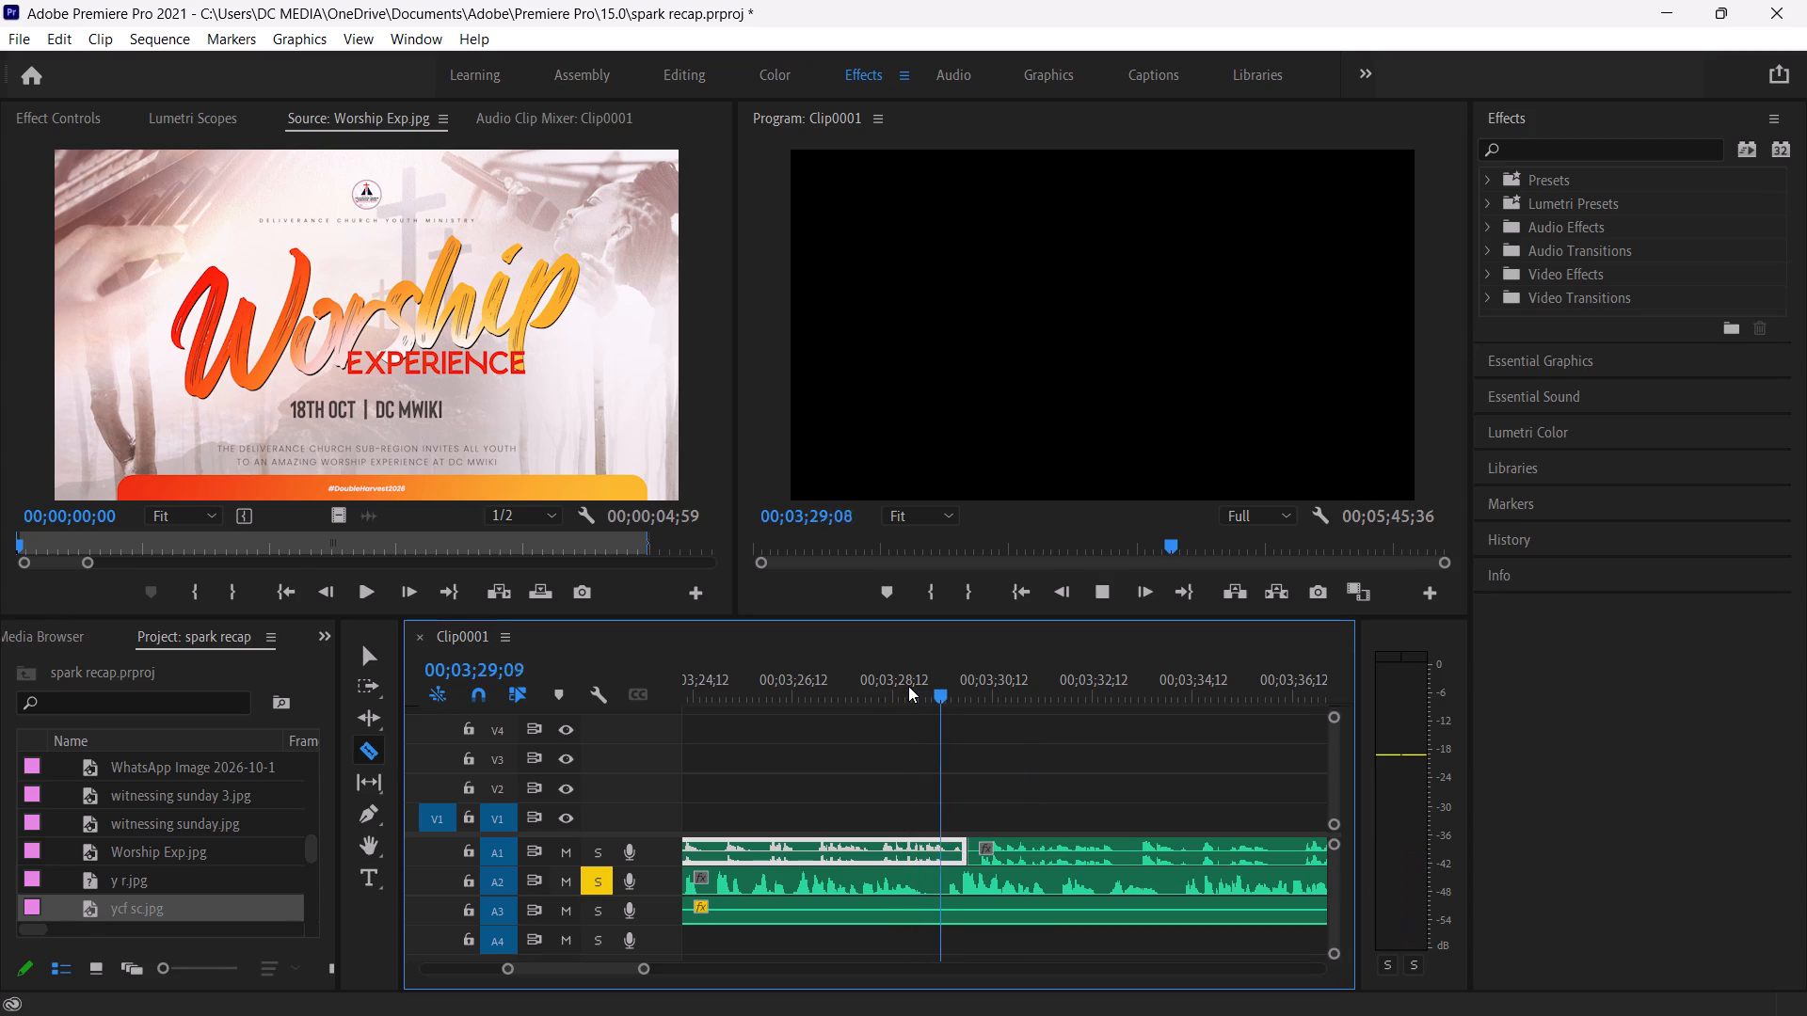
pyautogui.press('space')
pyautogui.press('Left')
pyautogui.press('Left')
pyautogui.press('Left')
pyautogui.press('Left')
pyautogui.press('Left')
pyautogui.press('Left')
pyautogui.press('Left')
pyautogui.press('Left')
pyautogui.press('Left')
pyautogui.press('Left')
pyautogui.press('Left')
pyautogui.press('Left')
pyautogui.press('Left')
pyautogui.press('Left')
pyautogui.press('Left')
pyautogui.press('Left')
pyautogui.press('Left')
pyautogui.press('Left')
pyautogui.press('Left')
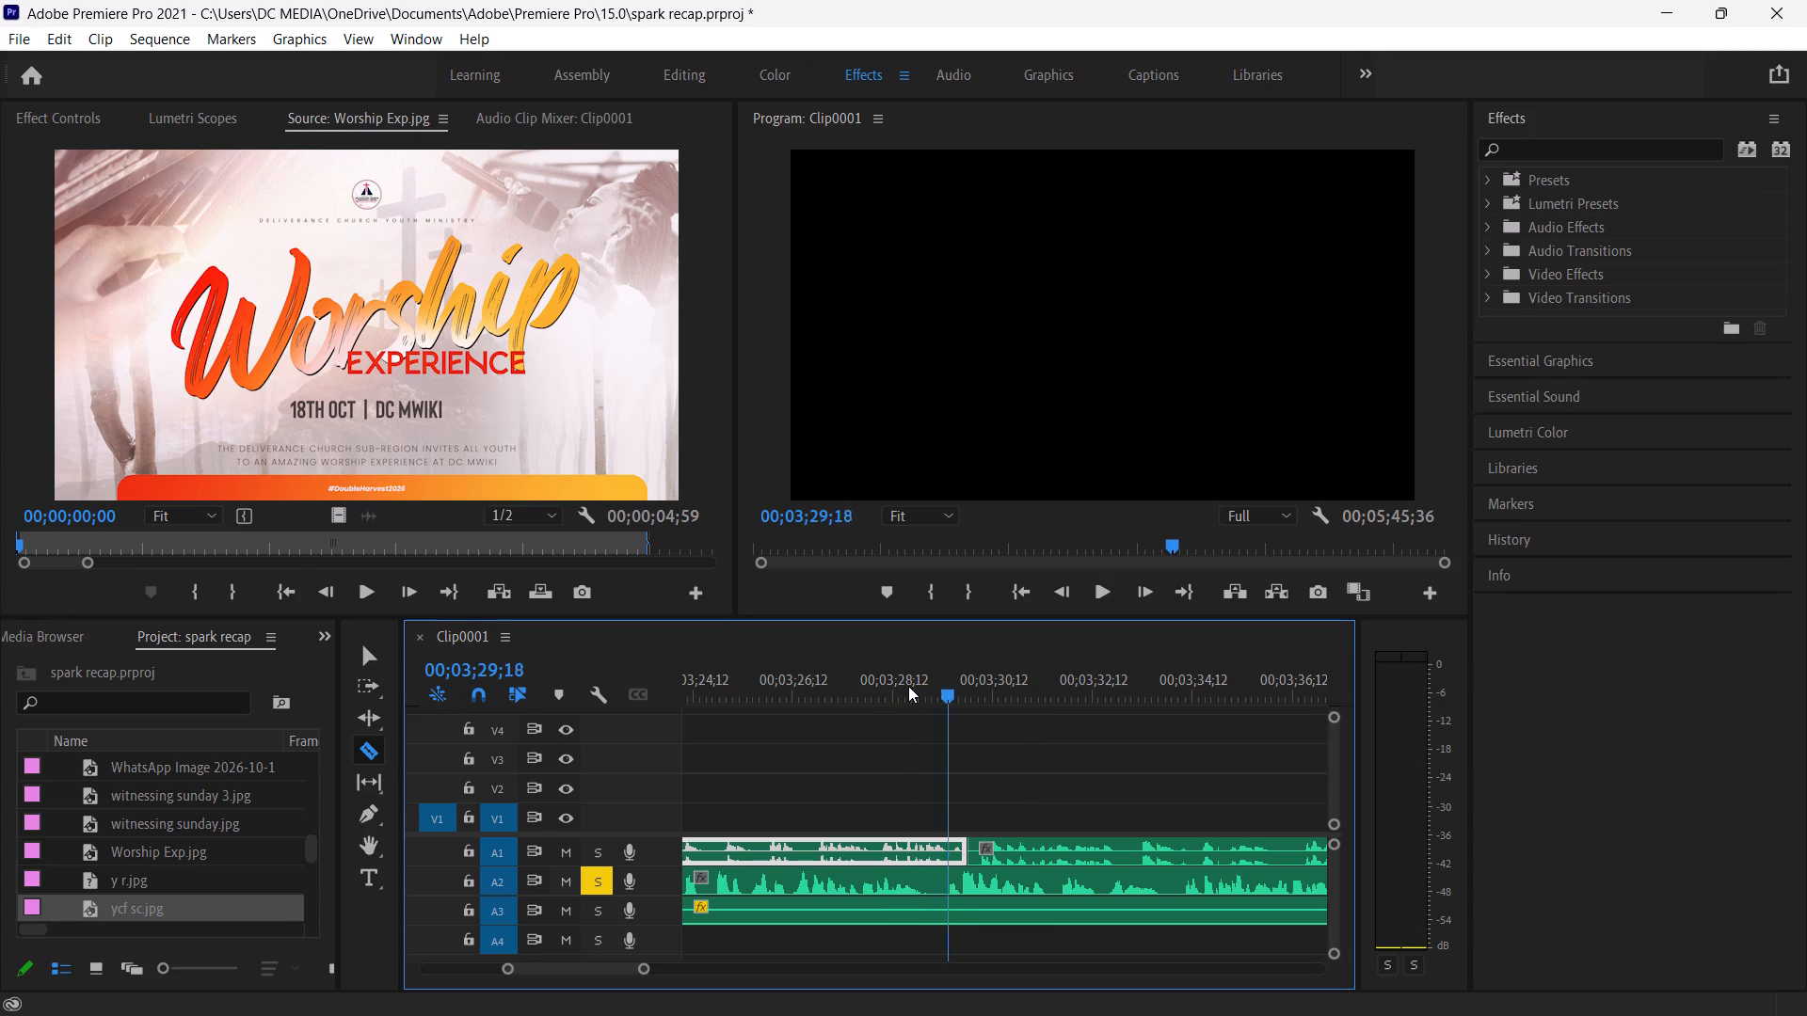
pyautogui.click(939, 879)
# Move the A2 voice-over after the new cut to start at 00;03;29;41, aligned with the A1 cut.
pyautogui.press('v')
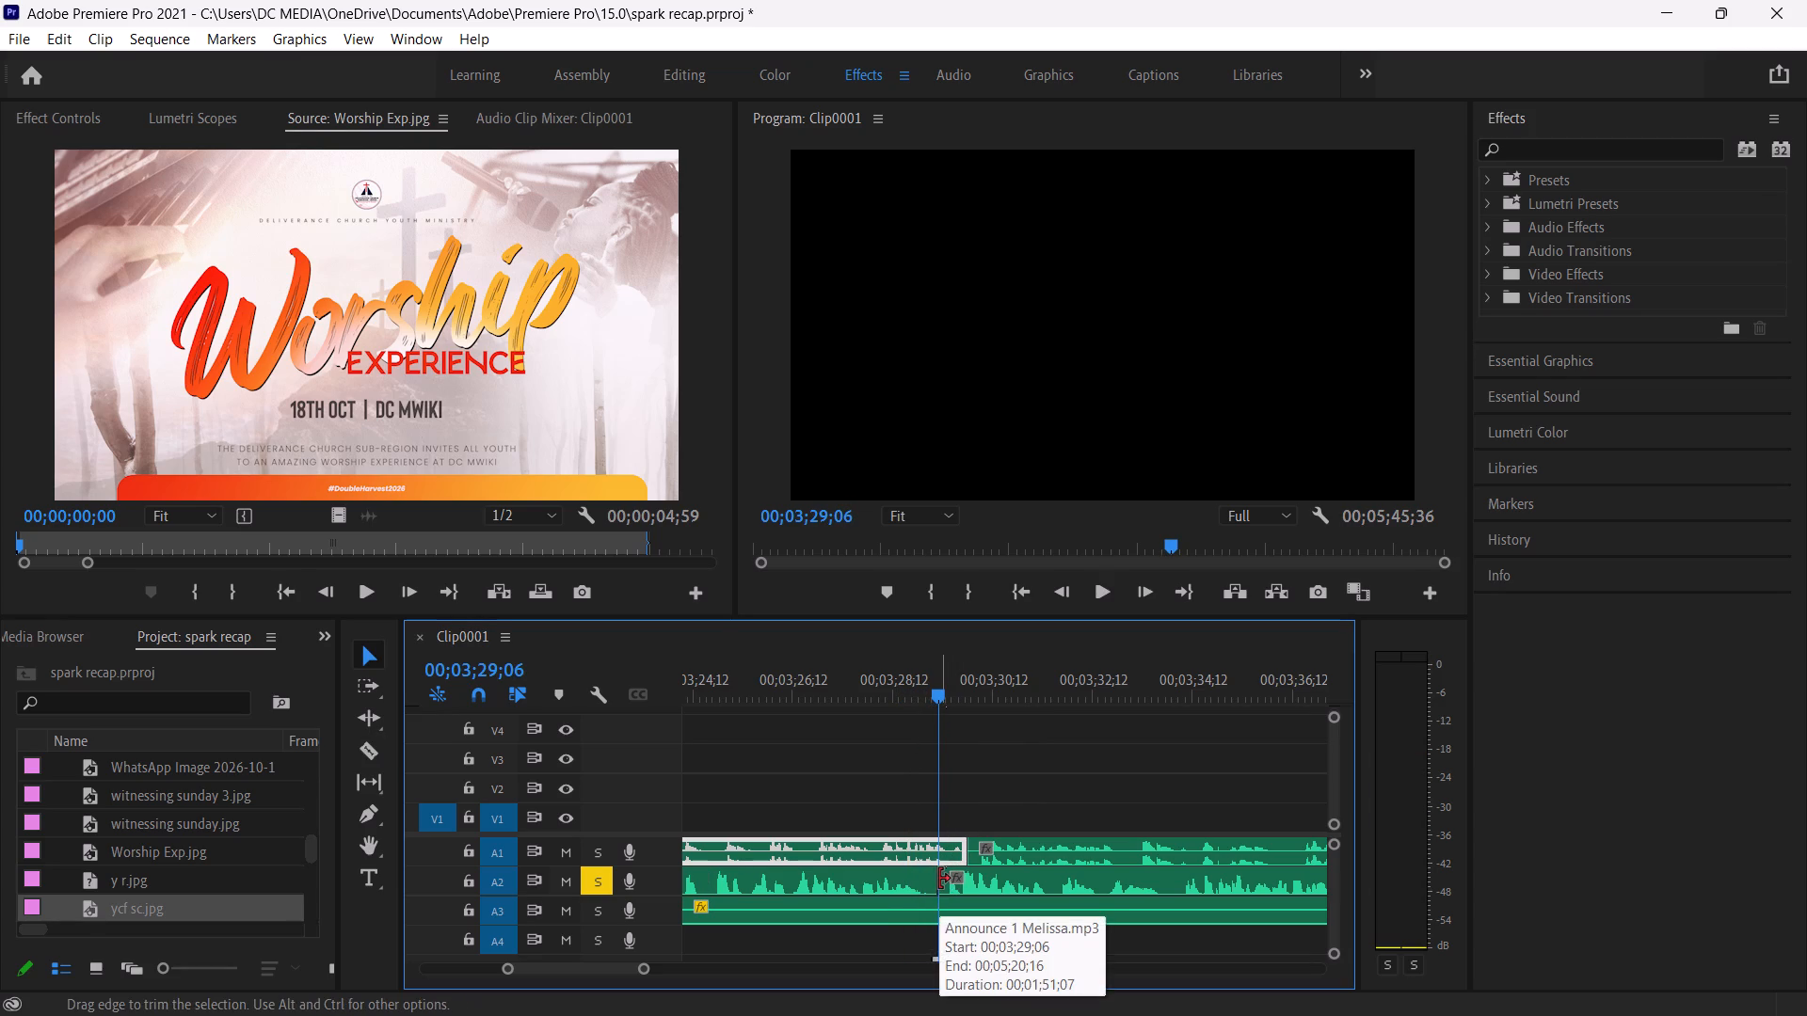
pyautogui.moveTo(1049, 879); pyautogui.dragTo(1069, 874)
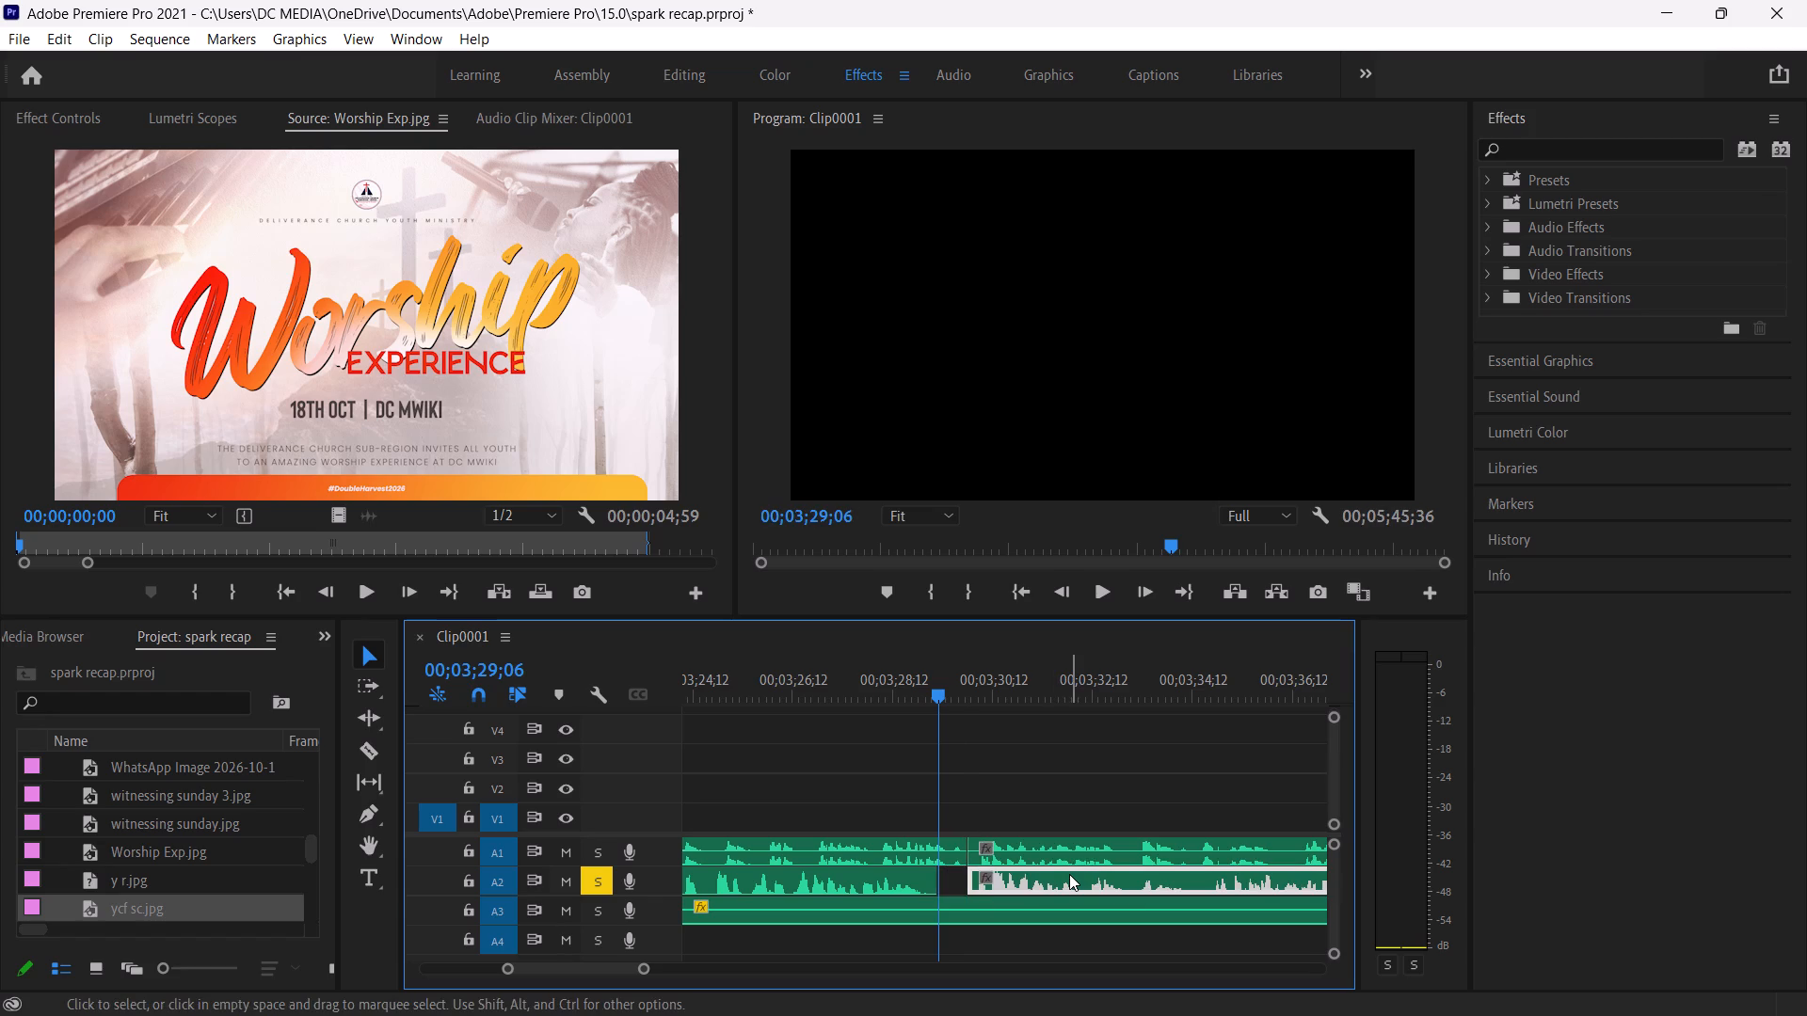
# Delete the A2 voice-over segment running from 00;03;16;26 to the cut at 00;03;29;06.
pyautogui.click(951, 887)
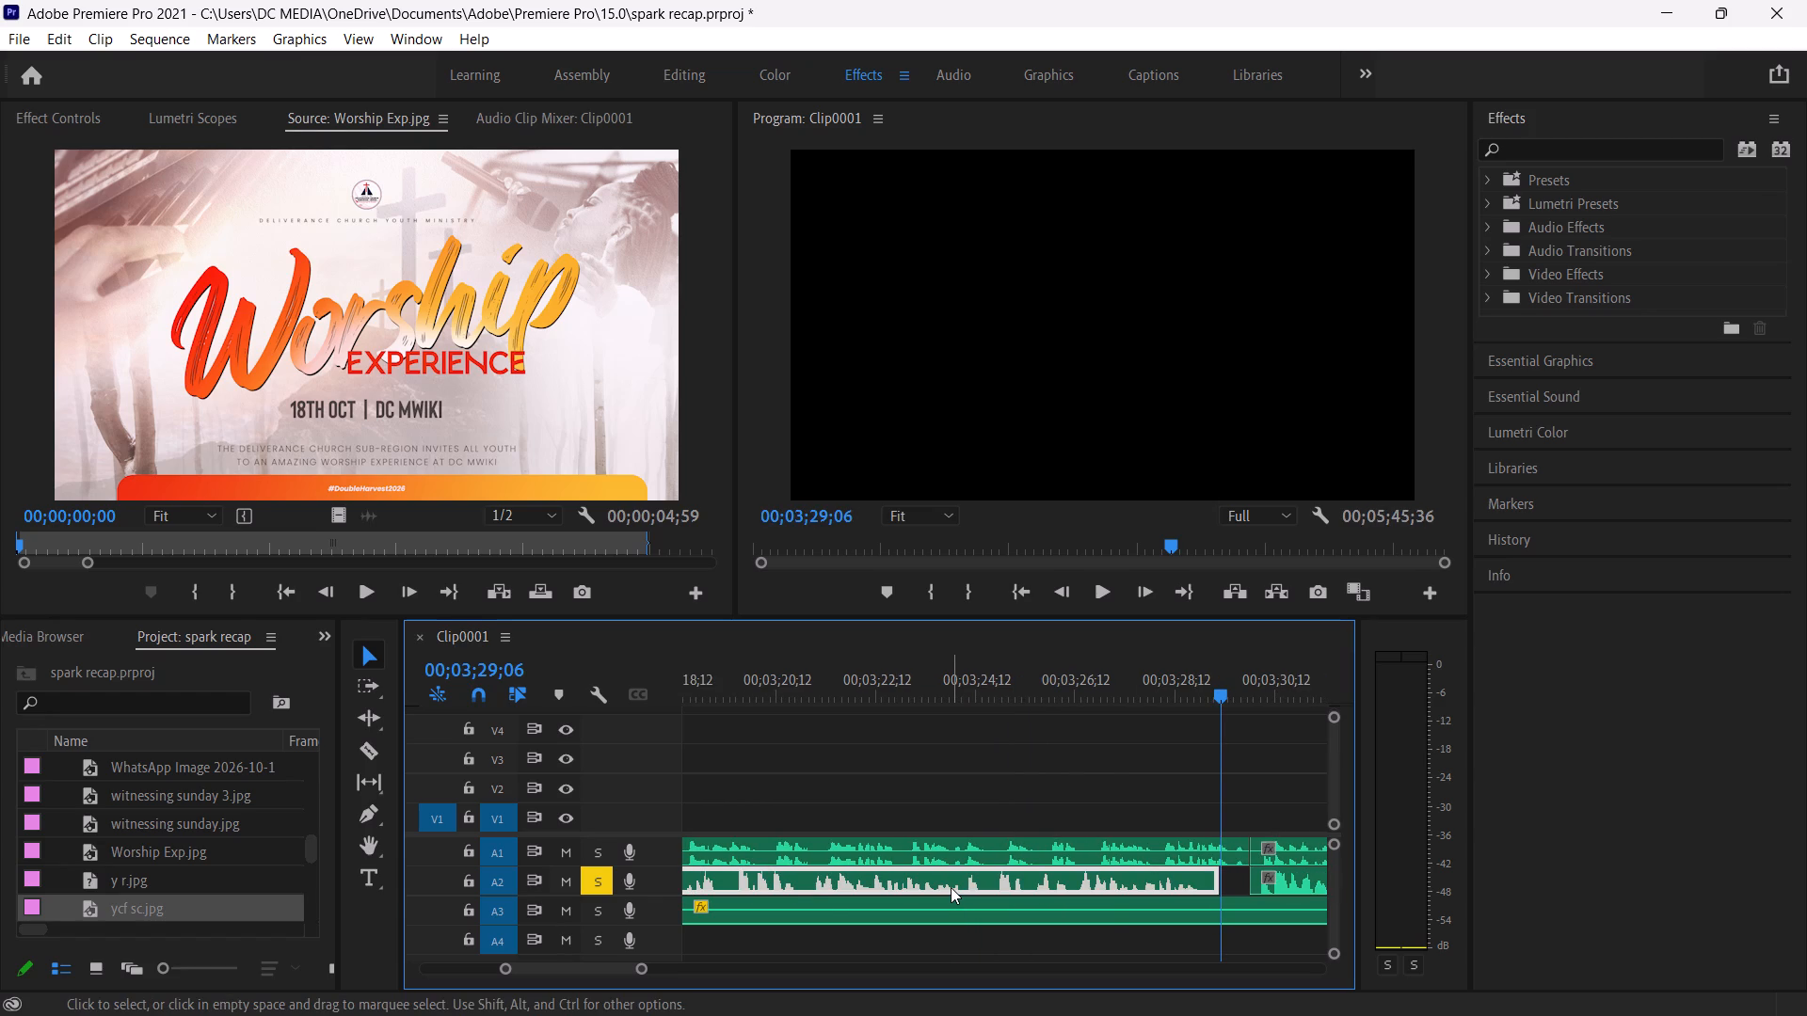
pyautogui.hscroll(1, 951, 887)
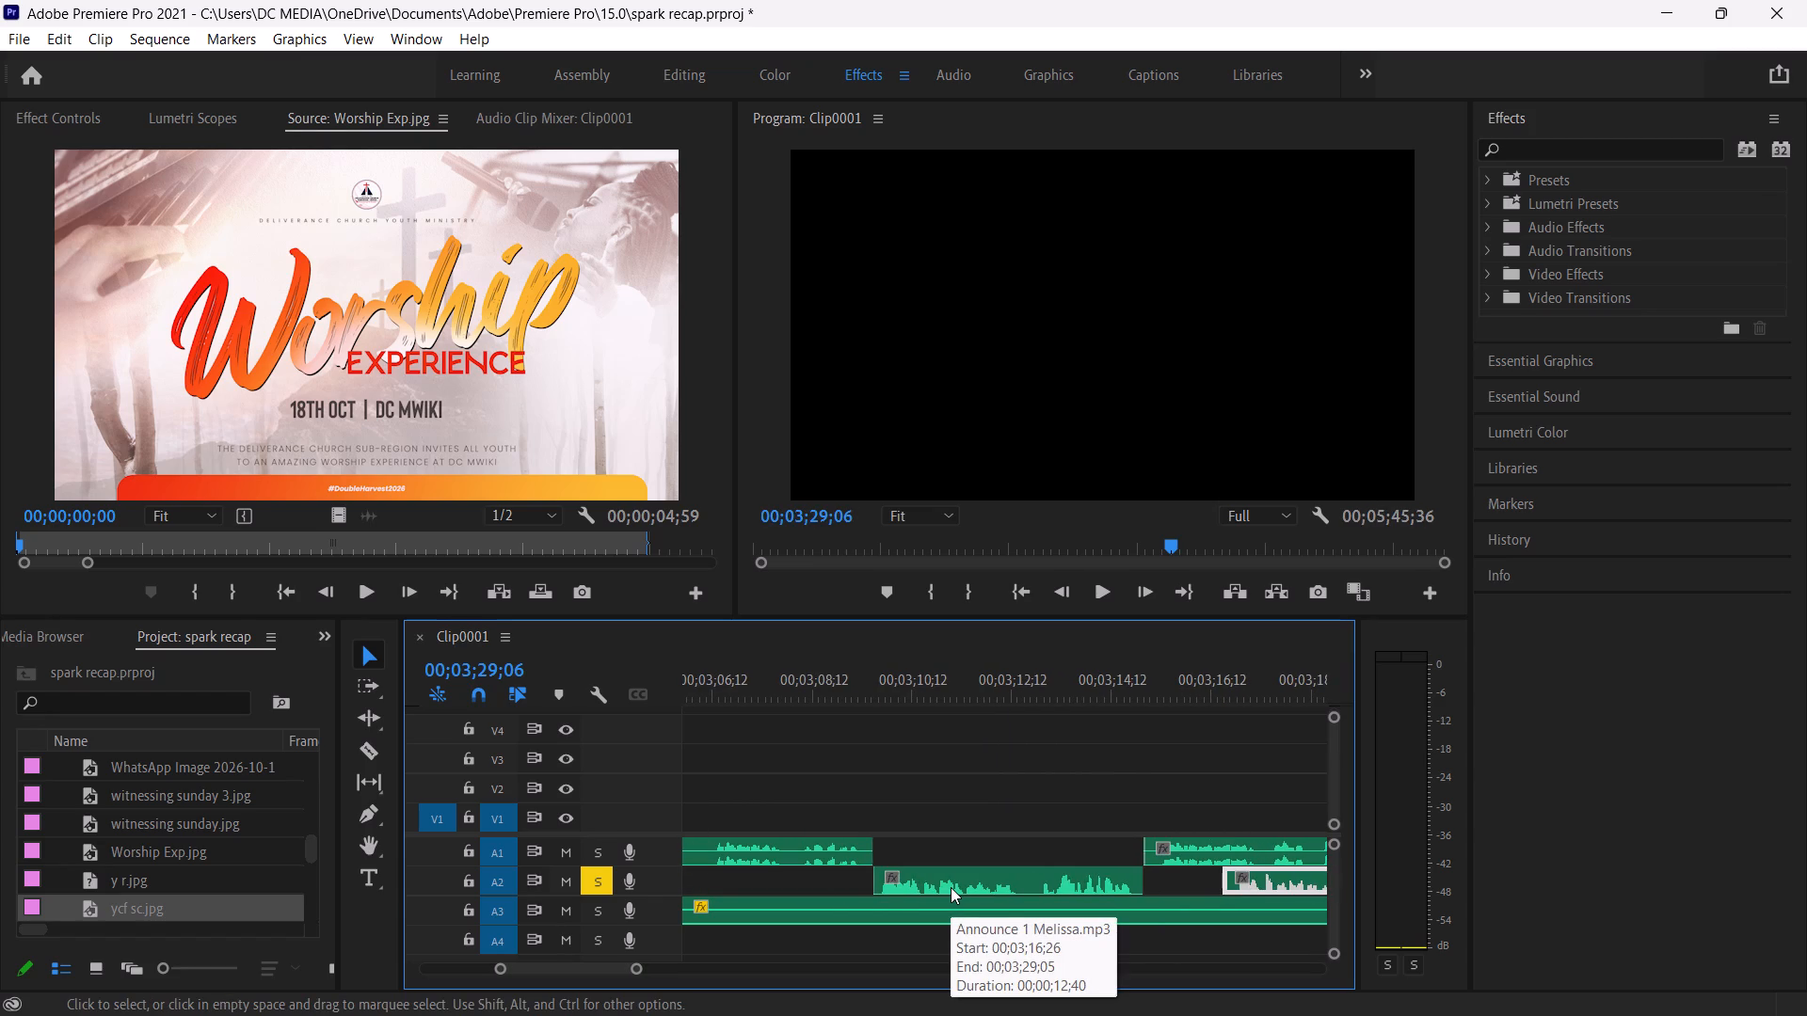
pyautogui.hscroll(1, 951, 887)
pyautogui.press('BackSpace')
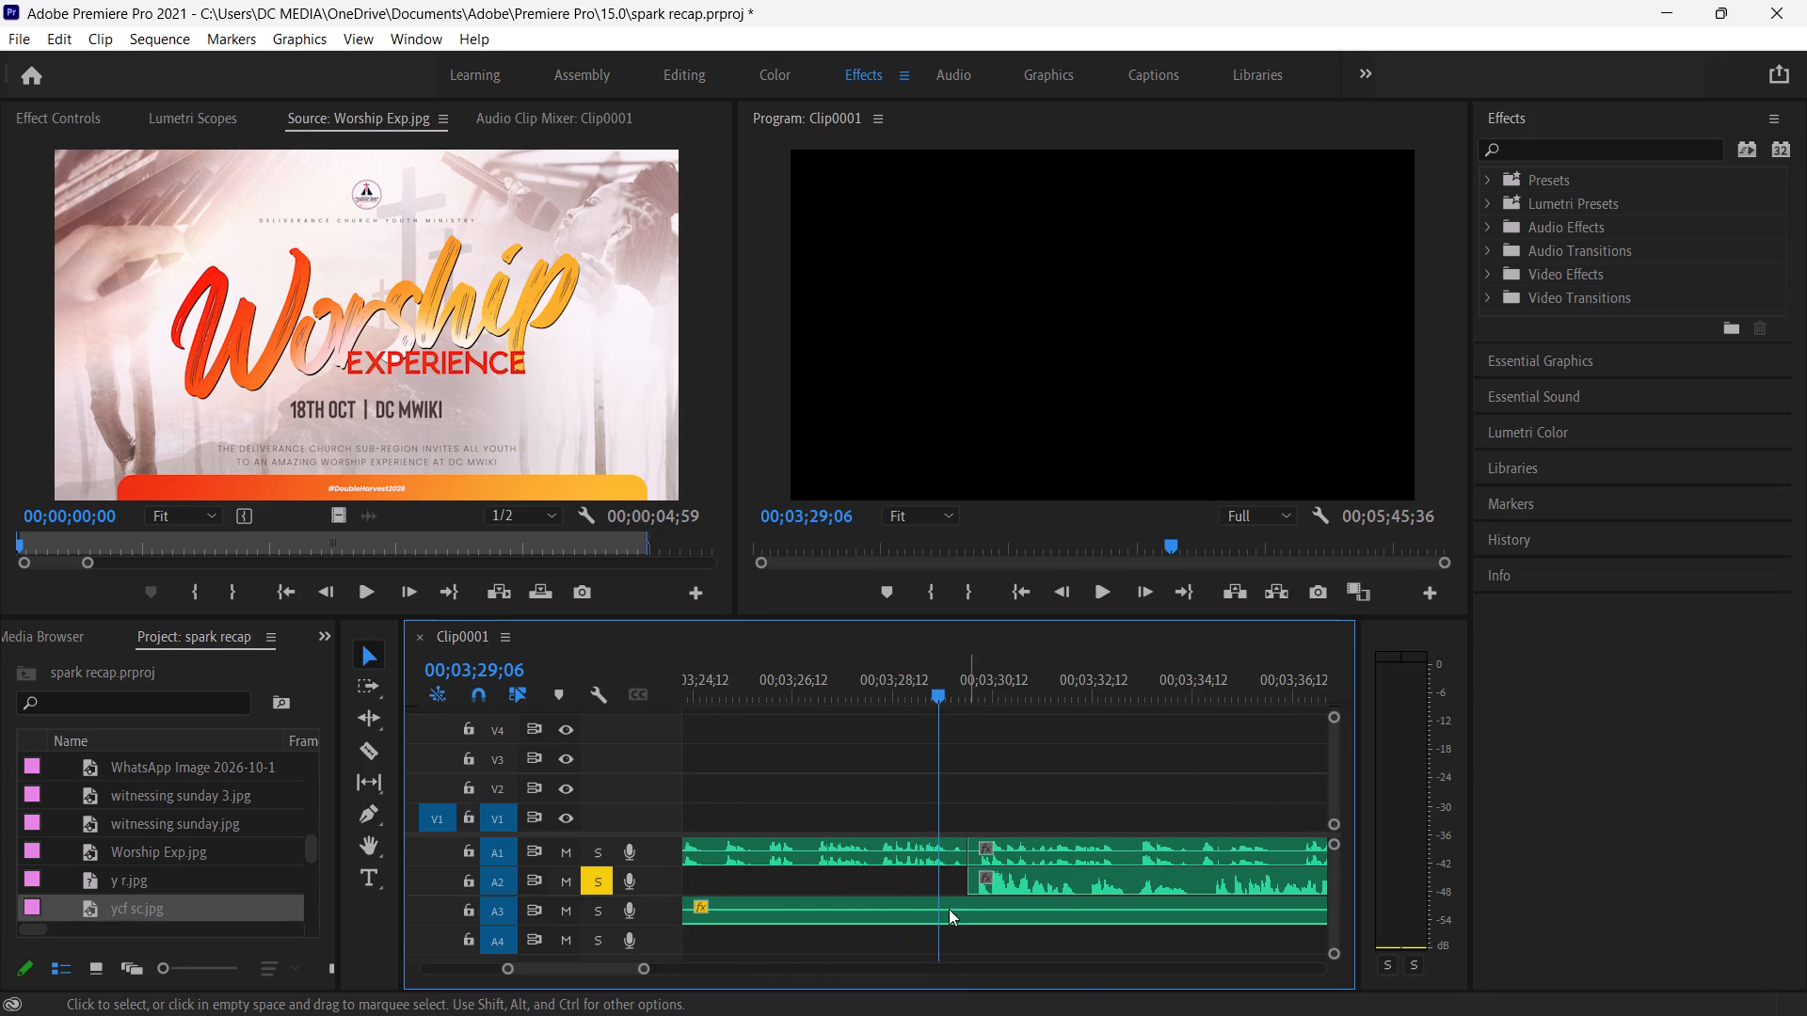
# Play the A2 voice-over from 00;03;29;06, check it against the Word script, and split it at 00;03;50;40.
pyautogui.moveTo(639, 971); pyautogui.dragTo(680, 972)
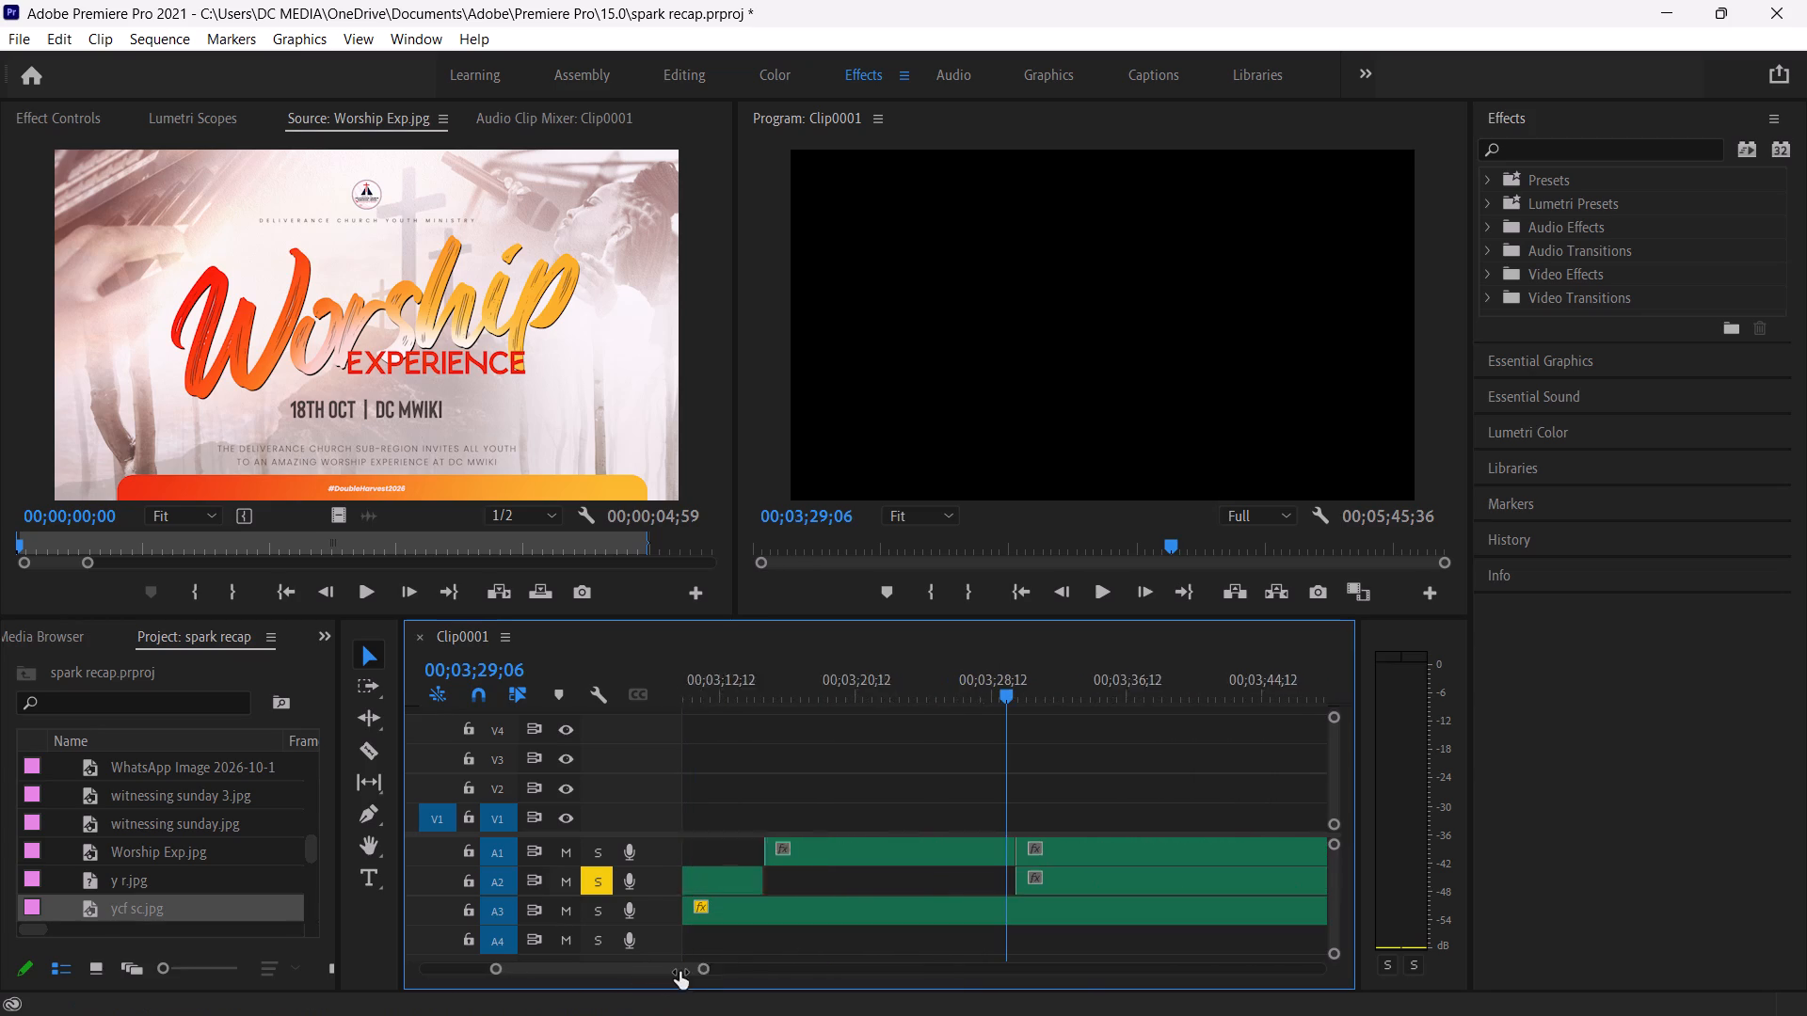
pyautogui.moveTo(680, 972); pyautogui.dragTo(667, 972)
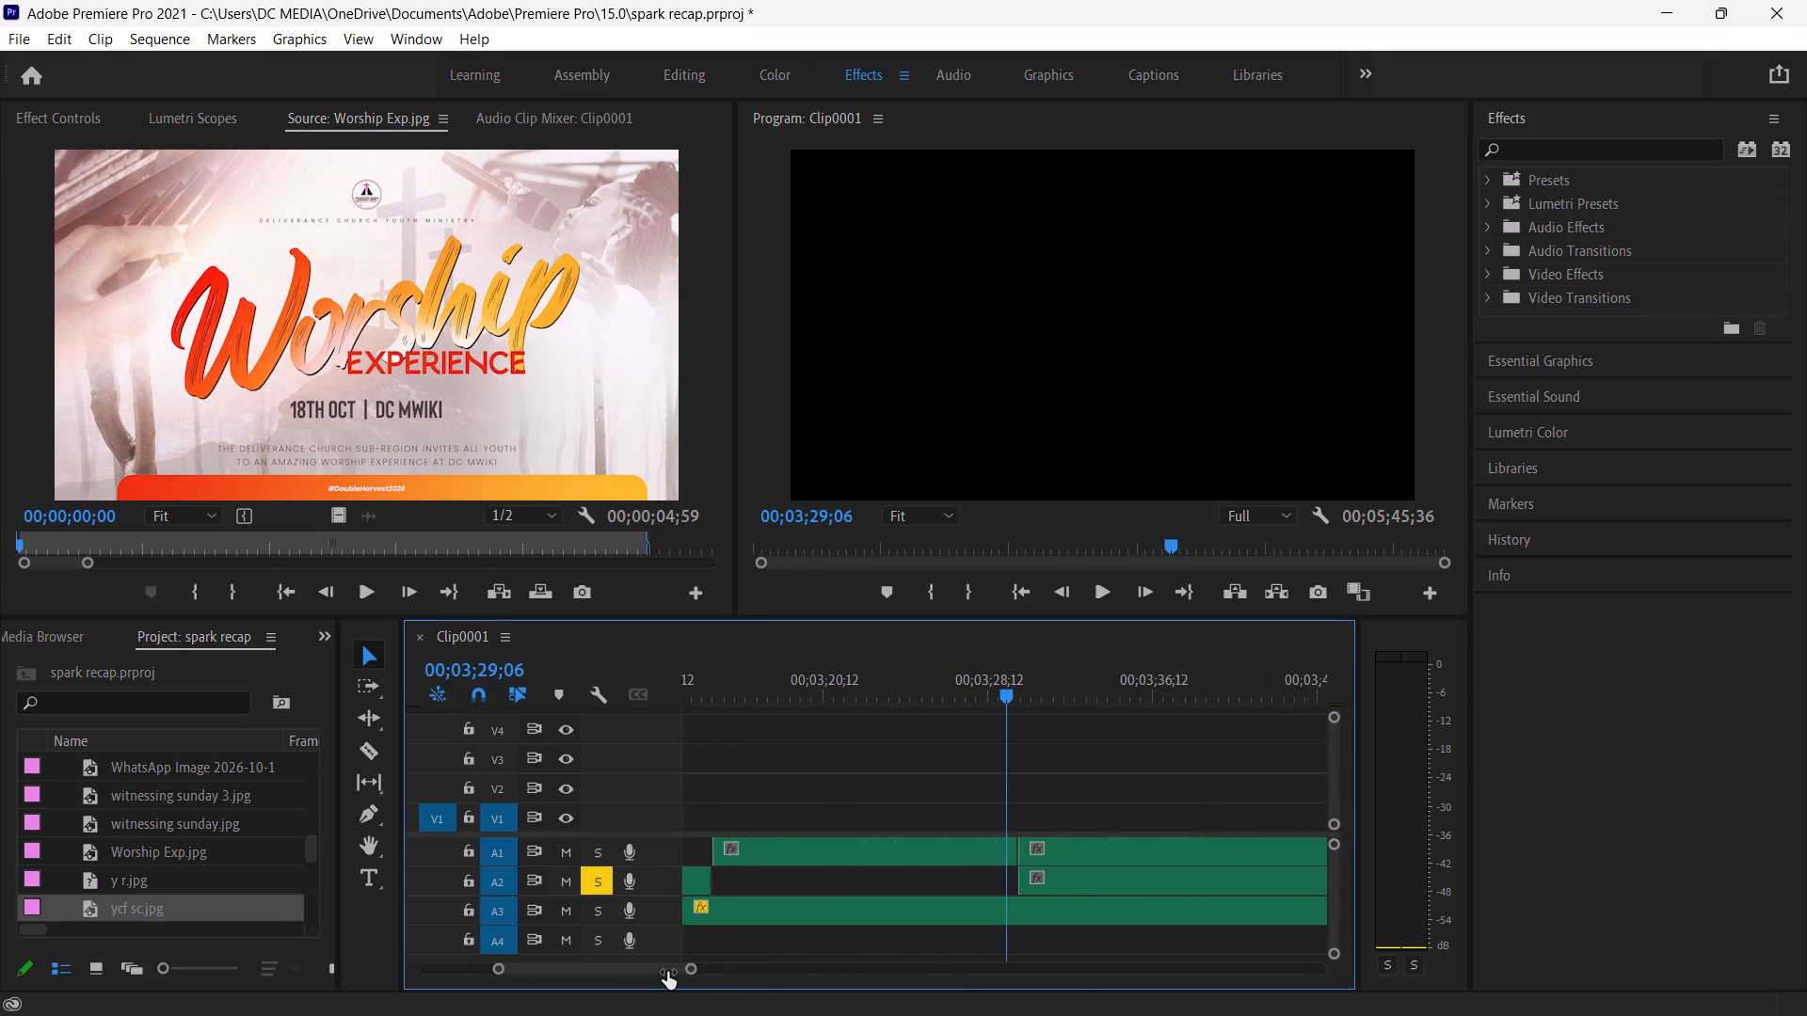
pyautogui.moveTo(667, 972); pyautogui.dragTo(655, 972)
pyautogui.press('space')
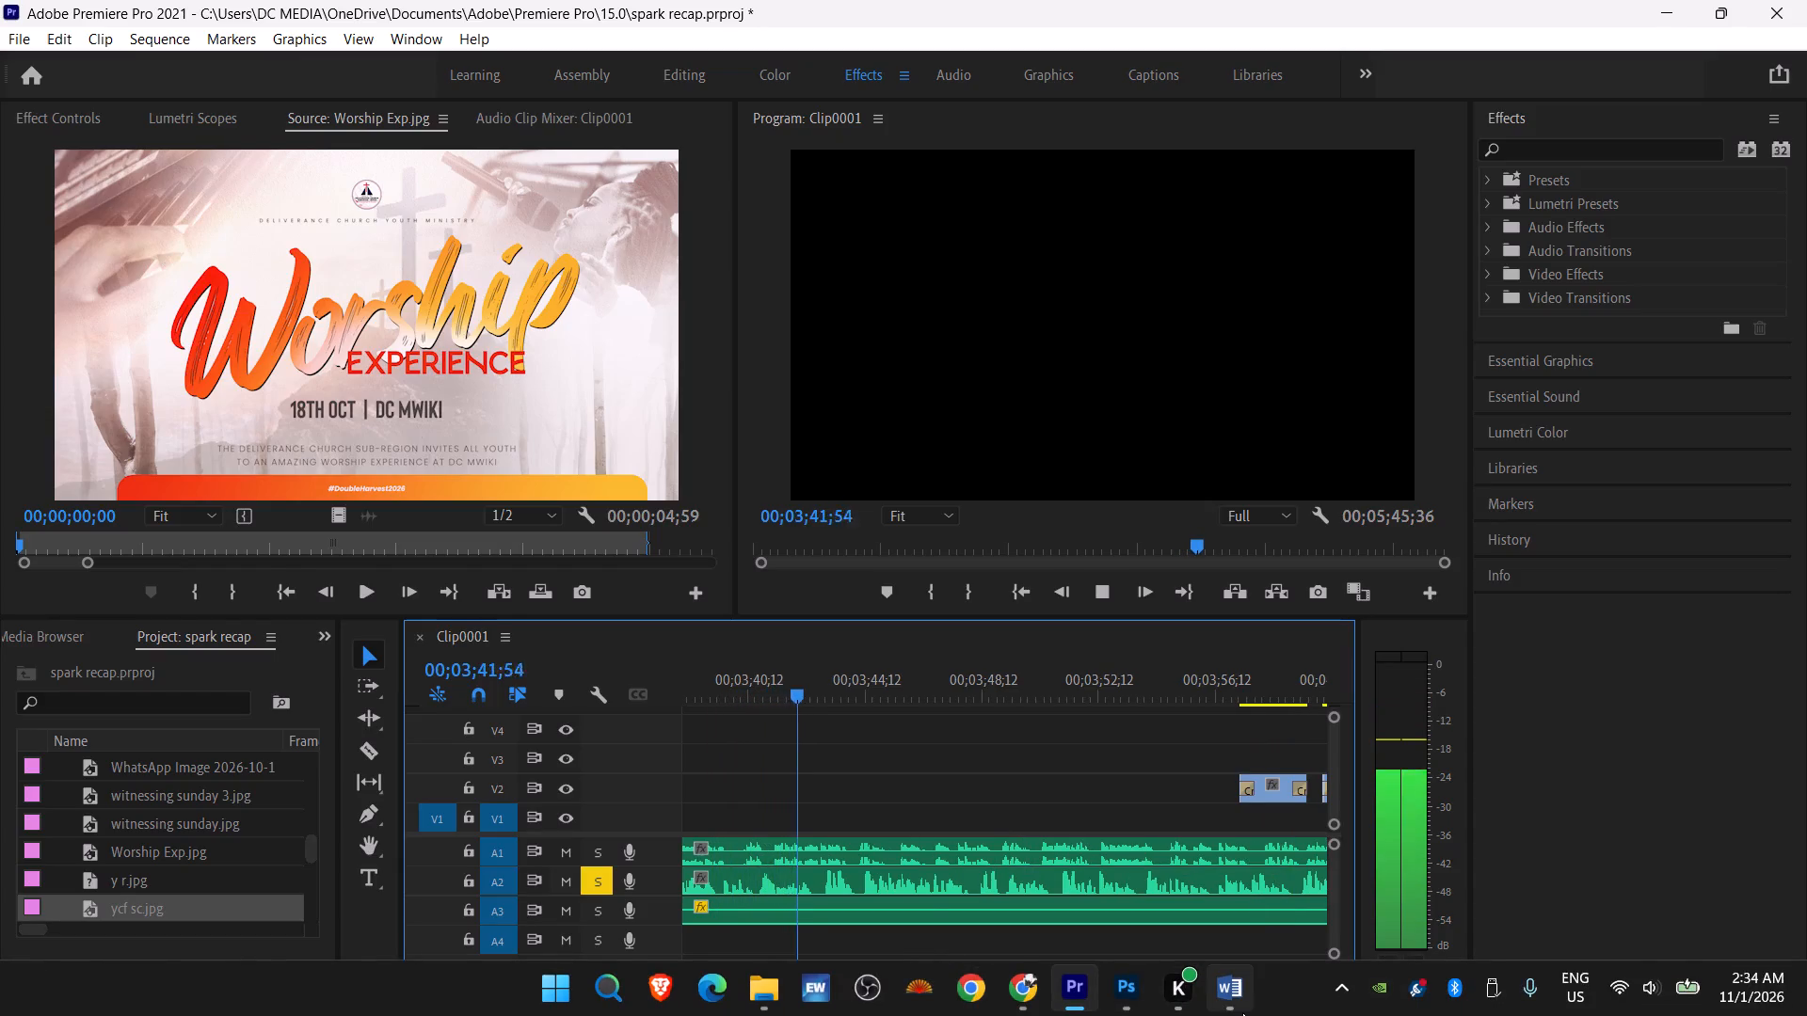
pyautogui.click(1242, 1012)
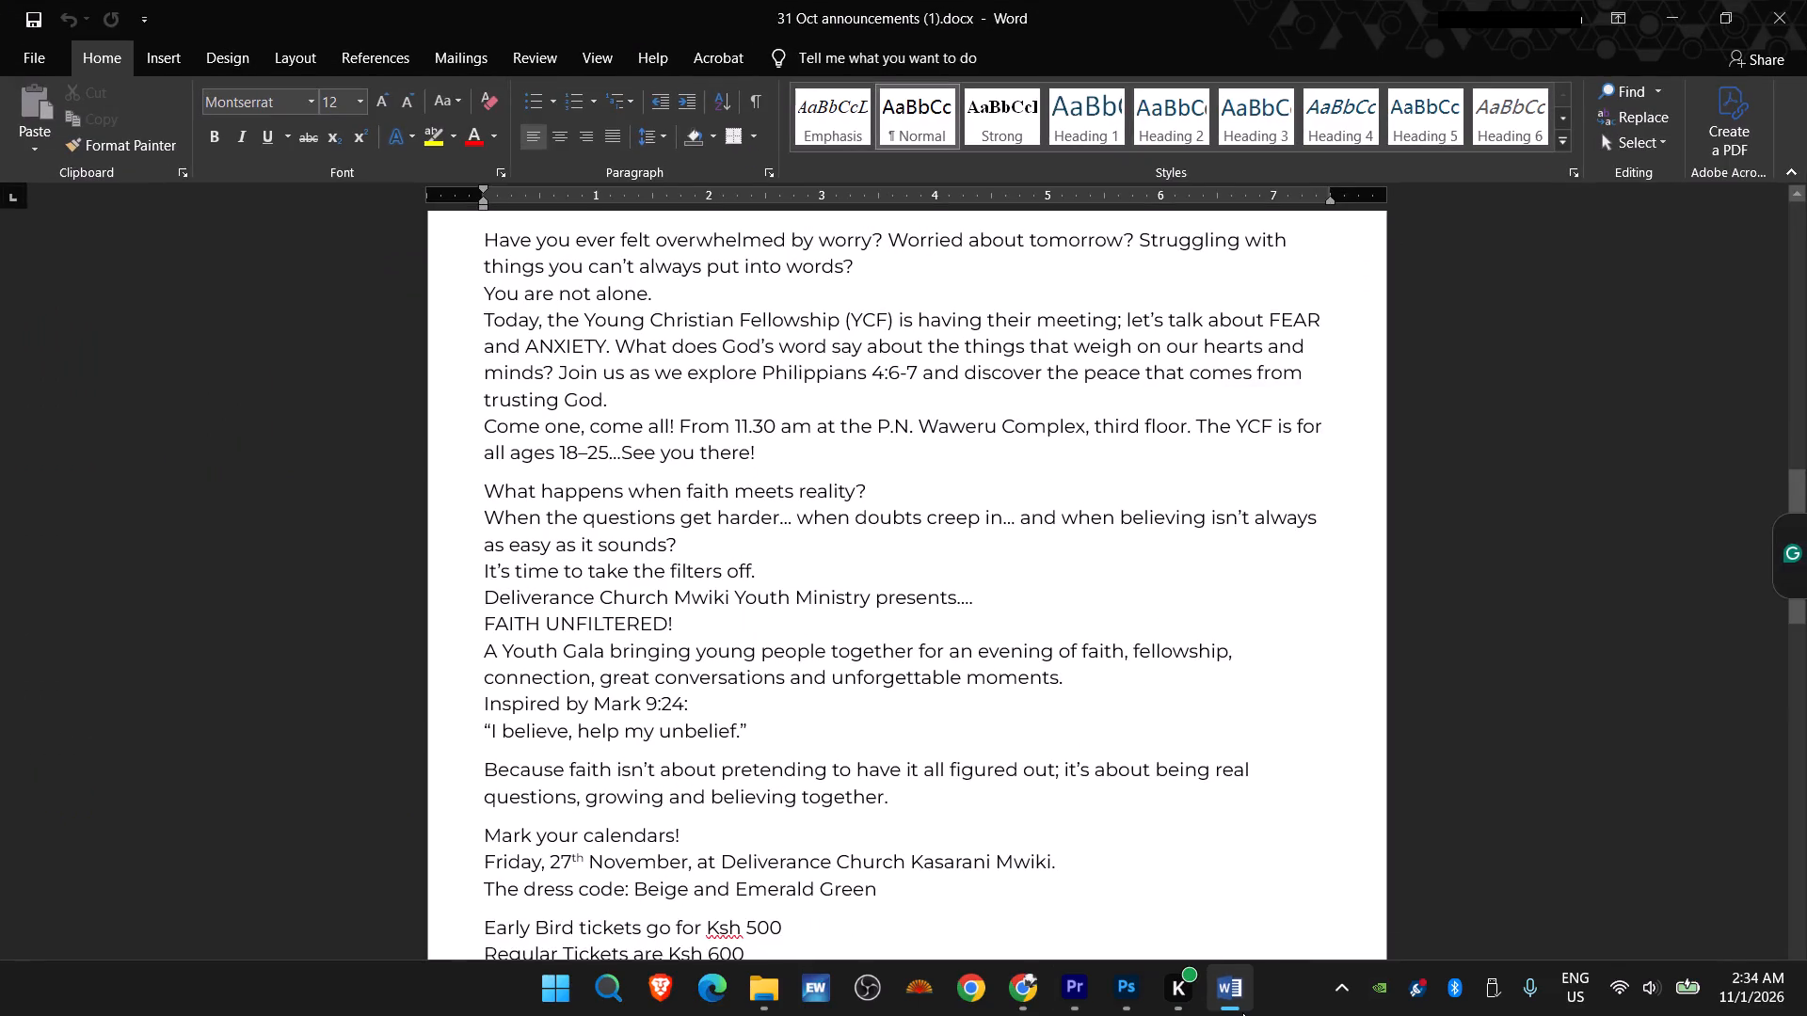
pyautogui.click(1242, 1012)
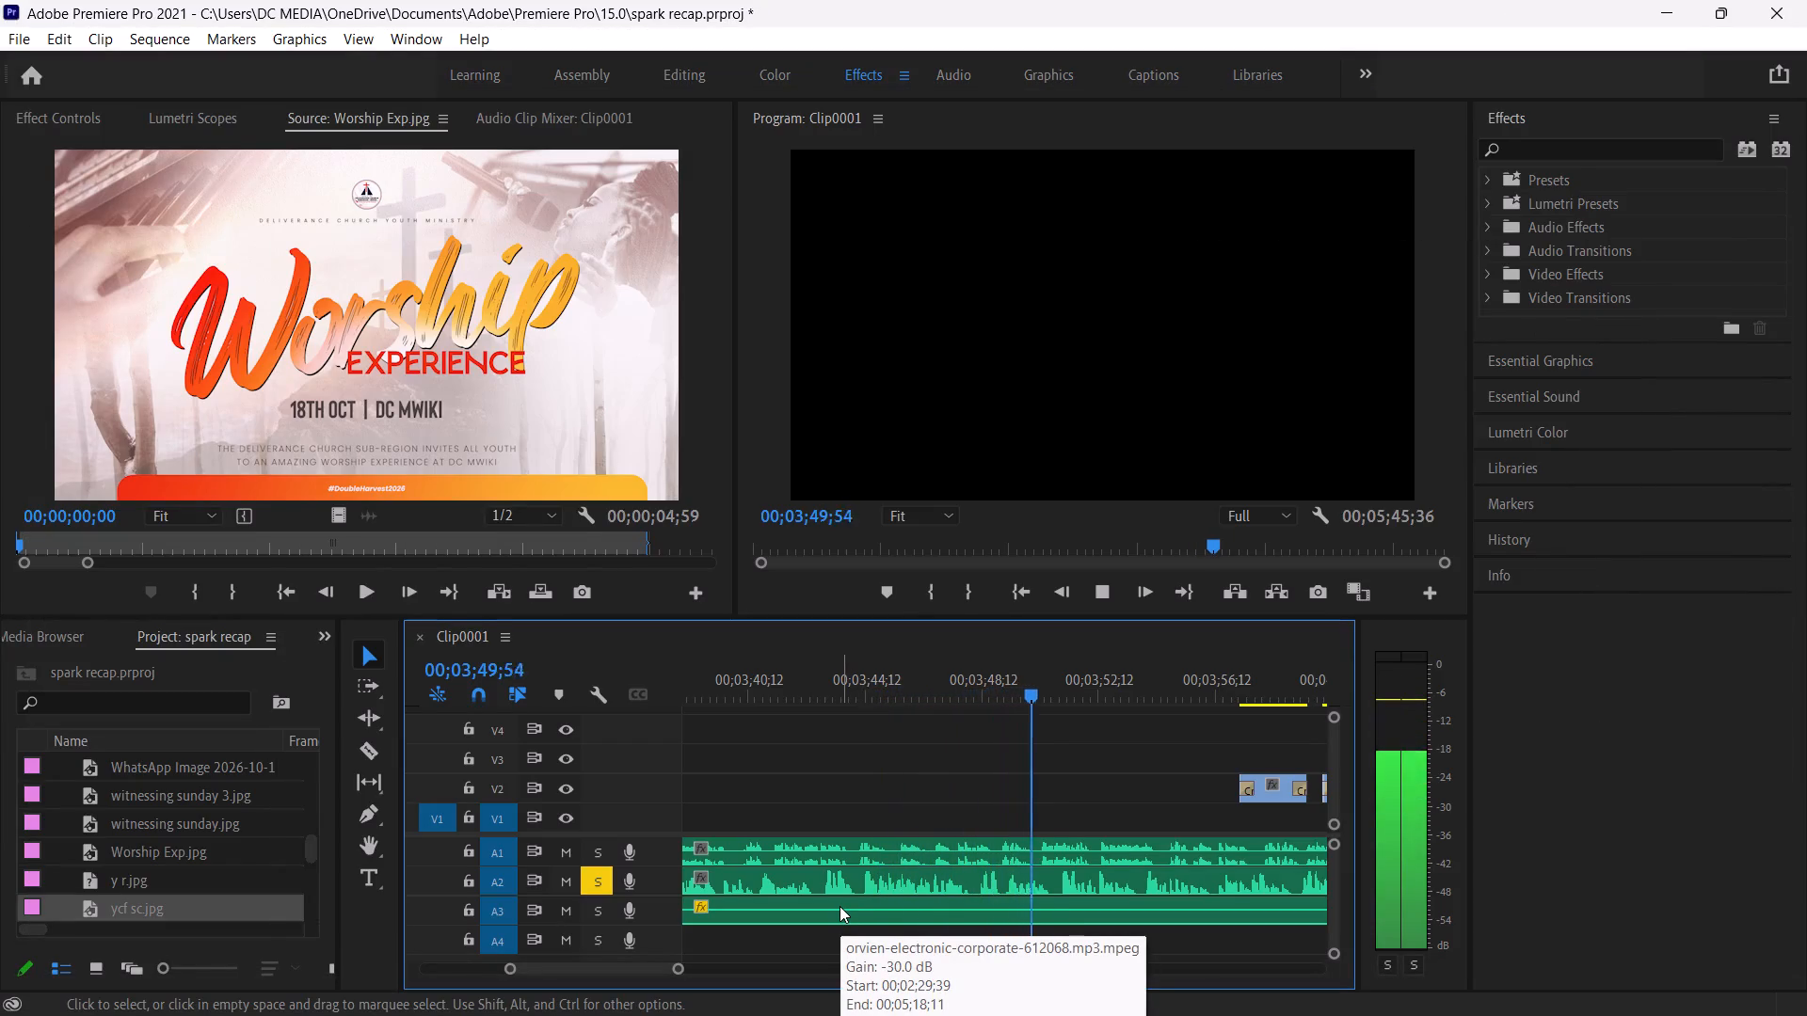
pyautogui.press('space')
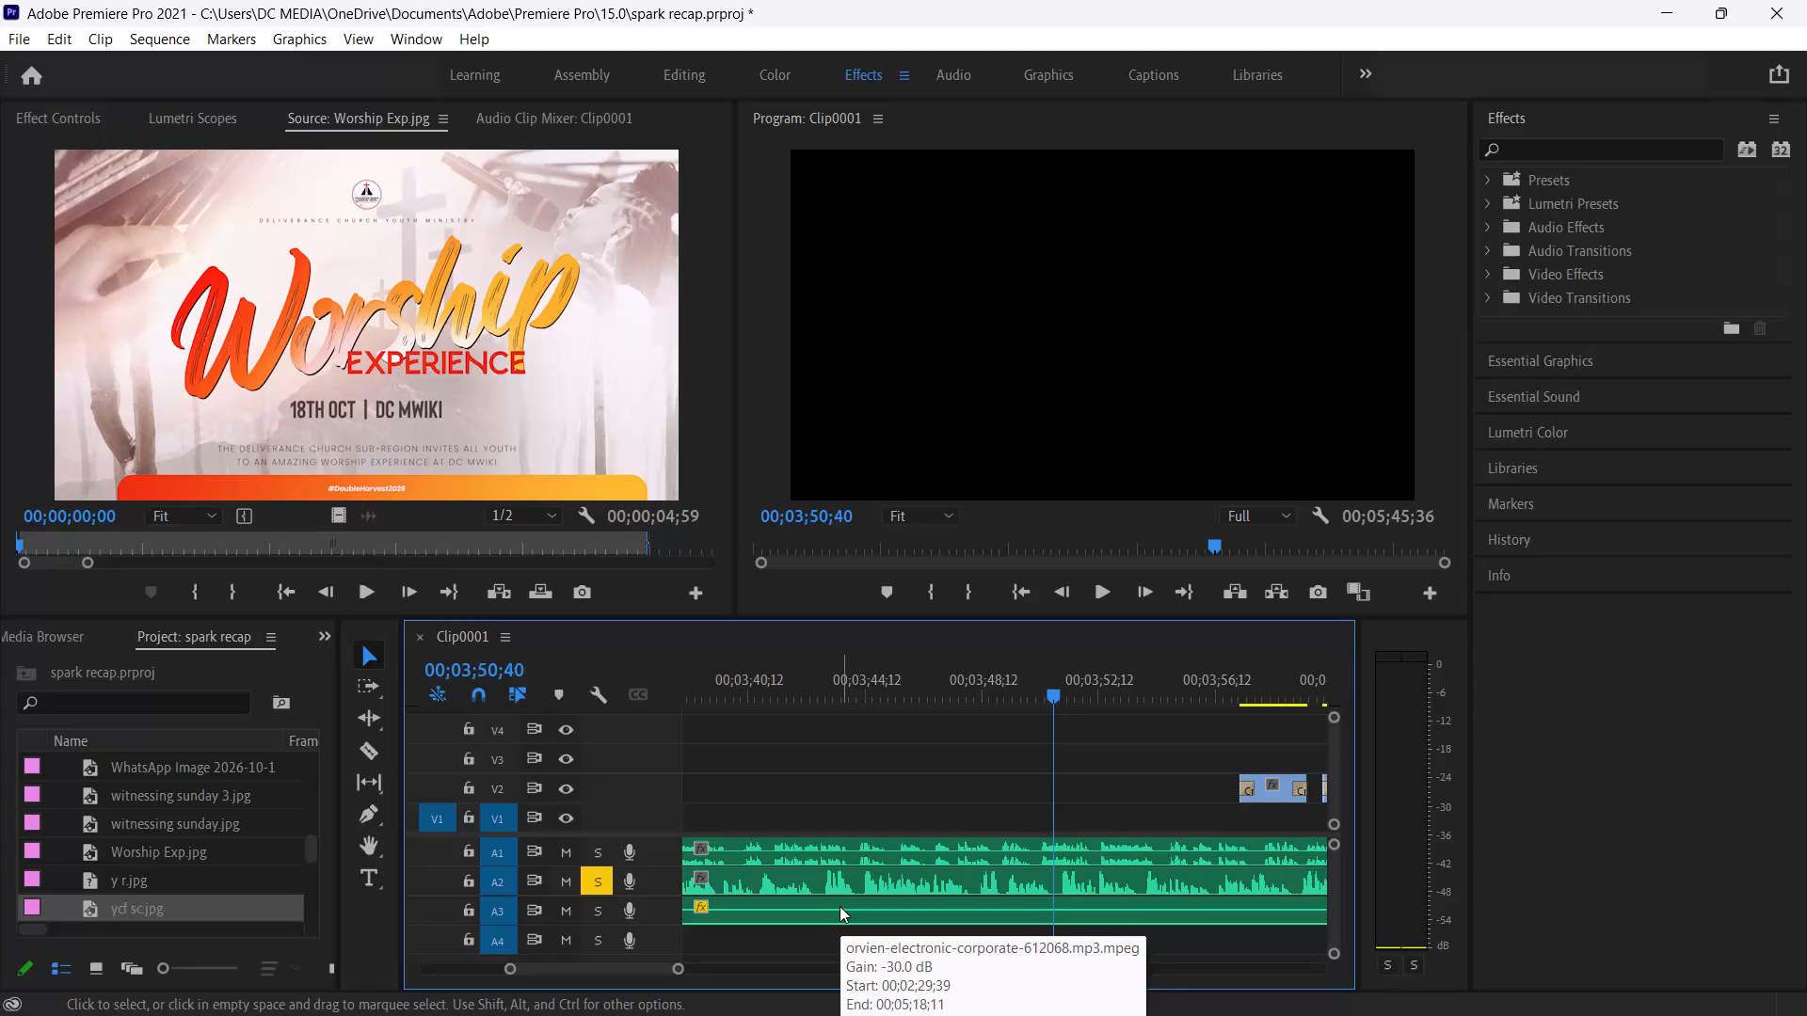
pyautogui.press('c')
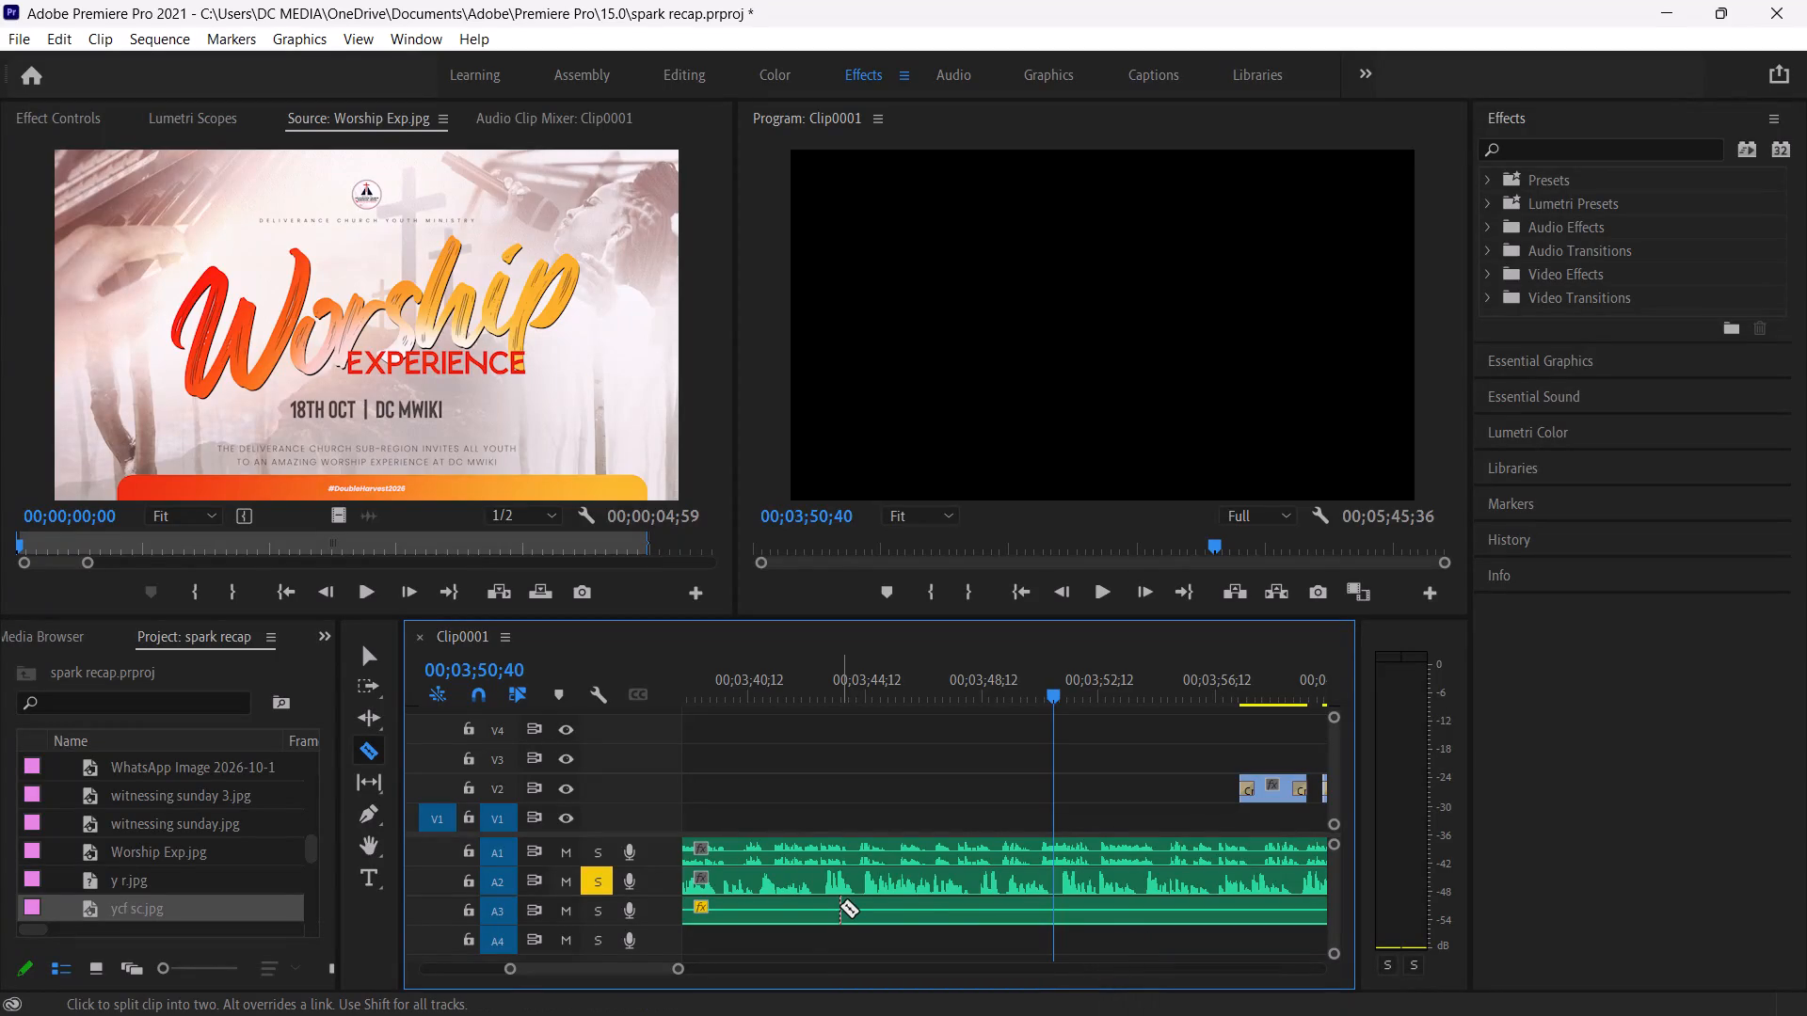
pyautogui.click(1059, 881)
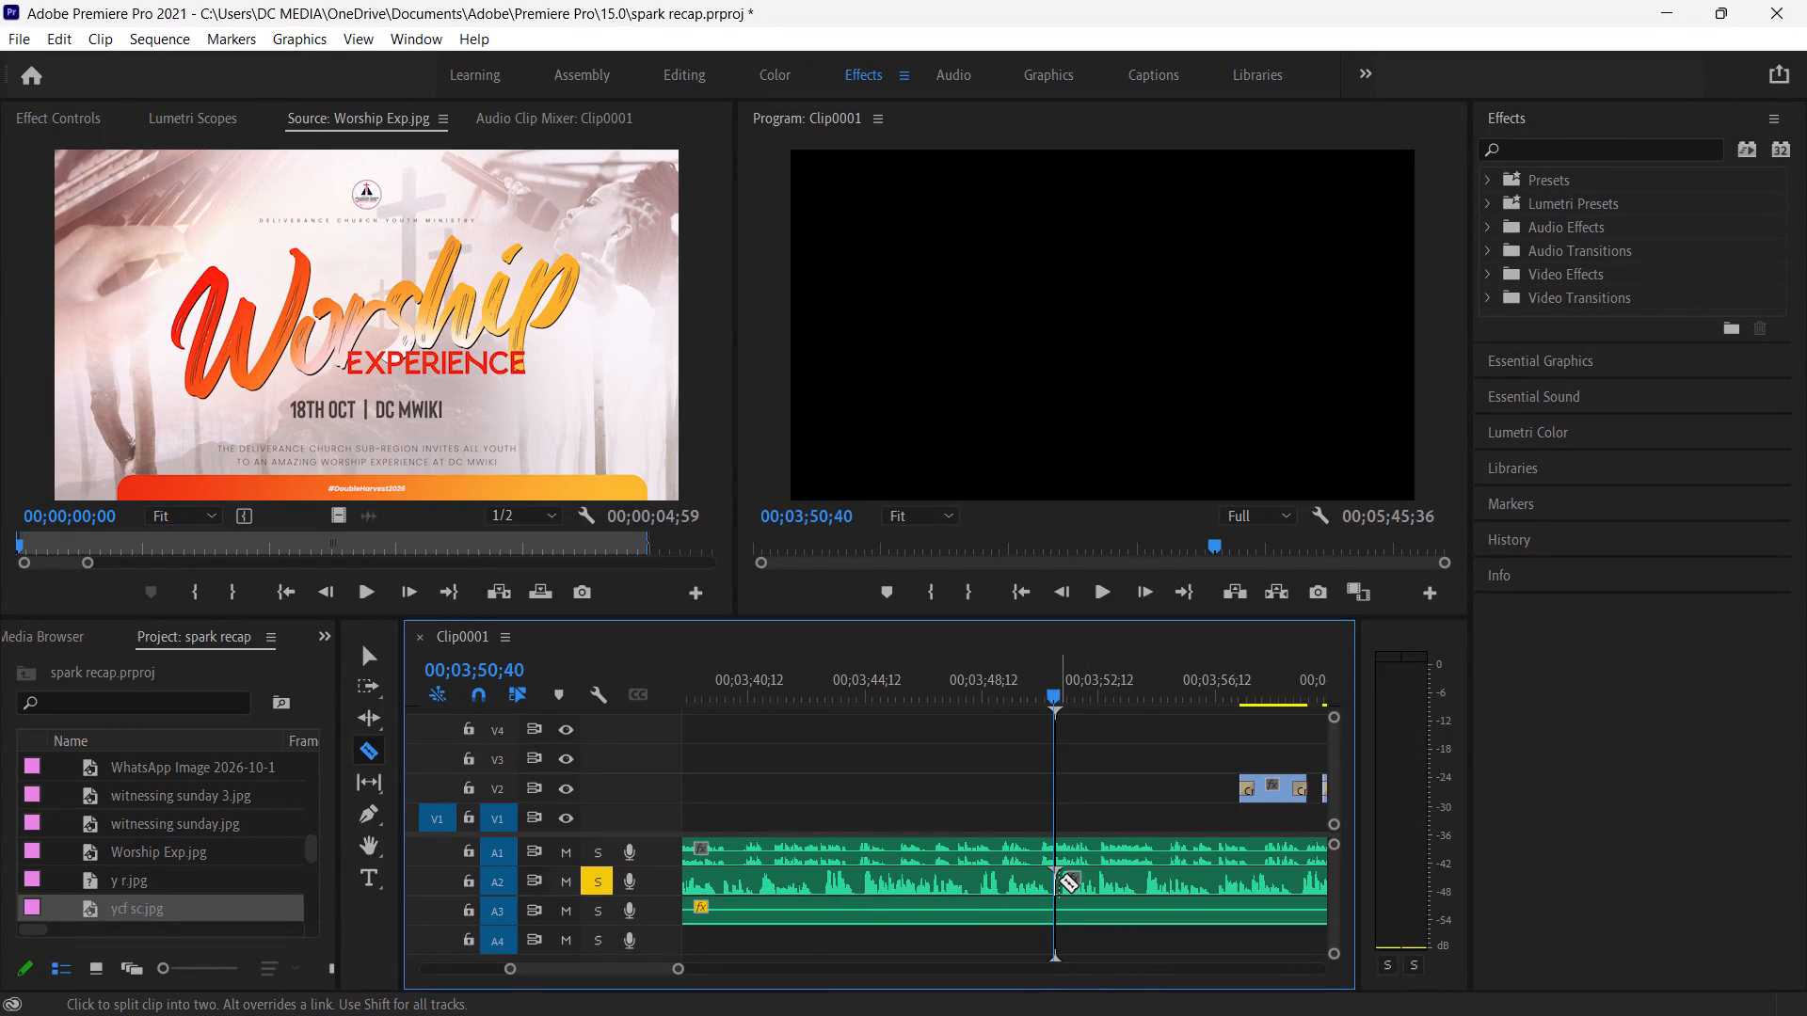
# Solo A1 instead of A2, play its voice-over from 00;03;50;40, and split it at 00;03;57;38.
pyautogui.click(601, 850)
pyautogui.click(603, 878)
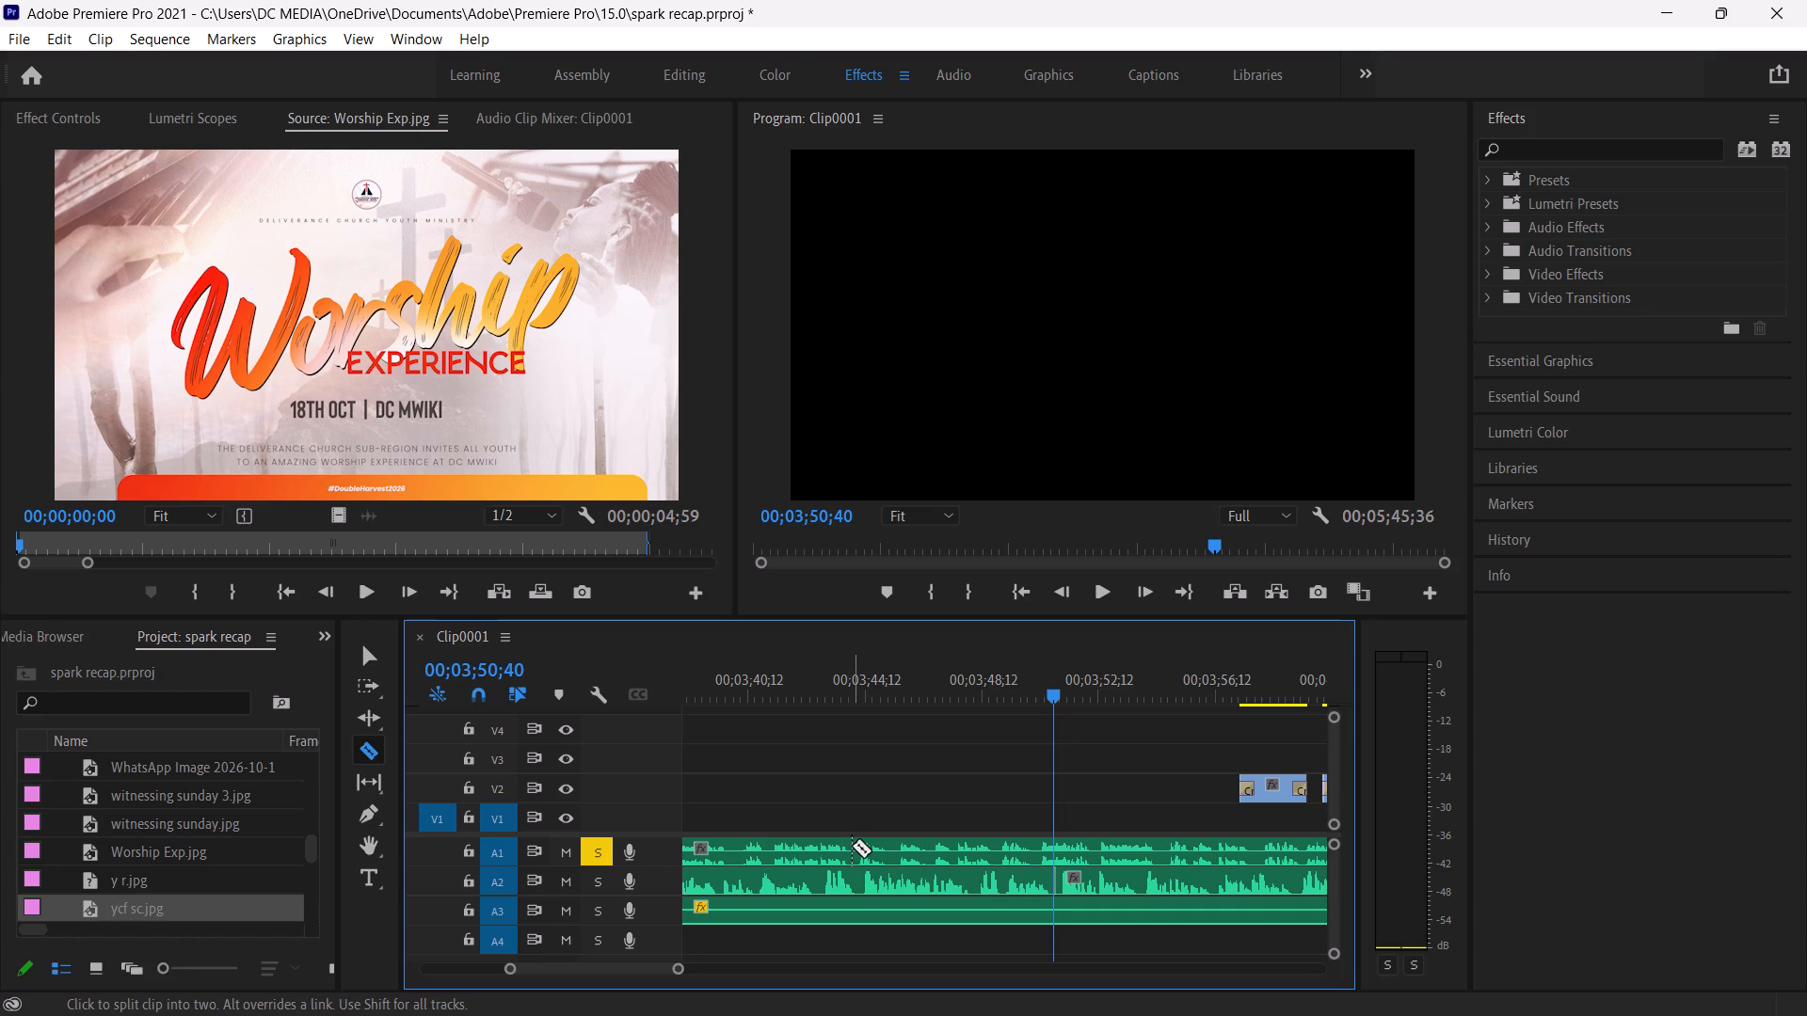
pyautogui.press('space')
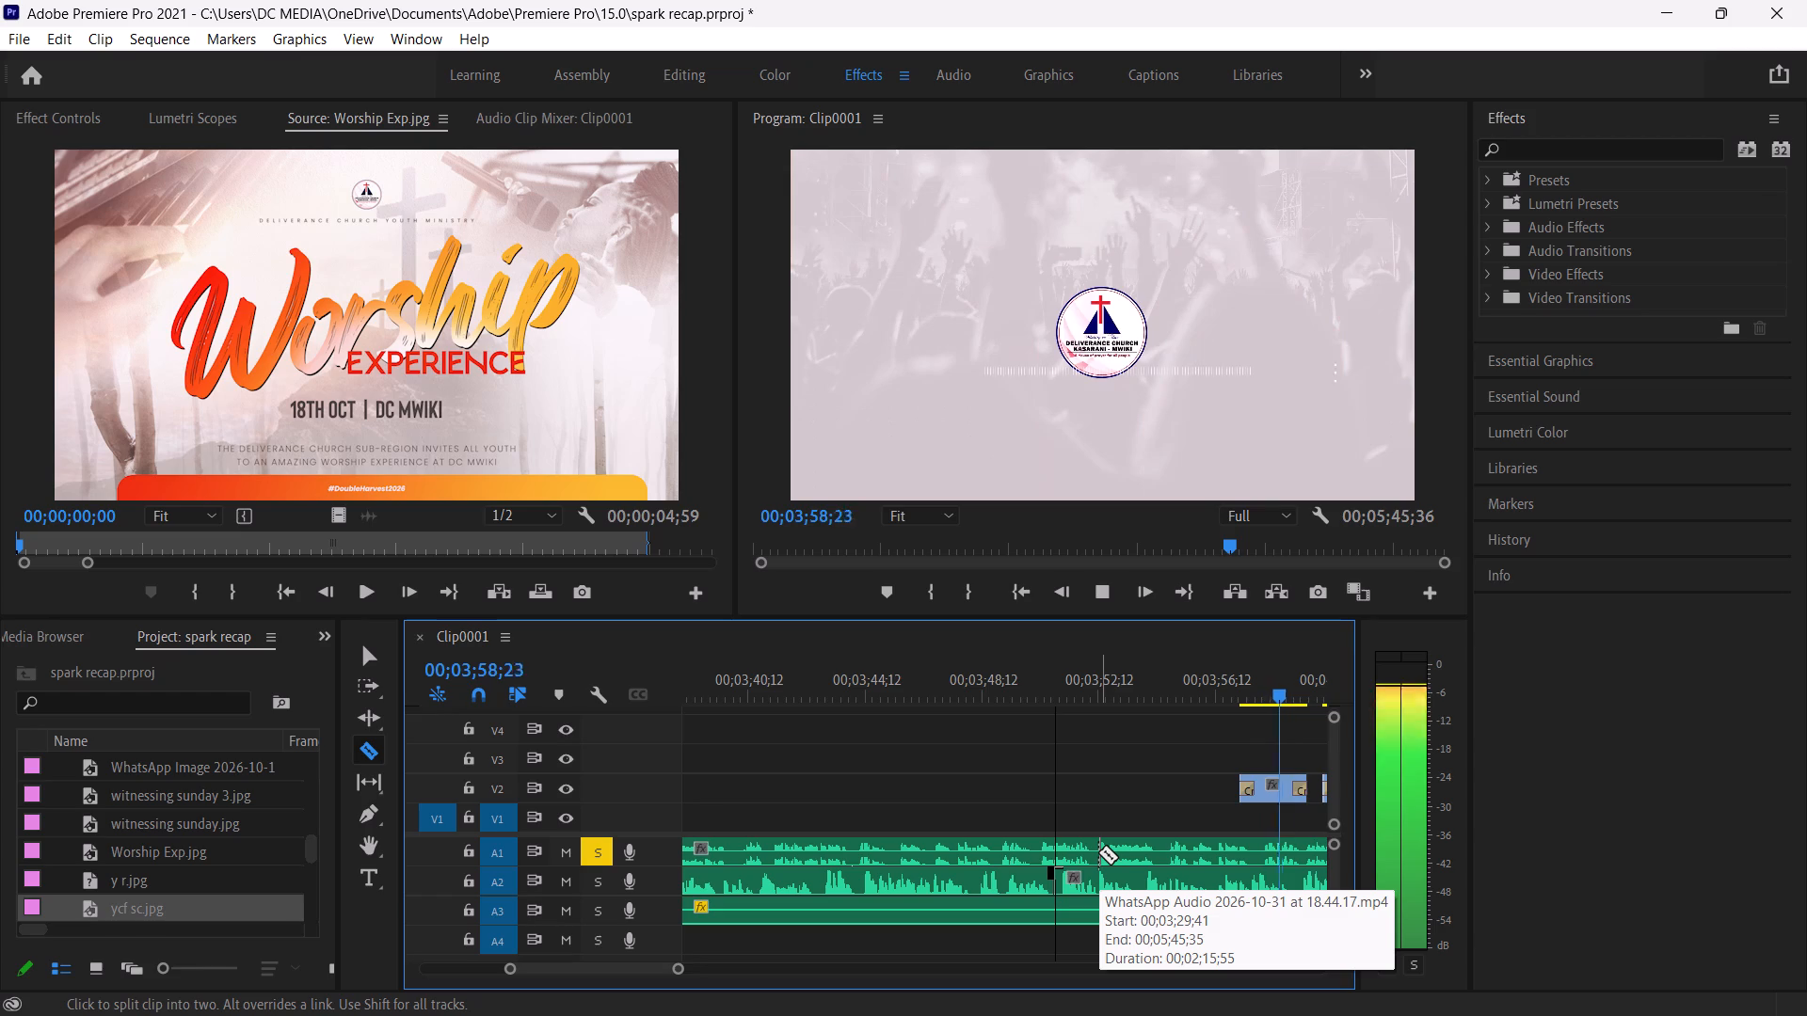
pyautogui.press('space')
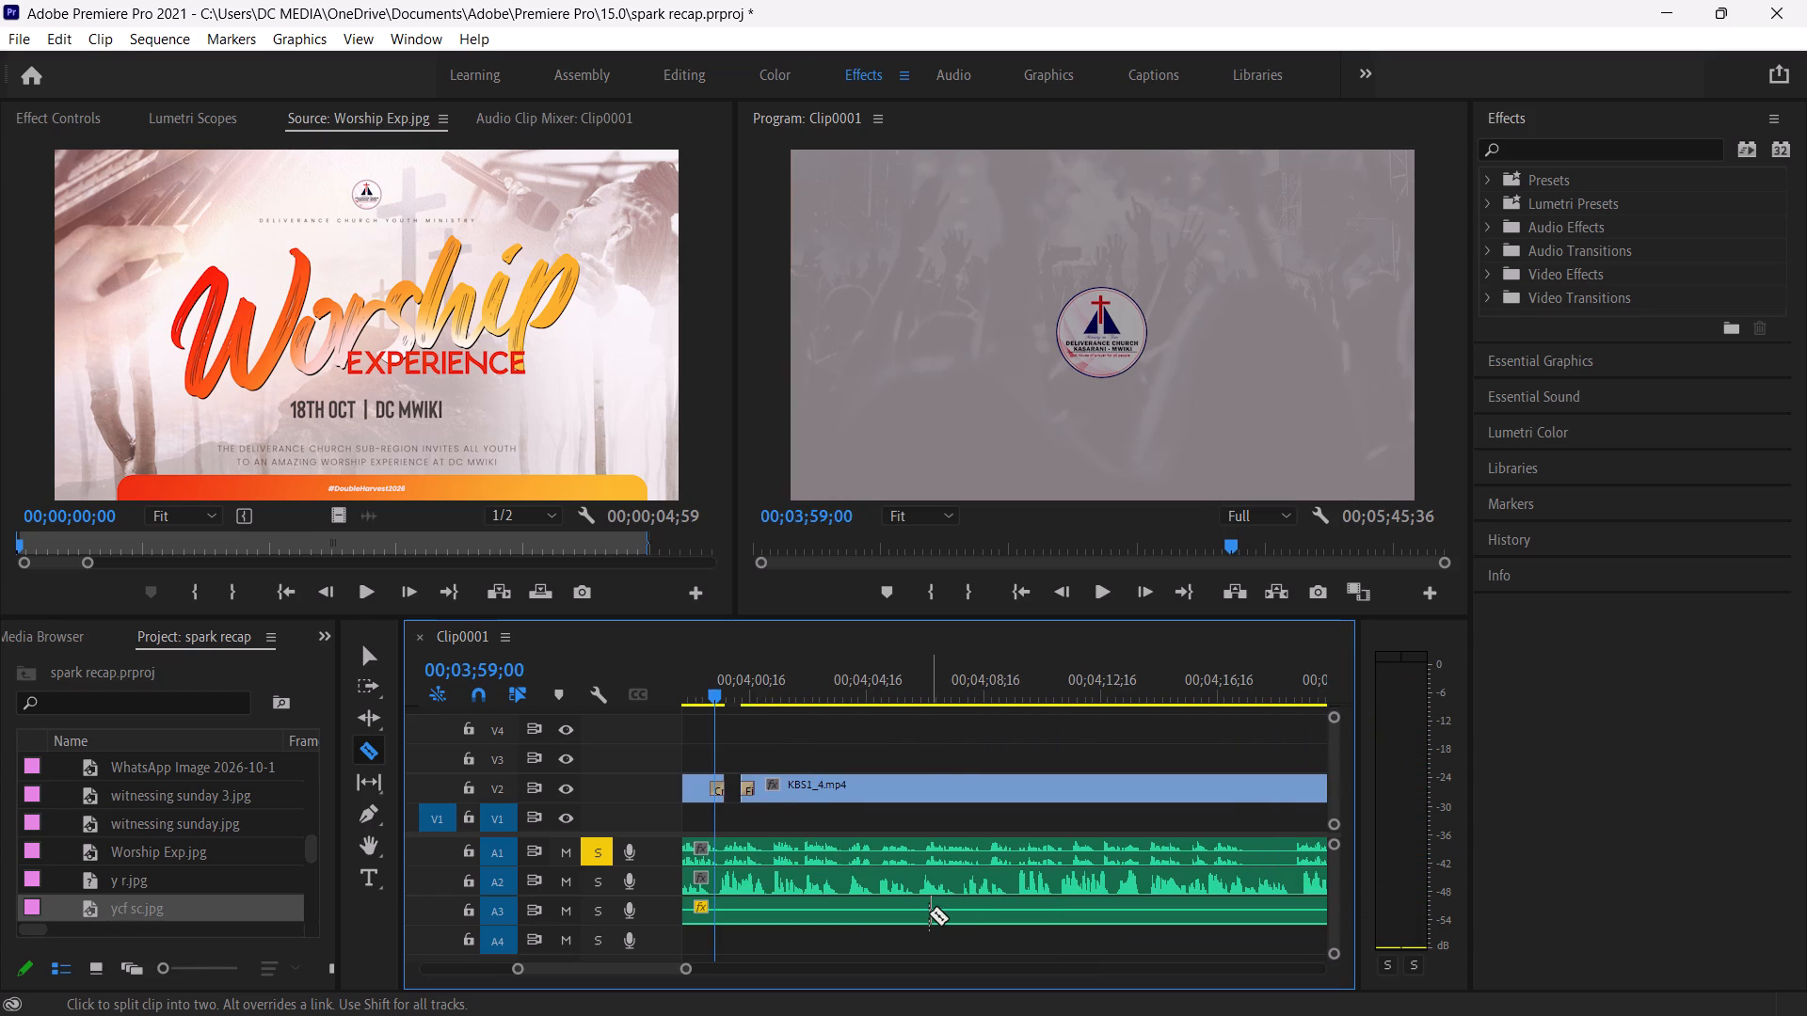
pyautogui.click(843, 682)
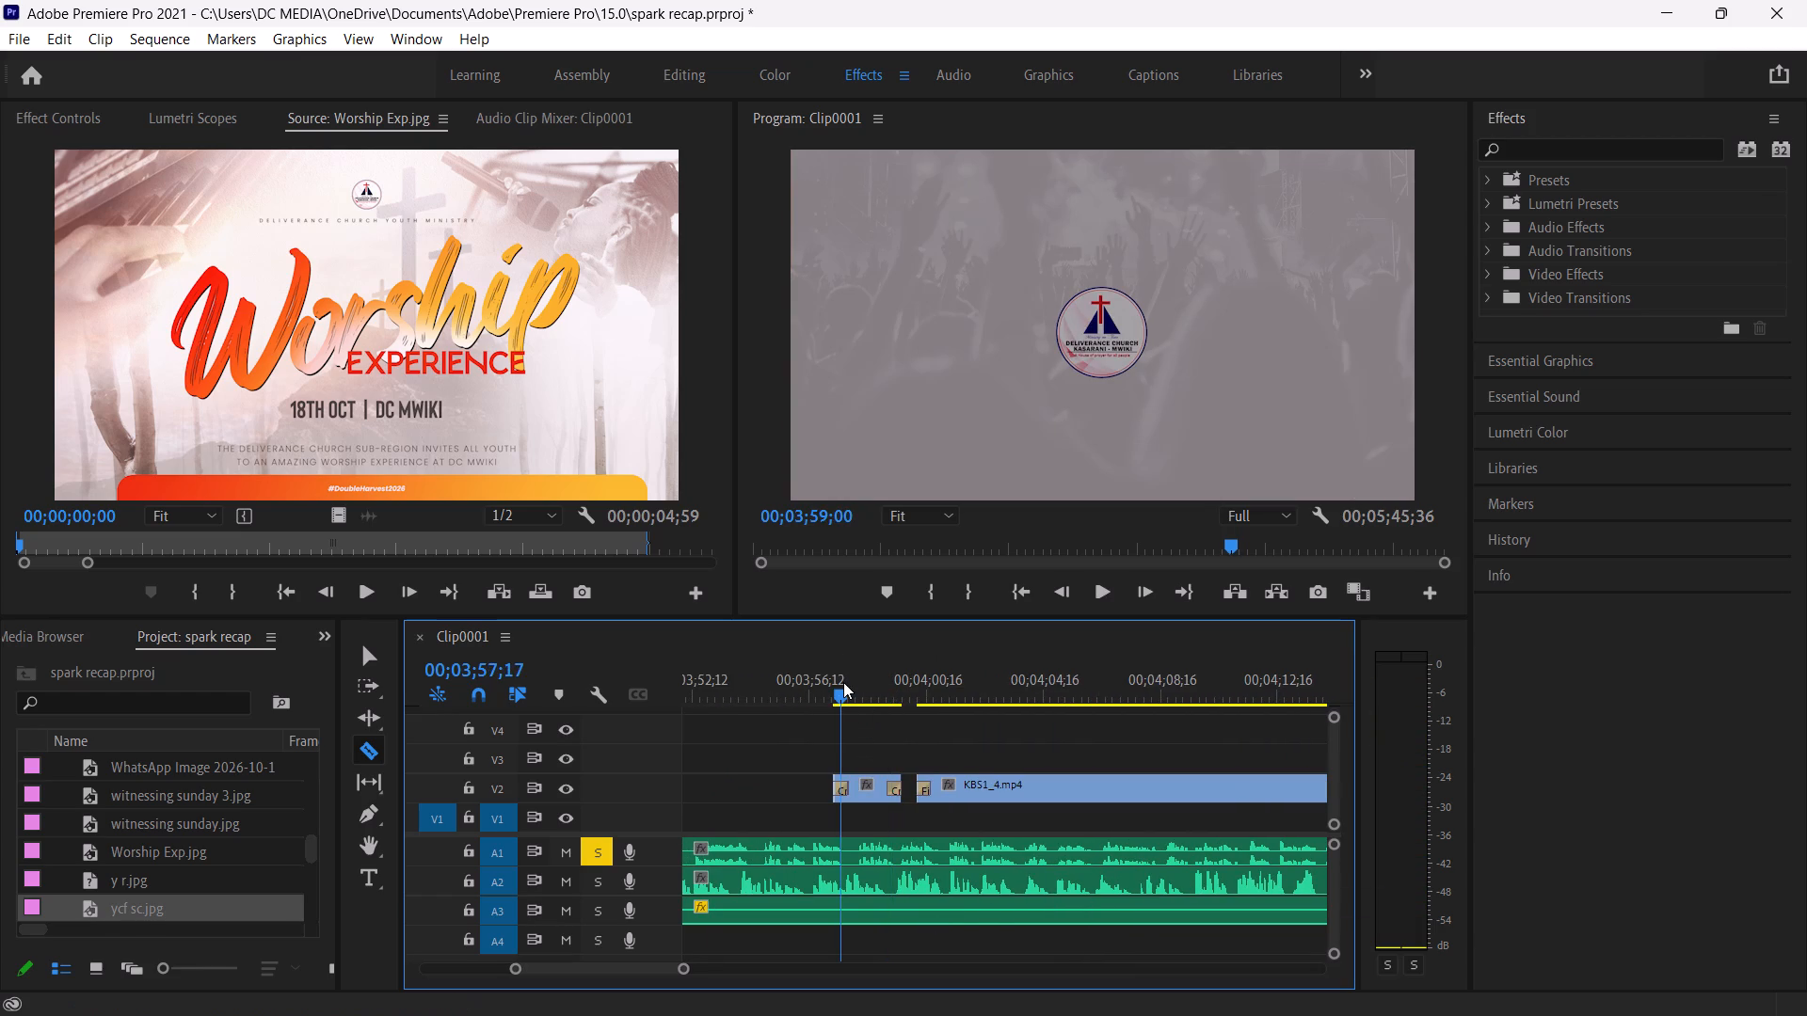
pyautogui.press('space')
pyautogui.press('space')
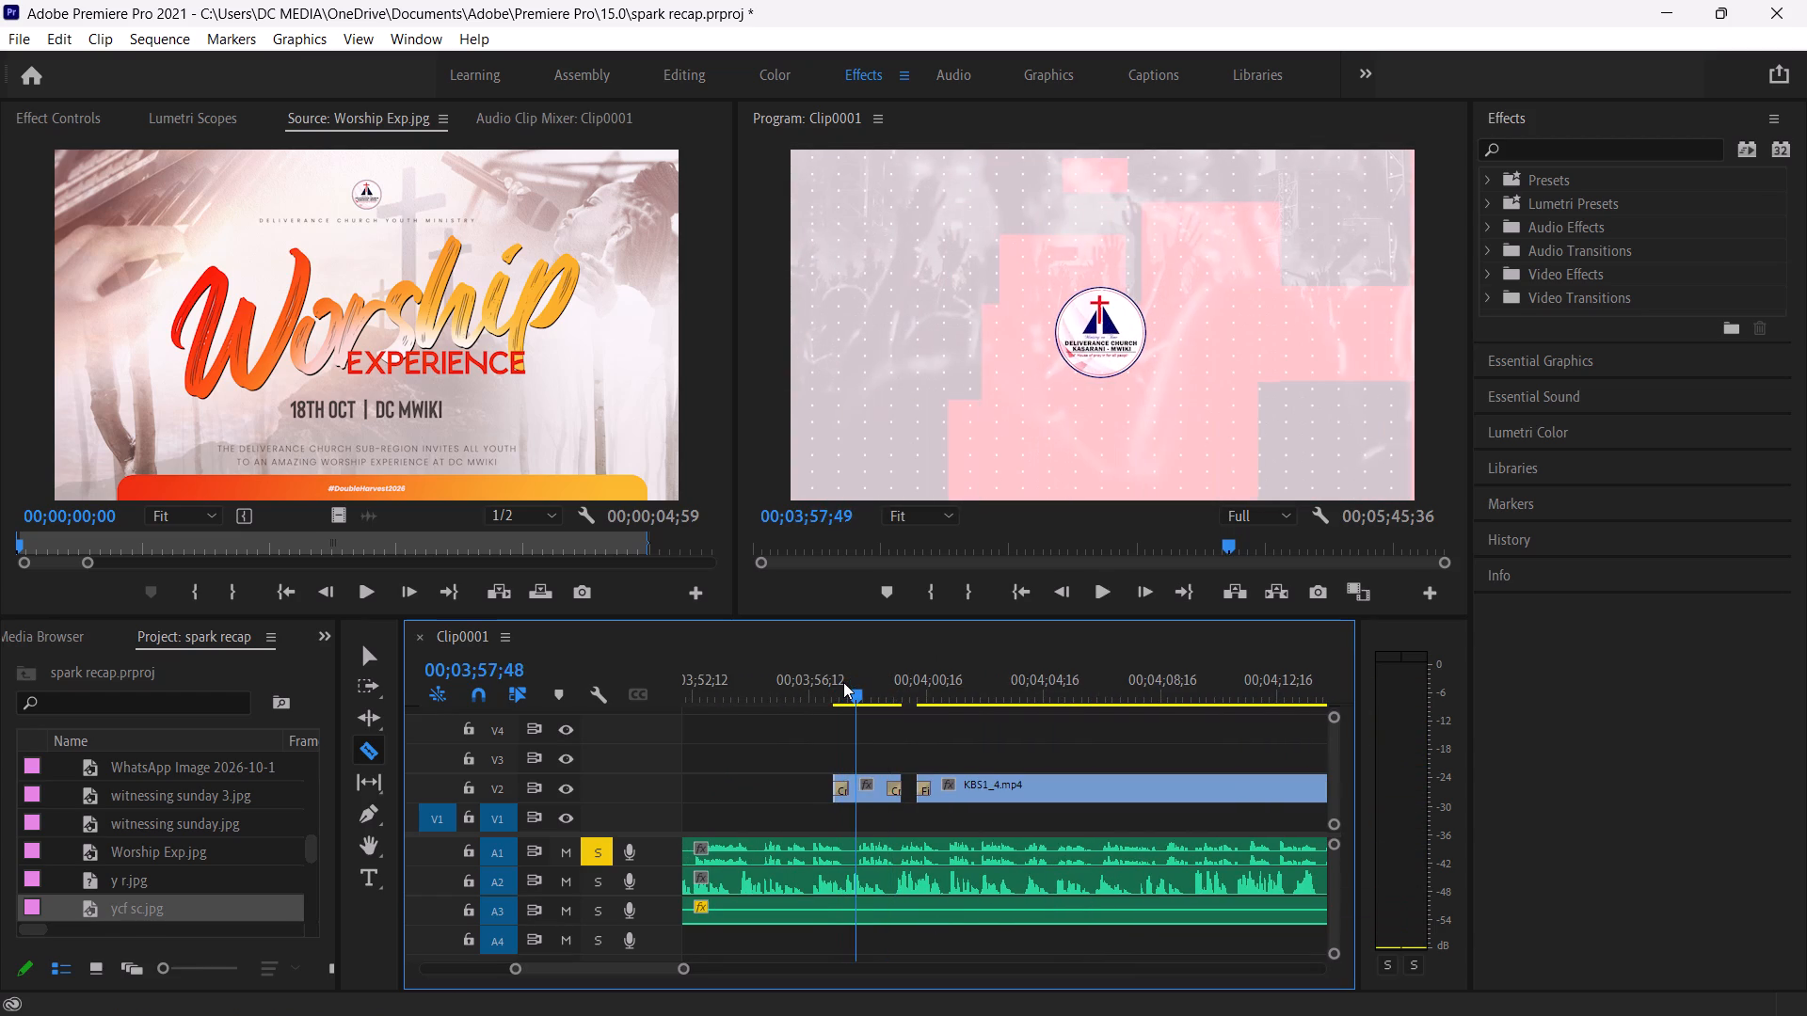
pyautogui.press('Left')
pyautogui.press('Left')
pyautogui.press('Left')
pyautogui.press('Left')
pyautogui.press('Left')
pyautogui.press('Left')
pyautogui.press('Left')
pyautogui.press('Left')
pyautogui.press('Left')
pyautogui.press('Left')
pyautogui.press('Left')
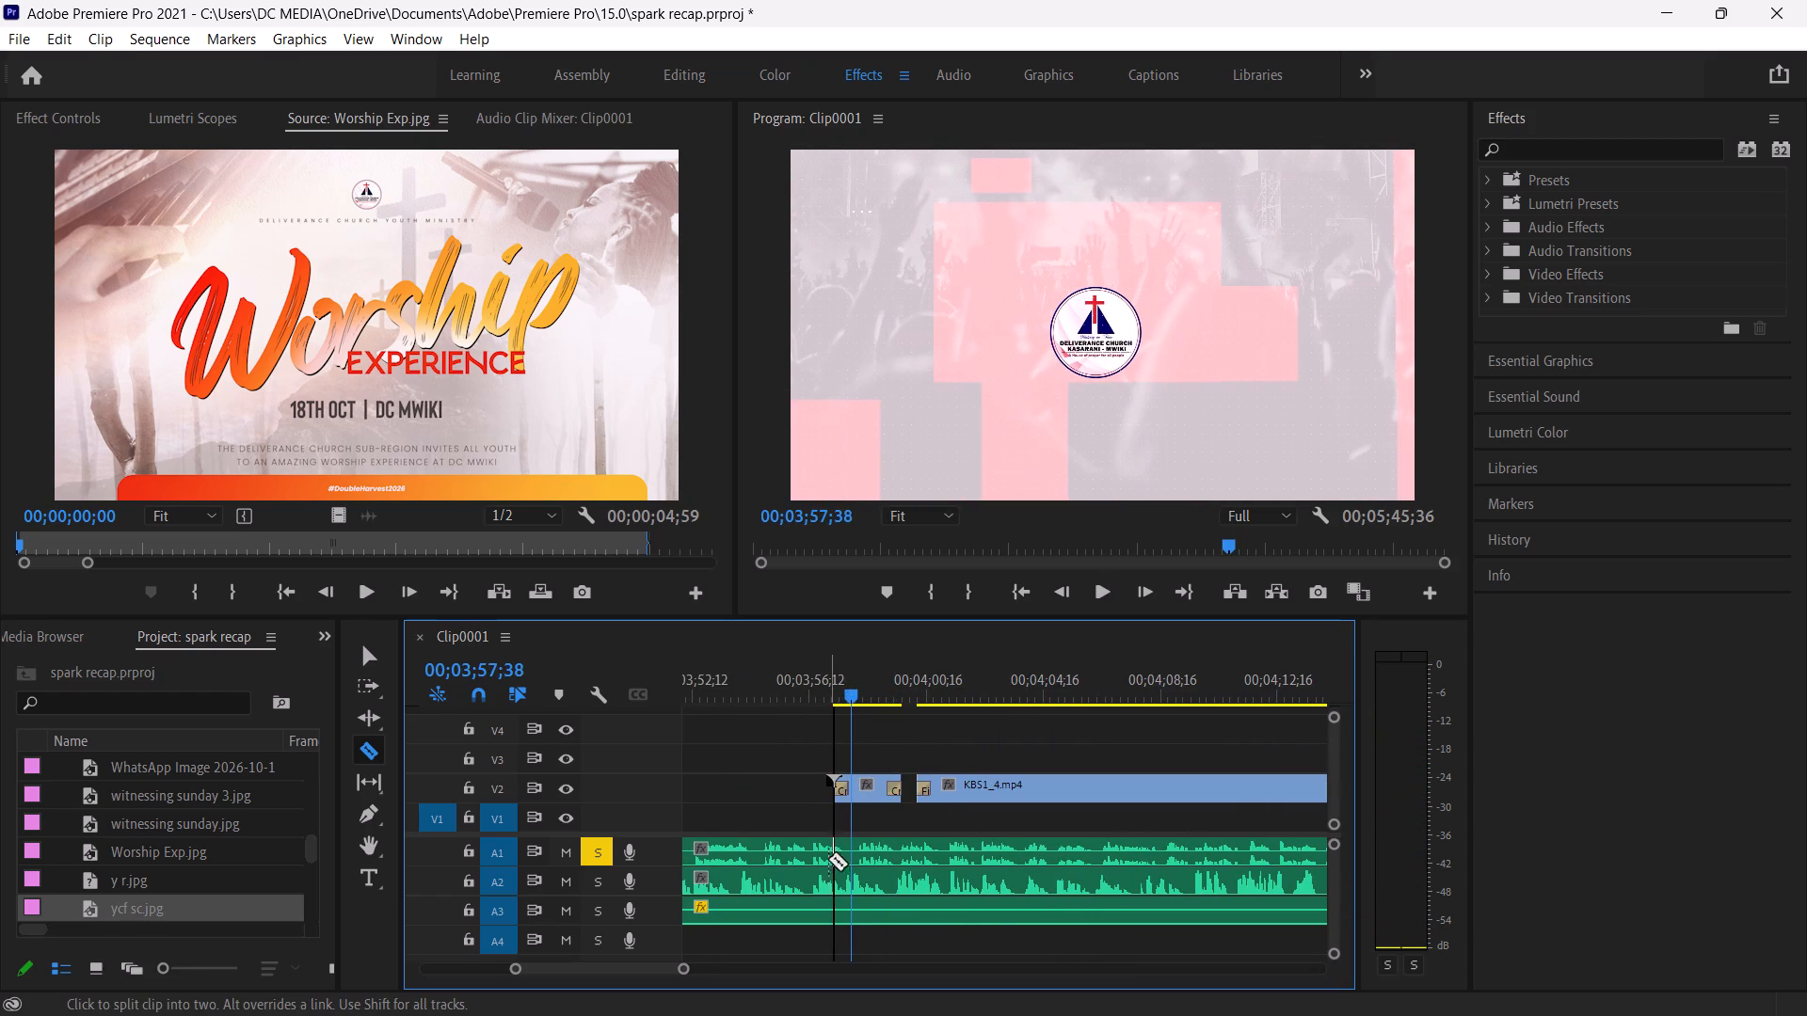
pyautogui.click(849, 851)
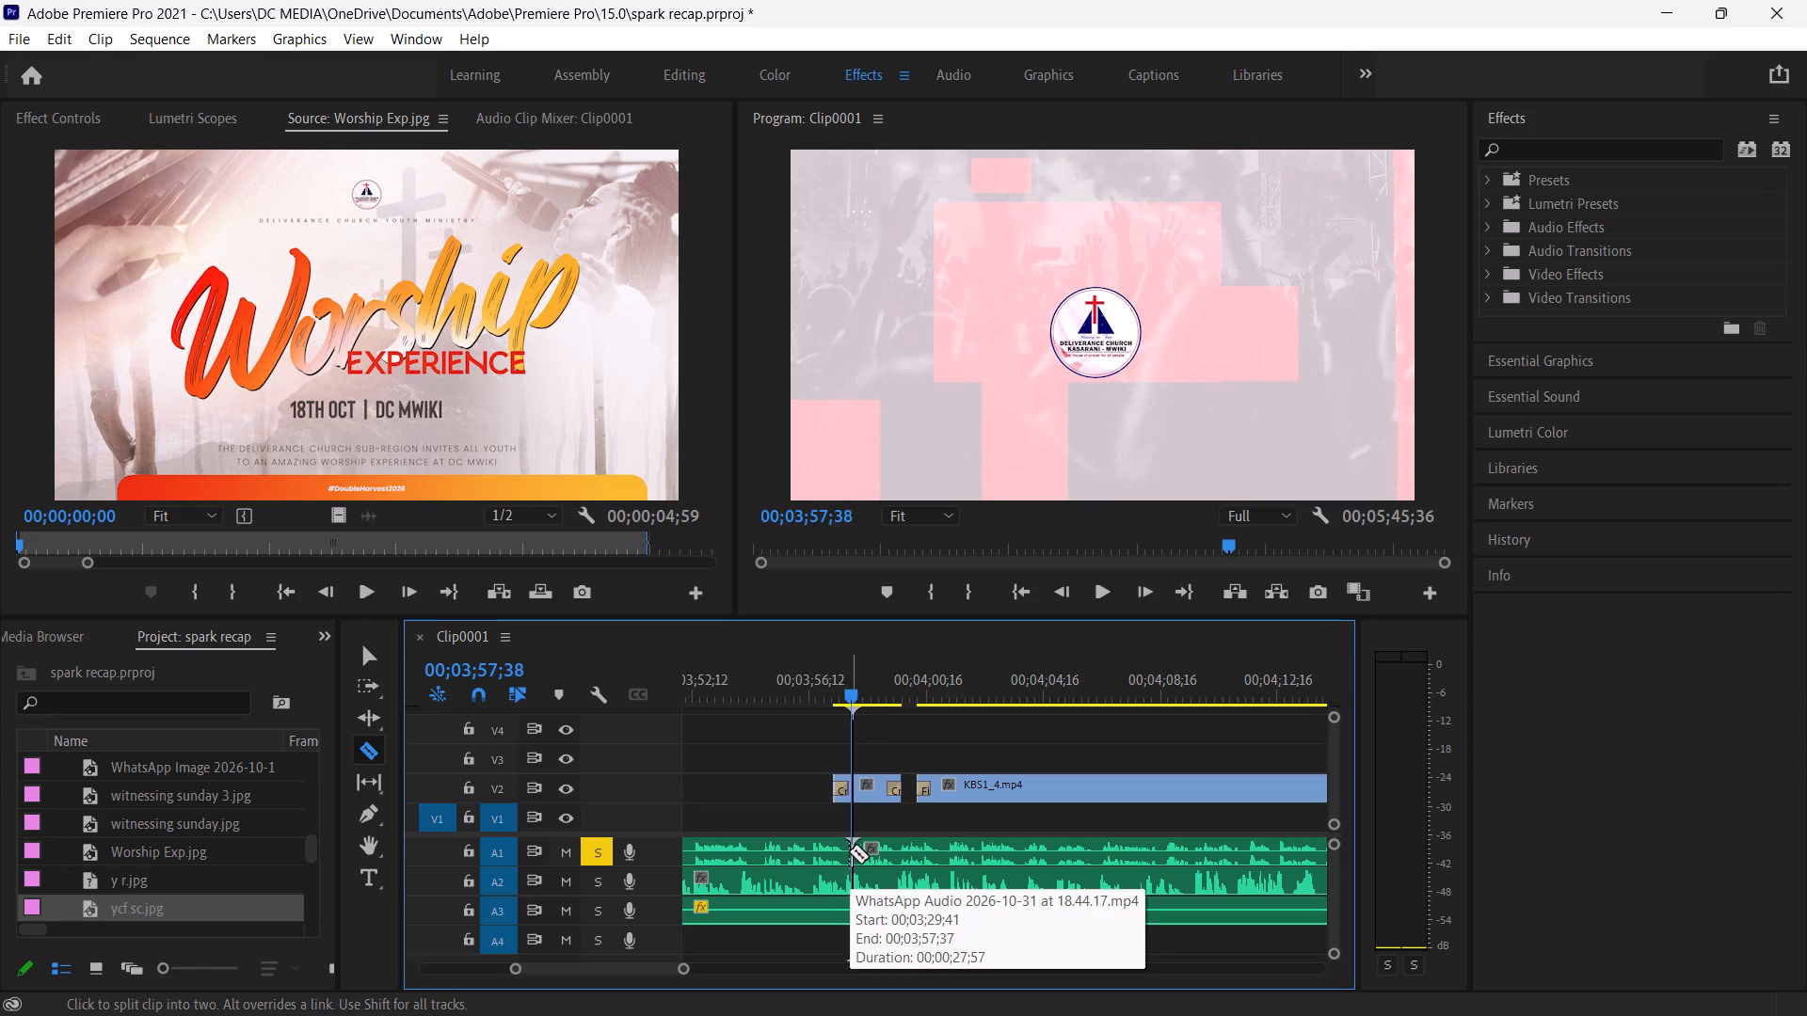
# Delete the A1 voice-over segment from 00;03;29;41 to 00;03;57;38 and move the following one to start at the A2 cut, 00;03;50;40.
pyautogui.press('v')
pyautogui.click(817, 852)
pyautogui.press('BackSpace')
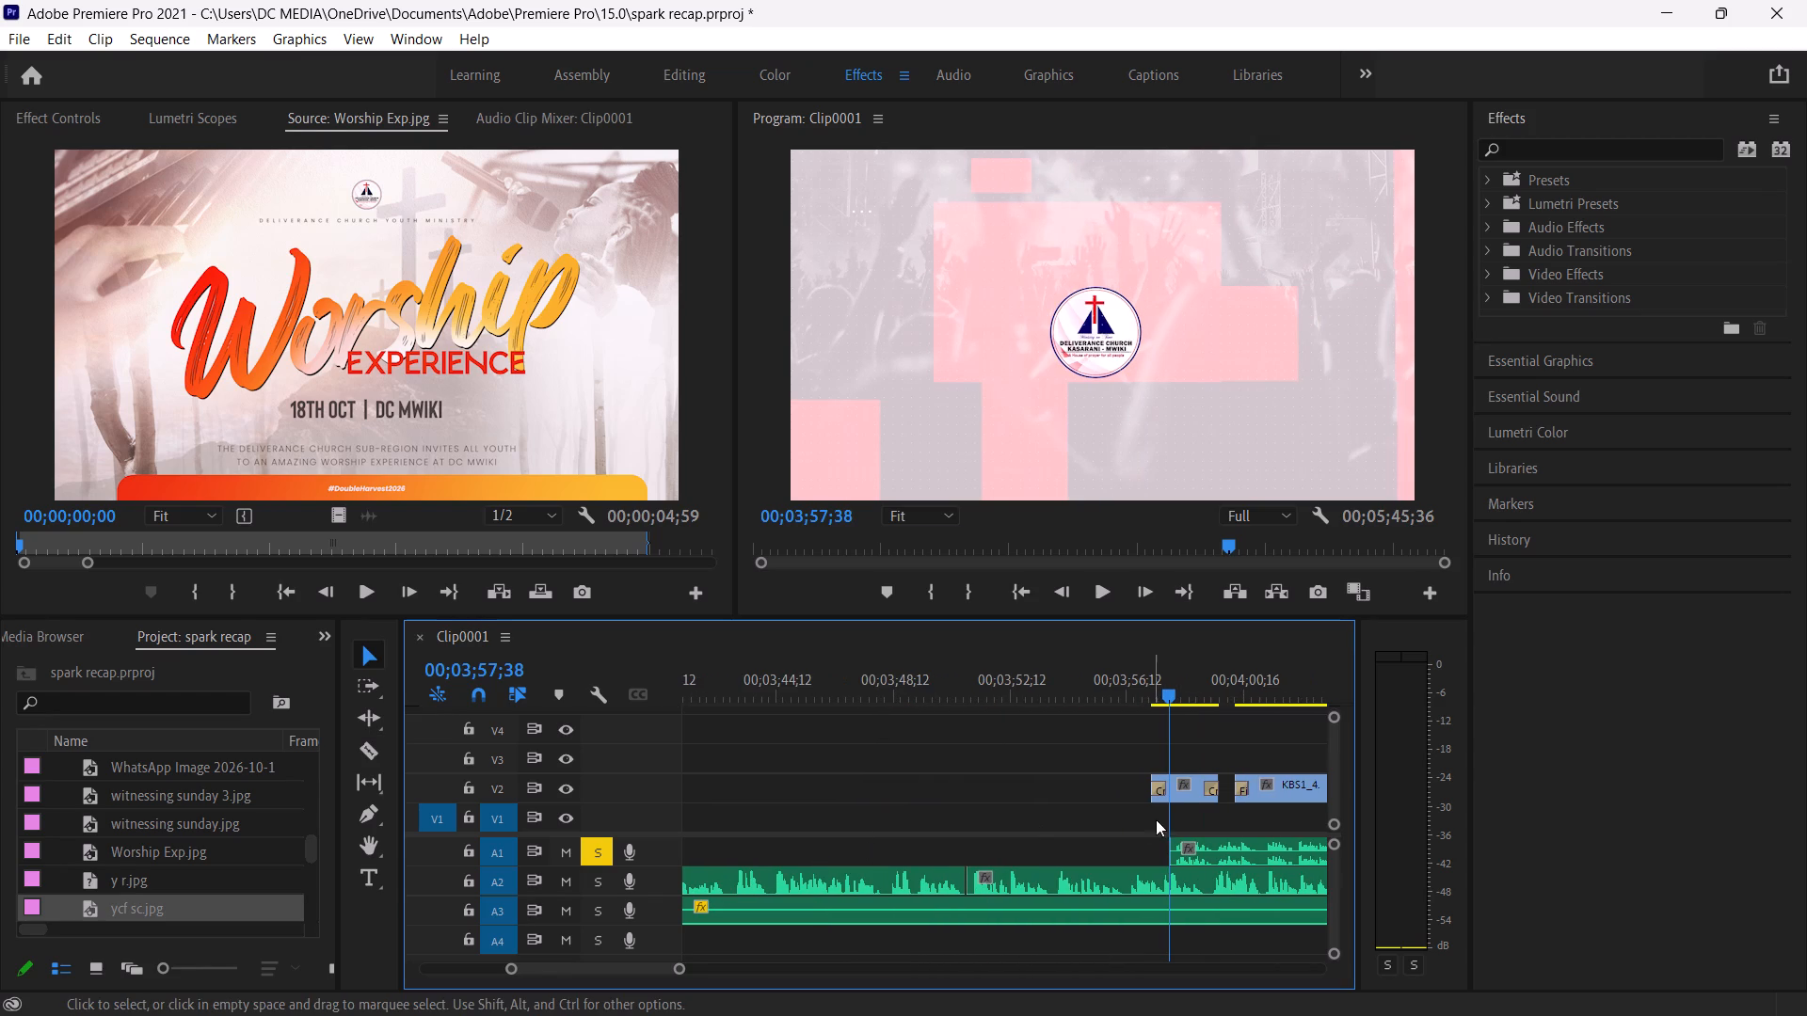
pyautogui.moveTo(1222, 846); pyautogui.dragTo(1024, 842)
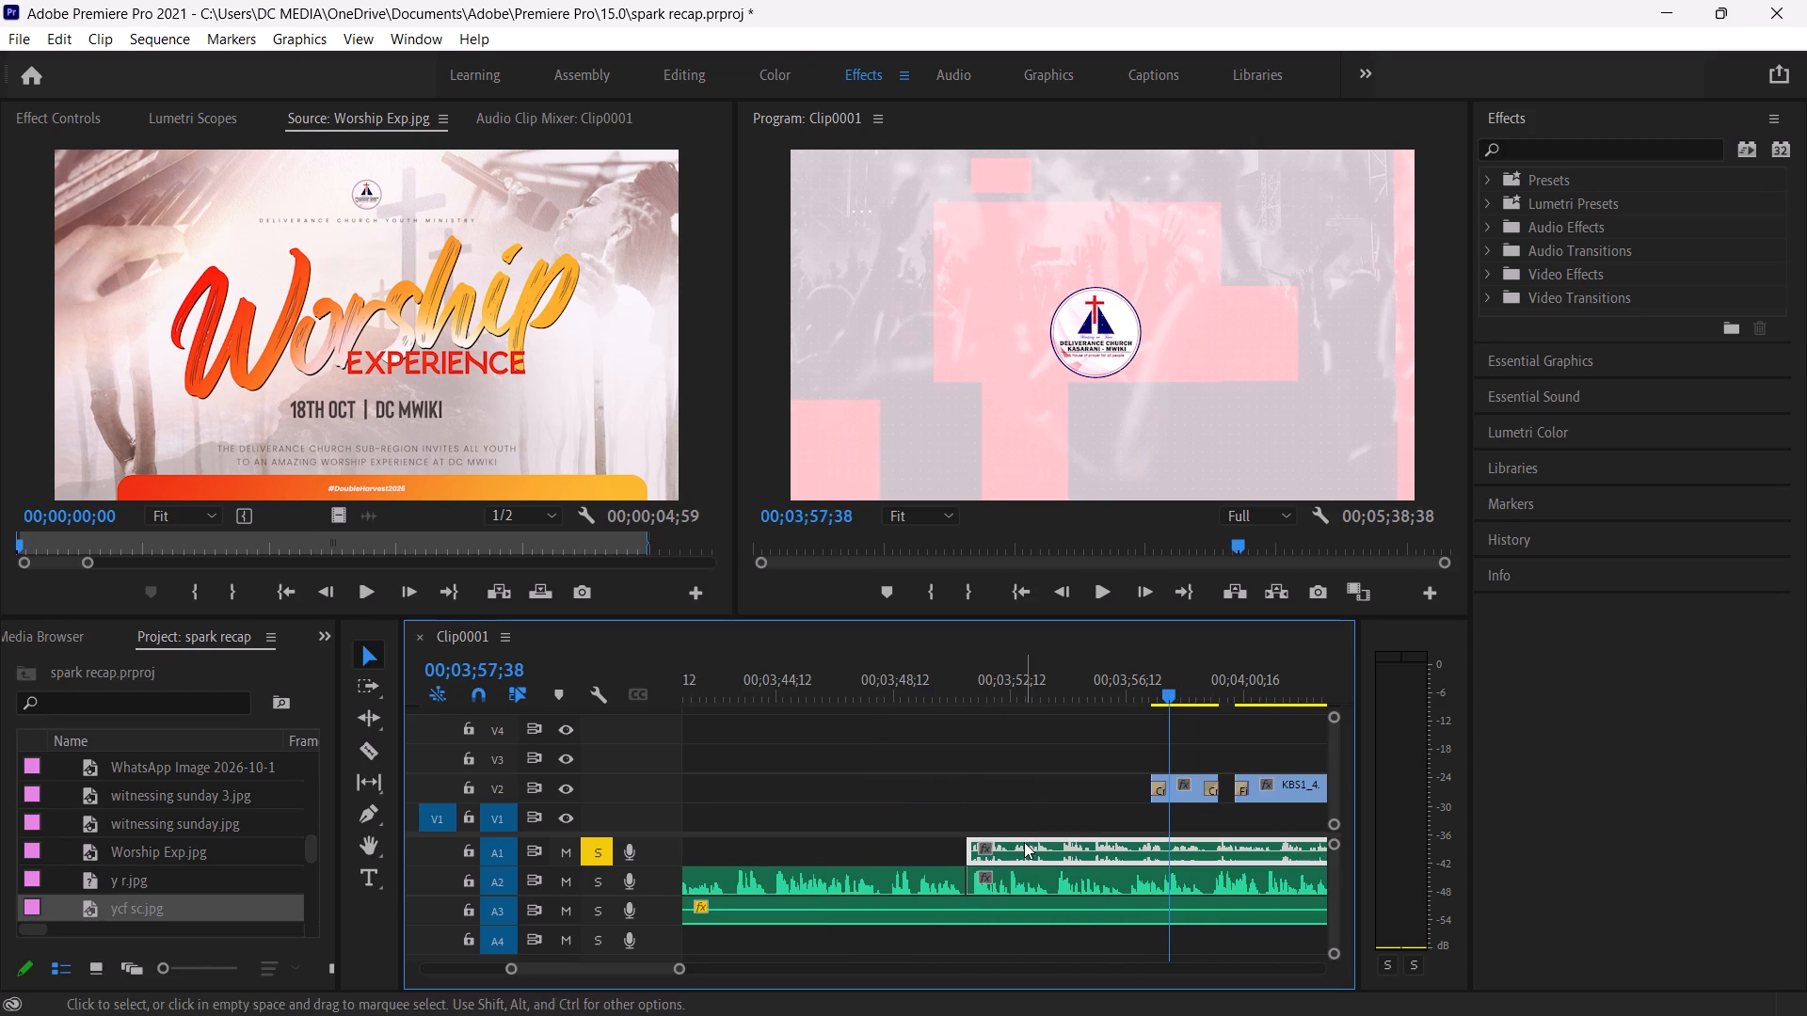
# Play the moved A1 voice-over from about 00;03;49 and read the Faith Unfiltered passage in the Word script.
pyautogui.click(929, 682)
pyautogui.press('space')
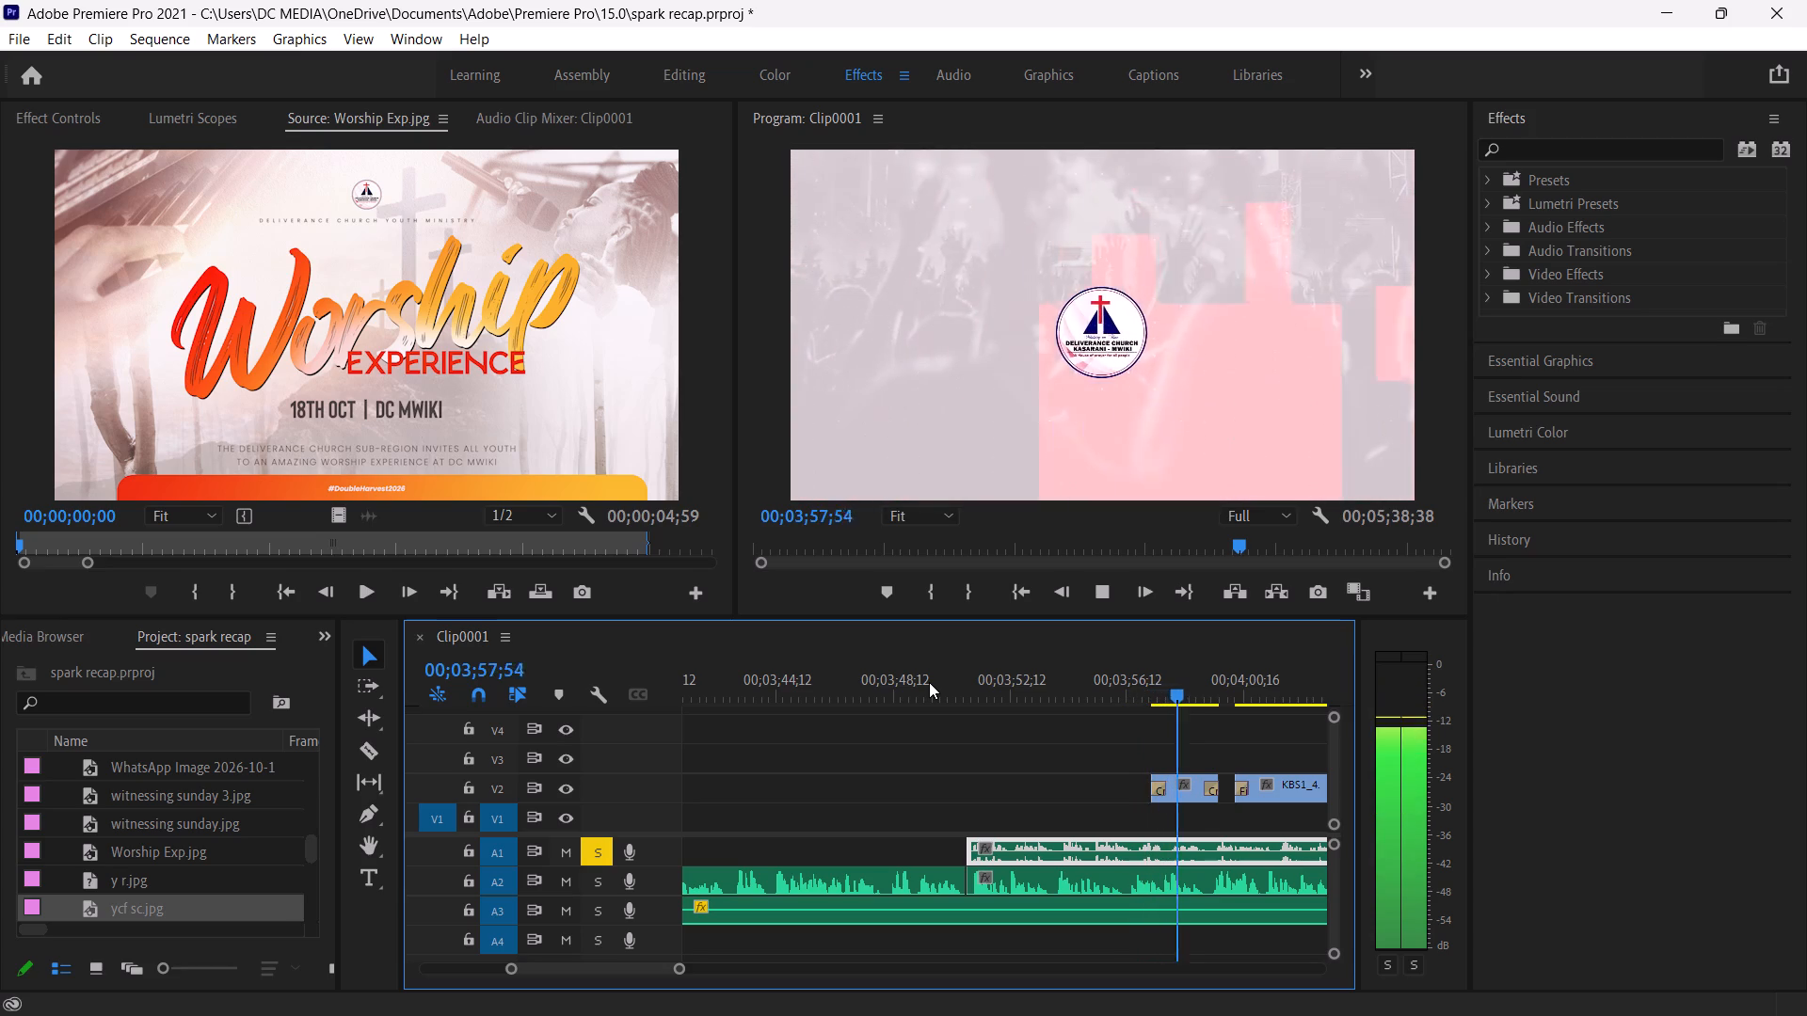
pyautogui.press('space')
pyautogui.press('space')
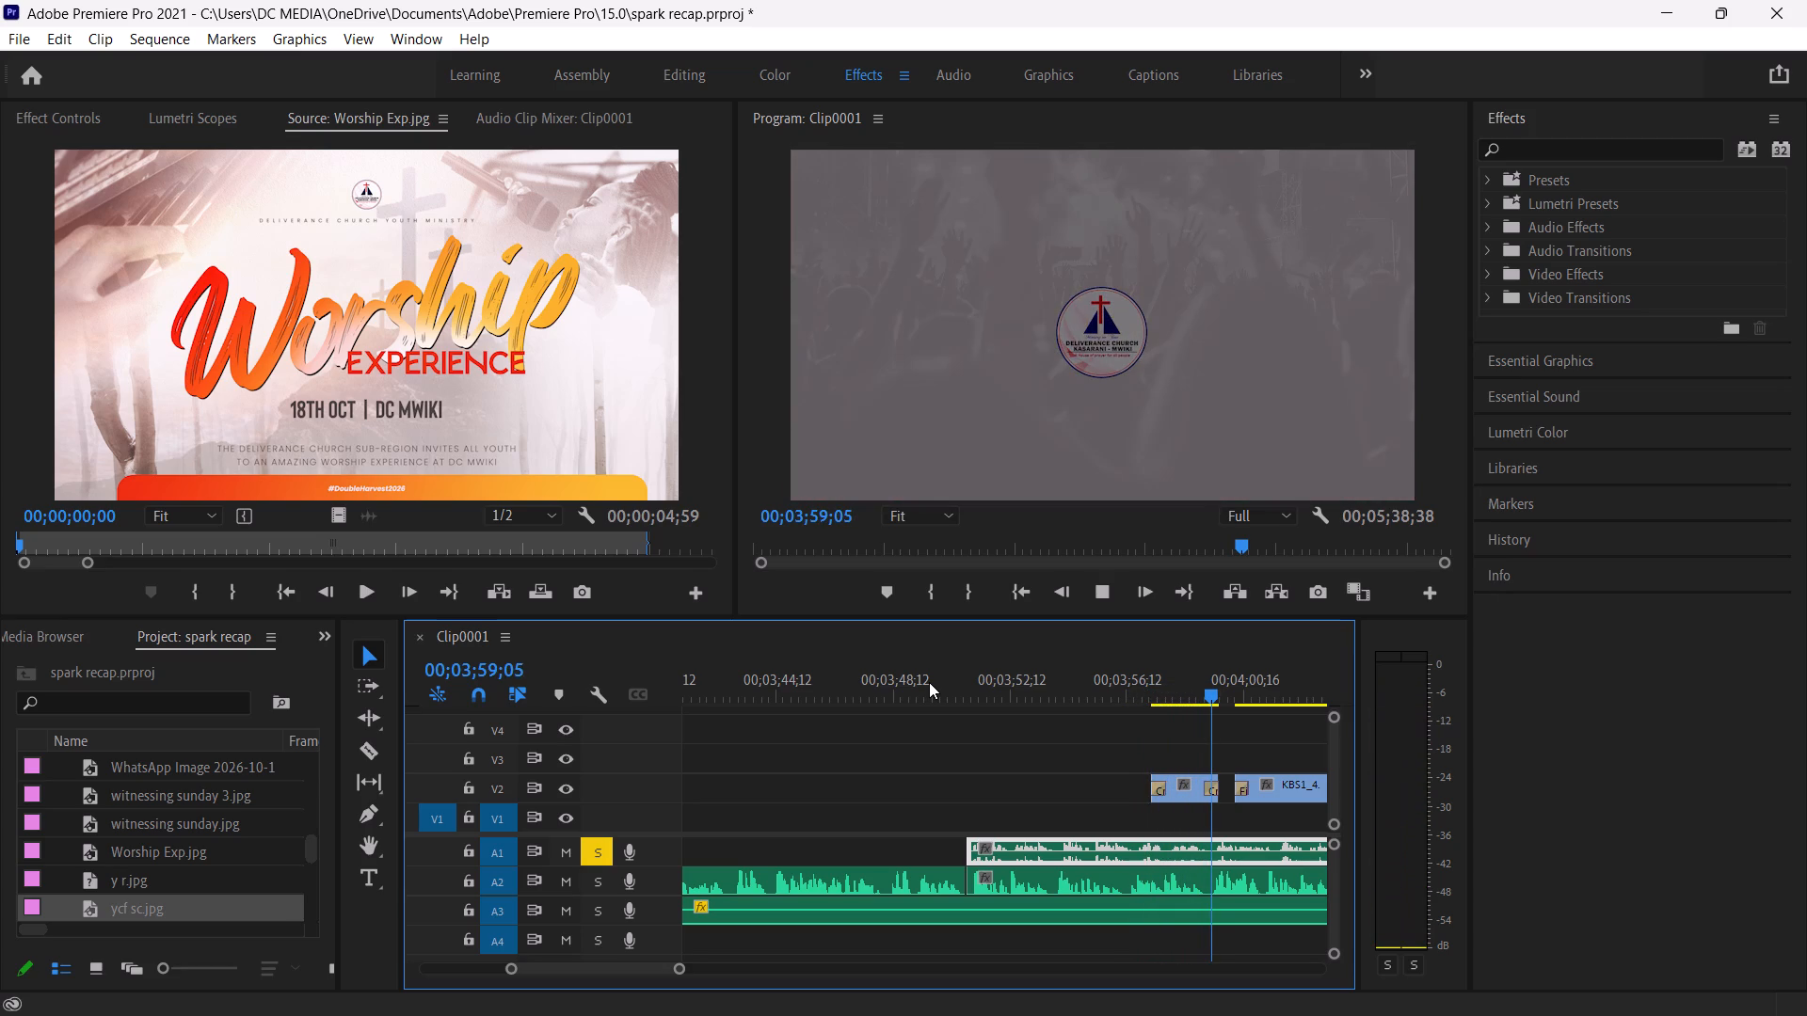
pyautogui.press('space')
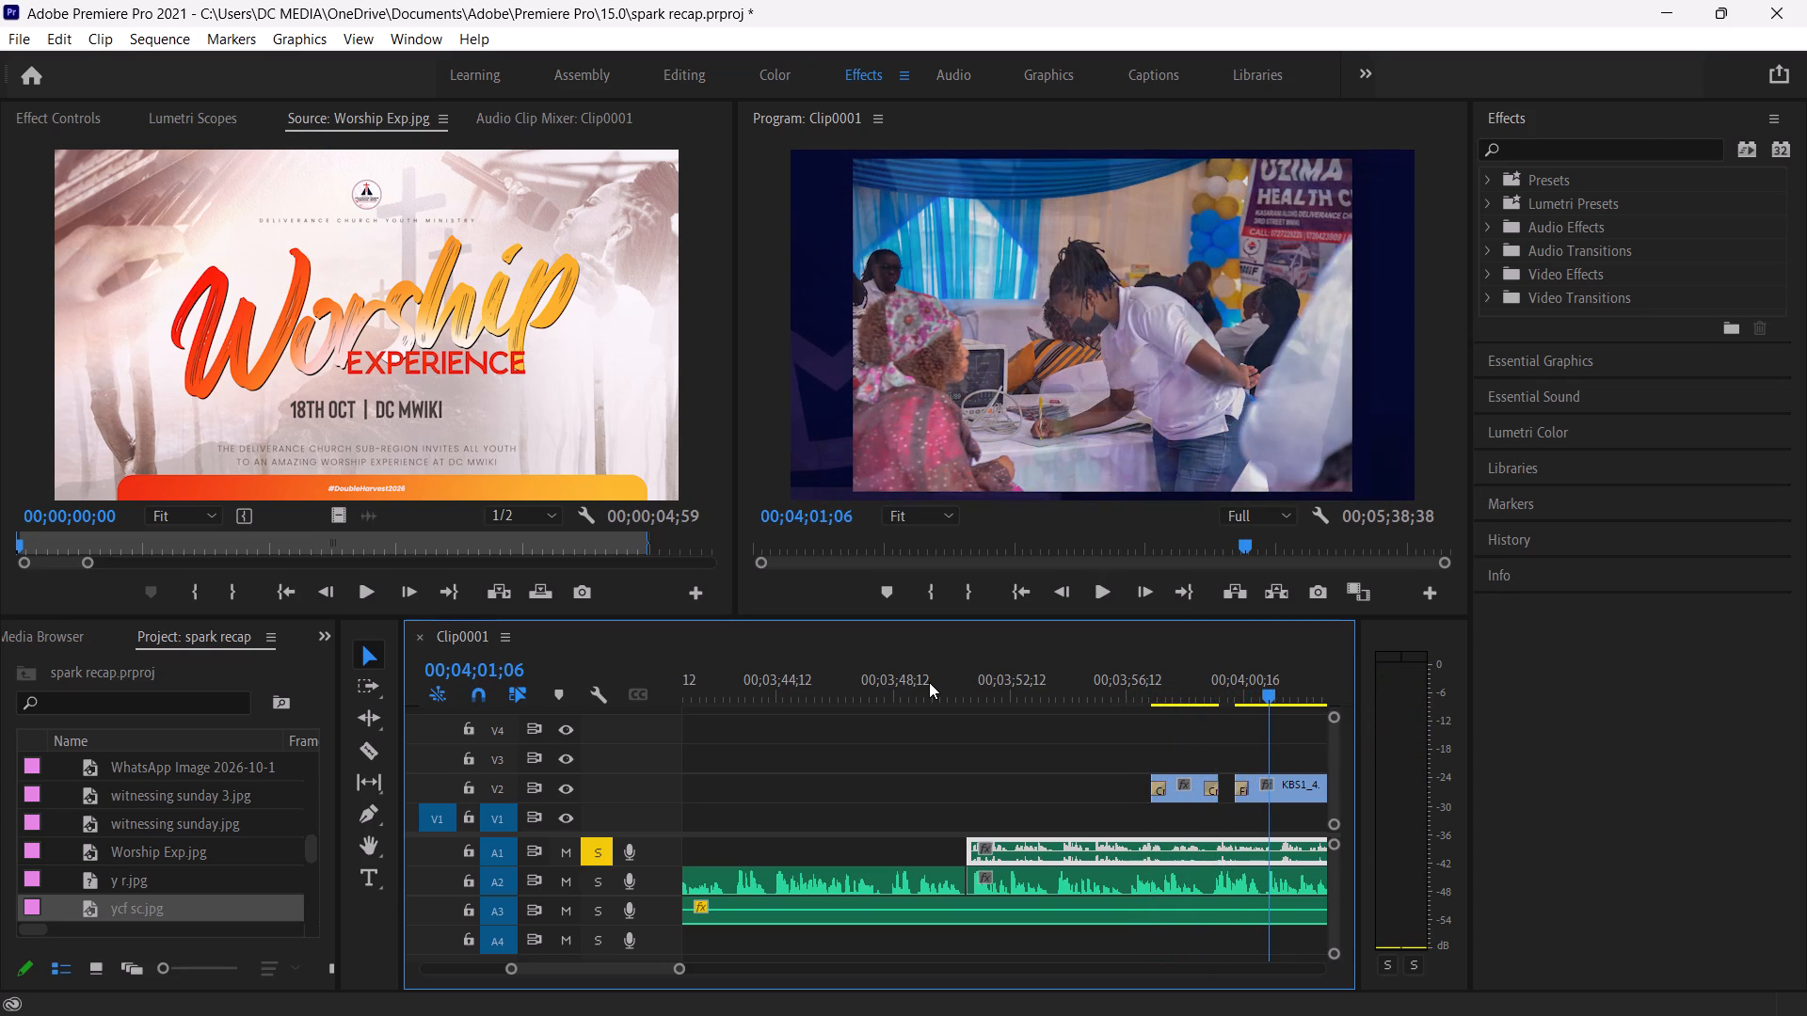
pyautogui.click(1236, 992)
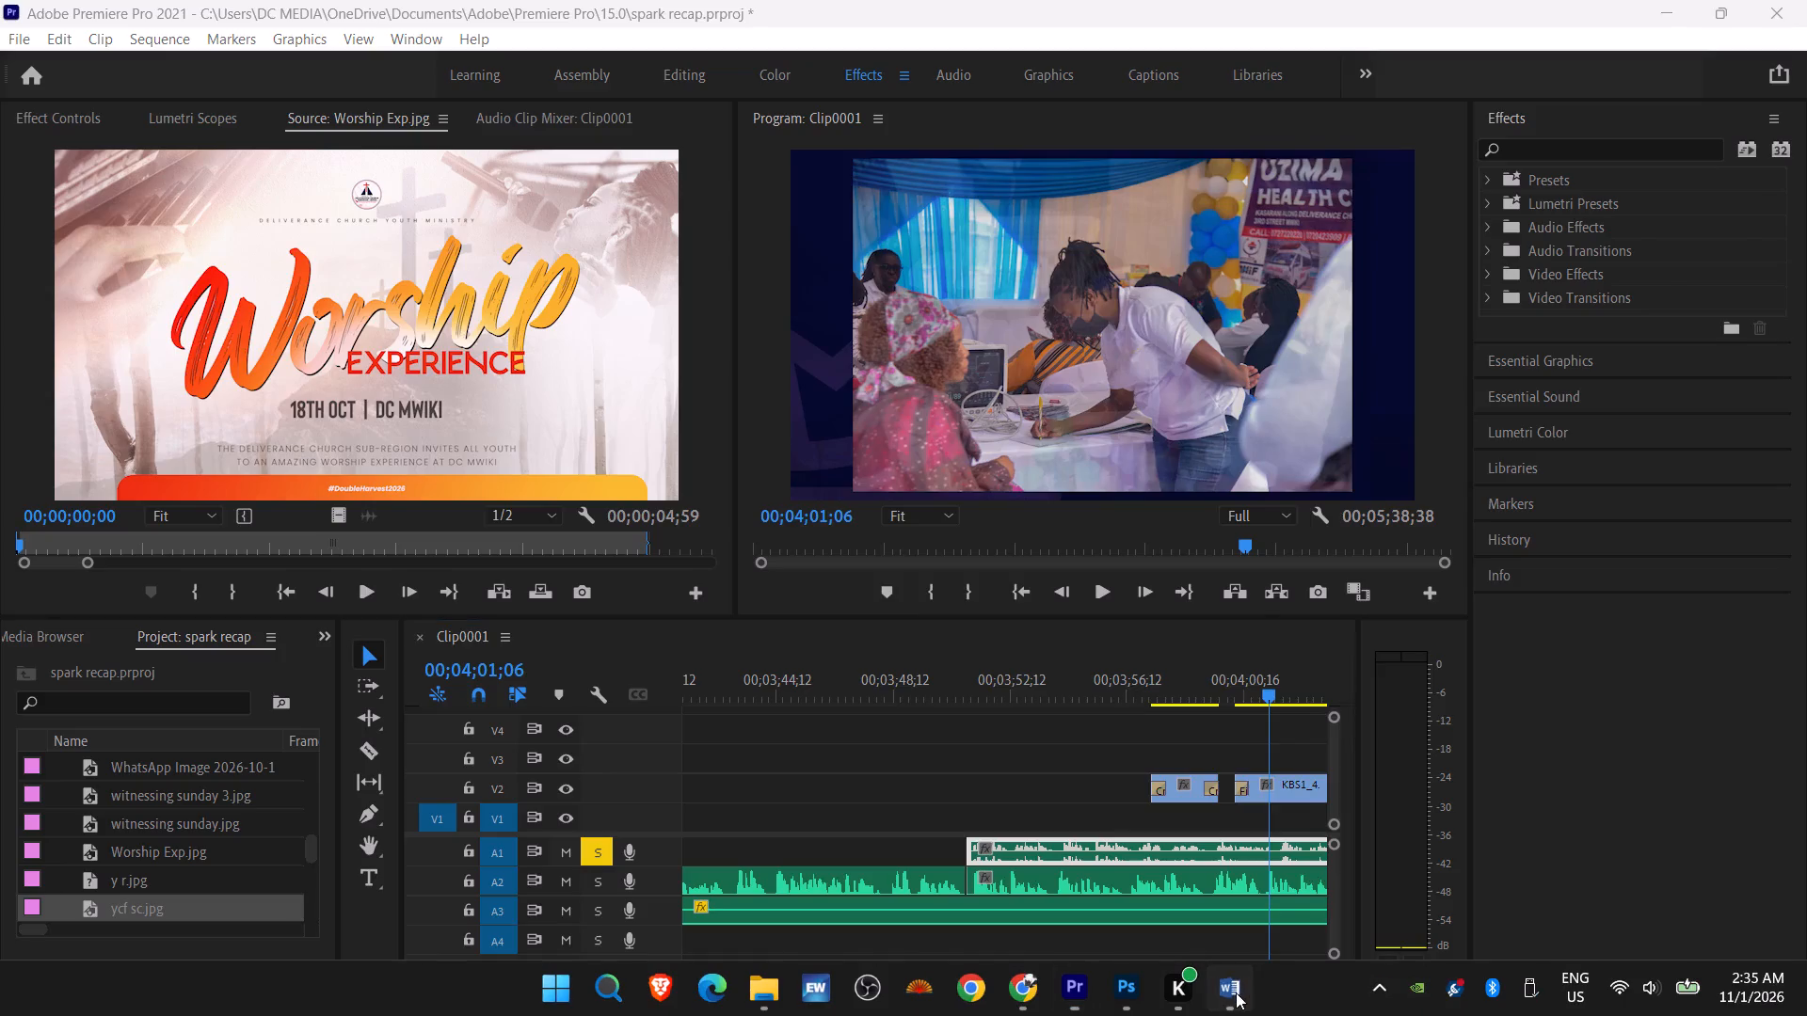
pyautogui.scroll(-1, 897, 838)
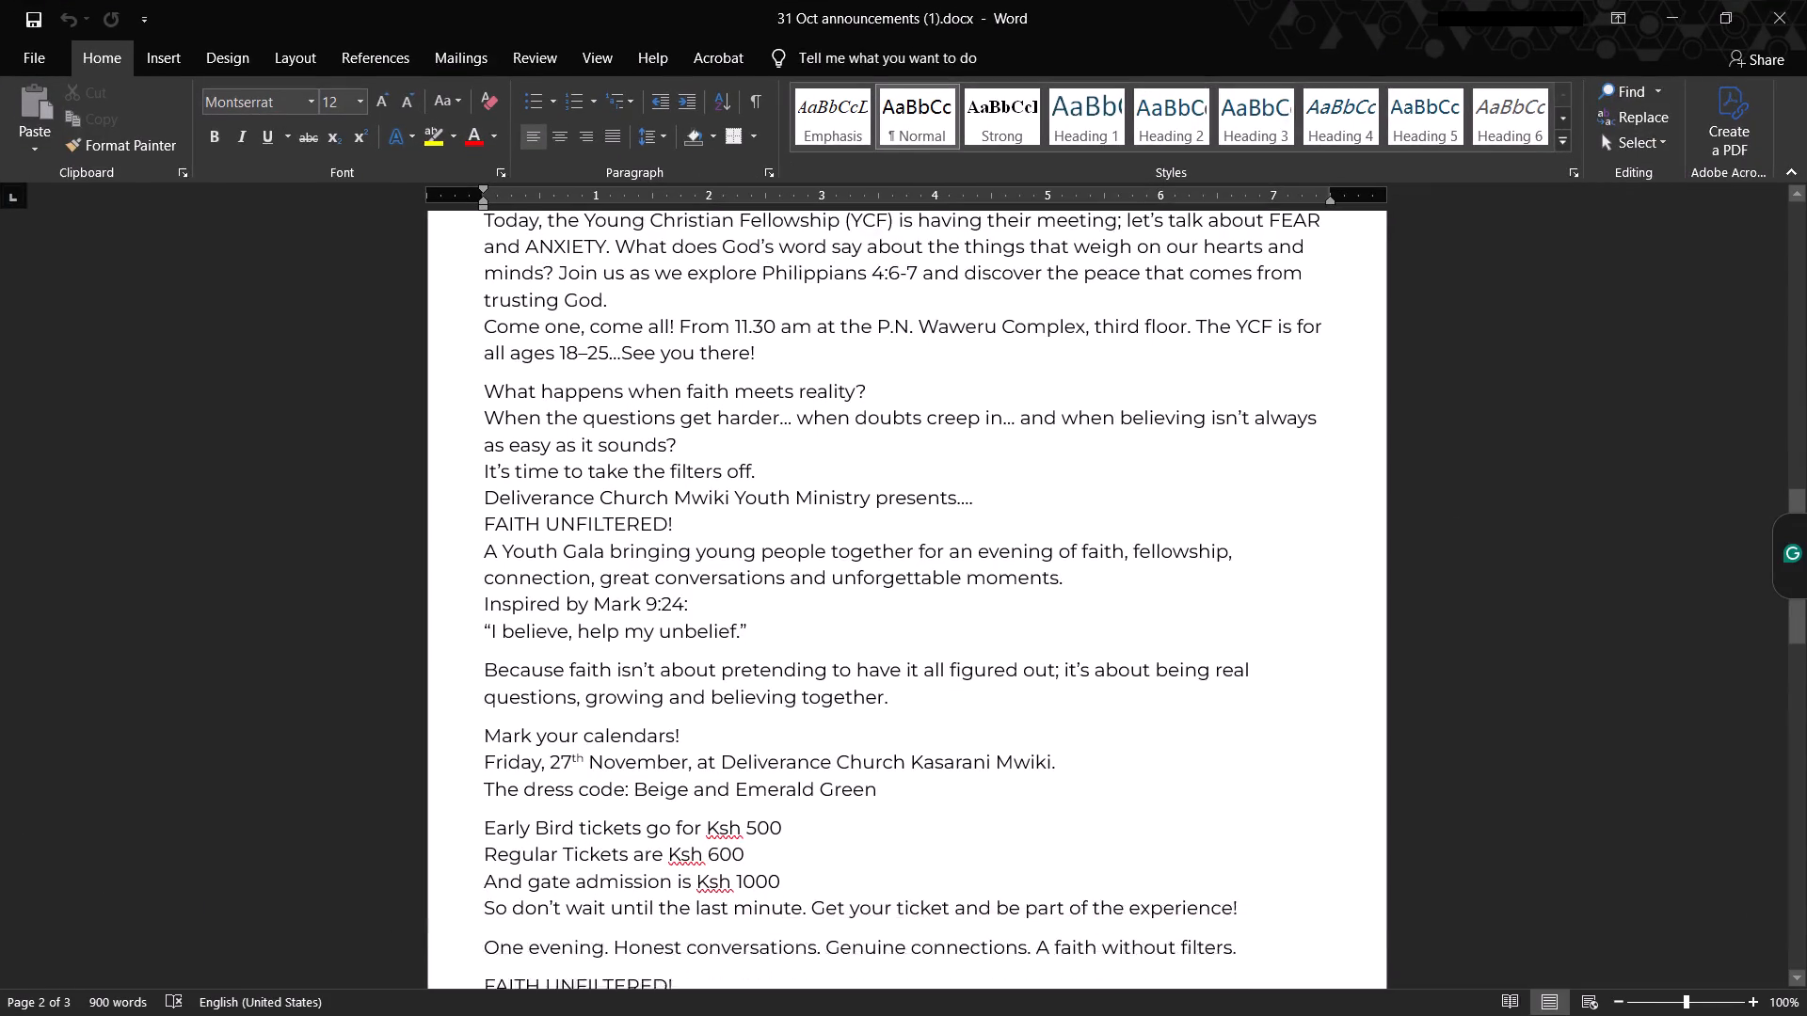
pyautogui.scroll(-1, 897, 838)
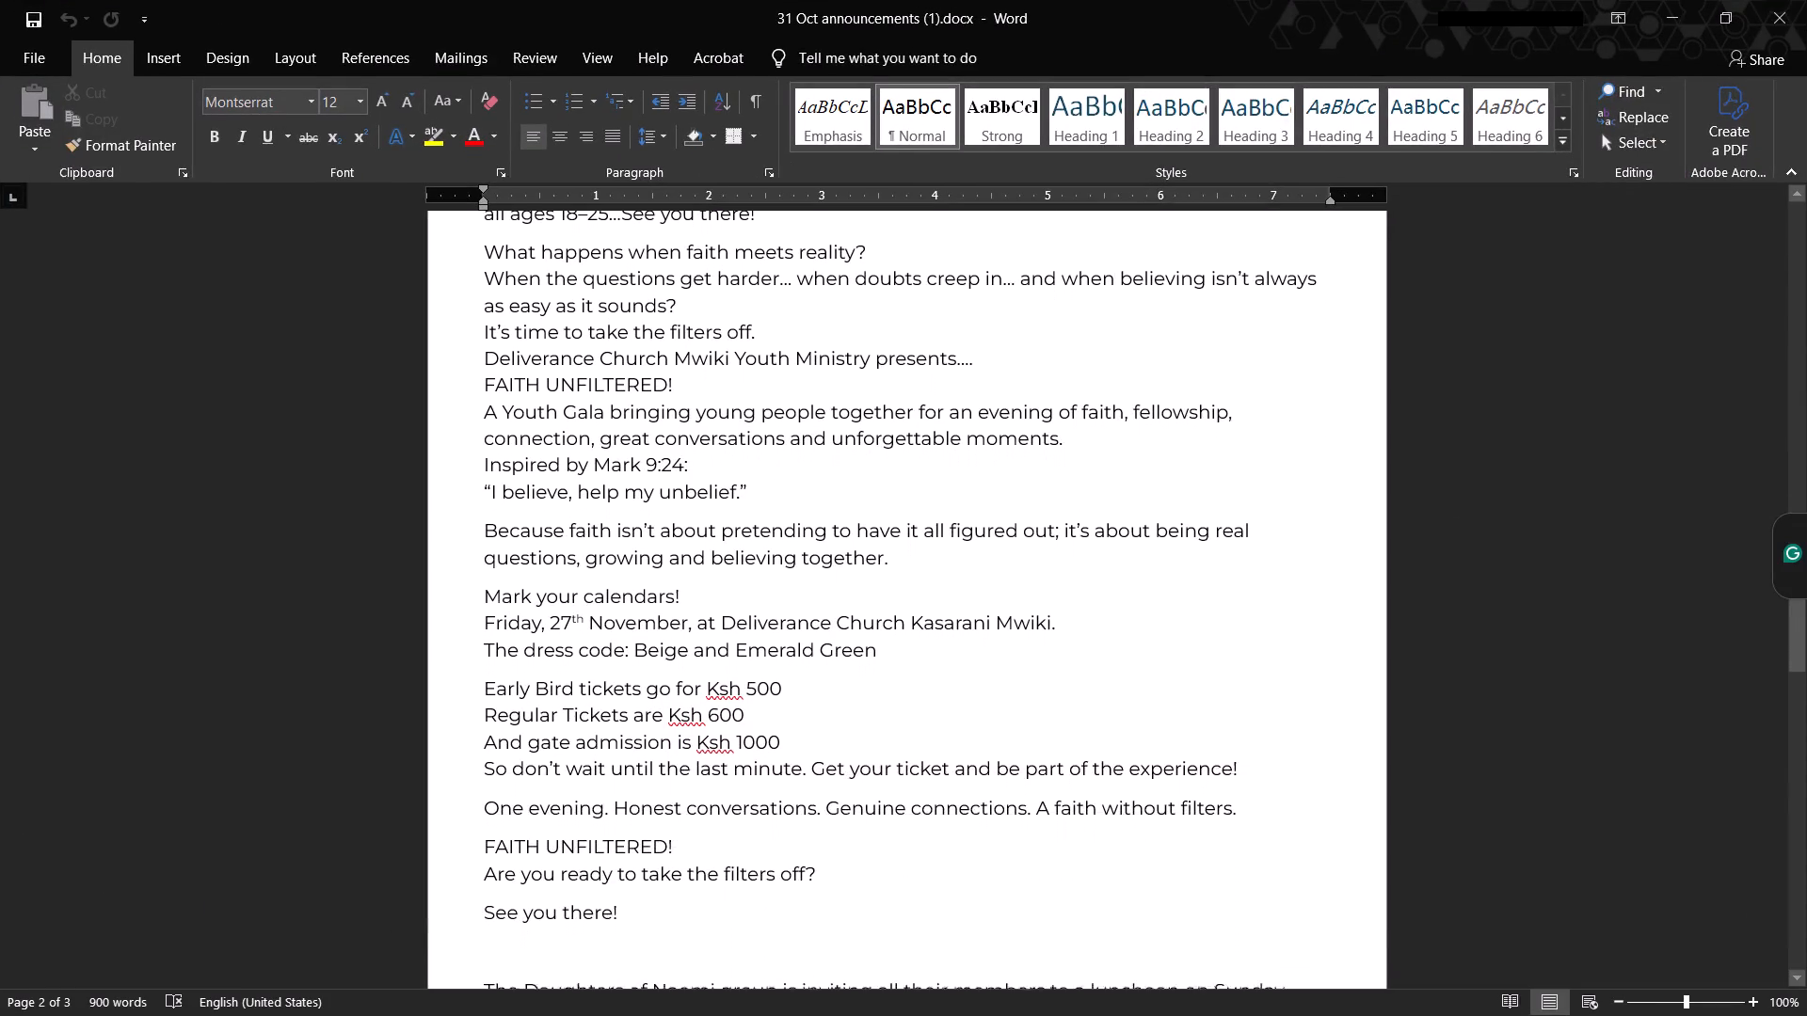
pyautogui.scroll(-1, 897, 838)
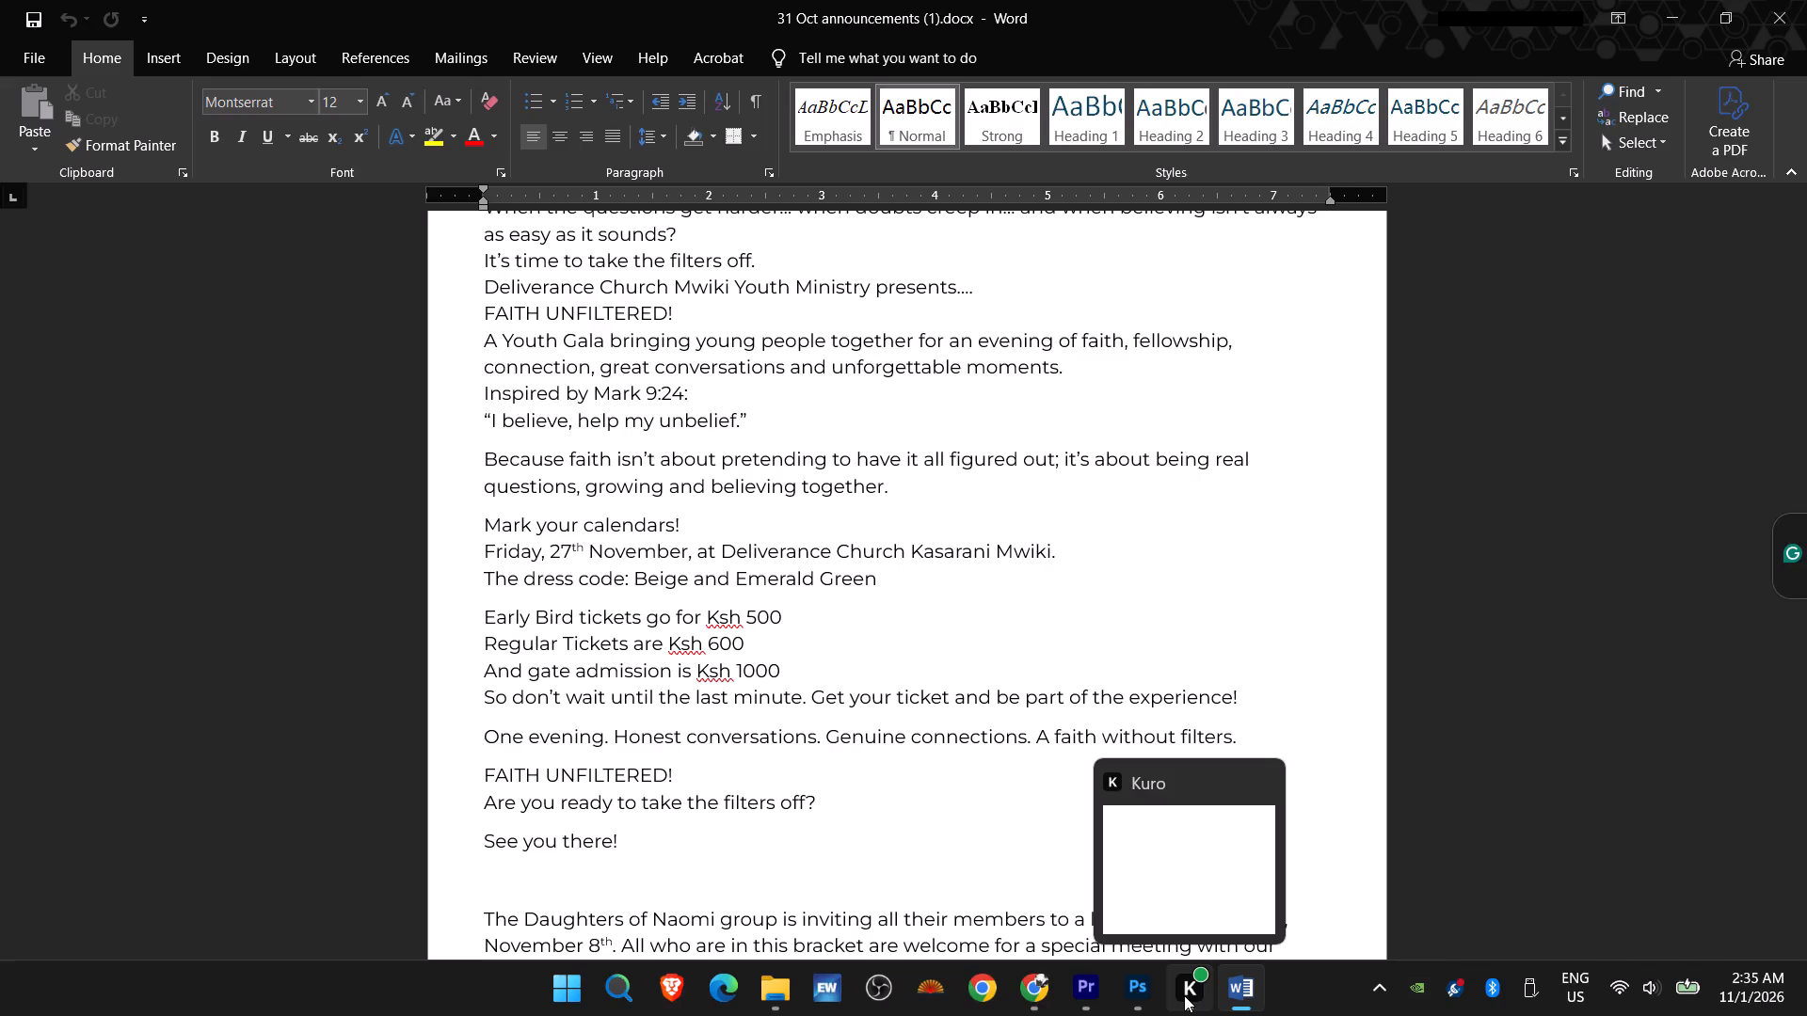
pyautogui.click(1111, 1001)
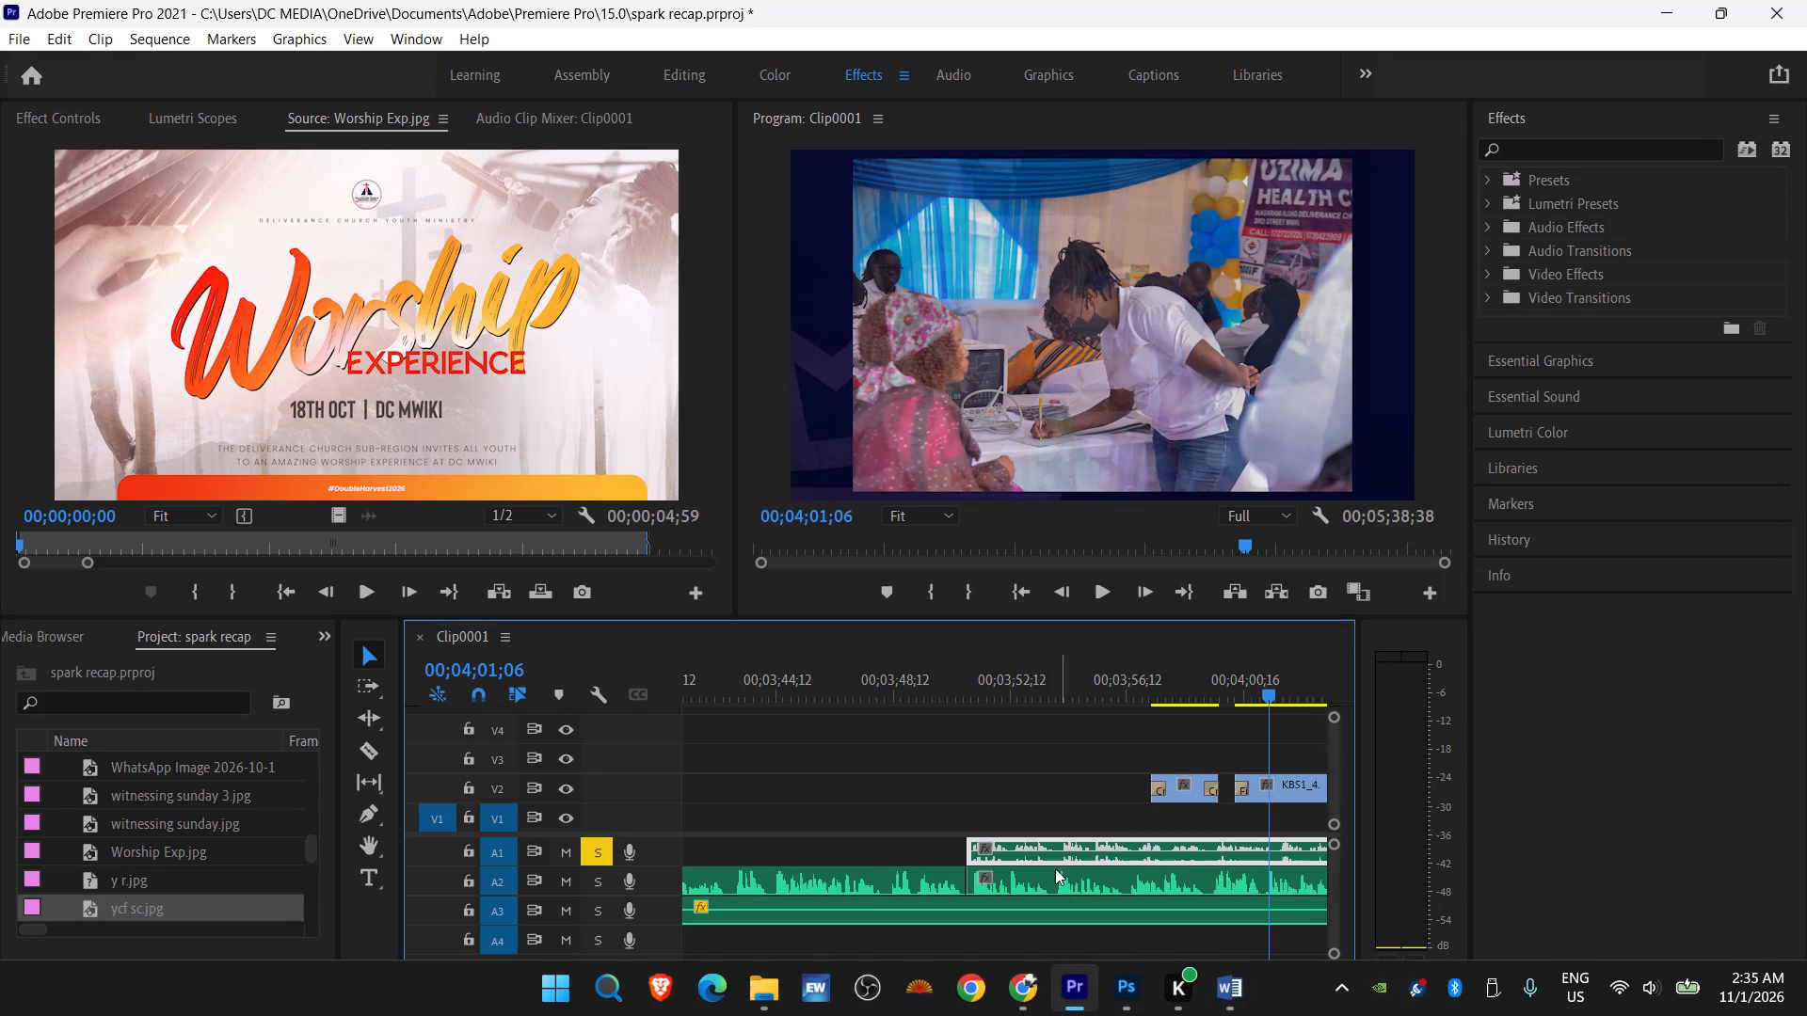
# Replay A1 from about 00;03;56, find the end of the spoken passage, and split the A1 voice-over at 00;04;04;09.
pyautogui.click(1122, 677)
pyautogui.press('space')
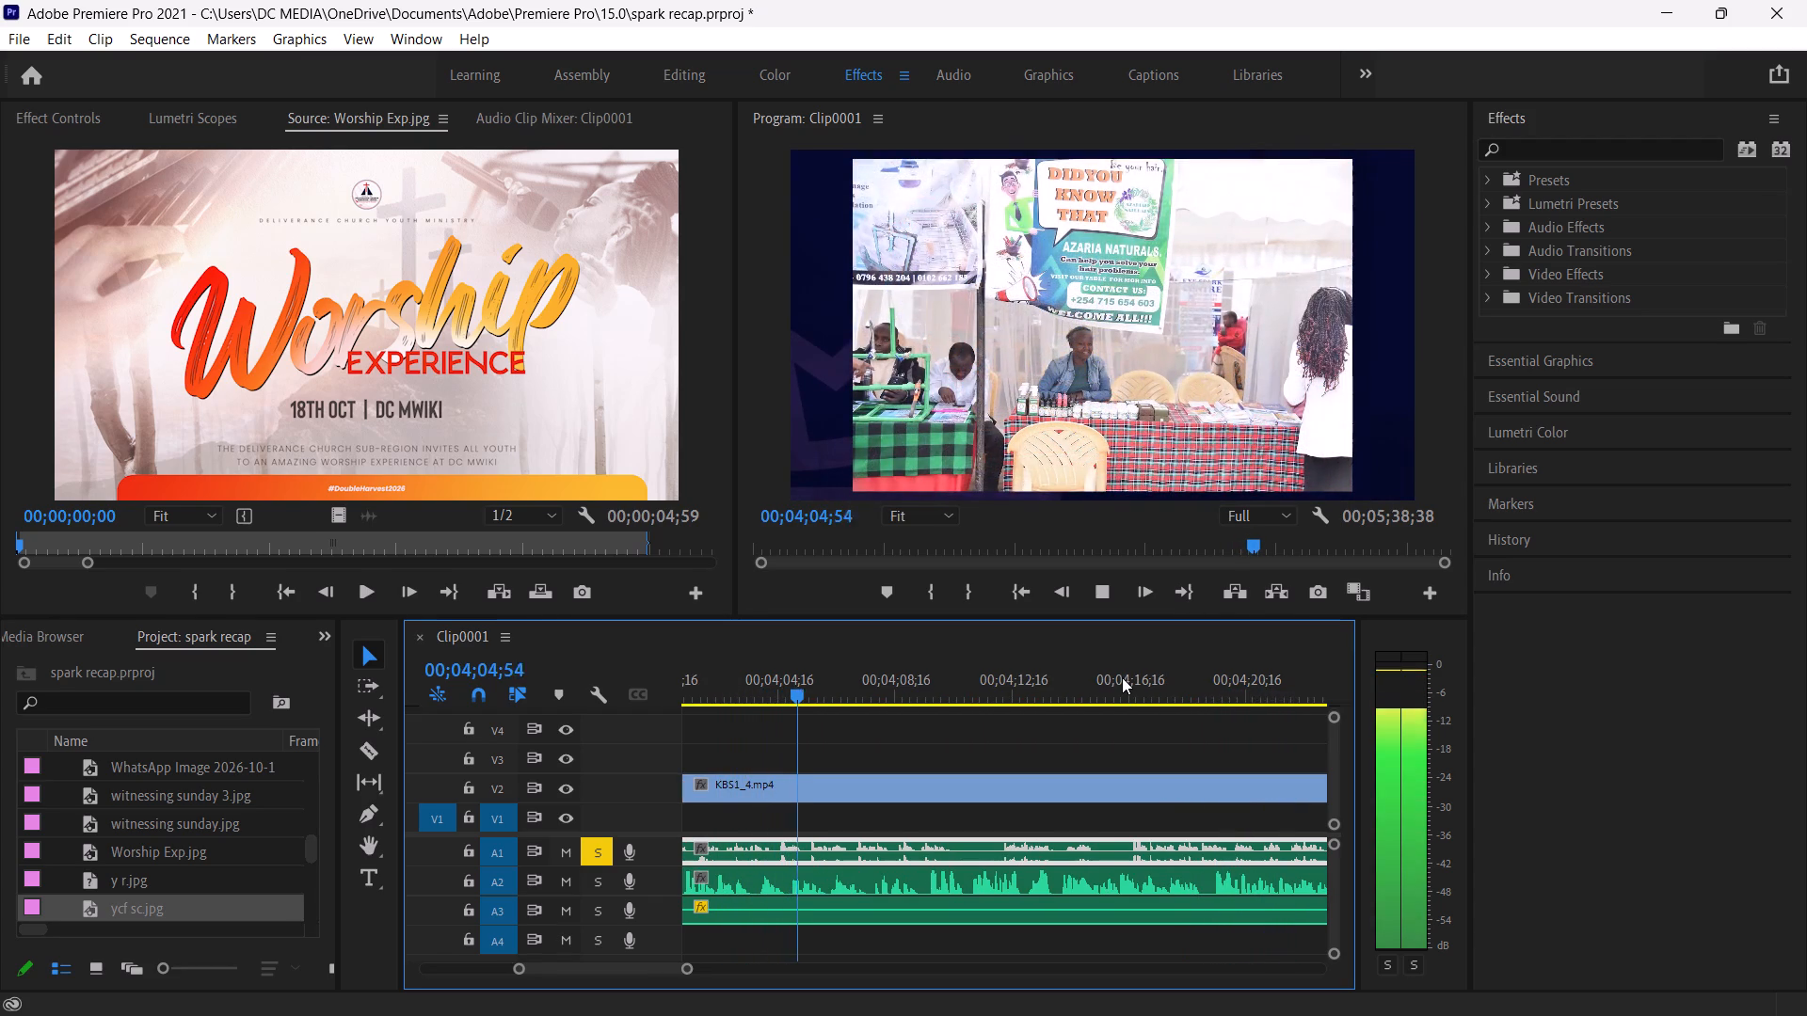
pyautogui.press('space')
pyautogui.click(742, 694)
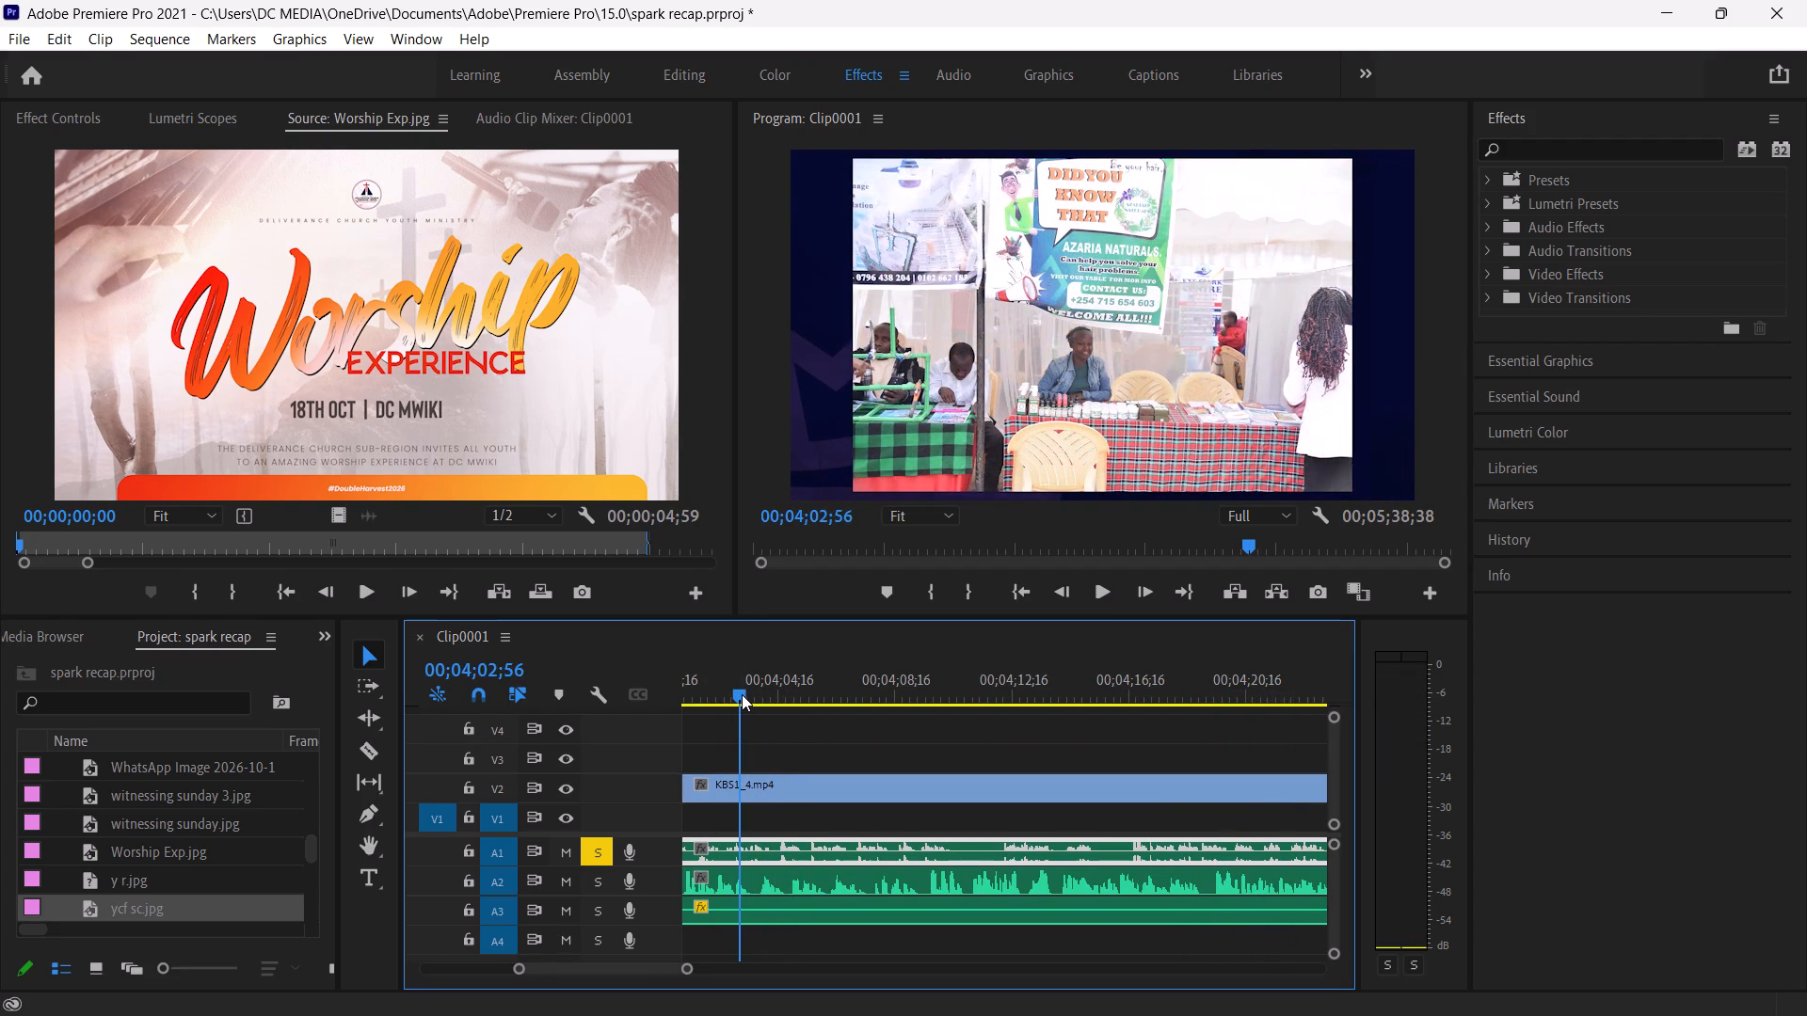
pyautogui.press('space')
pyautogui.press('space')
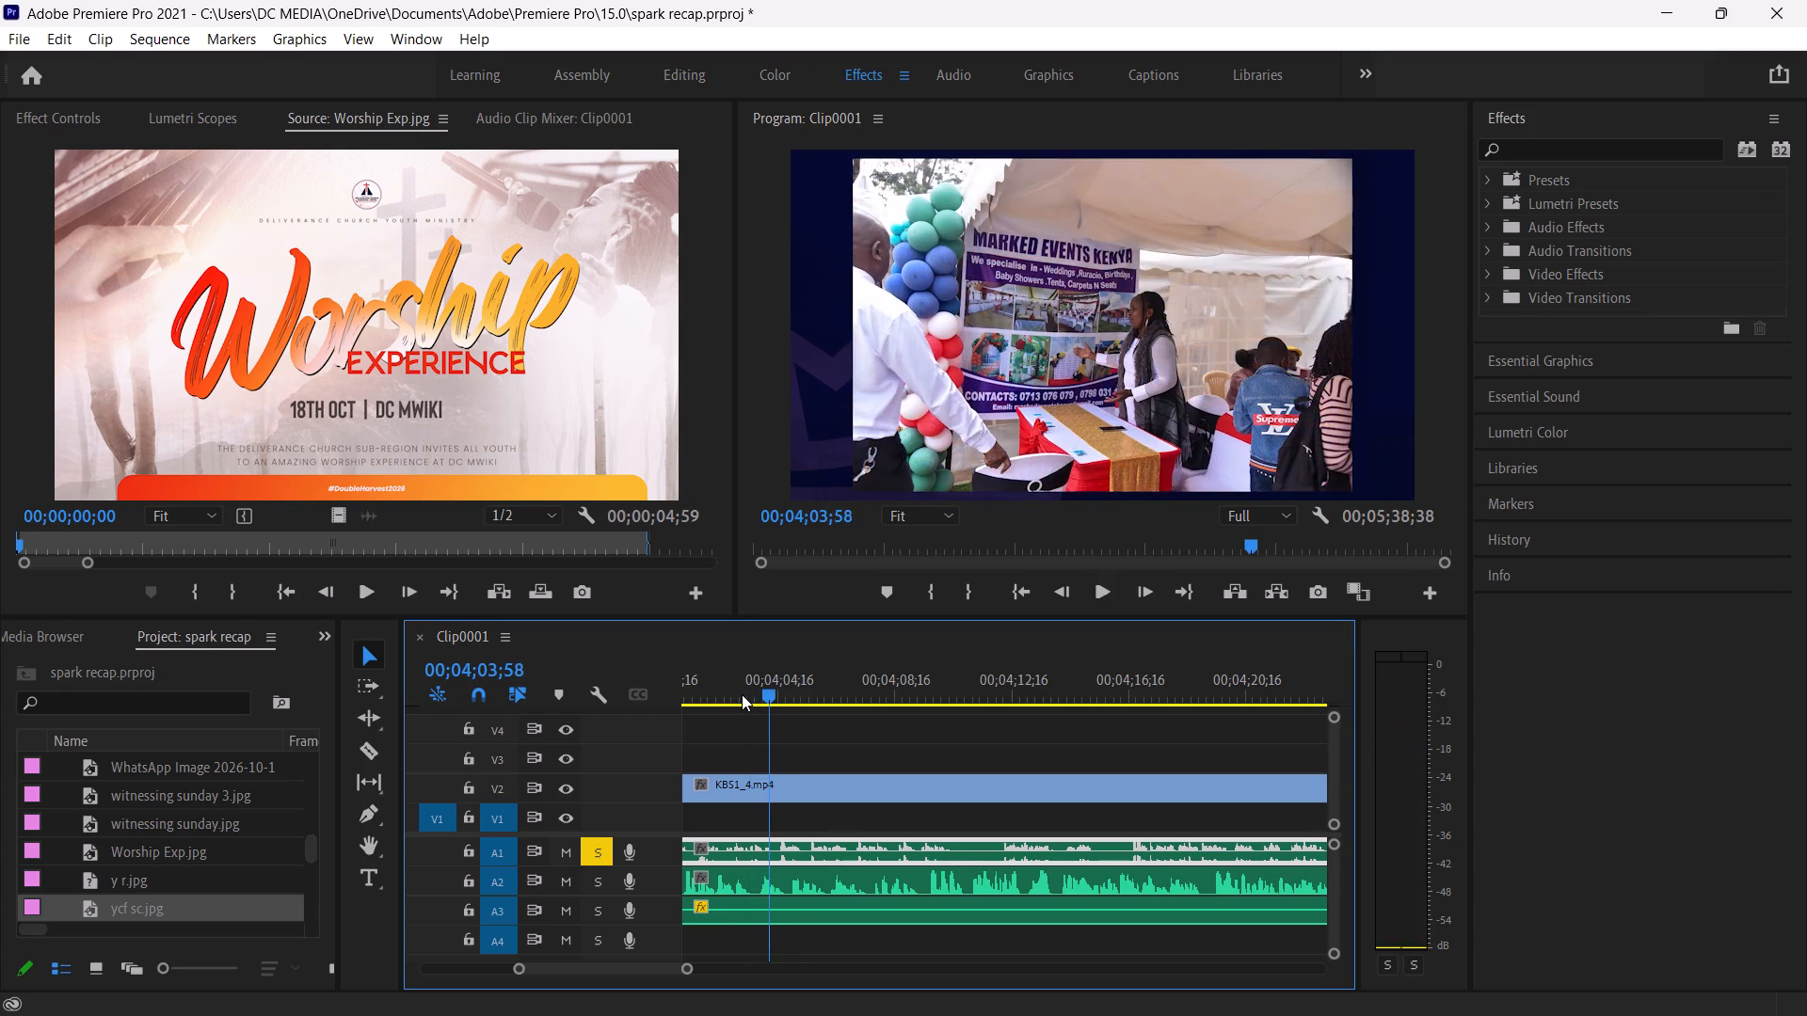
pyautogui.press('space')
pyautogui.press('space')
pyautogui.press('Left')
pyautogui.press('Left')
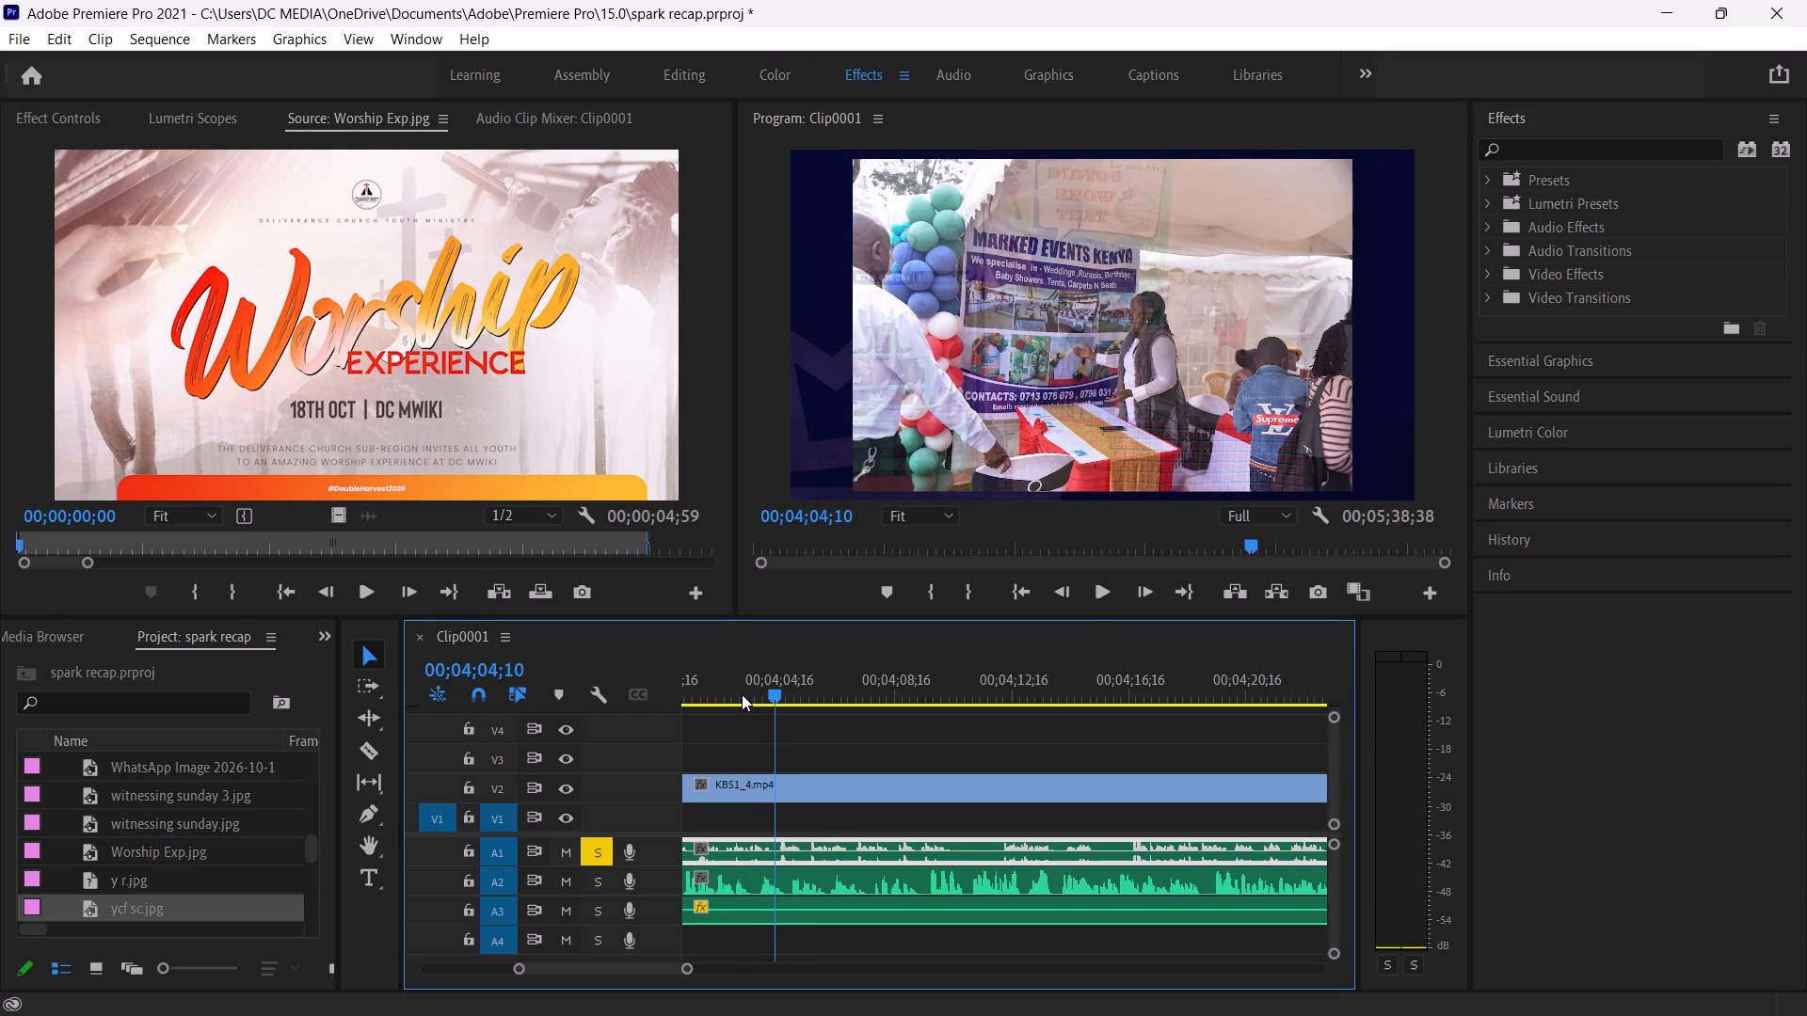
pyautogui.press('Left')
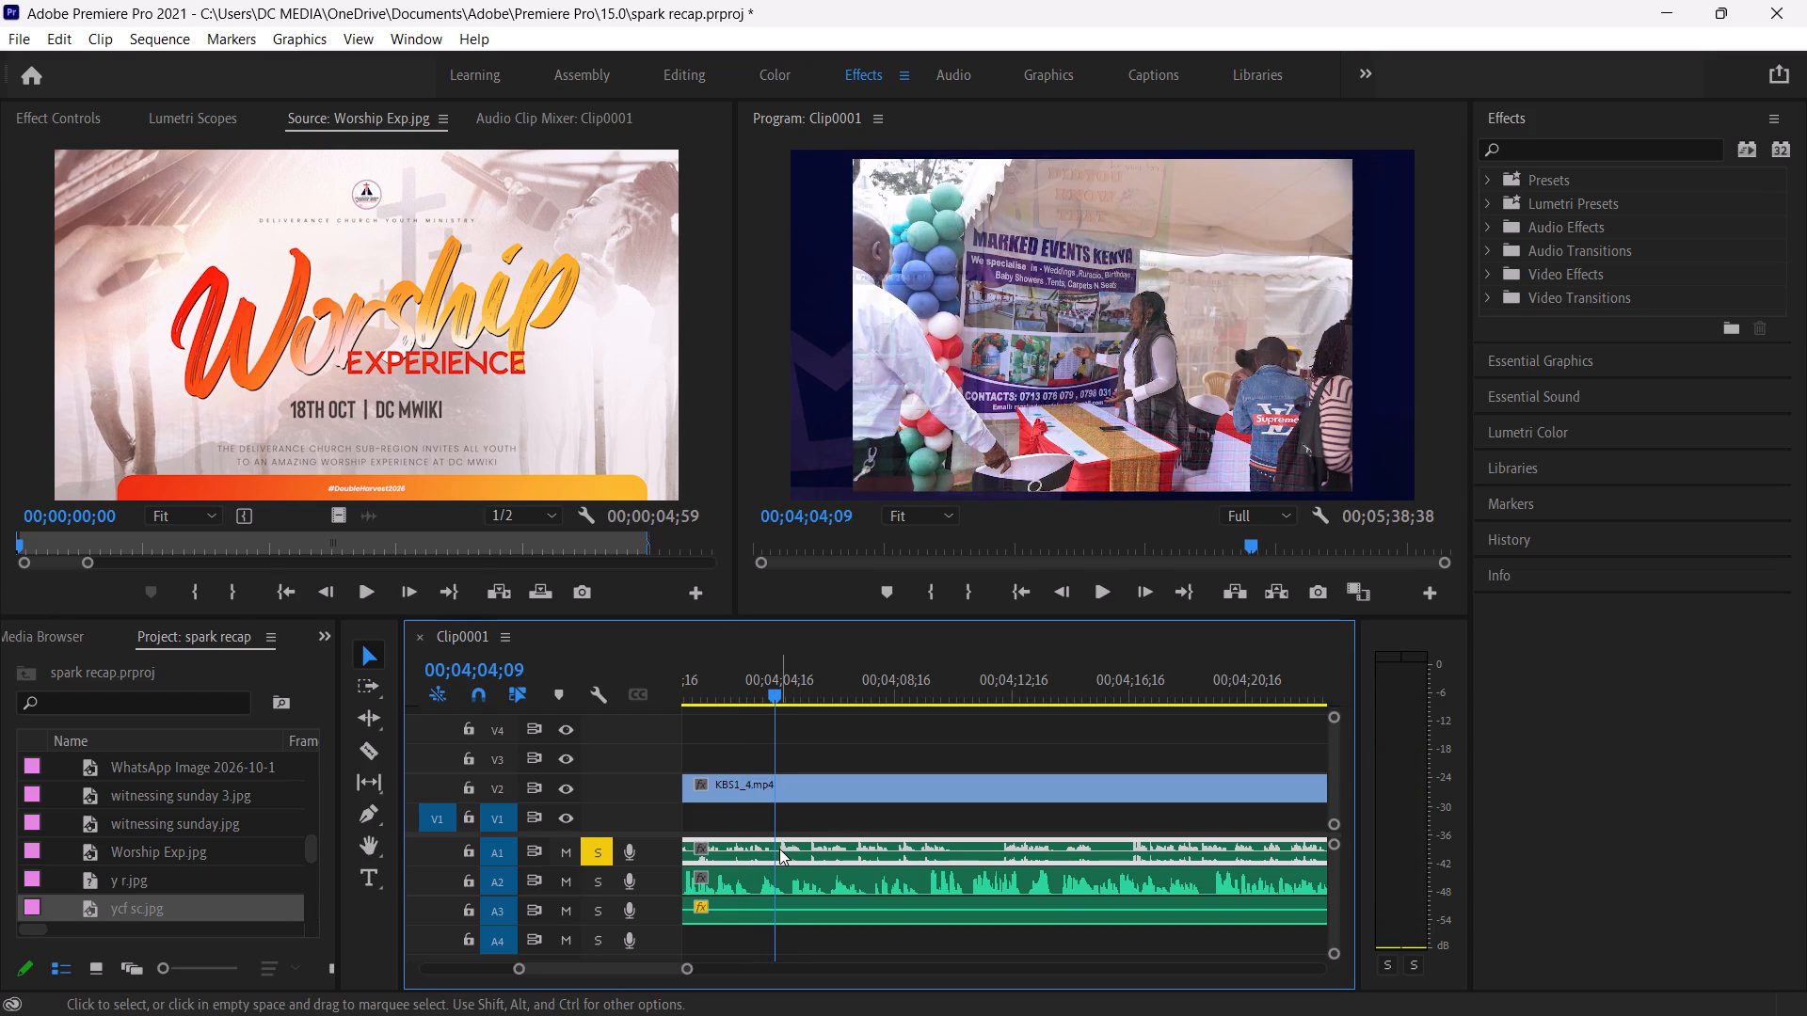
pyautogui.press('c')
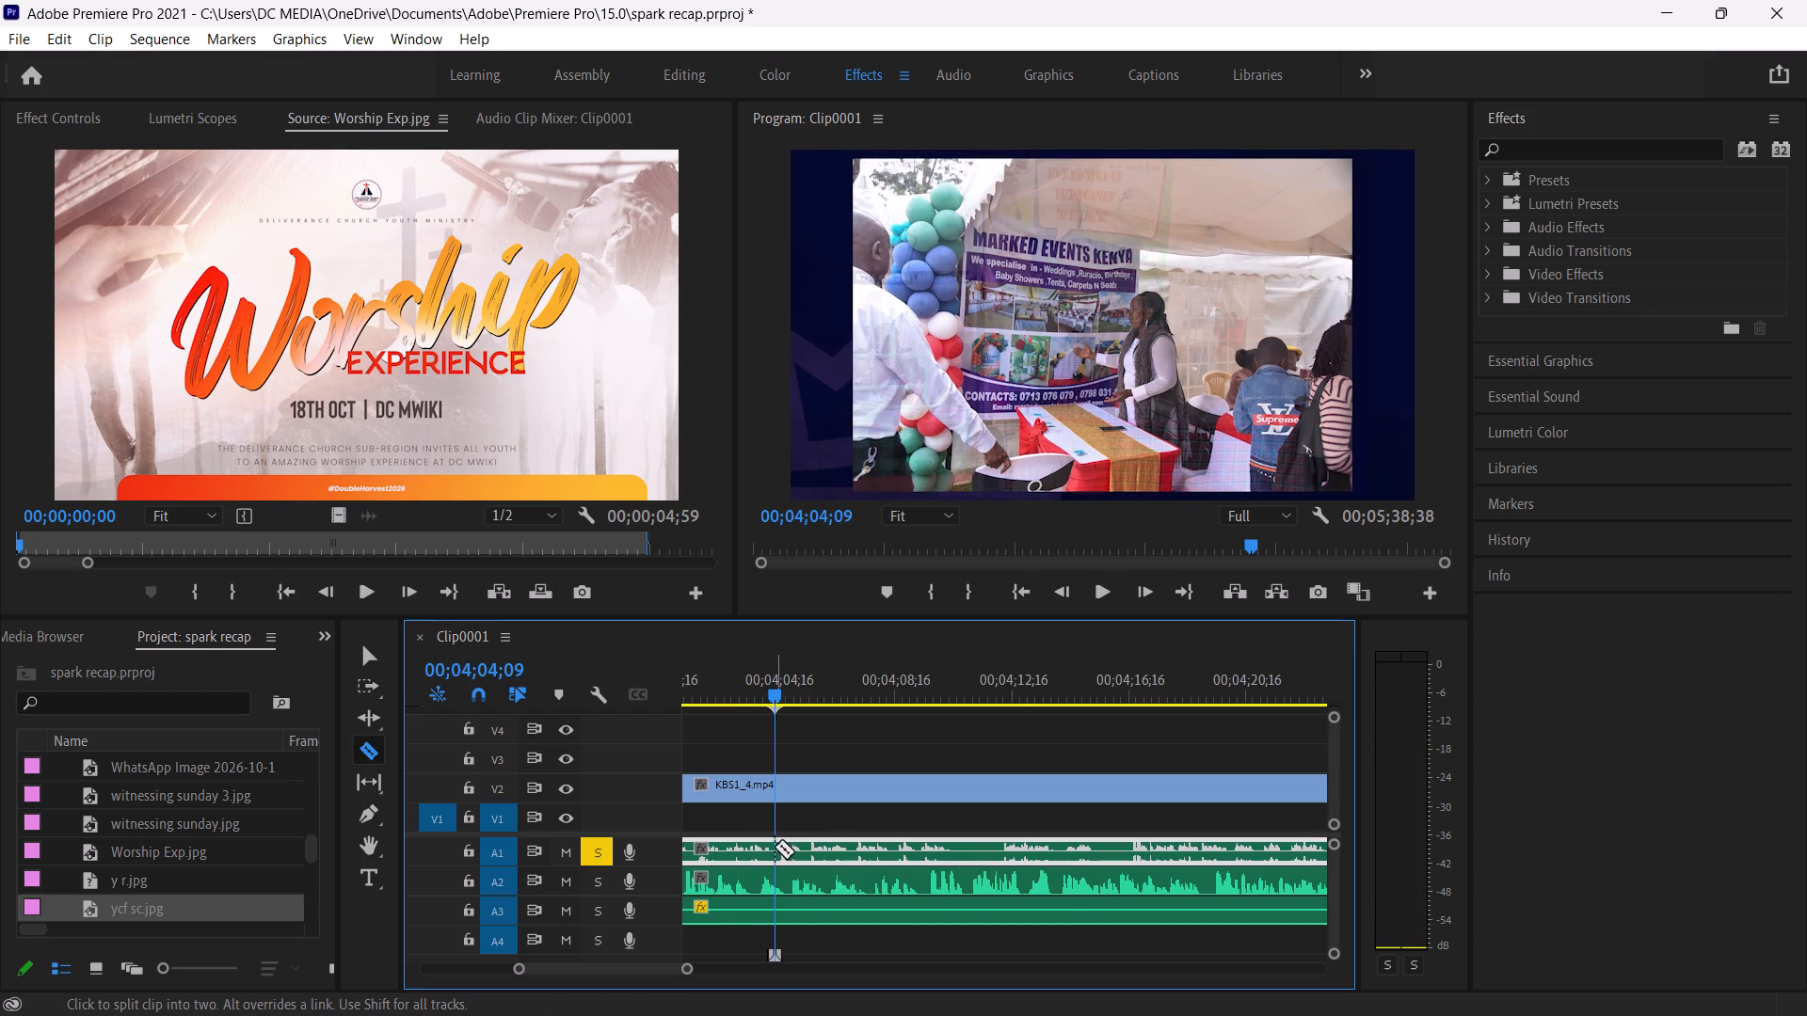
pyautogui.click(775, 847)
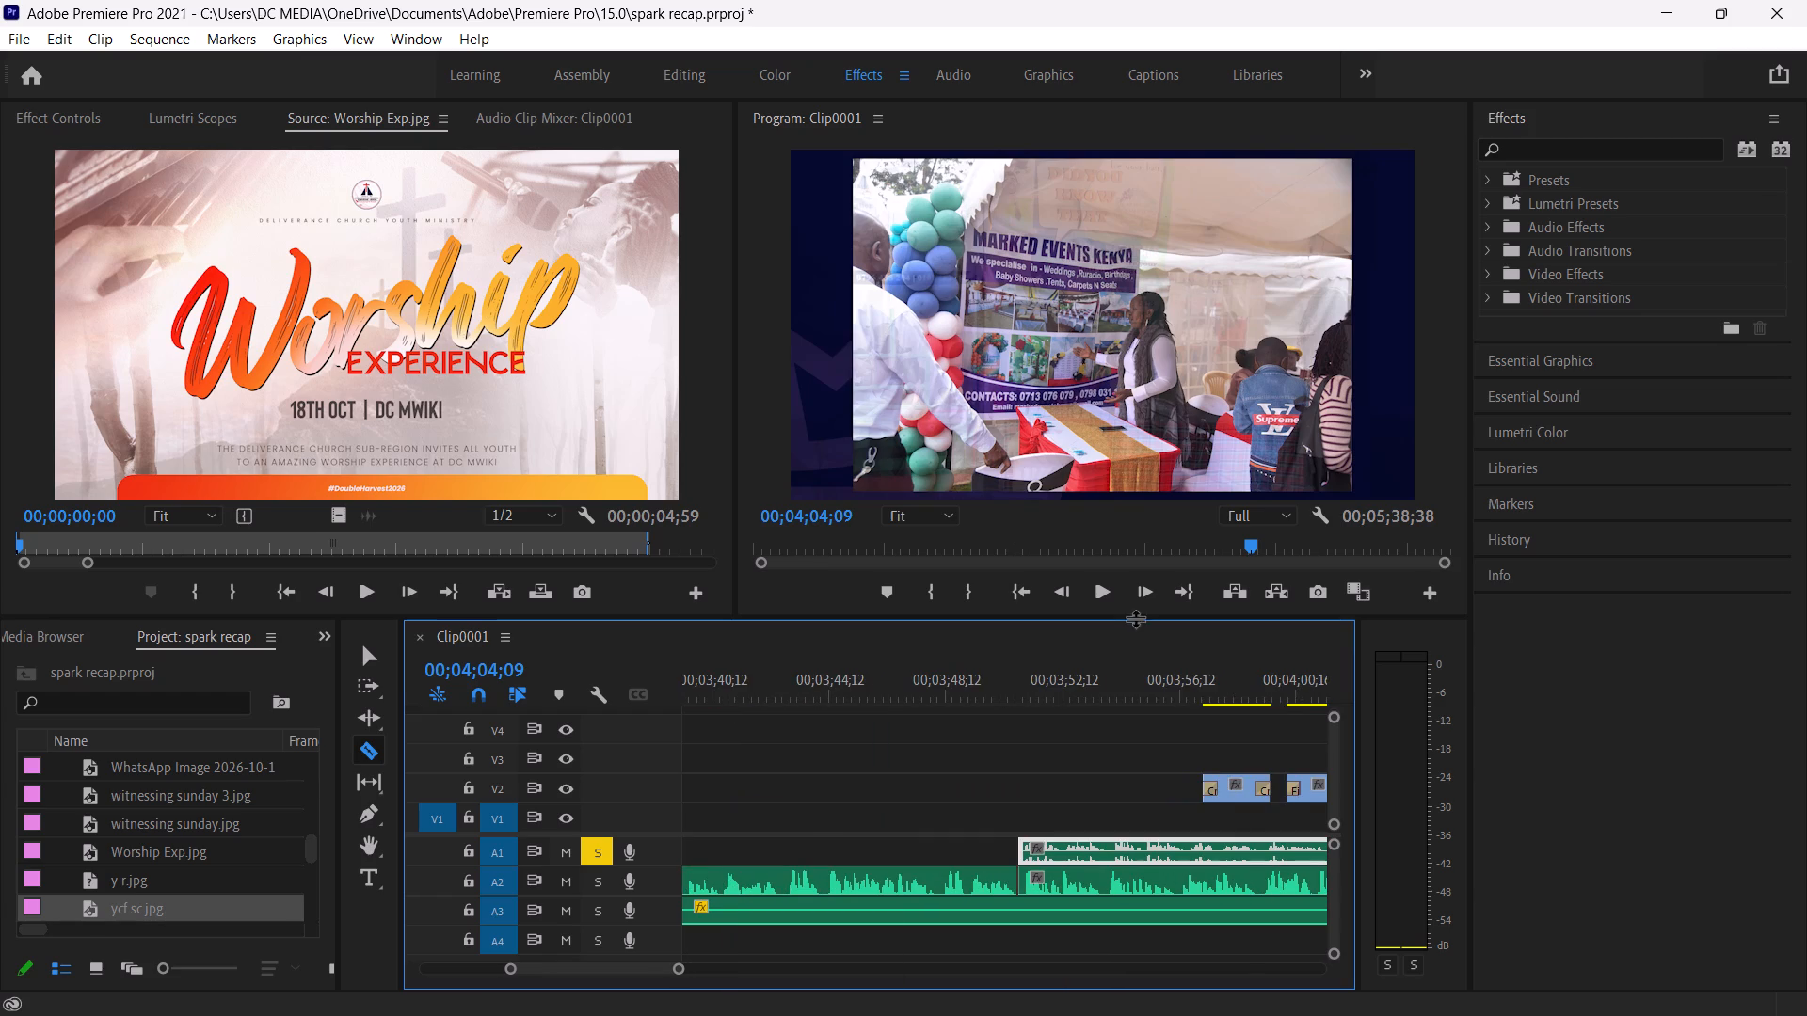
# Play the voice-over from about 00;03;56, solo A2 instead of A1, and split the A2 voice-over at 00;04;03;23.
pyautogui.click(1170, 693)
pyautogui.press('space')
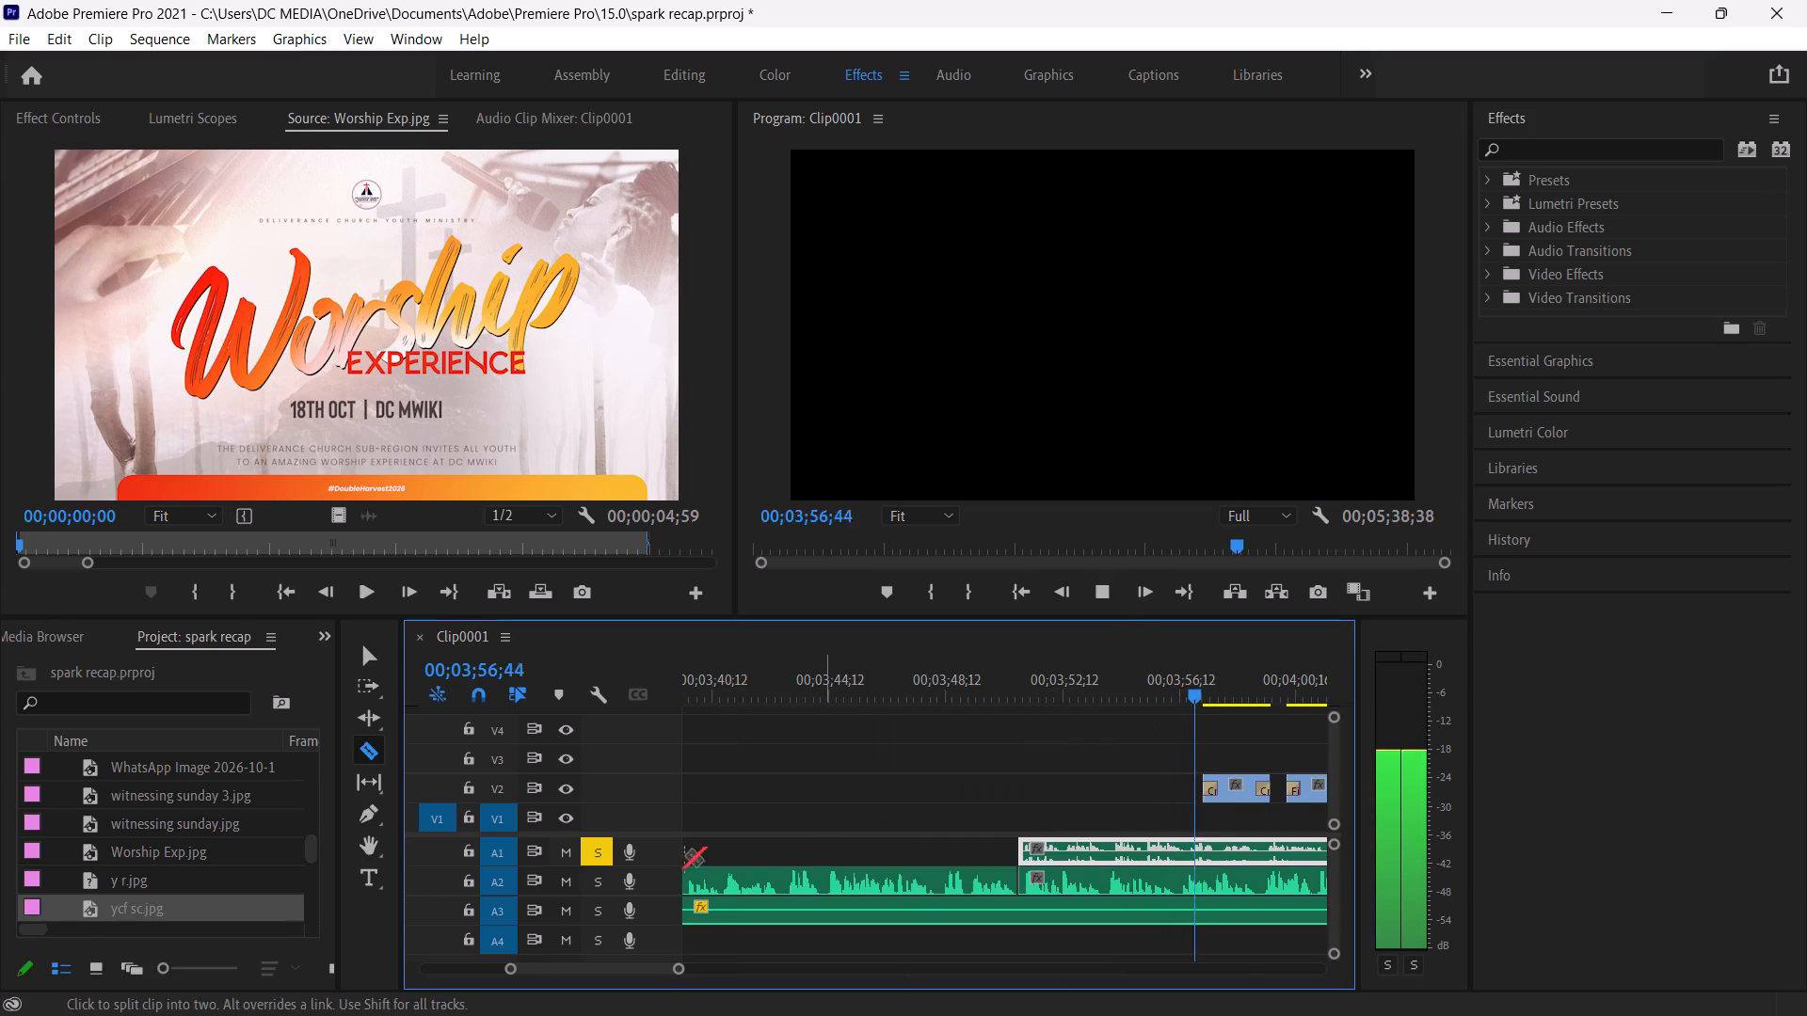
pyautogui.click(594, 881)
pyautogui.click(595, 854)
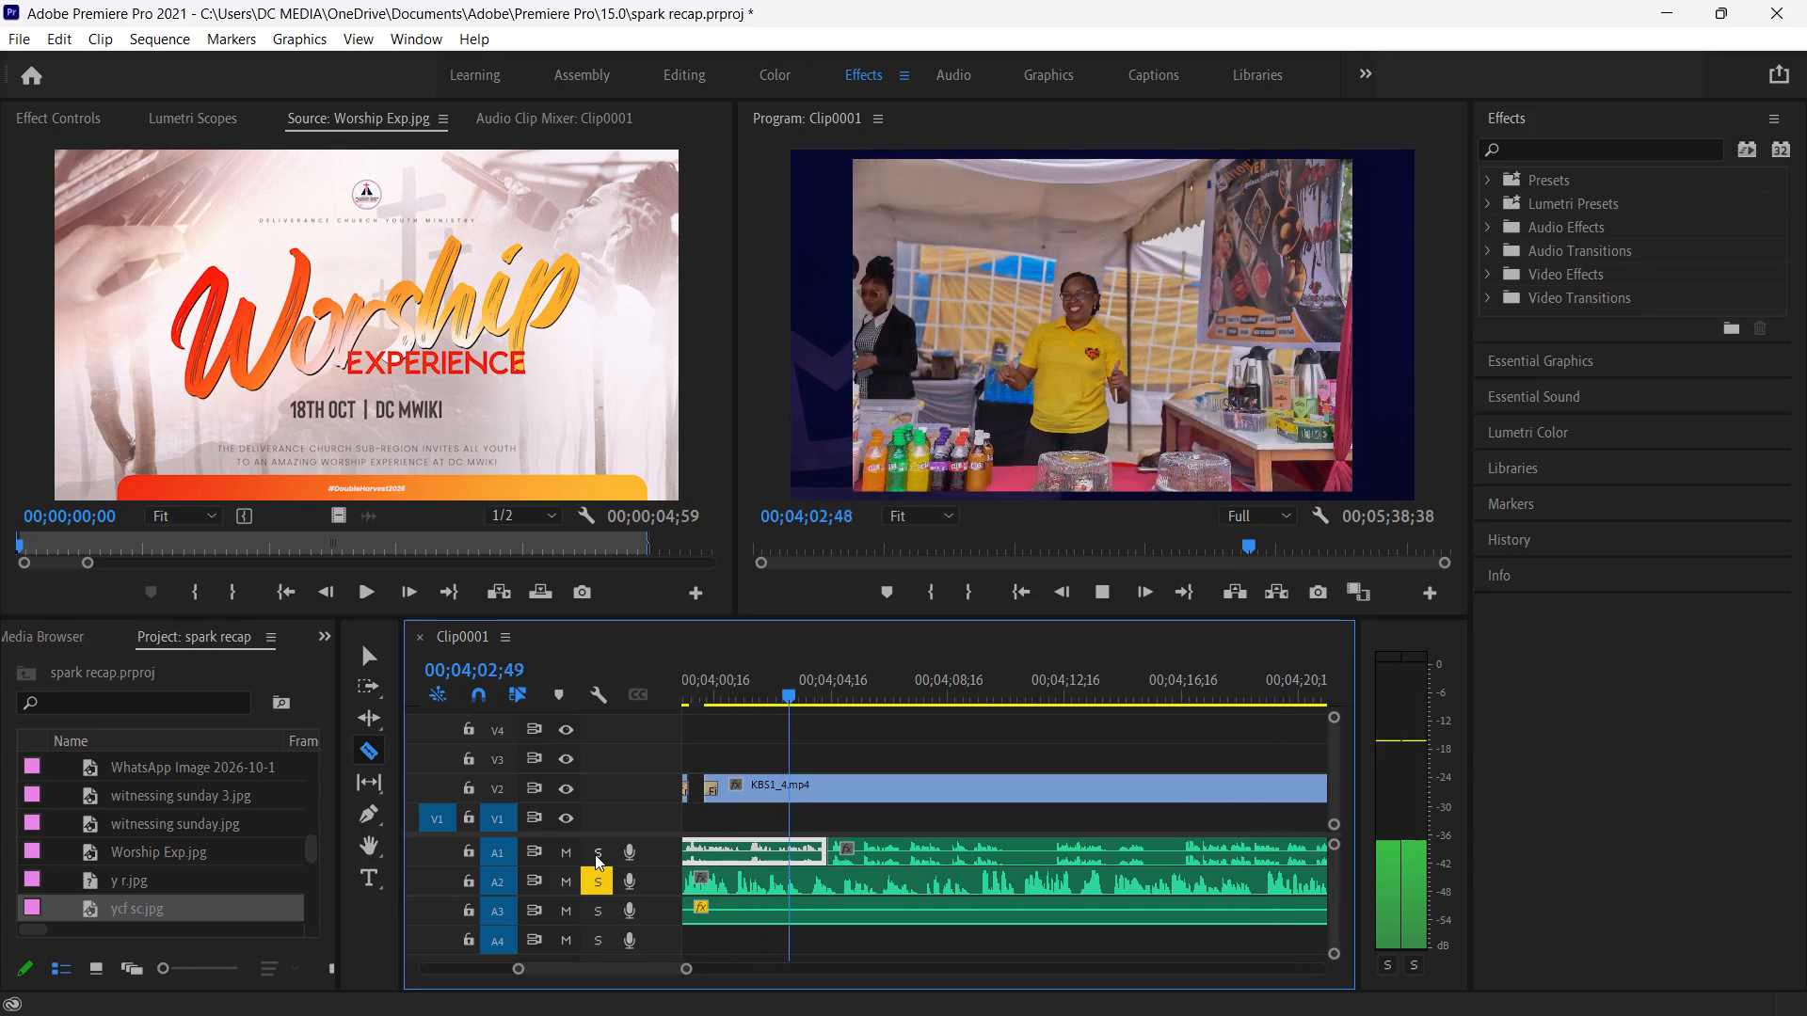
pyautogui.press('space')
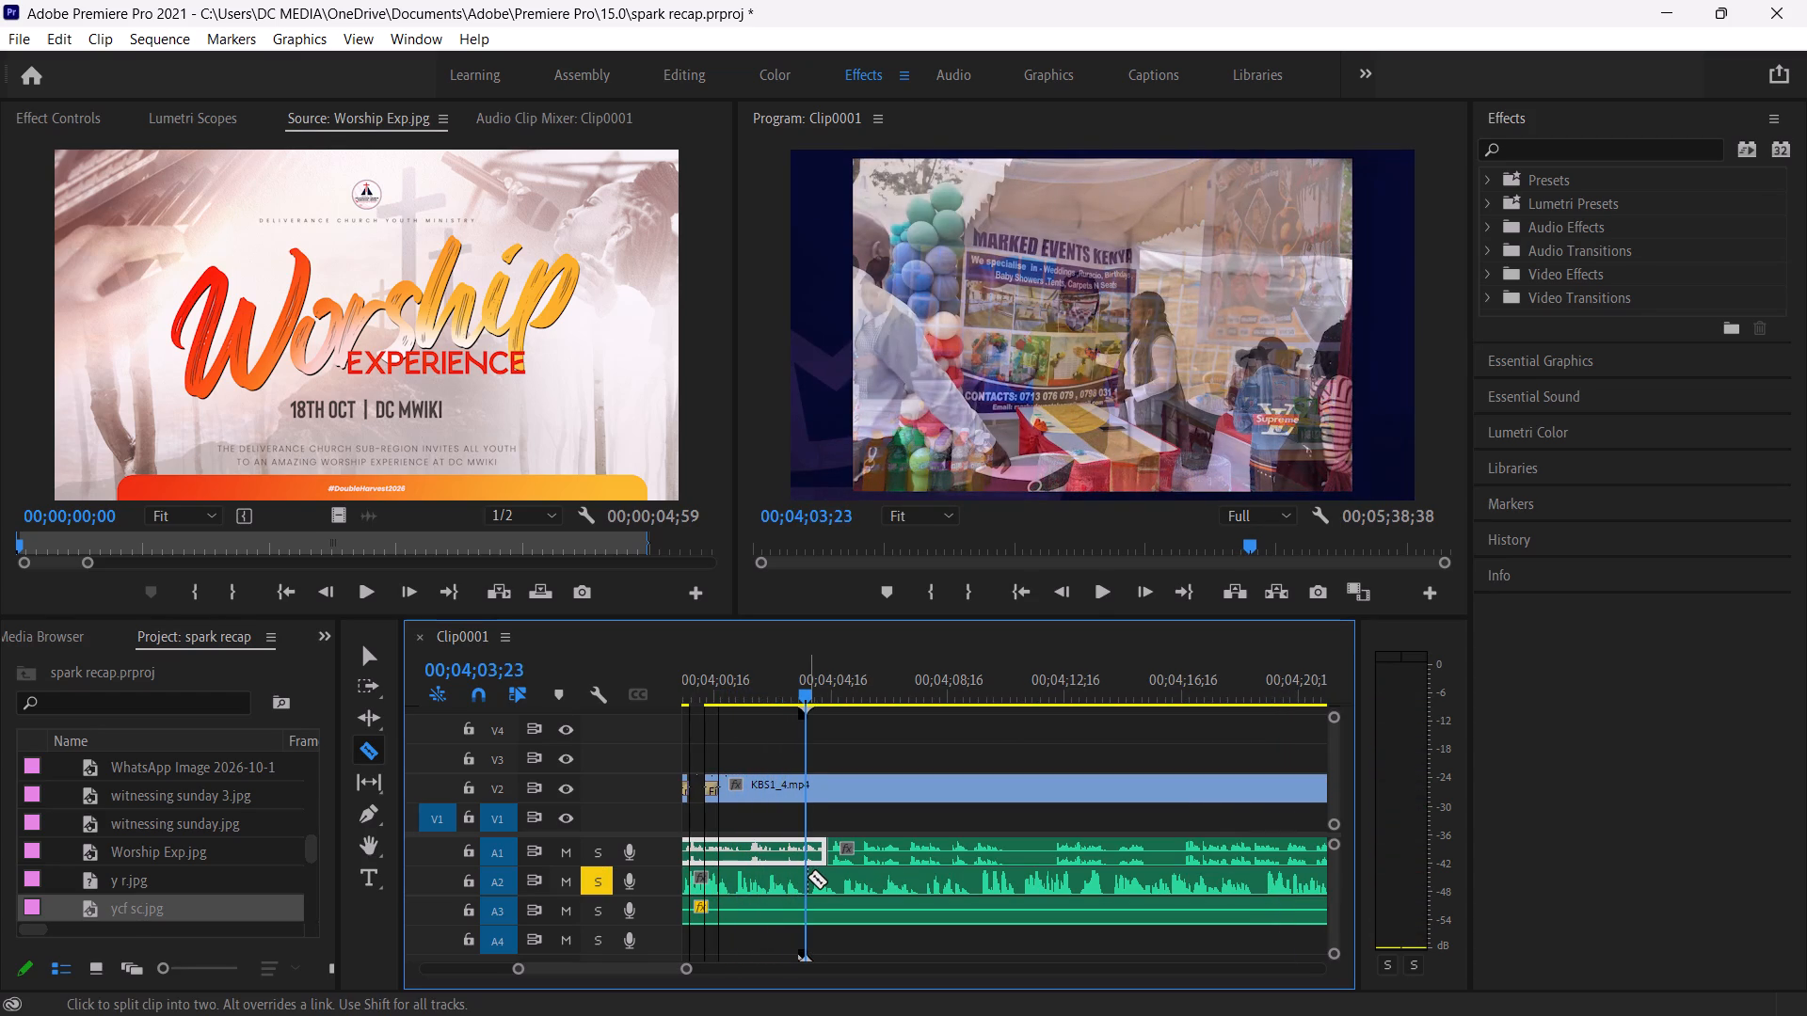
pyautogui.click(805, 879)
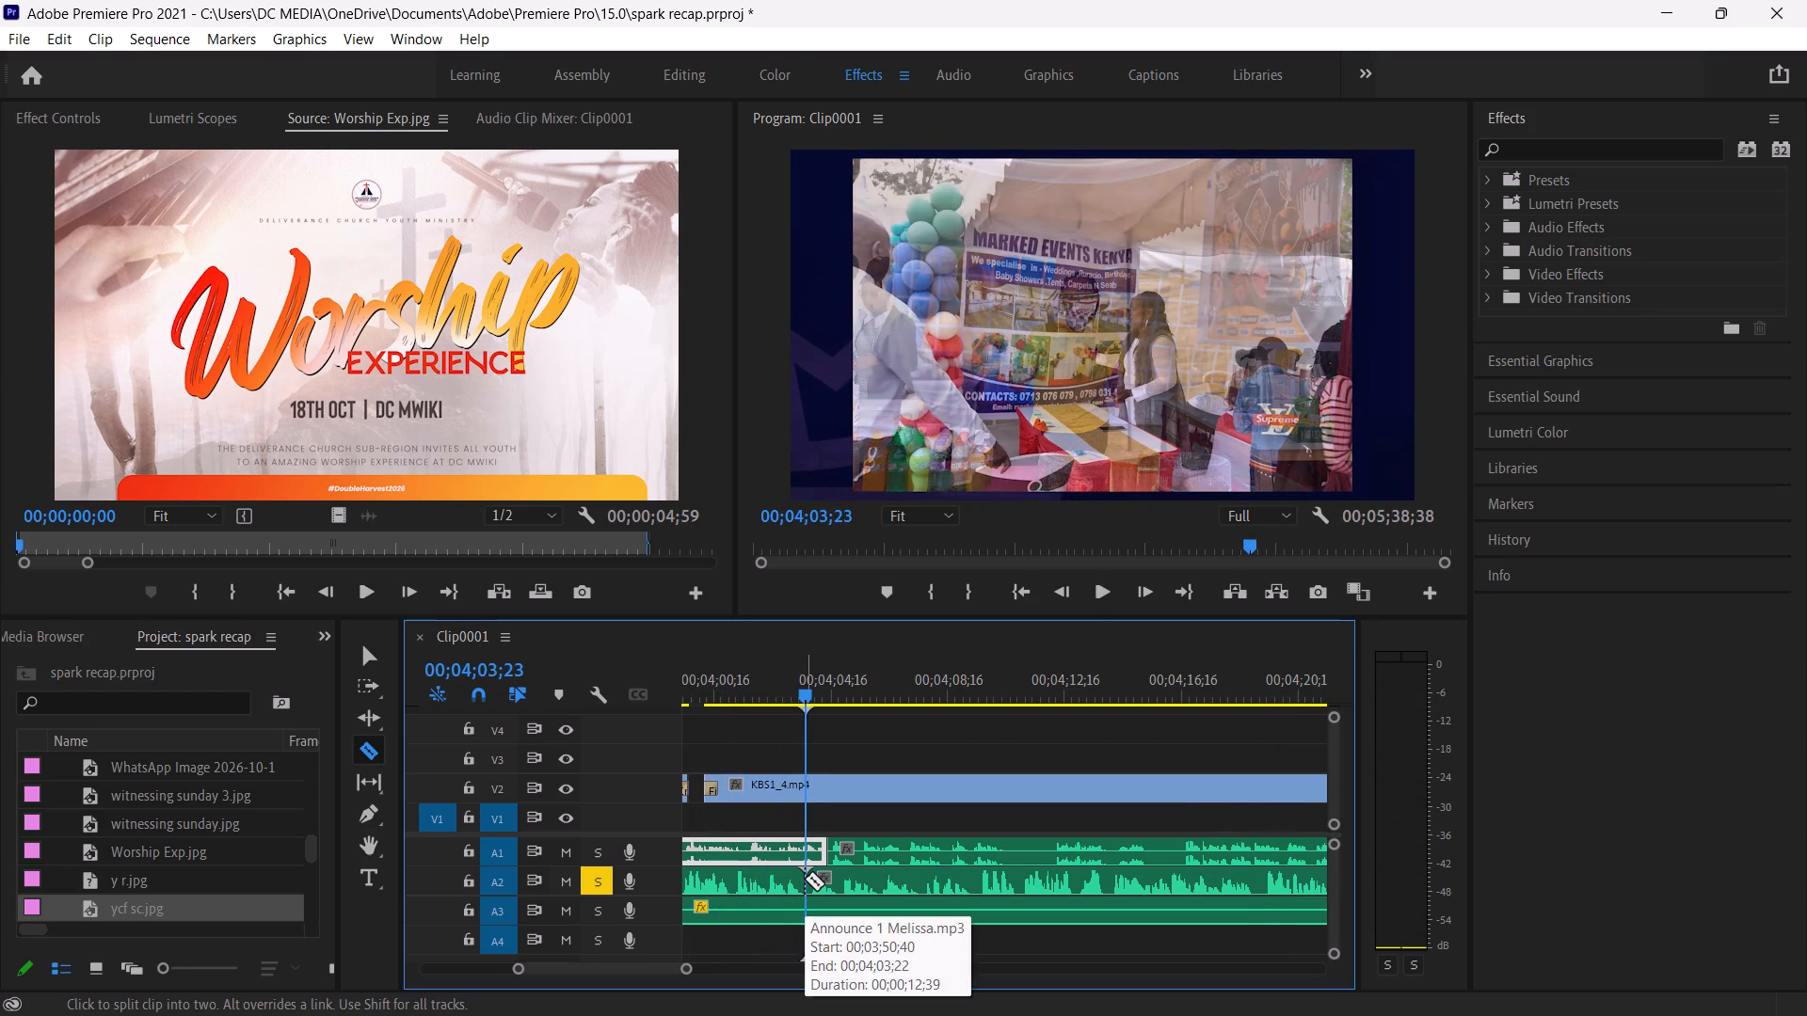
pyautogui.click(805, 879)
# Move the A2 voice-over segment after the split later so that it starts at the A1 cut, 00;04;04;09.
pyautogui.press('v')
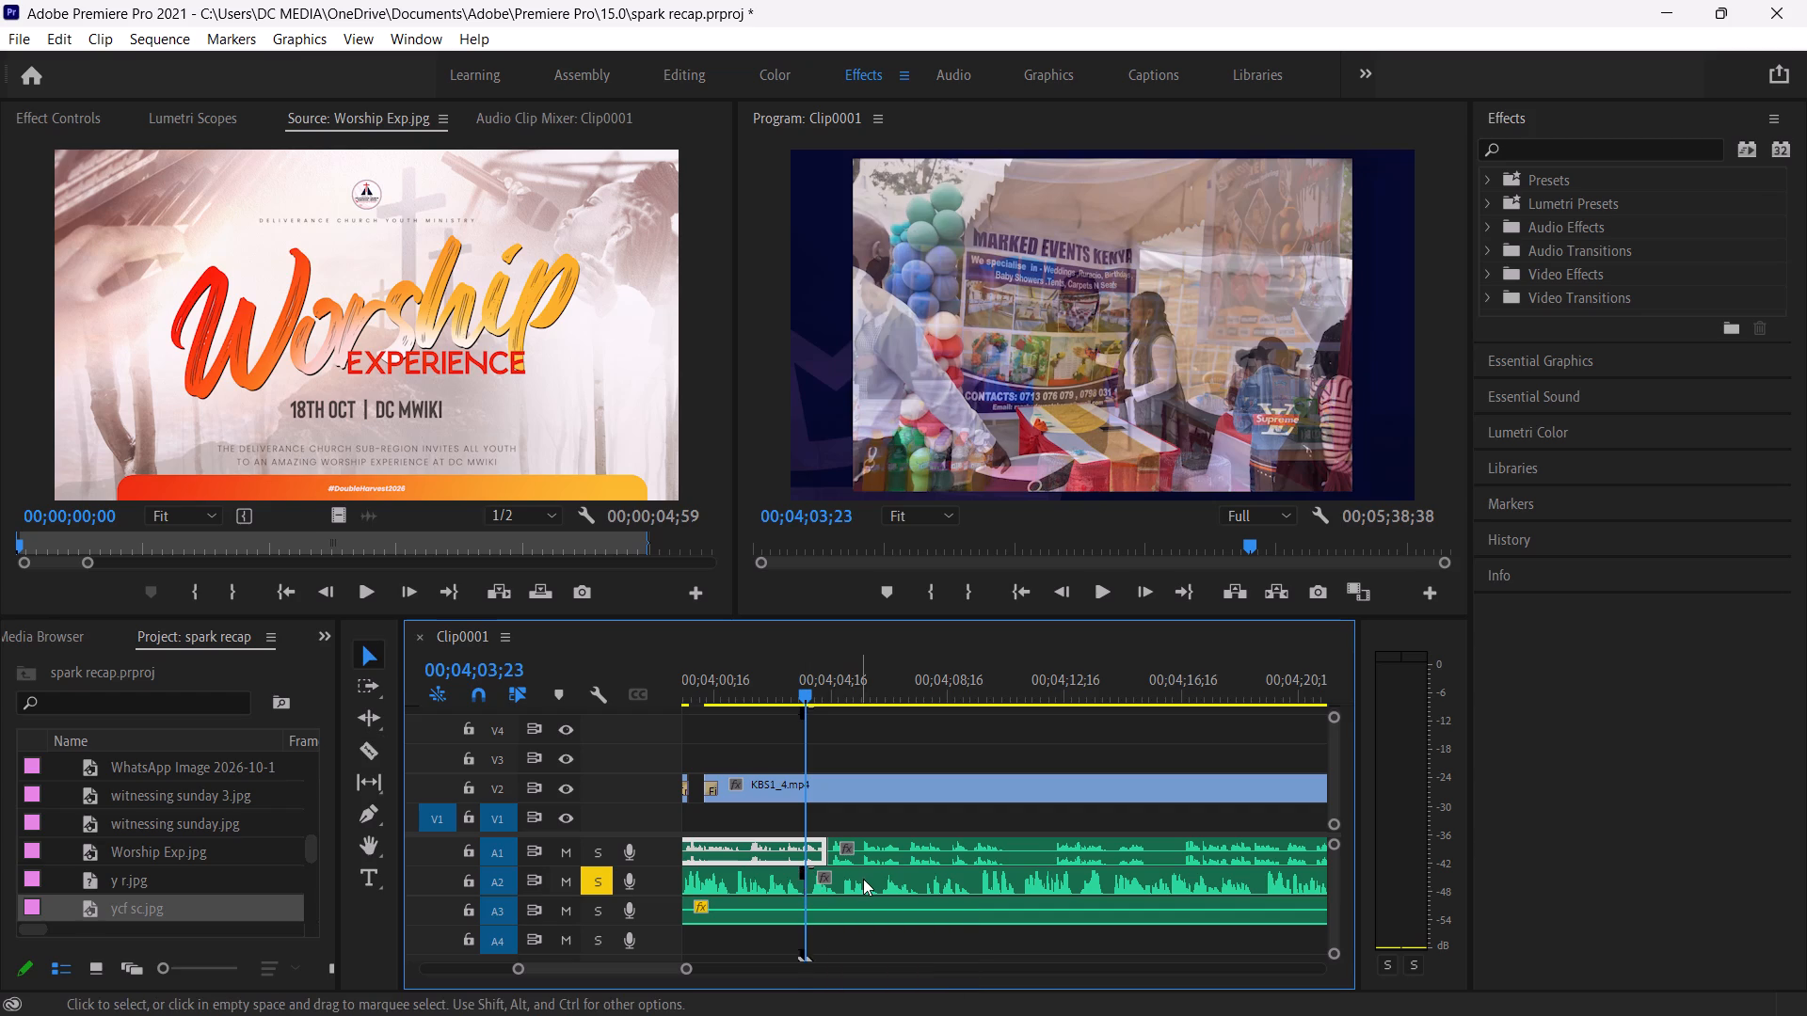
pyautogui.moveTo(863, 879); pyautogui.dragTo(884, 877)
# Play the moved A2 voice-over, replay it from 00;04;08;54 to find the passage's end, and split it at 00;04;09;52.
pyautogui.press('space')
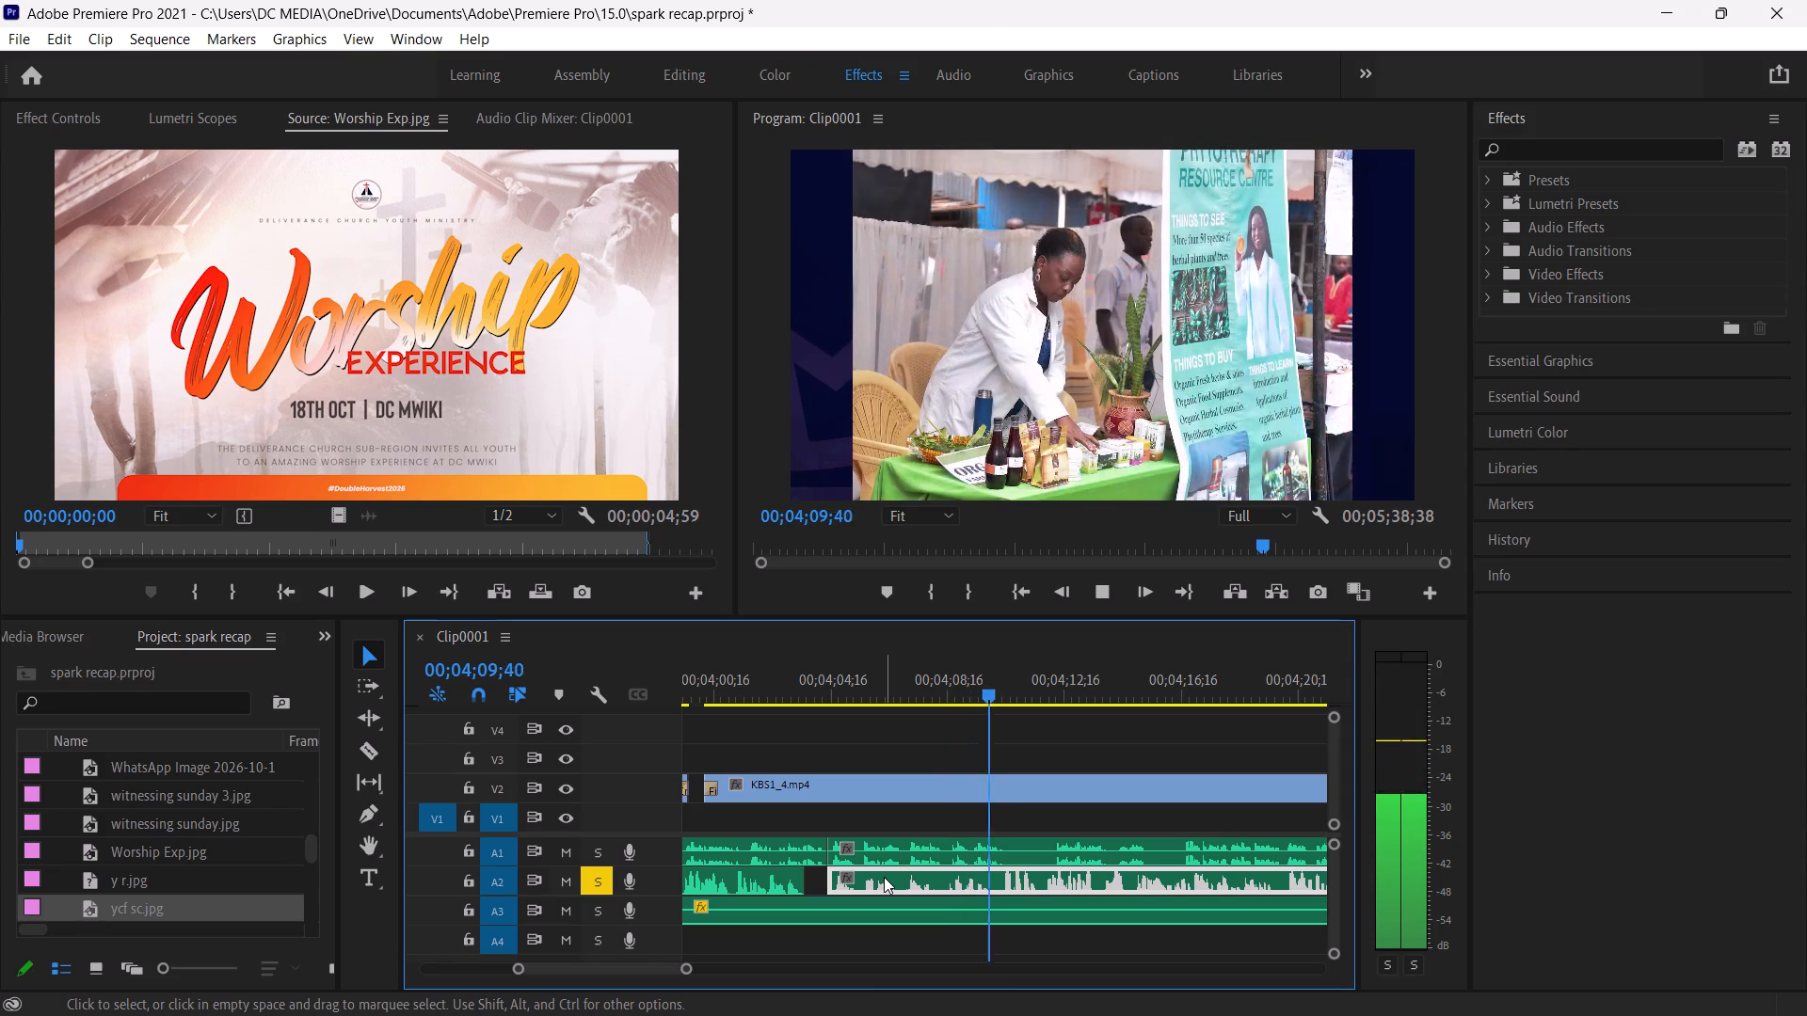
pyautogui.press('space')
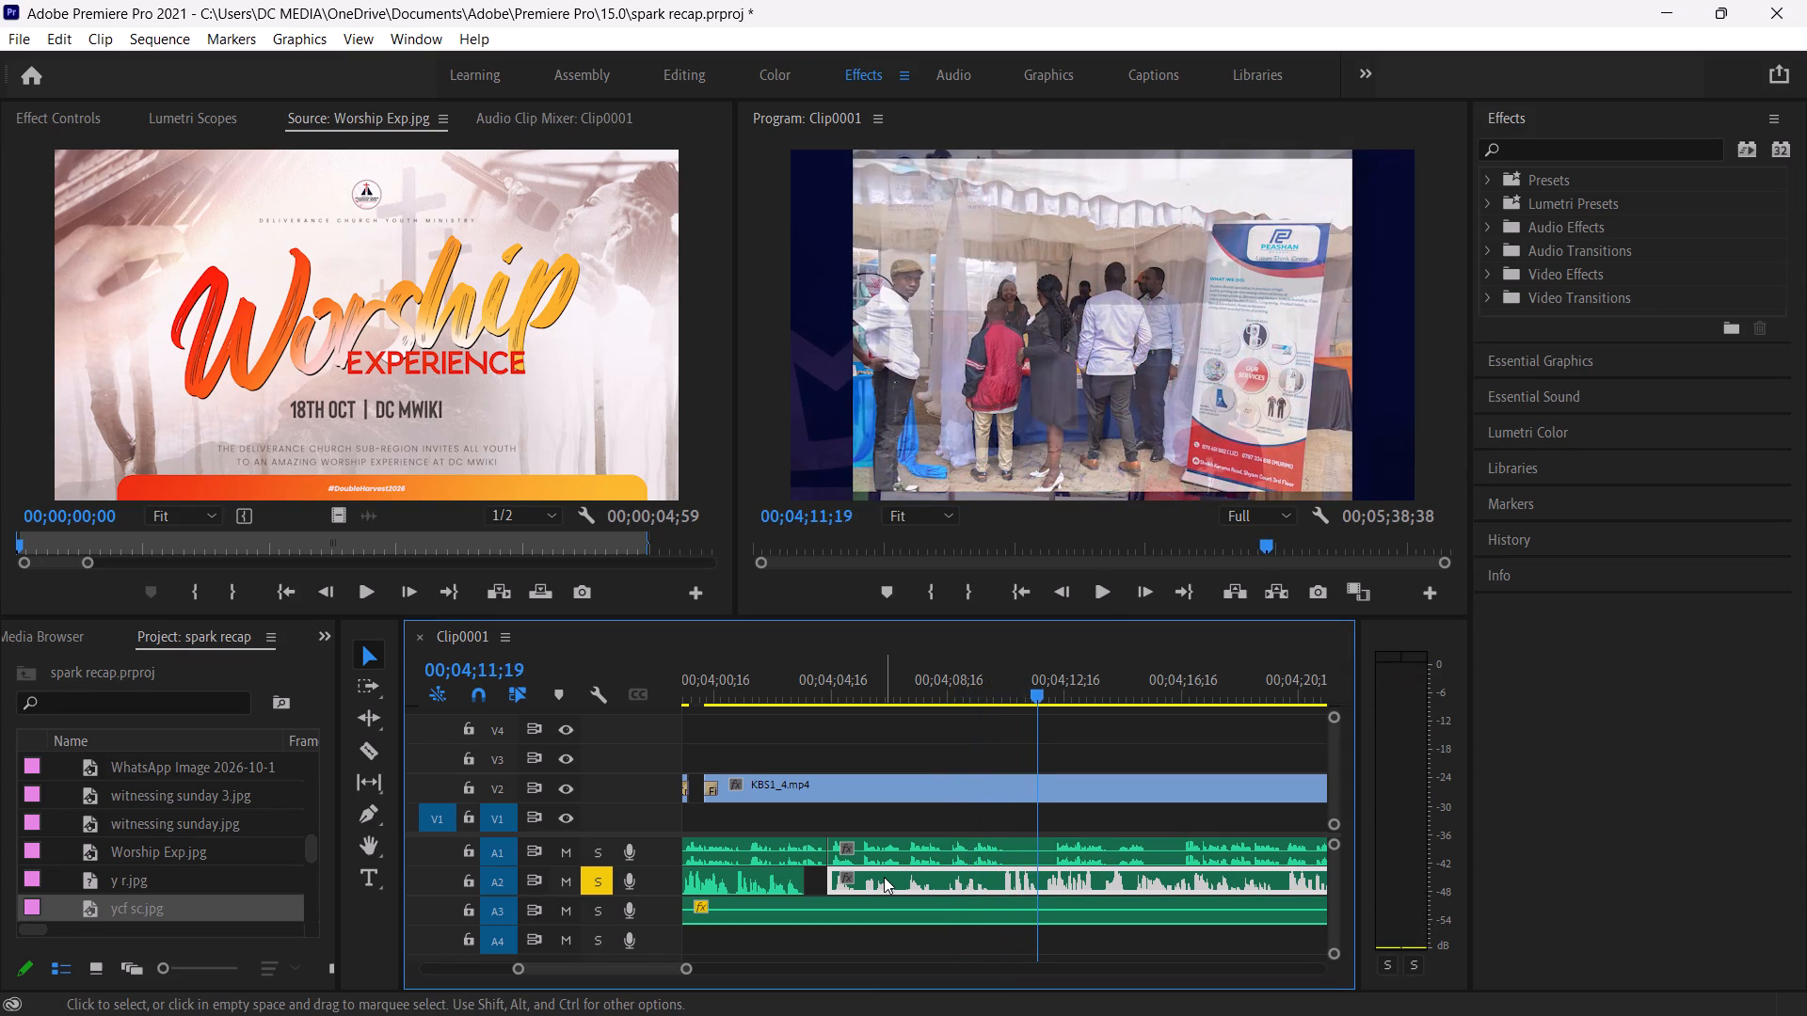
pyautogui.click(968, 684)
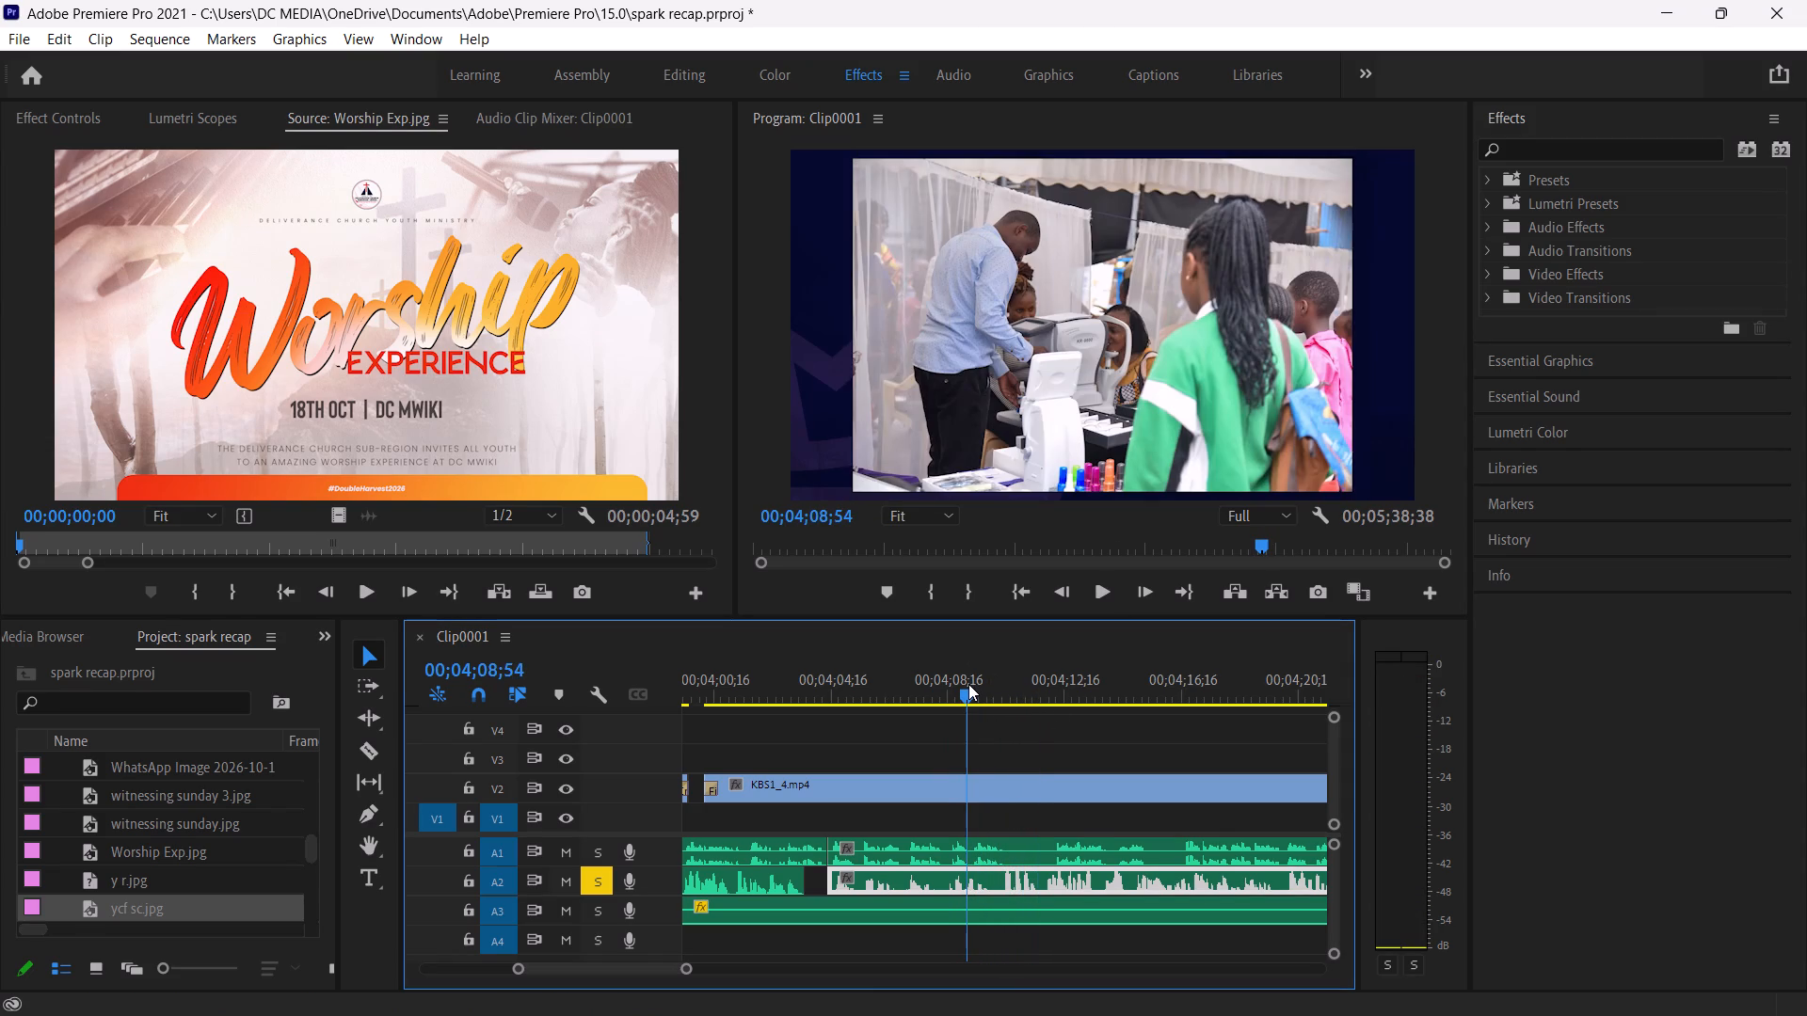
pyautogui.press('space')
pyautogui.press('space')
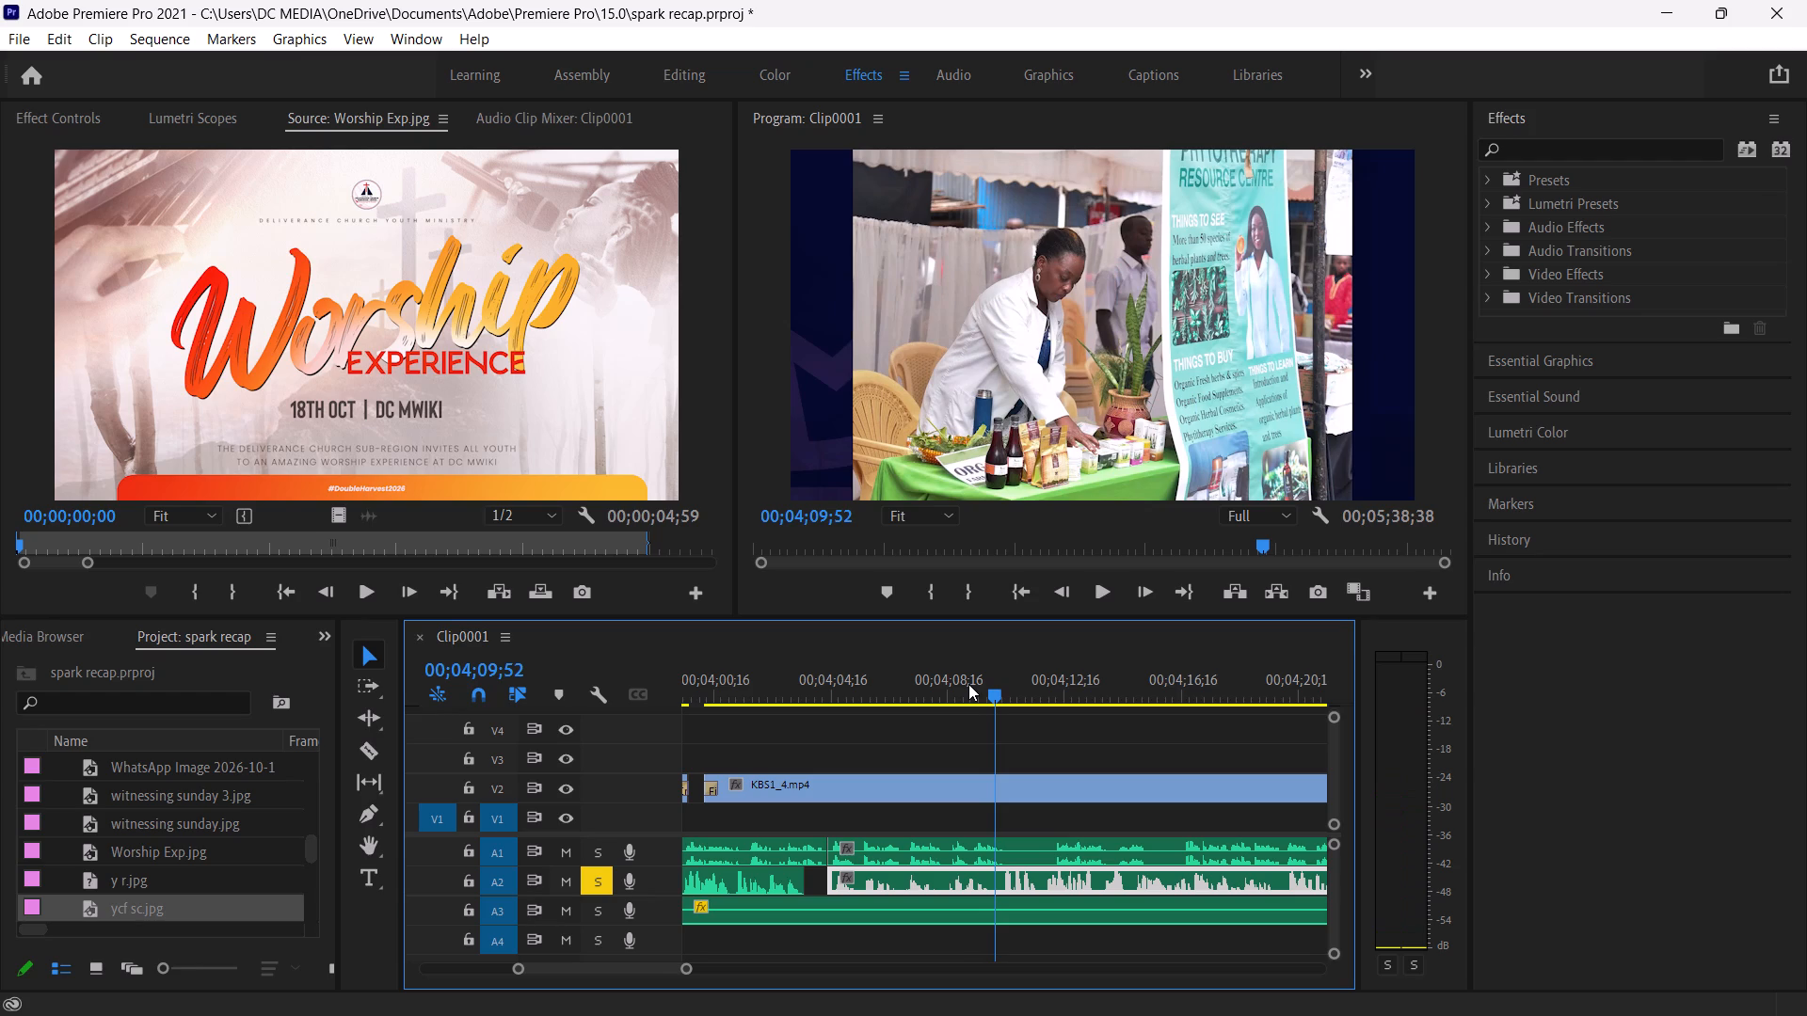
pyautogui.press('c')
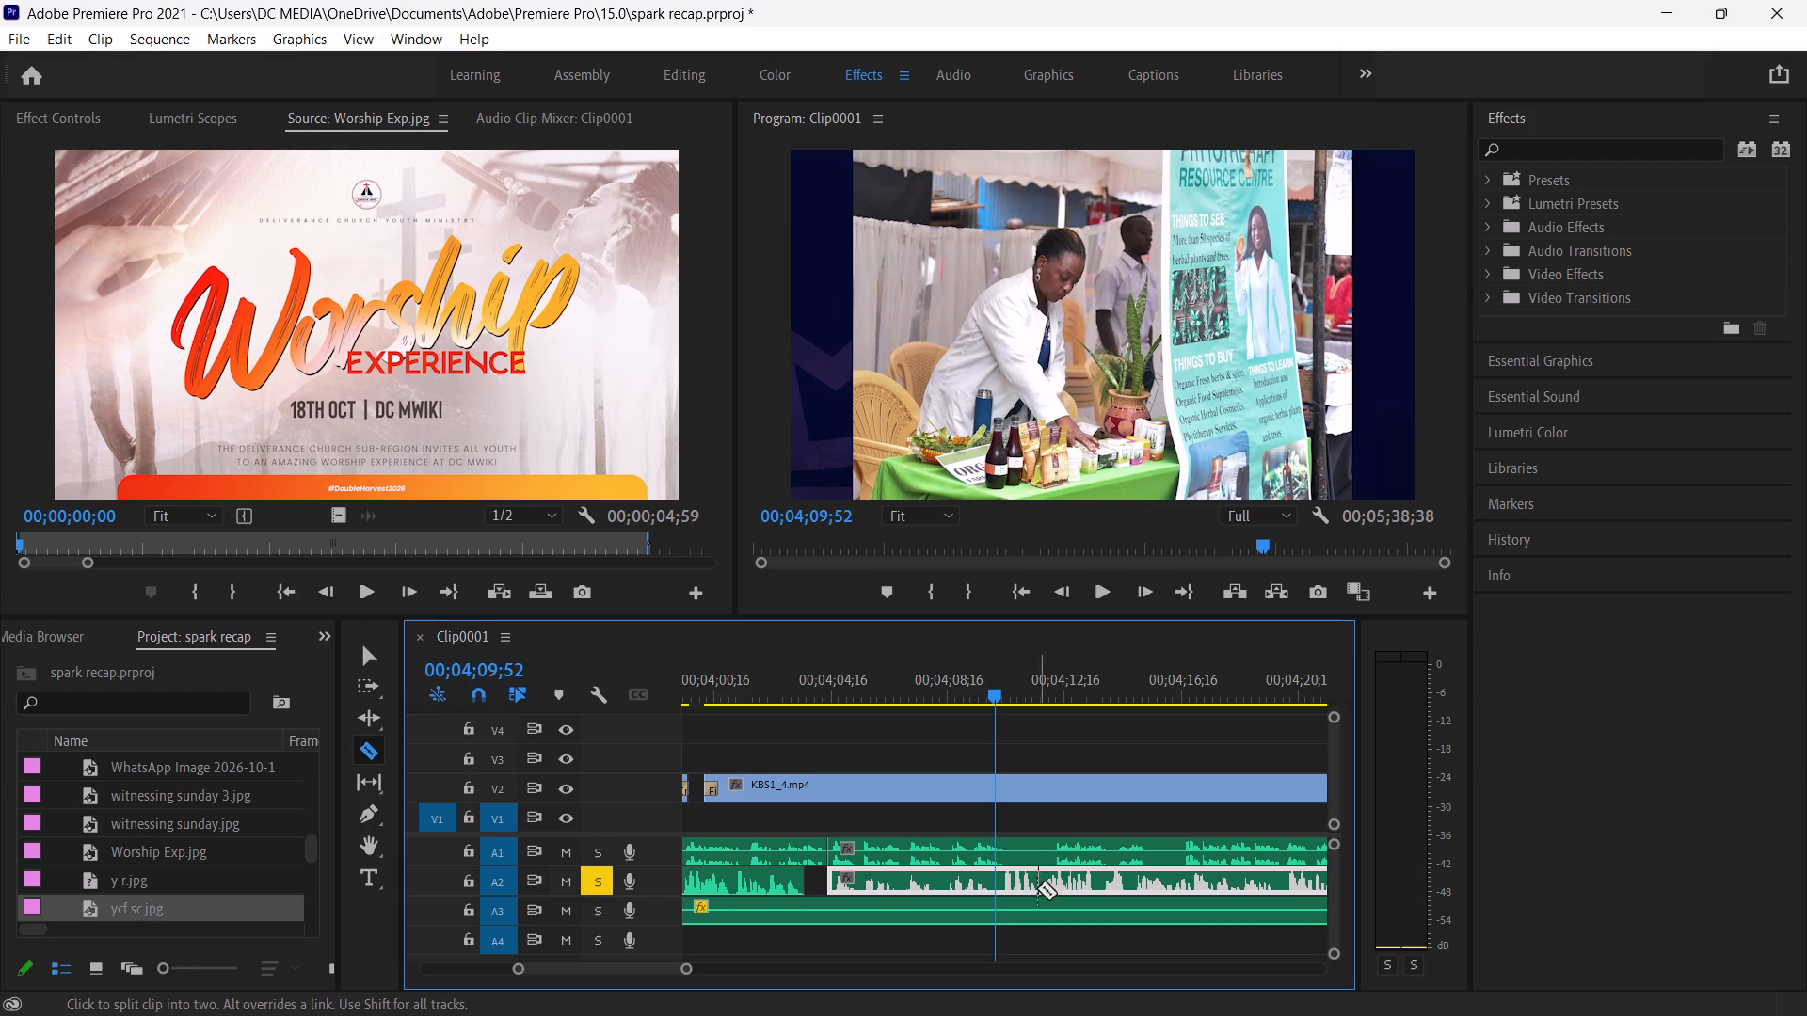
pyautogui.click(998, 874)
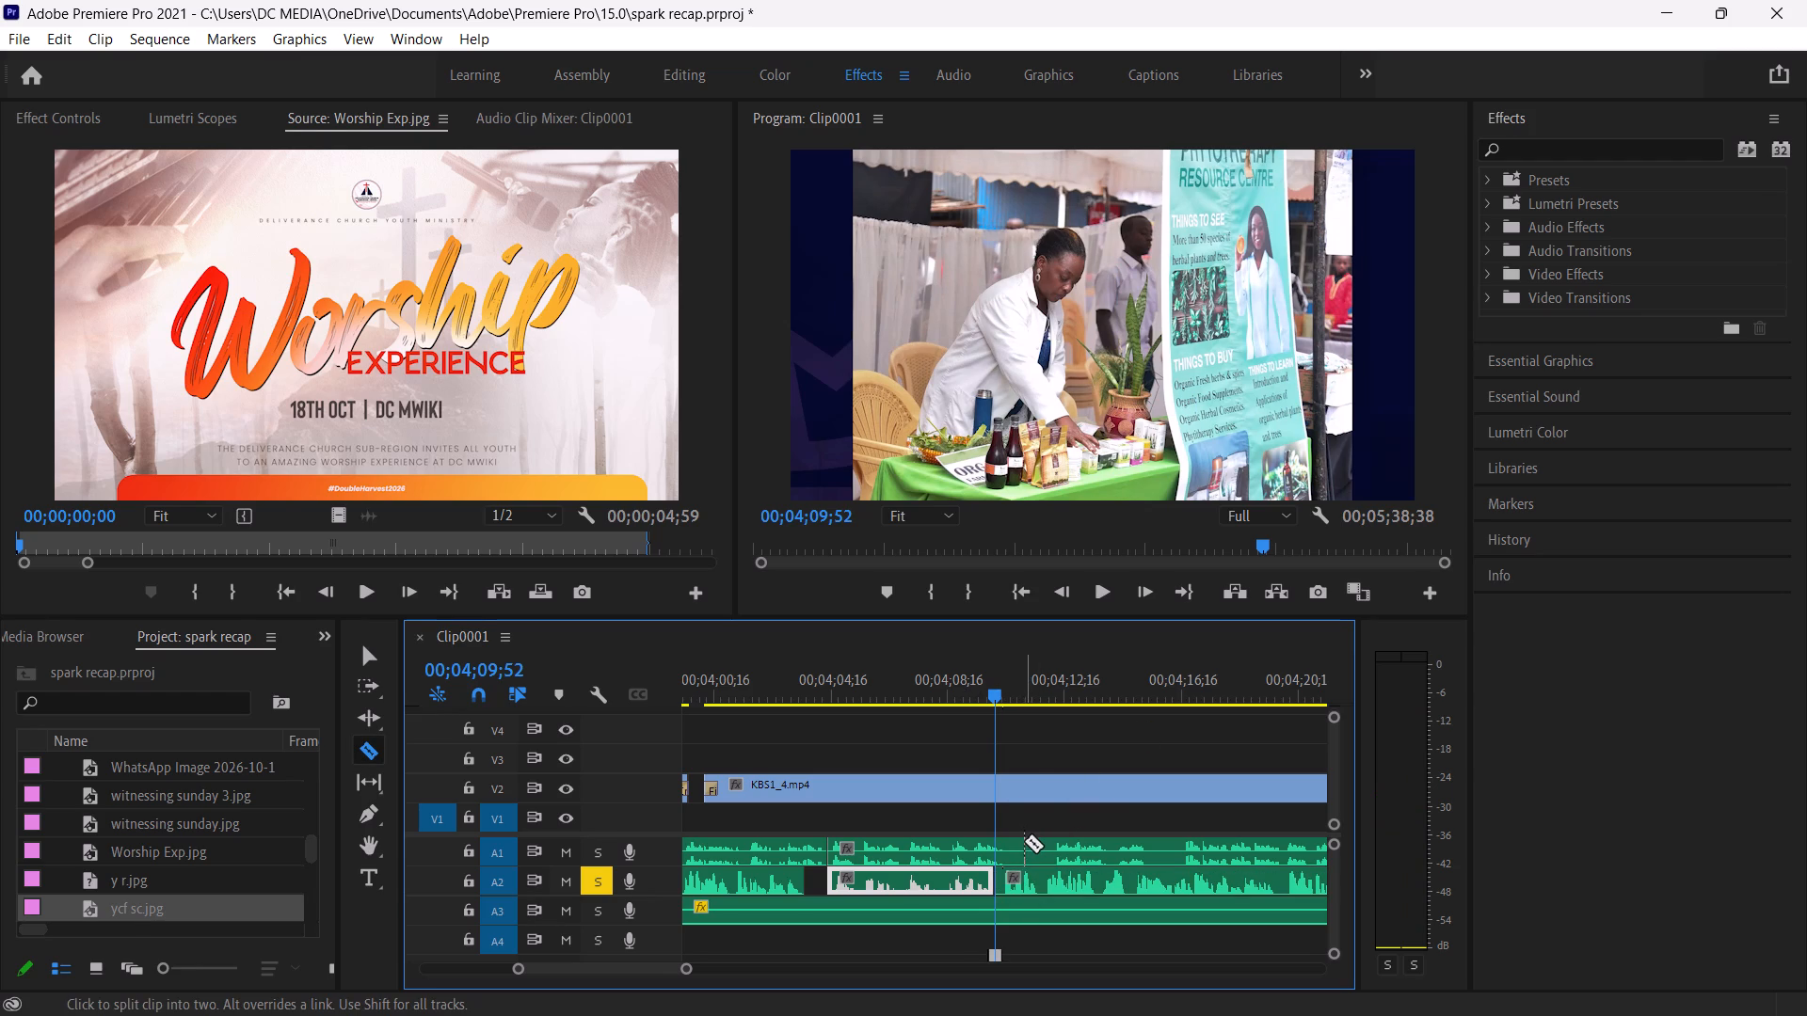
# Solo A1 instead of A2, listen from 00;04;09;52 and again from about 00;04;07, and check the Faith Unfiltered passage in the Word script.
pyautogui.click(595, 858)
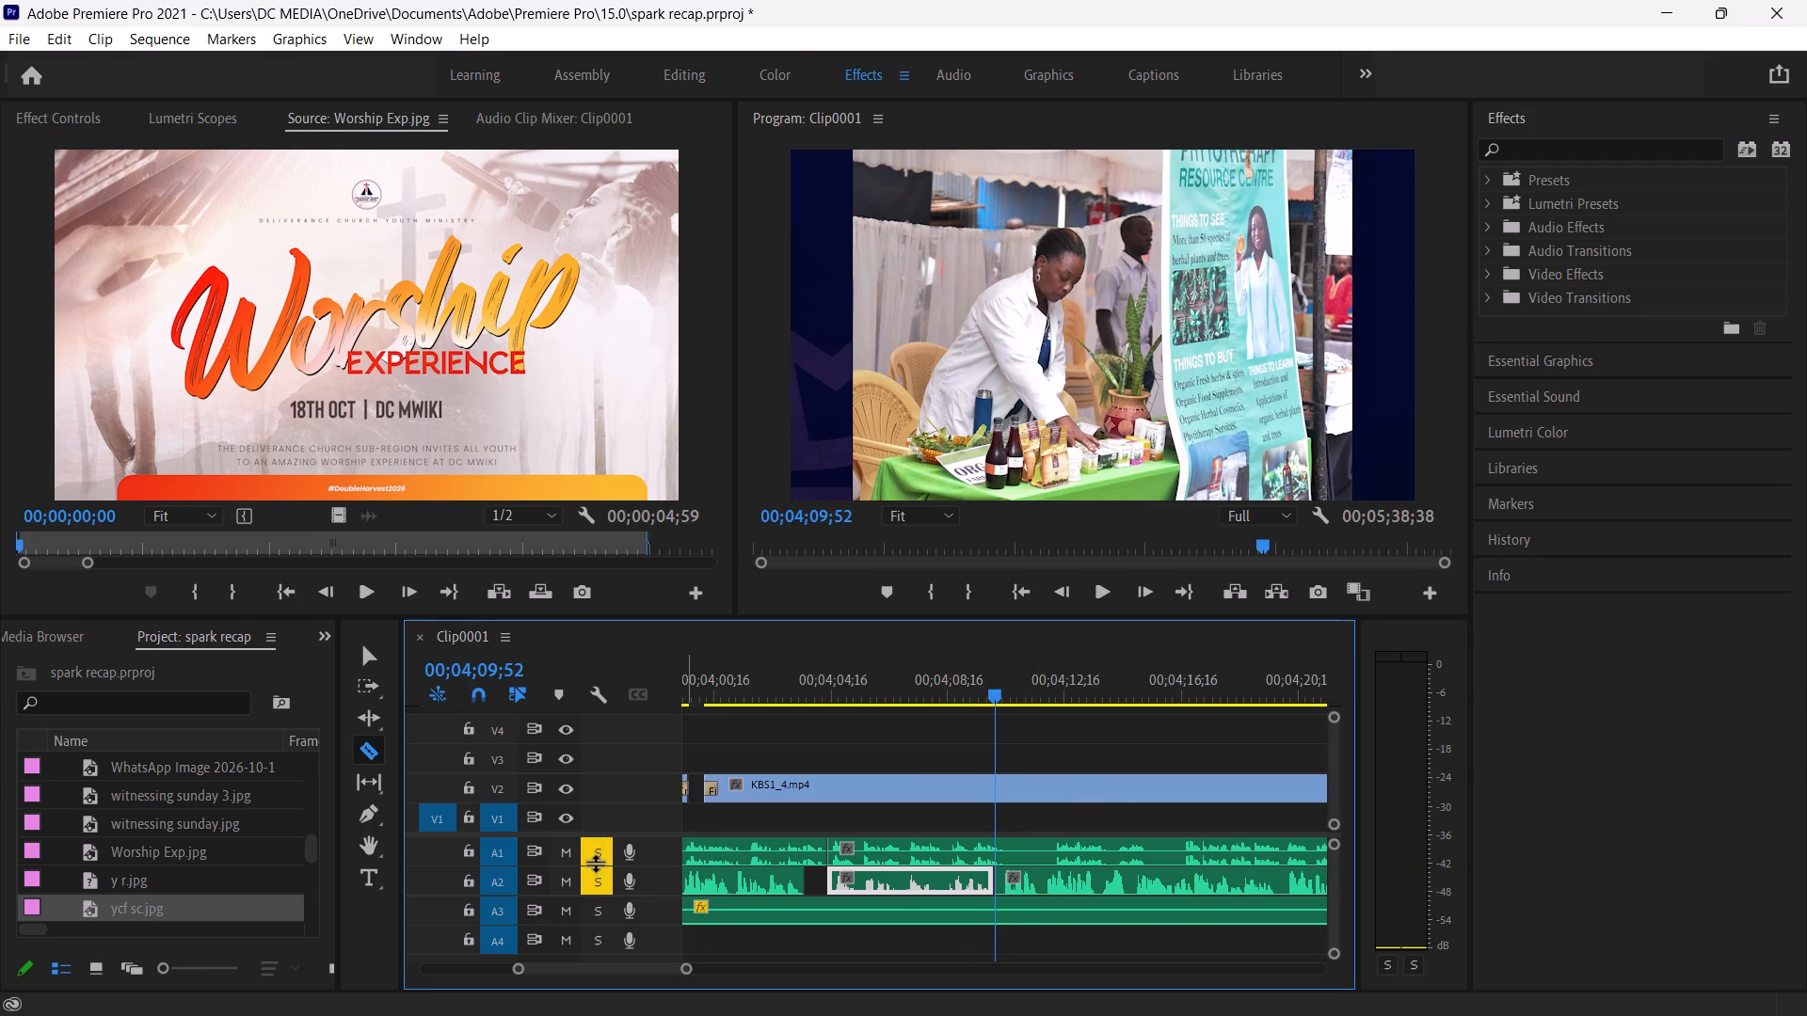
pyautogui.click(598, 880)
pyautogui.press('space')
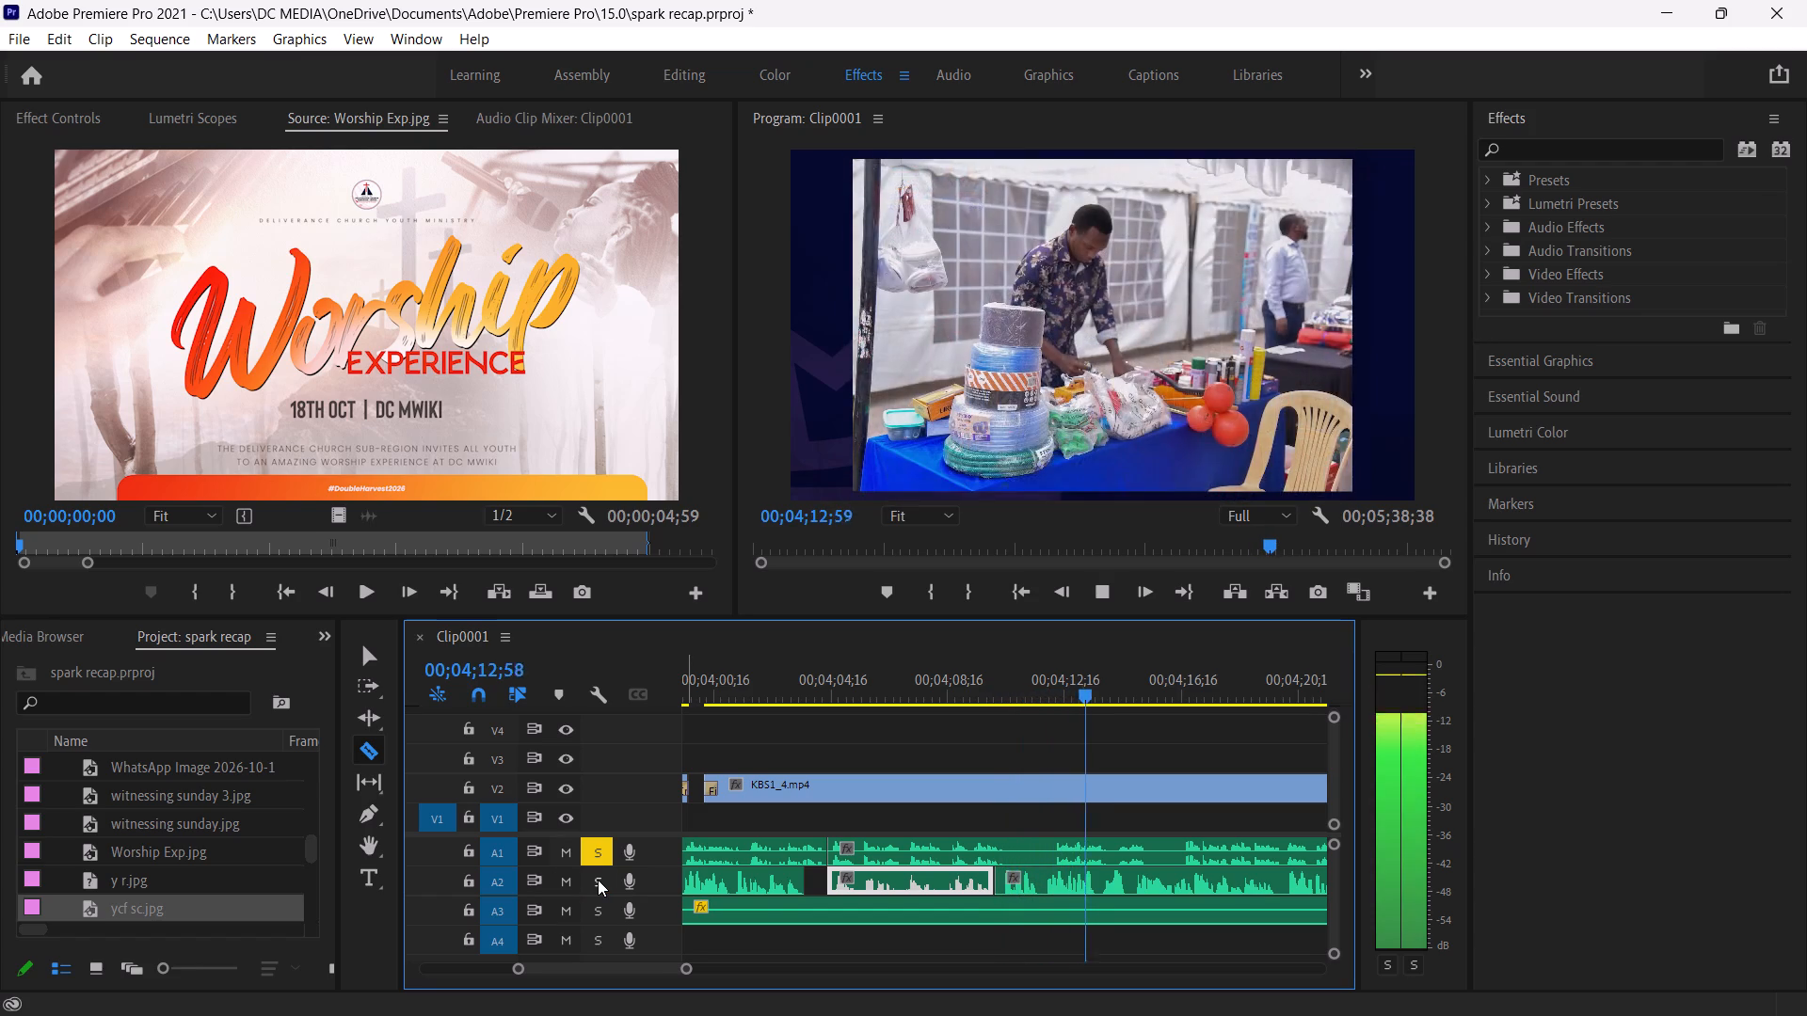
pyautogui.press('space')
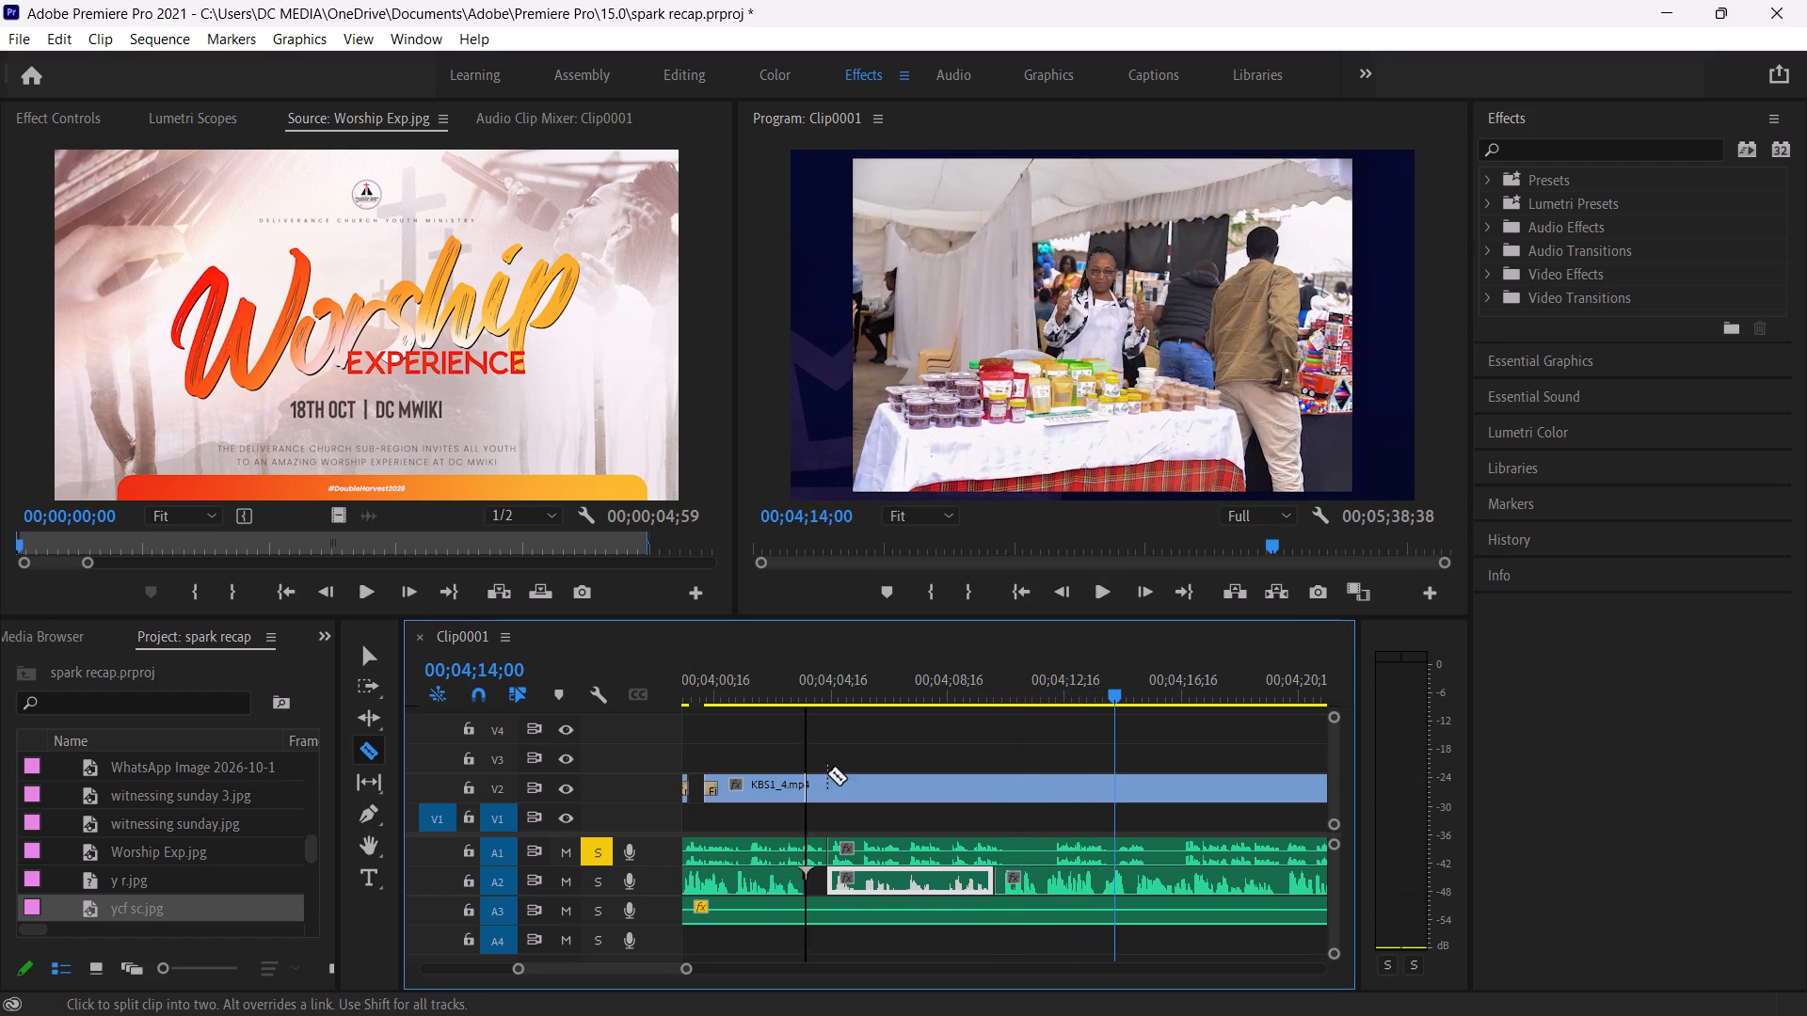
pyautogui.click(920, 688)
pyautogui.press('space')
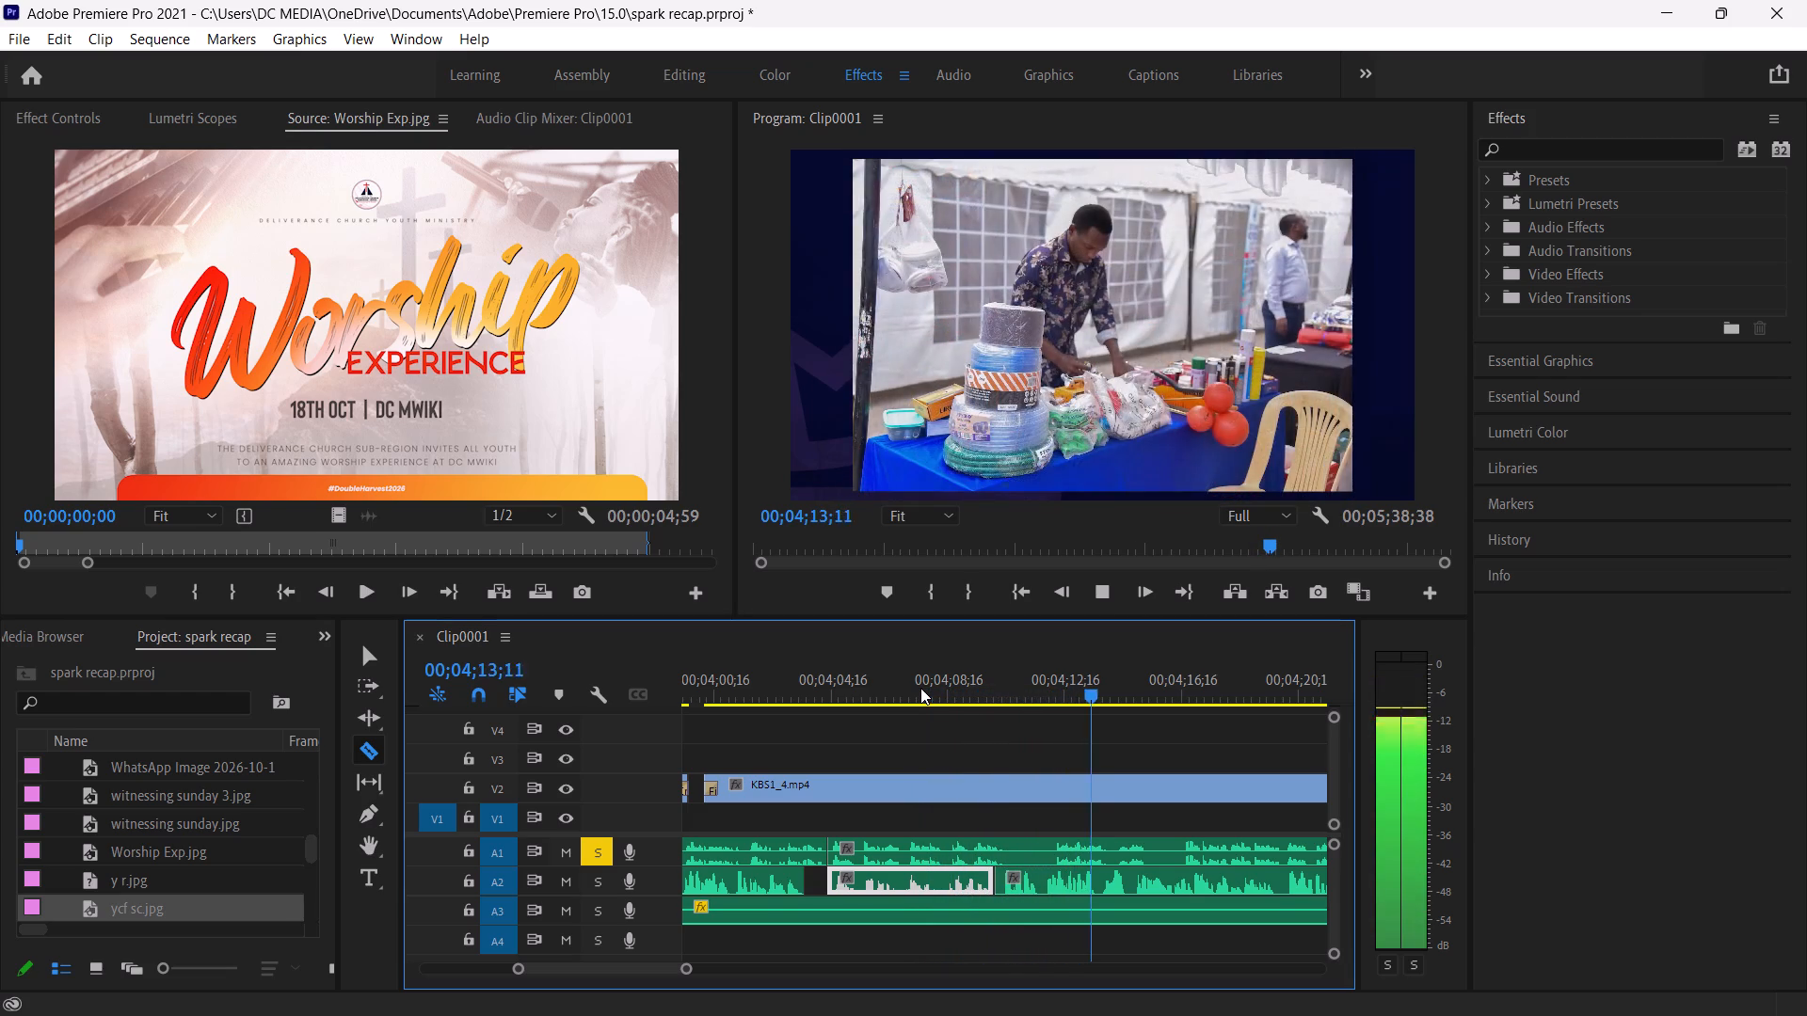
pyautogui.press('space')
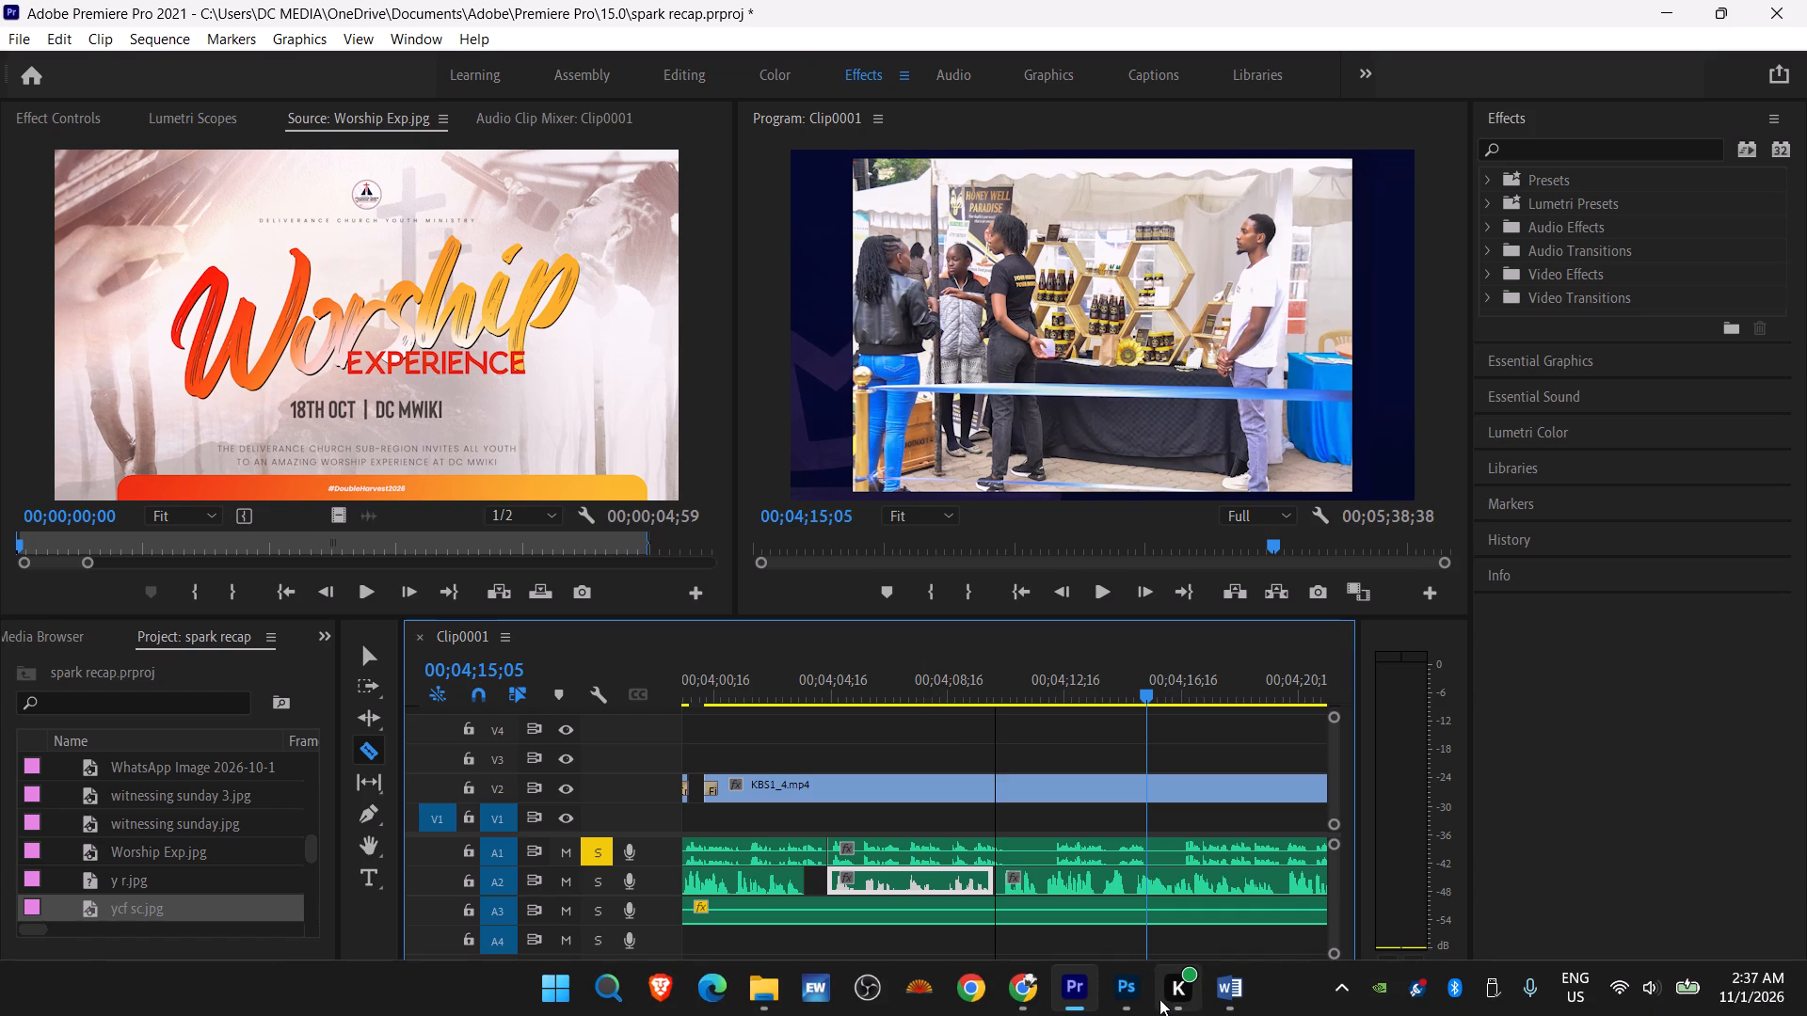
pyautogui.click(1214, 999)
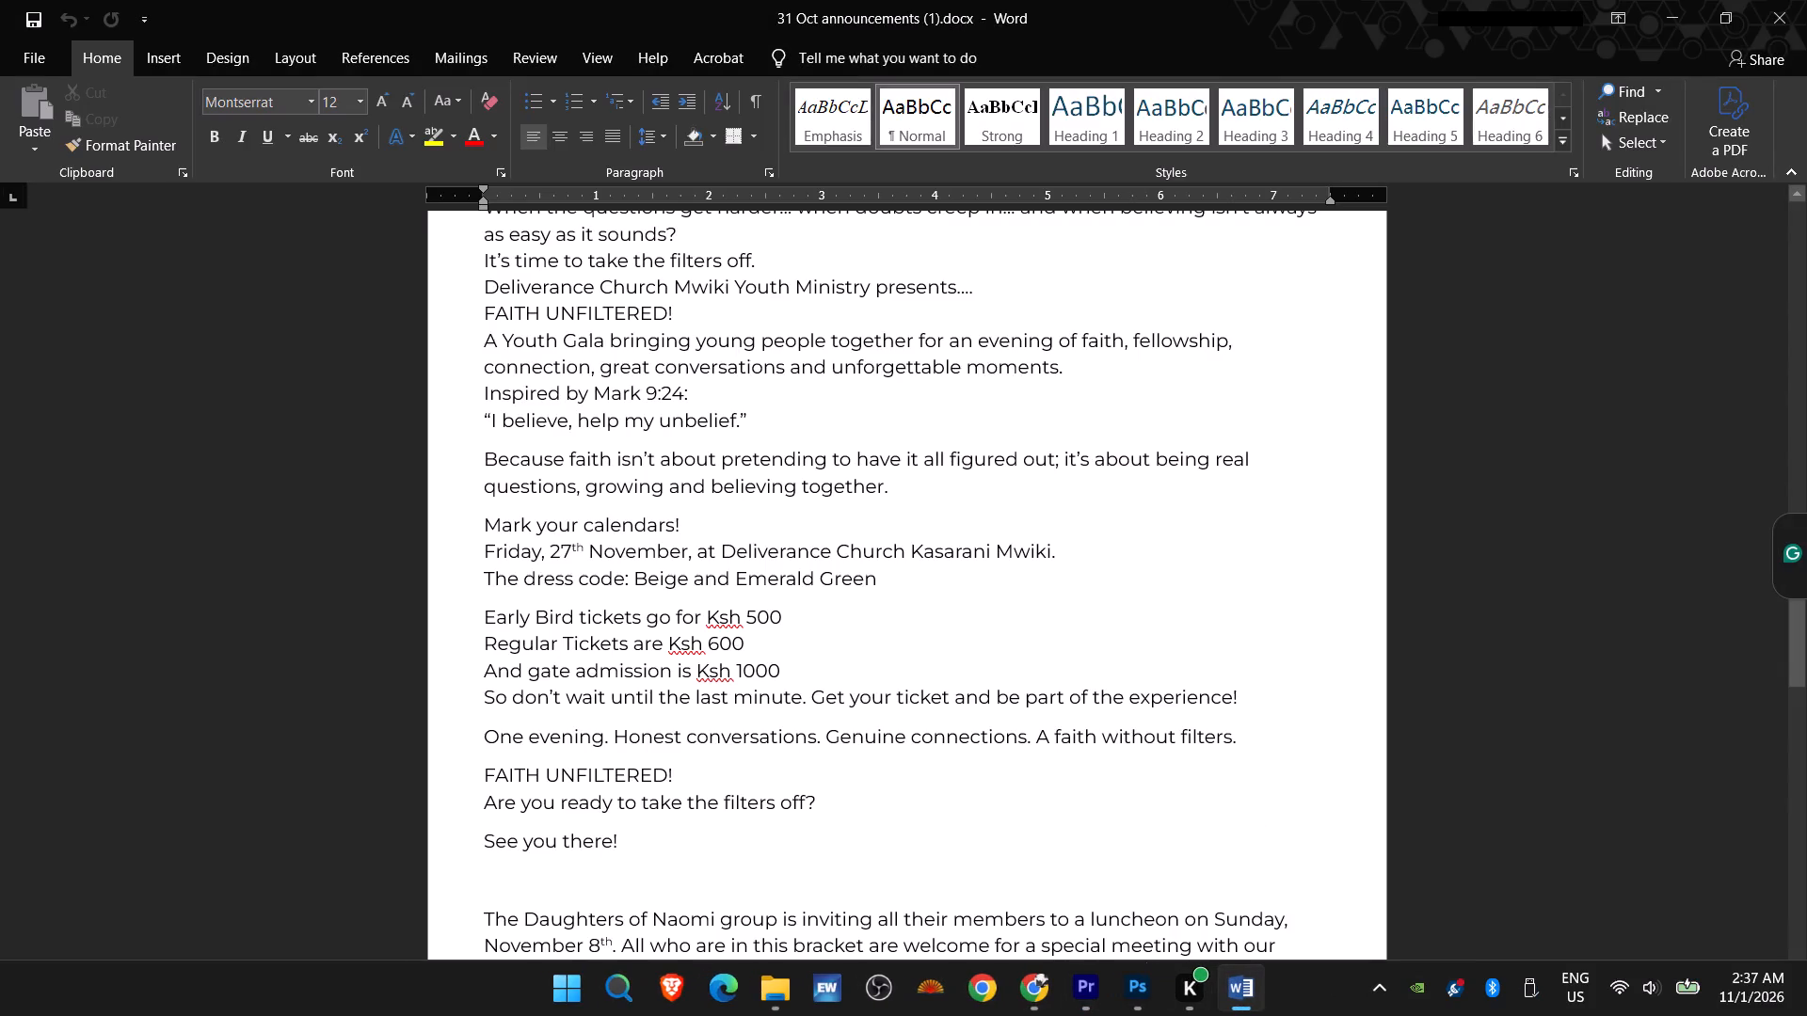
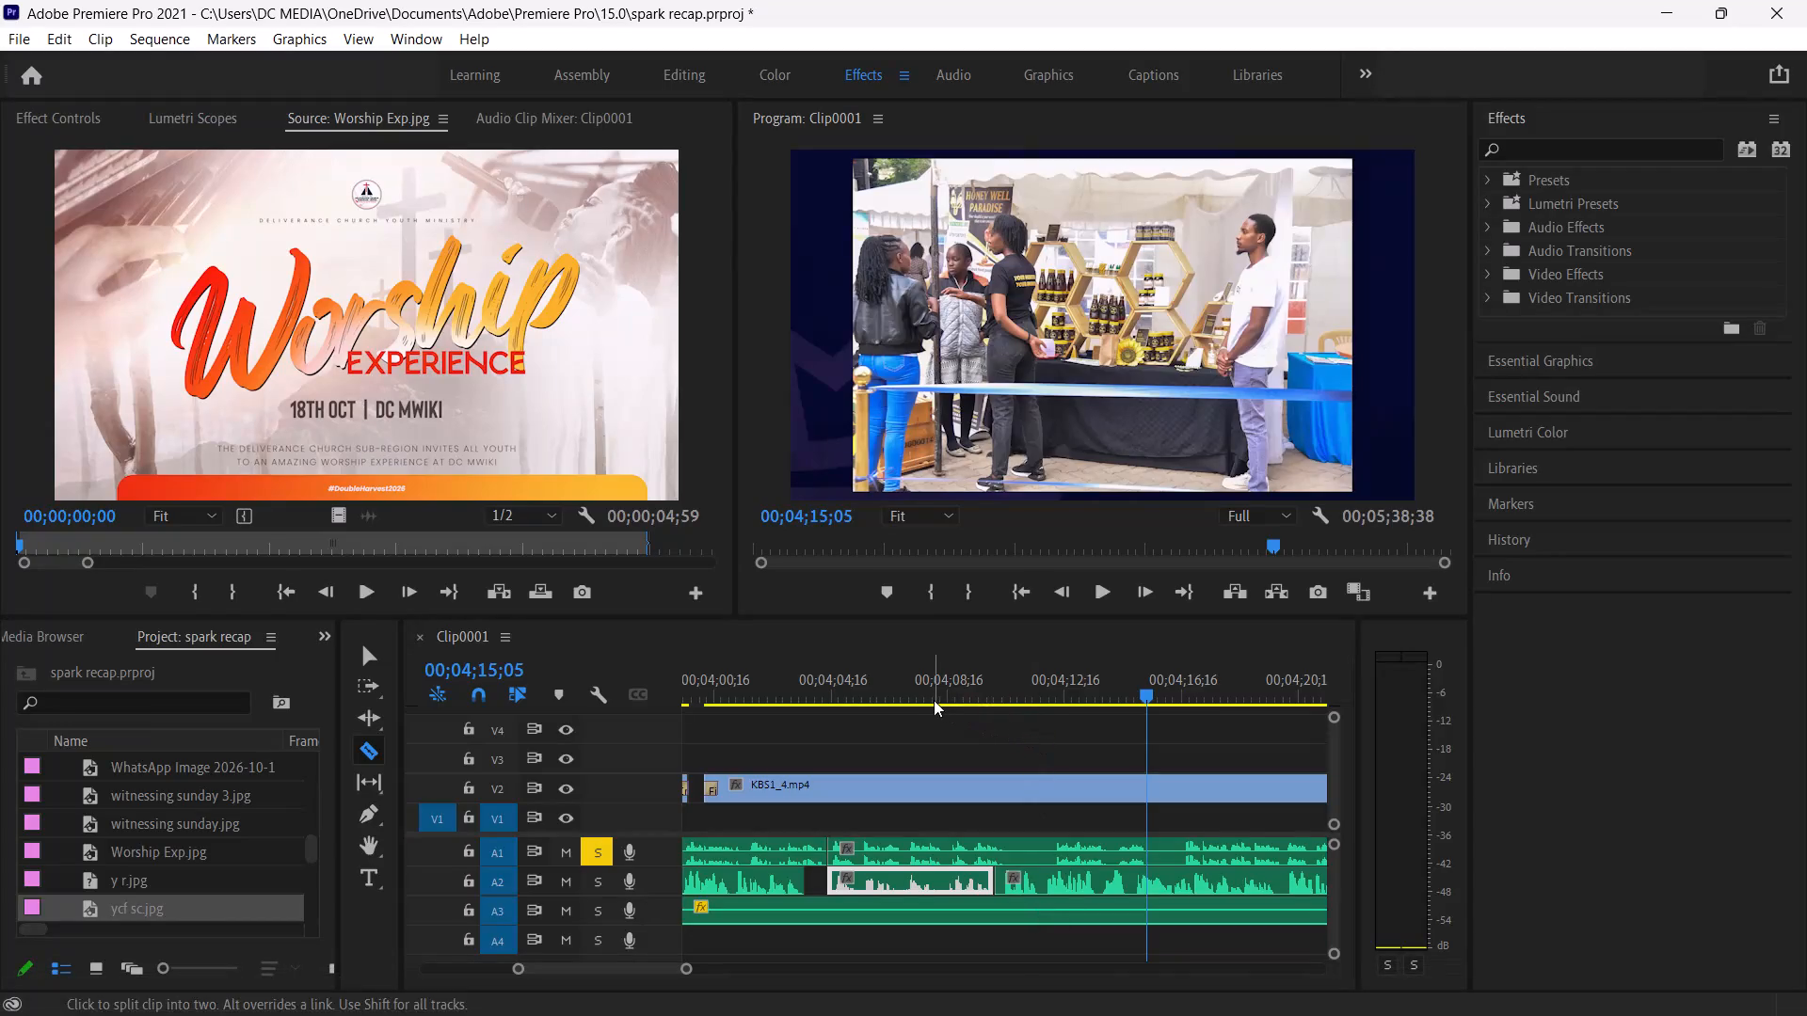
# Solo A2 instead of A1, replay the voice-over from about 00;04;04, and find the passage's end at 00;04;11;28.
pyautogui.click(927, 698)
pyautogui.press('space')
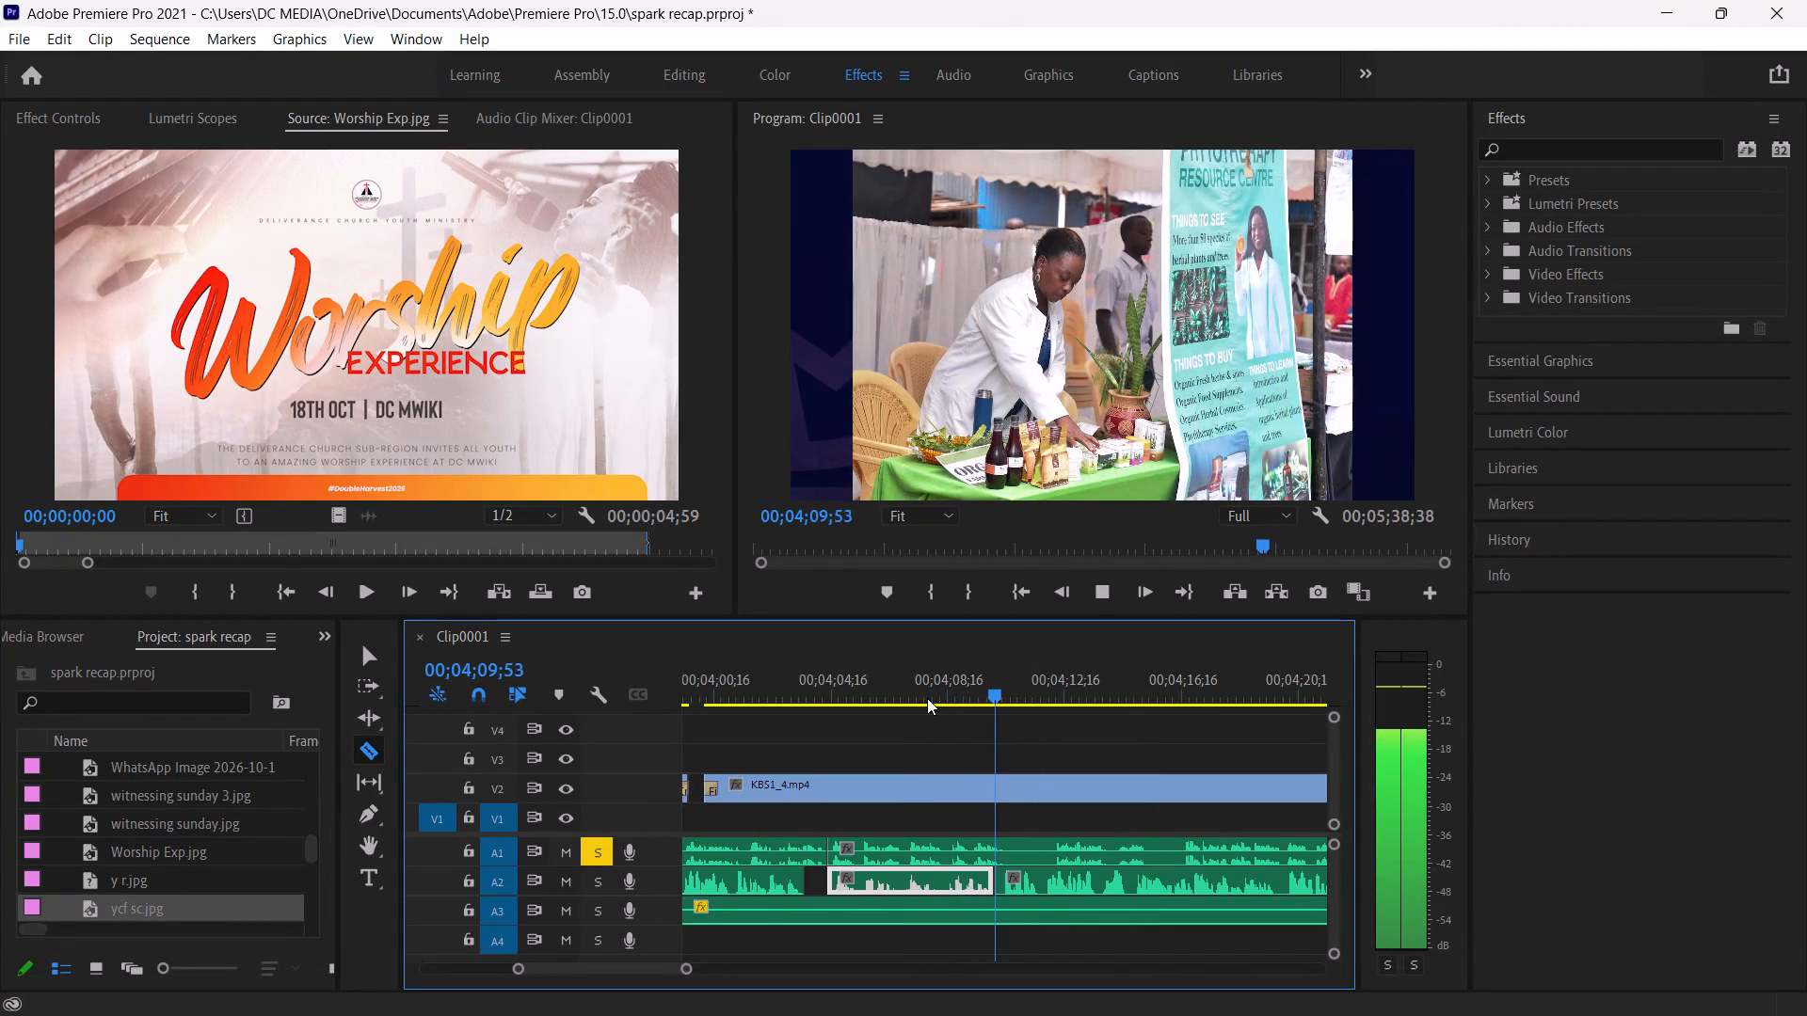
pyautogui.press('space')
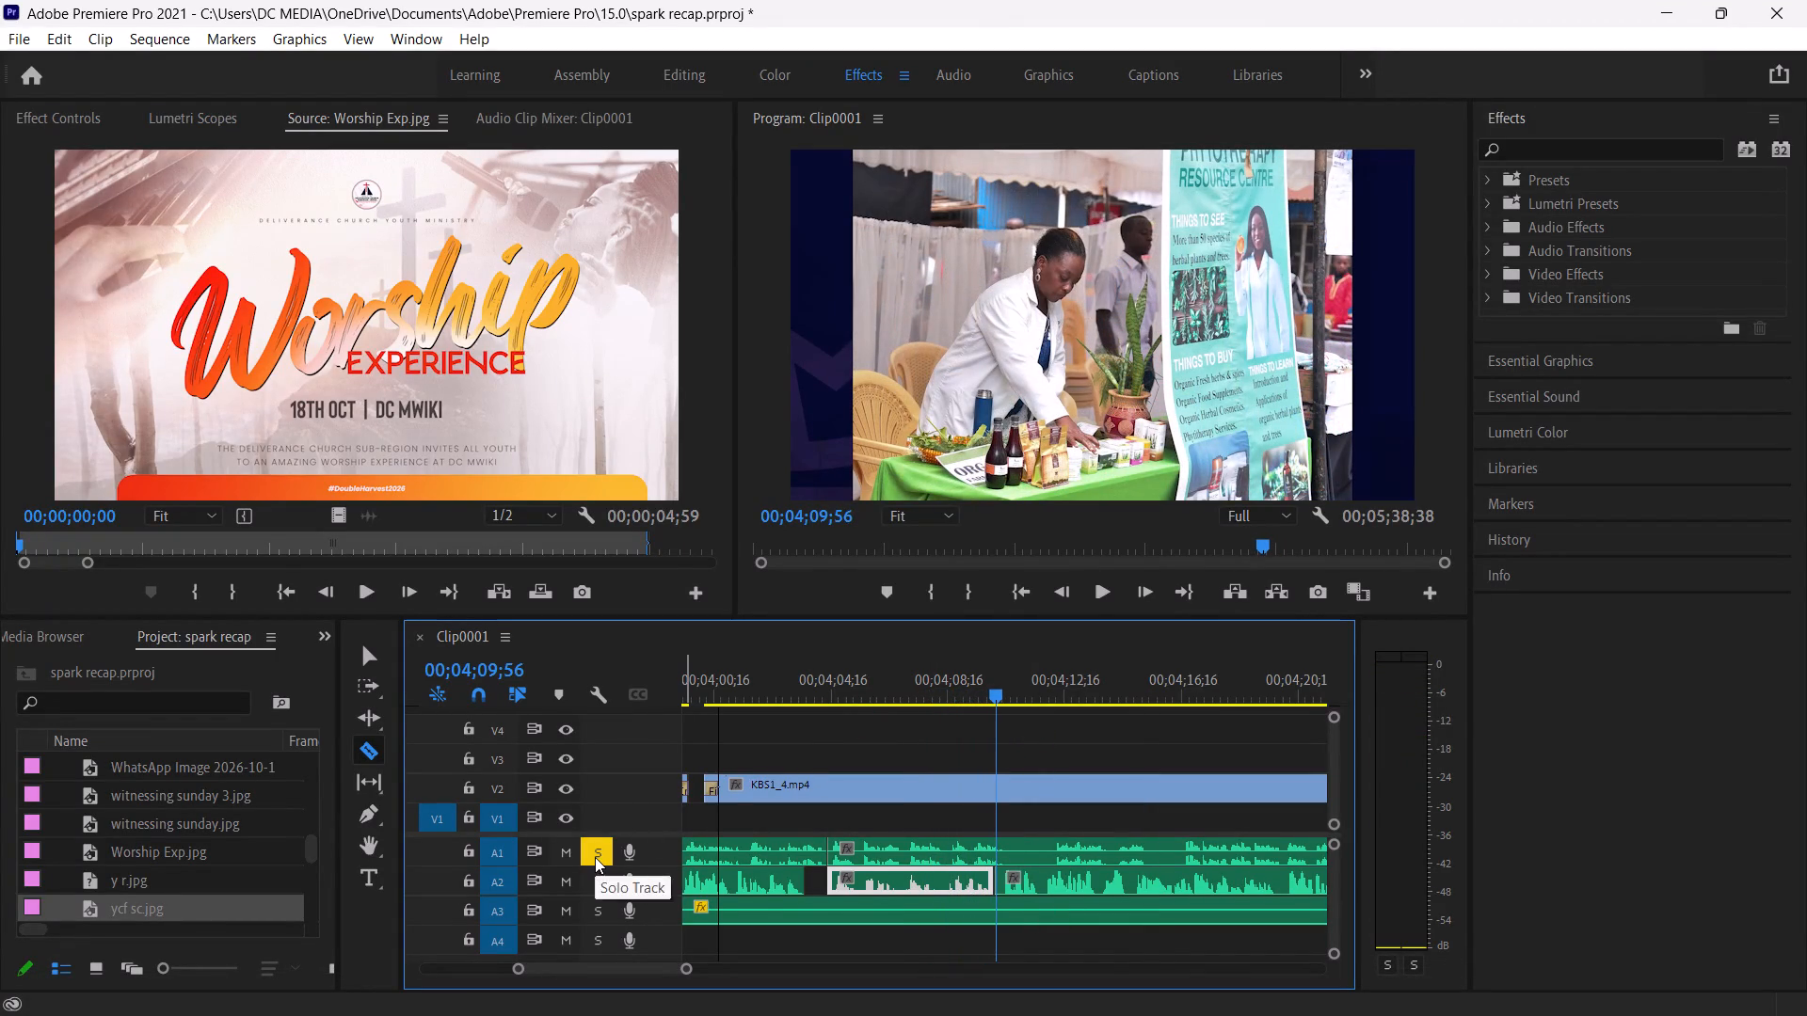
pyautogui.click(595, 857)
pyautogui.click(595, 882)
pyautogui.press('space')
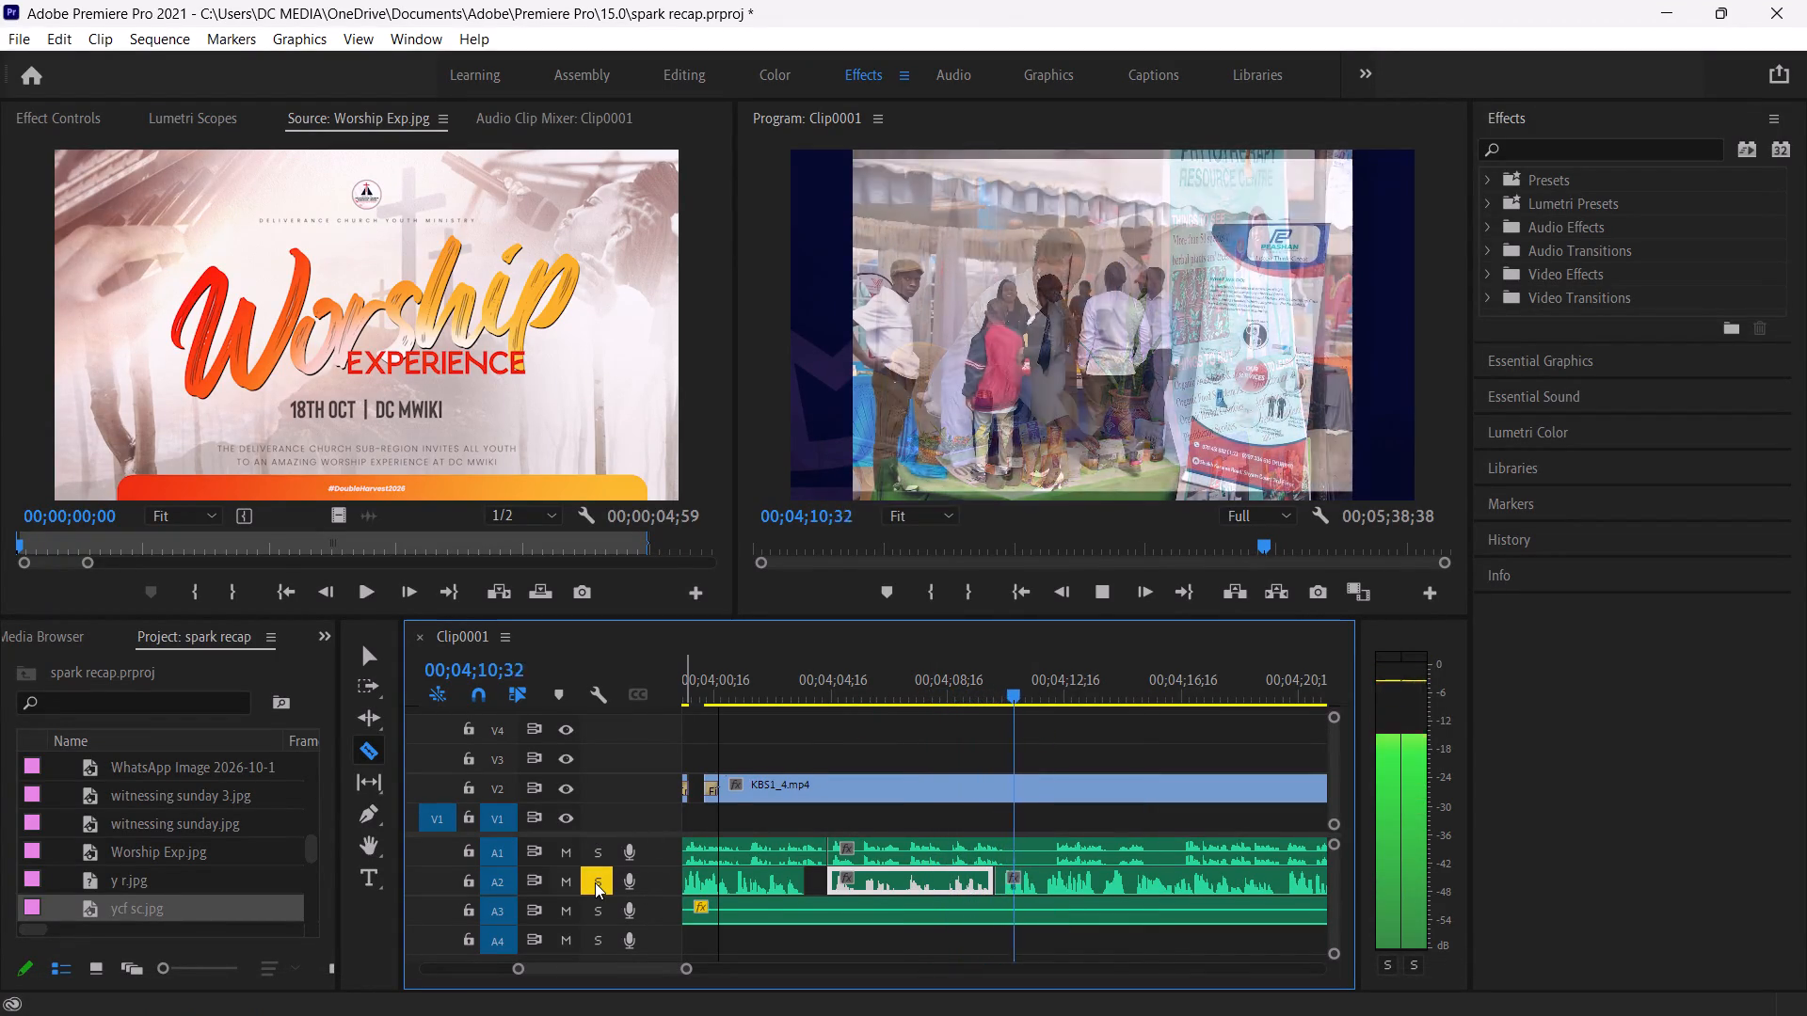
pyautogui.press('space')
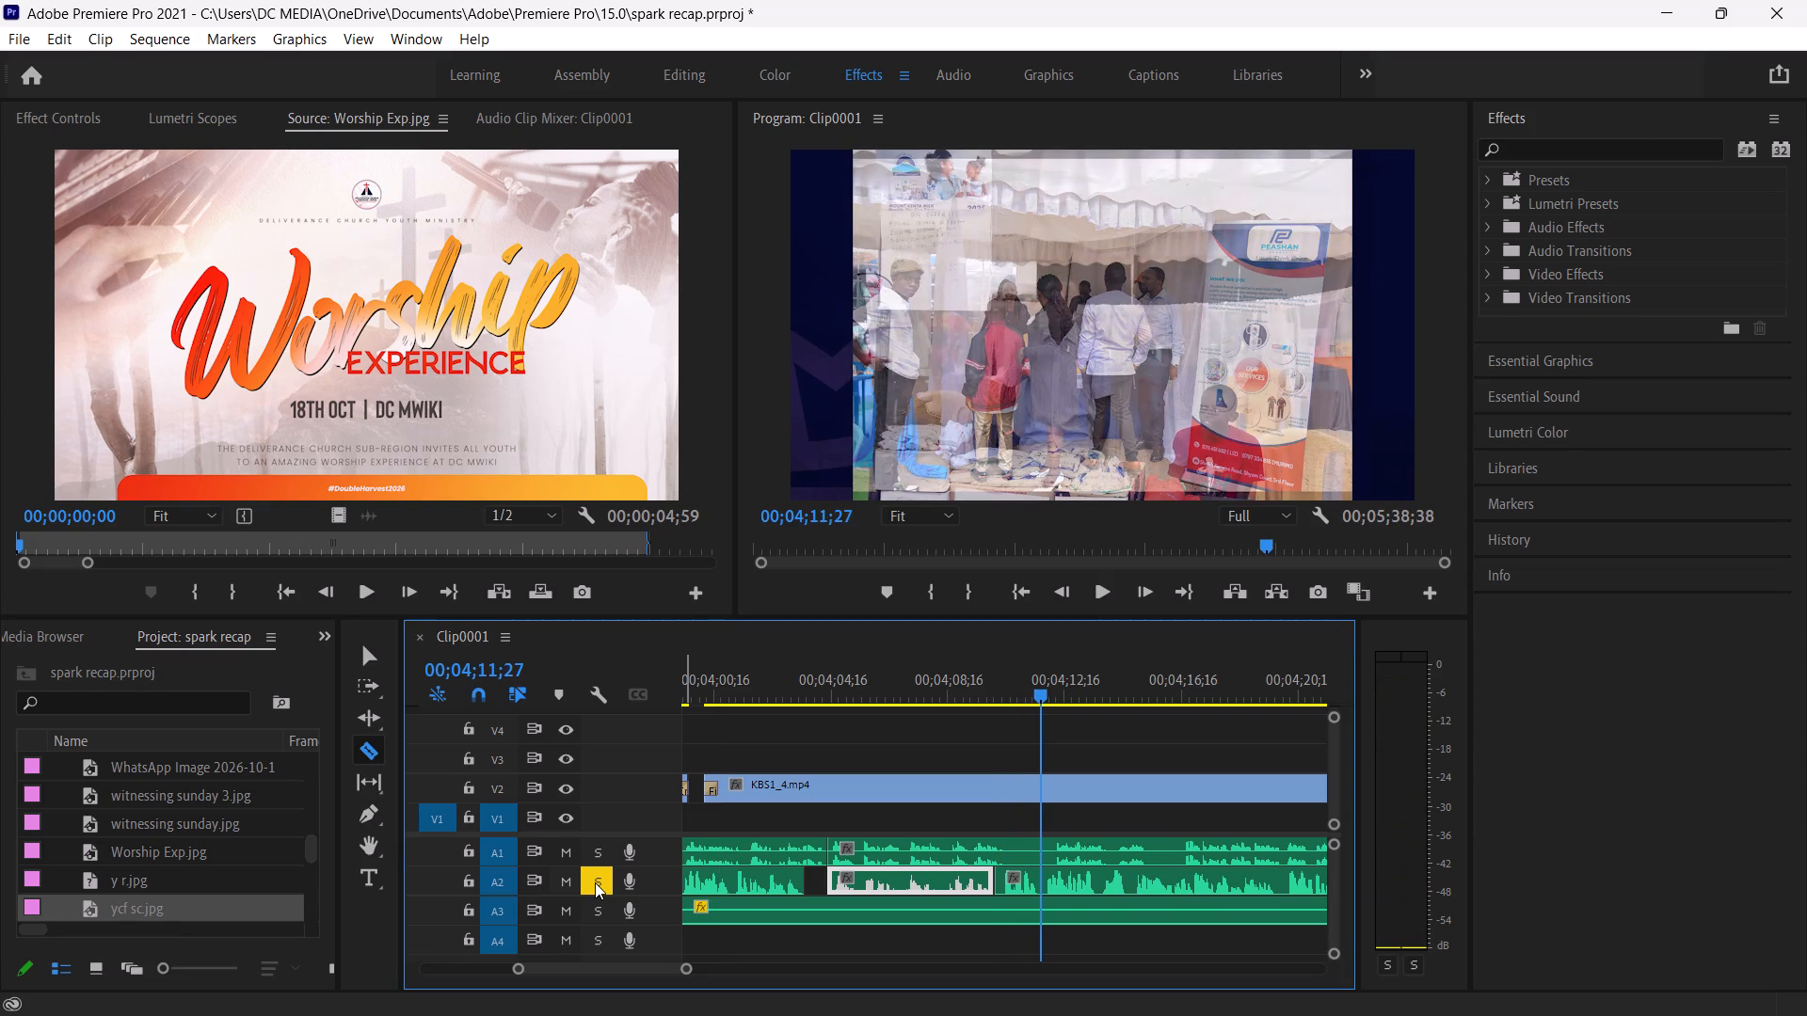
pyautogui.click(816, 698)
pyautogui.press('space')
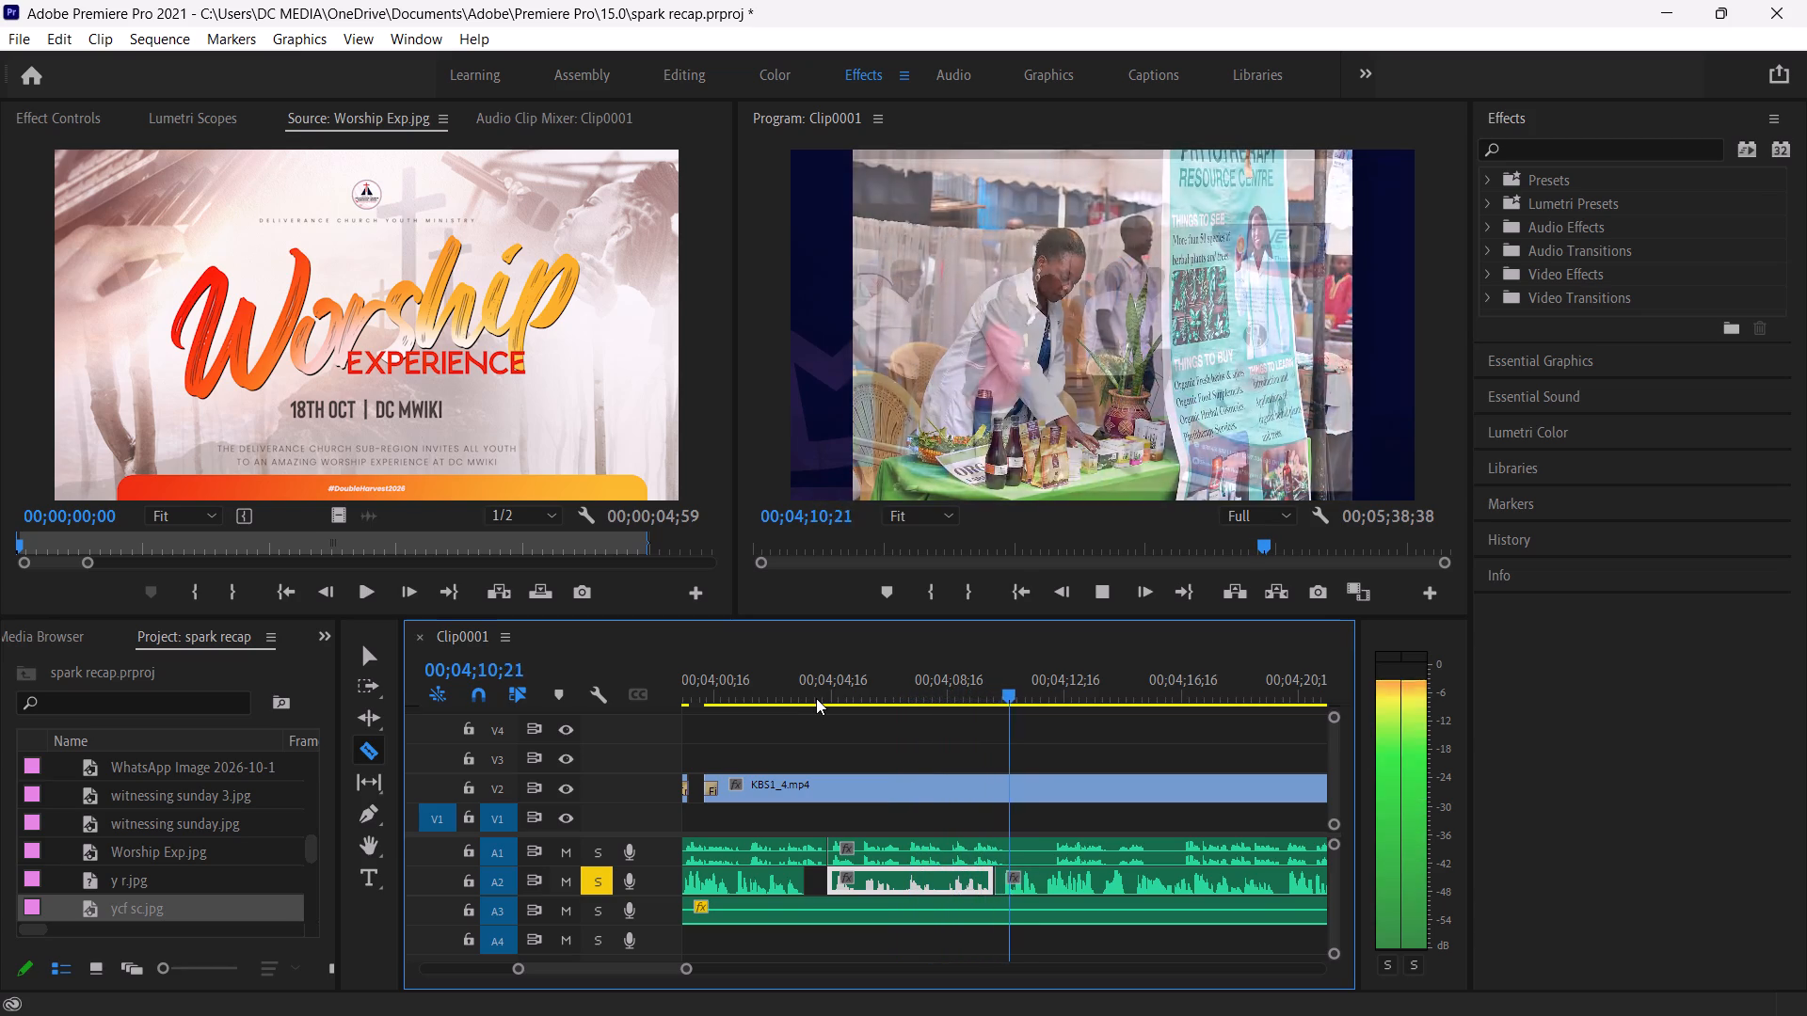
pyautogui.press('space')
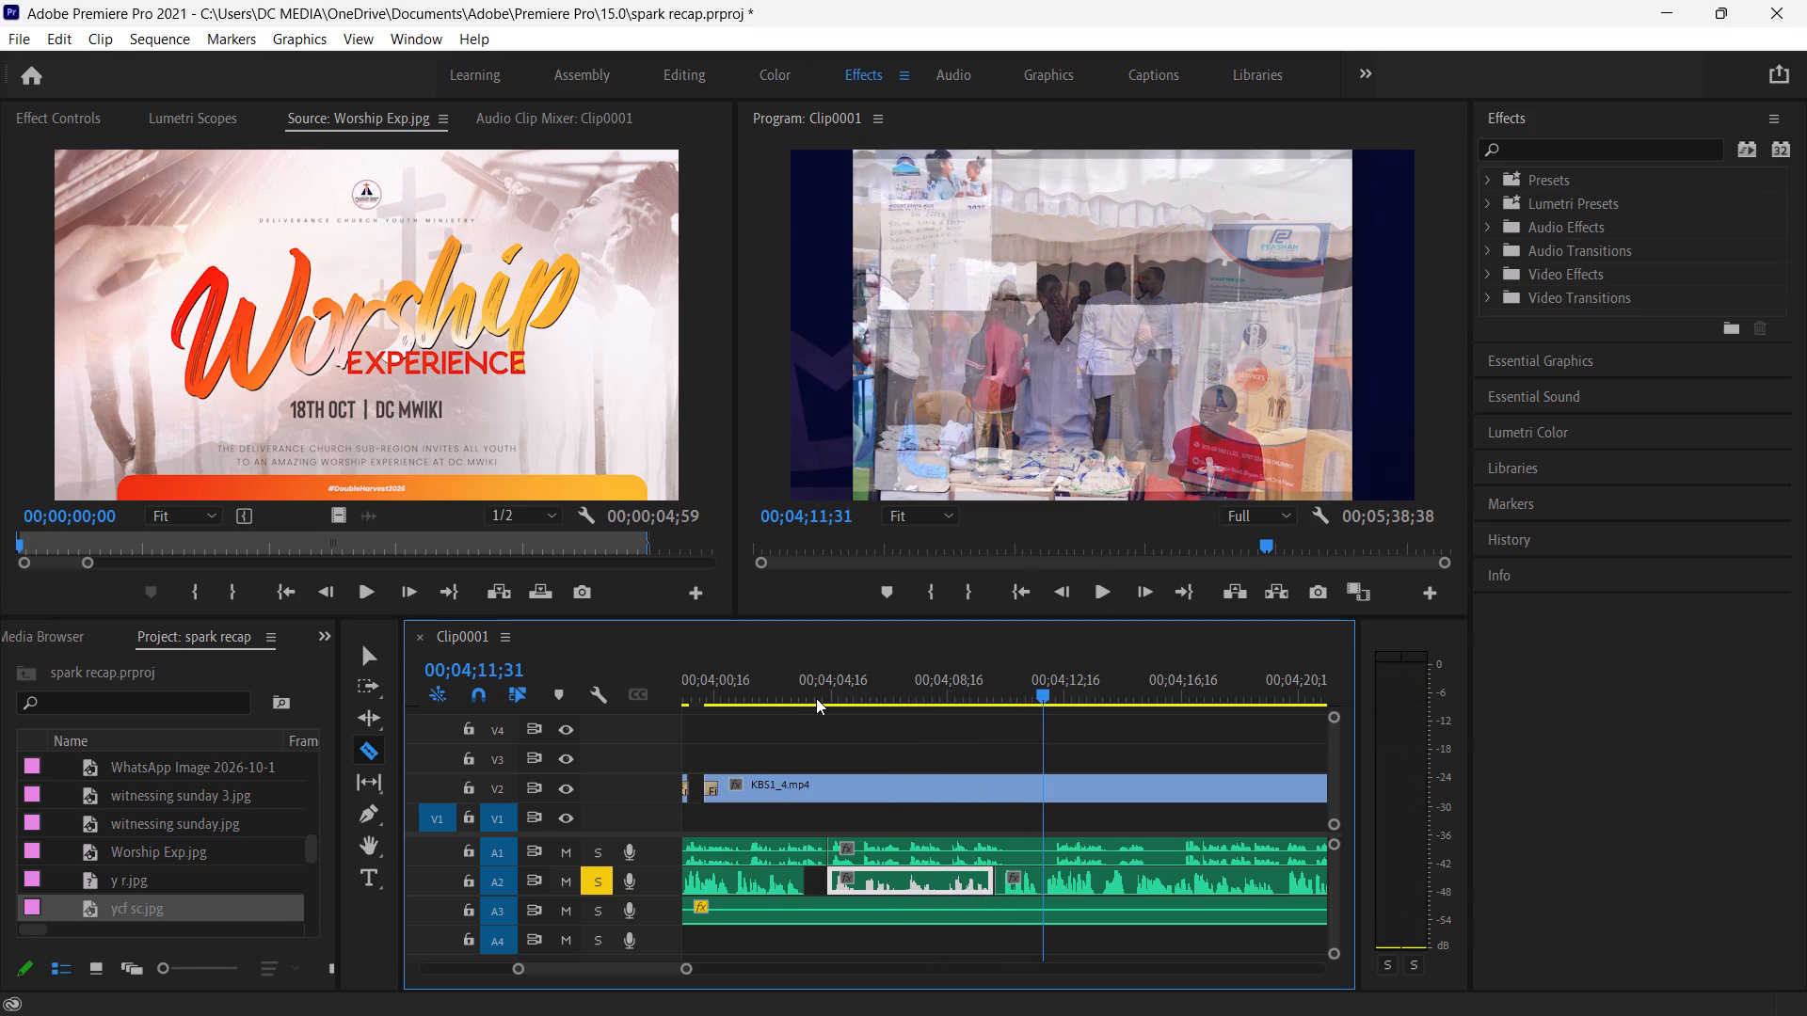
pyautogui.press('Left')
pyautogui.press('Left')
pyautogui.press('Left')
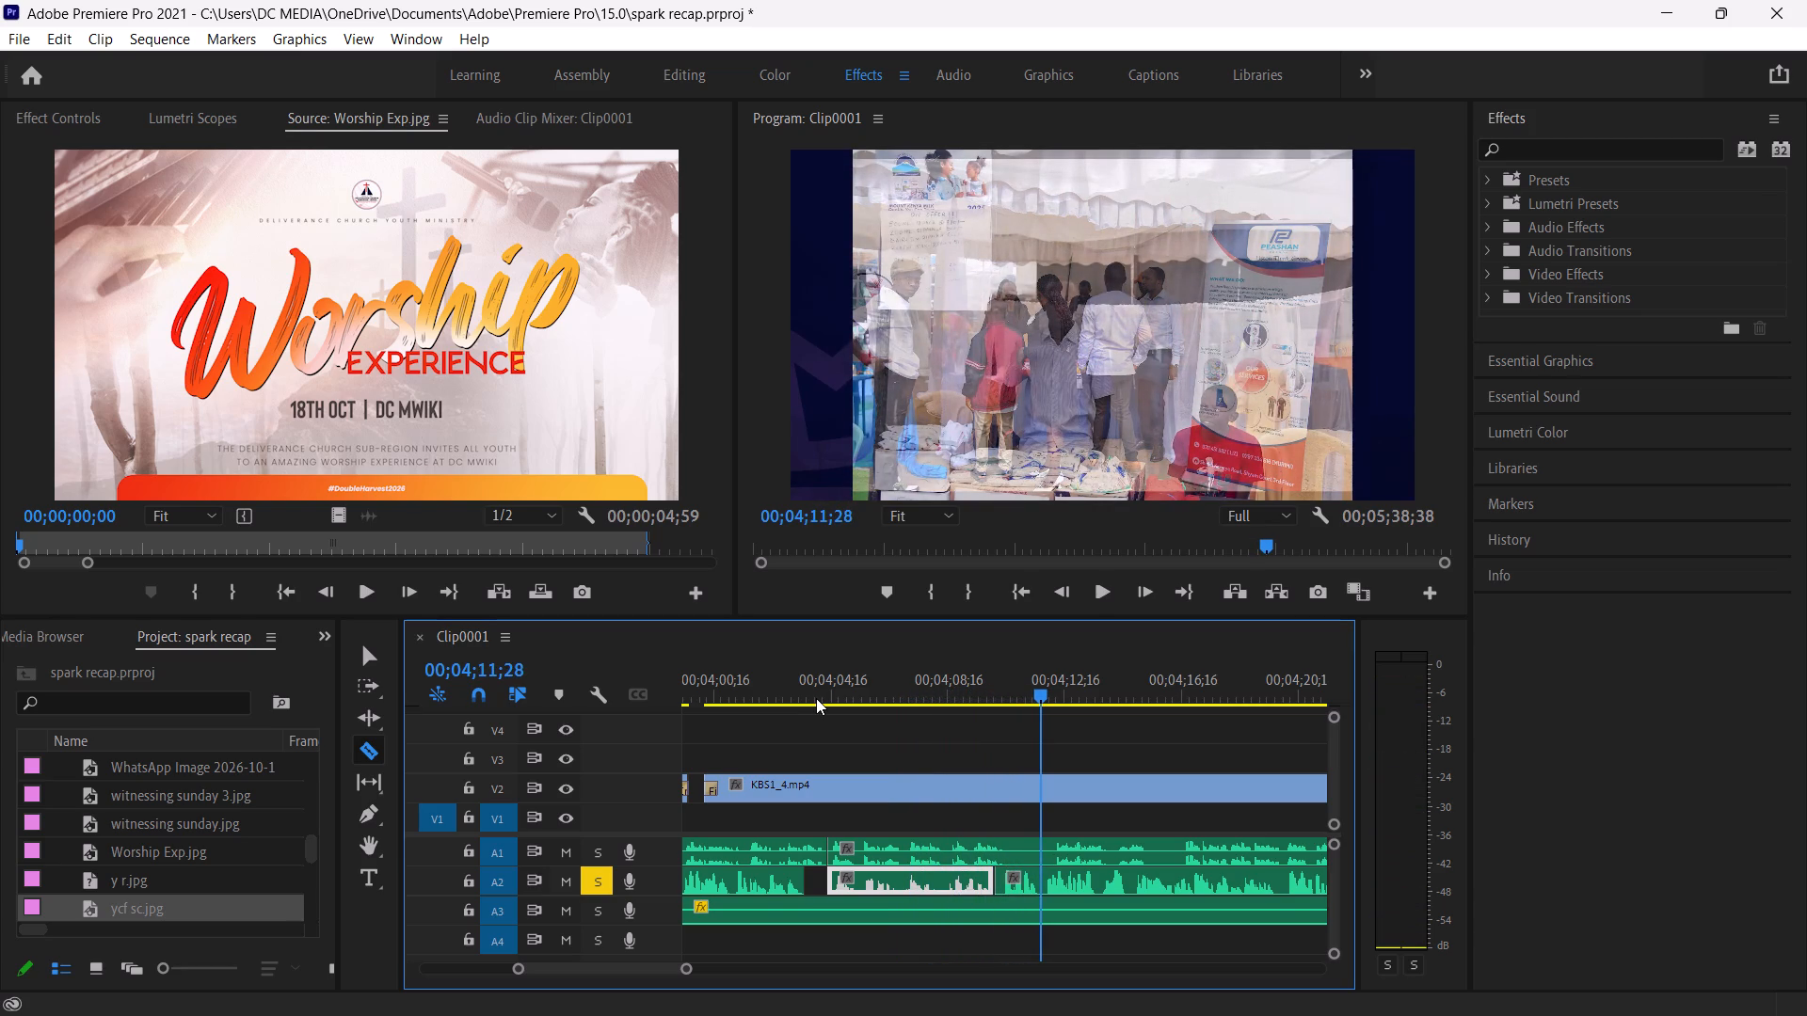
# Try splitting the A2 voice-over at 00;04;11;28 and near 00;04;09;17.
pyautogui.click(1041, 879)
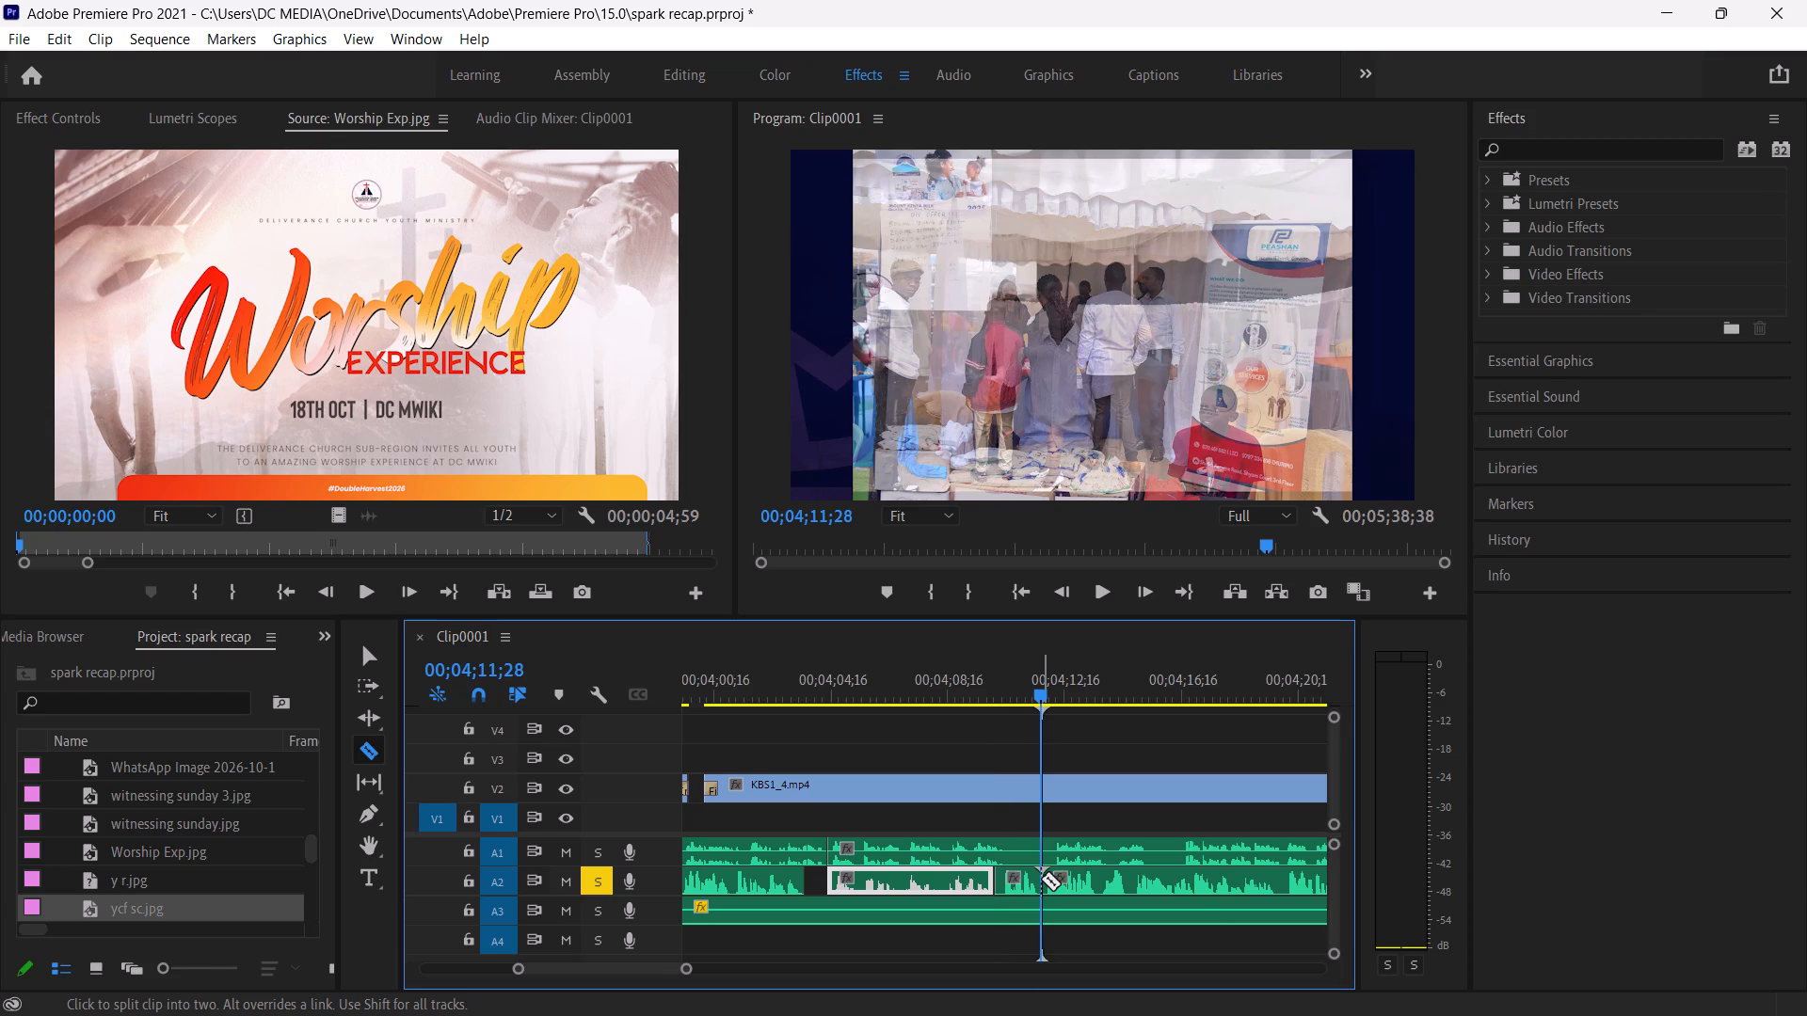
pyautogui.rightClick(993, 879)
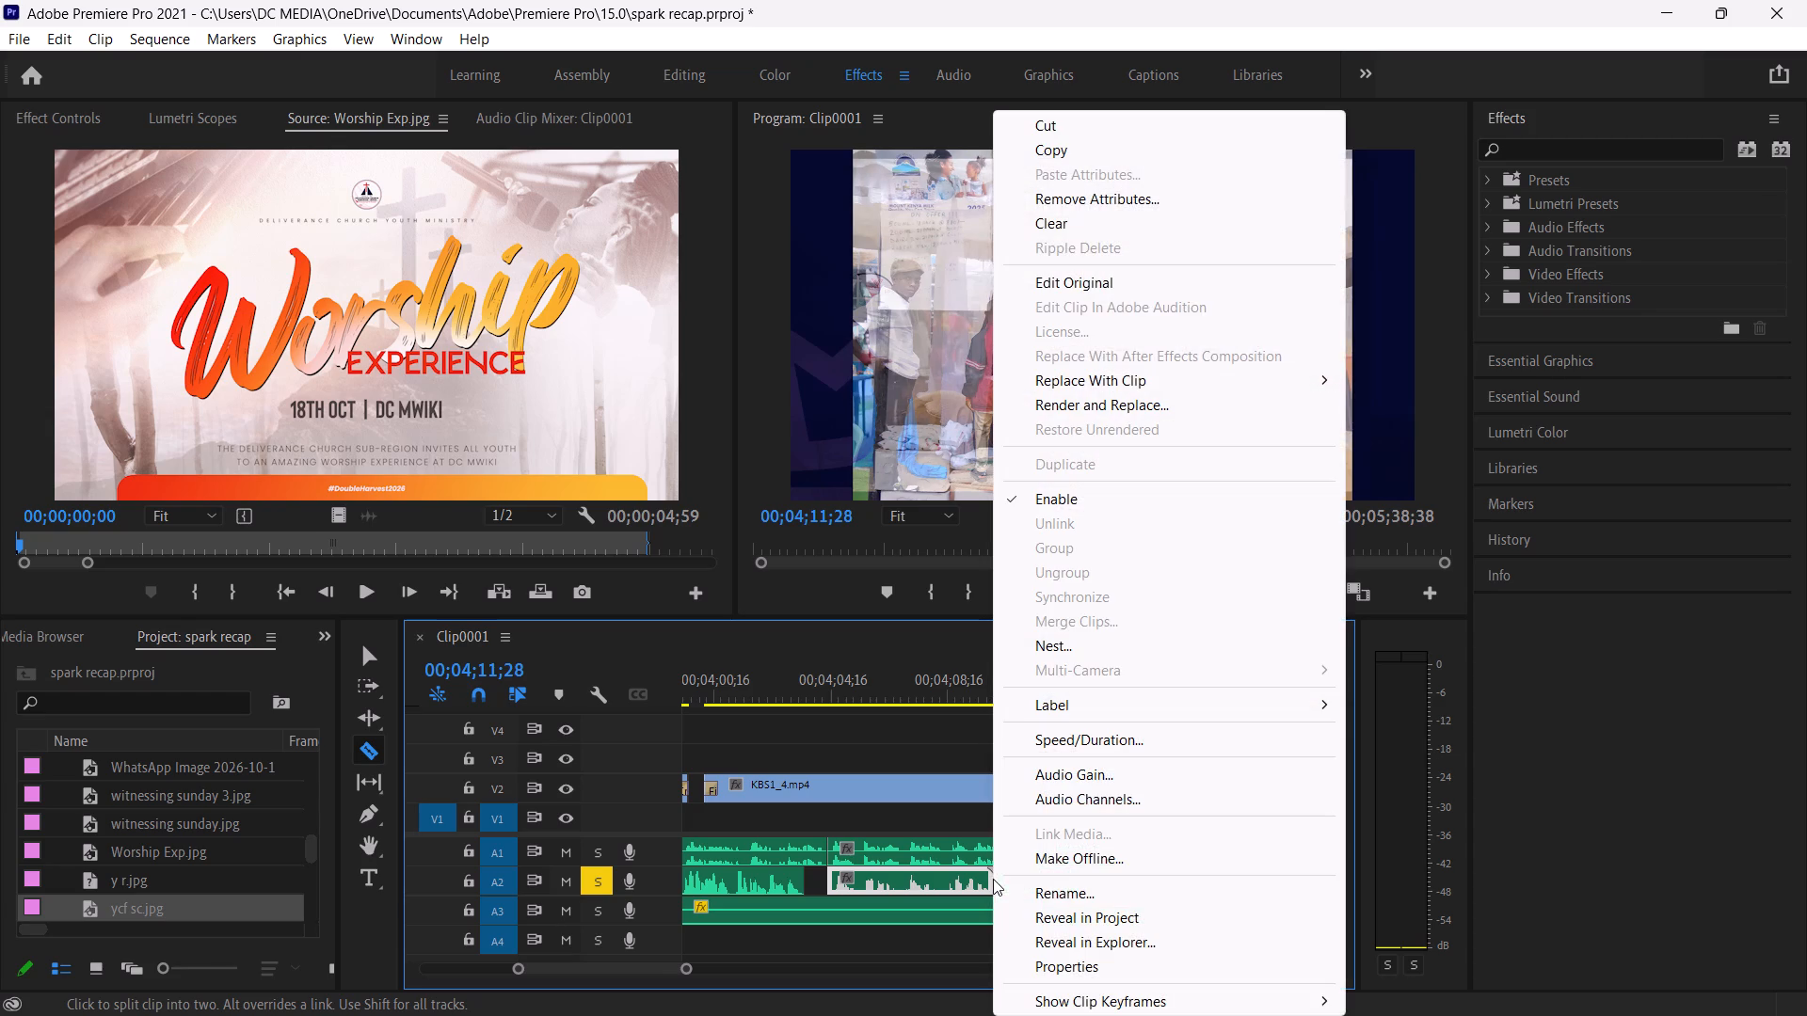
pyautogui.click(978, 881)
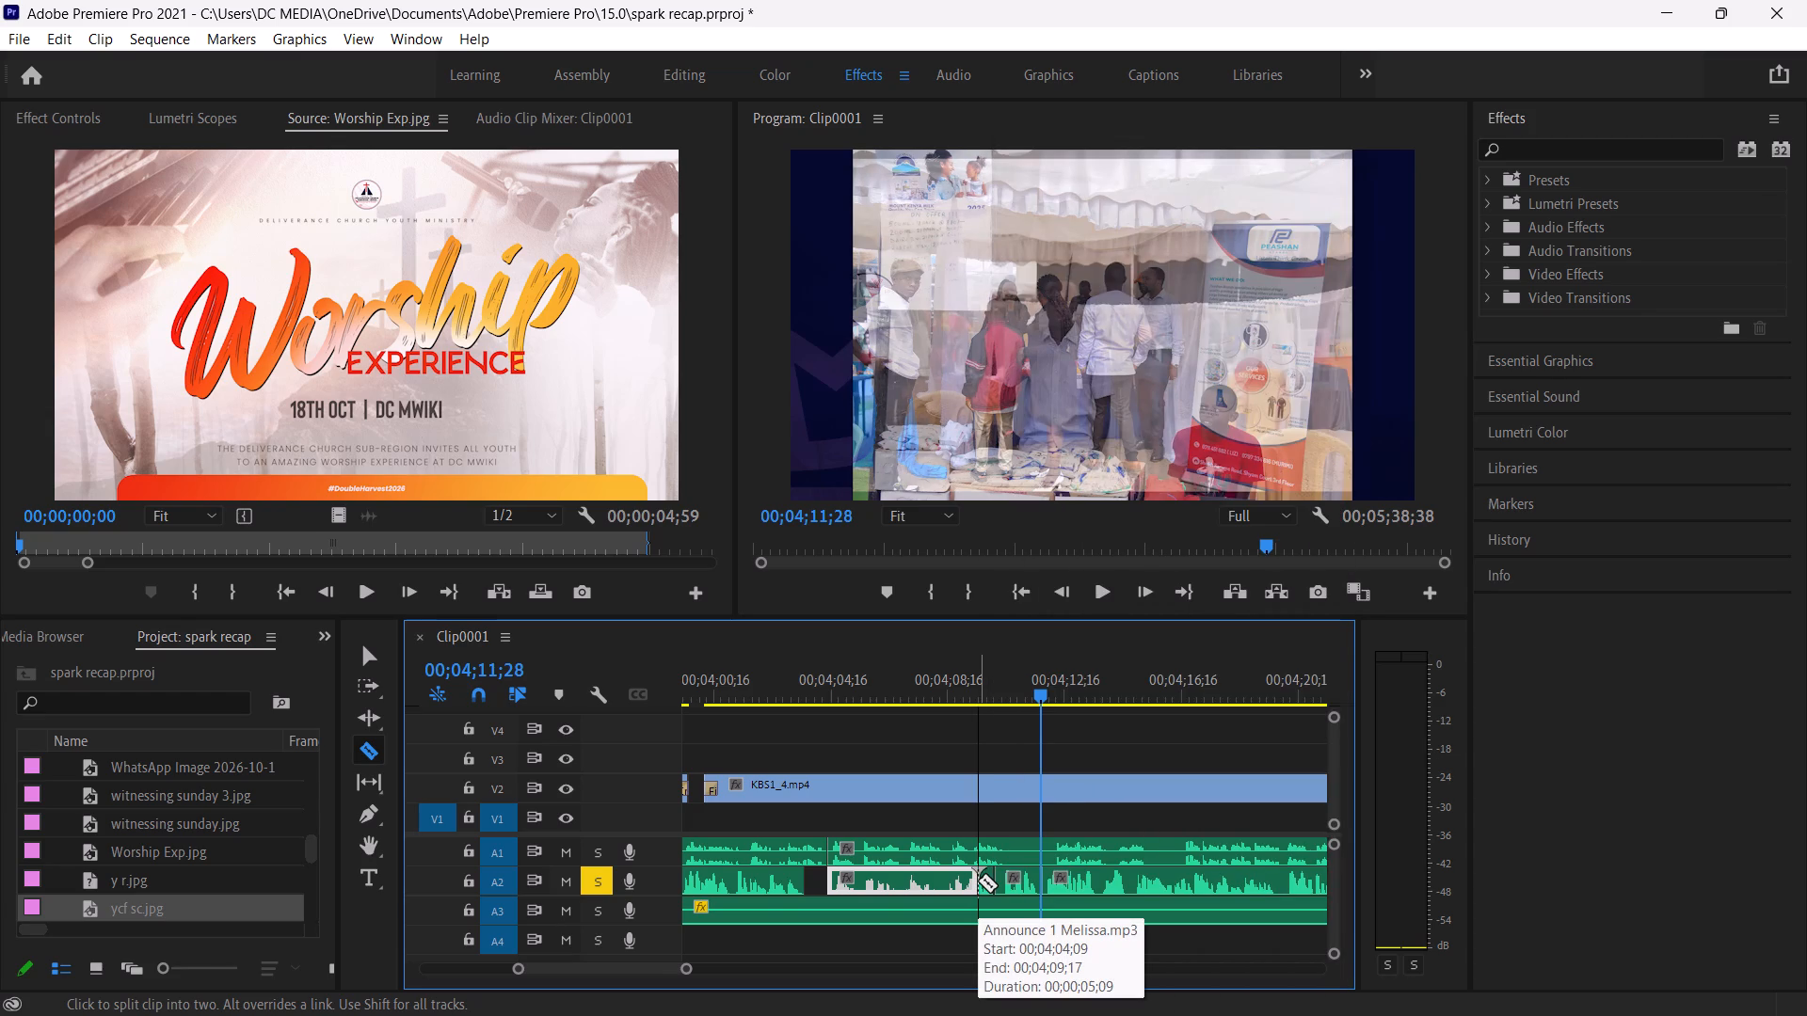
# Undo the latest A2 voice-over splits, back through the one at 00;04;09;52, along with the track solo changes.
pyautogui.hotkey('ctrl', 'z')
pyautogui.hotkey('ctrl', 'z')
pyautogui.hotkey('ctrl', 'z')
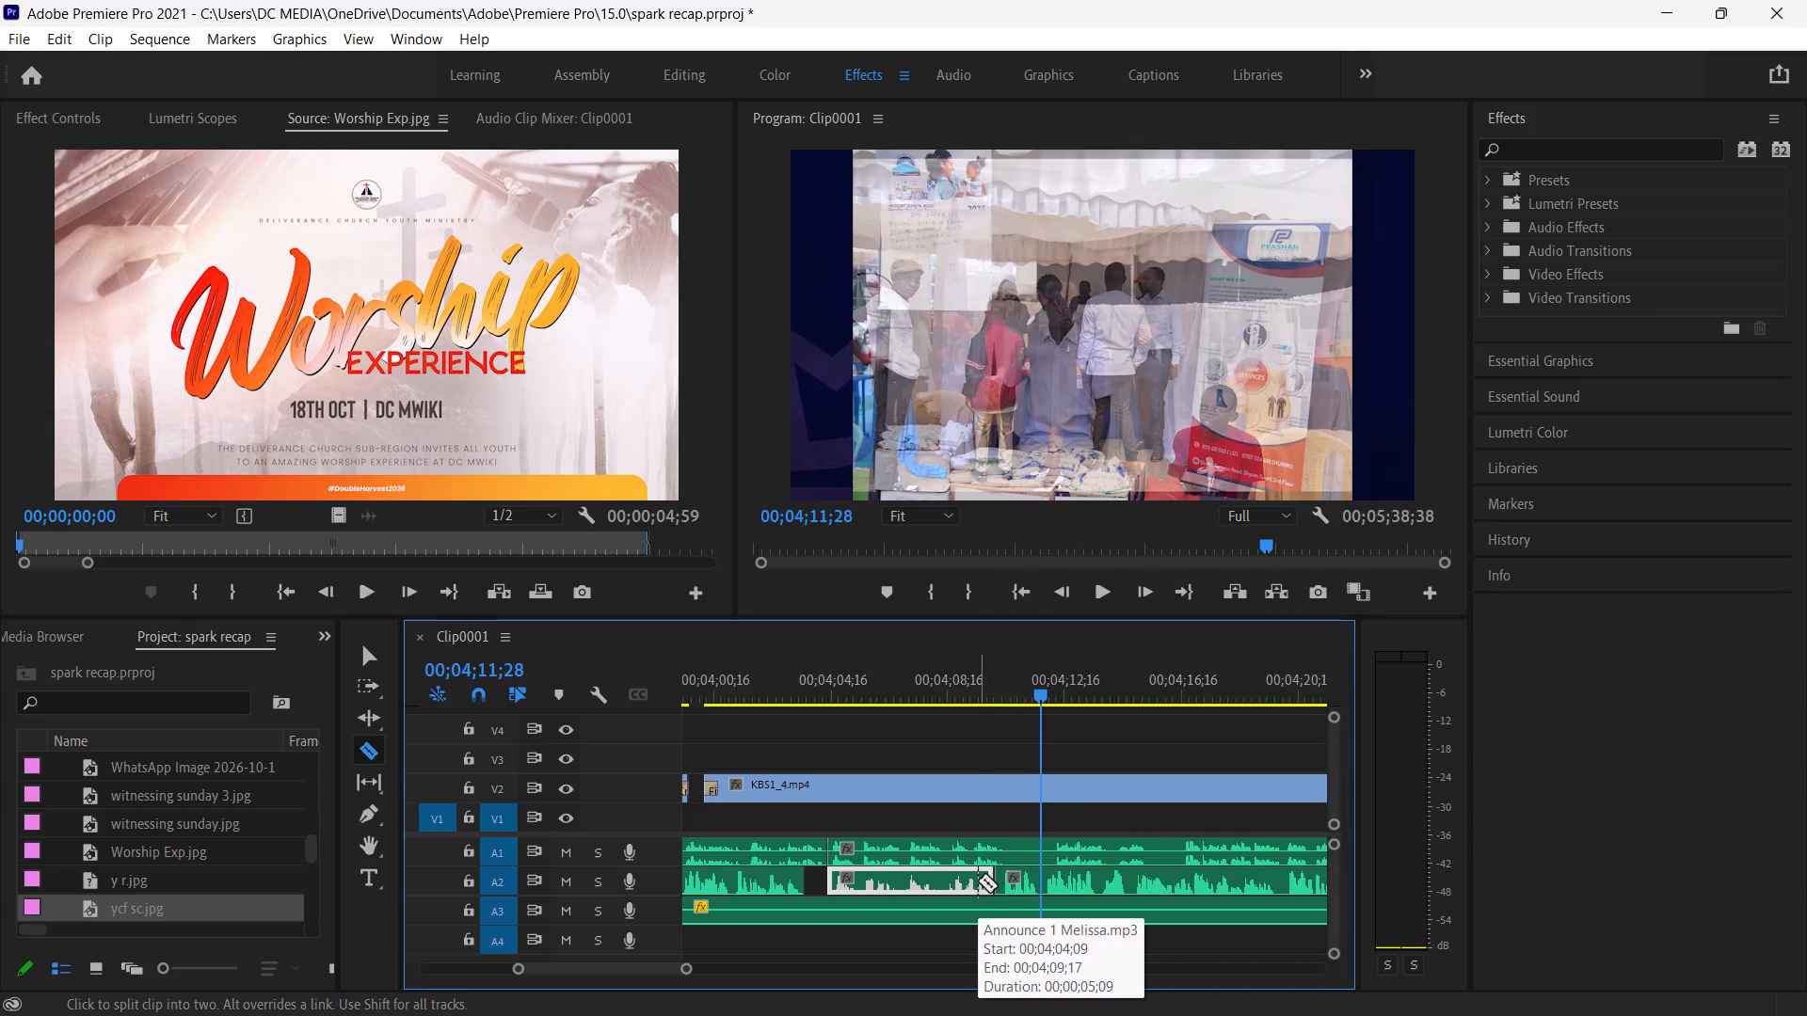
pyautogui.hotkey('ctrl', 'z')
pyautogui.hotkey('ctrl', 'z')
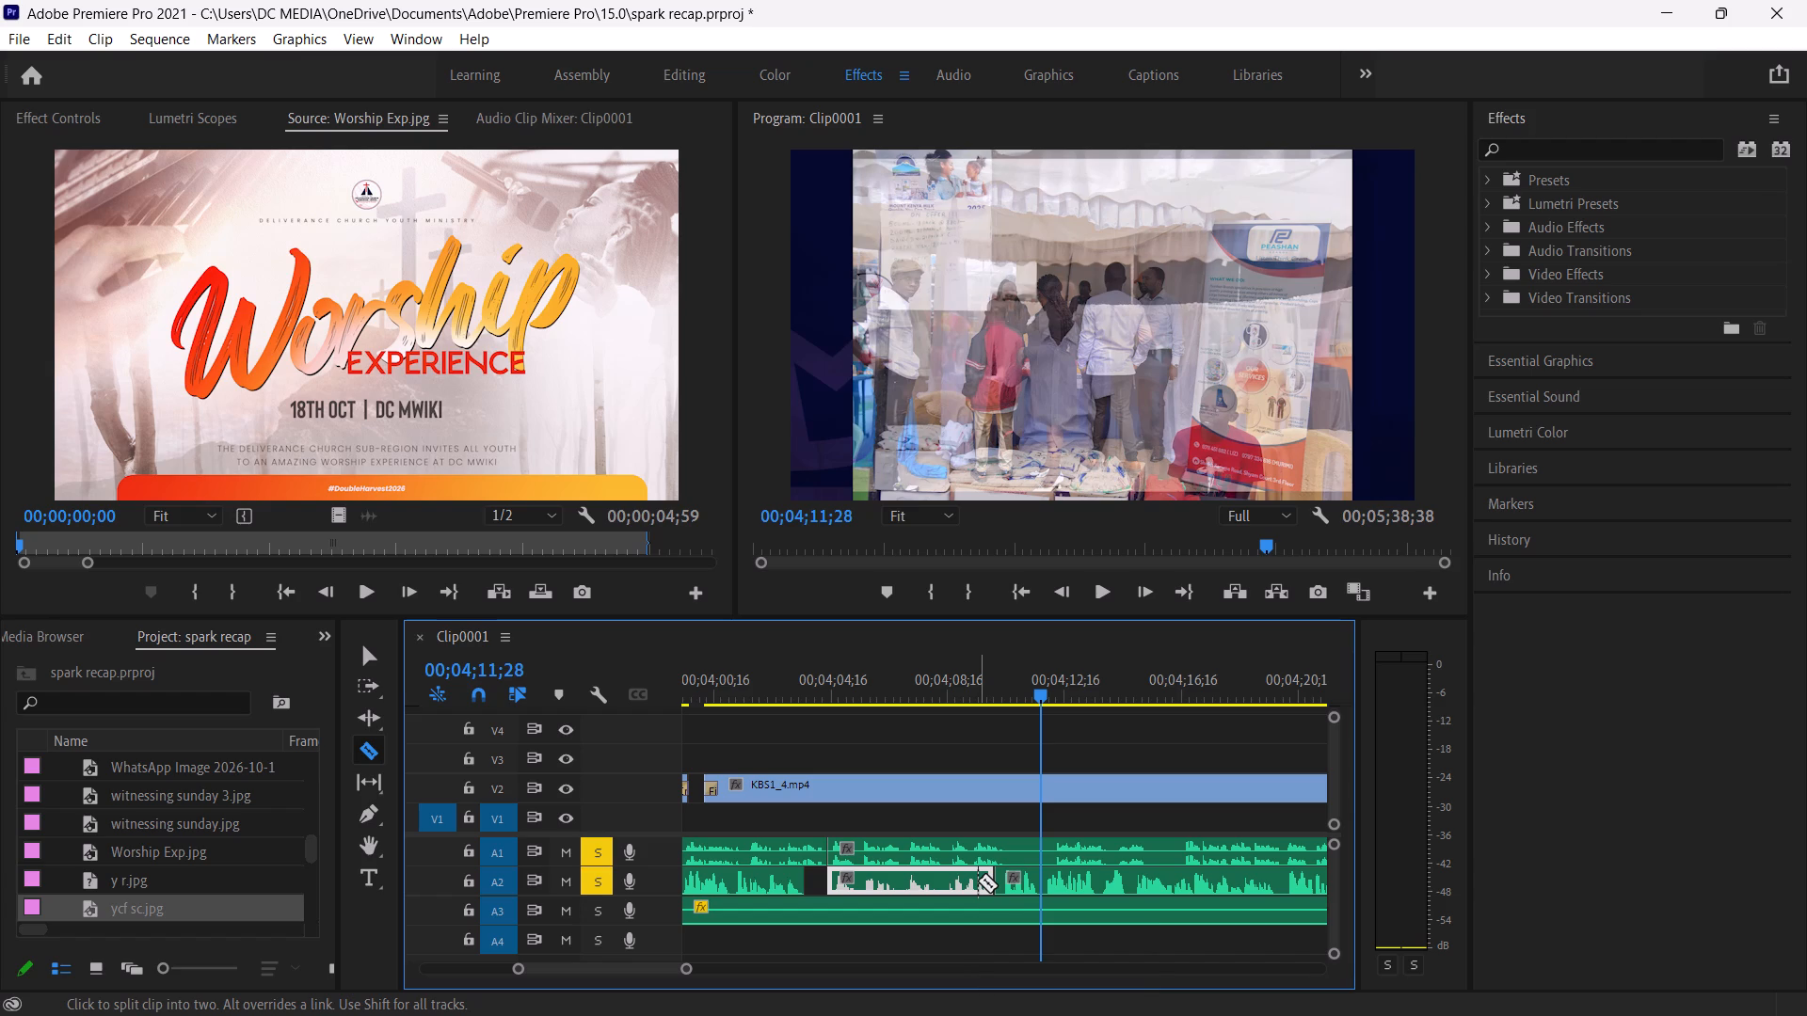
pyautogui.hotkey('ctrl', 'z')
pyautogui.hotkey('ctrl', 'z')
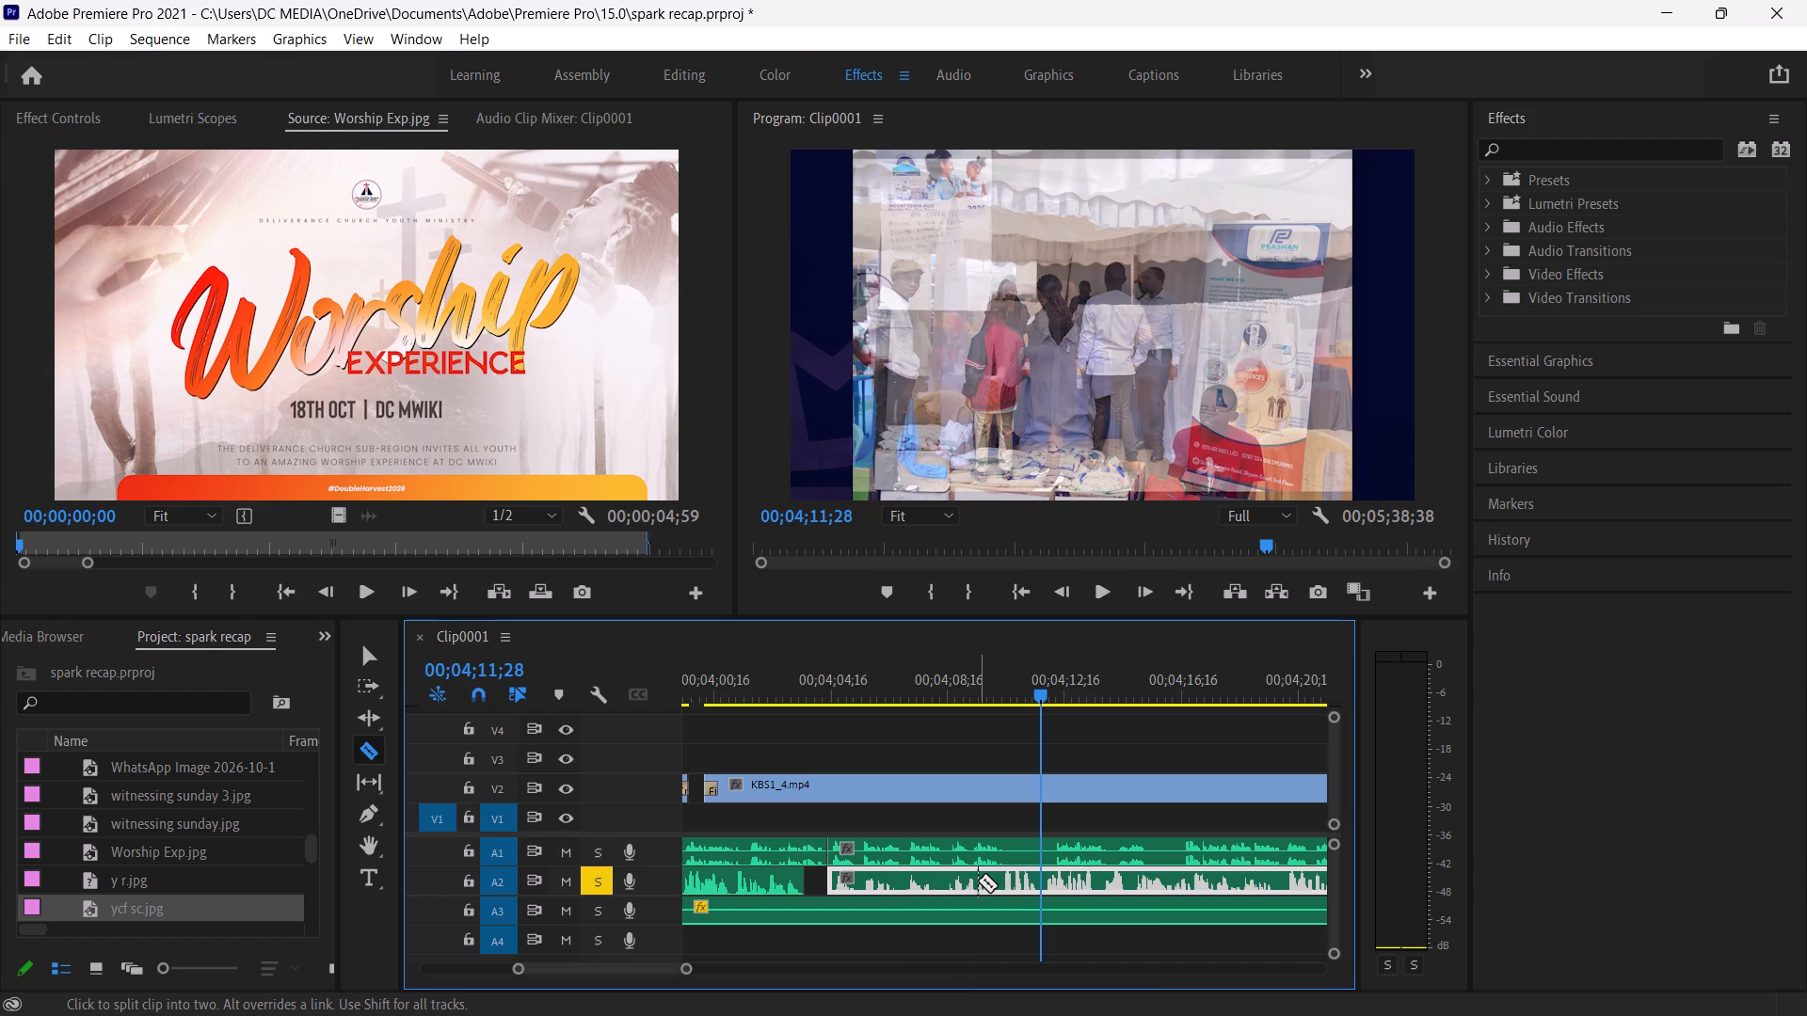
# Split both the A2 and A1 voice-overs at 00;04;11;28.
pyautogui.click(1041, 878)
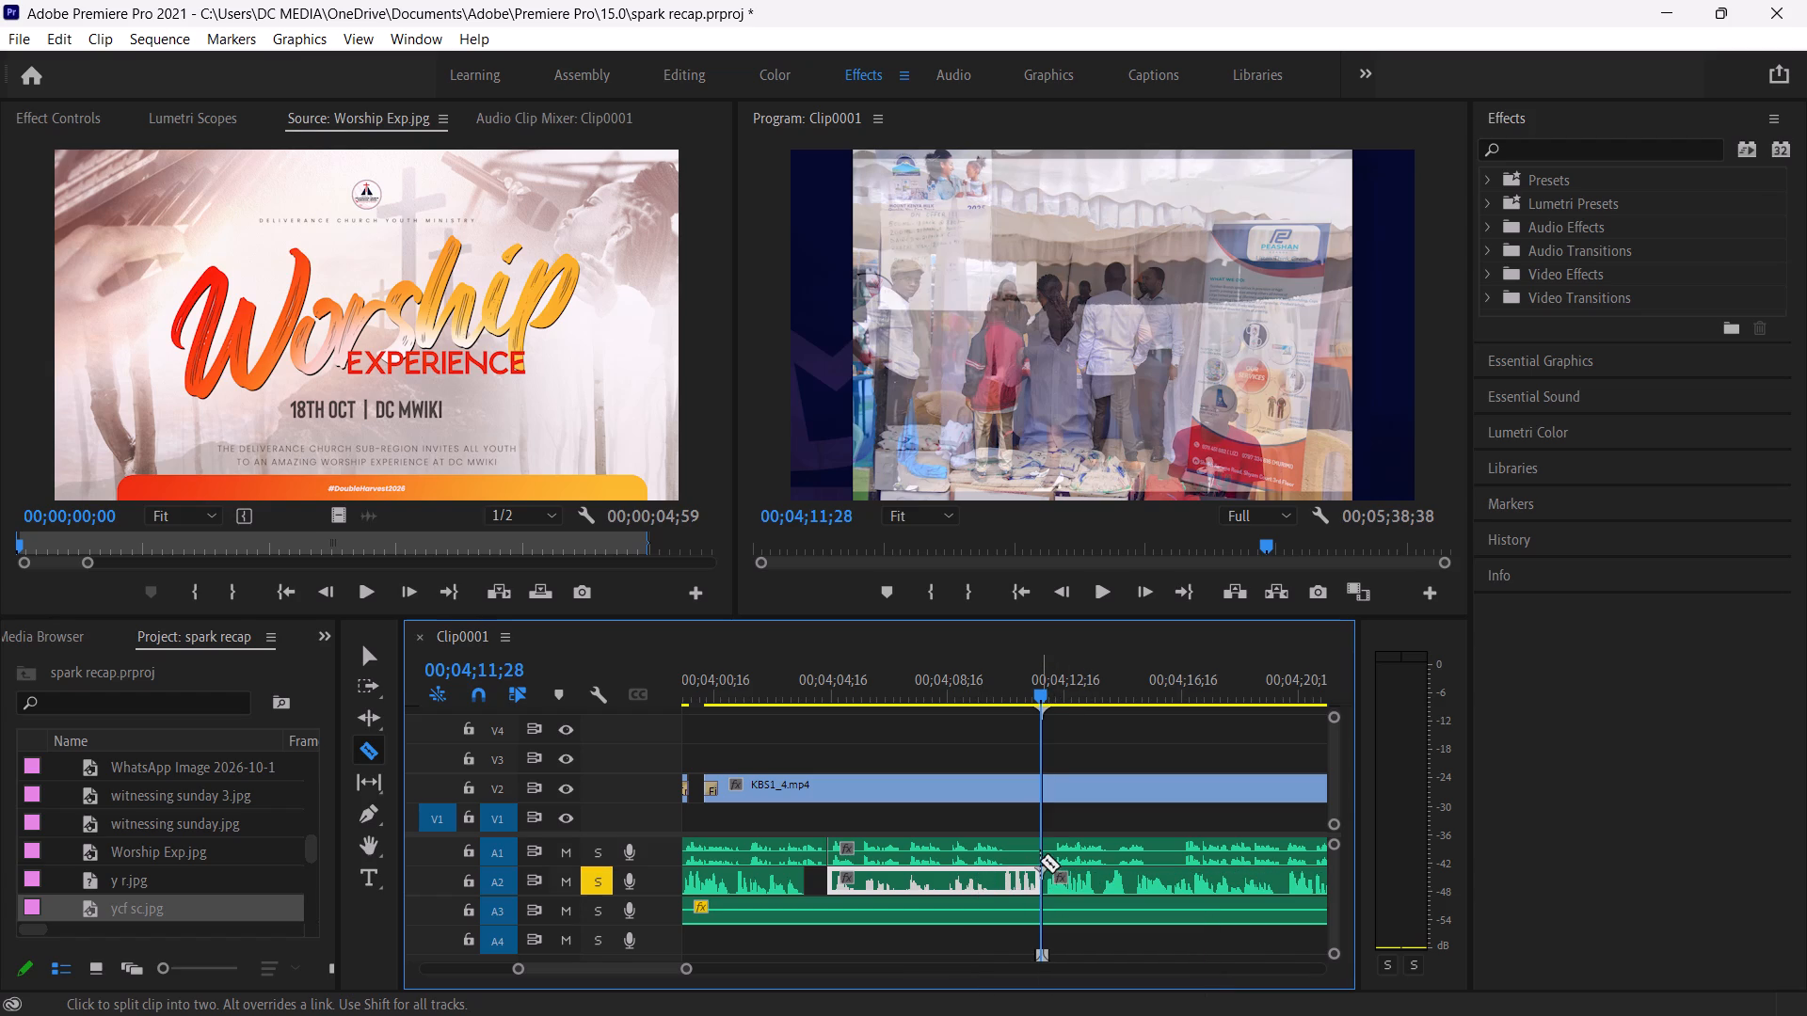
pyautogui.click(1039, 839)
pyautogui.press('v')
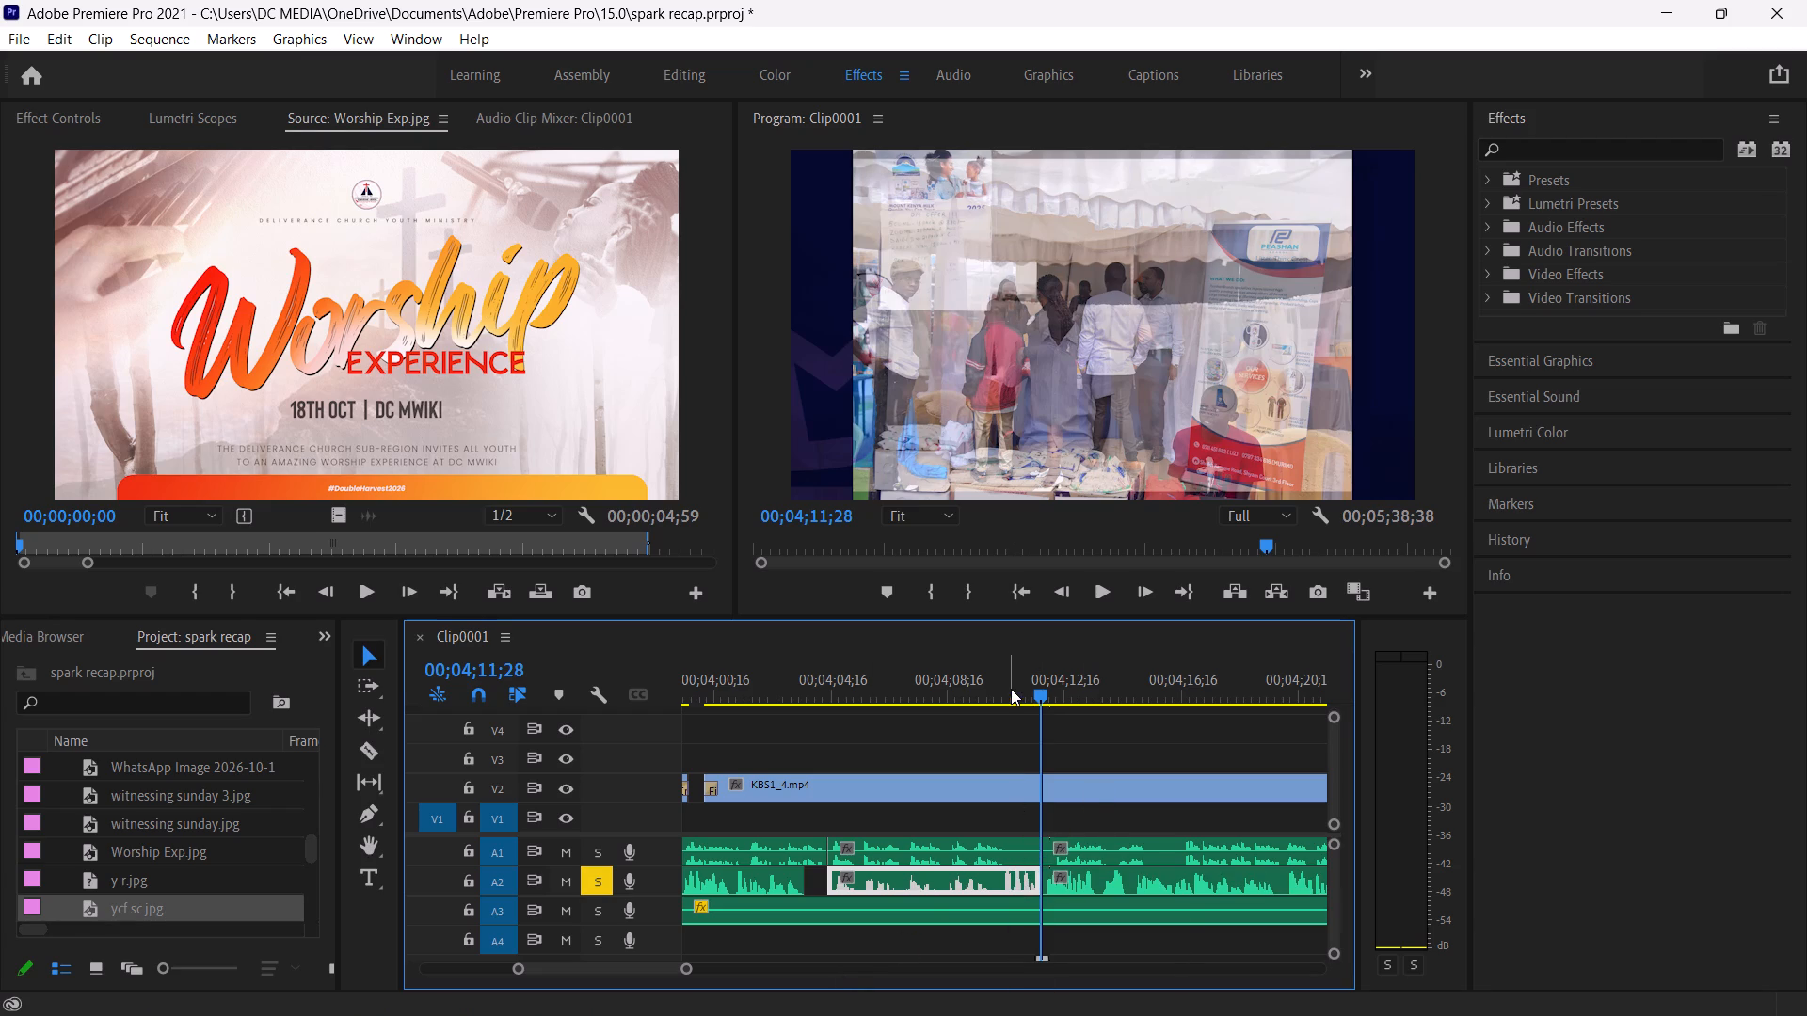
# Solo A1 instead of A2, play from 00;04;11;28 to the passage's end, and split the A1 voice-over at 00;04;15;31.
pyautogui.click(598, 859)
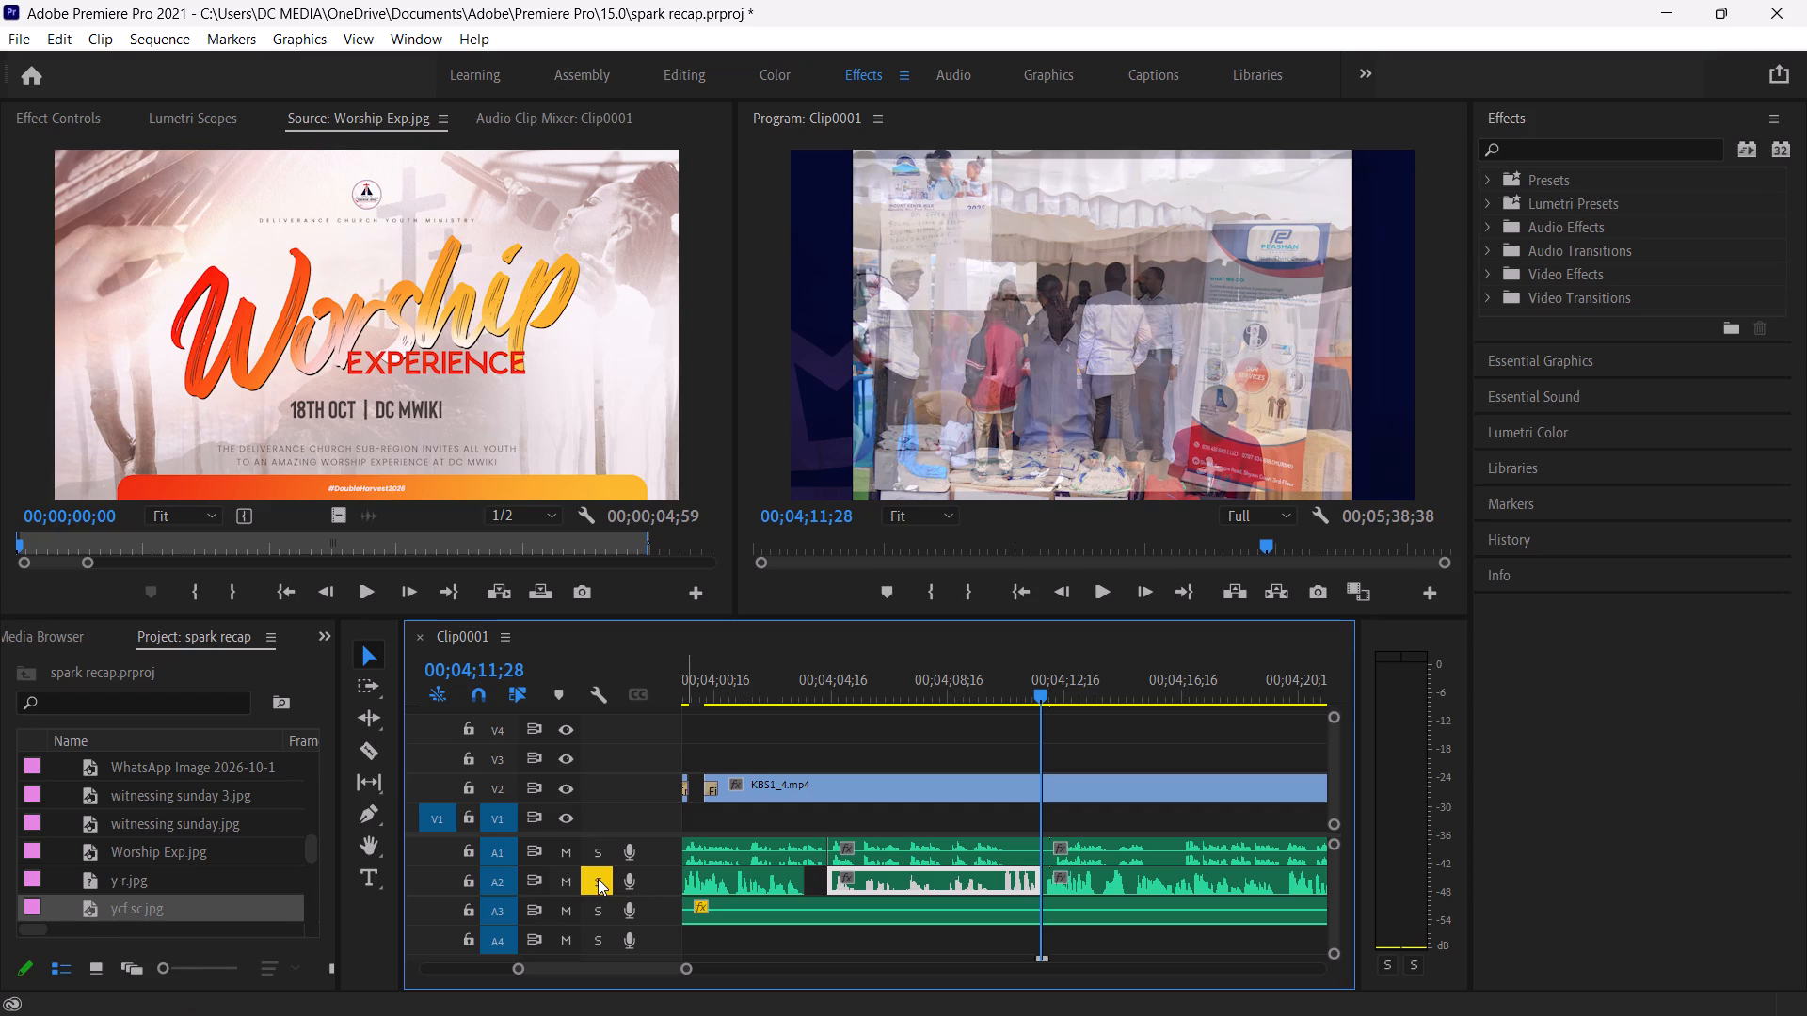
pyautogui.click(594, 850)
pyautogui.click(596, 870)
pyautogui.press('space')
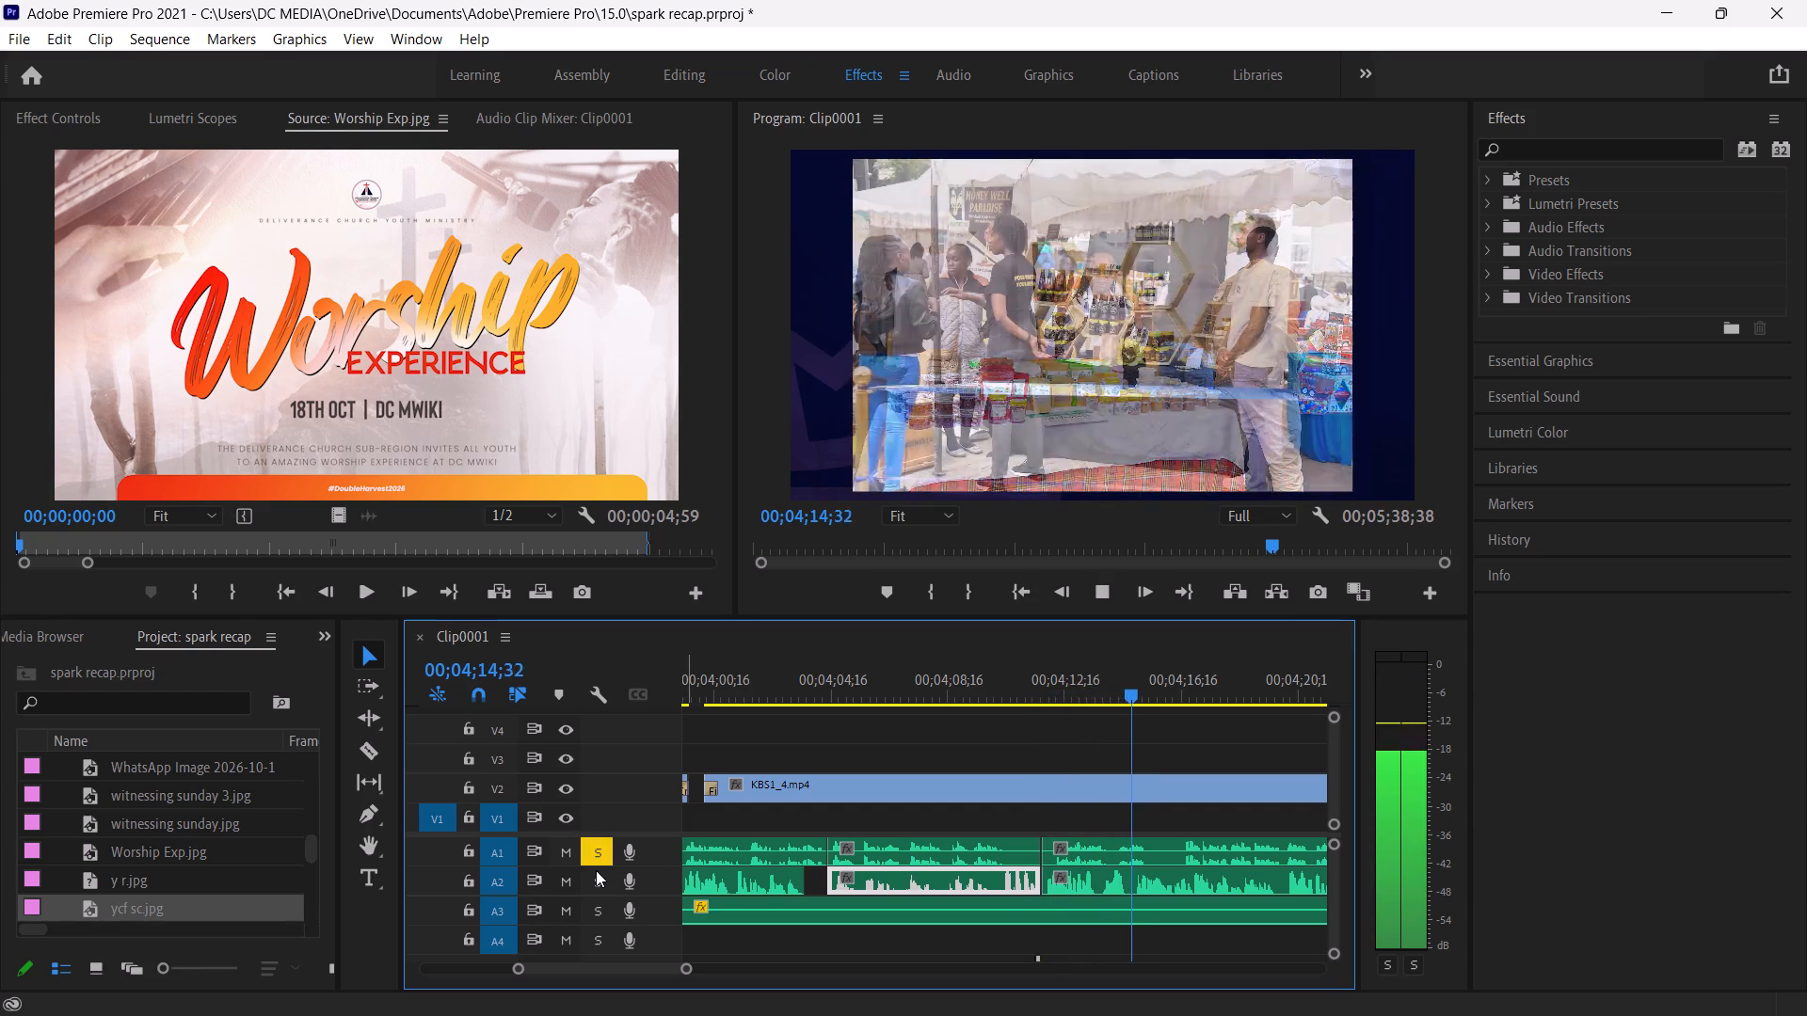
pyautogui.press('space')
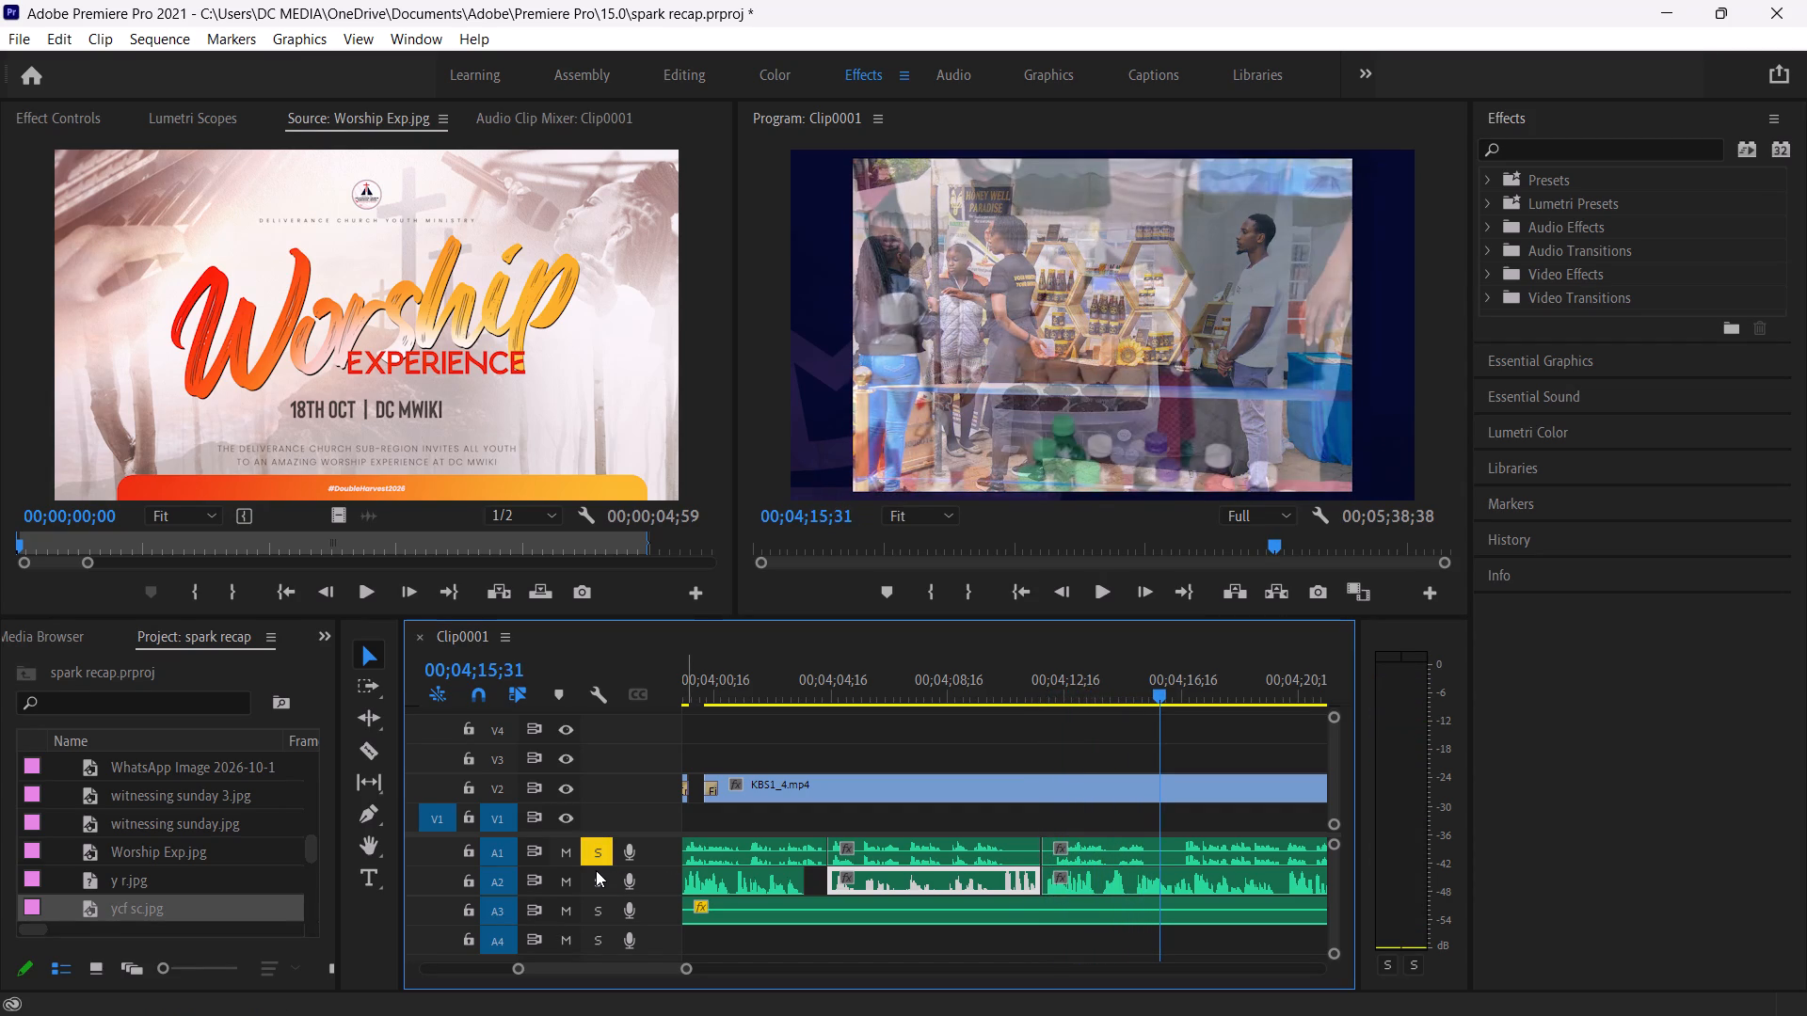
pyautogui.press('c')
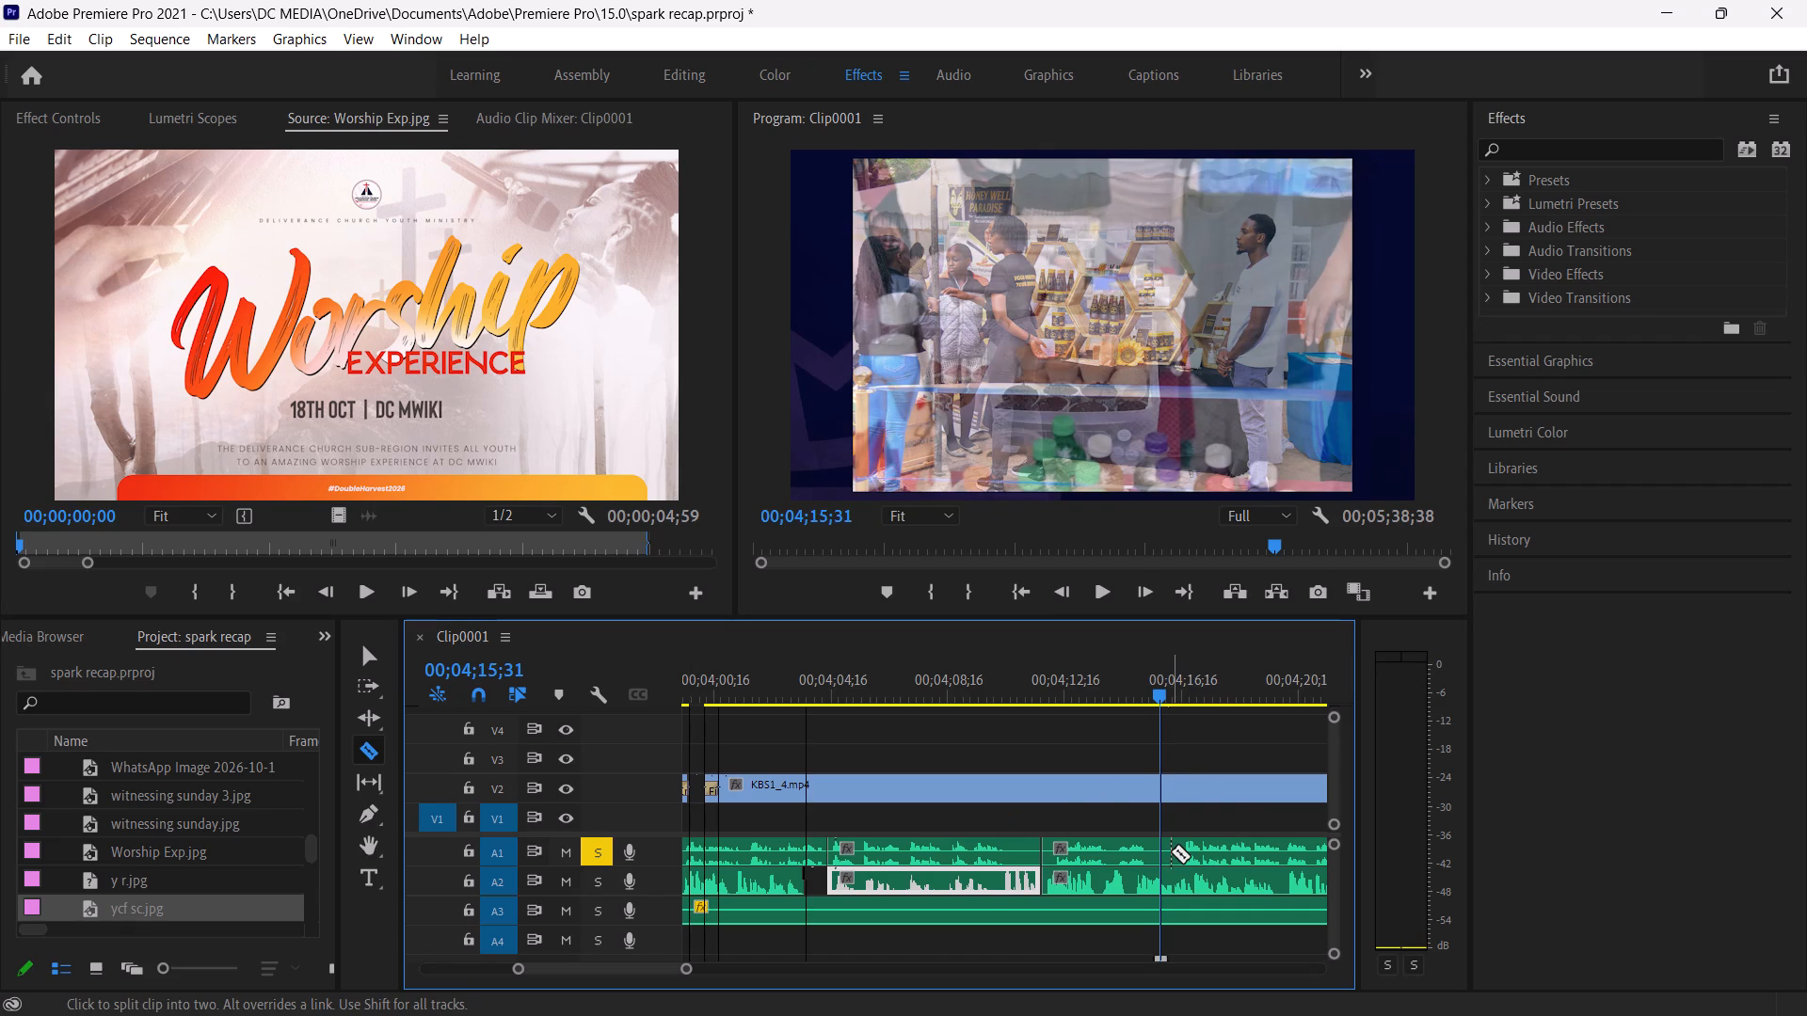
pyautogui.click(1159, 844)
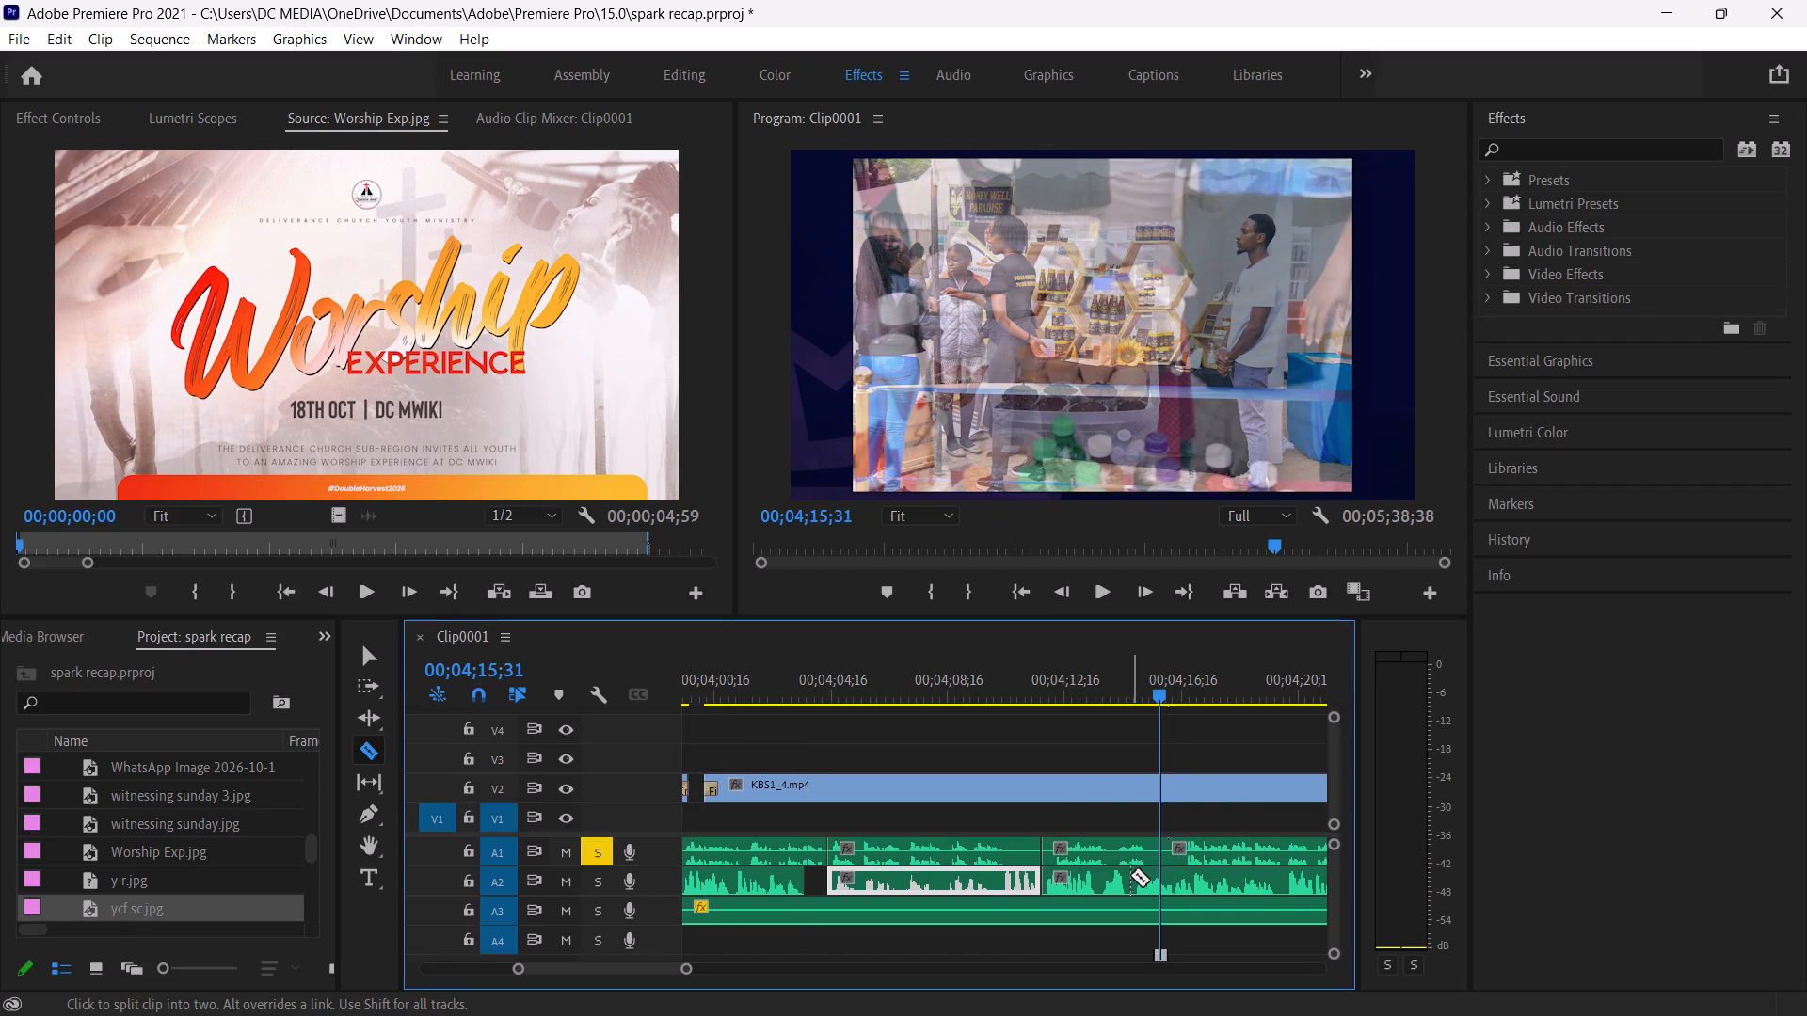
# Split the A2 voice-over at about 00;04;14;30 and delete the A2 segment between 00;04;11;28 and that cut.
pyautogui.click(1129, 877)
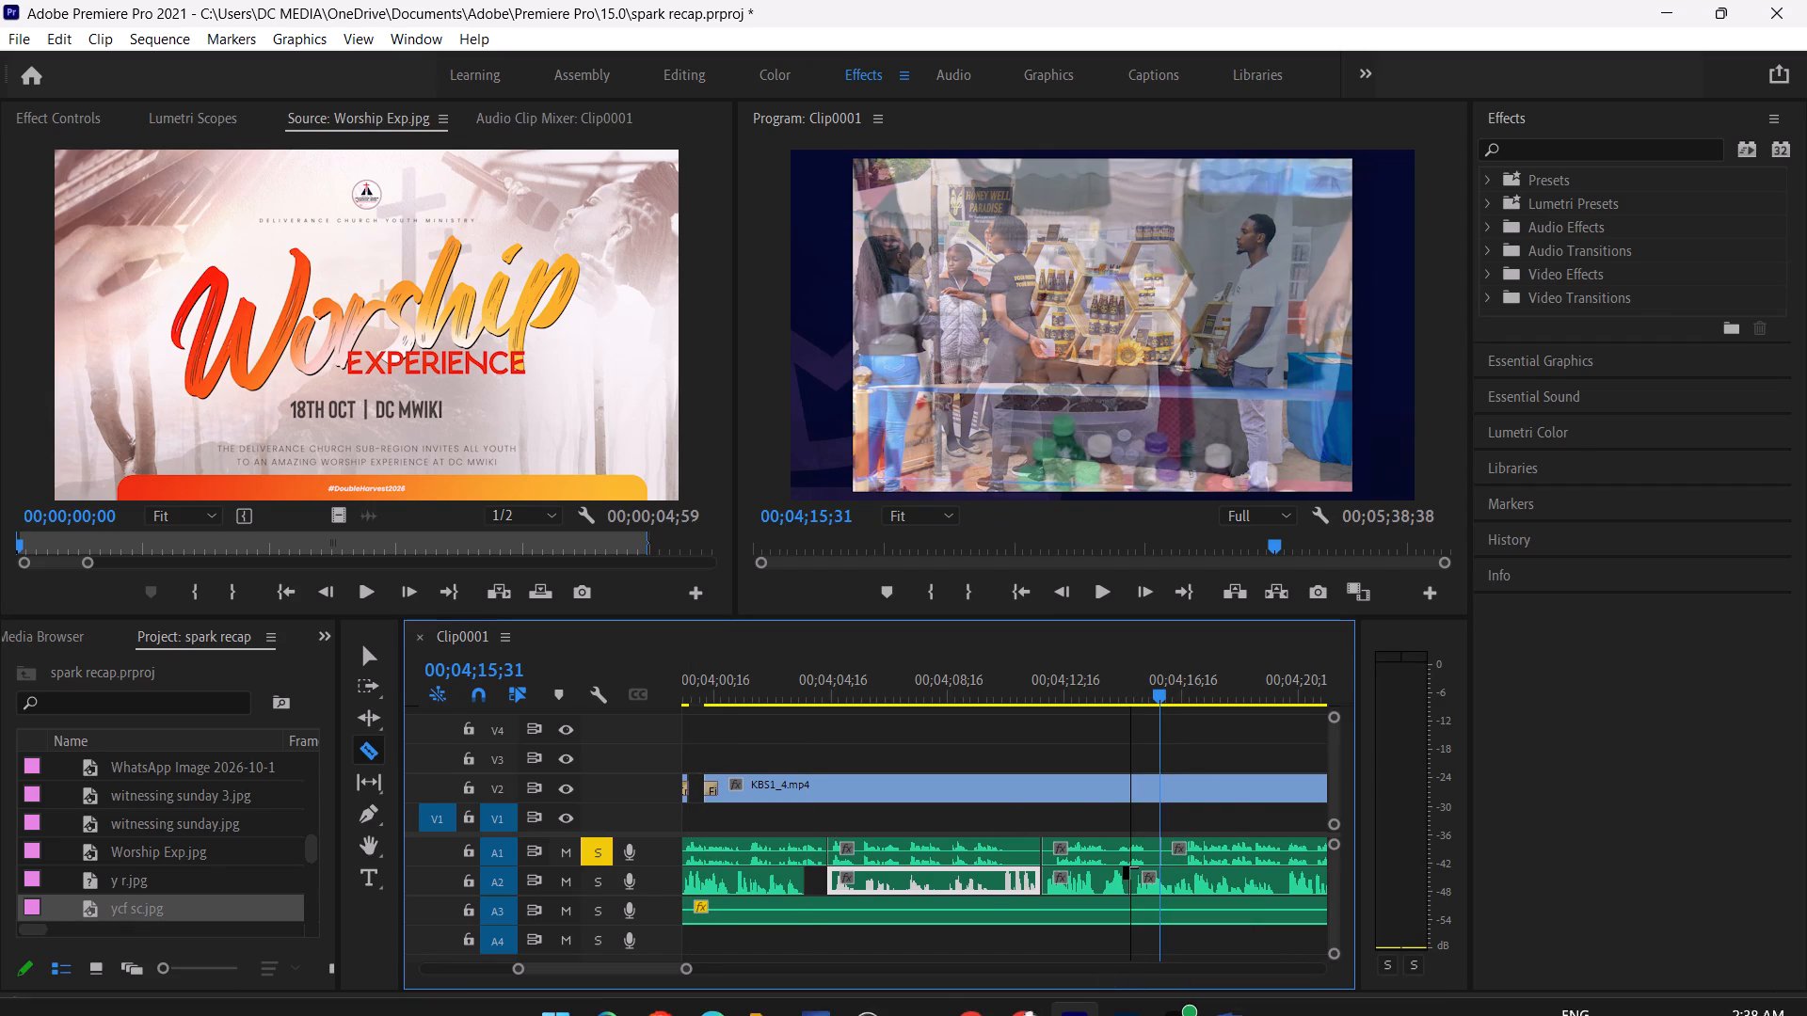
pyautogui.press('v')
pyautogui.click(1093, 889)
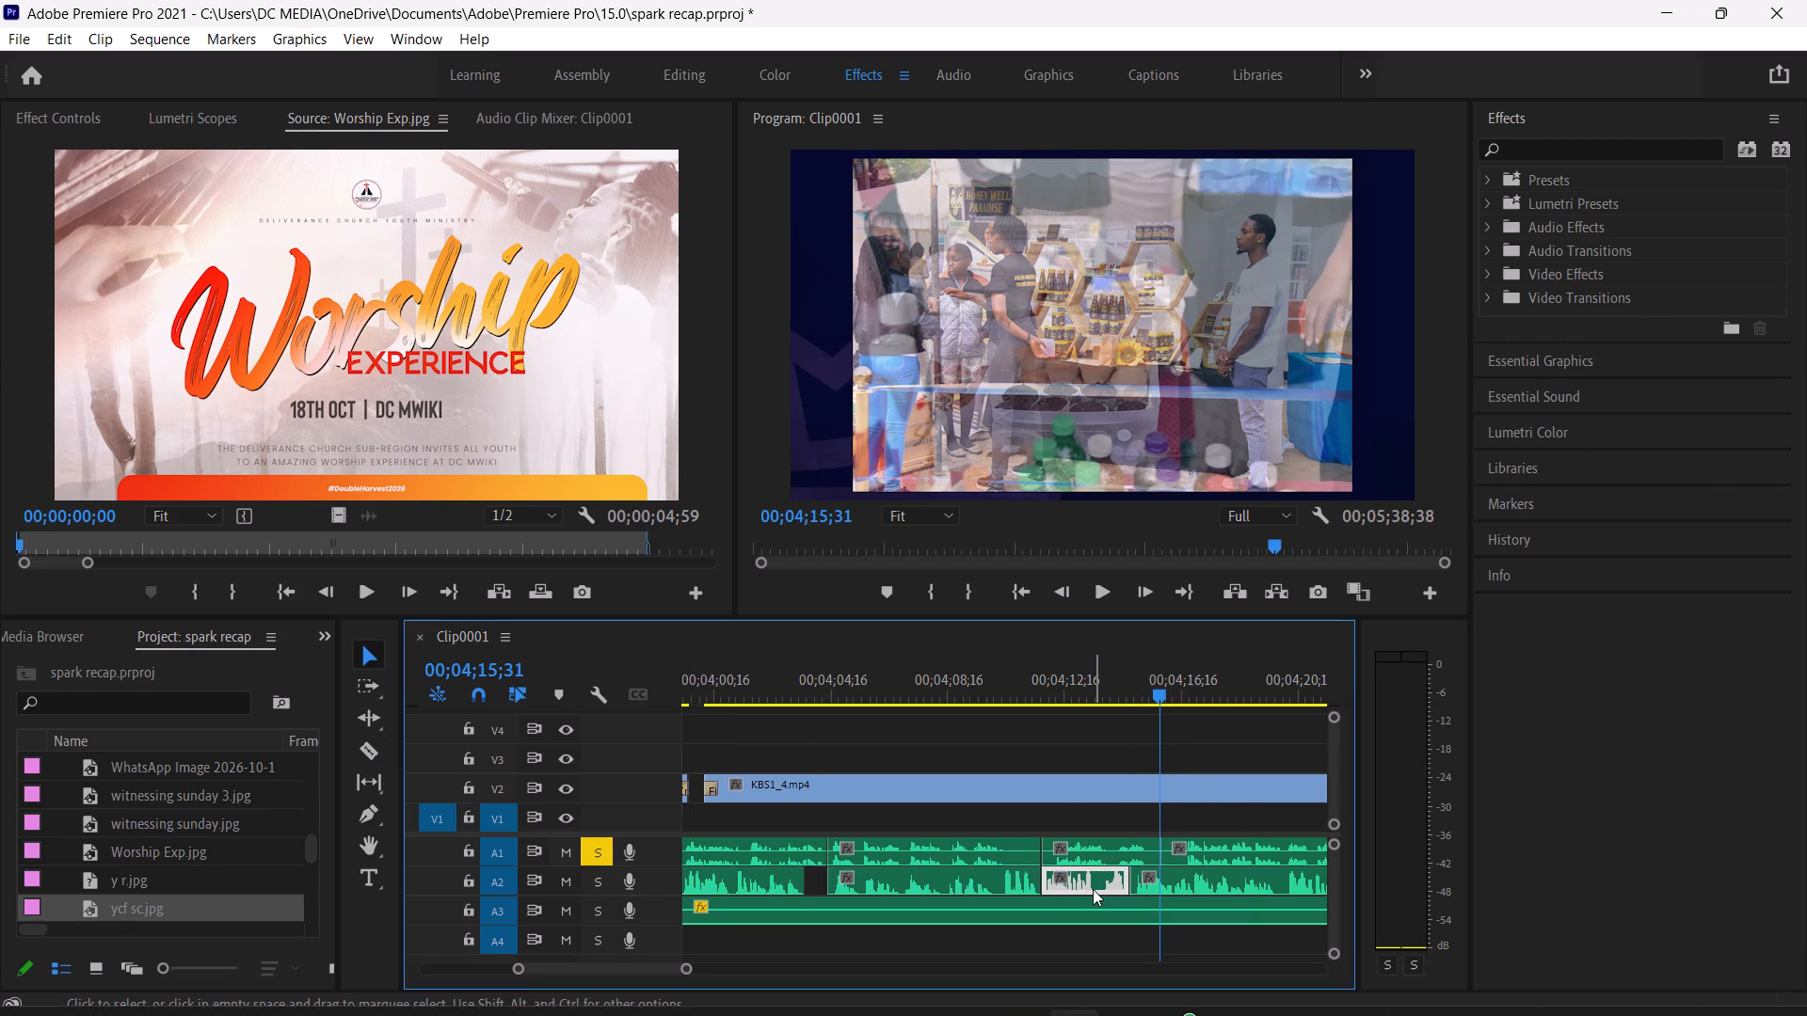
pyautogui.press('BackSpace')
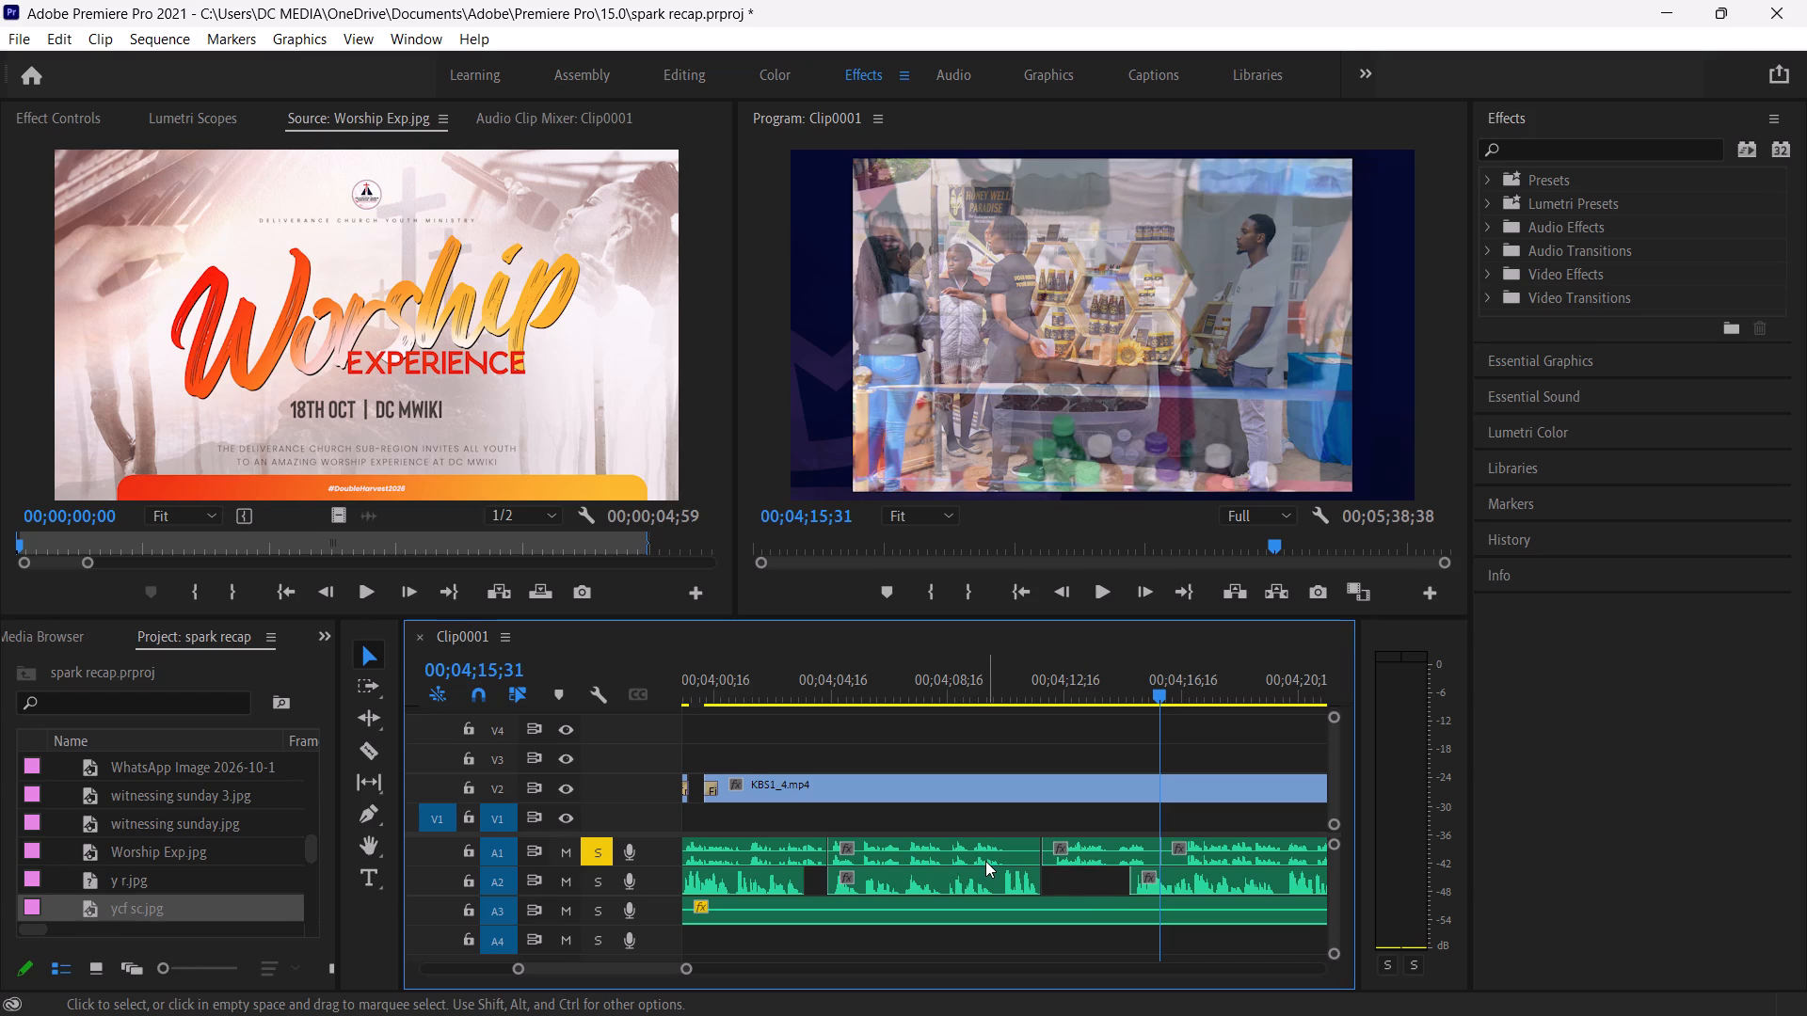
# Delete the unused takes: A1 between 00;04;04;09 and 00;04;11;28, and A2 from about 00;03;51 to 00;04;03;23.
pyautogui.click(985, 861)
pyautogui.press('BackSpace')
pyautogui.press('BackSpace')
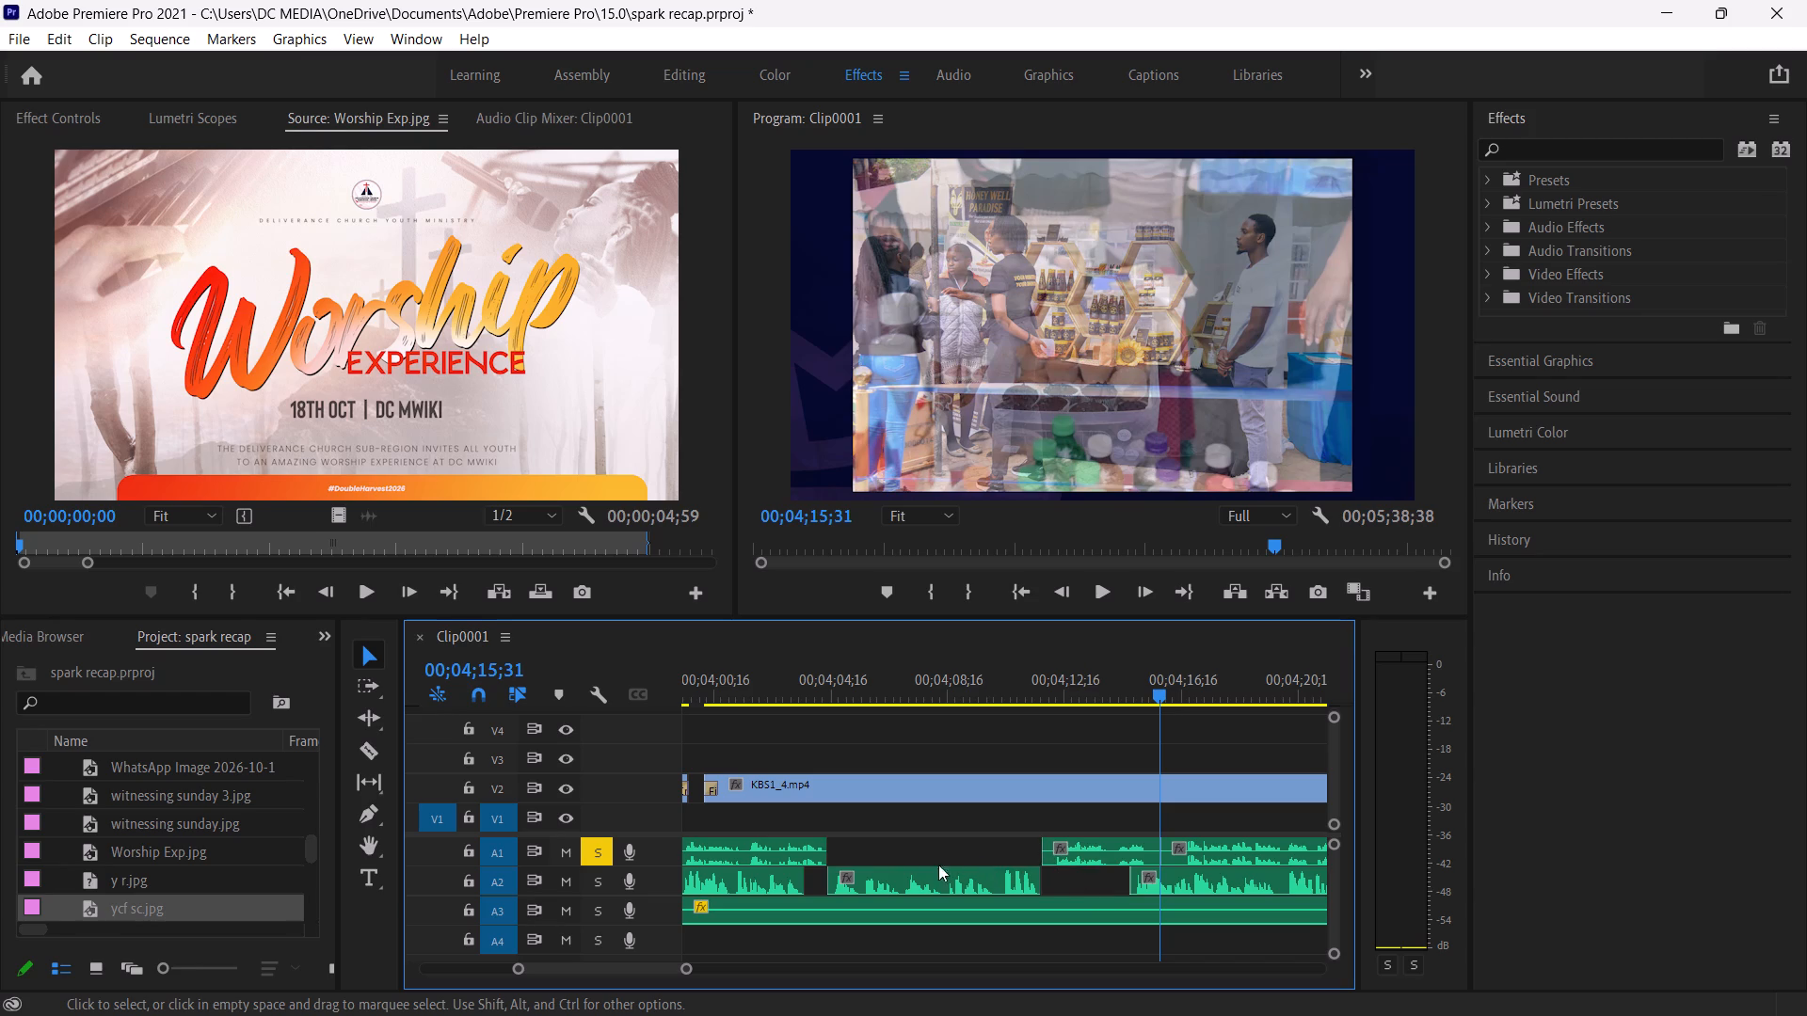
pyautogui.click(876, 883)
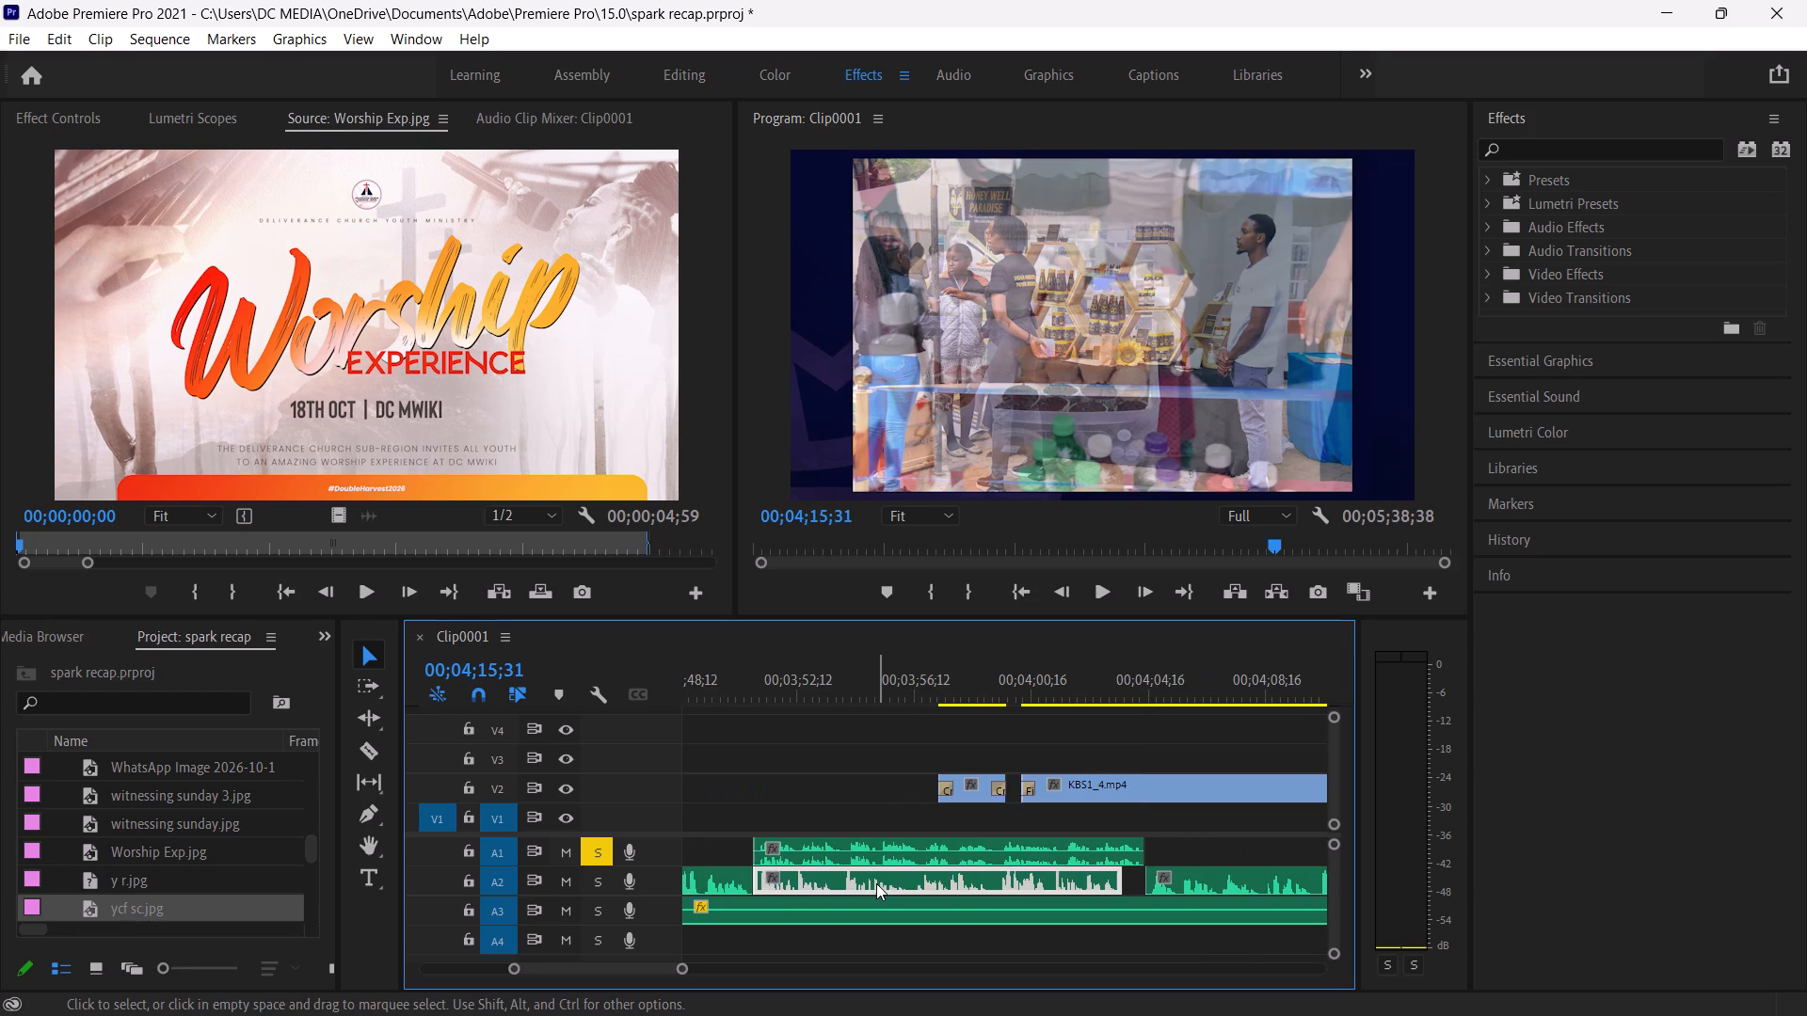
pyautogui.press('BackSpace')
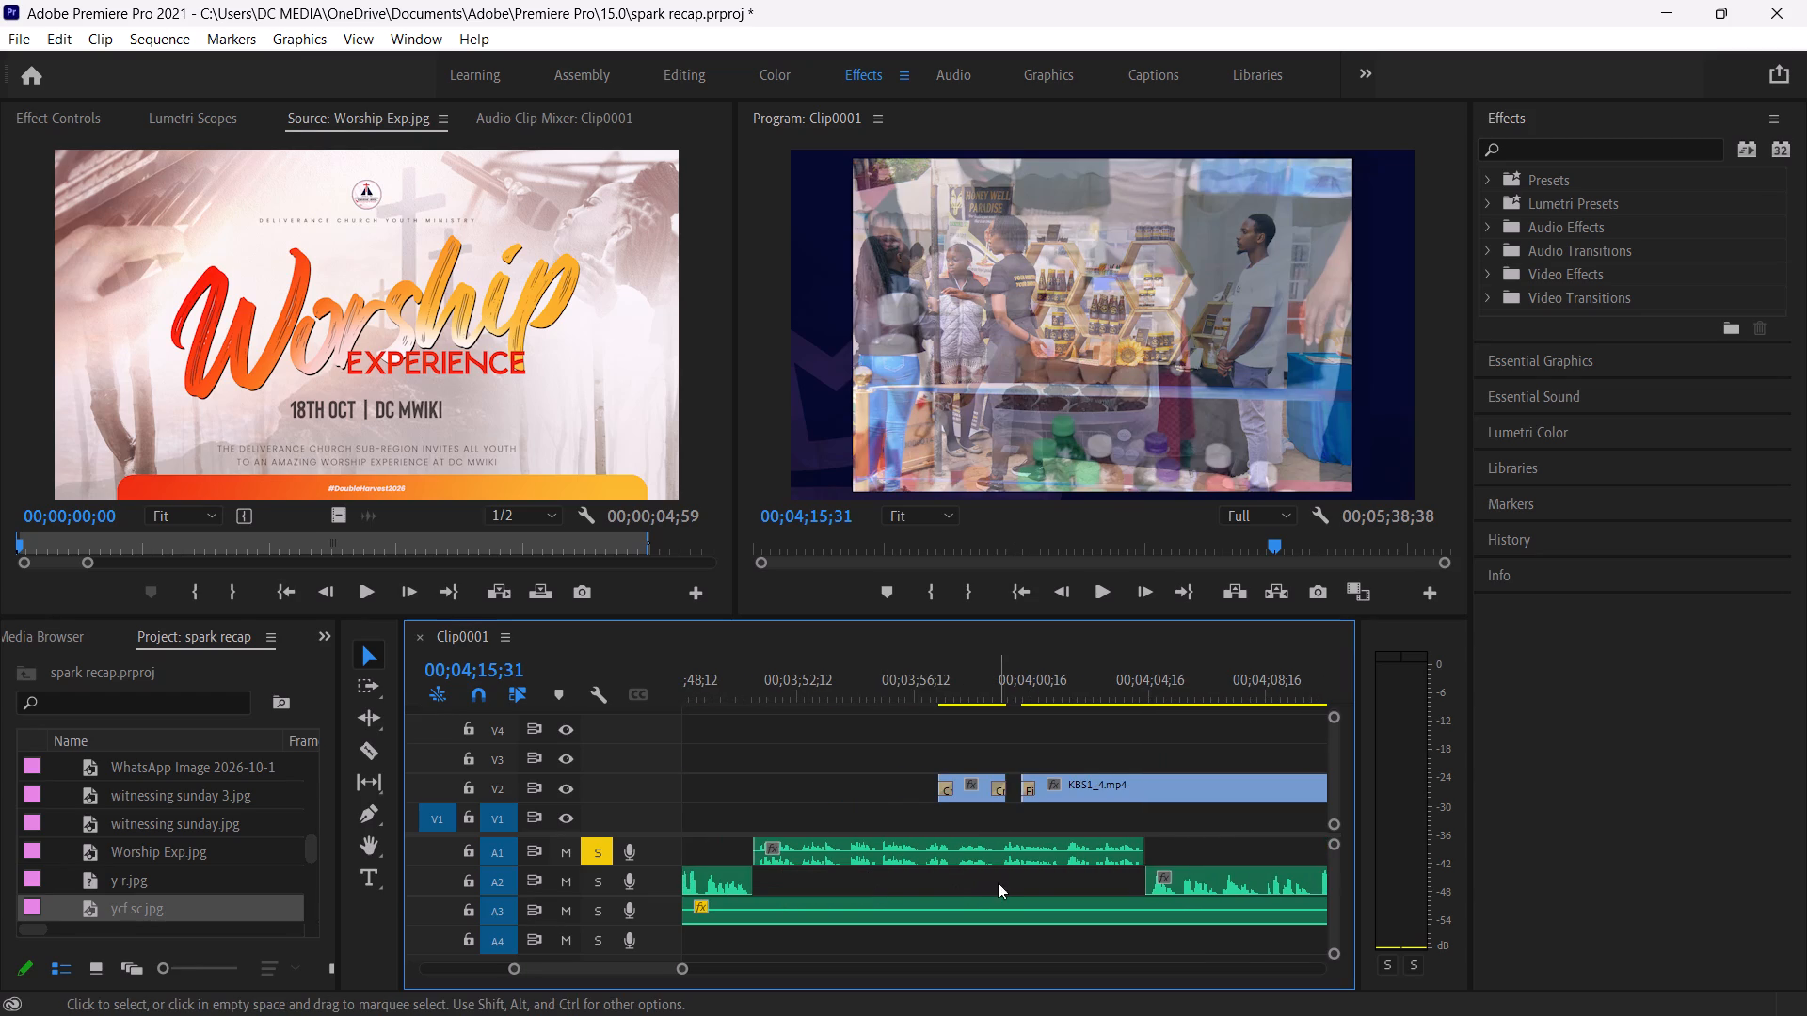
# Move the remaining A2 voice-over segment later so that it starts at the A1 cut, 00;04;15;31, and save the project.
pyautogui.hscroll(-2, 975, 890)
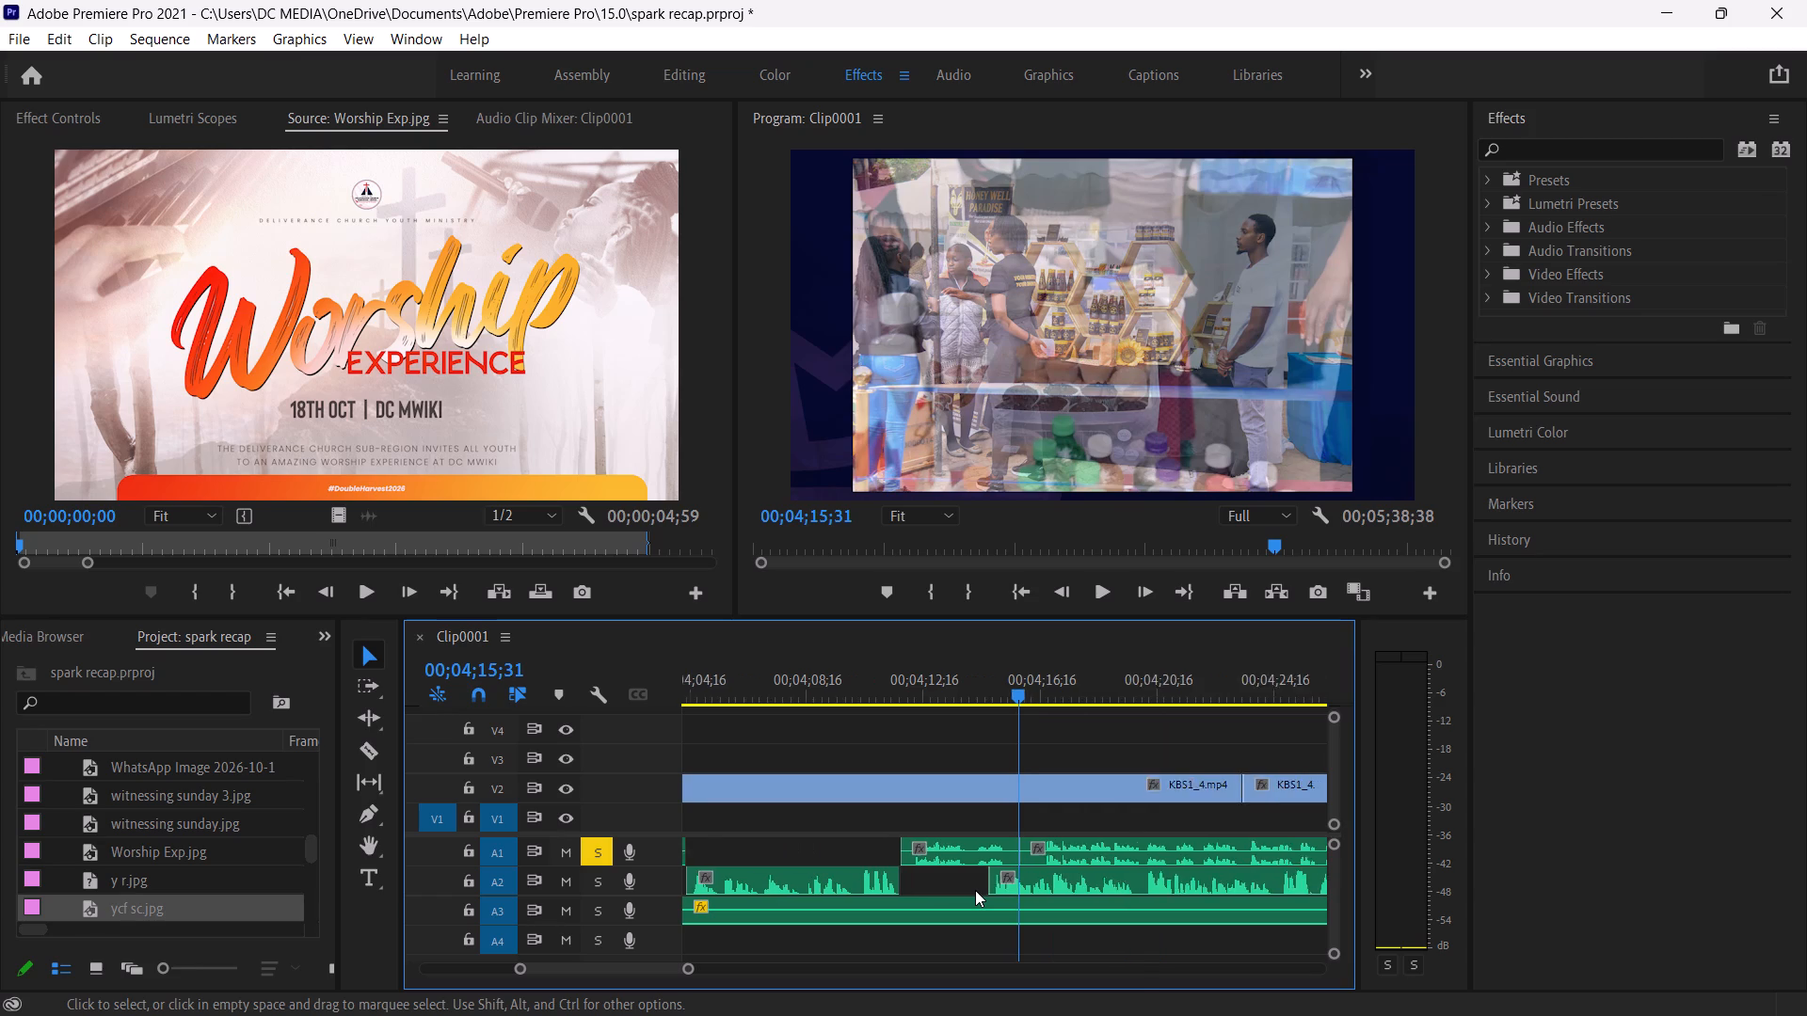
pyautogui.hscroll(-2, 975, 890)
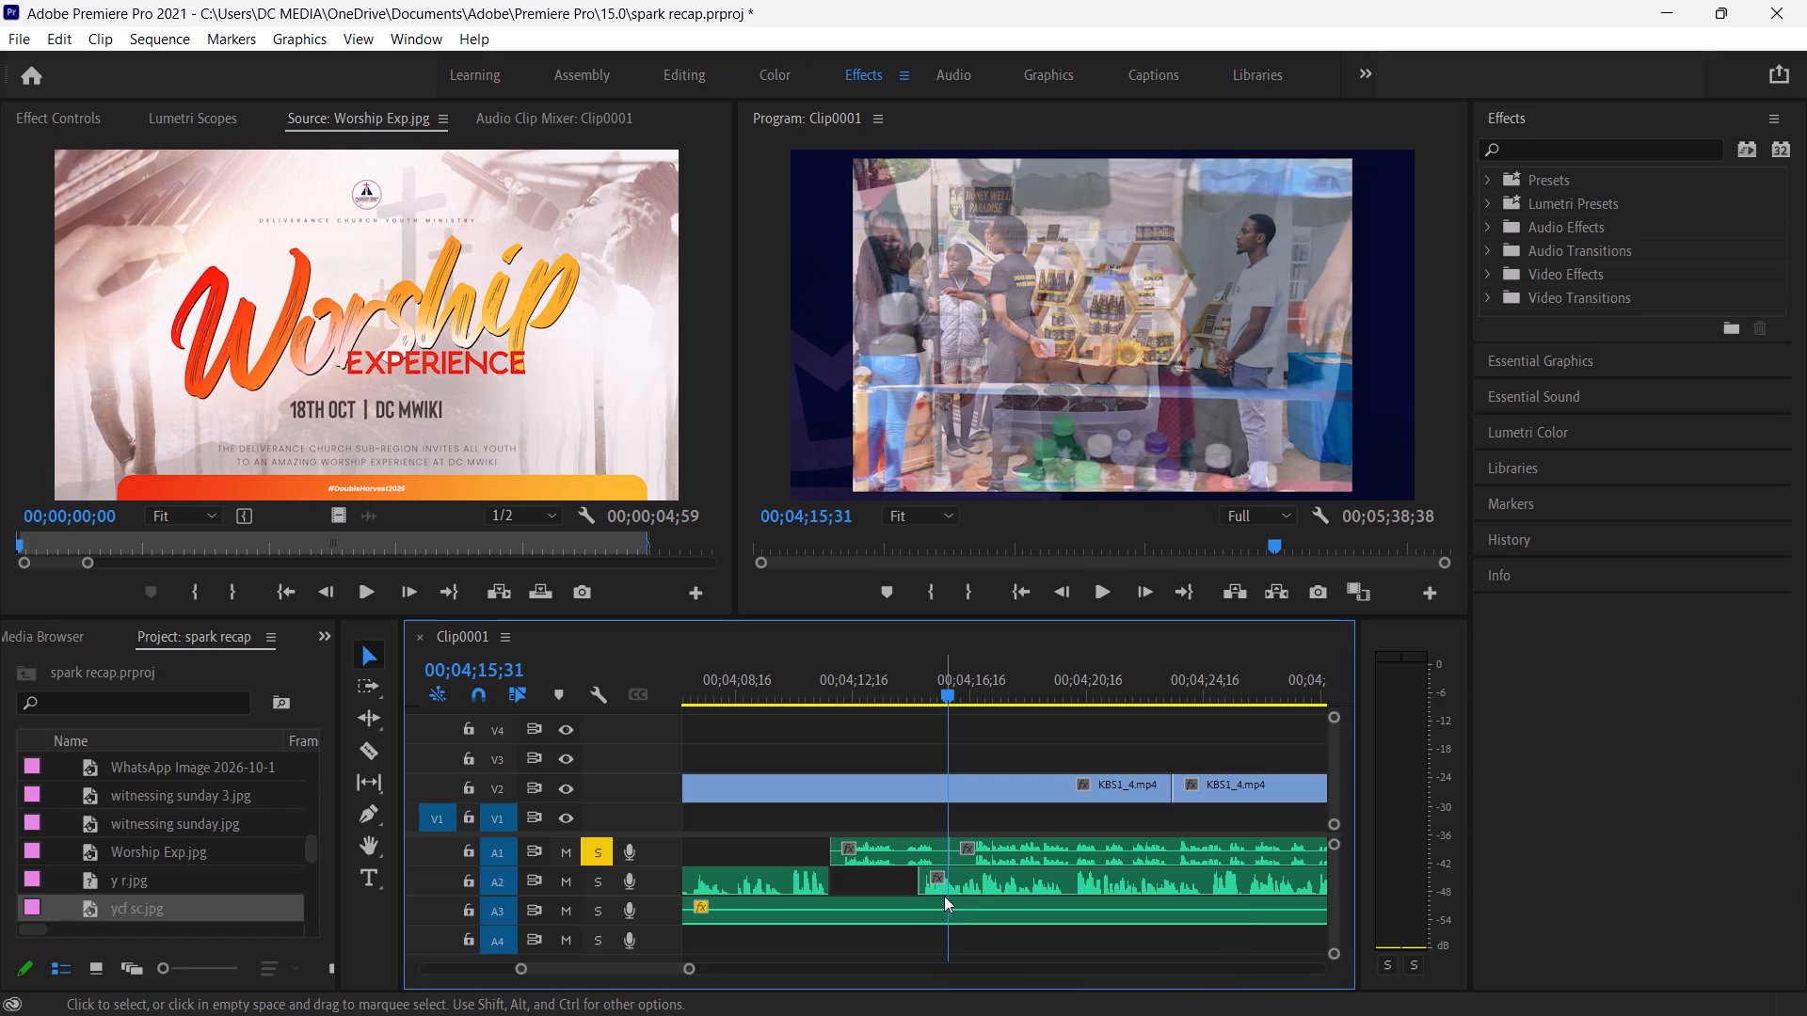
pyautogui.click(952, 871)
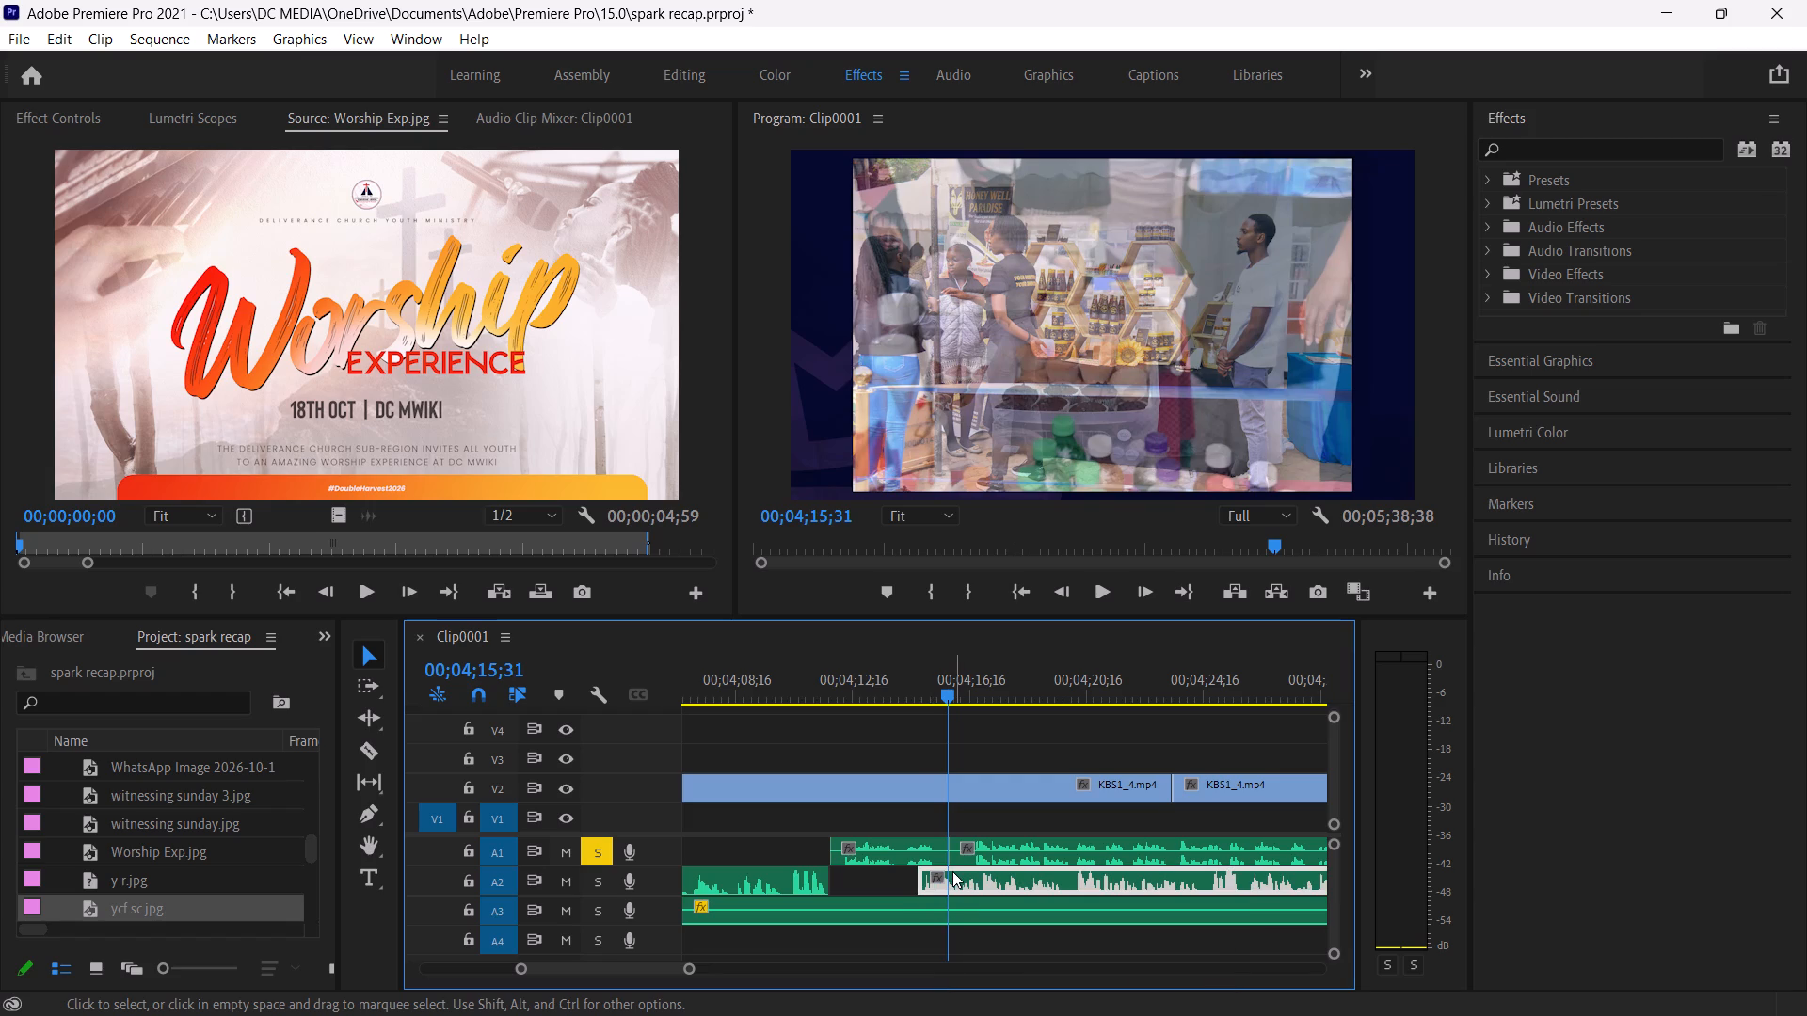
pyautogui.moveTo(952, 871); pyautogui.dragTo(972, 871)
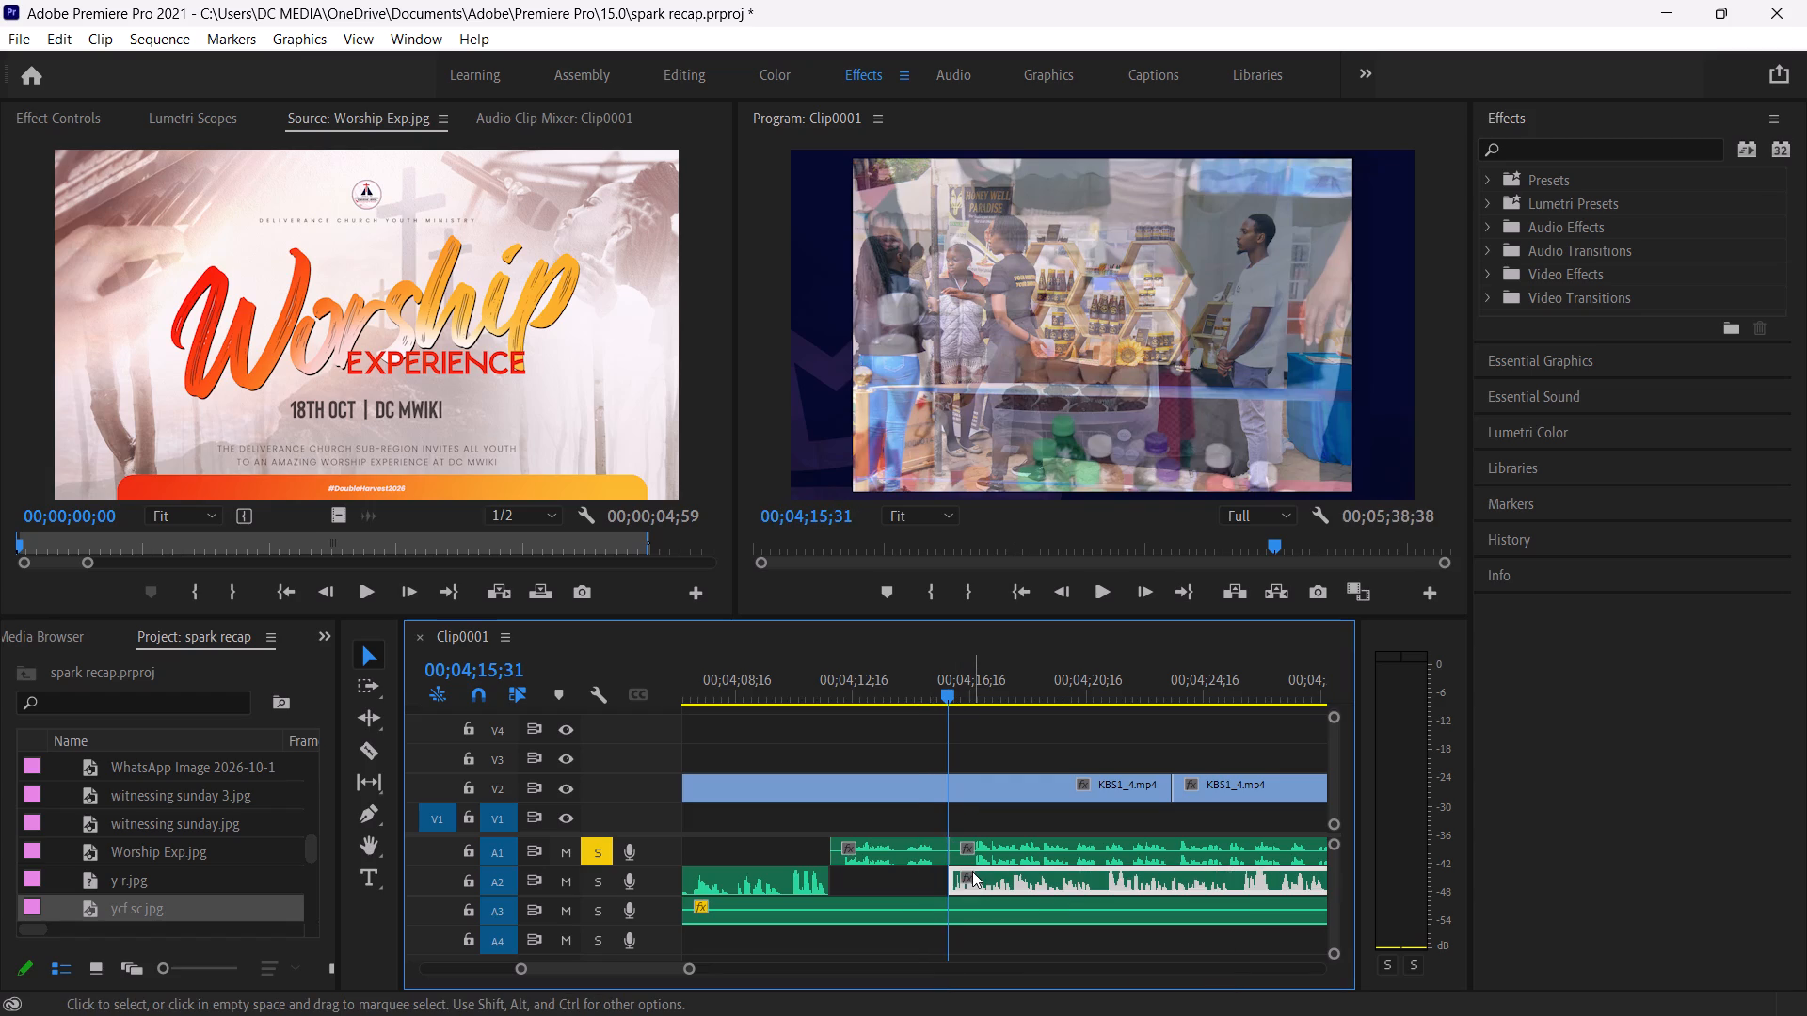
pyautogui.hotkey('ctrl', 's')
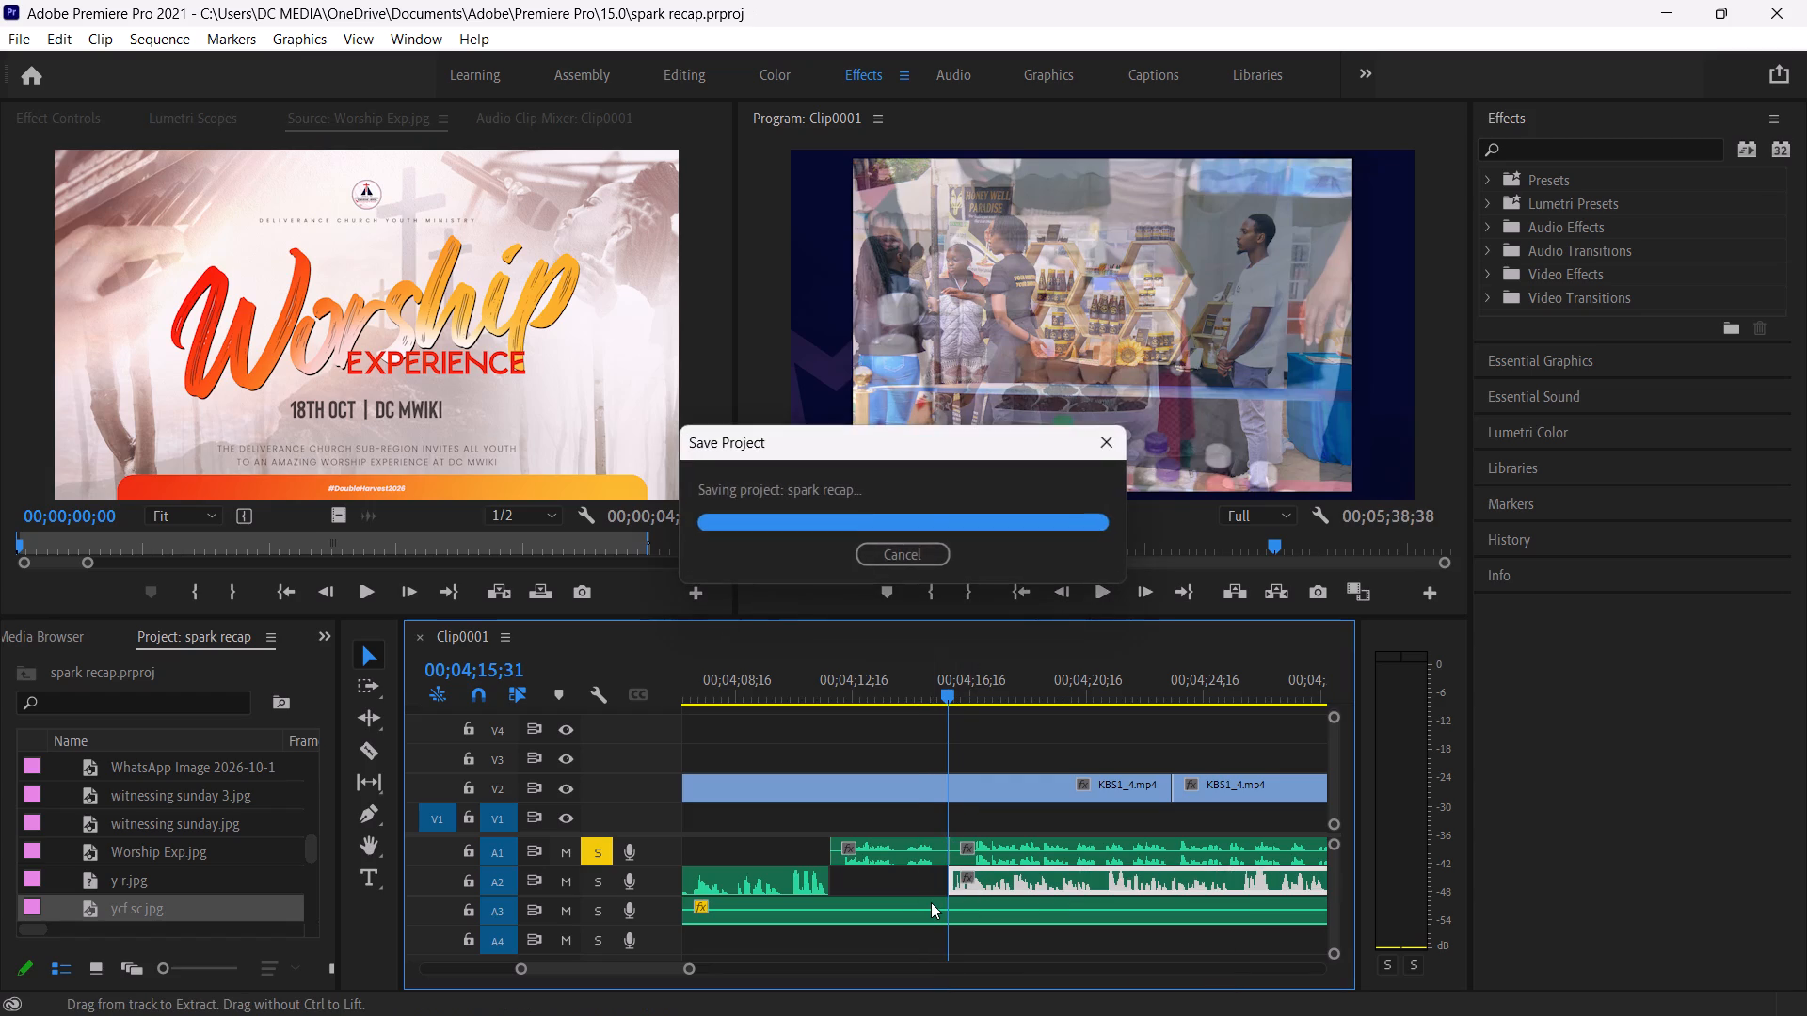
# Play the soloed A1 voice-over from about 00;04;12 across the cut at 00;04;15;31.
pyautogui.moveTo(690, 971); pyautogui.dragTo(705, 969)
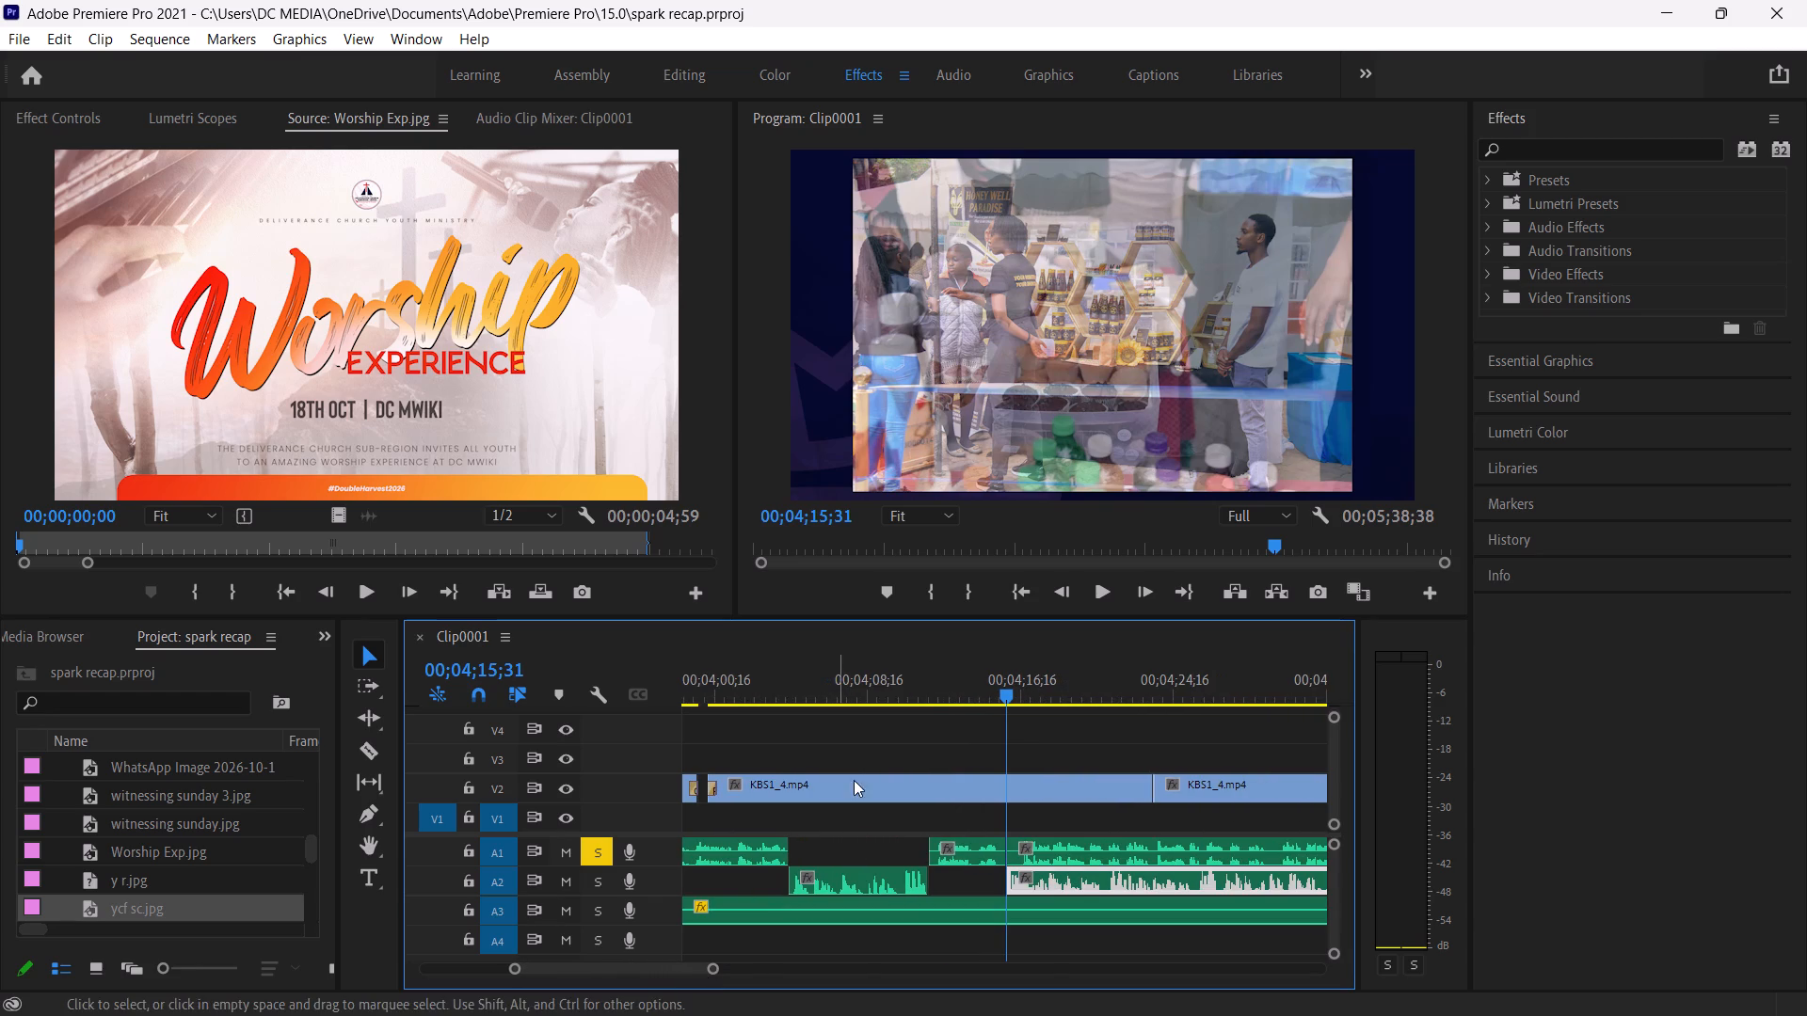
pyautogui.click(946, 677)
pyautogui.press('space')
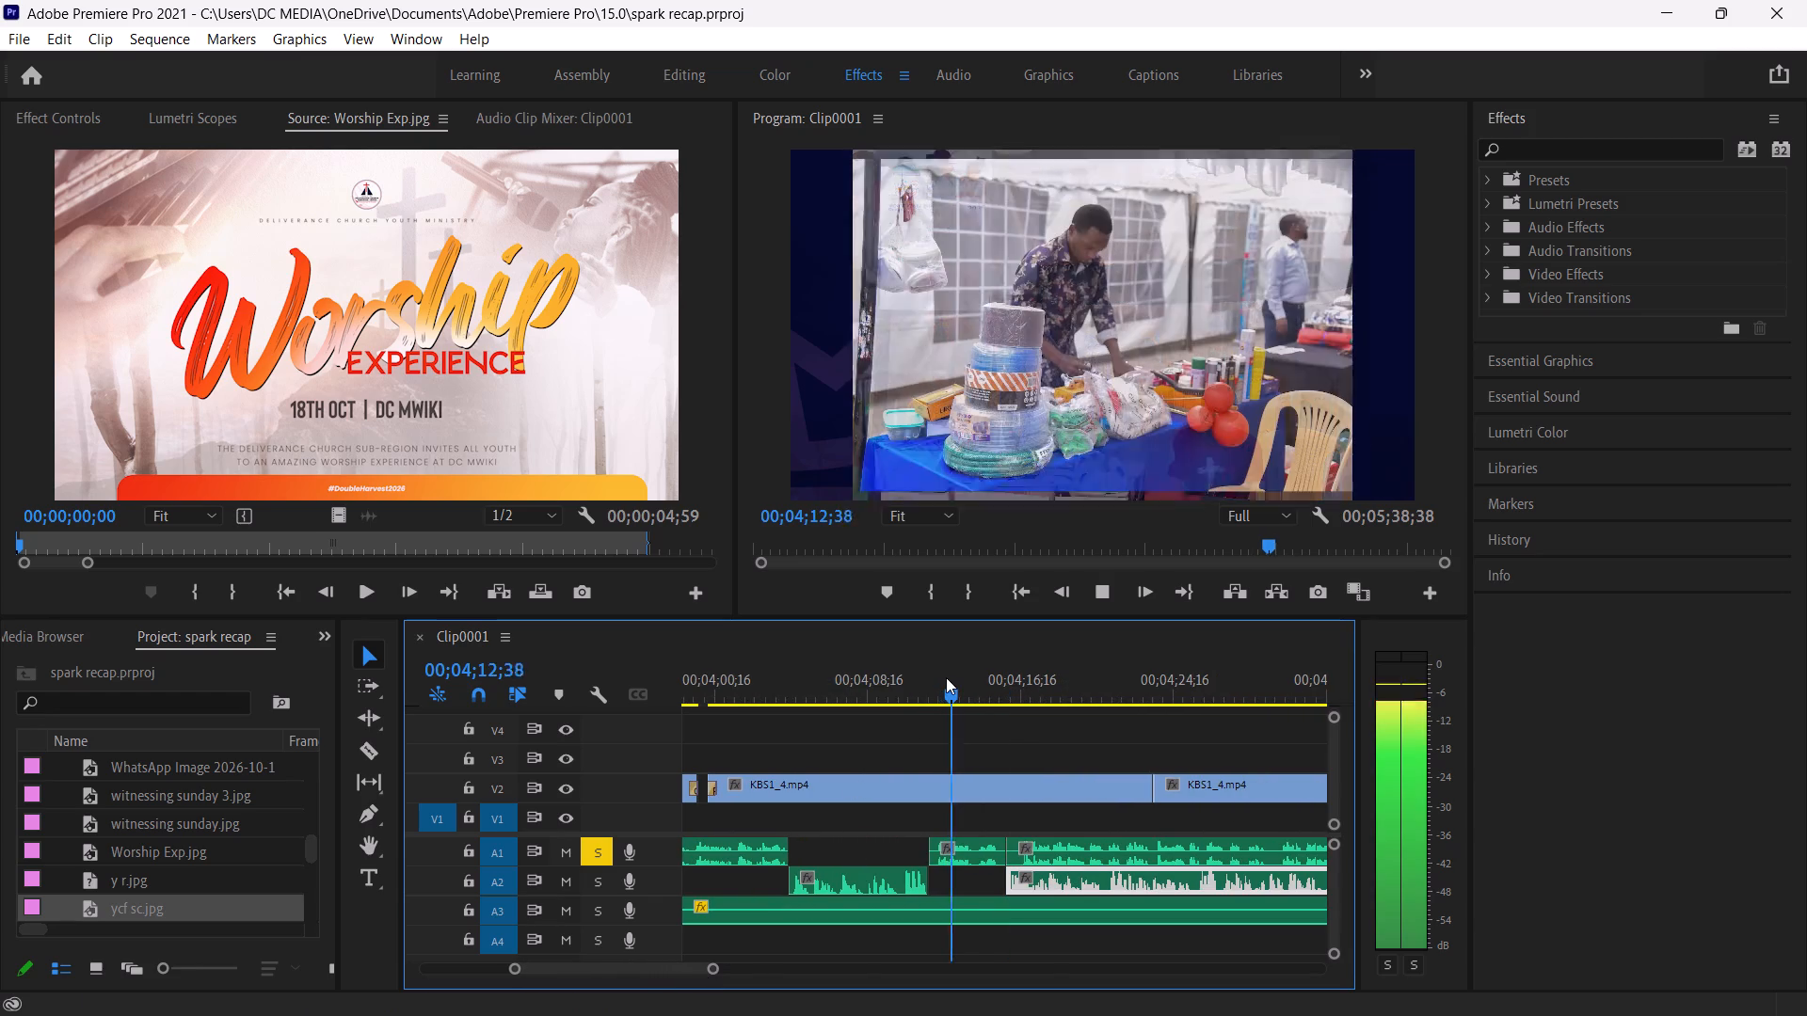
pyautogui.press('space')
pyautogui.press('space')
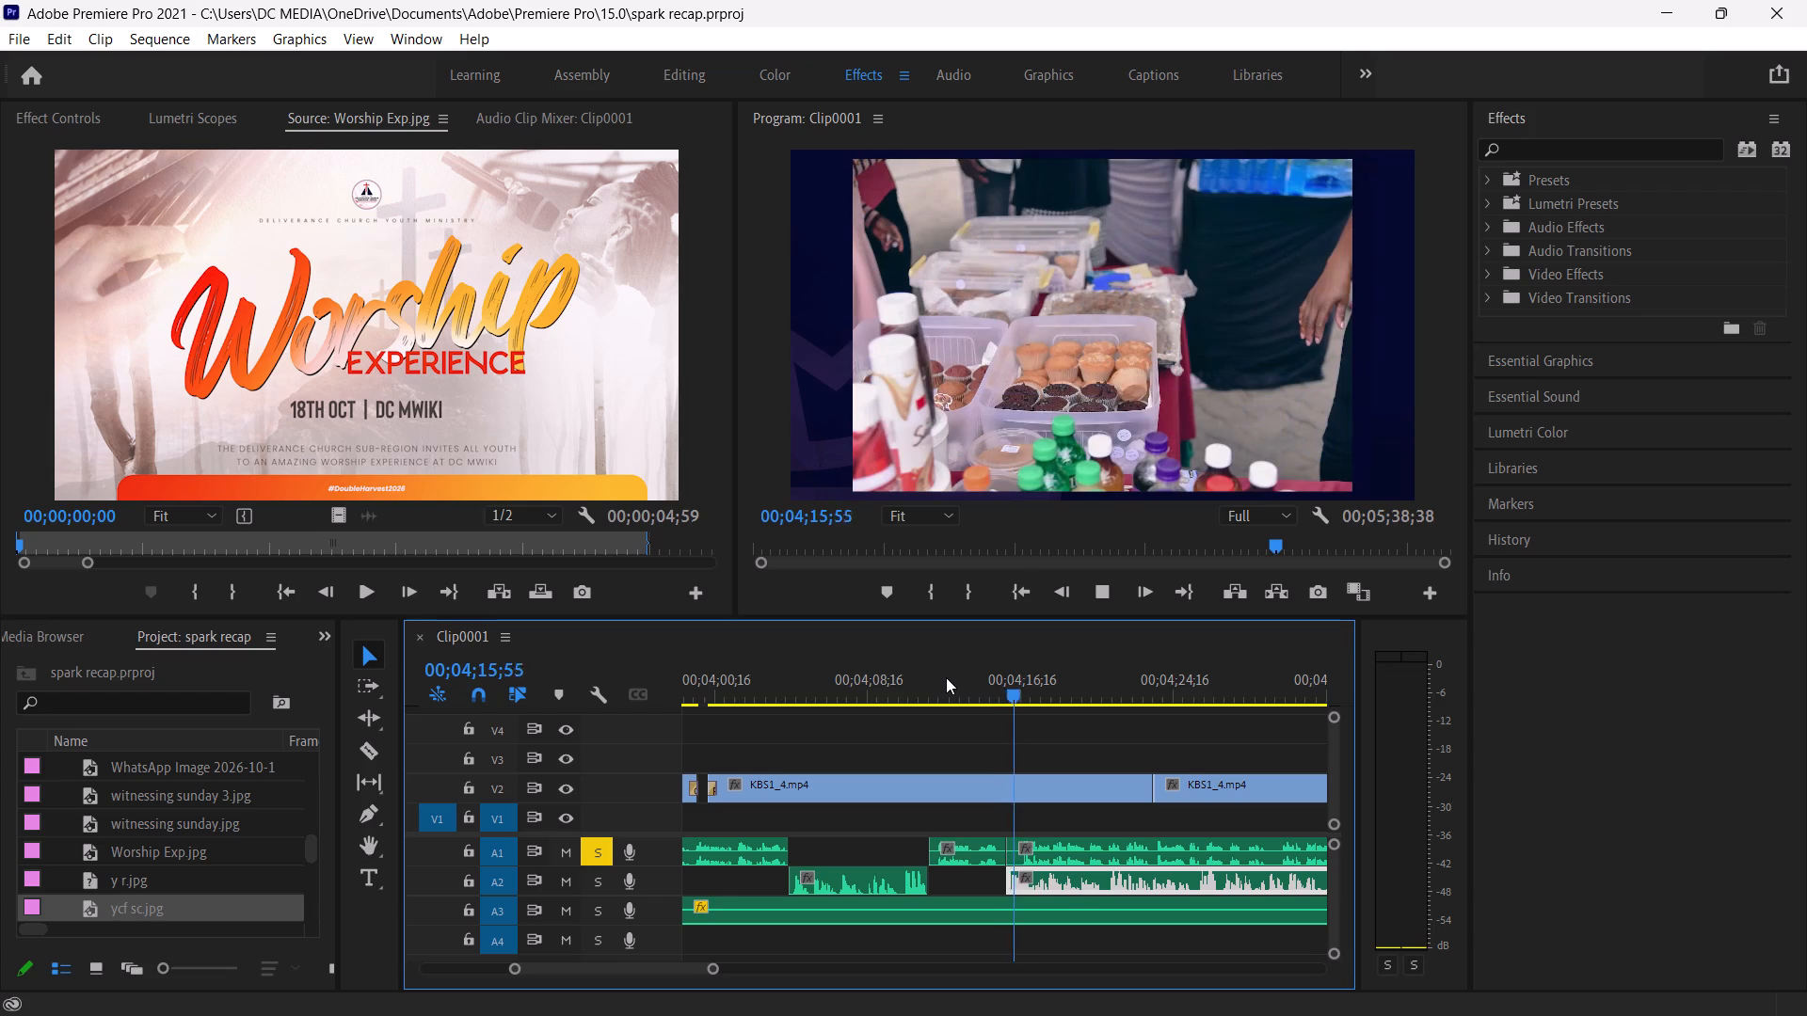
pyautogui.press('space')
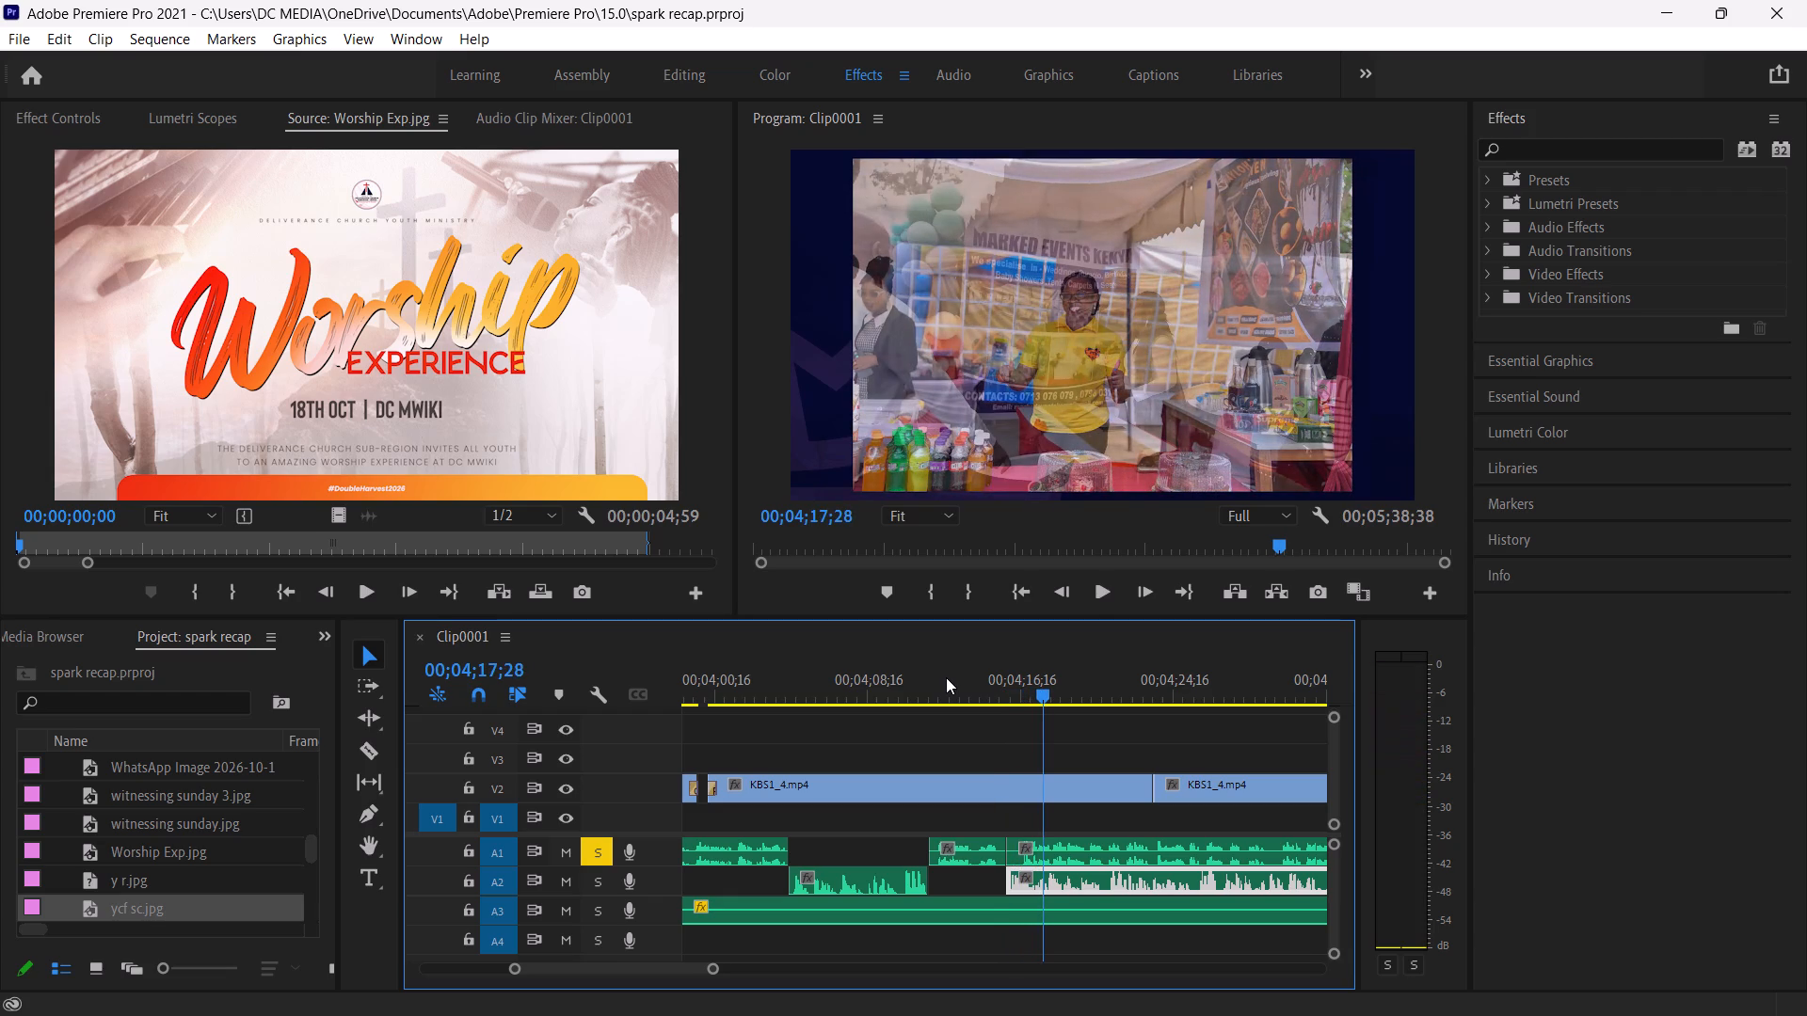
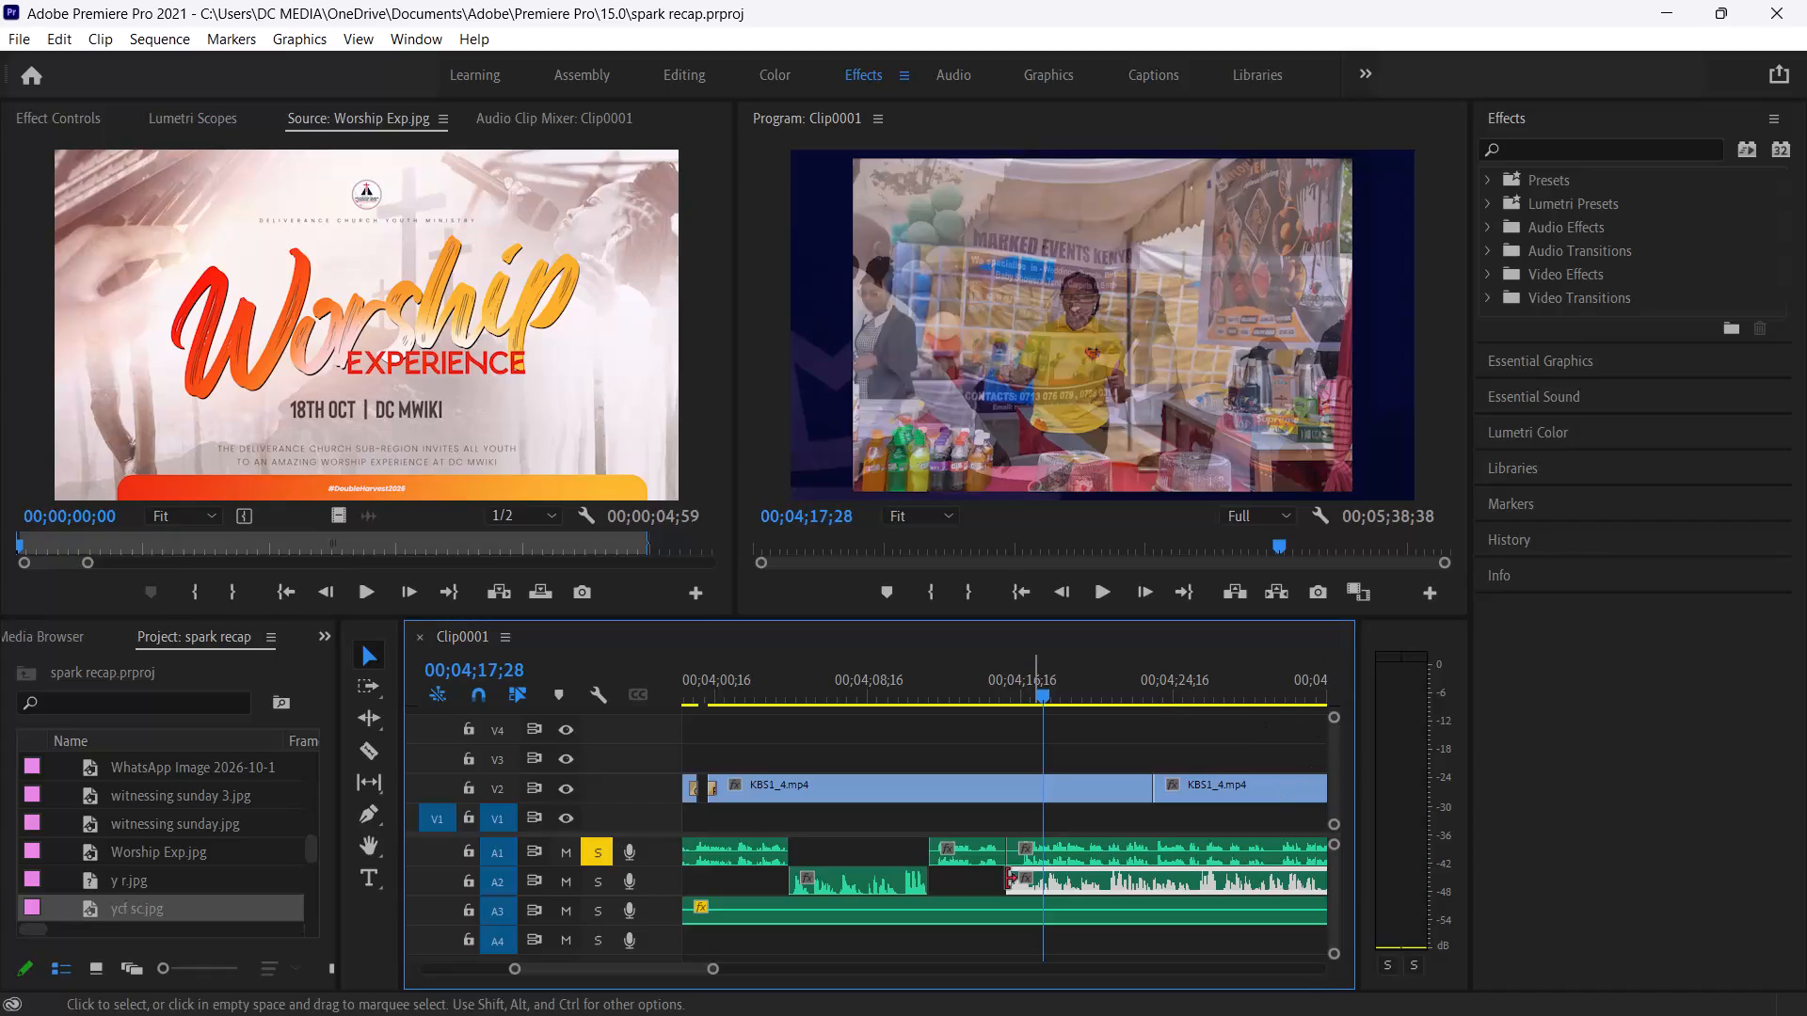
# Compare the voice-overs by playing A1 up to about 00;04;19, then soloing only A2 and playing it through to about 00;04;29.
pyautogui.click(925, 697)
pyautogui.press('space')
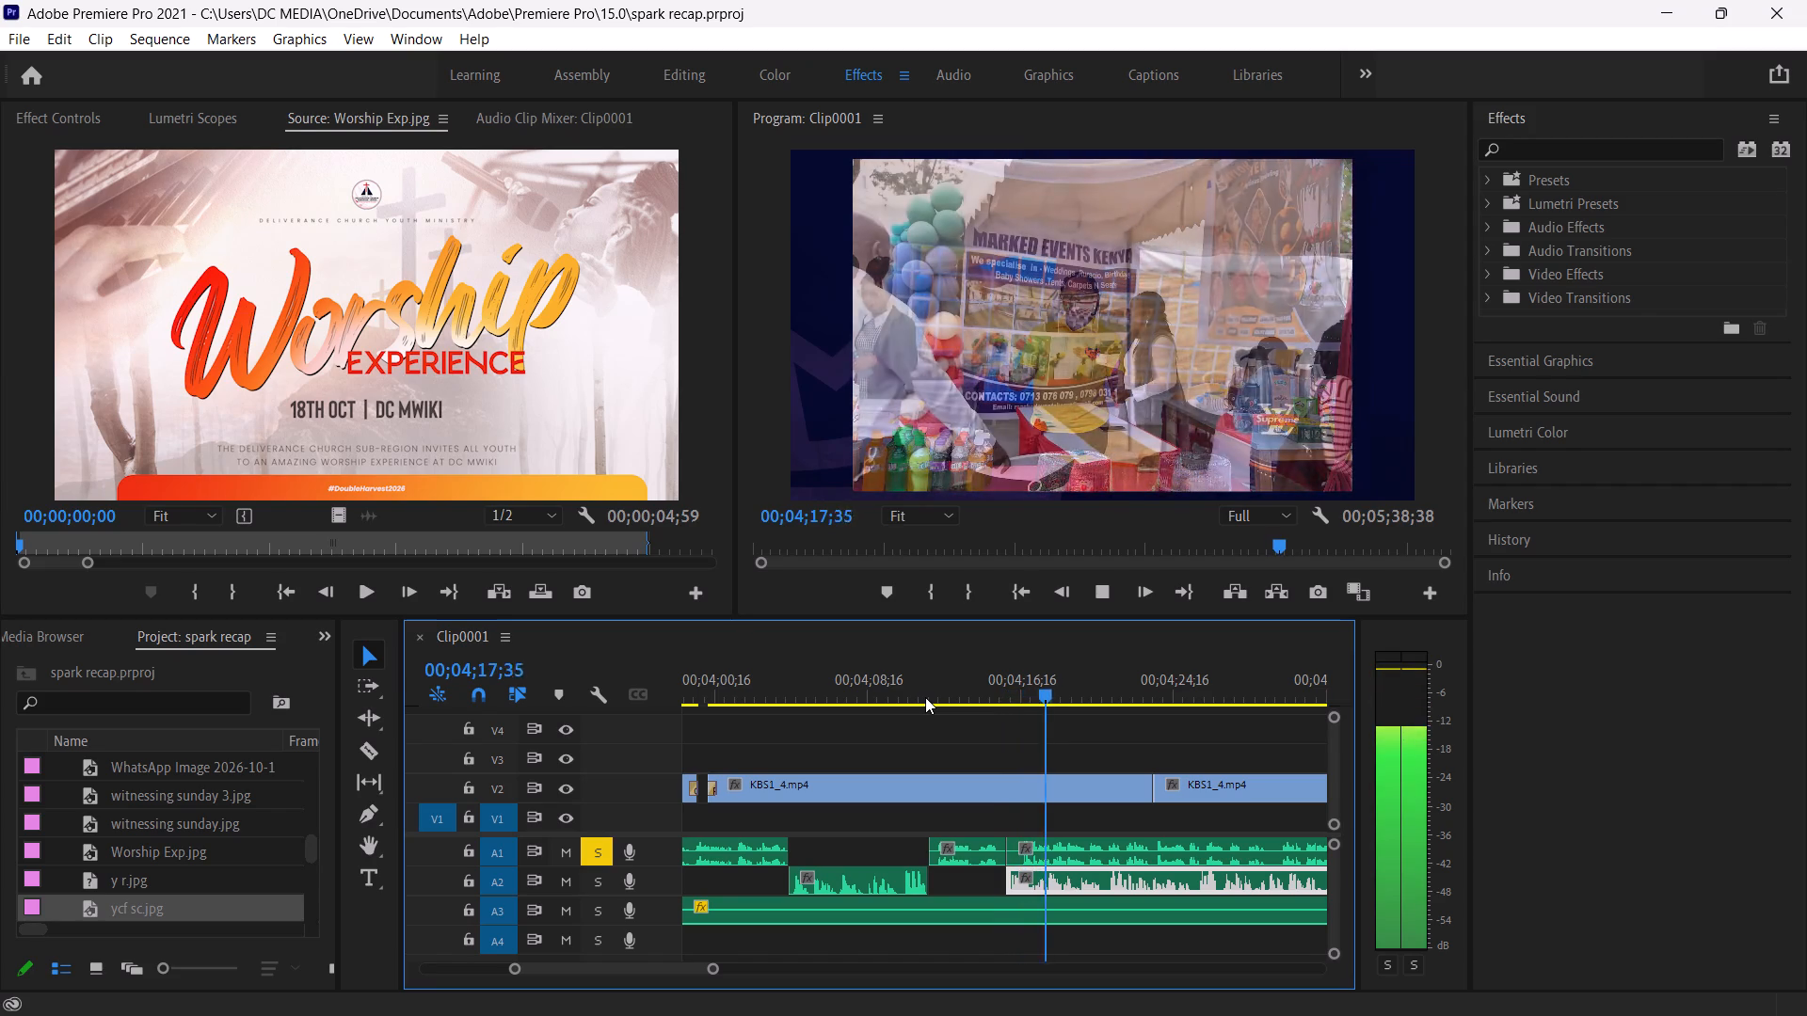
pyautogui.press('space')
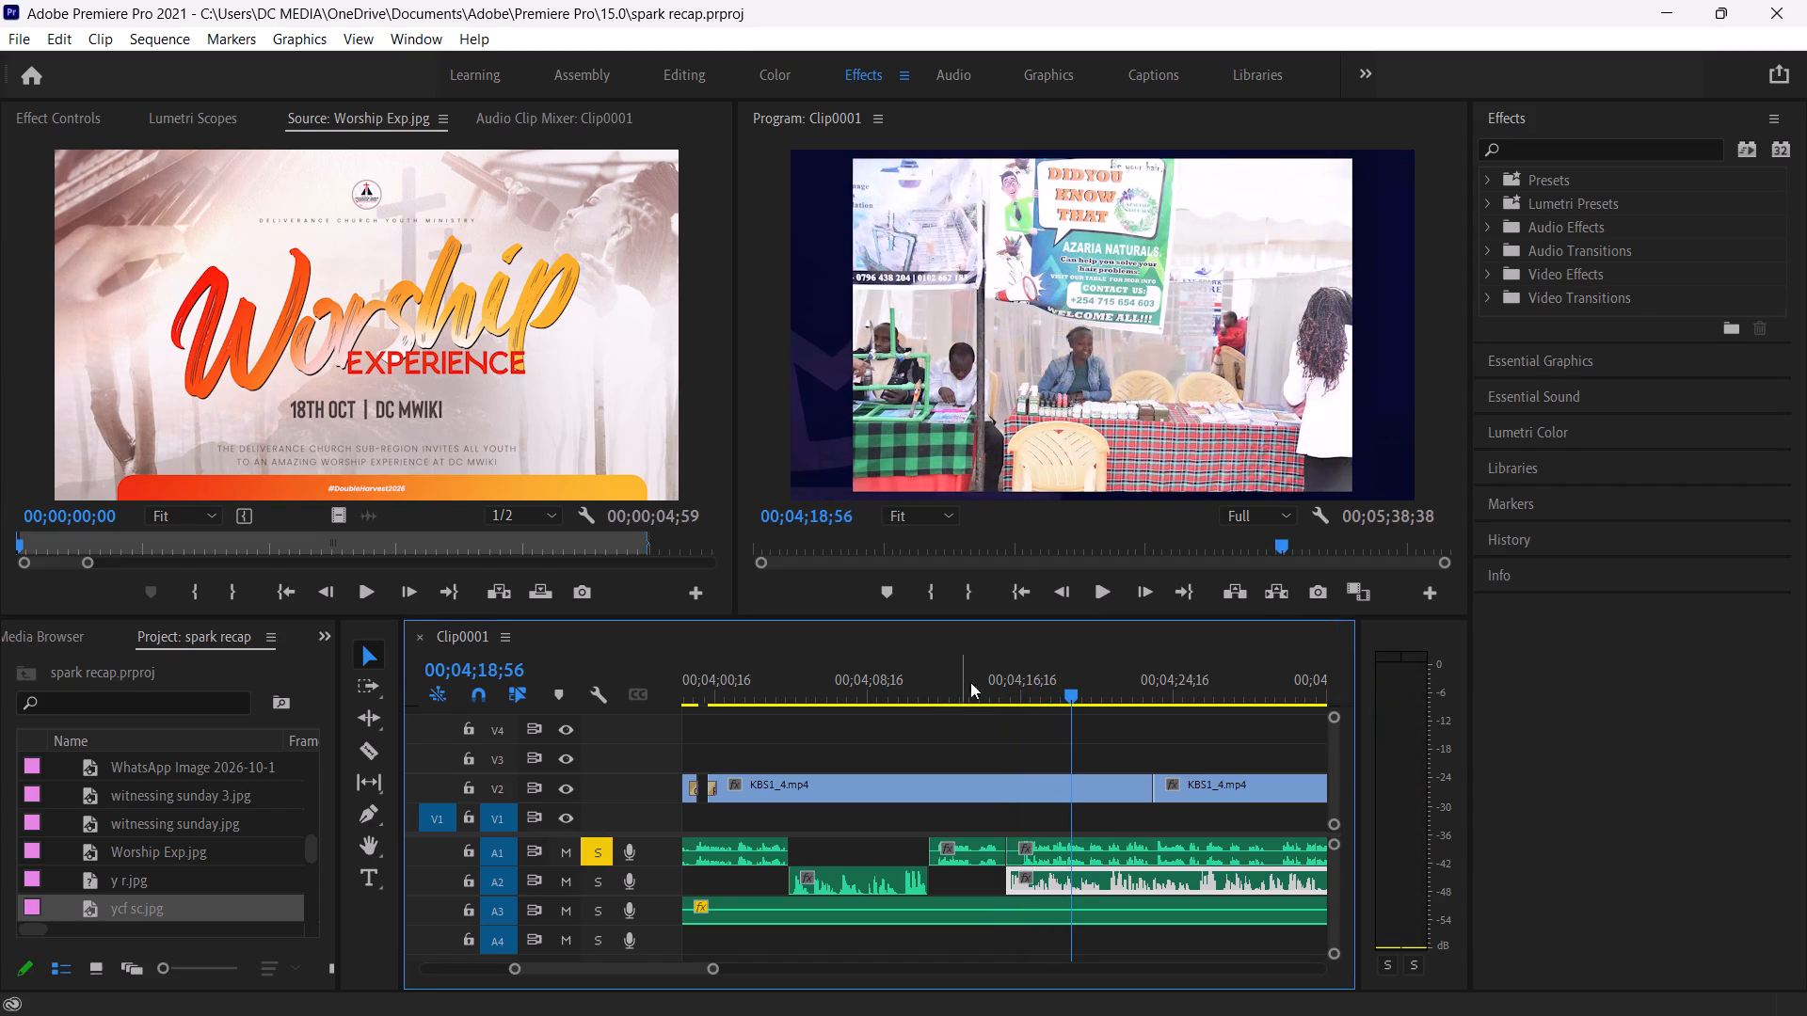
pyautogui.click(600, 883)
pyautogui.click(600, 842)
pyautogui.press('space')
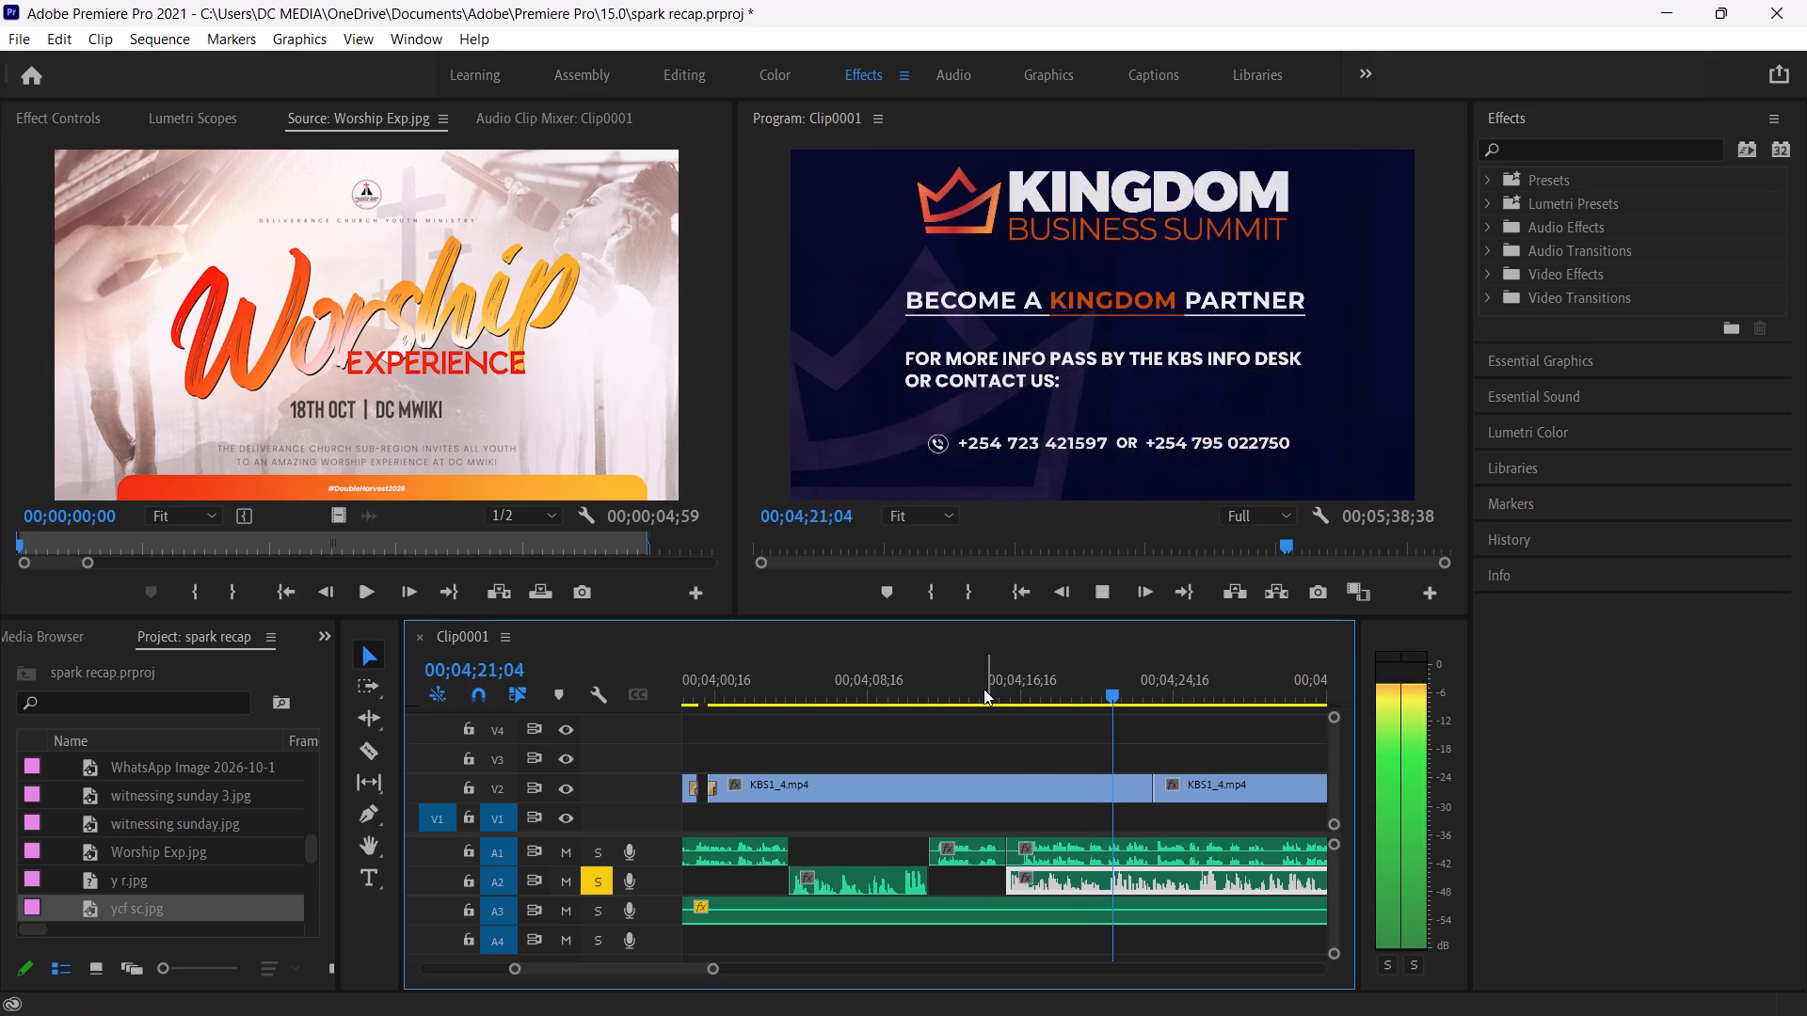
pyautogui.click(983, 689)
pyautogui.press('space')
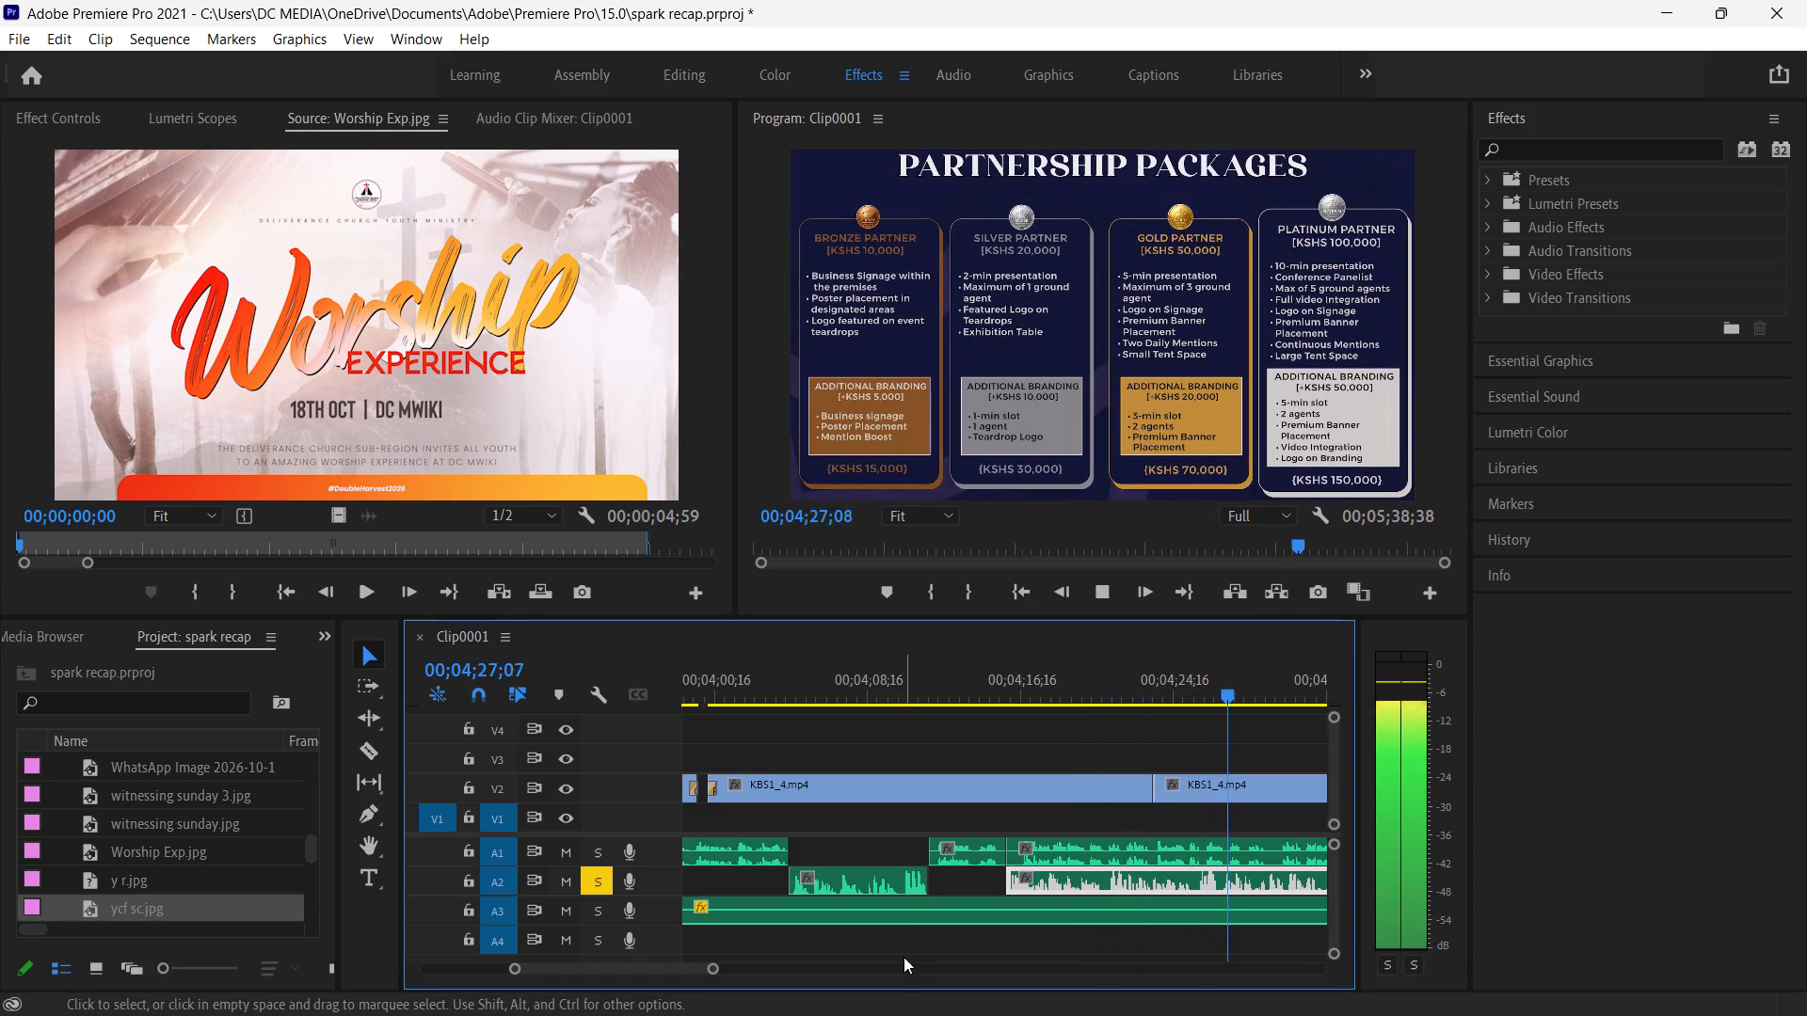
pyautogui.press('space')
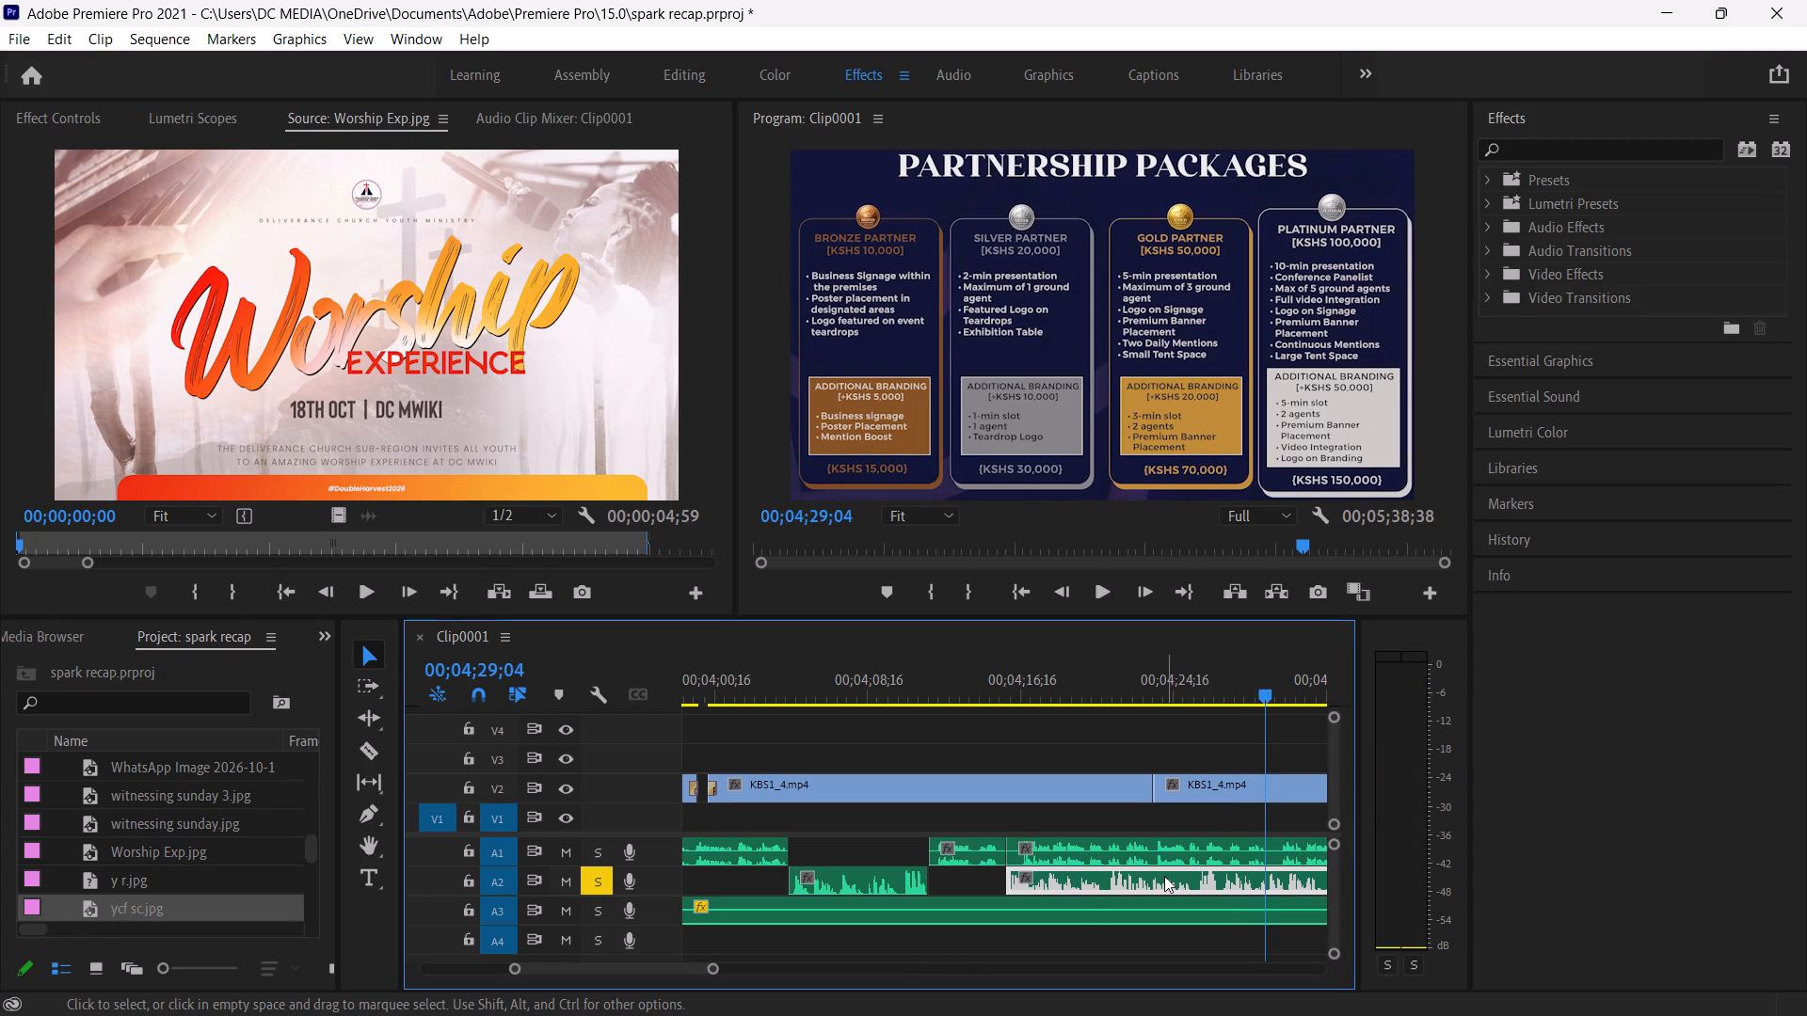
# Split the A2 voice-over at 00;04;25;22 and about 00;04;26;43, and delete the short segment between the cuts.
pyautogui.press('c')
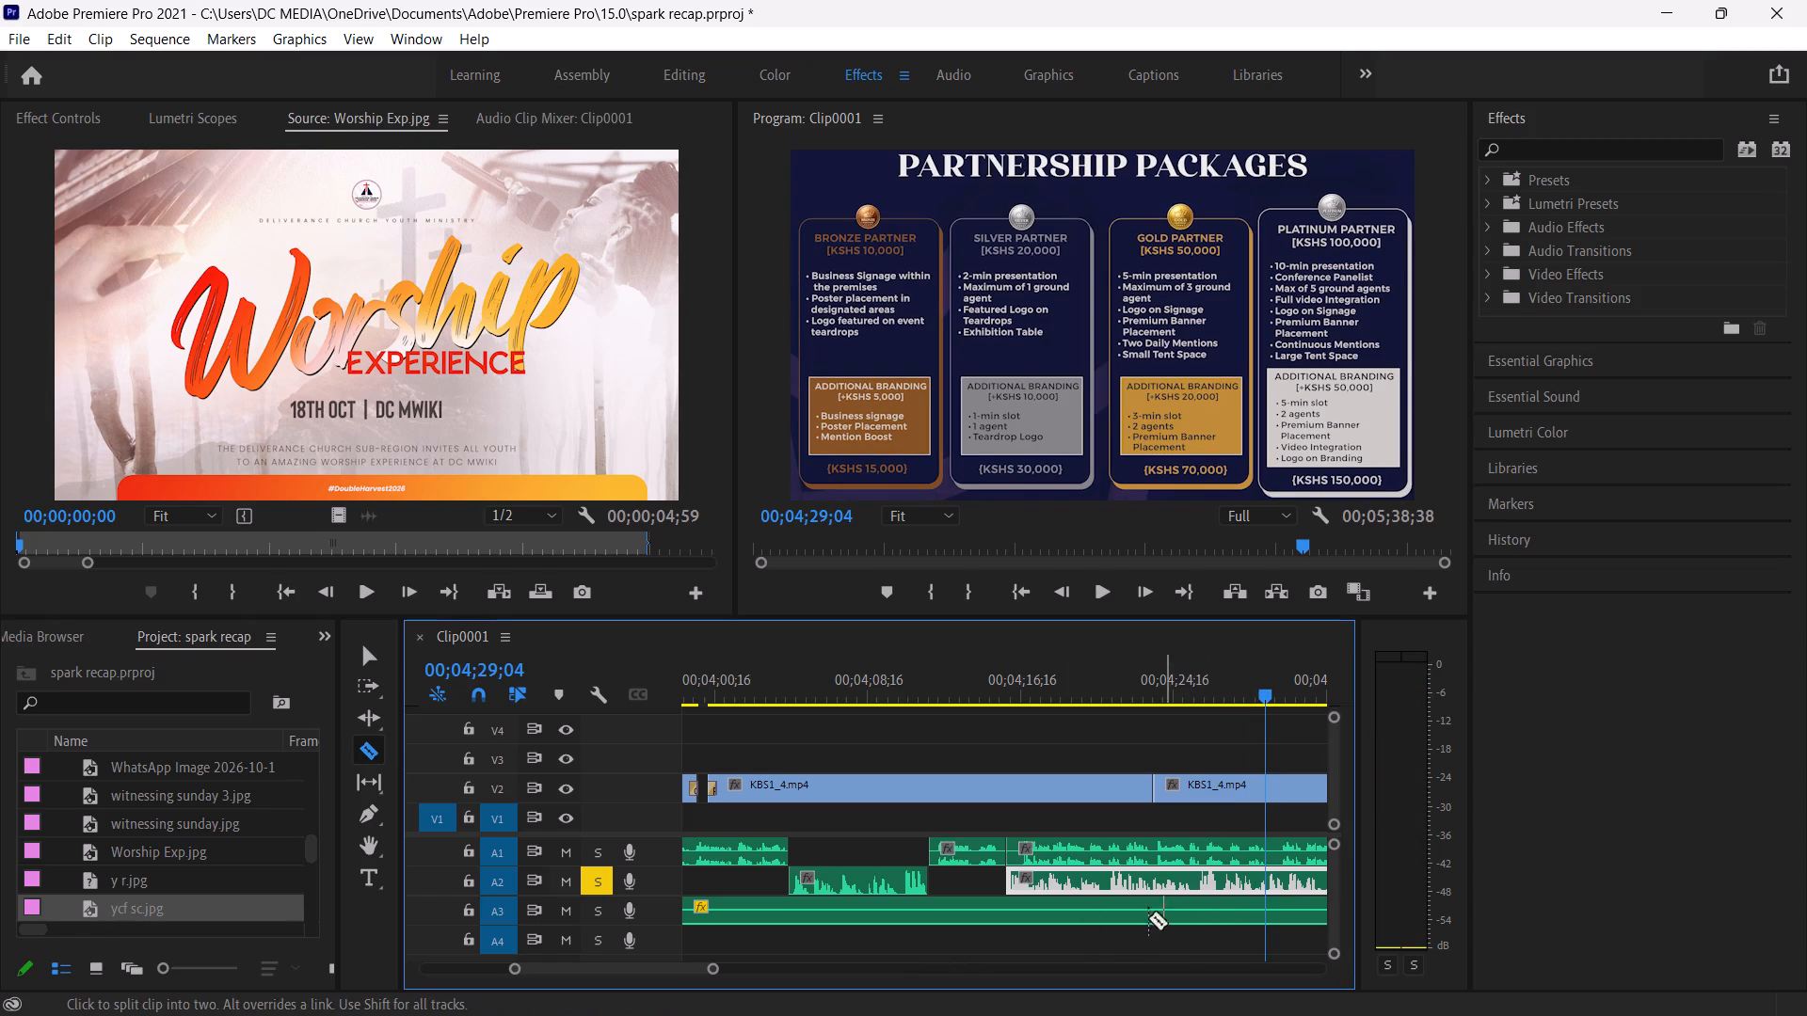
pyautogui.moveTo(716, 968); pyautogui.dragTo(696, 971)
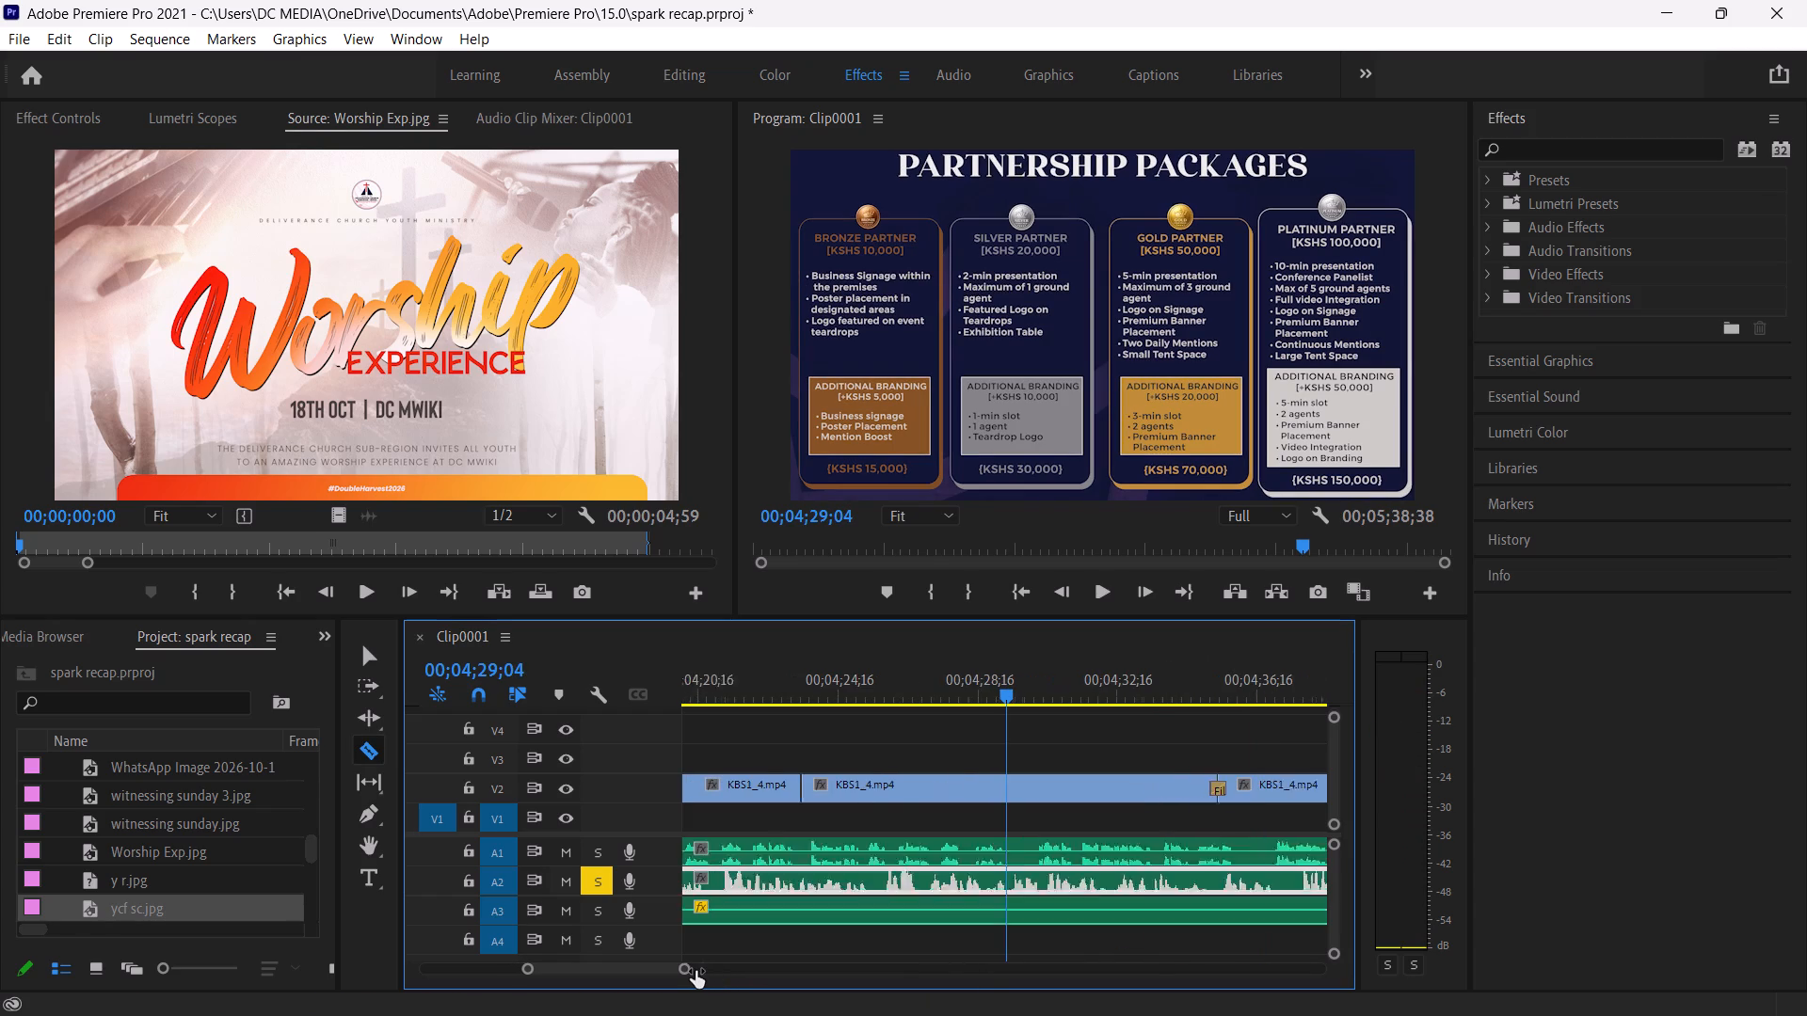
pyautogui.moveTo(696, 971); pyautogui.dragTo(693, 971)
pyautogui.click(739, 687)
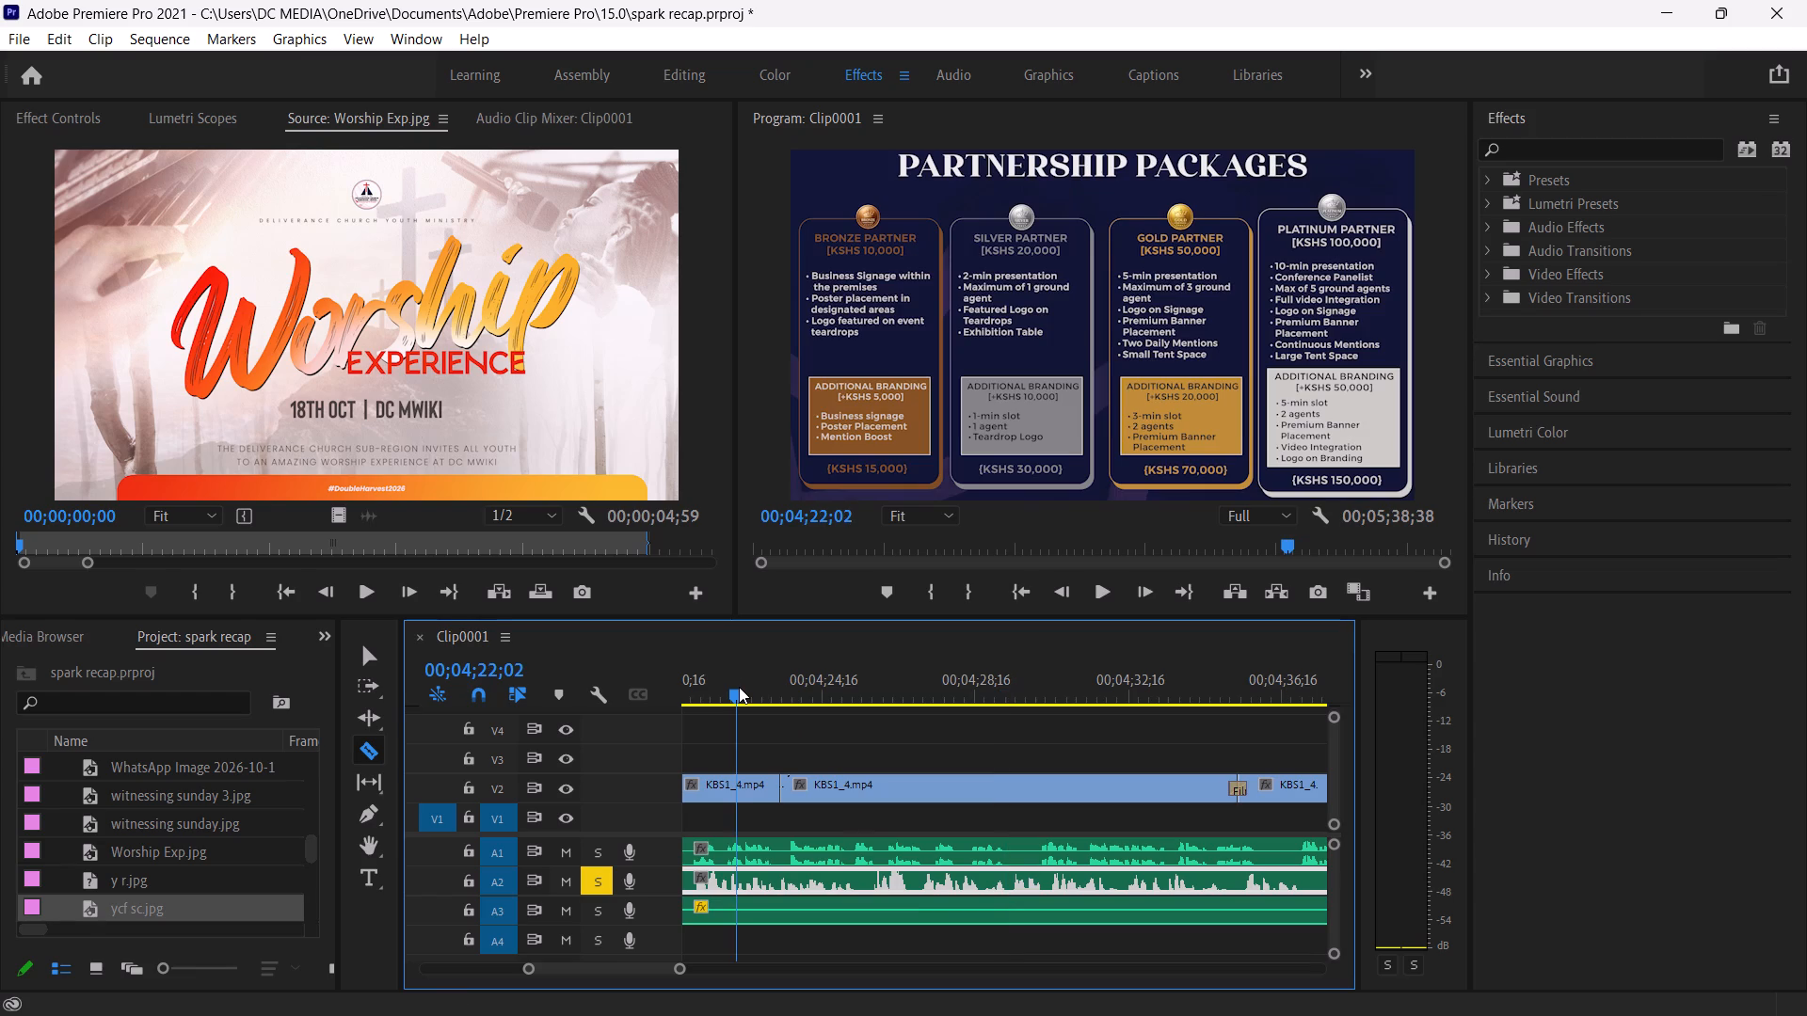
pyautogui.press('space')
pyautogui.press('space')
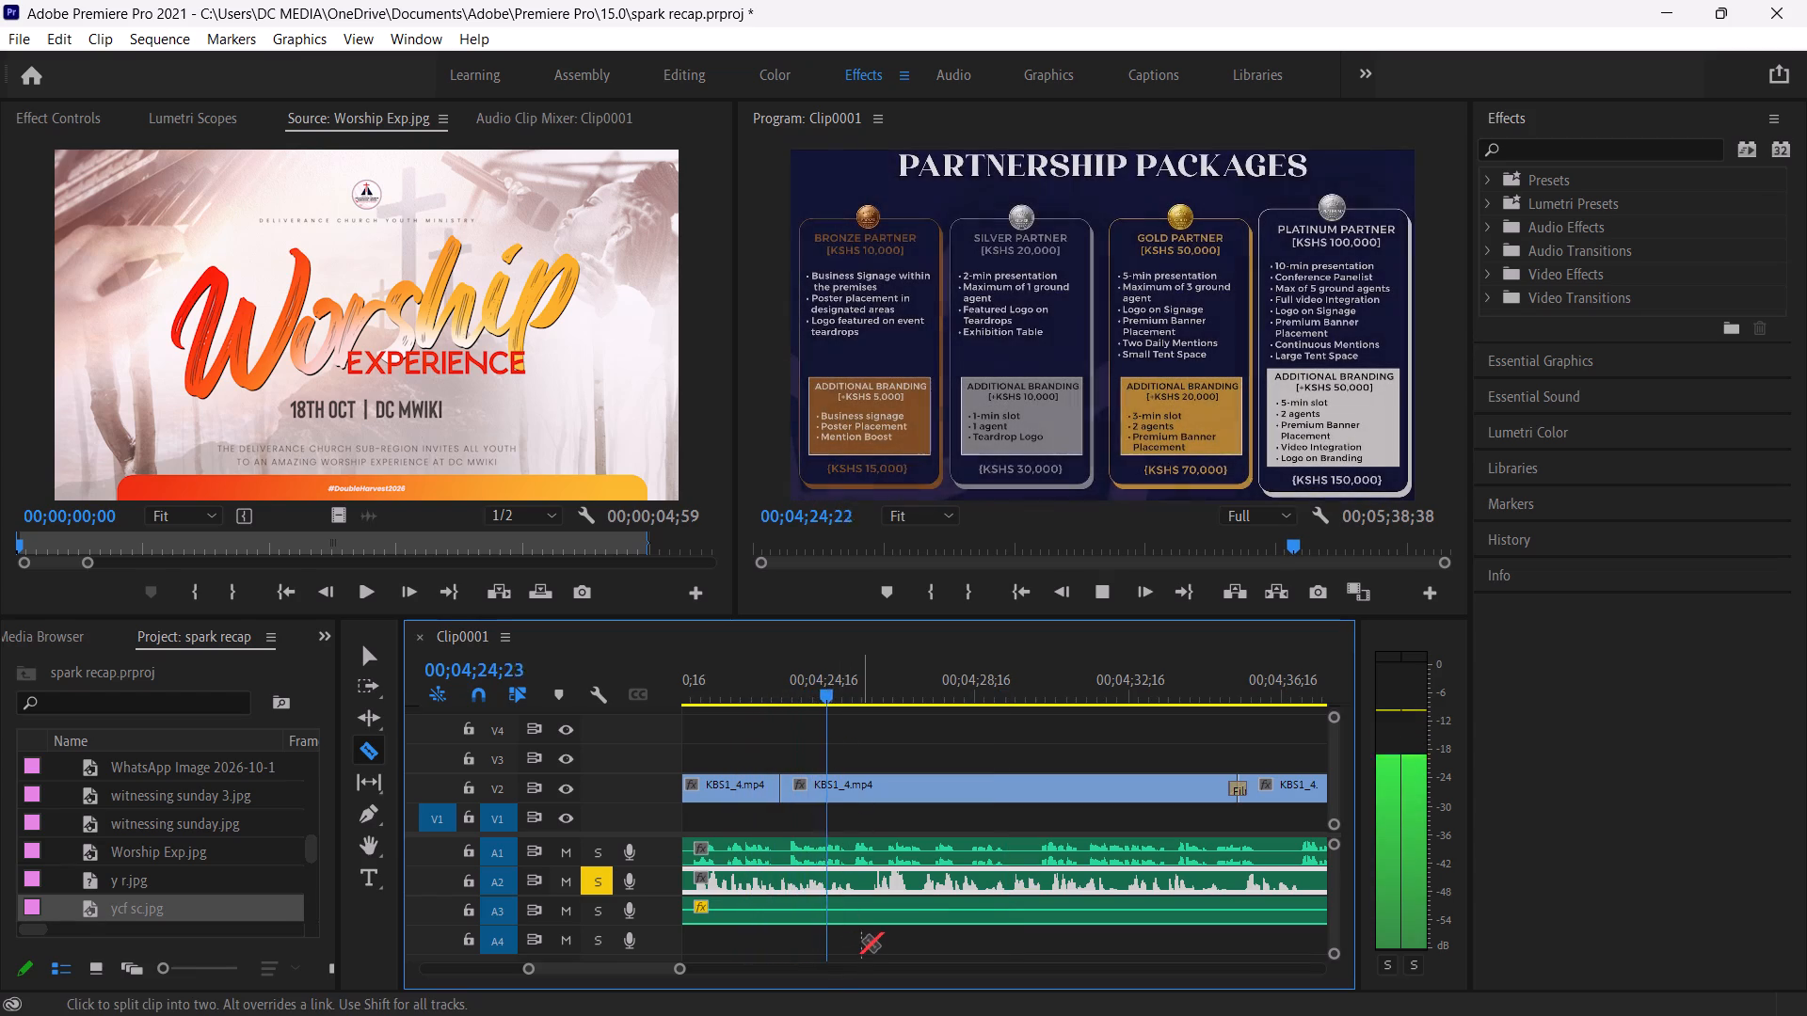
pyautogui.press('space')
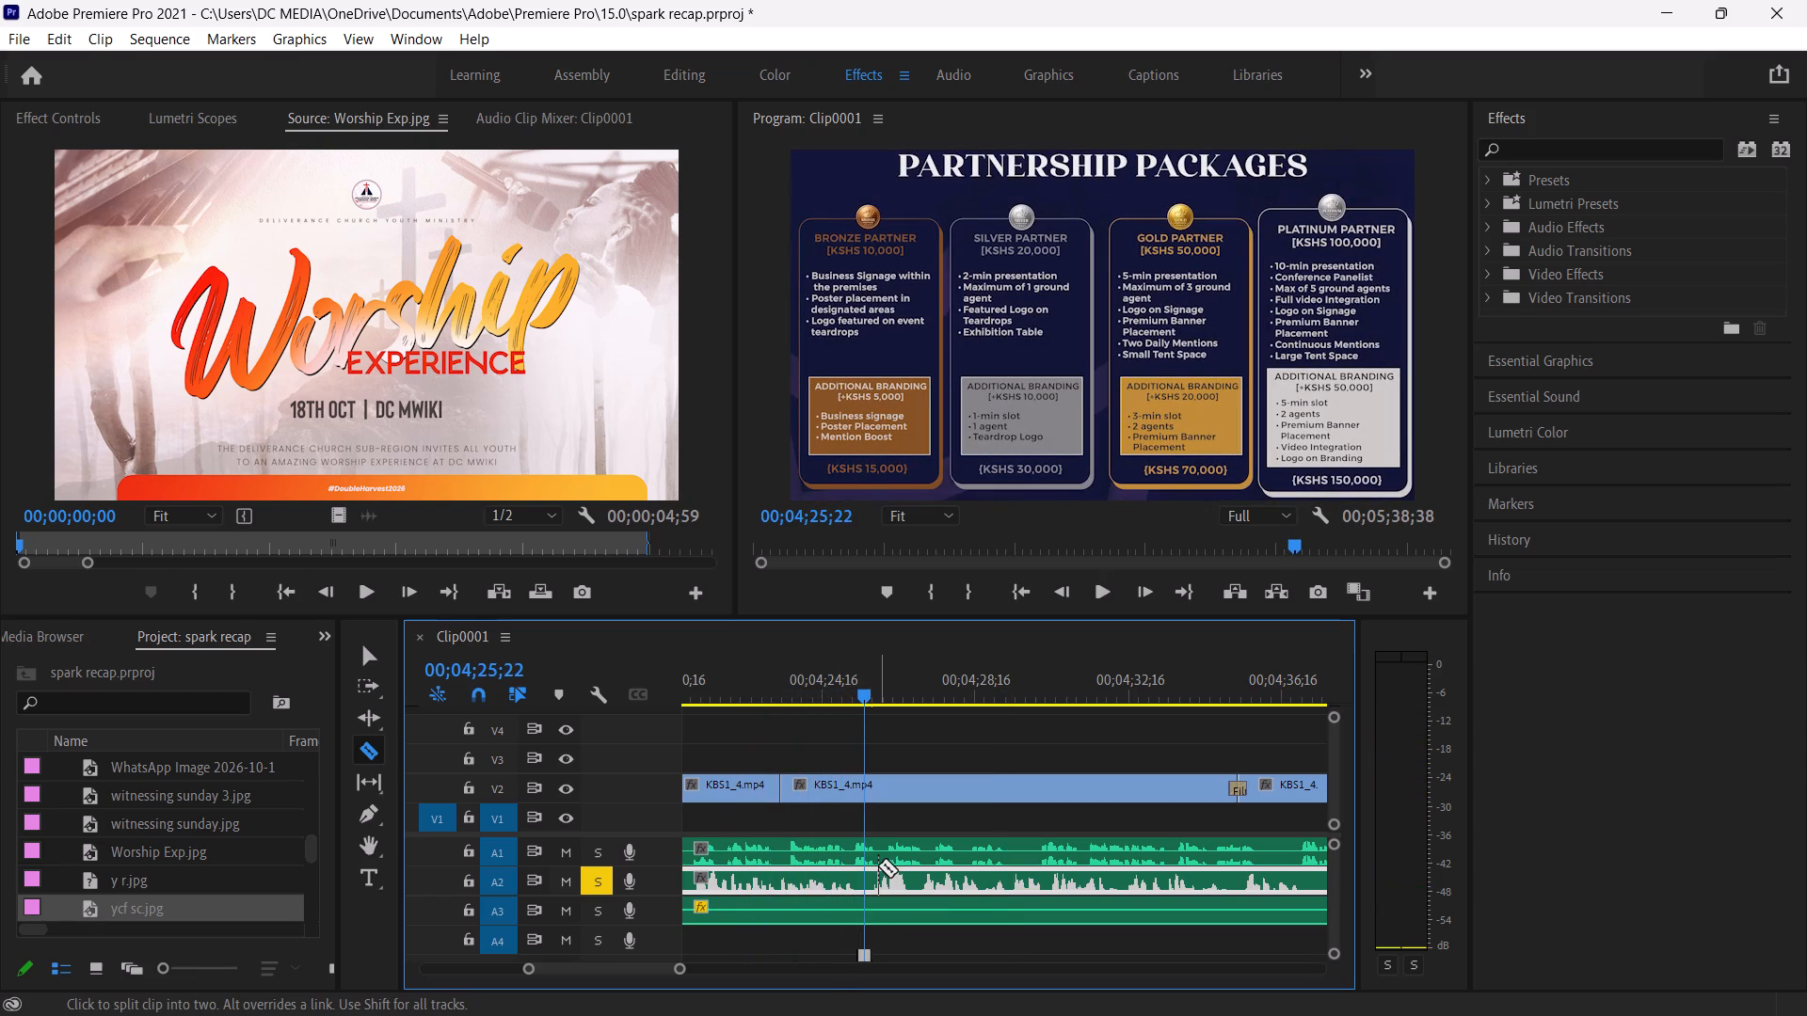
pyautogui.click(865, 875)
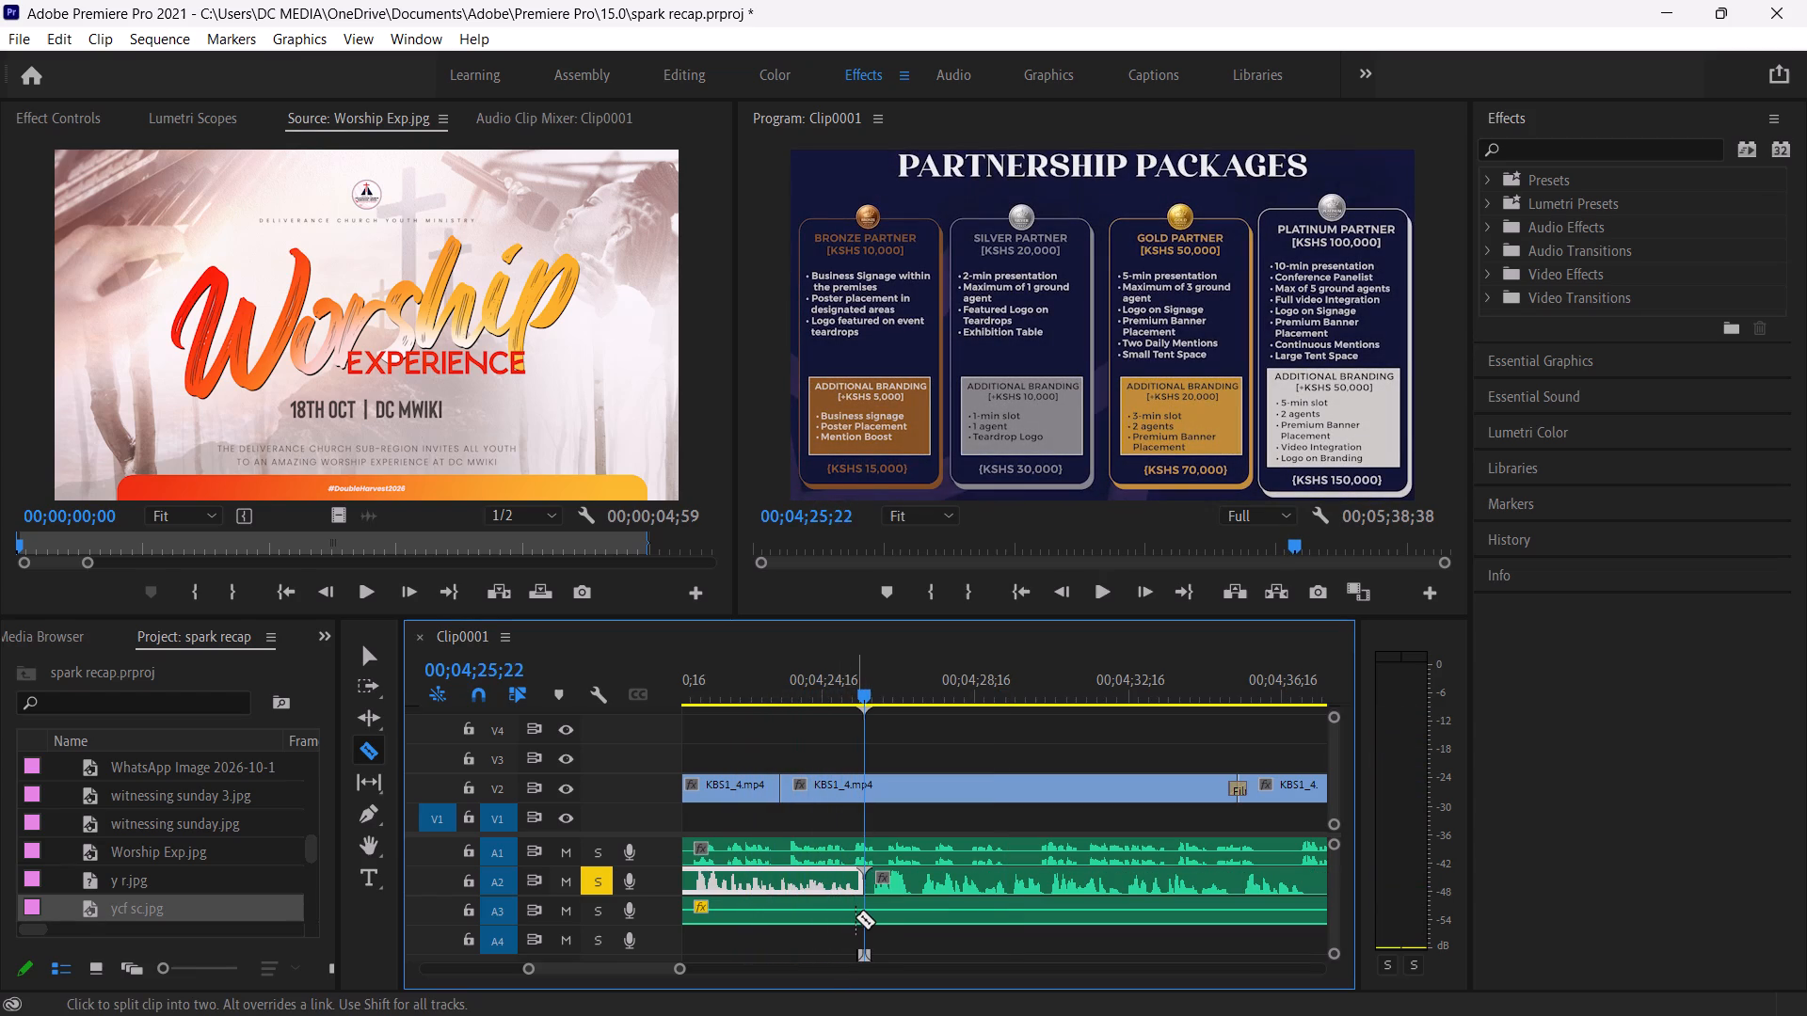
pyautogui.click(917, 873)
pyautogui.press('v')
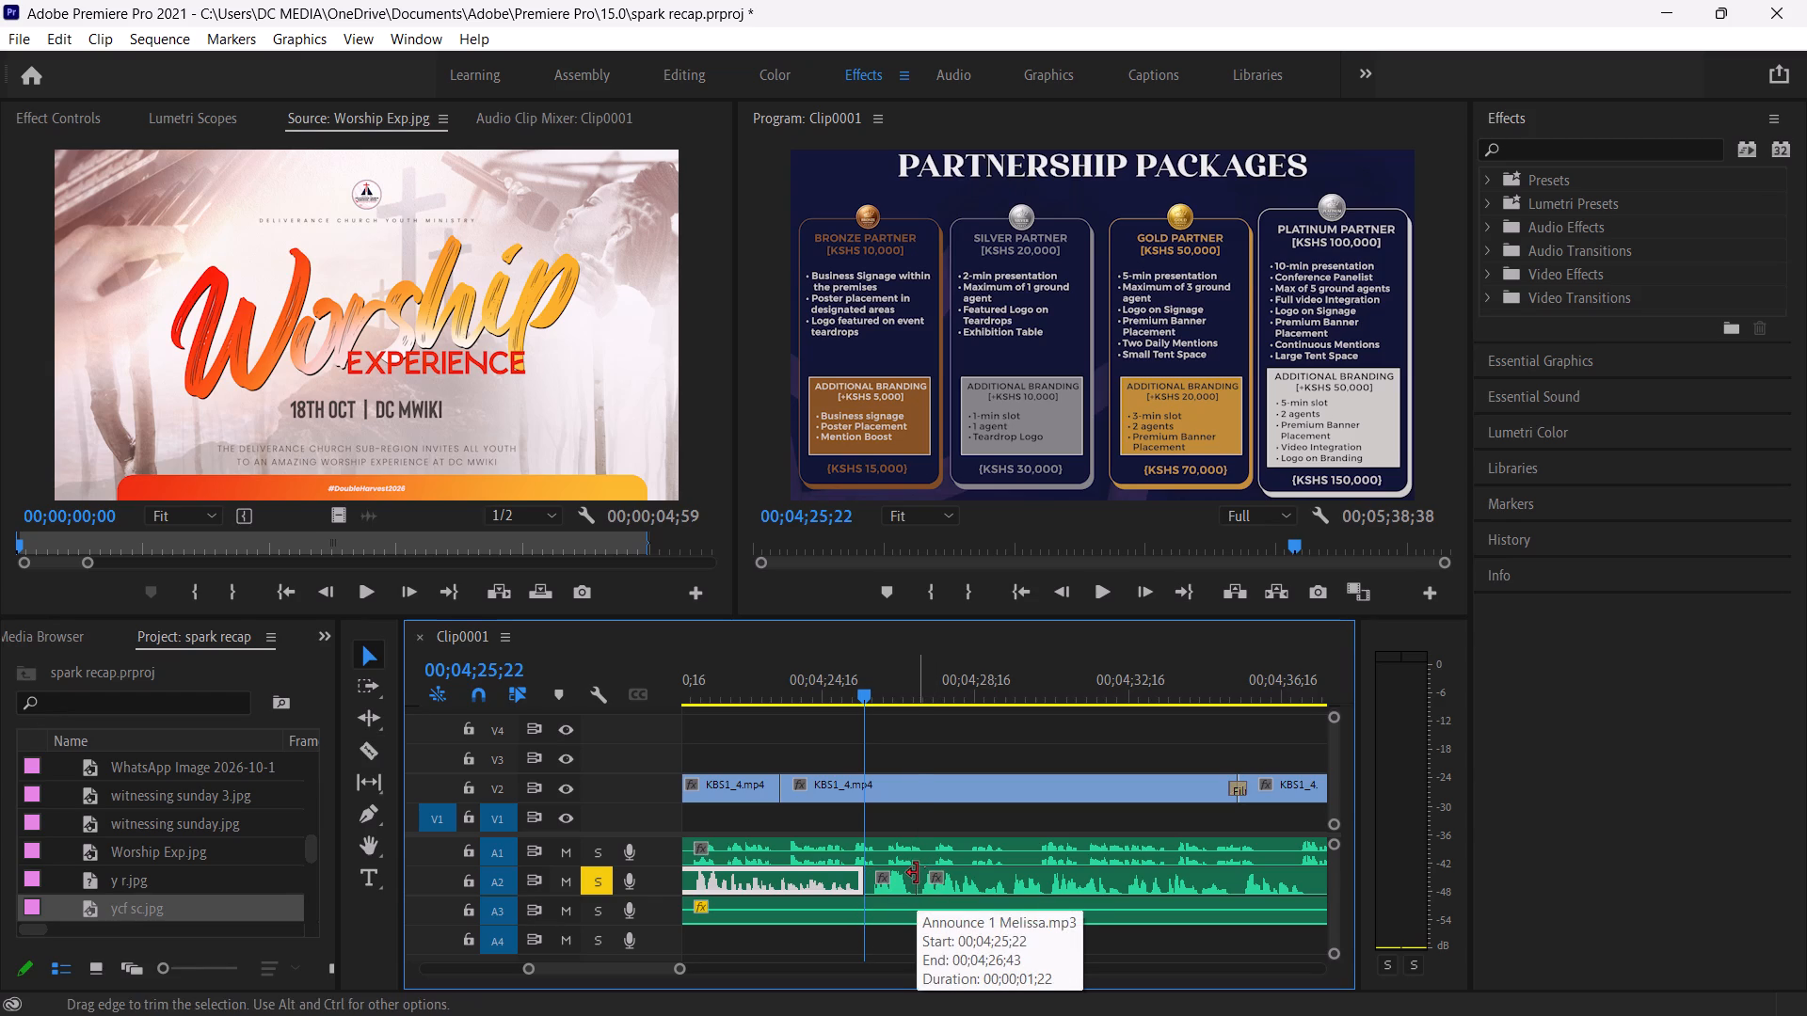
pyautogui.click(896, 887)
pyautogui.press('BackSpace')
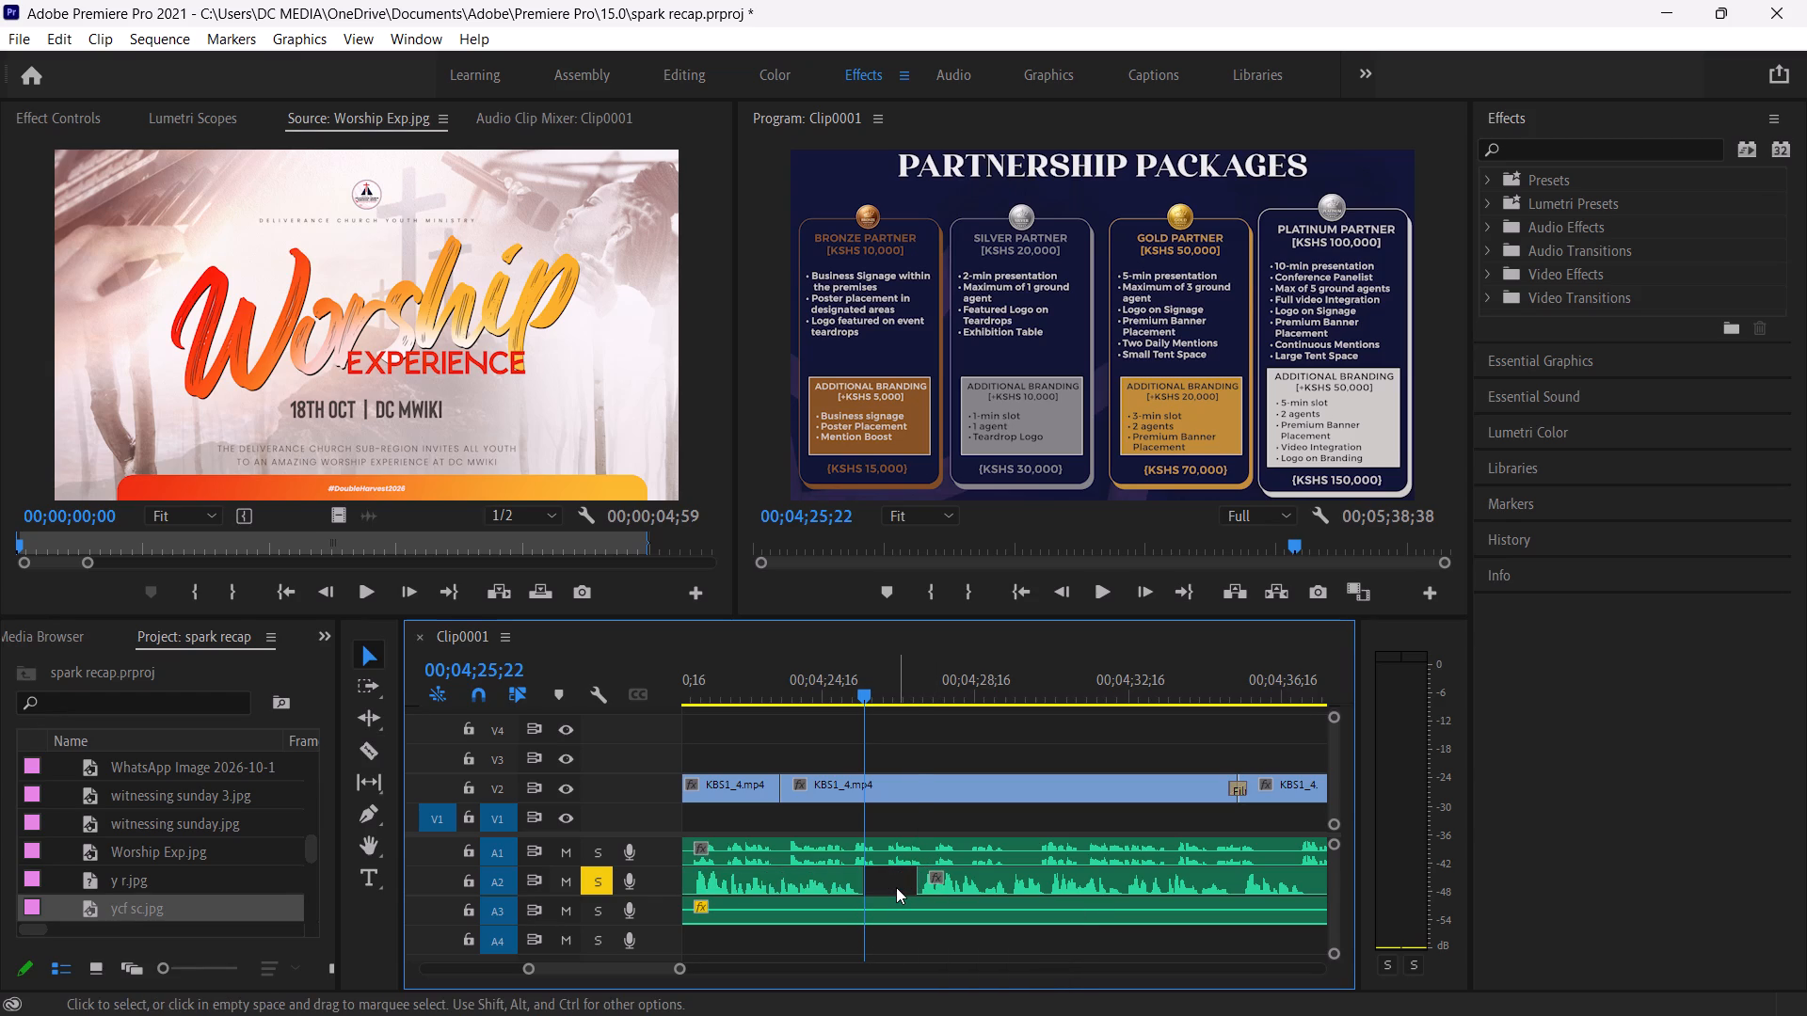
# Solo A1 instead of A2 and play its voice-over from 00;04;25;22 to about 00;04;36.
pyautogui.hscroll(1, 876, 892)
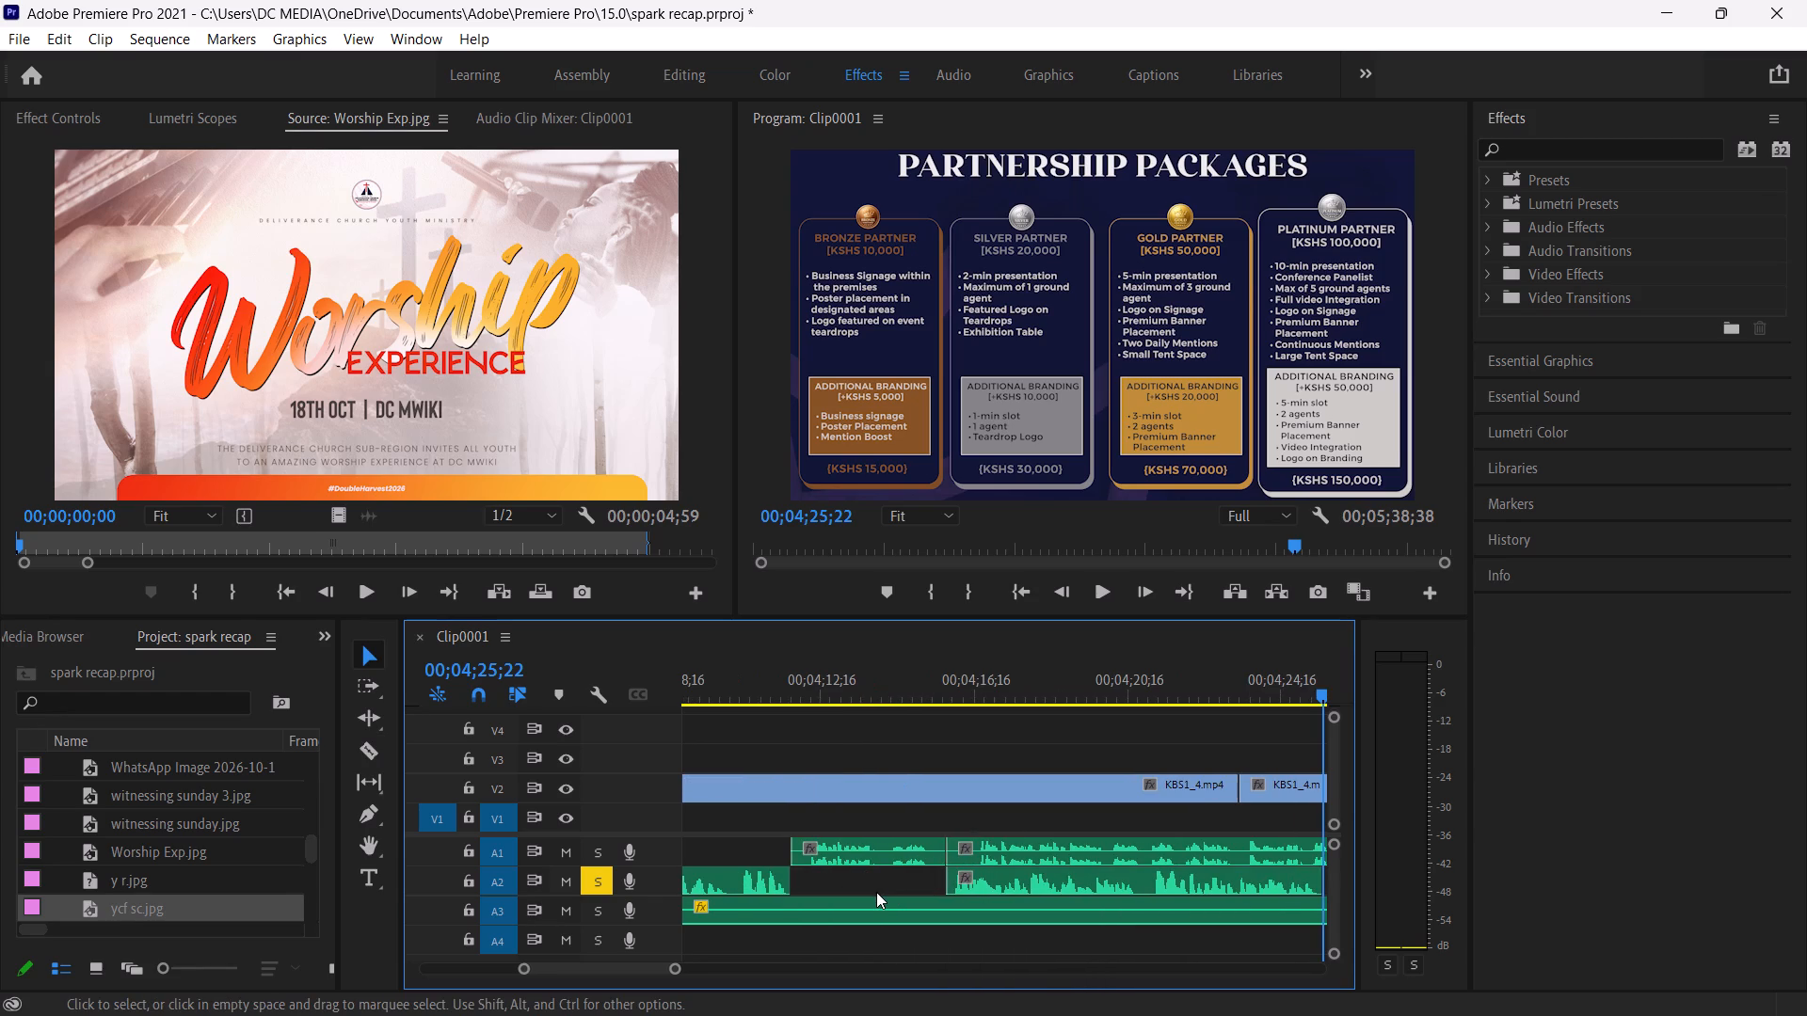
pyautogui.hscroll(1, 876, 892)
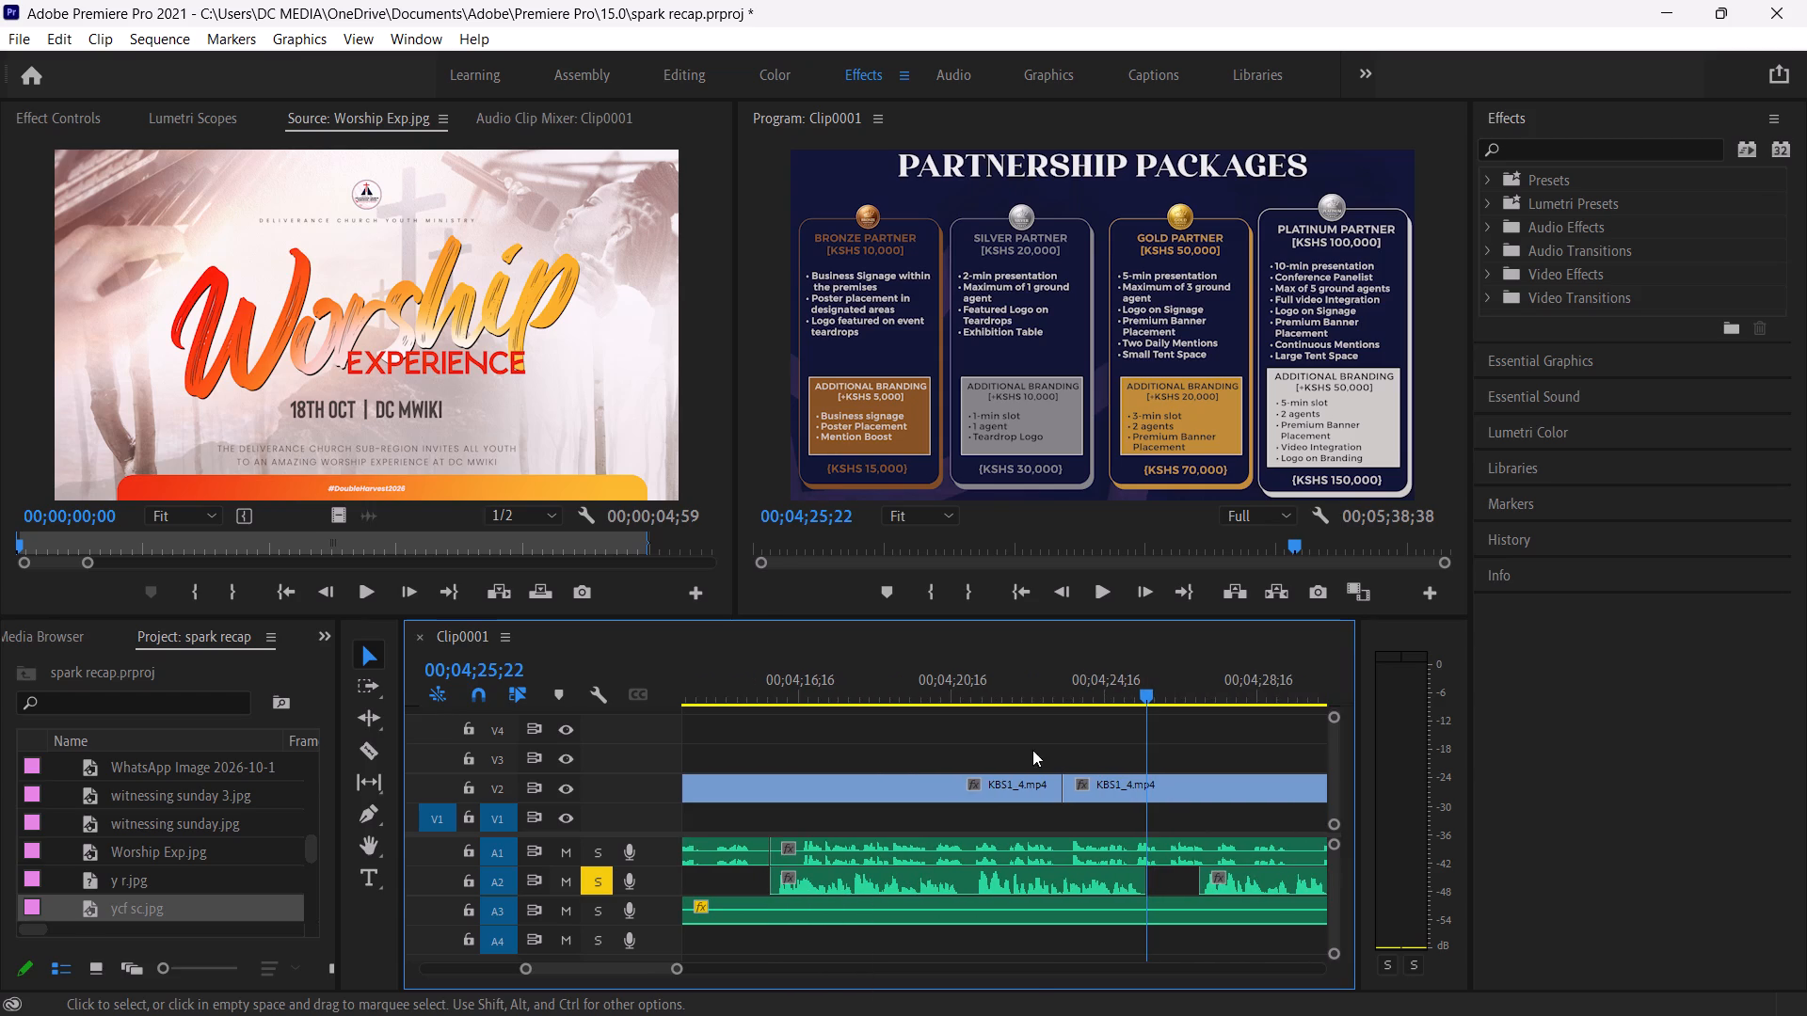
pyautogui.click(572, 856)
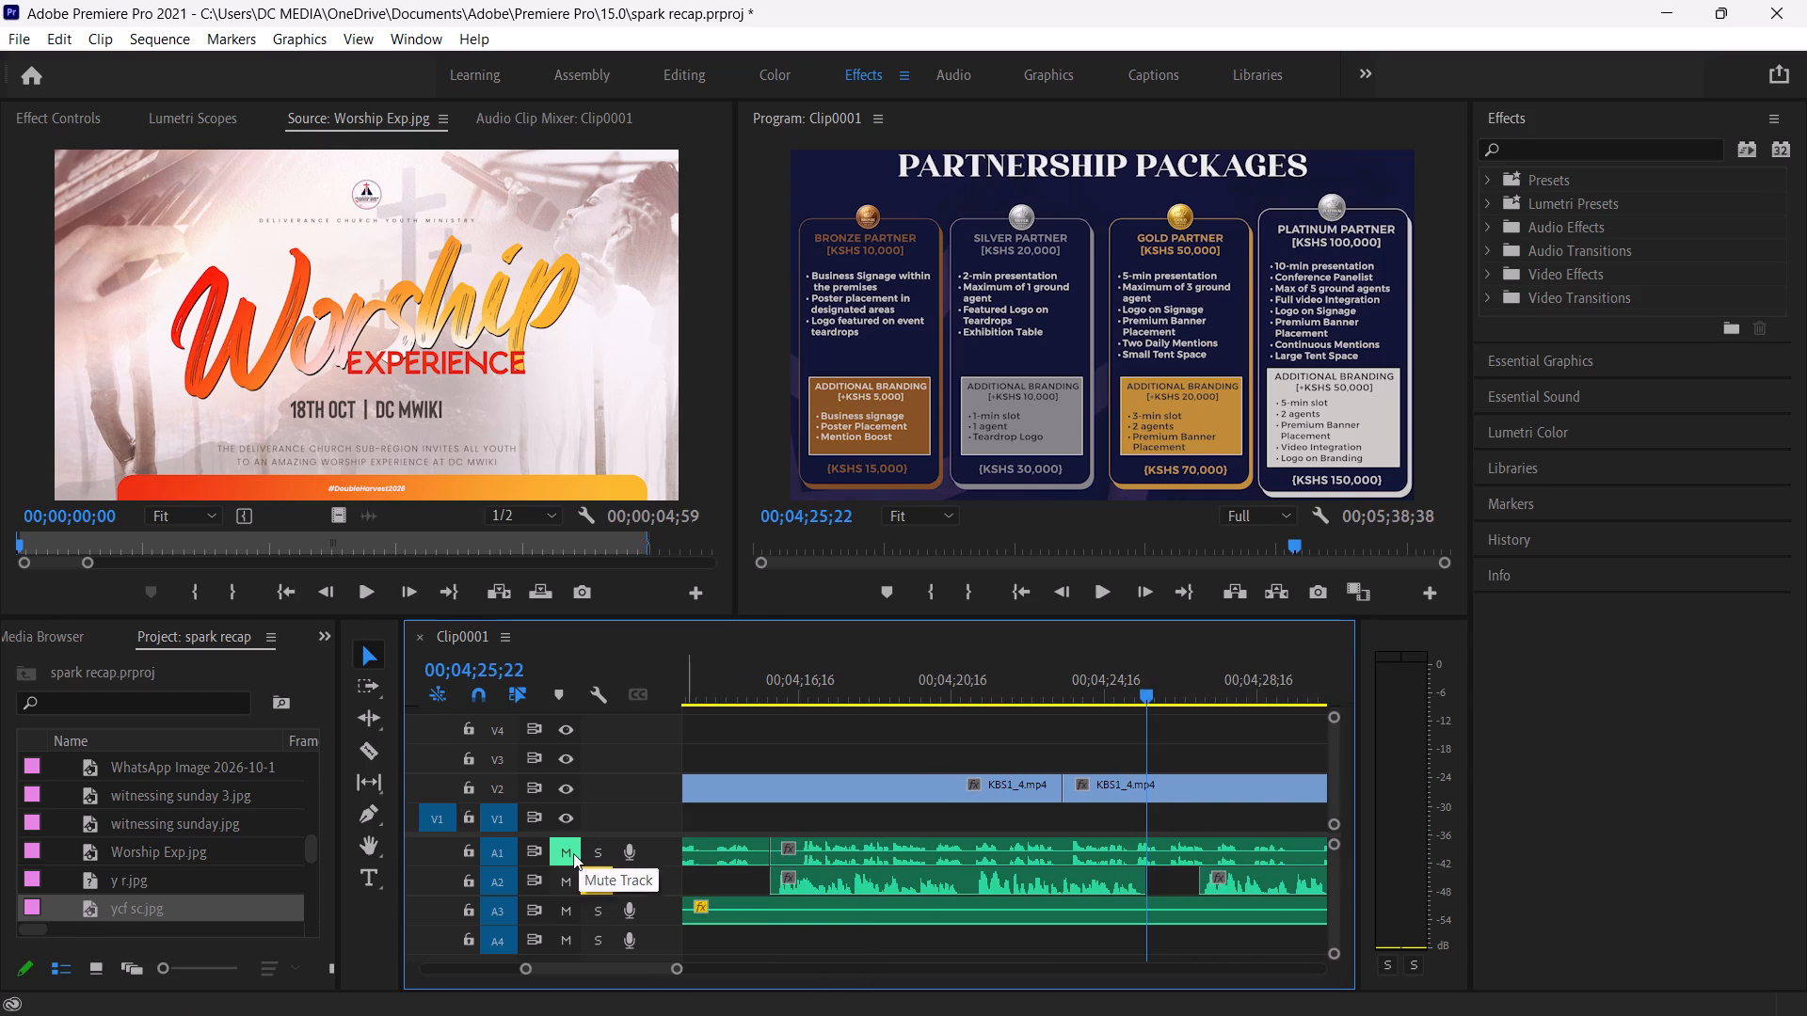
pyautogui.click(573, 853)
pyautogui.click(591, 851)
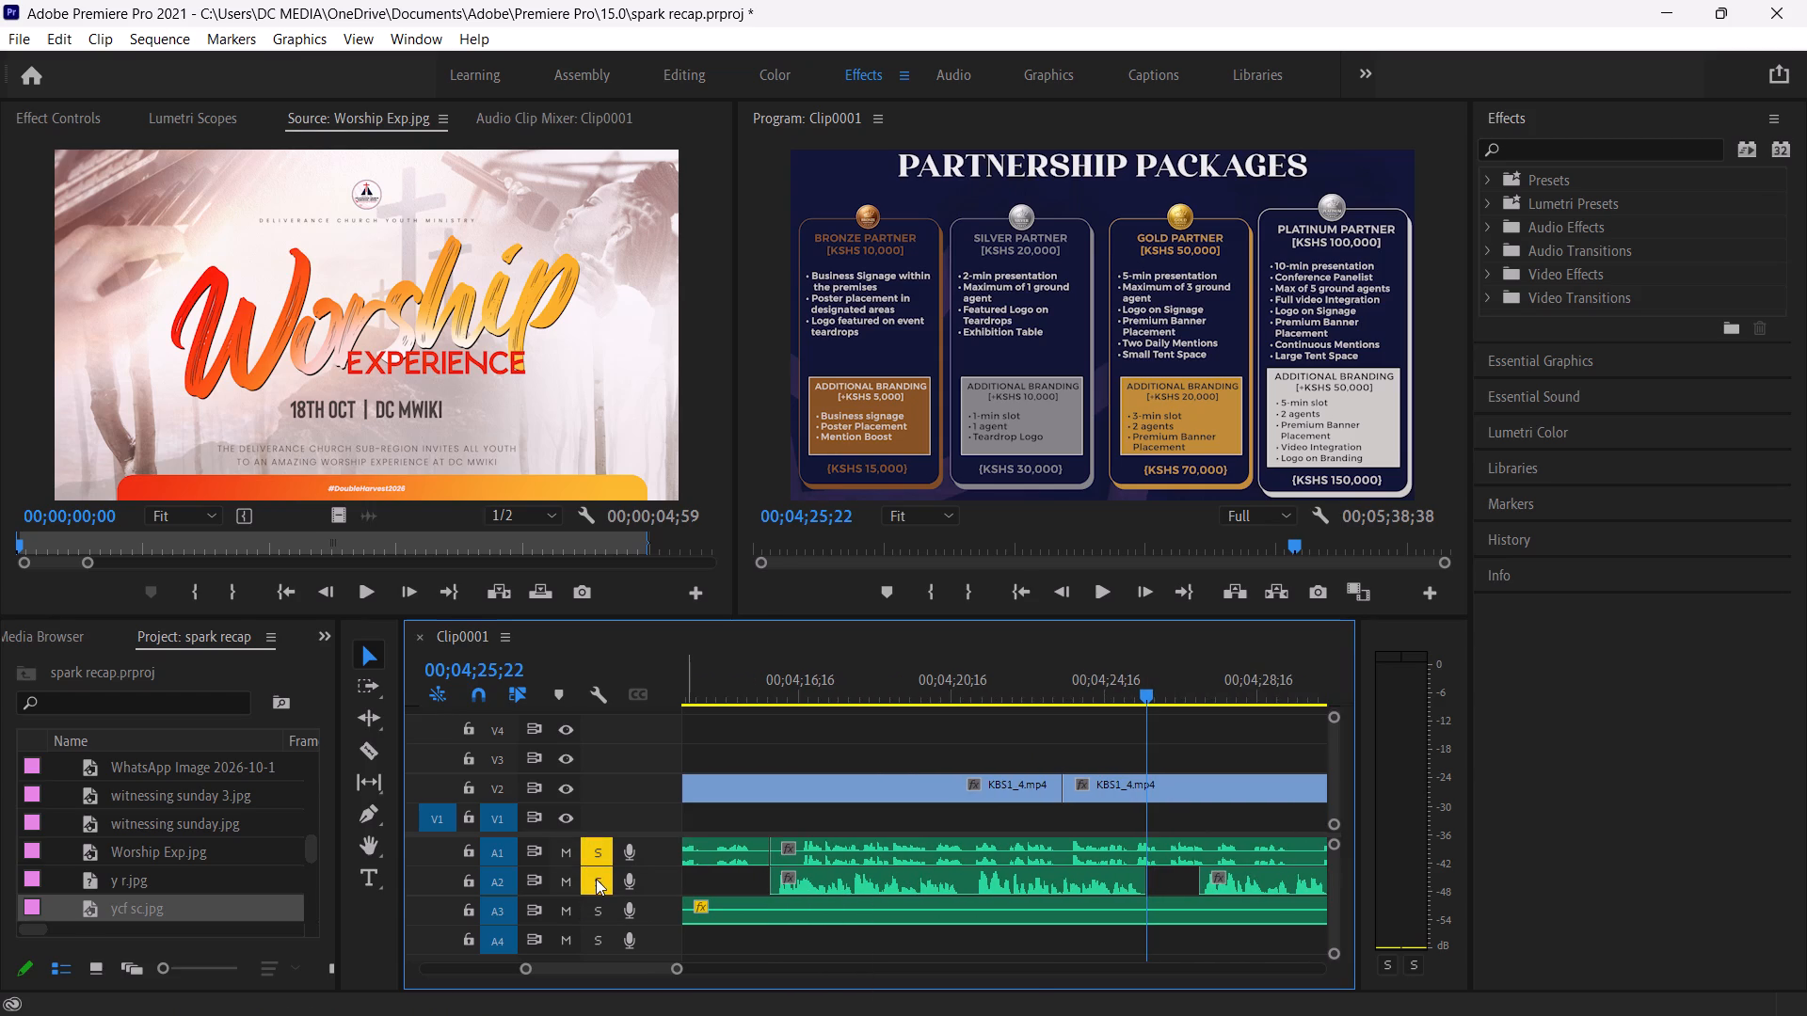
pyautogui.click(596, 879)
pyautogui.press('space')
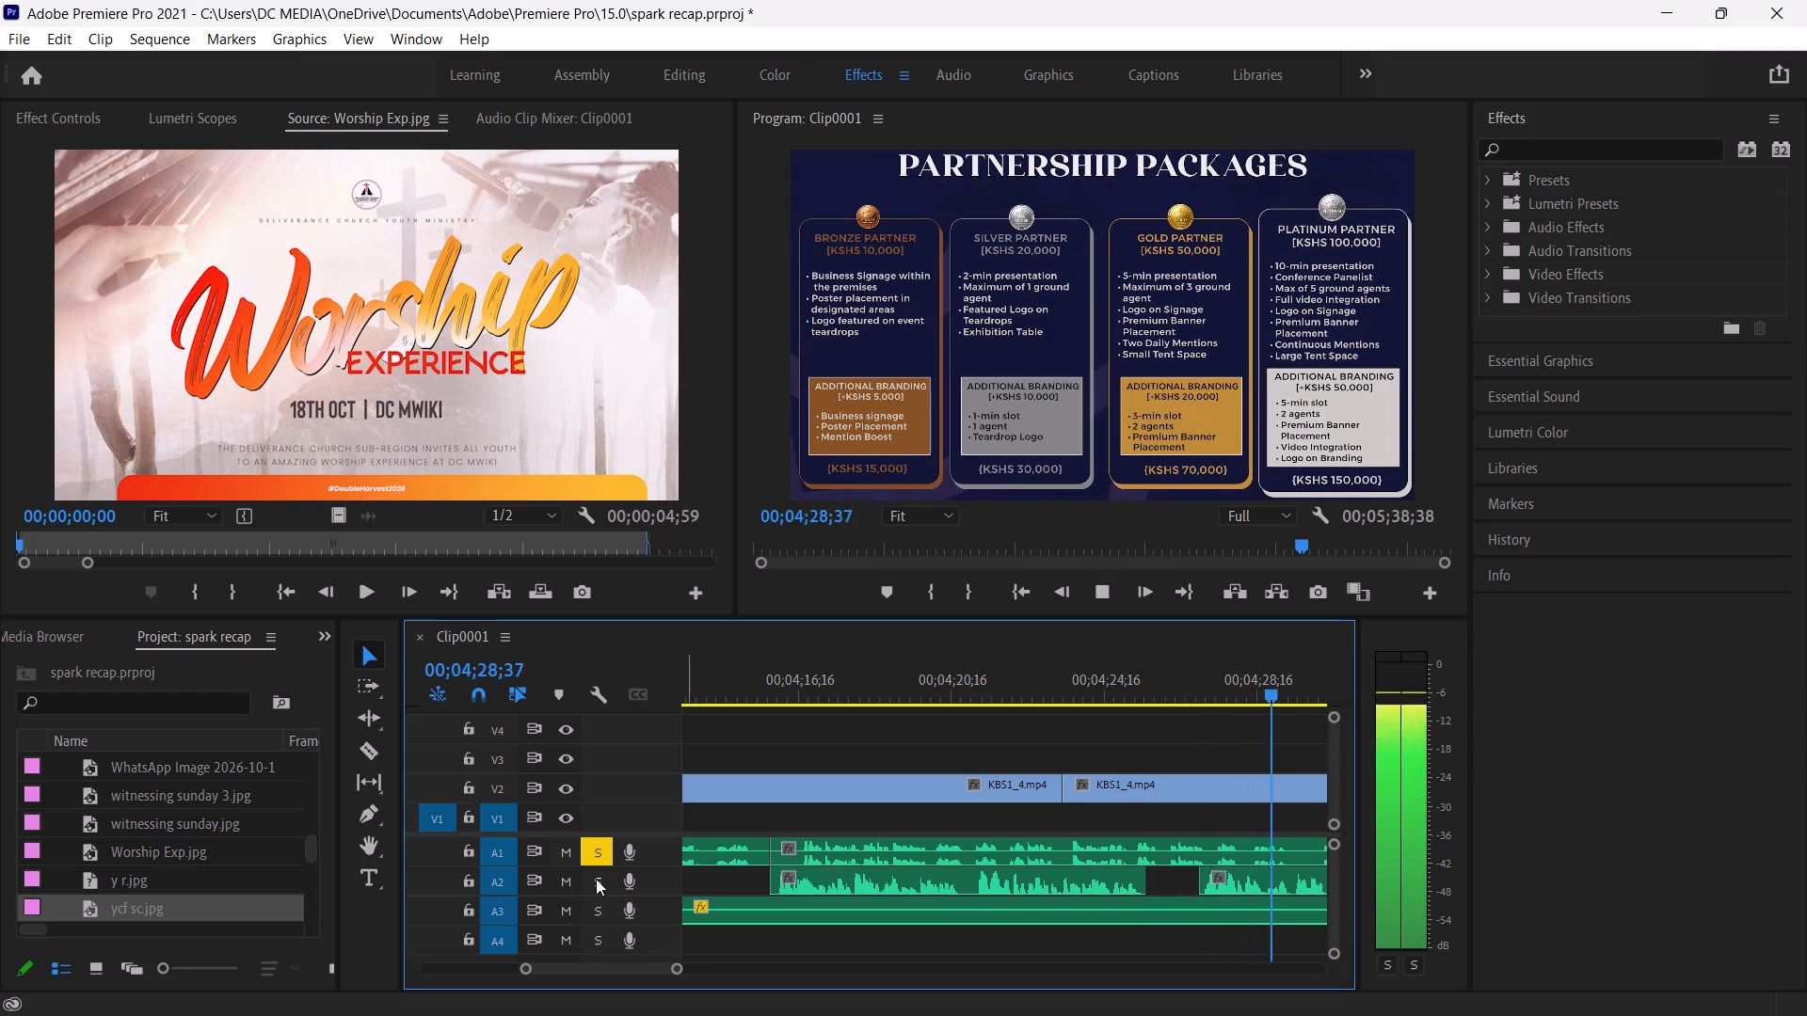
pyautogui.press('space')
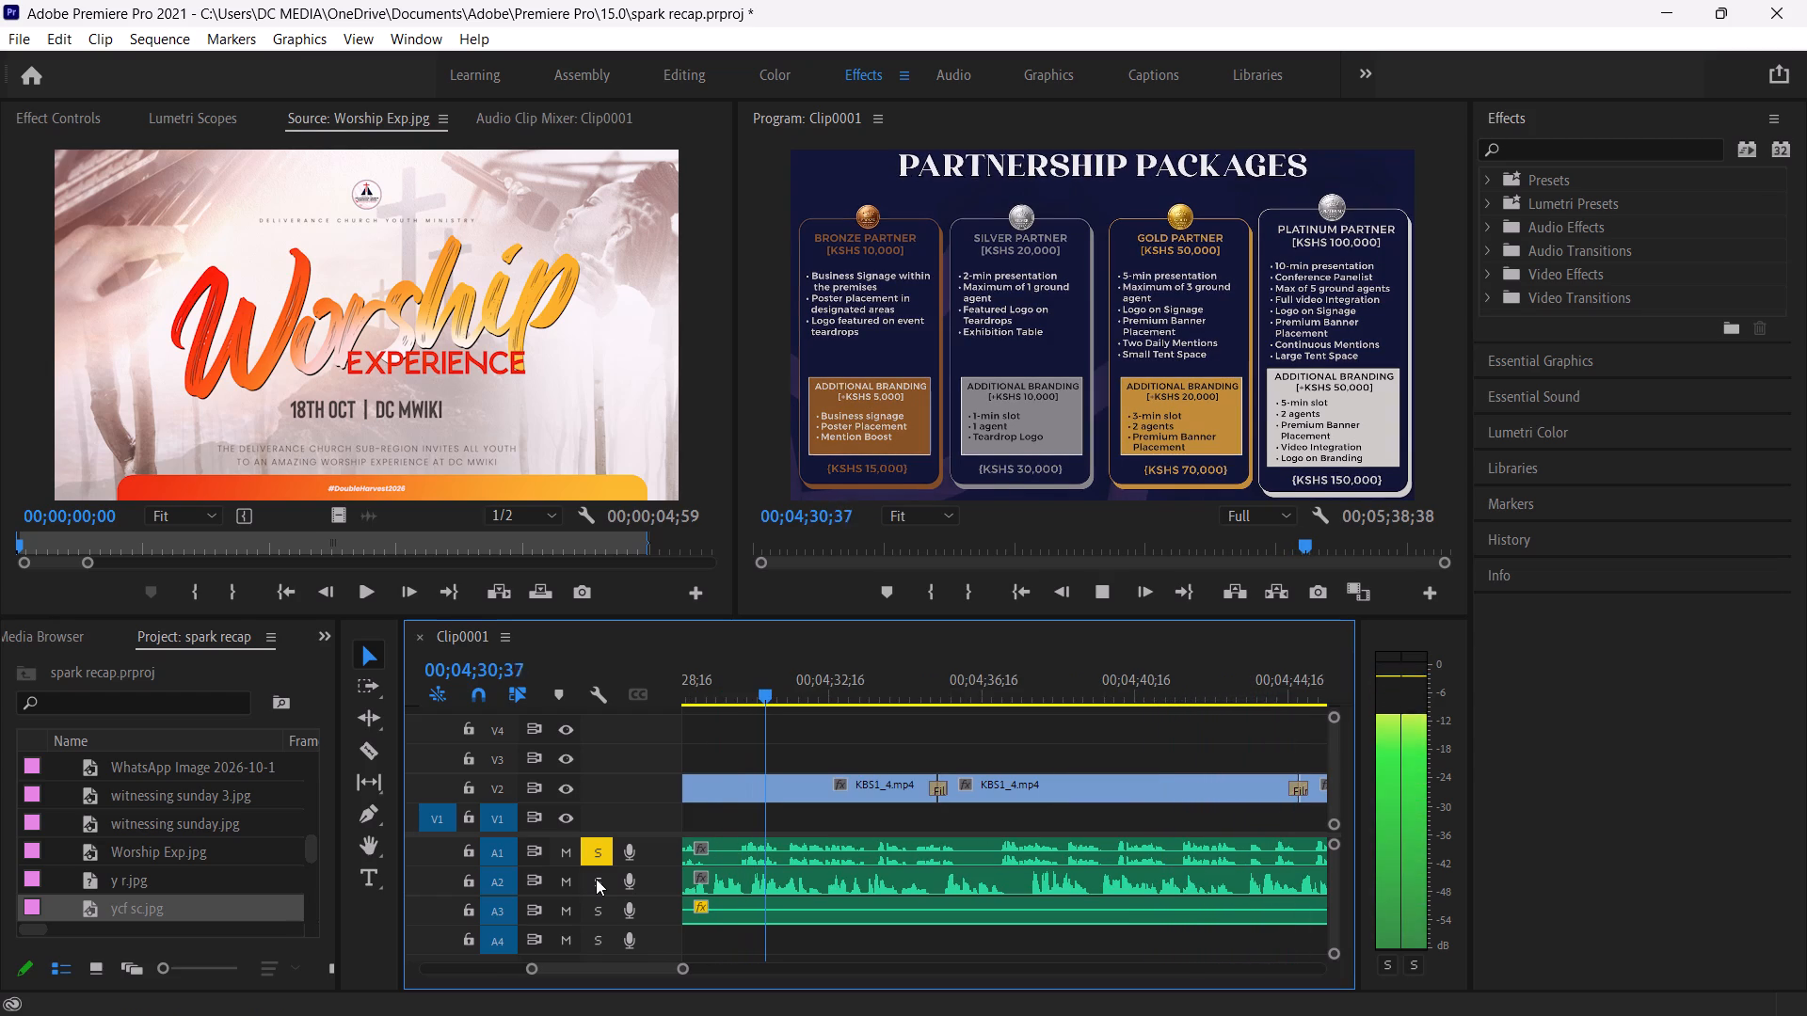
pyautogui.press('space')
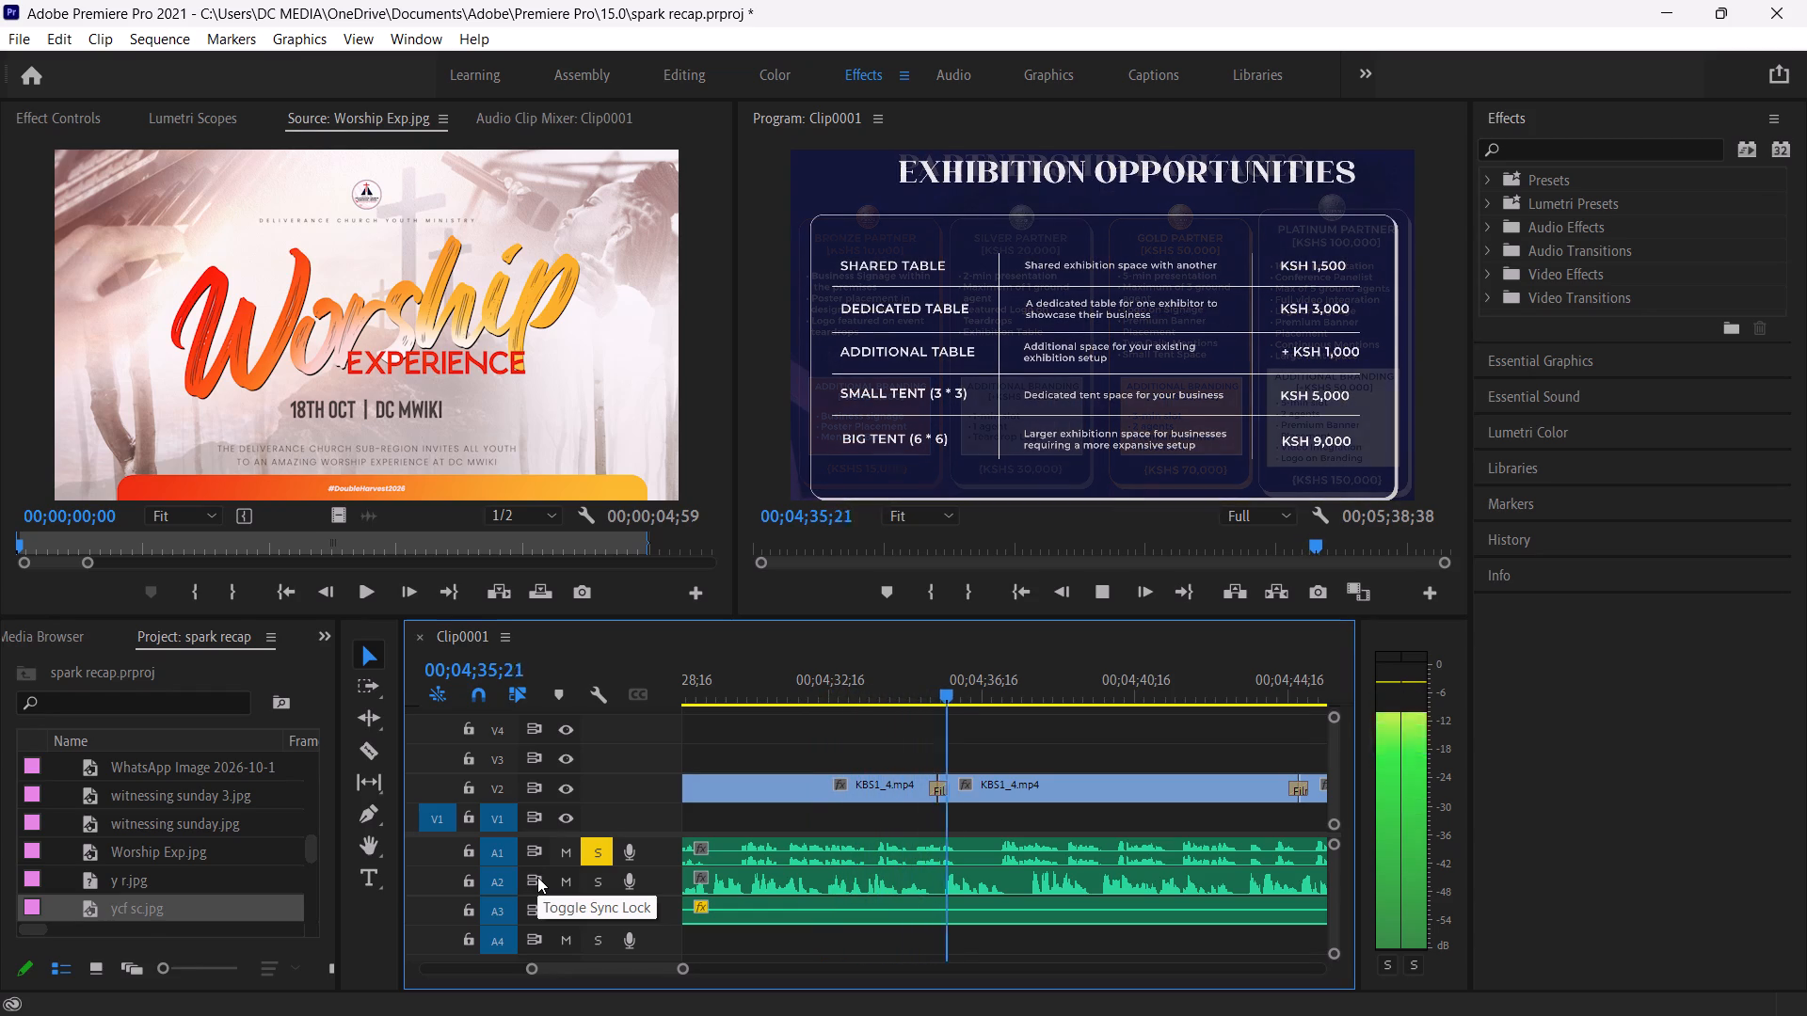
pyautogui.press('space')
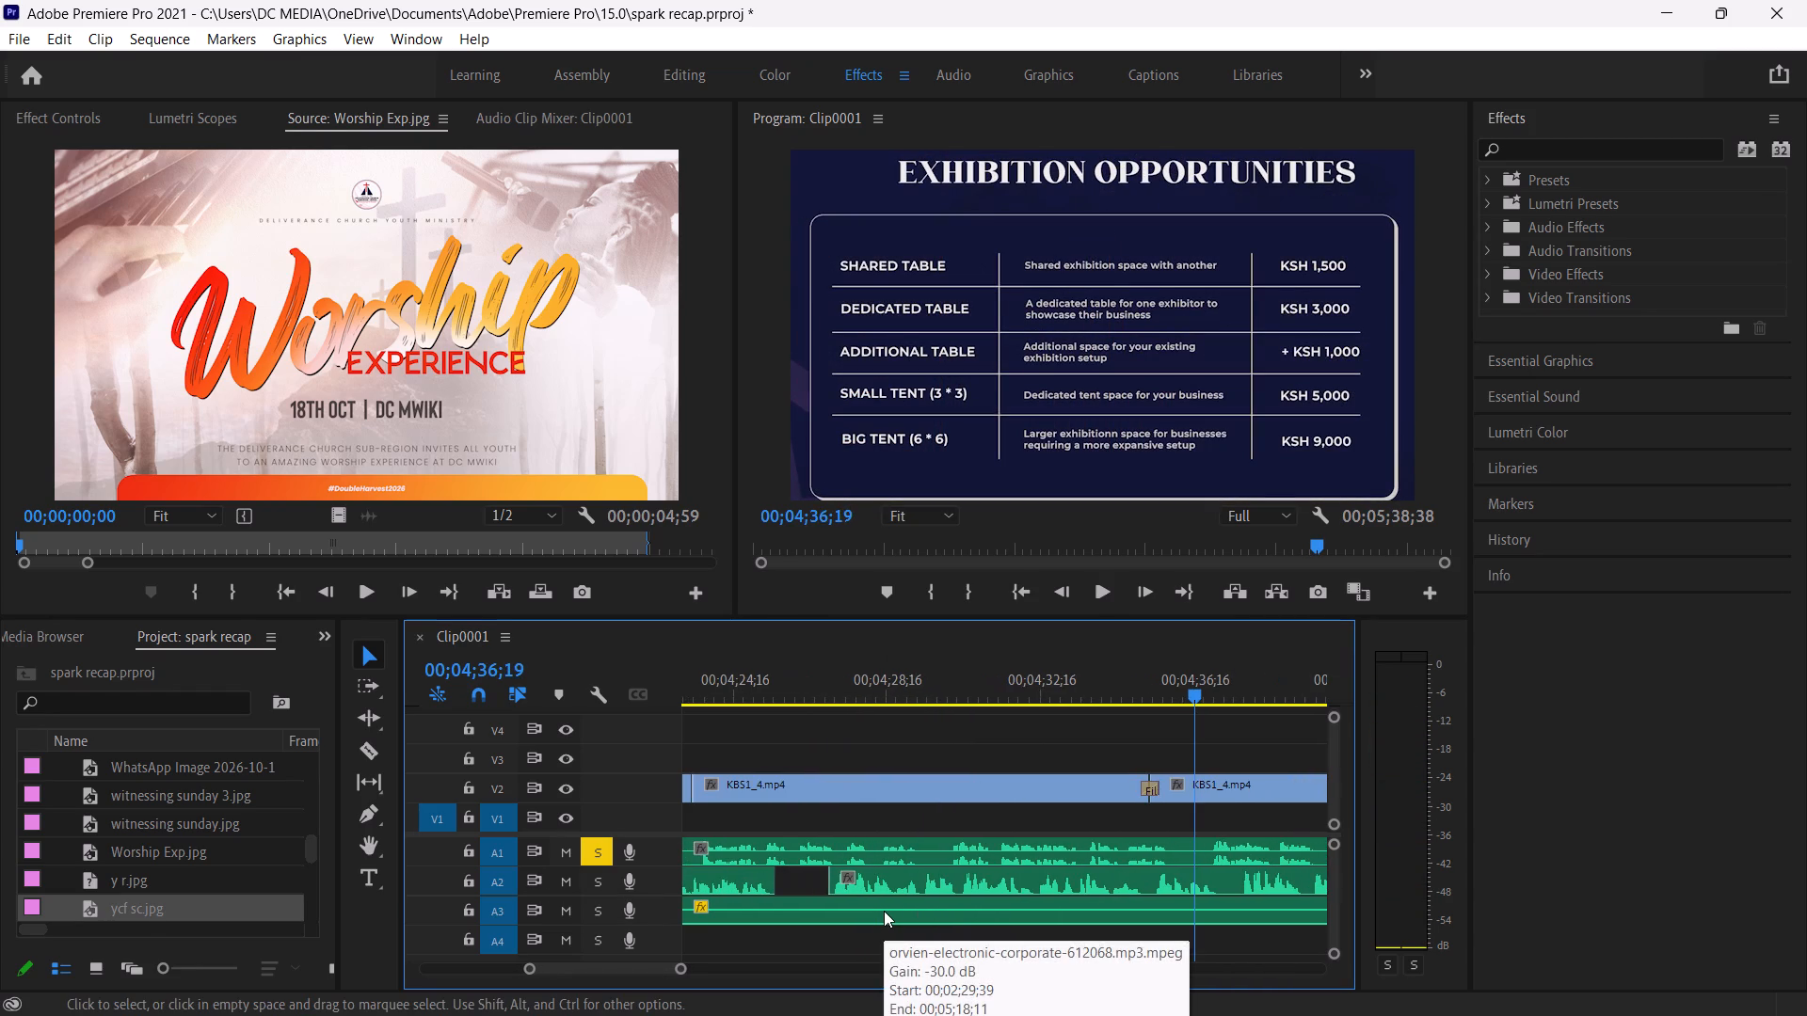
# Split the A1 voice-over at 00;04;29;28.
pyautogui.click(940, 691)
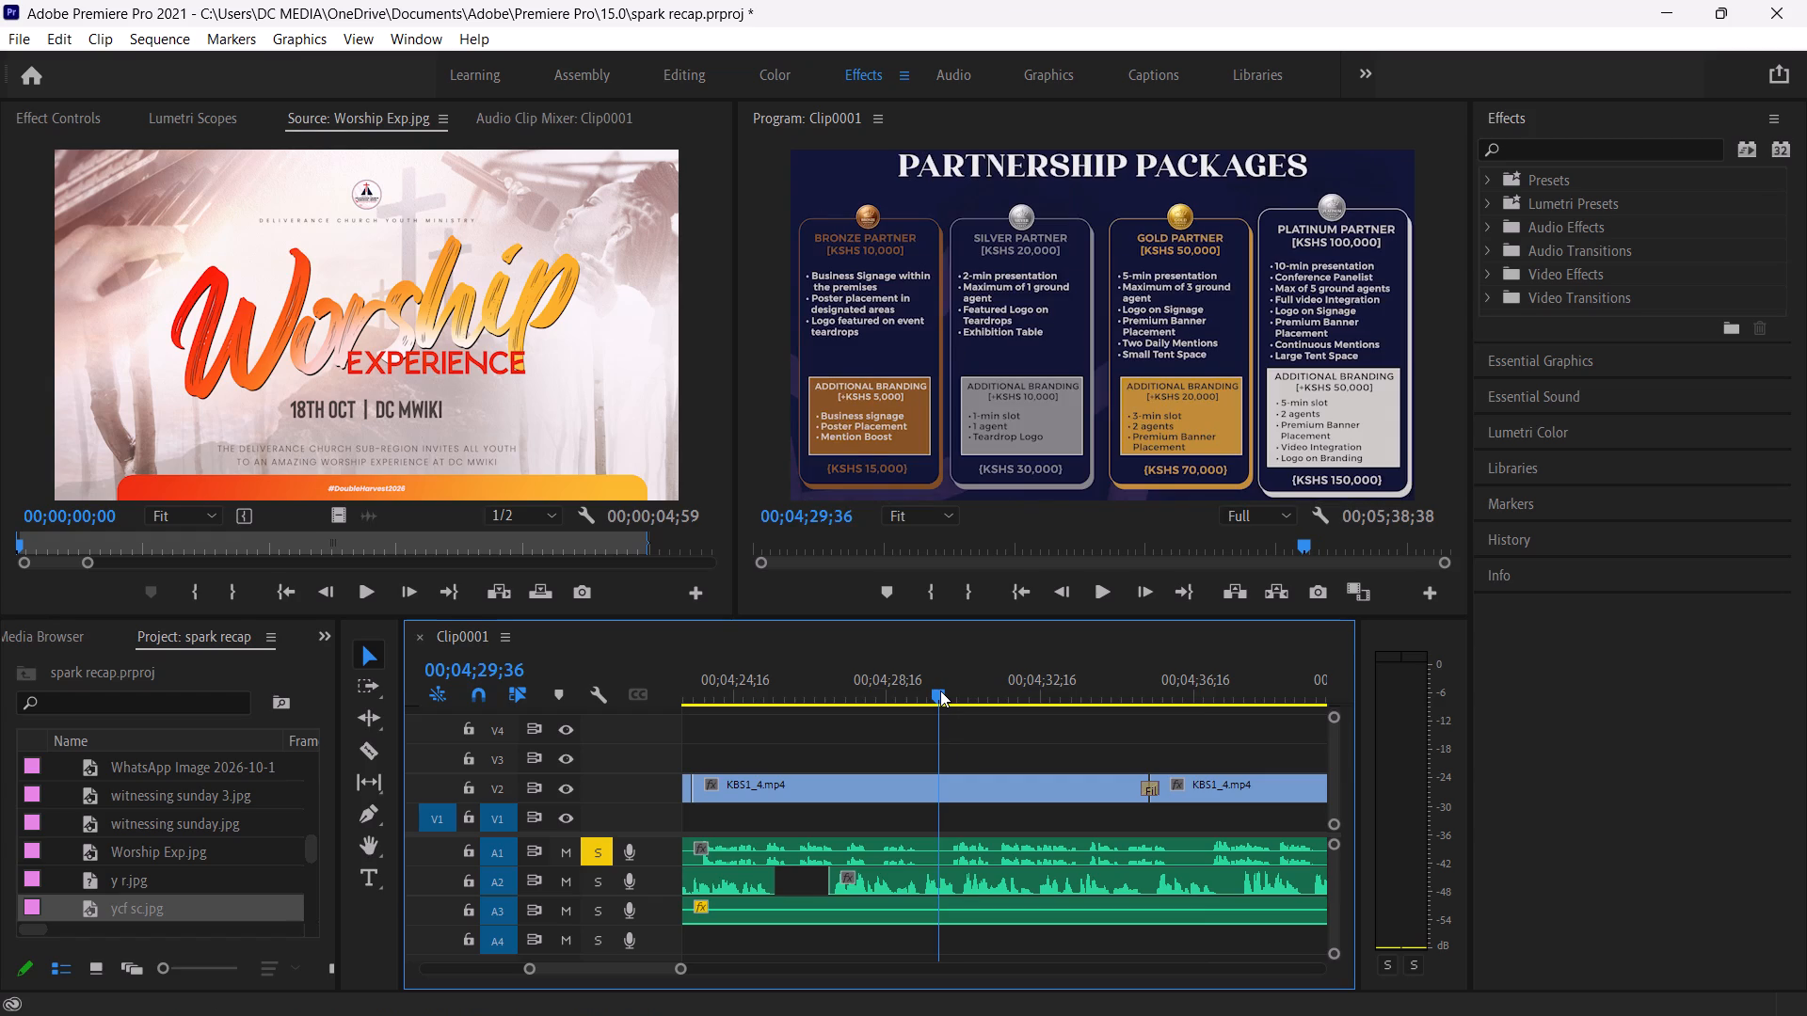
pyautogui.press('Left')
pyautogui.press('Left')
pyautogui.press('Left')
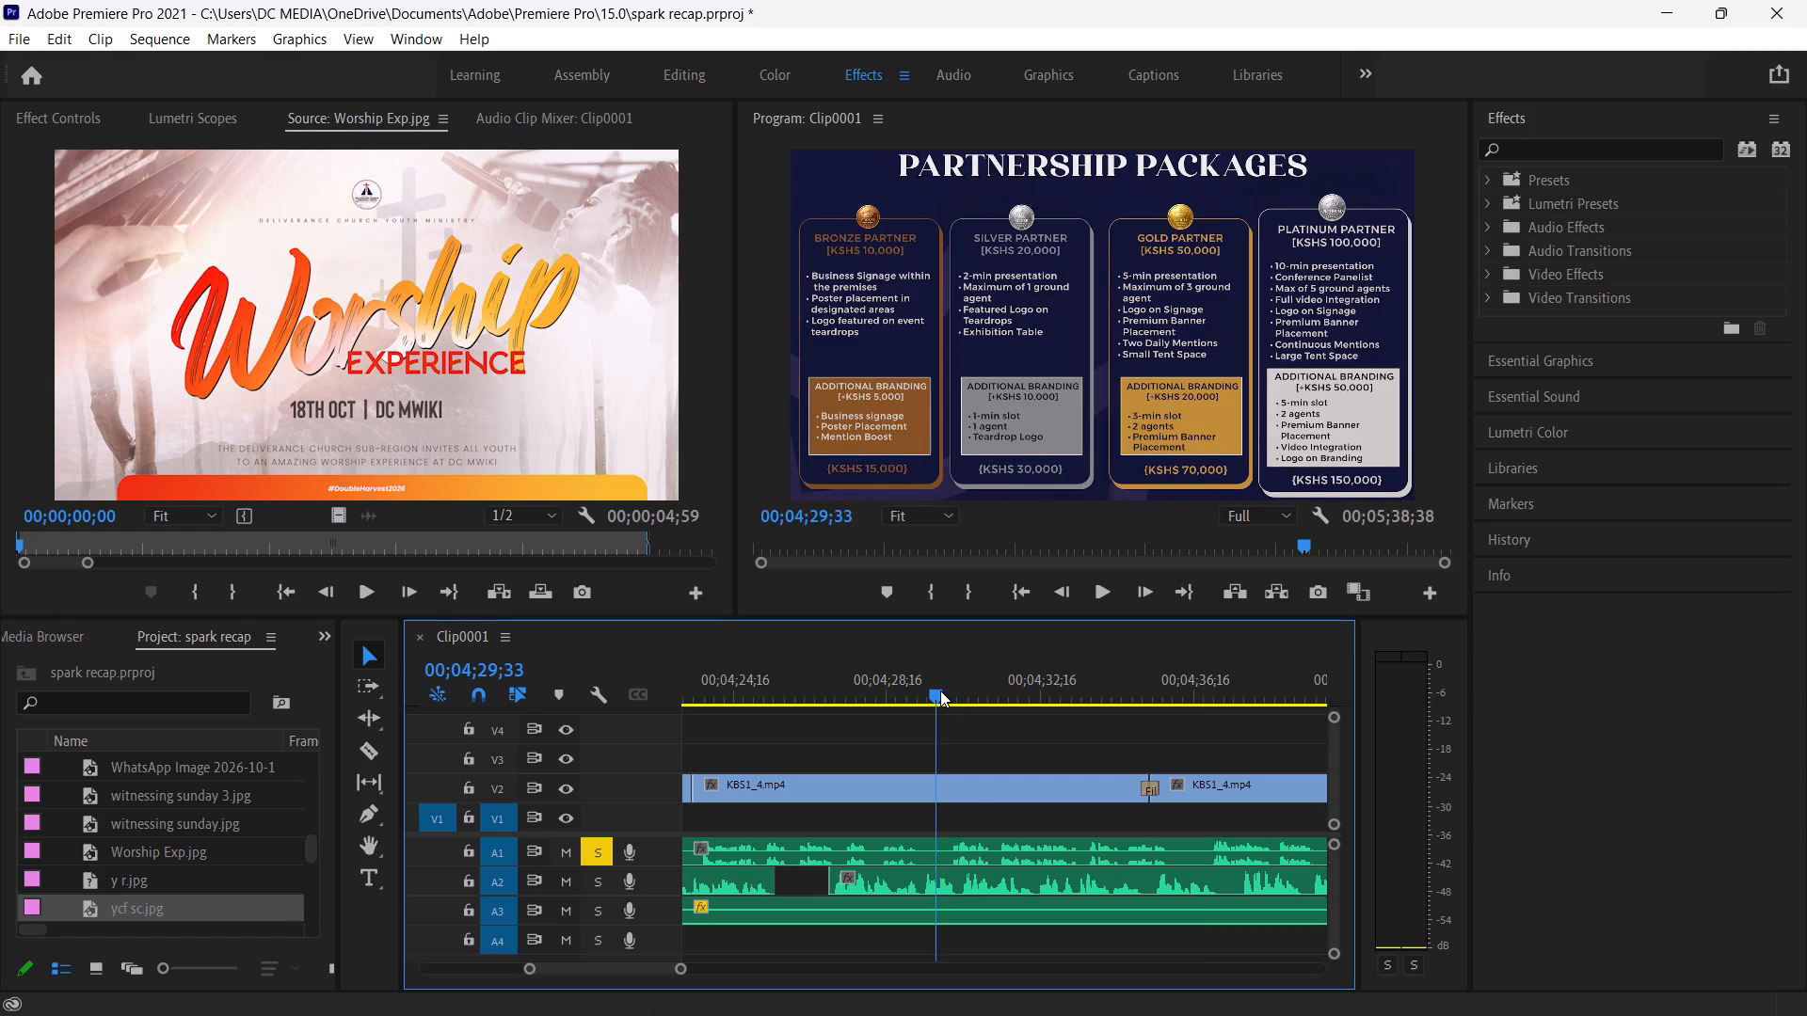
pyautogui.press('c')
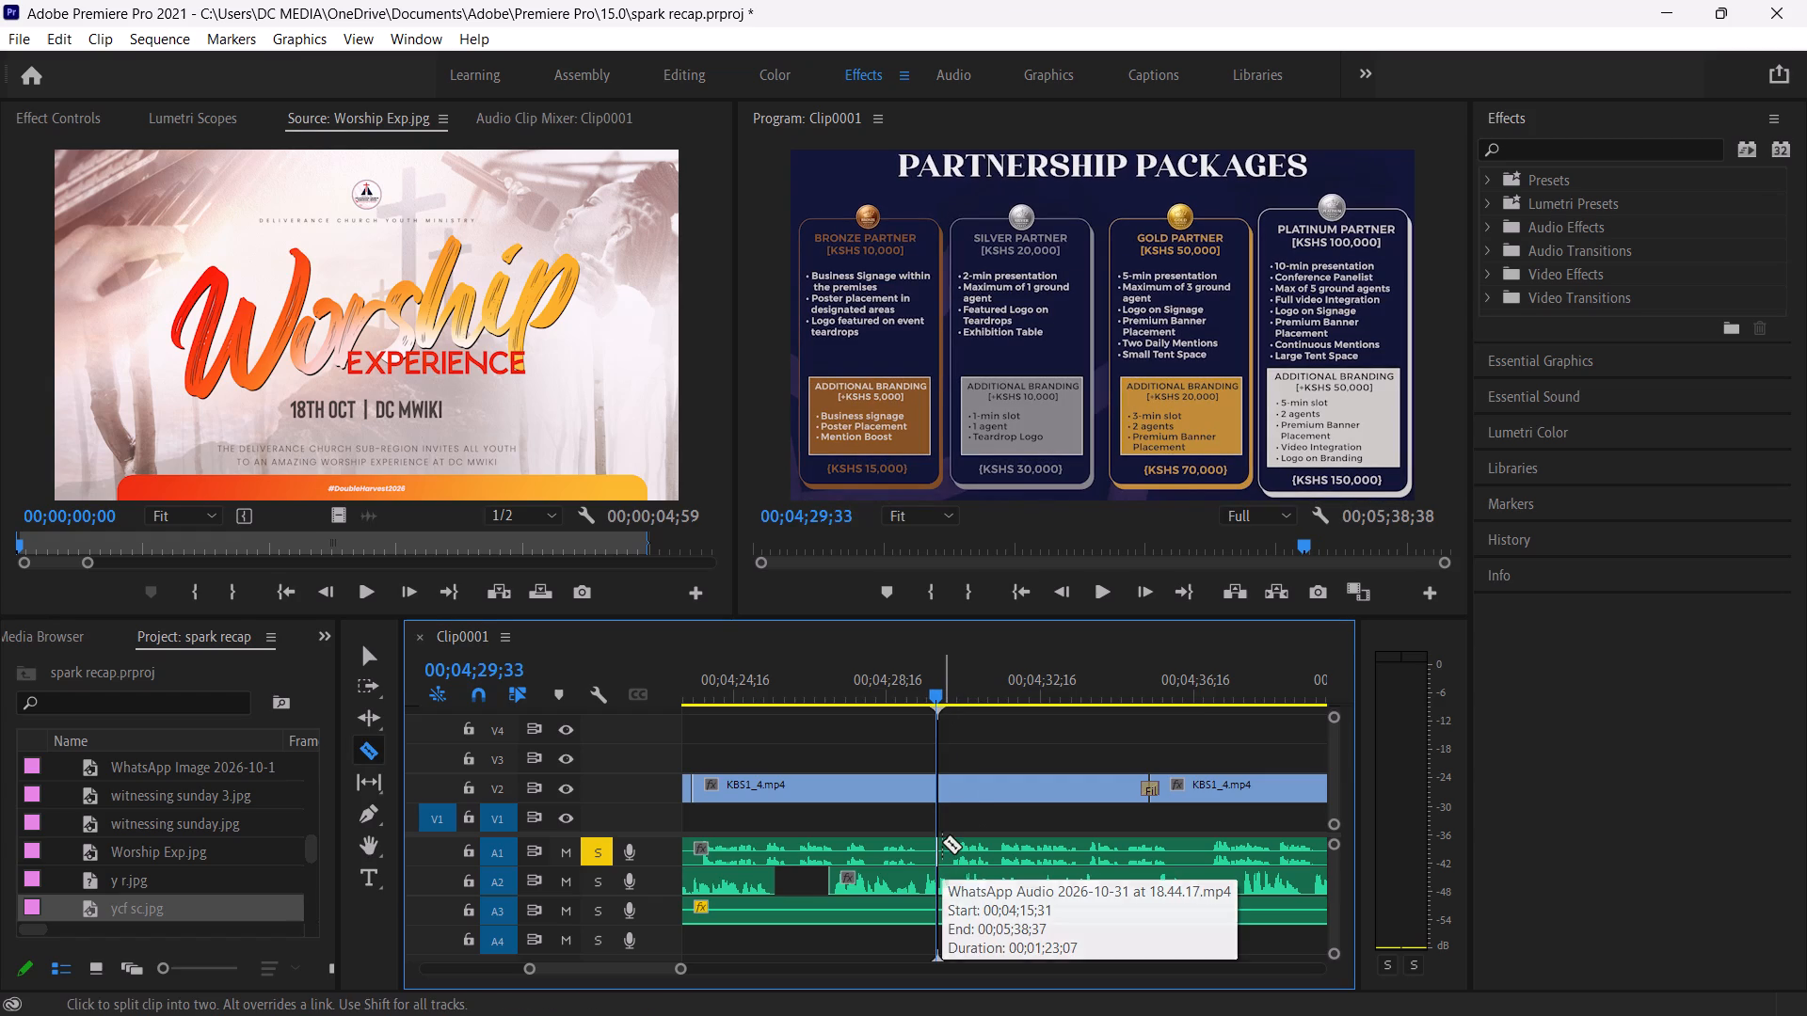
pyautogui.press('Left')
pyautogui.press('Left')
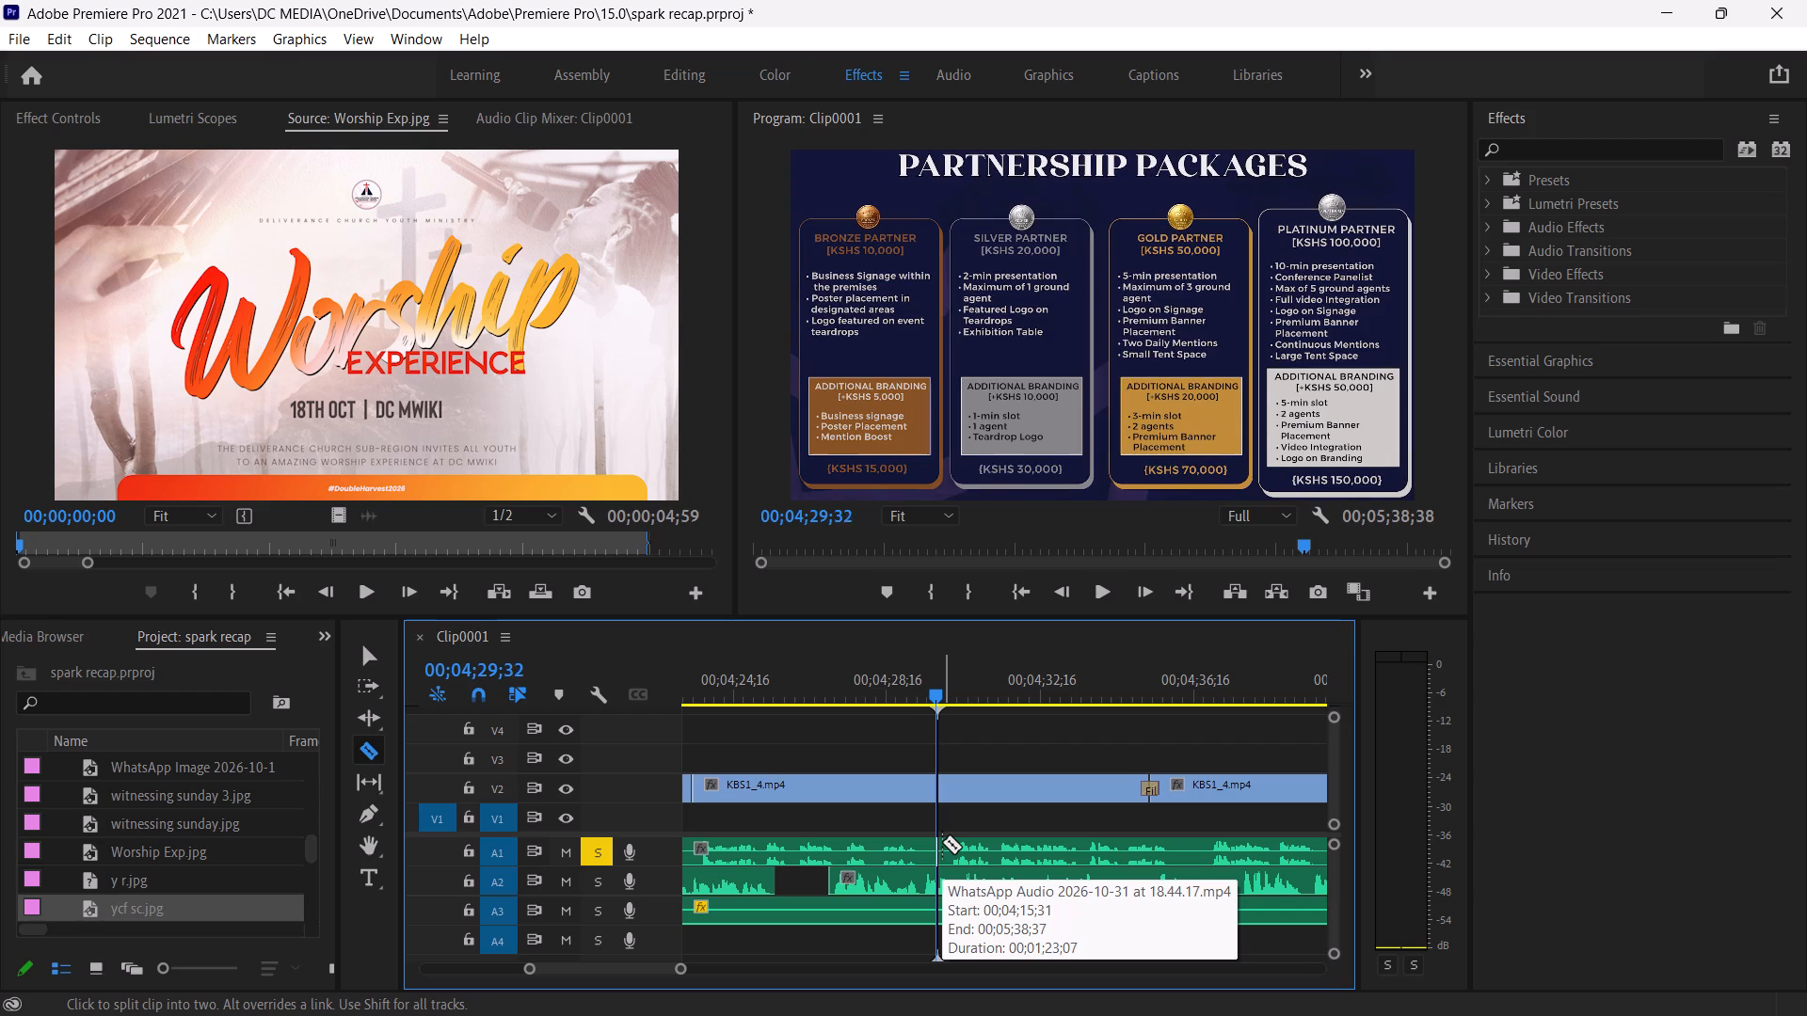
pyautogui.press('Left')
pyautogui.press('Left')
pyautogui.press('Left')
pyautogui.click(935, 842)
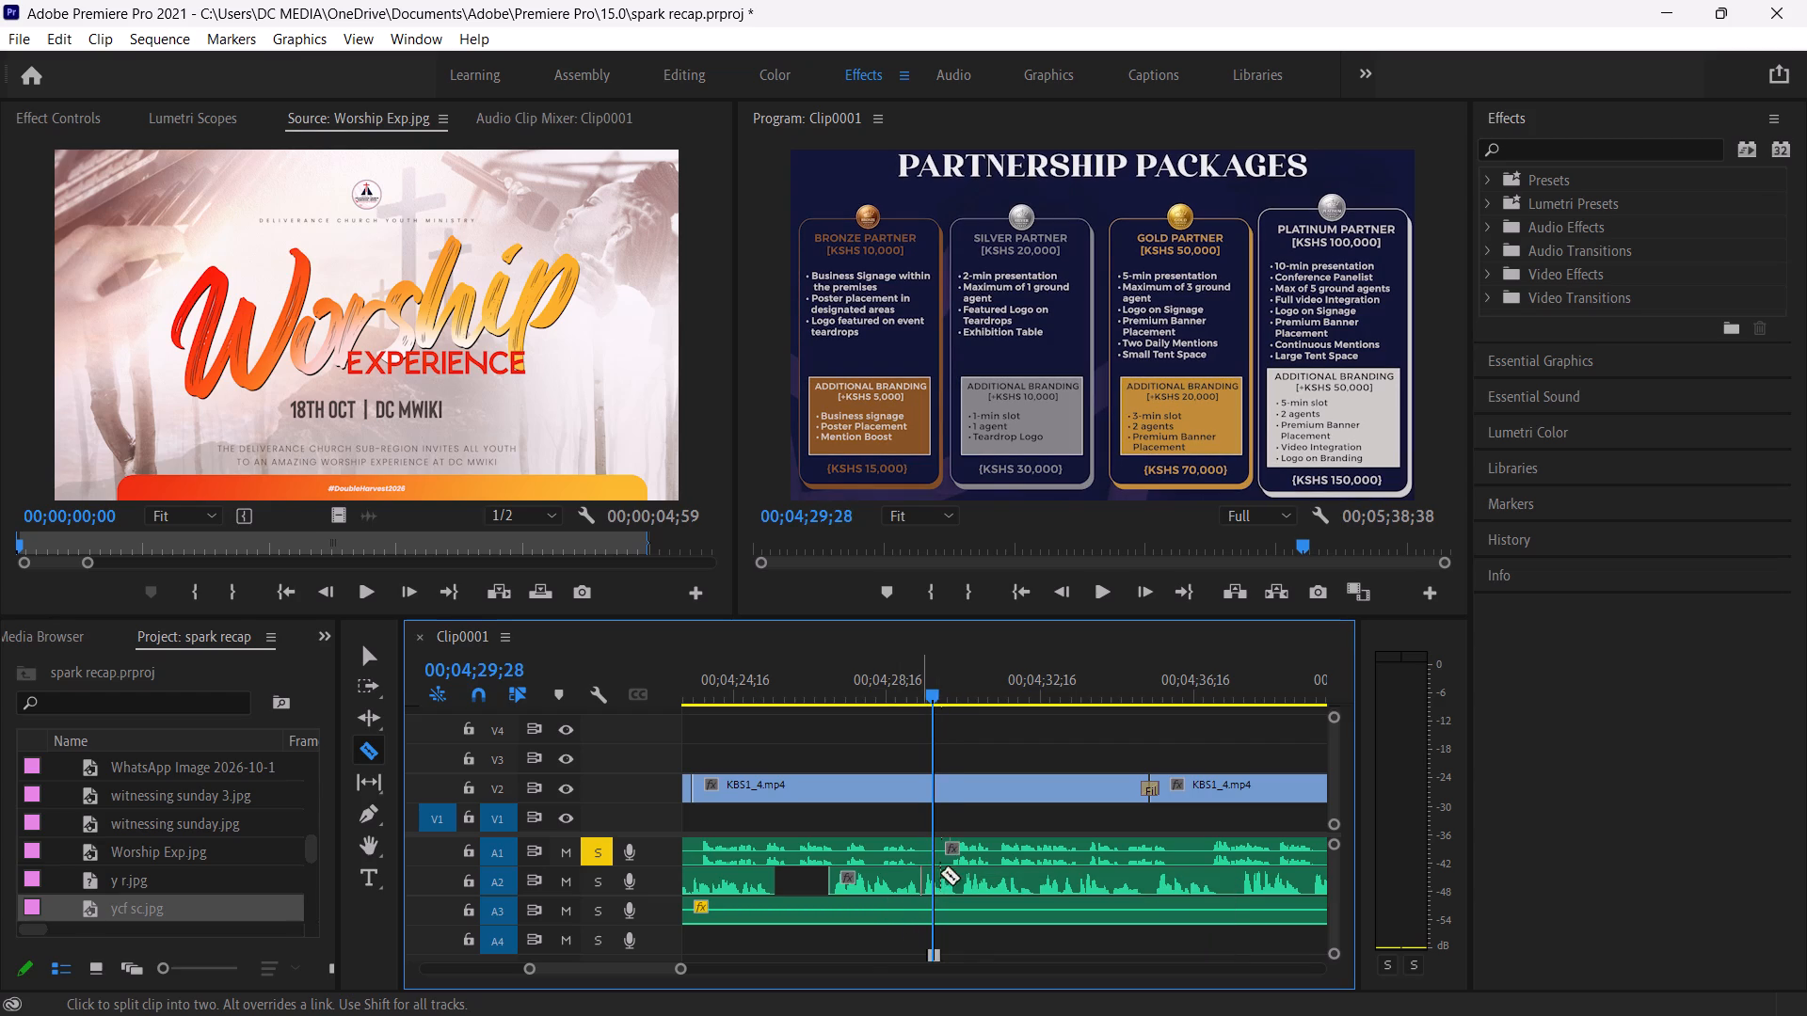
pyautogui.click(932, 843)
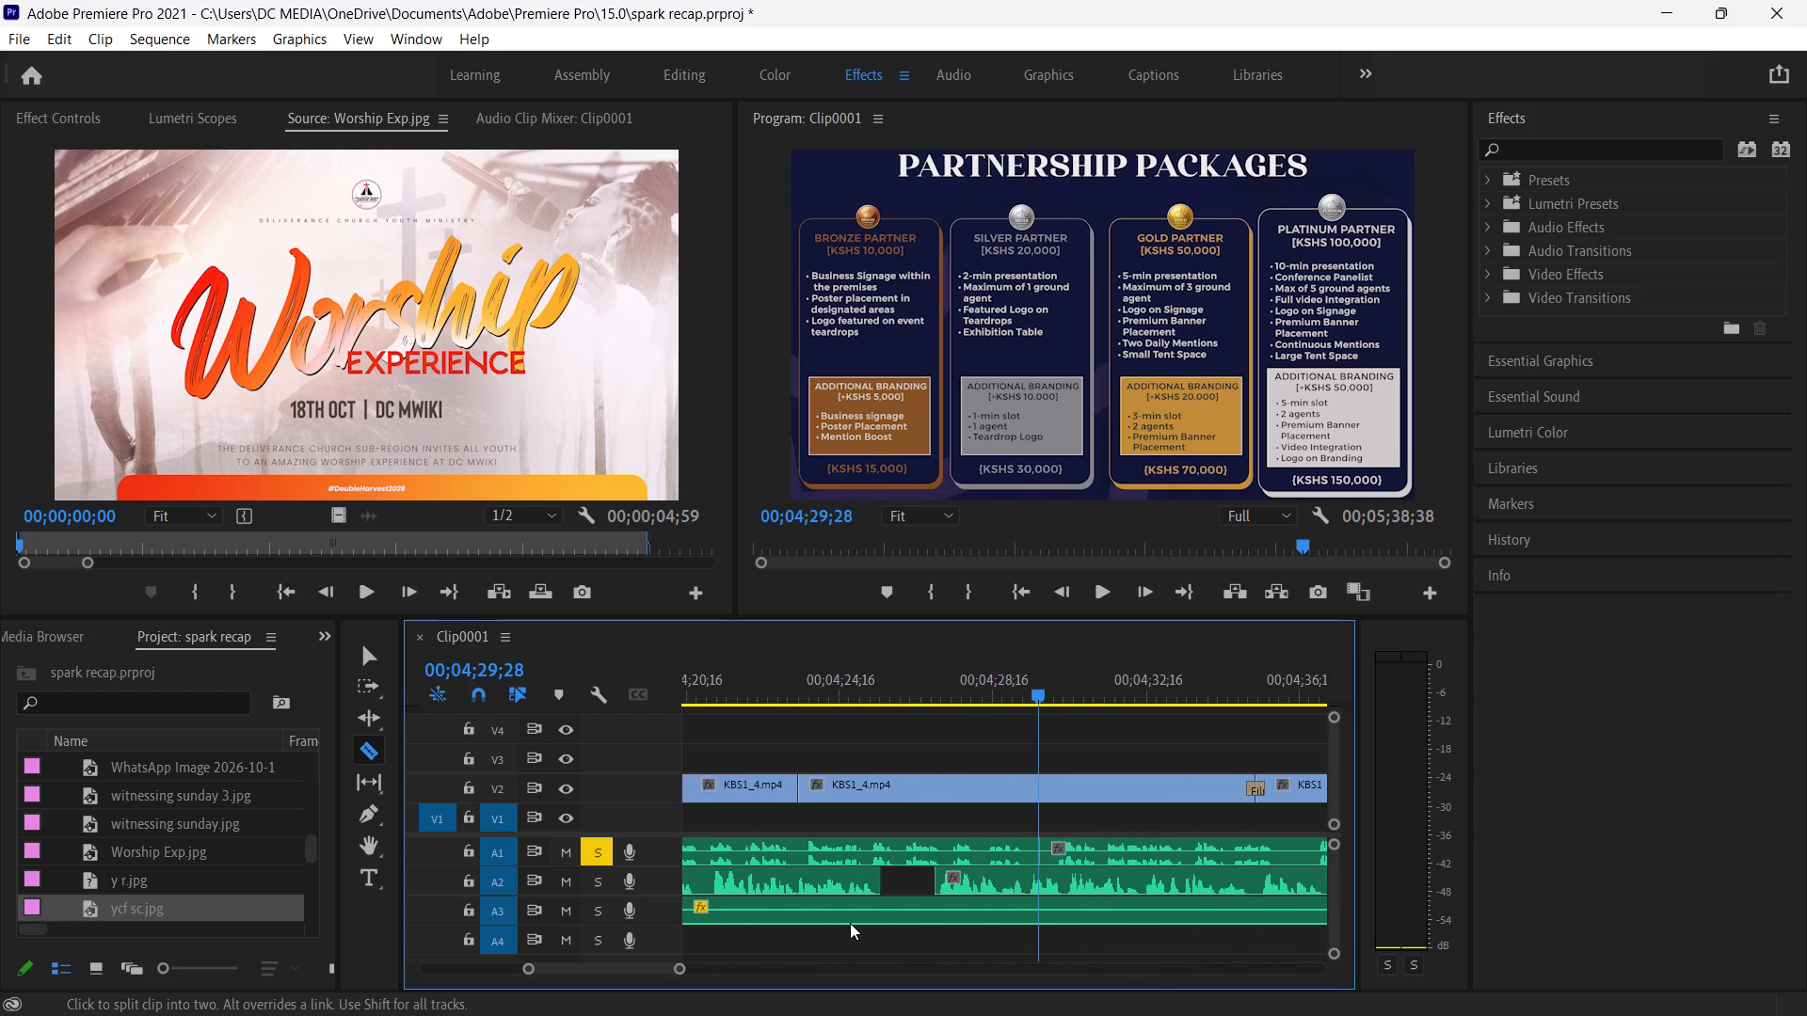
# Delete the A1 voice-over segment between 00;04;15;31 and the cut at 00;04;29;28.
pyautogui.press('v')
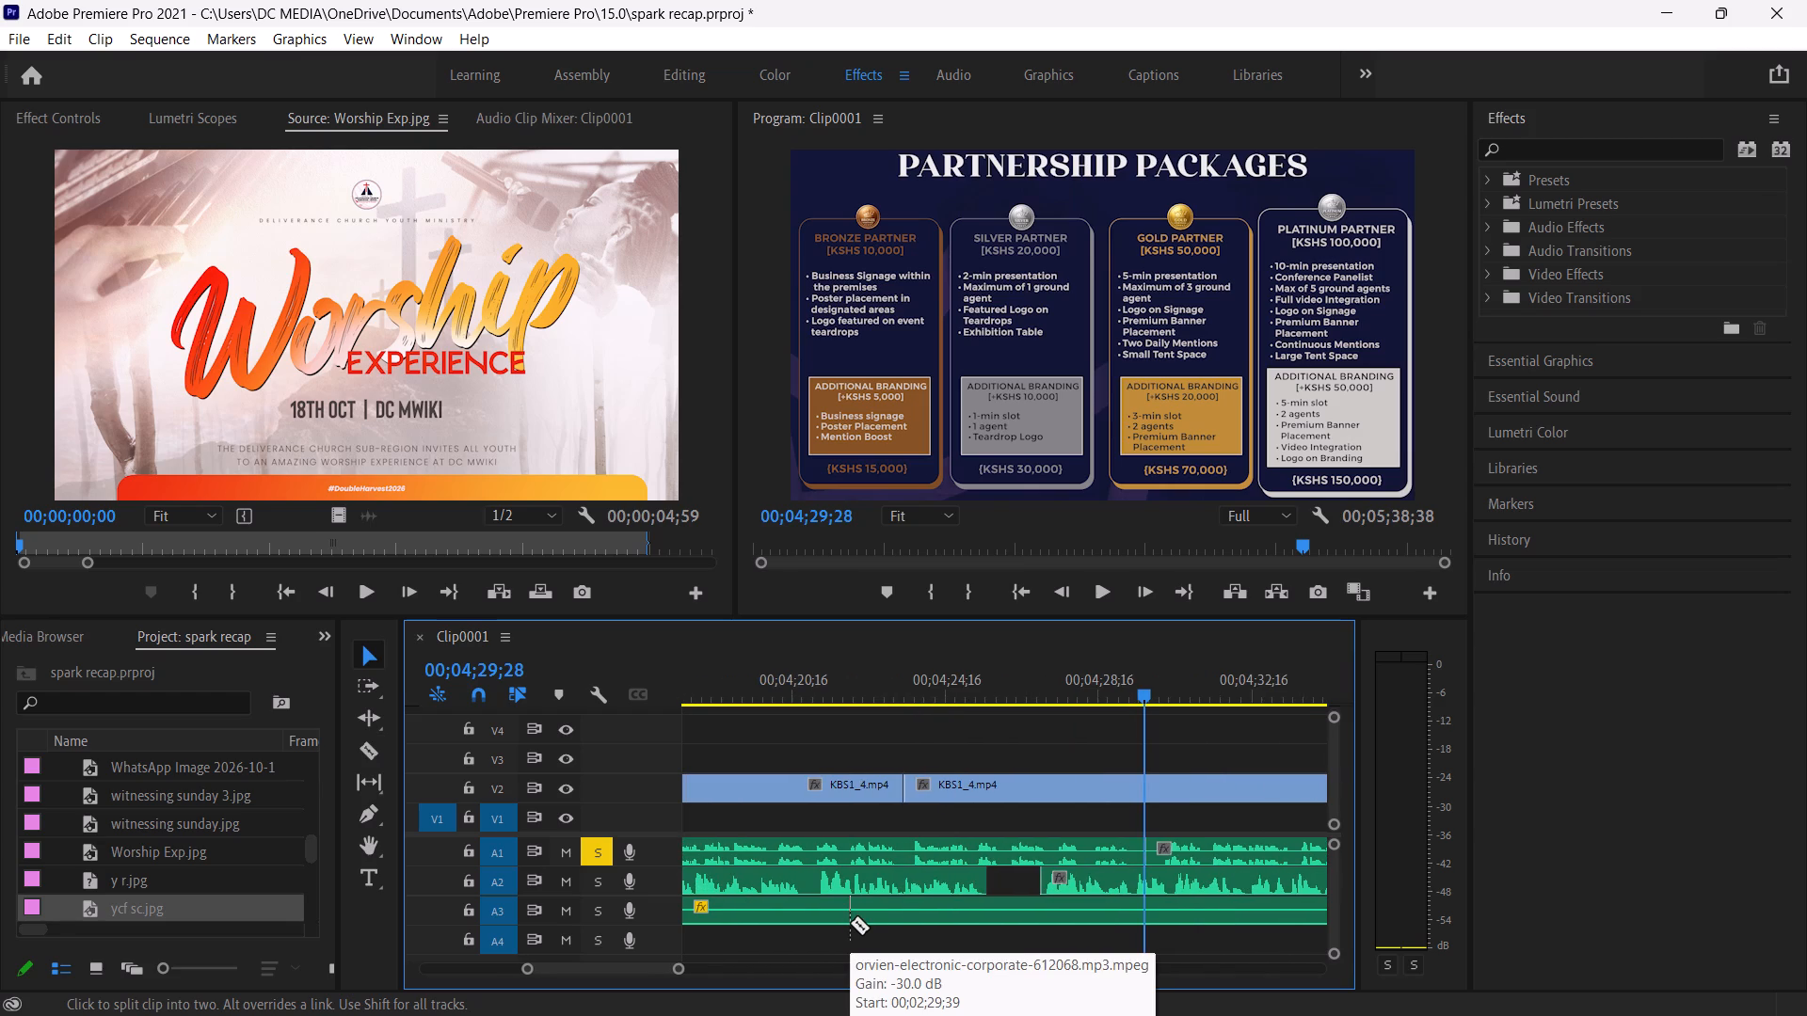
pyautogui.click(876, 862)
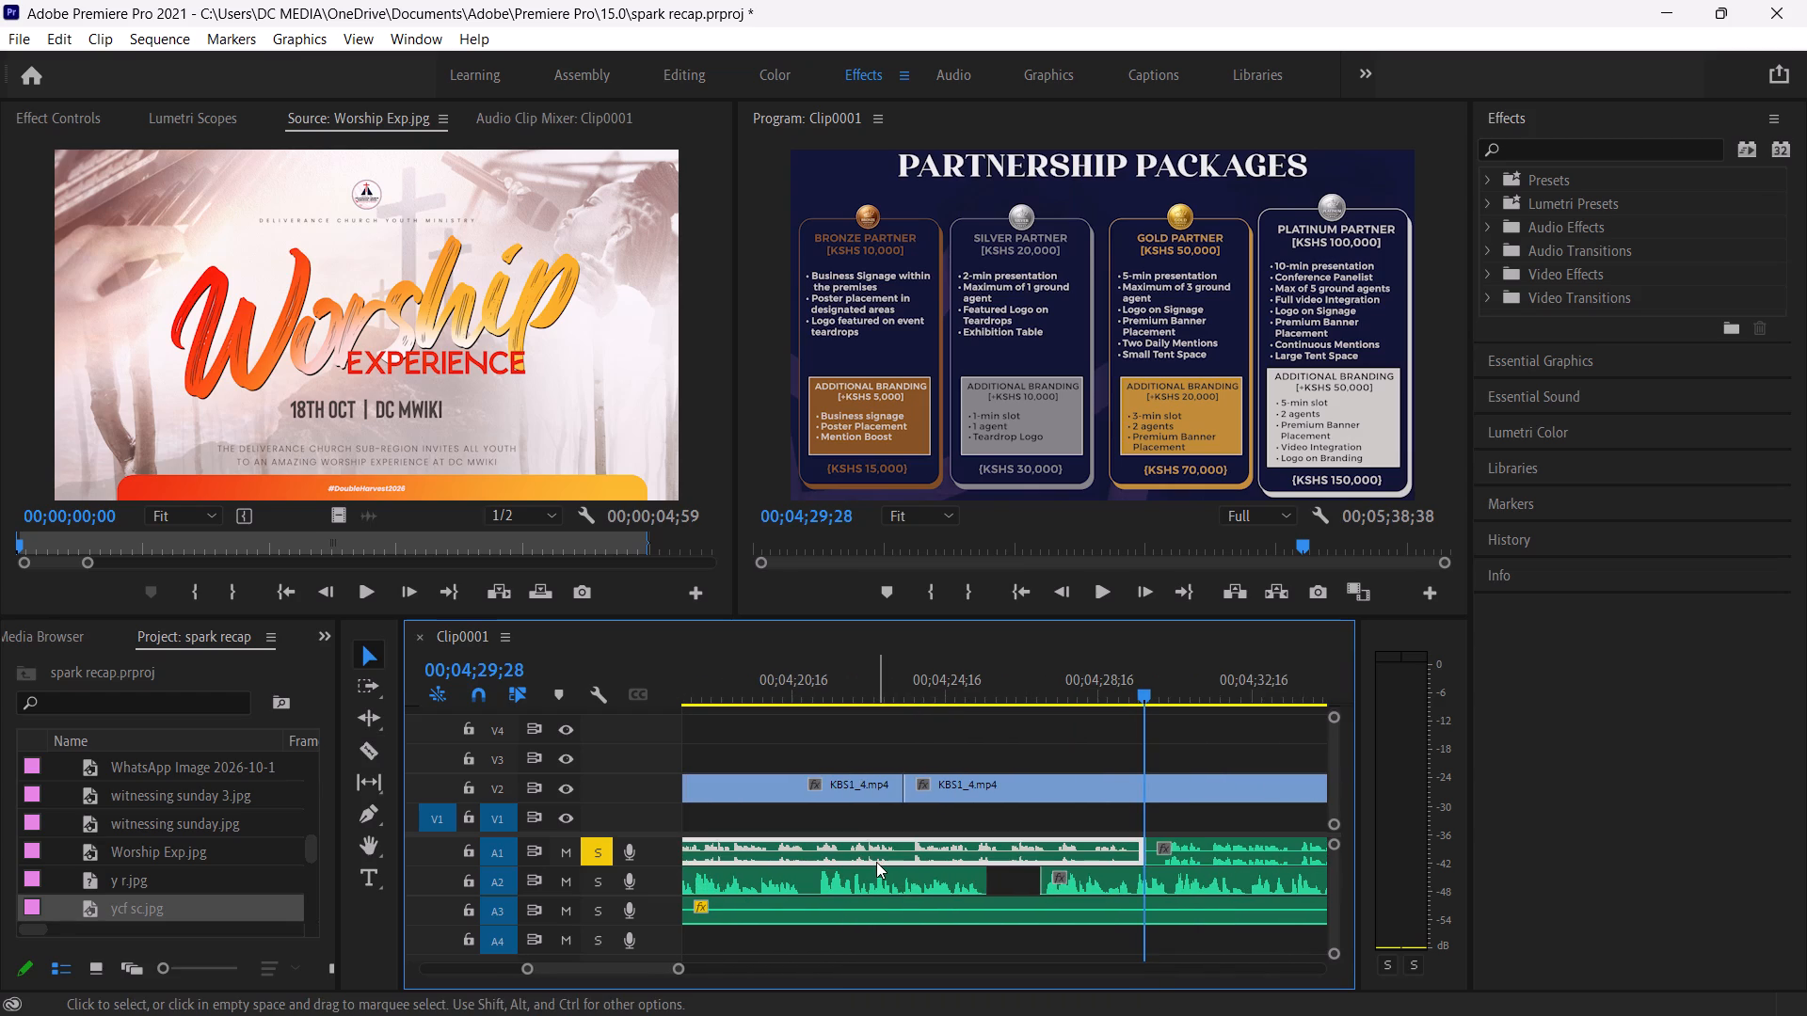
pyautogui.press('BackSpace')
# Move the A2 voice-over segment that starts at 00;04;15;31 slightly later, so that it starts at about 00;04;16;10.
pyautogui.hscroll(1, 876, 862)
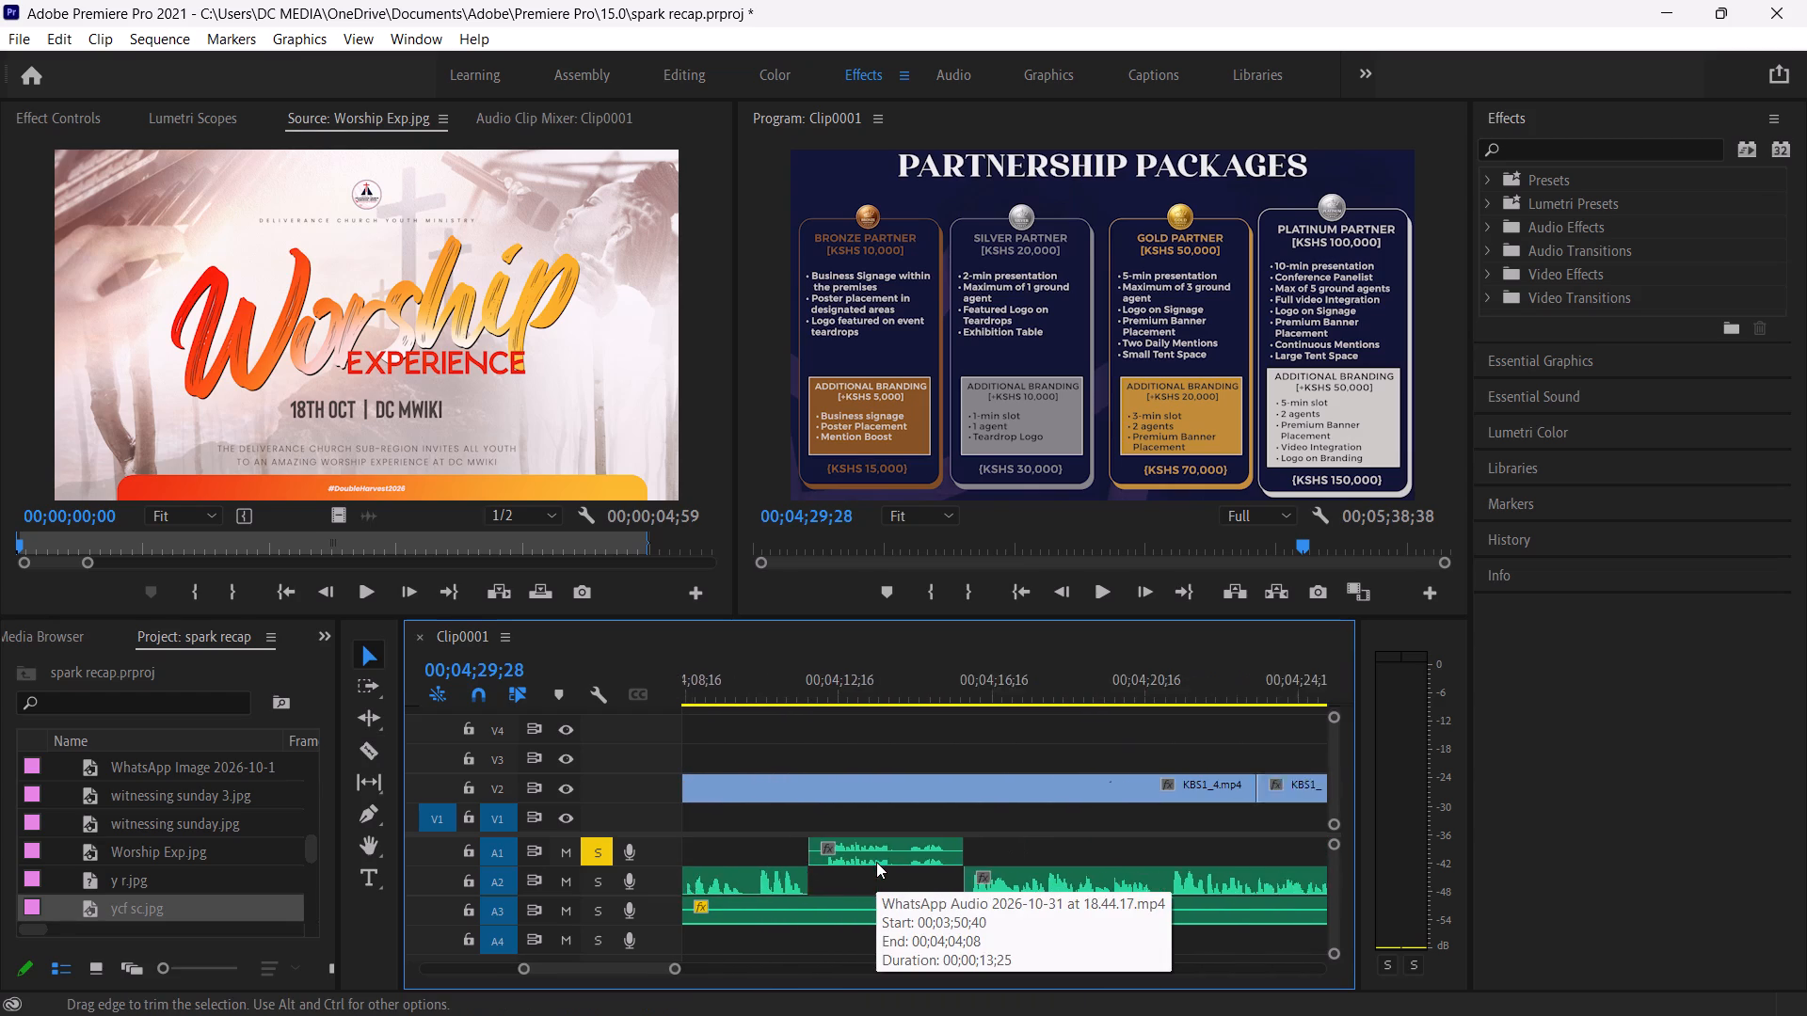
pyautogui.hscroll(1, 876, 862)
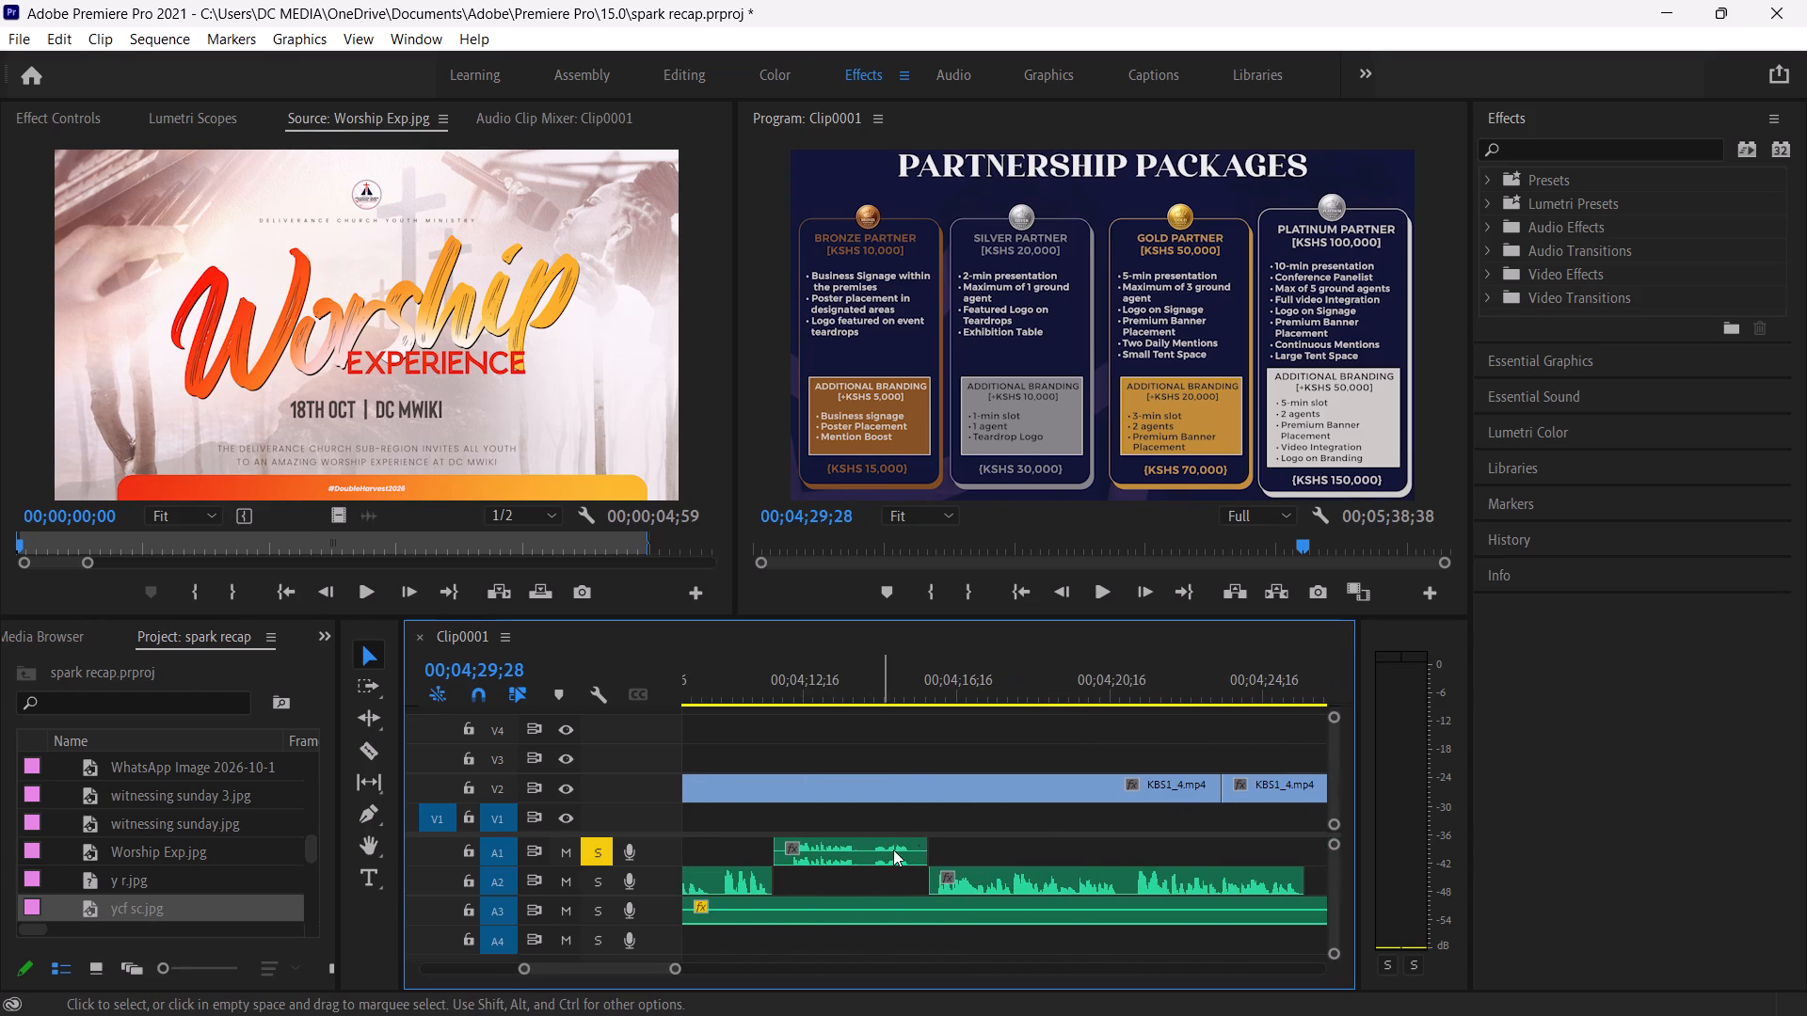
pyautogui.moveTo(993, 885); pyautogui.dragTo(1019, 882)
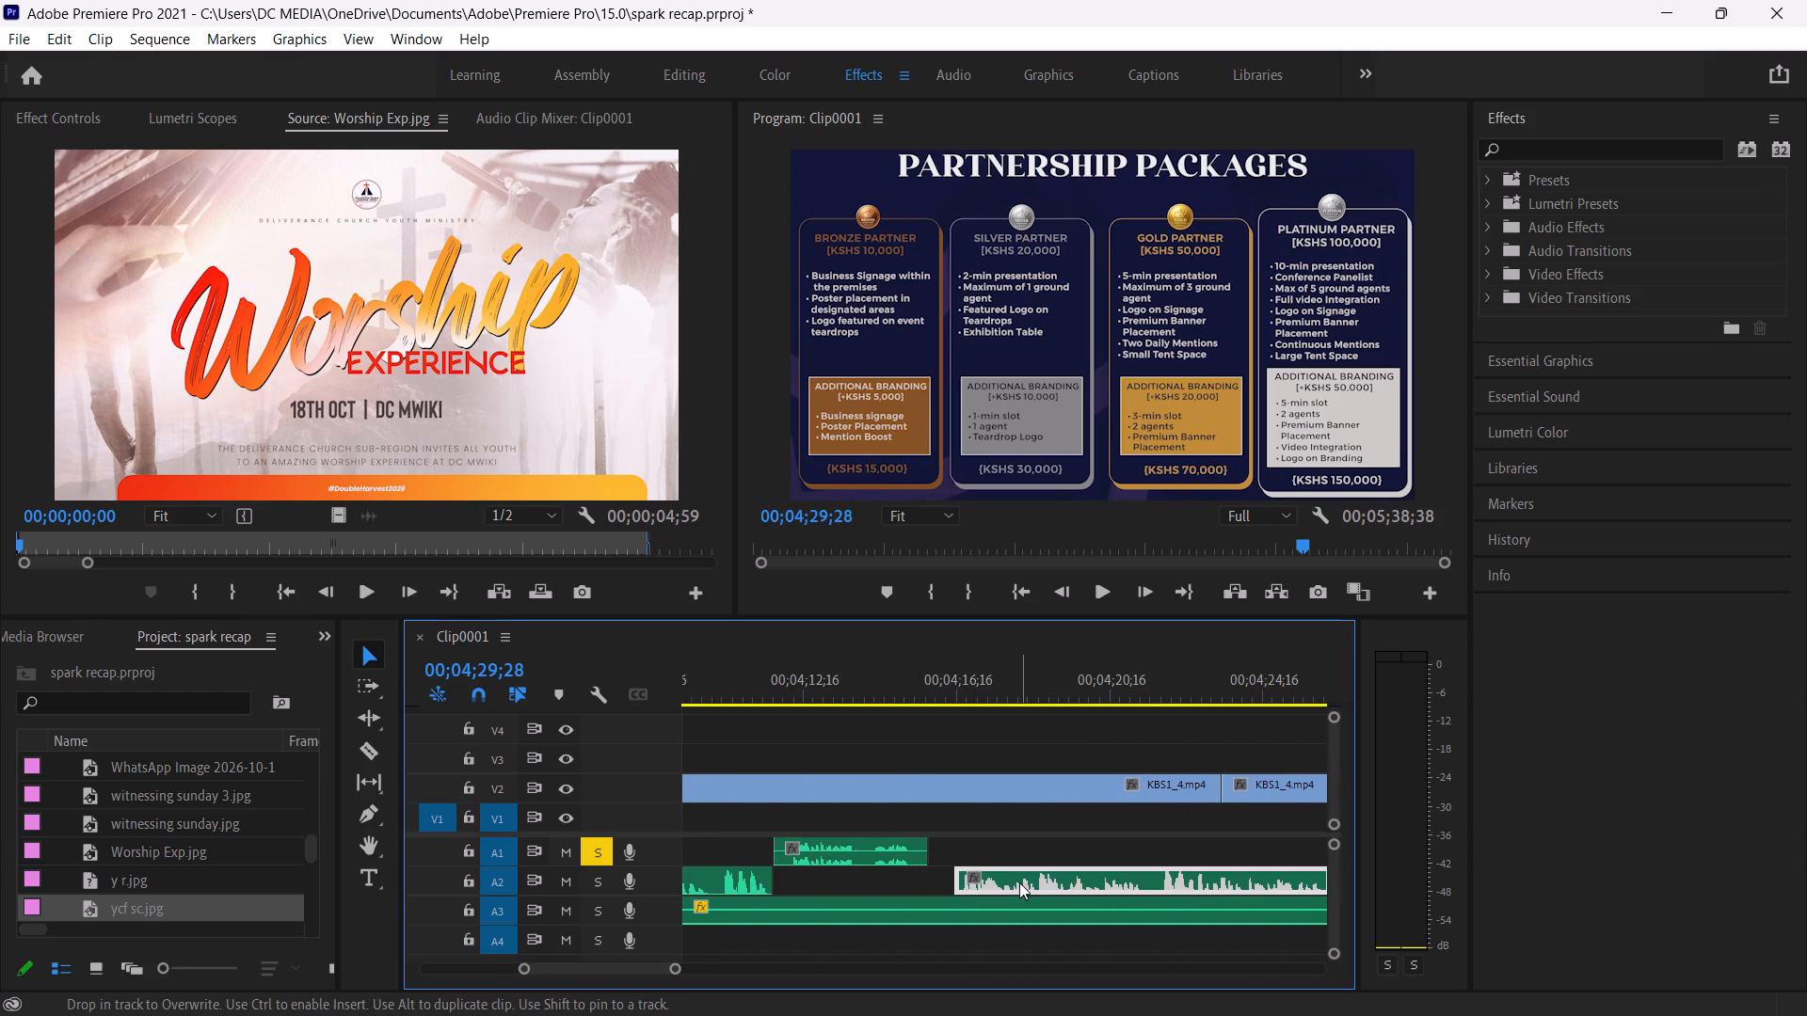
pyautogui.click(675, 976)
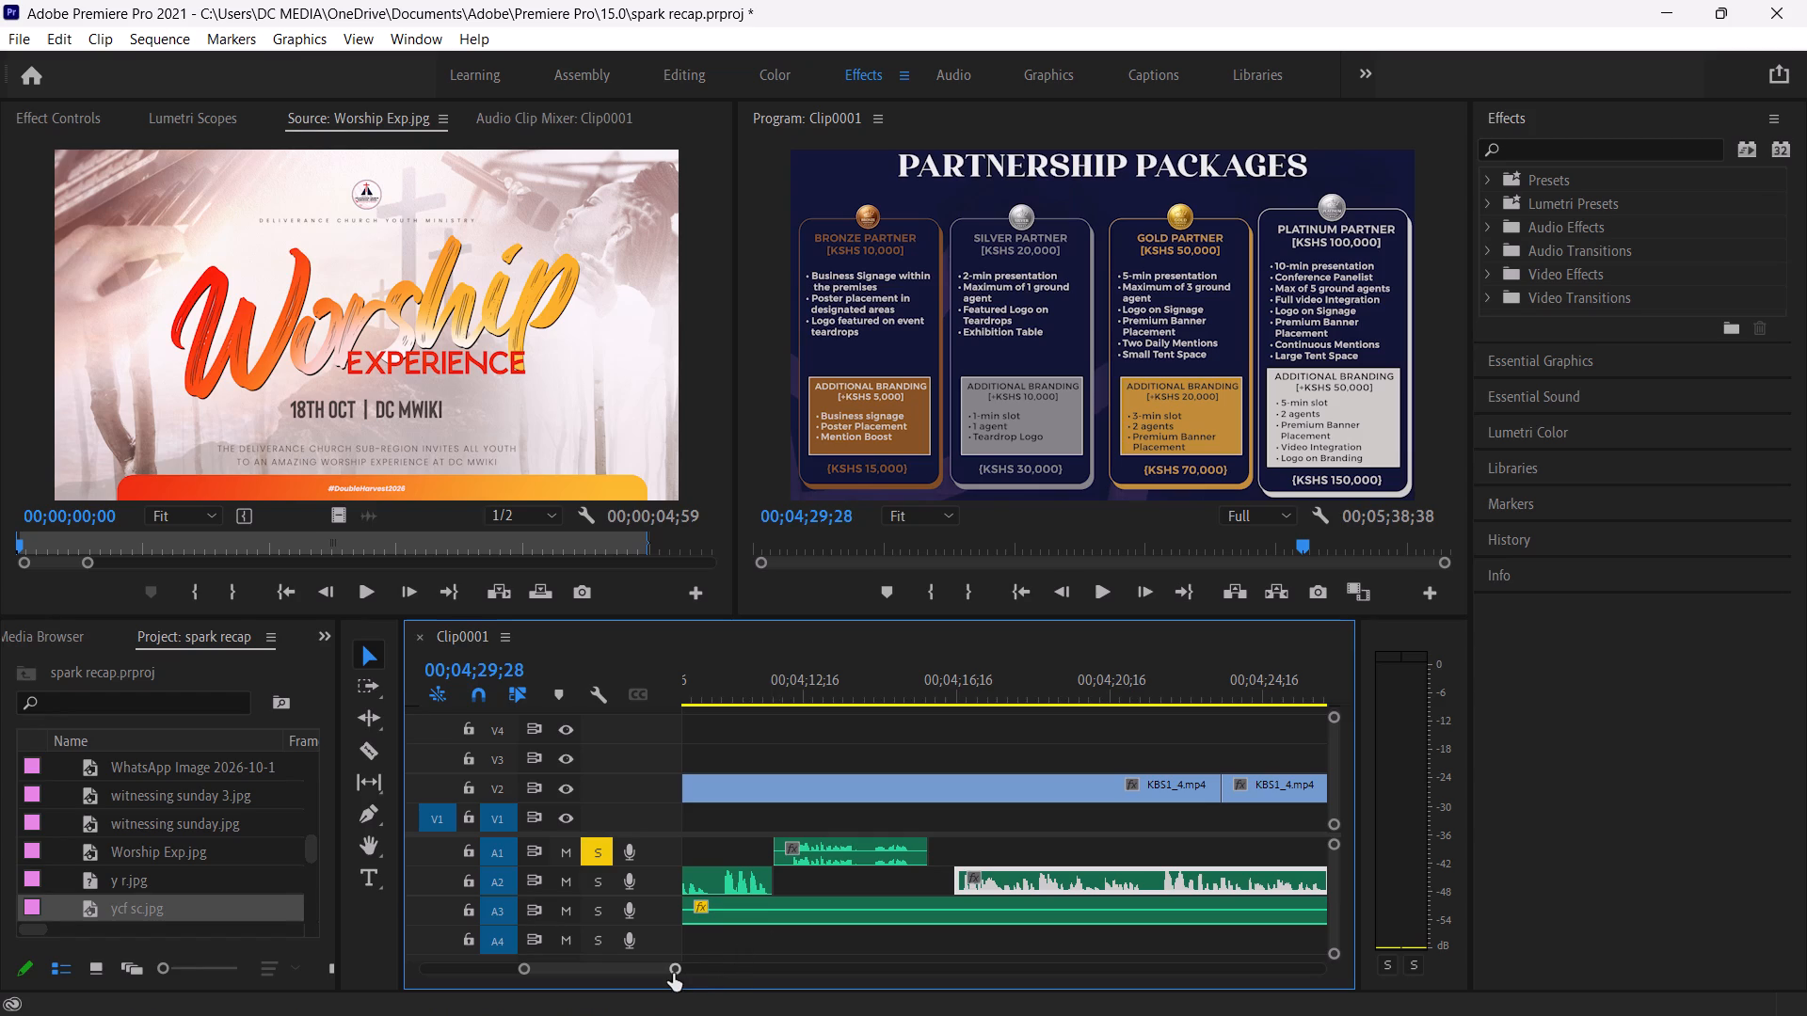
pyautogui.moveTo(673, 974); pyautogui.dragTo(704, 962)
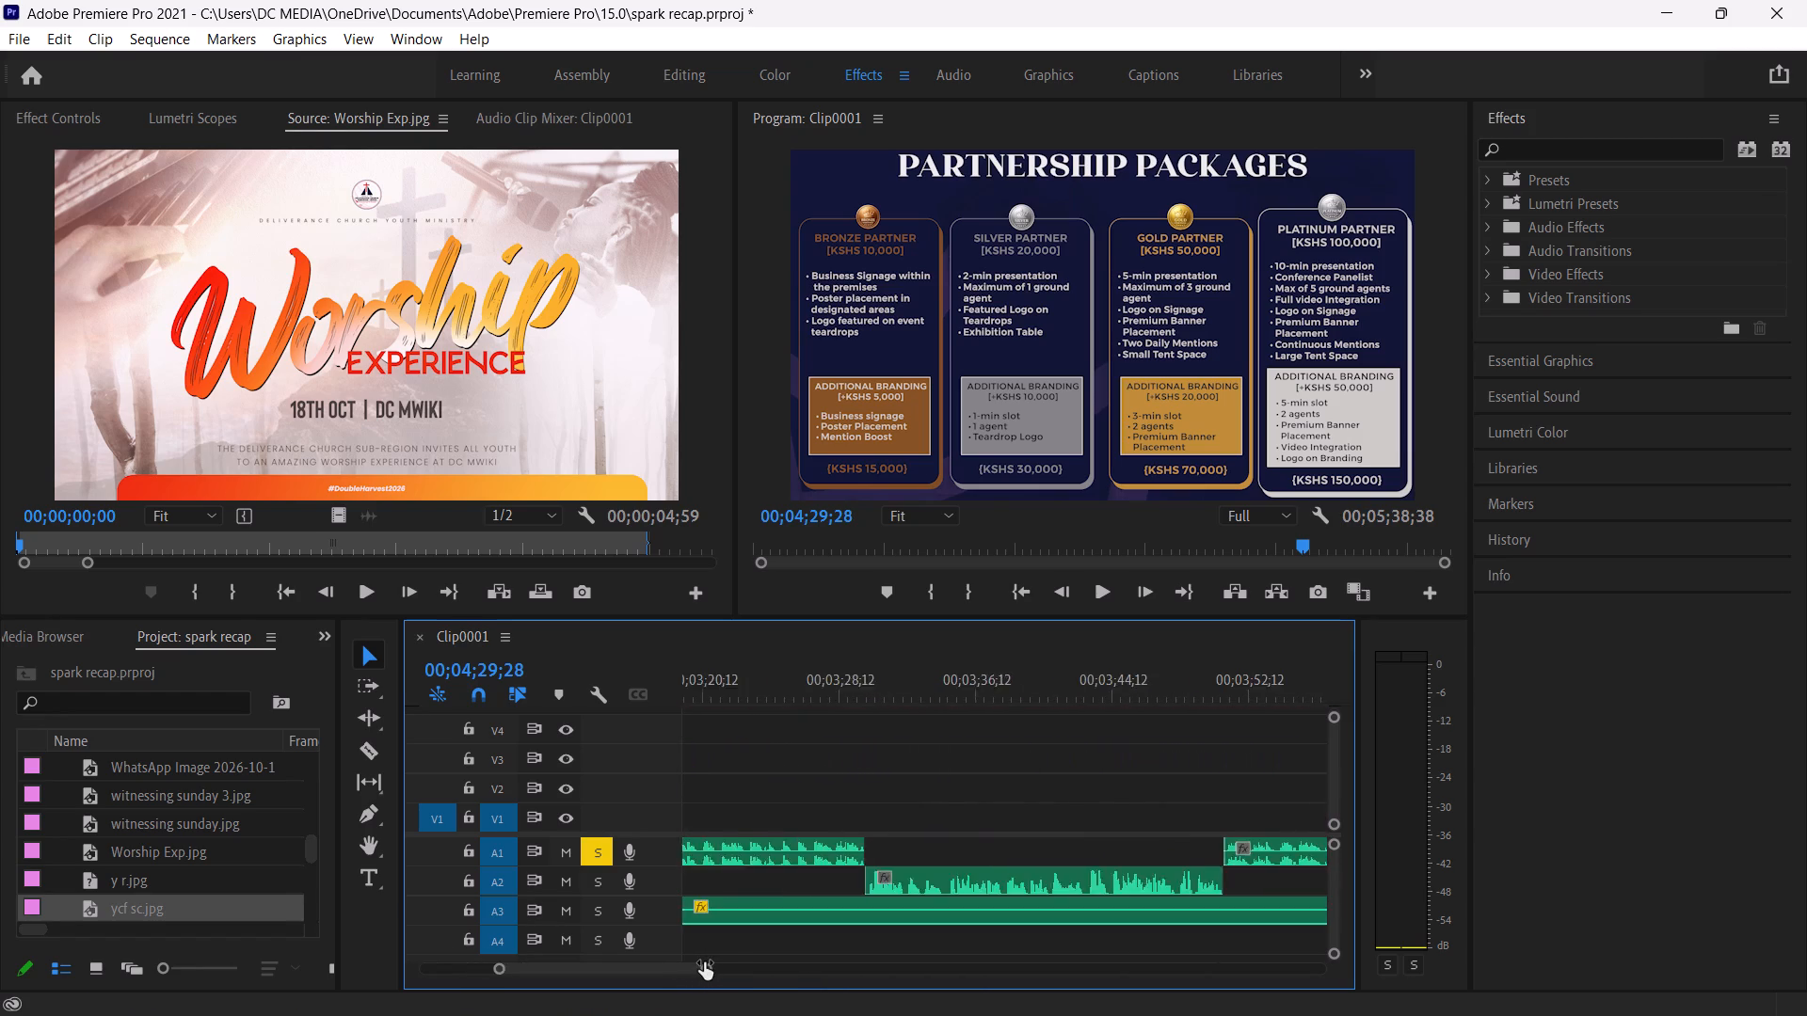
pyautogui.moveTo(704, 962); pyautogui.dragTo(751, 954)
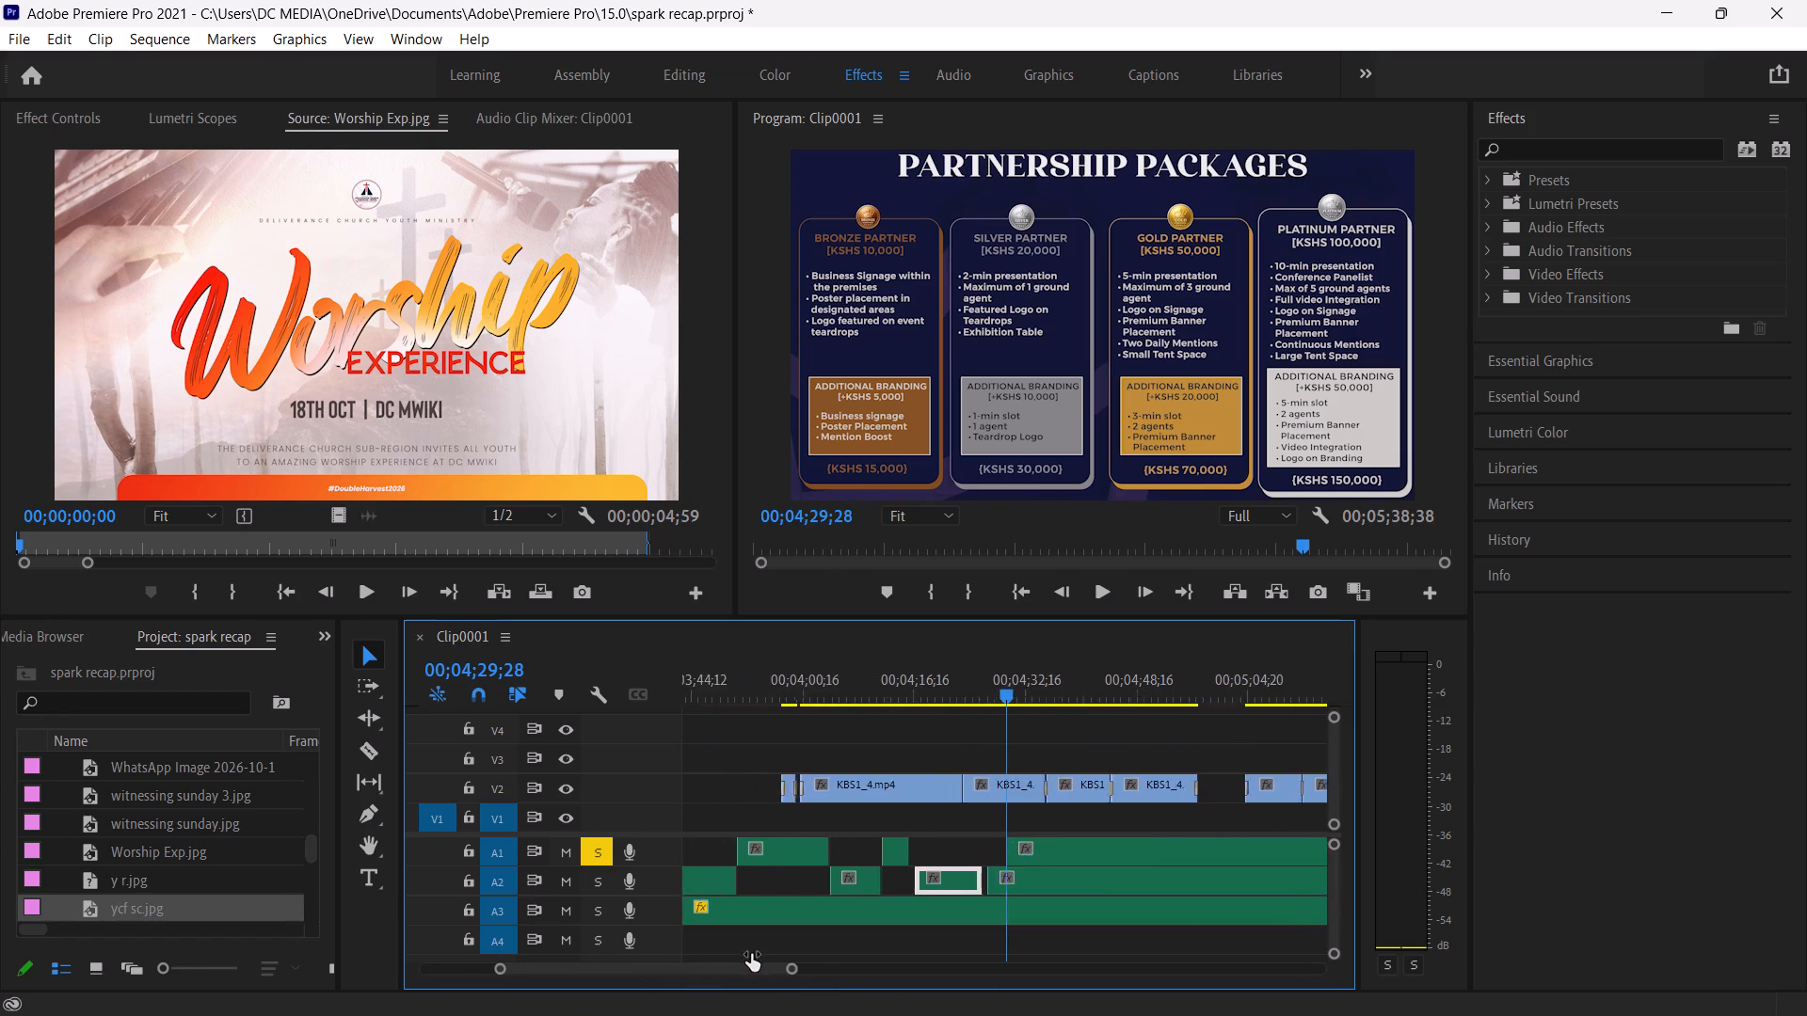
# Delete the run of adjoining KBS1_4.mp4 clips on V2, from just before 00;03;59;57 up to the gap before the last V2 clips.
pyautogui.moveTo(751, 954); pyautogui.dragTo(770, 947)
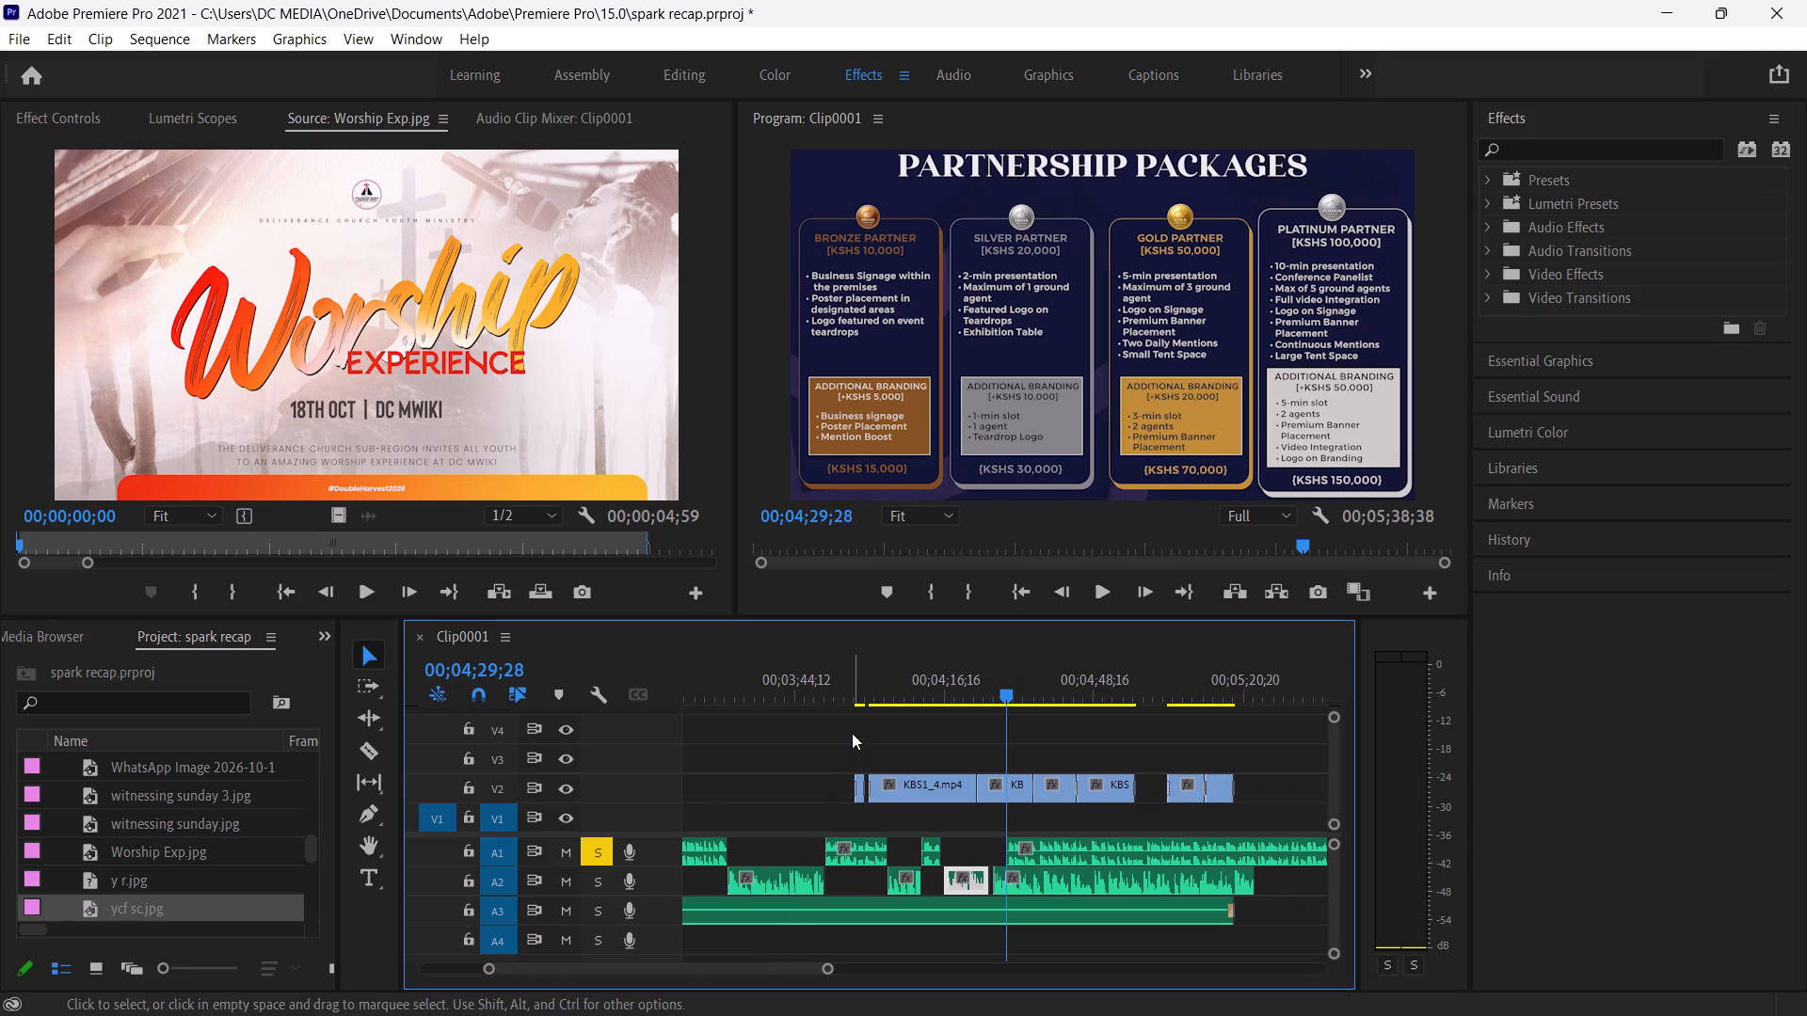
pyautogui.click(856, 693)
pyautogui.press('space')
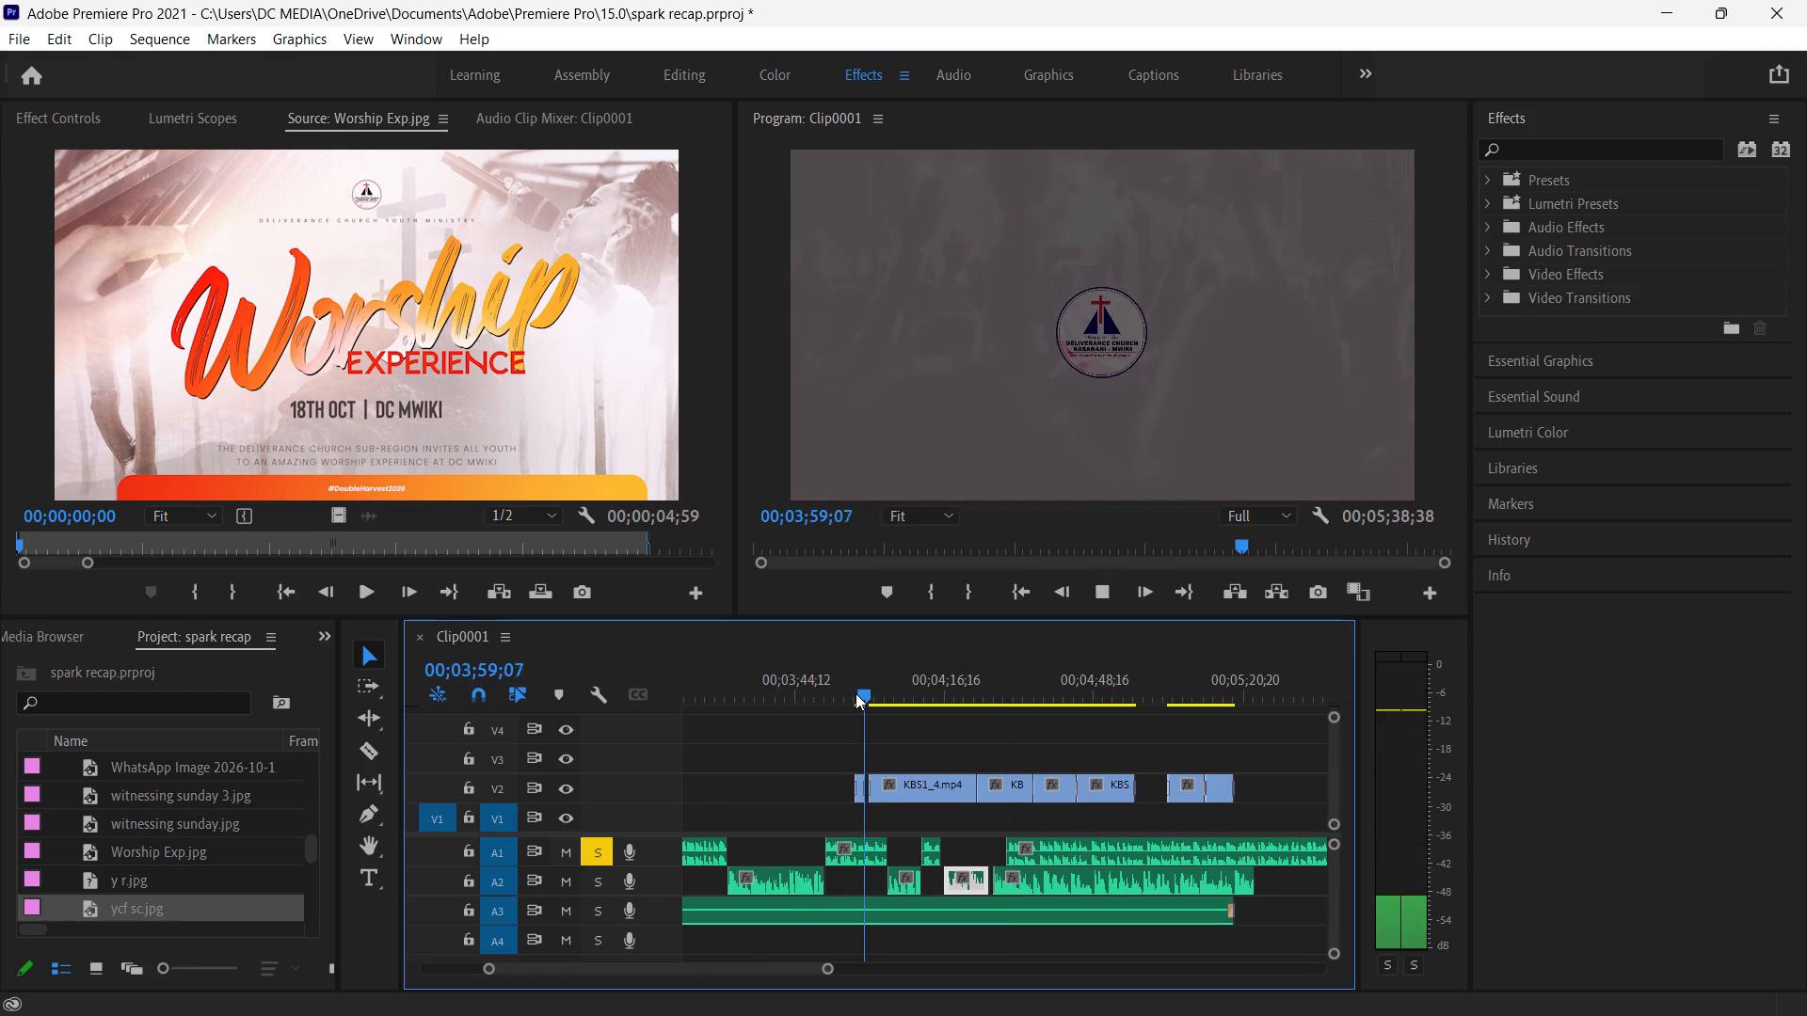
pyautogui.press('space')
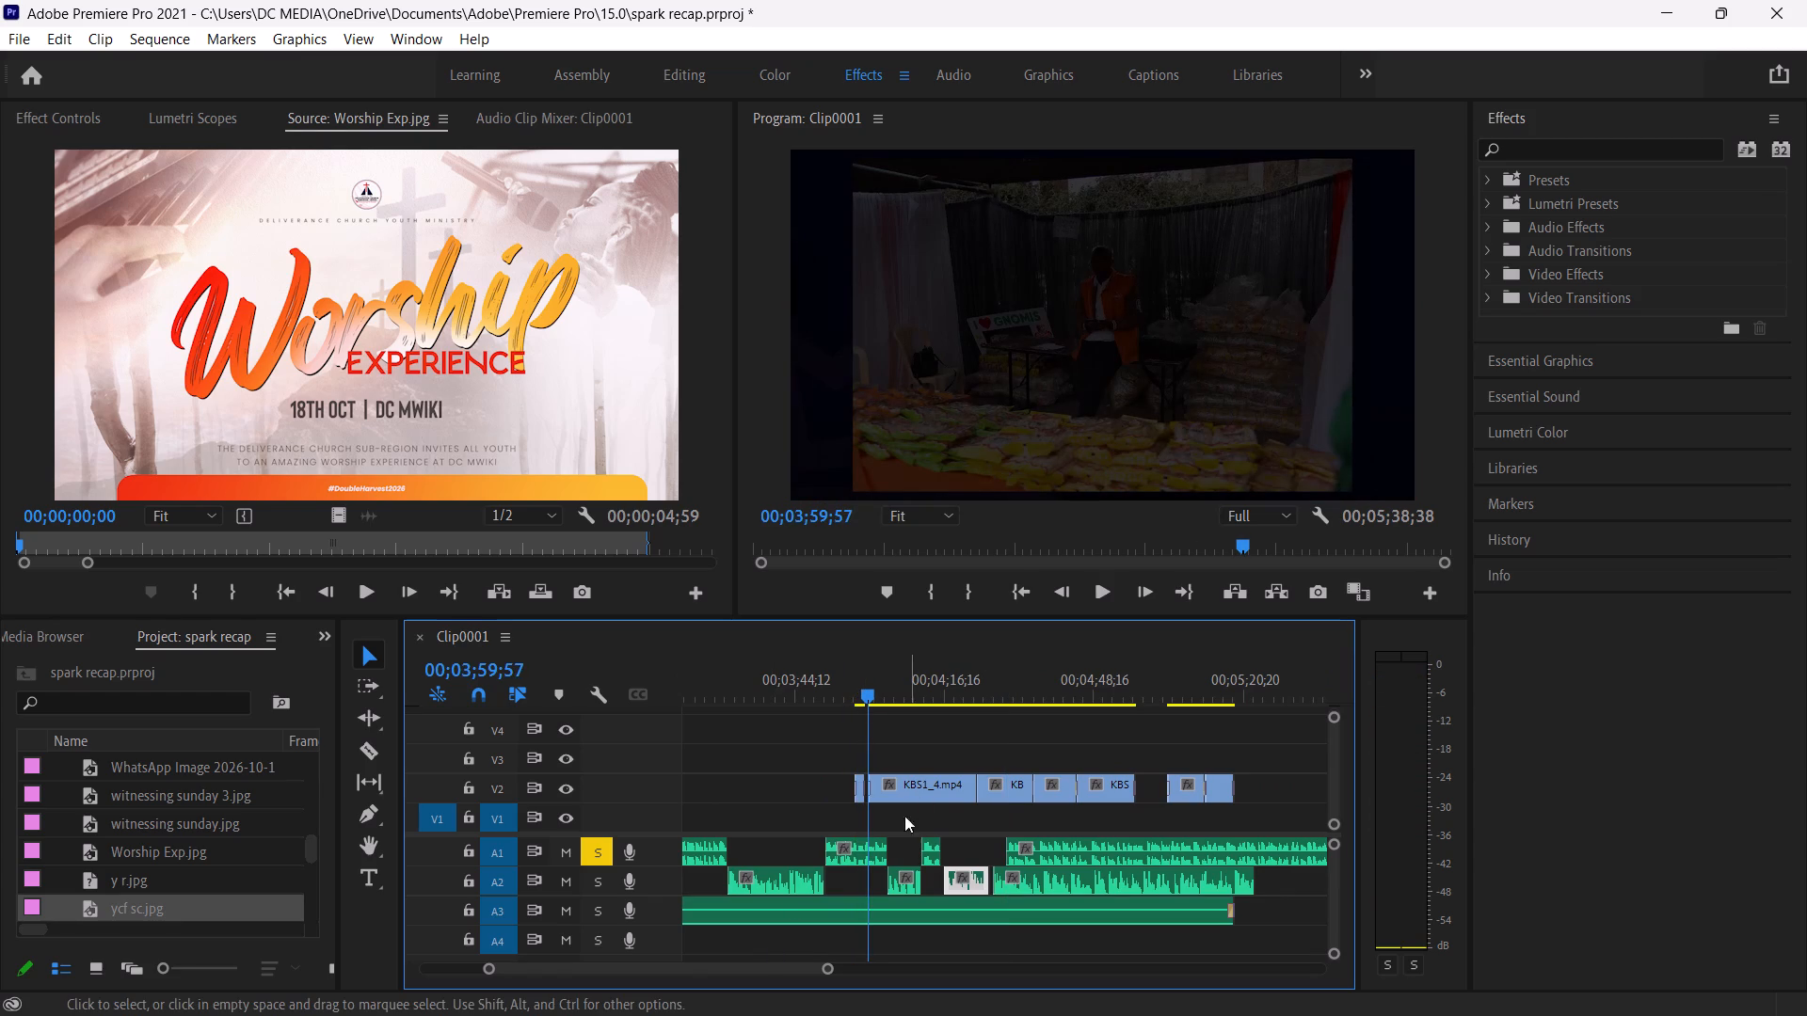
pyautogui.moveTo(890, 827); pyautogui.dragTo(1132, 794)
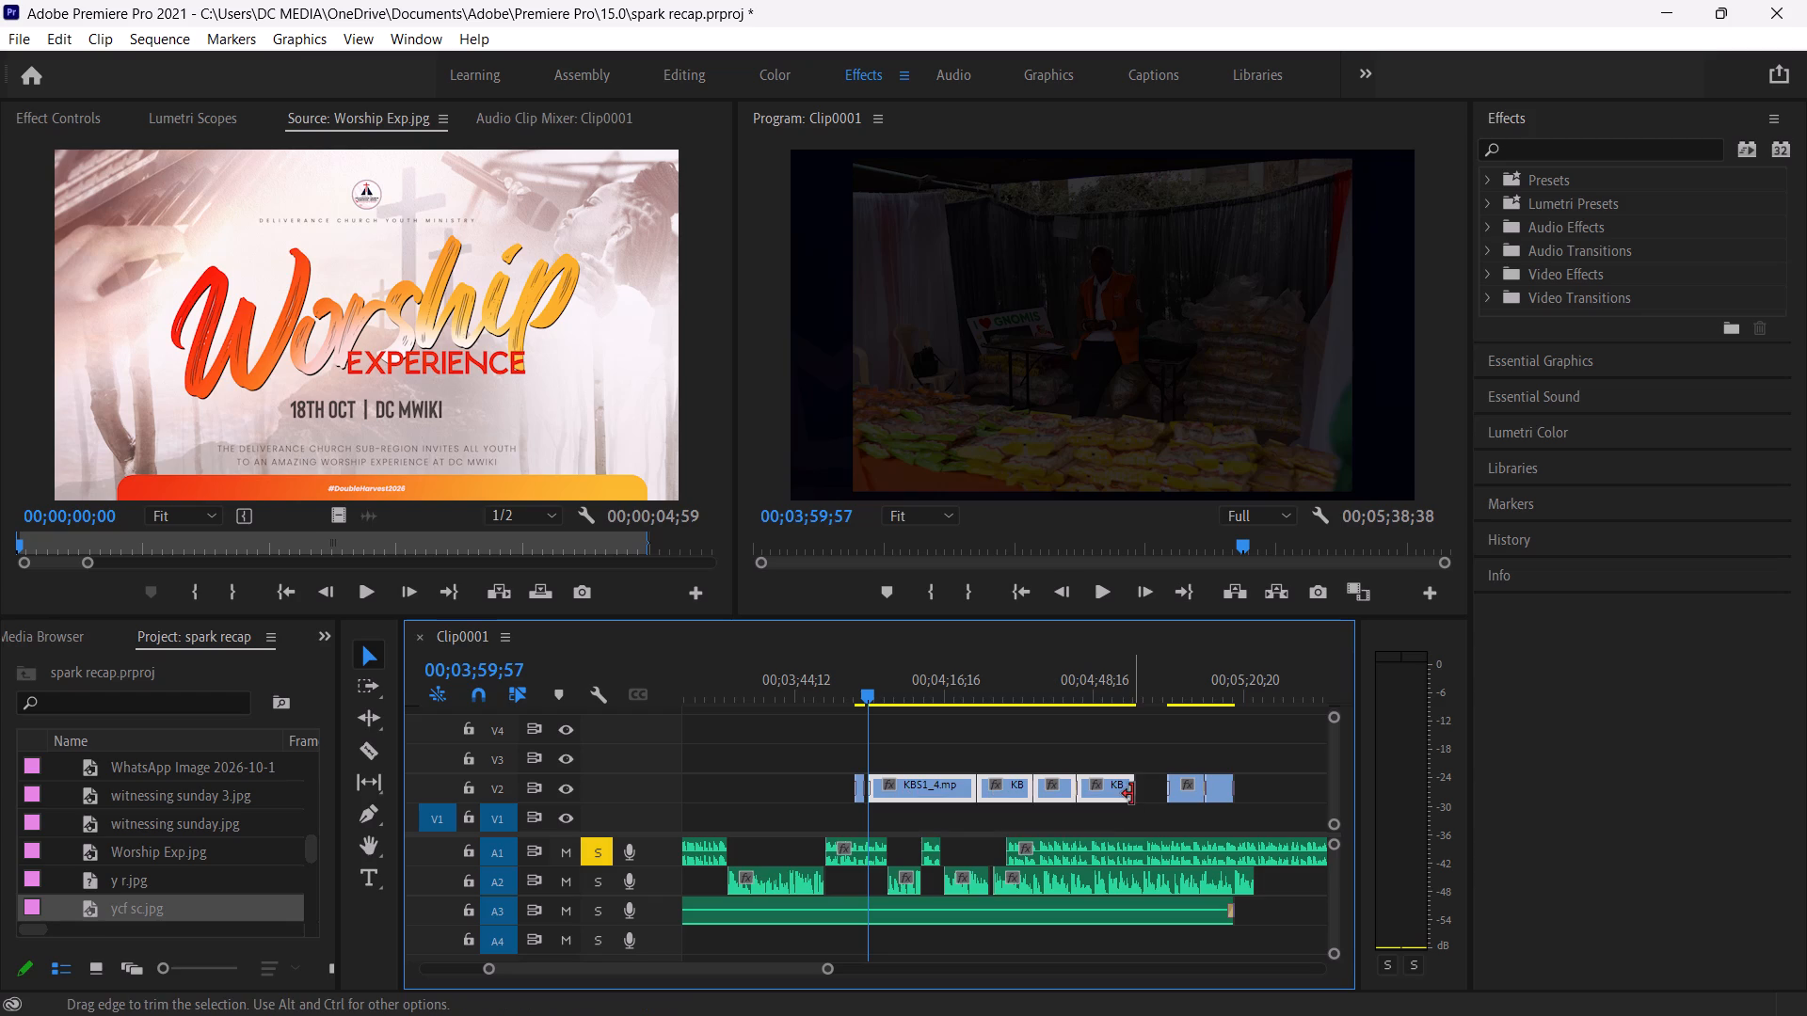
pyautogui.press('BackSpace')
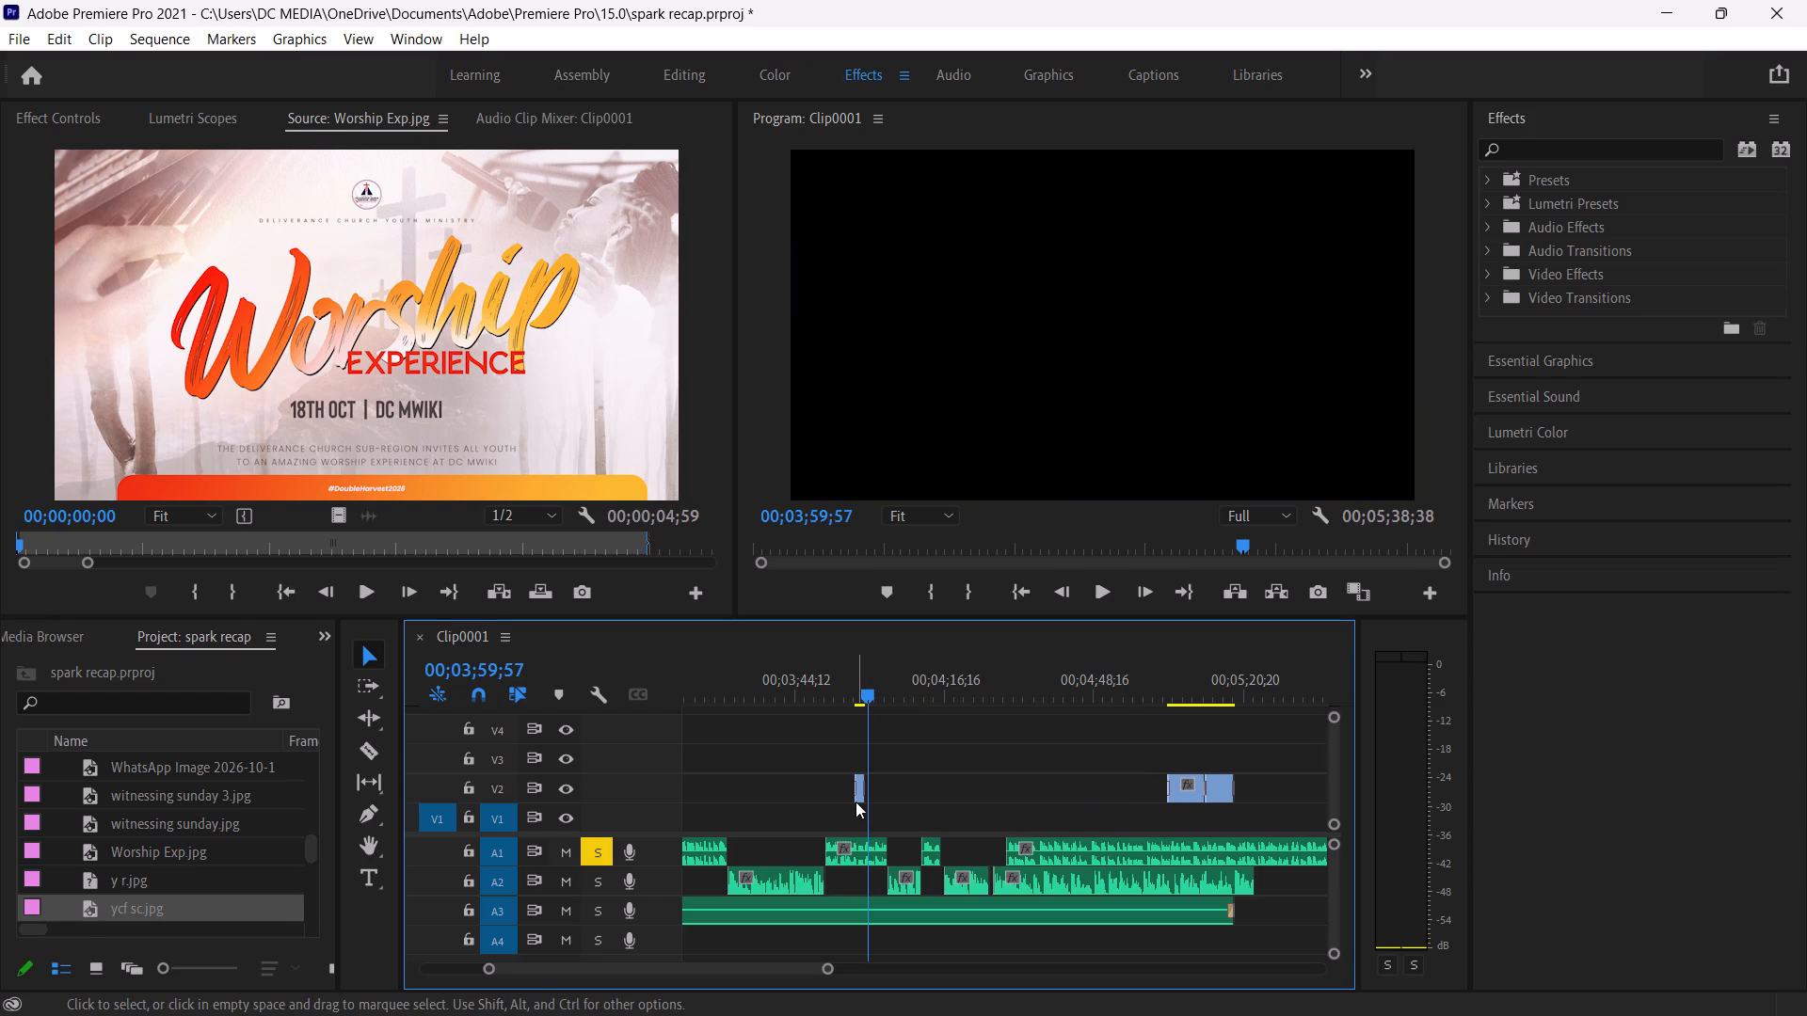
# Move the Announce Outro.mp4 clip on V2 to the end of the short A1 voice-over at about 00;04;15;31 and play it.
pyautogui.click(856, 792)
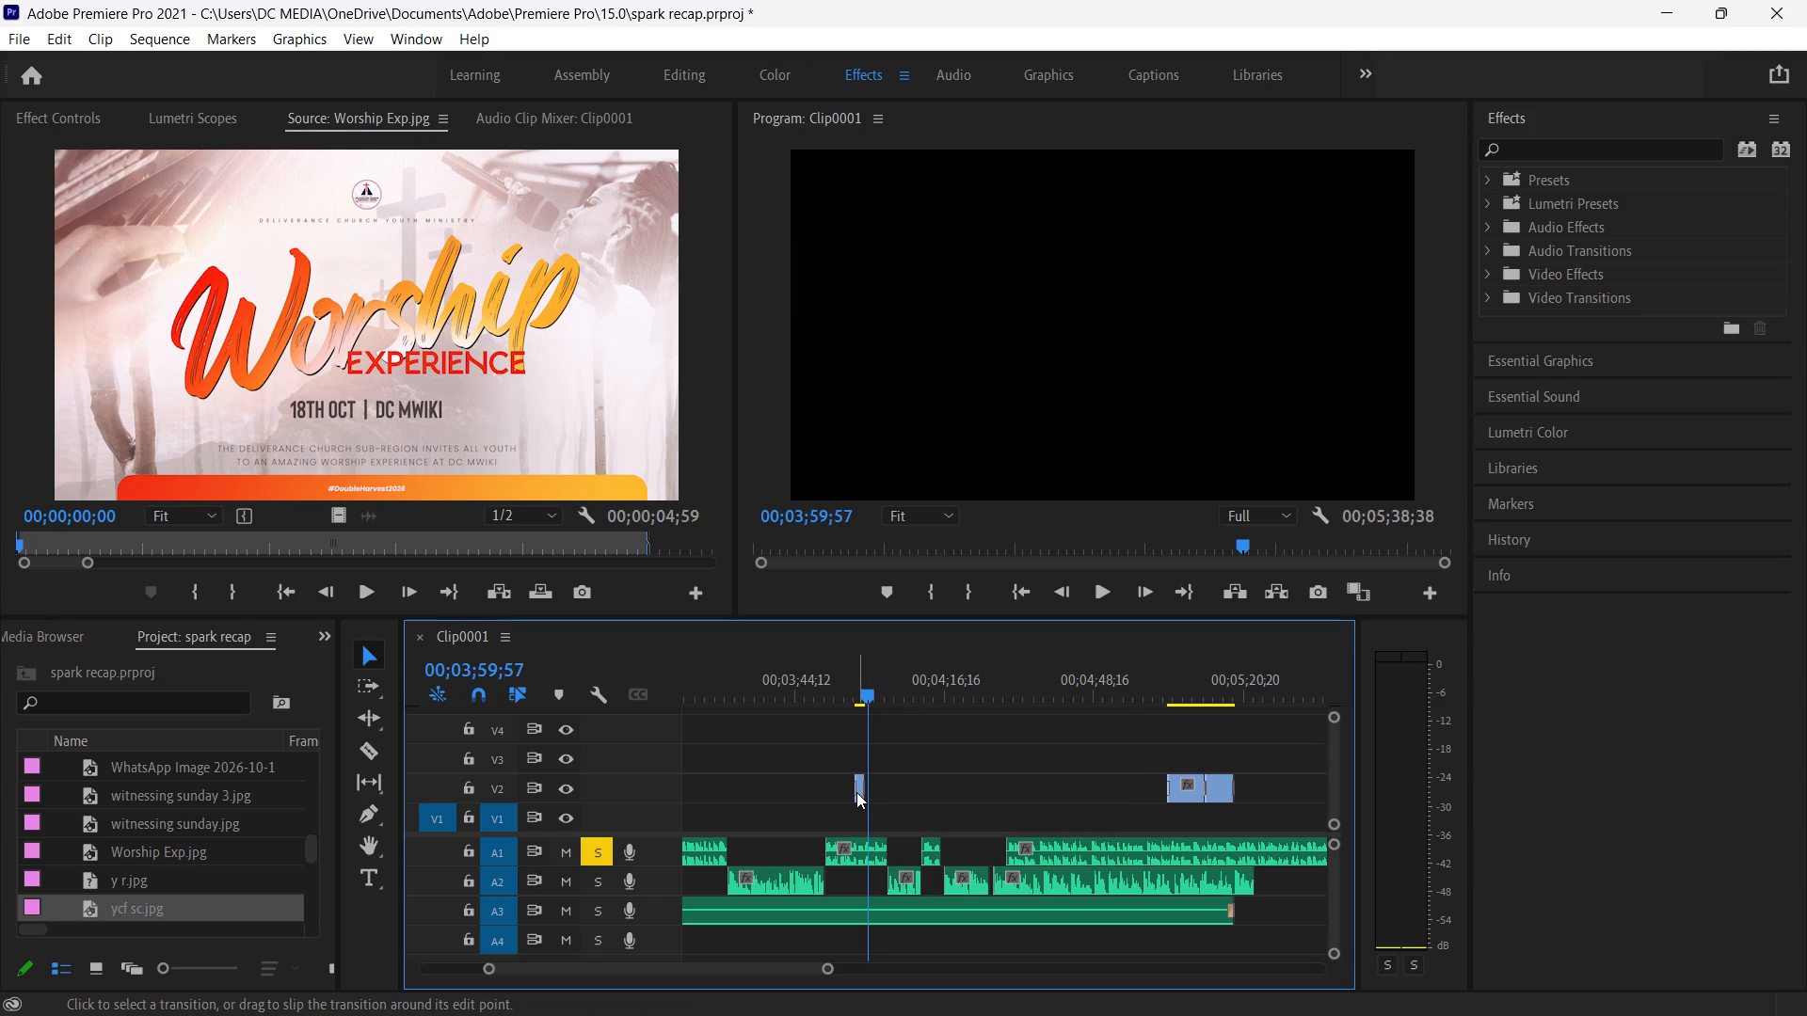
pyautogui.click(859, 797)
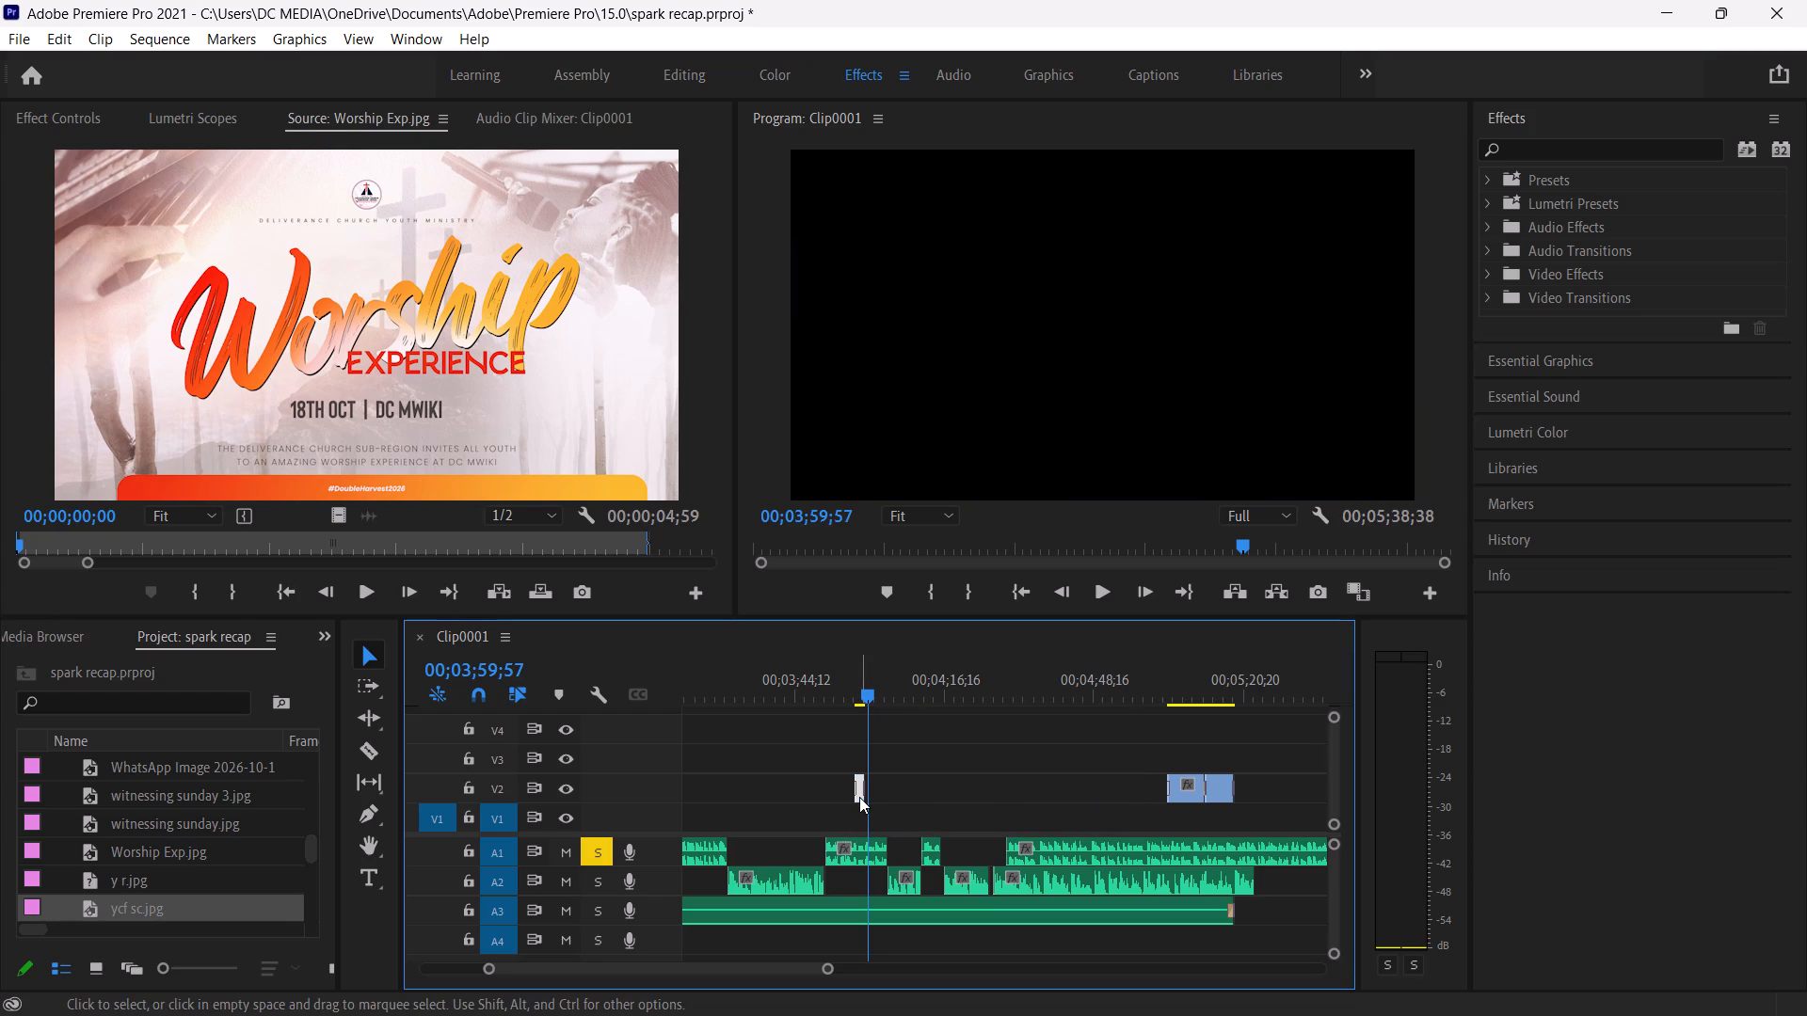
pyautogui.moveTo(859, 797); pyautogui.dragTo(945, 797)
pyautogui.click(936, 694)
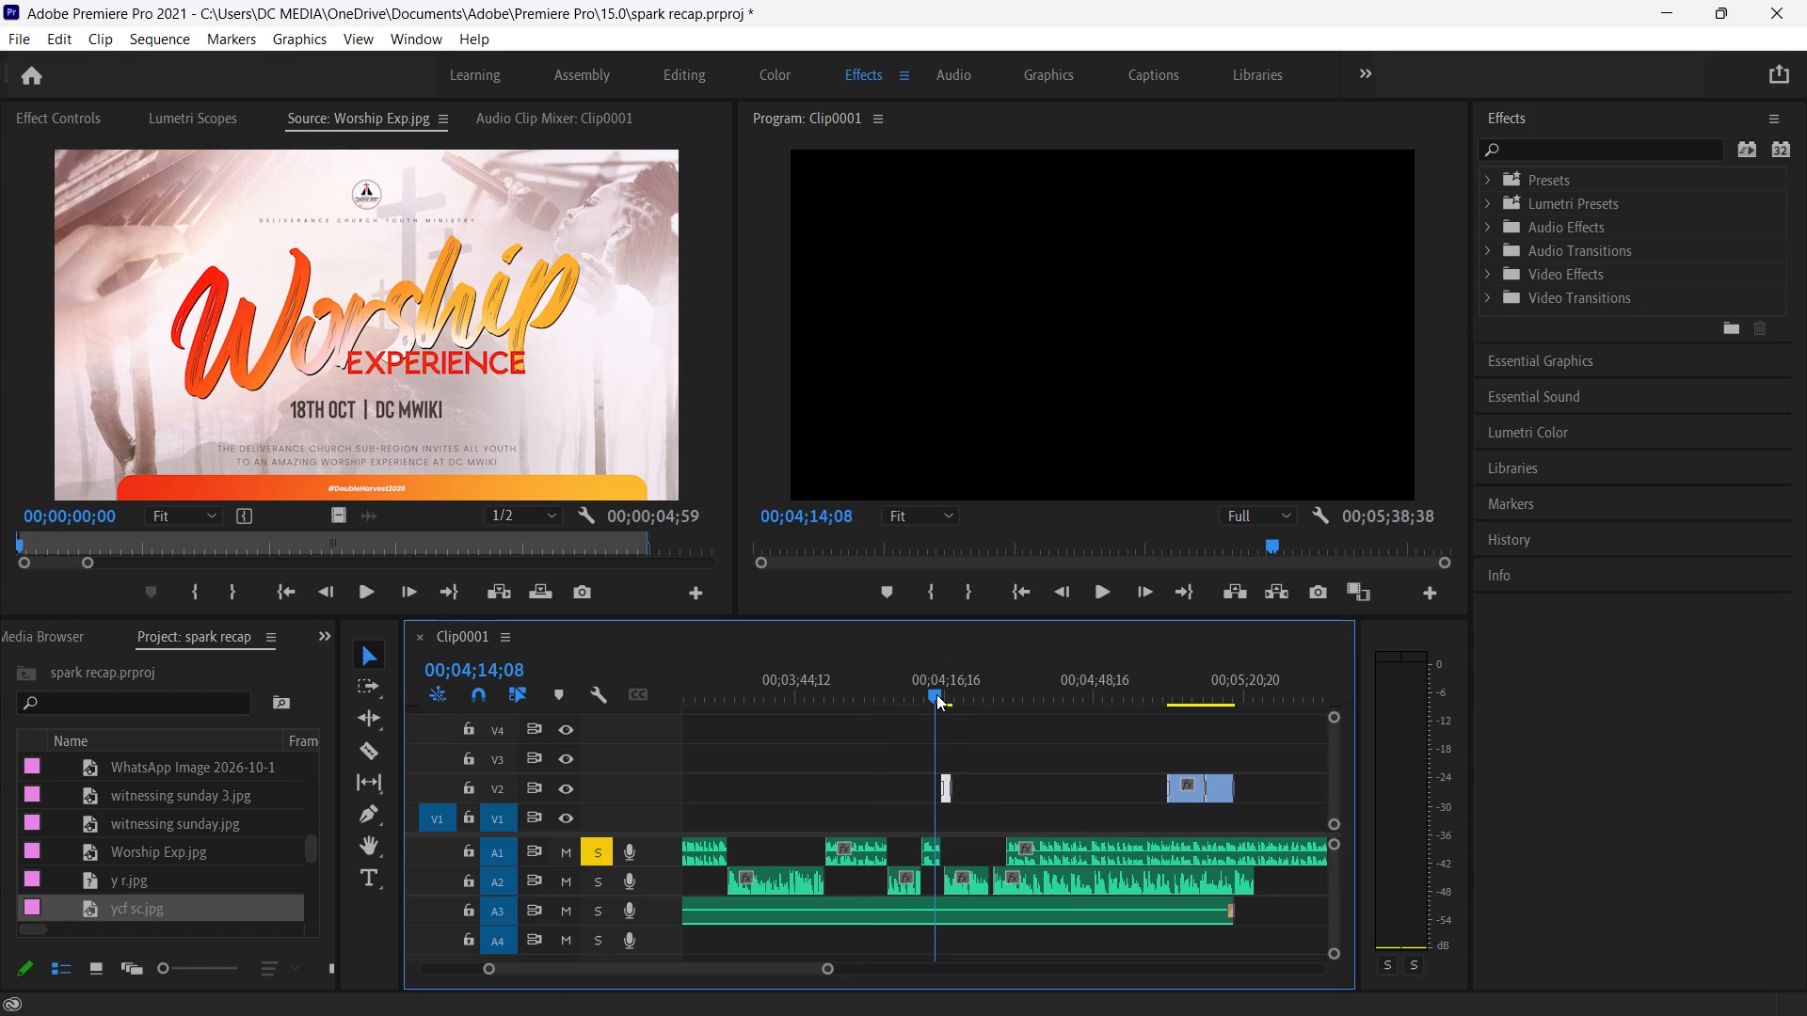
pyautogui.press('space')
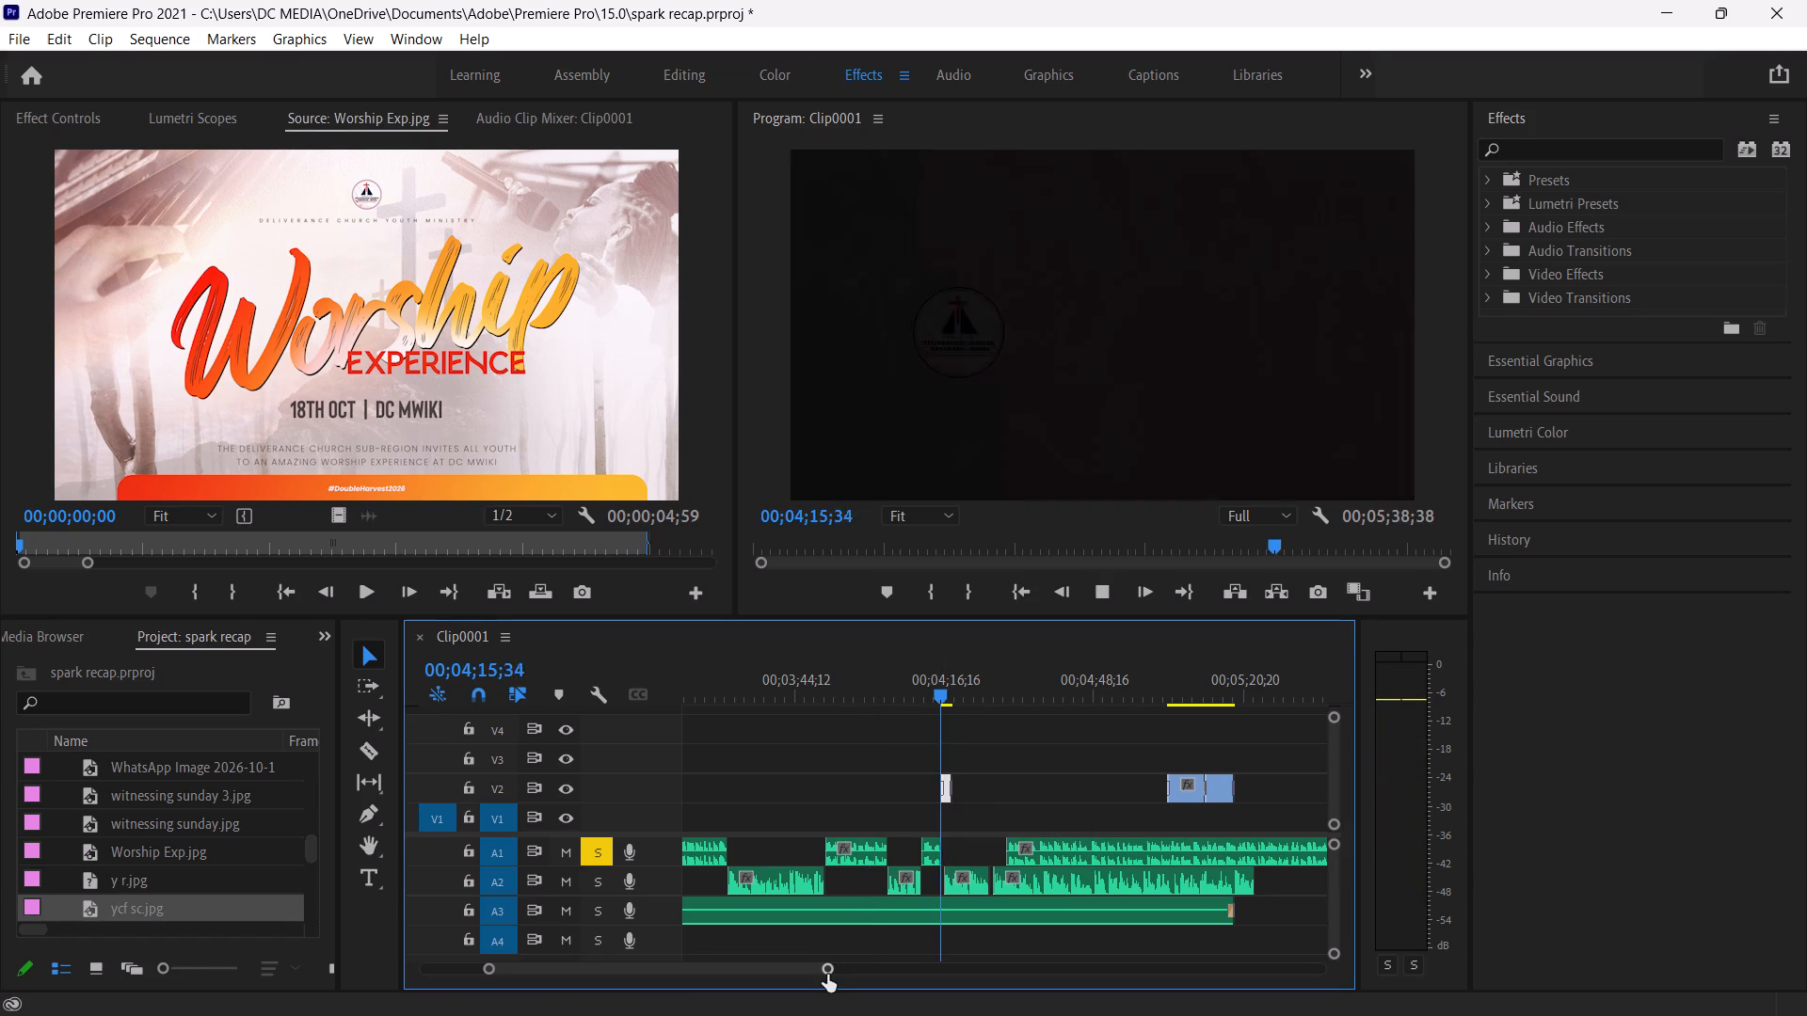
pyautogui.moveTo(827, 975); pyautogui.dragTo(776, 974)
pyautogui.press('space')
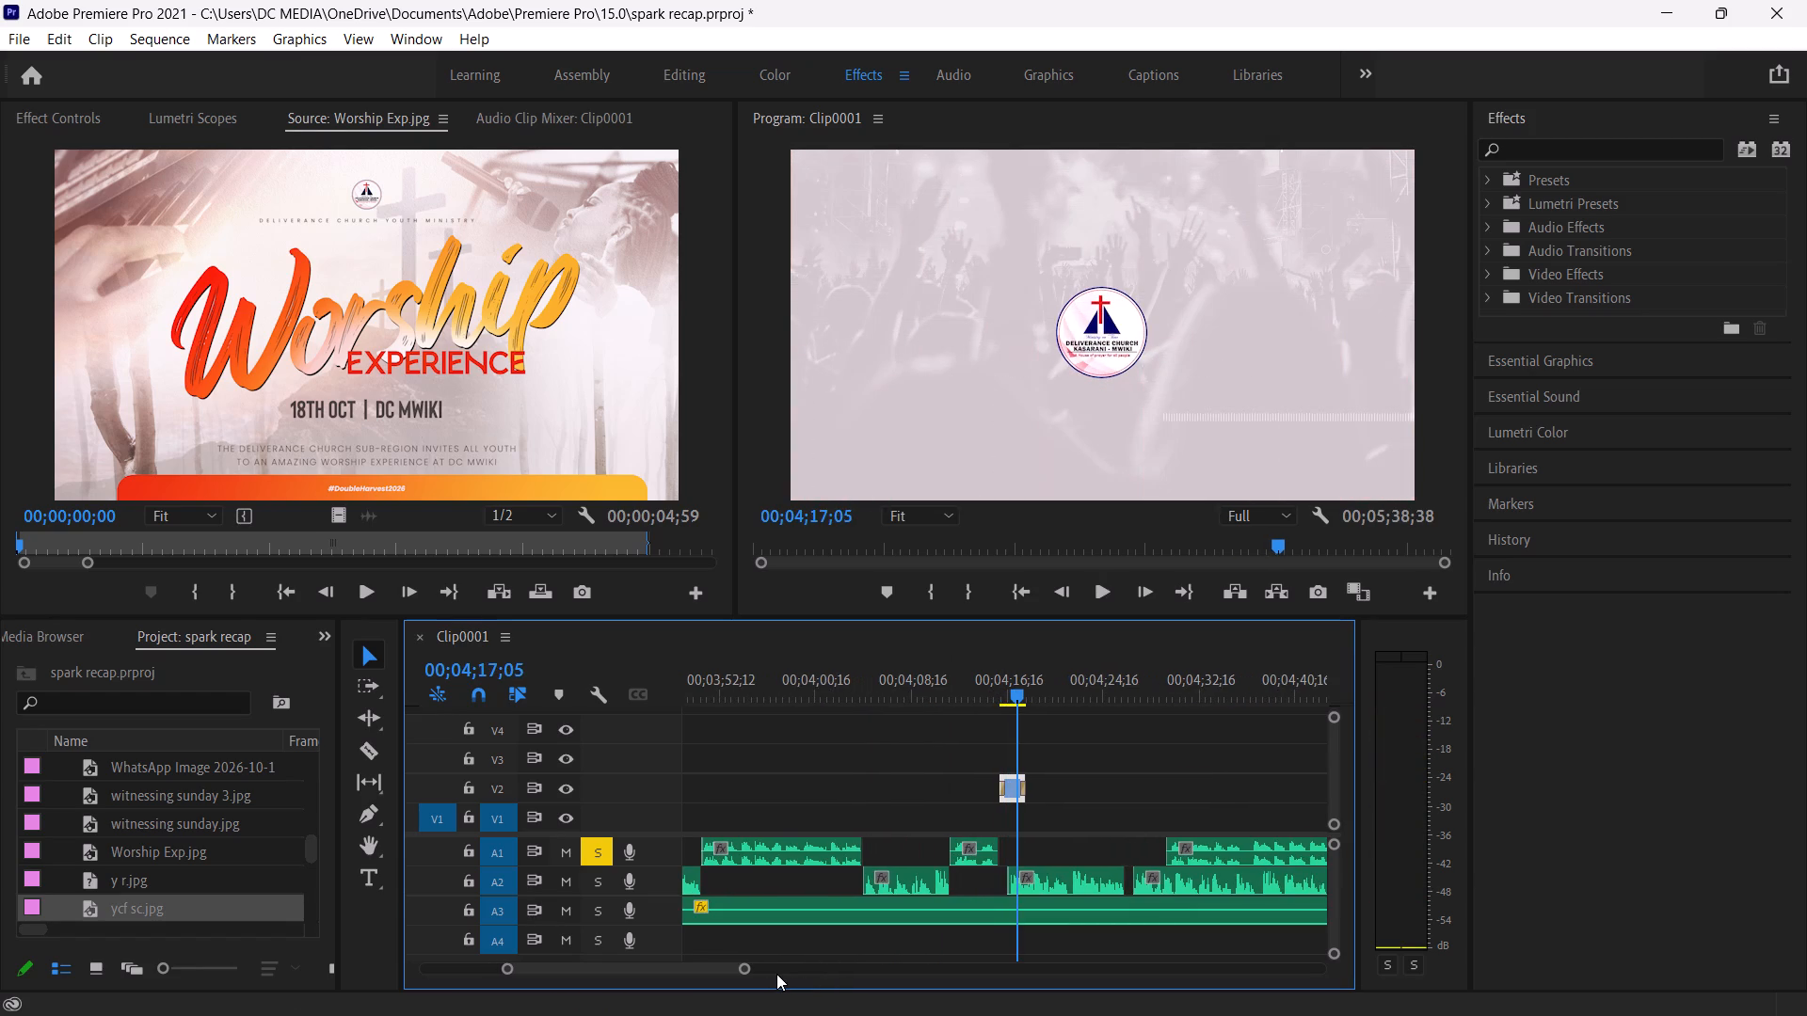
# Shift Announce Outro.mp4 earlier on V2 so it starts at about 00;04;14;46, overlapping the A1 voice-over's end, and play the transition.
pyautogui.moveTo(747, 972); pyautogui.dragTo(670, 980)
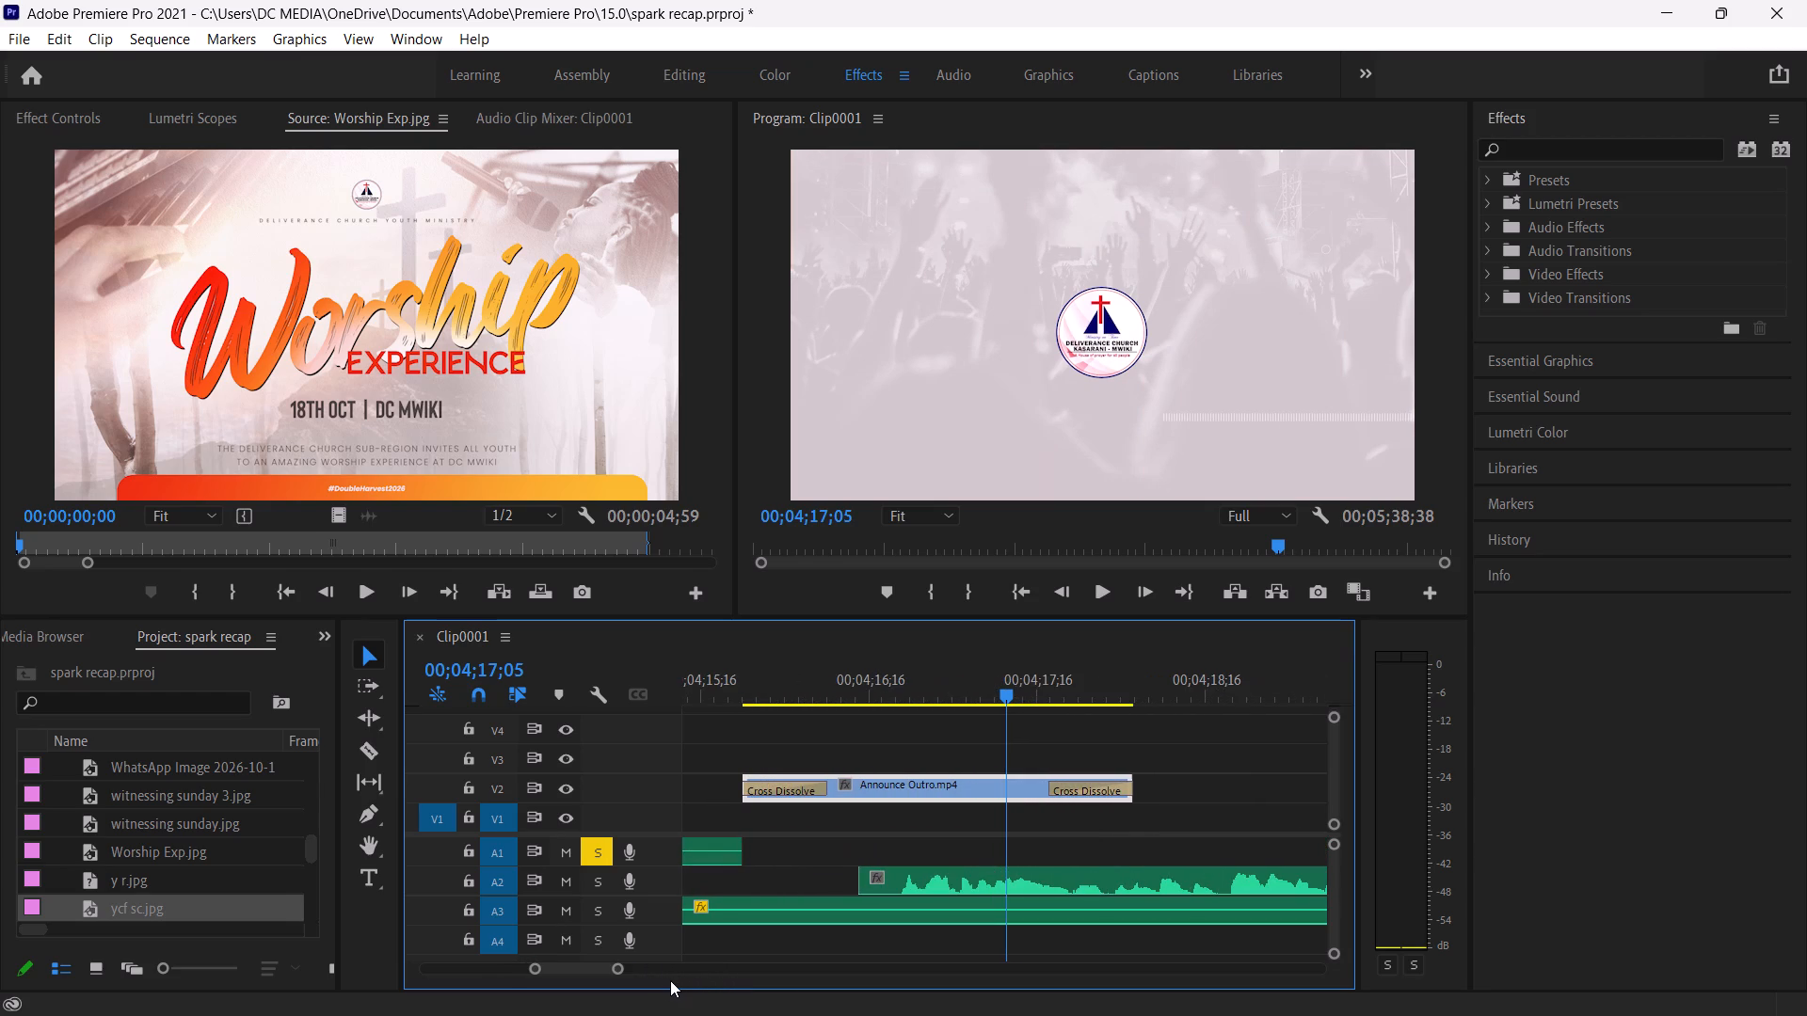
pyautogui.moveTo(616, 968); pyautogui.dragTo(637, 969)
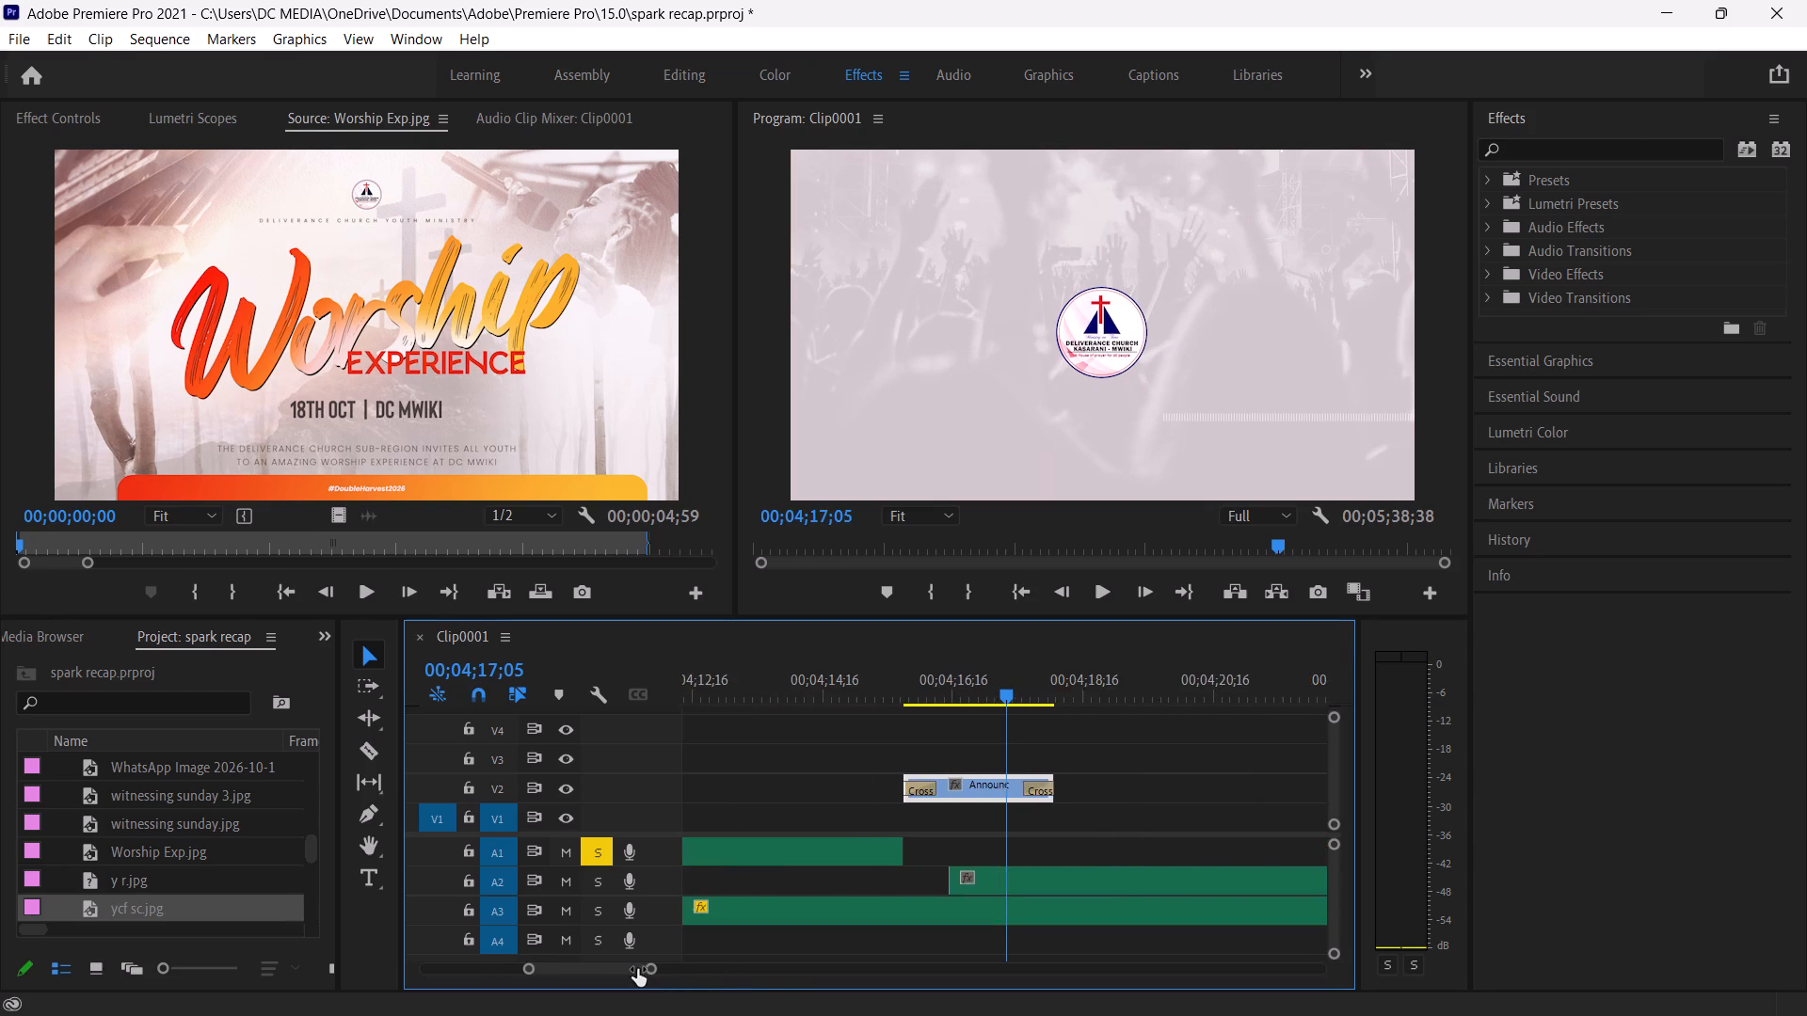
pyautogui.moveTo(637, 969); pyautogui.dragTo(638, 967)
pyautogui.moveTo(996, 781); pyautogui.dragTo(976, 783)
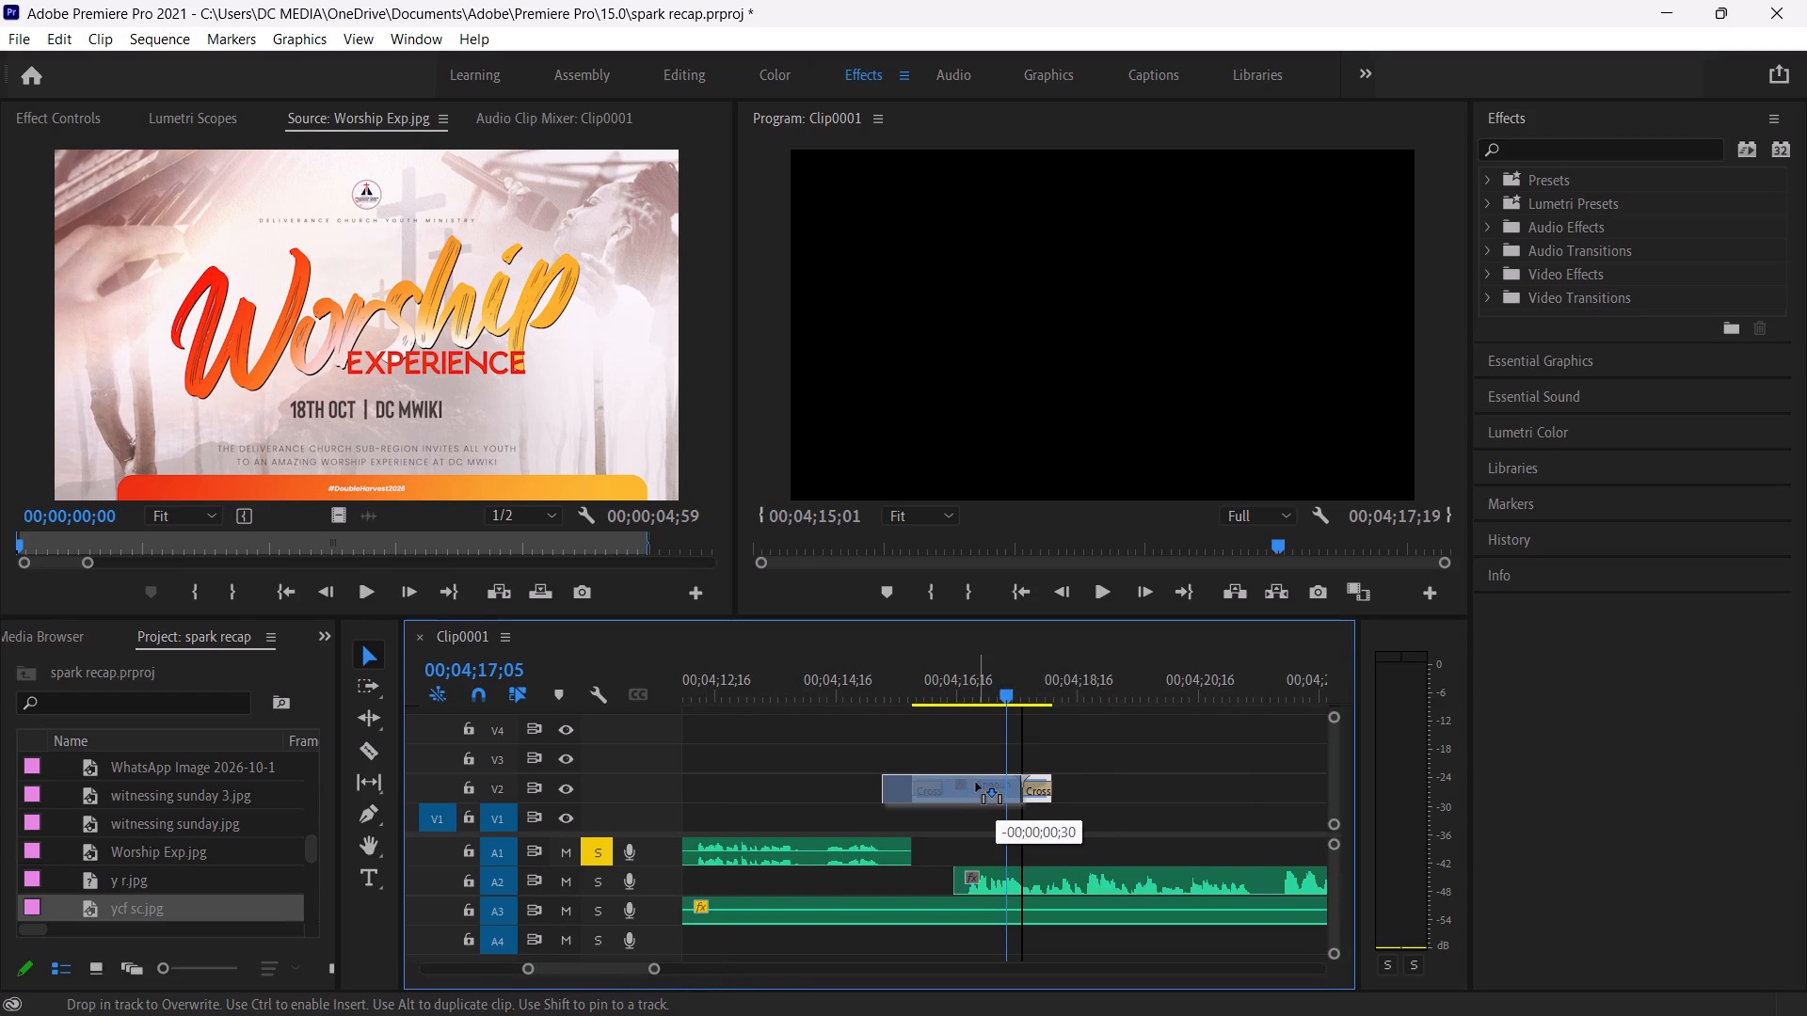
pyautogui.moveTo(976, 783); pyautogui.dragTo(951, 786)
pyautogui.click(837, 674)
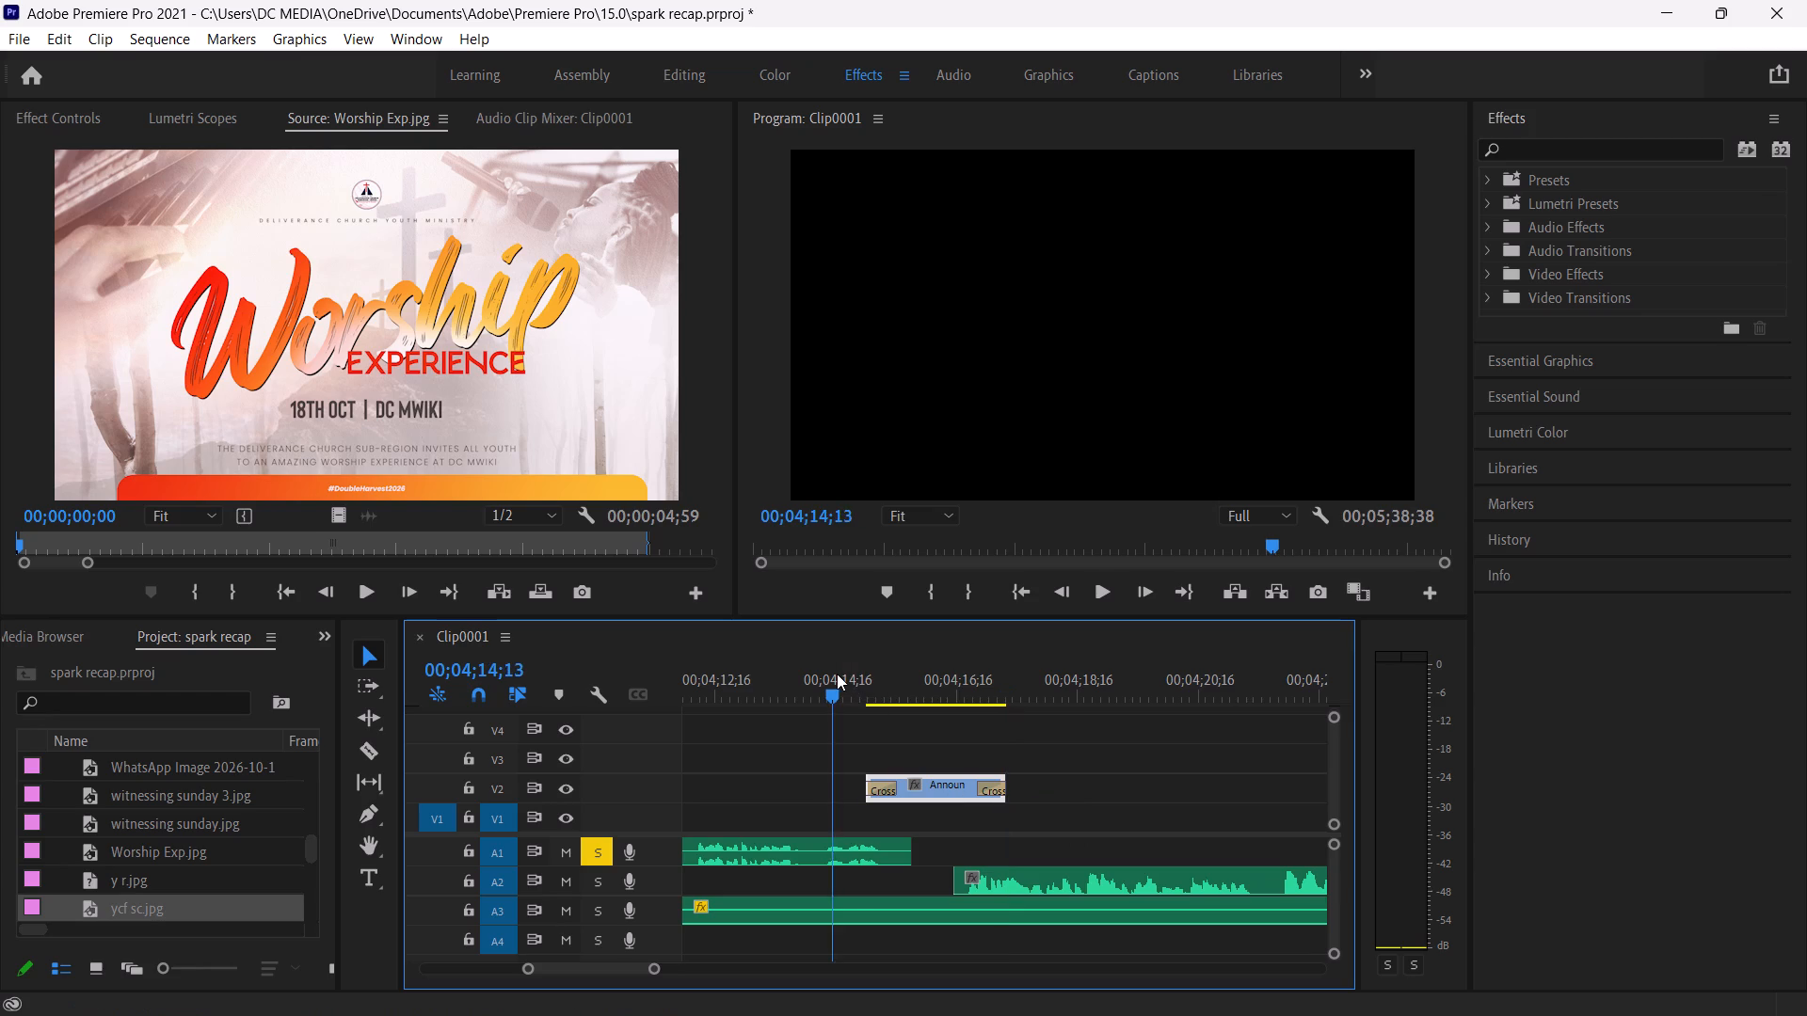
pyautogui.press('space')
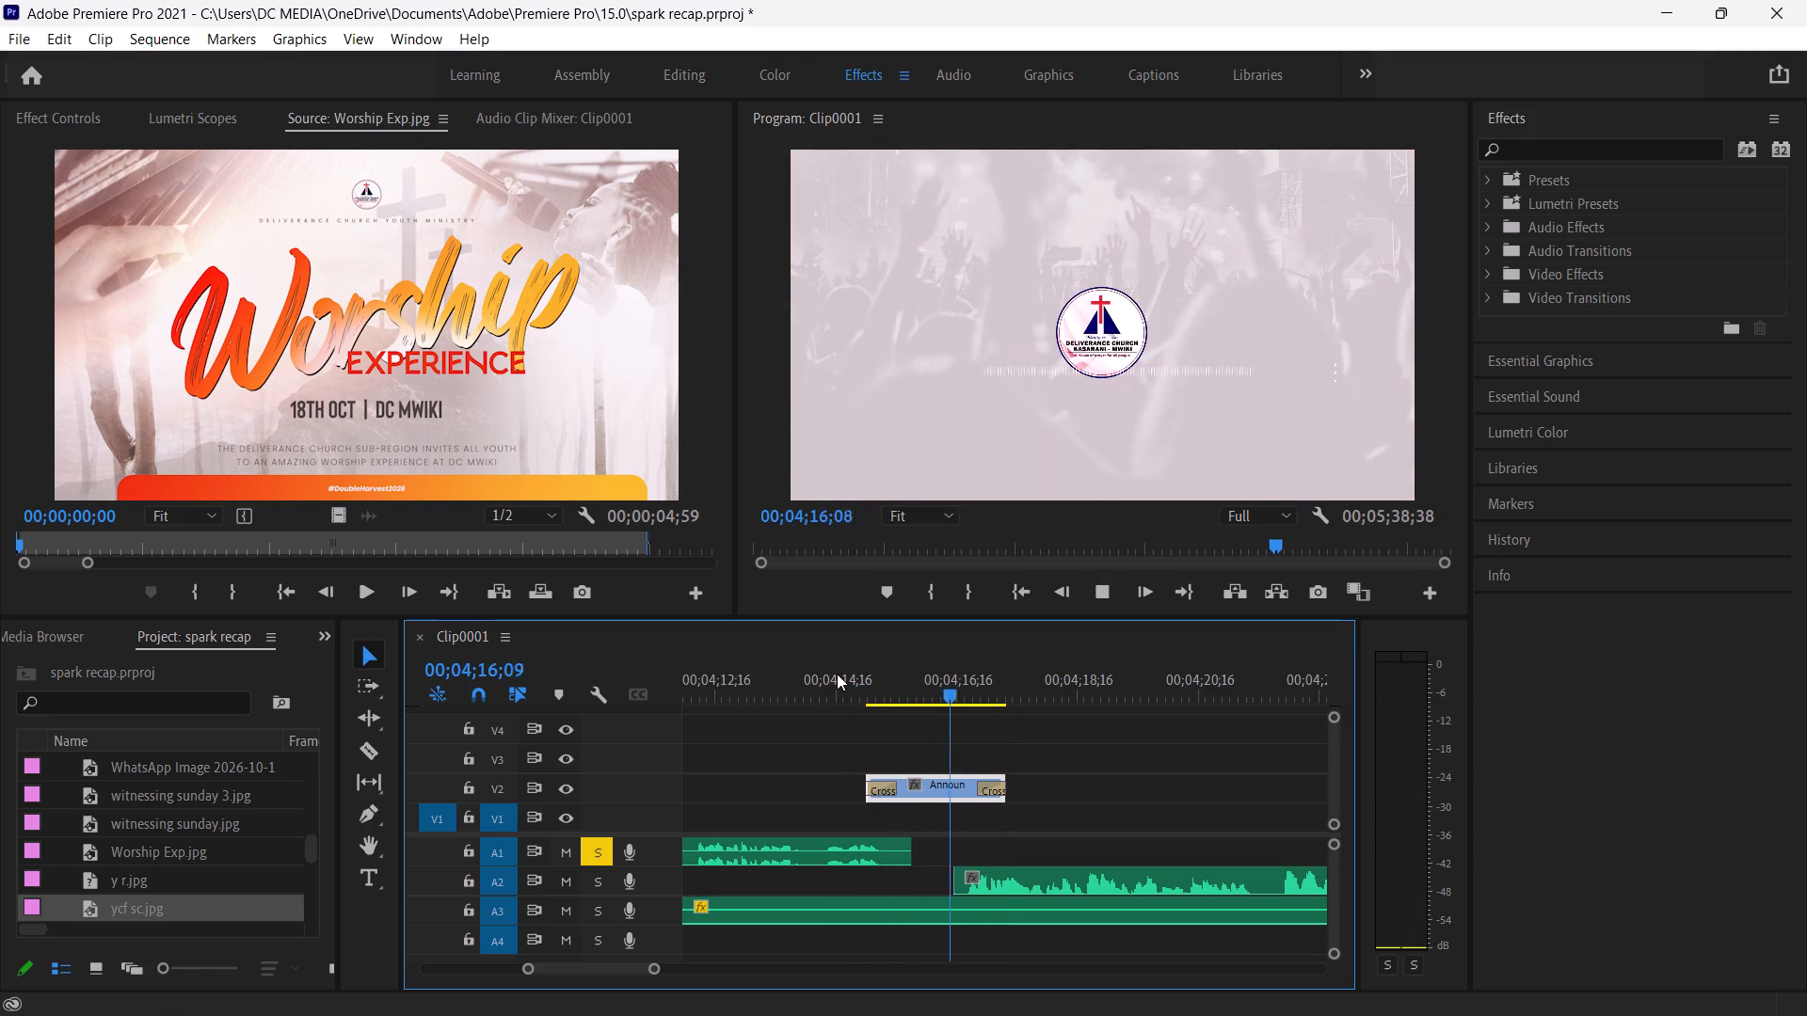
pyautogui.press('space')
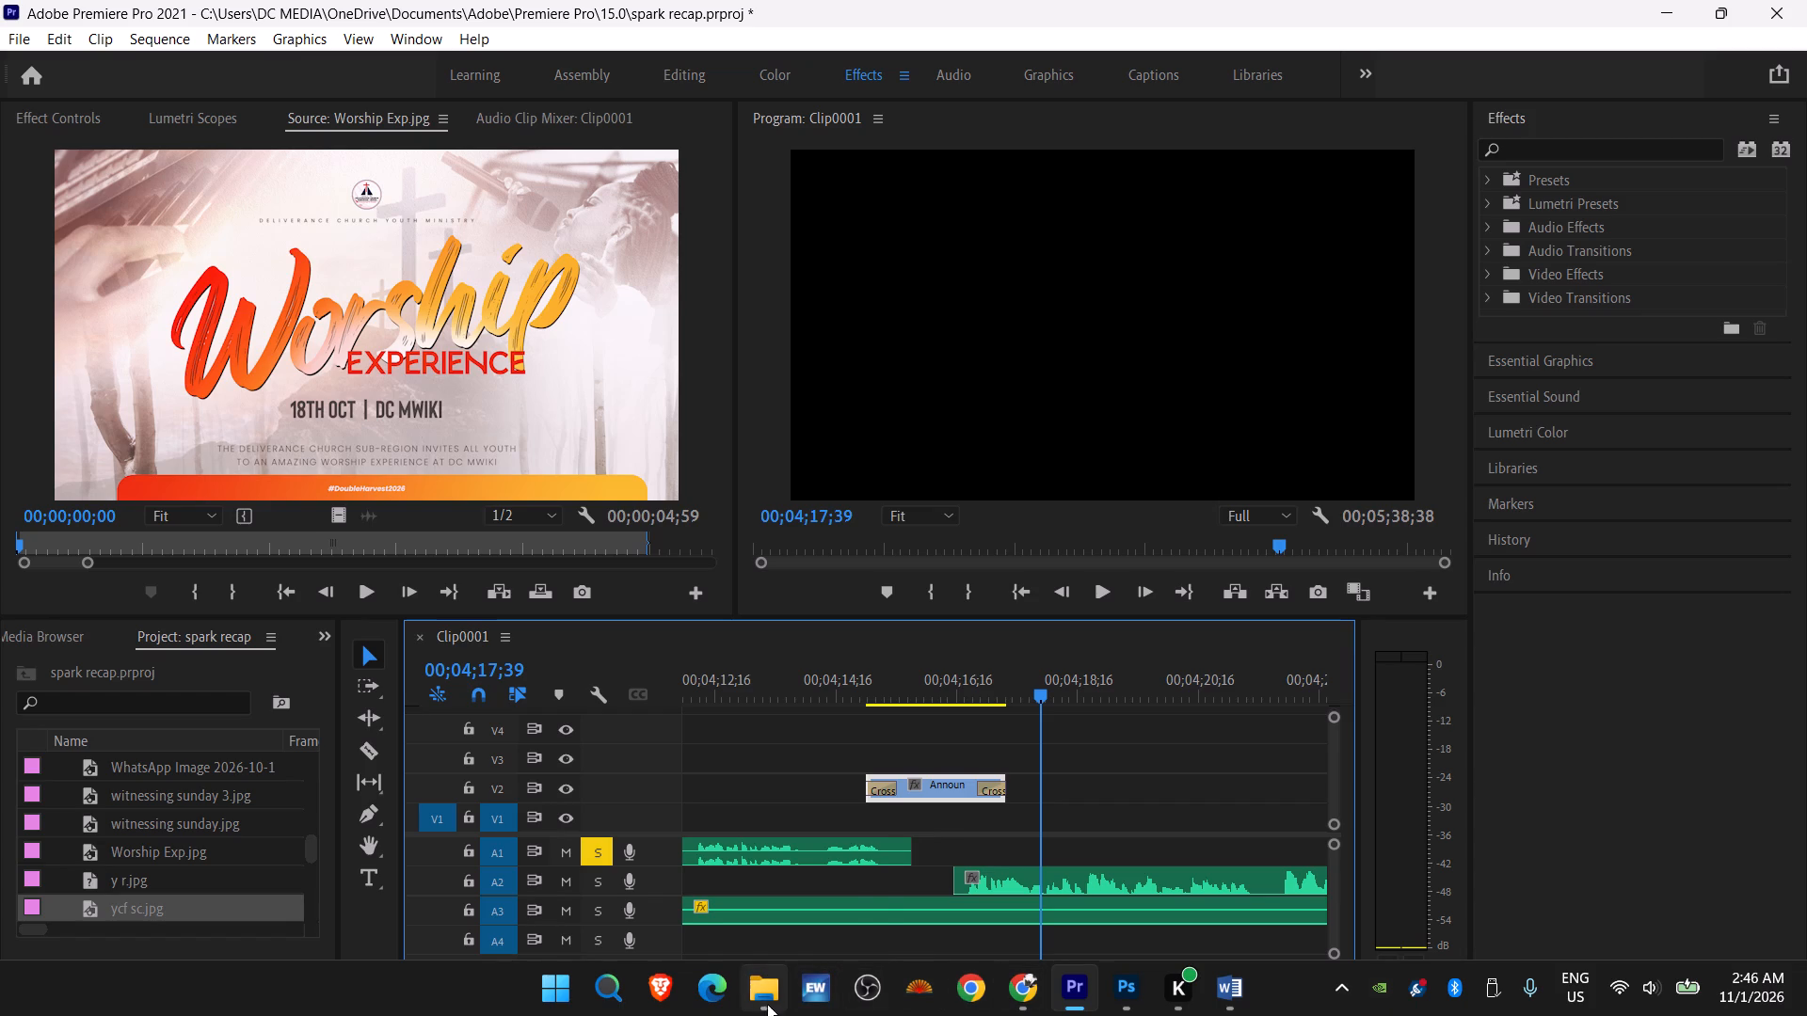
# Switch to File Explorer and place Naomi Lunch.jpg from the POSTERS folder into the open Untitled-1 document in Photoshop.
pyautogui.click(769, 1006)
pyautogui.scroll(3, 848, 478)
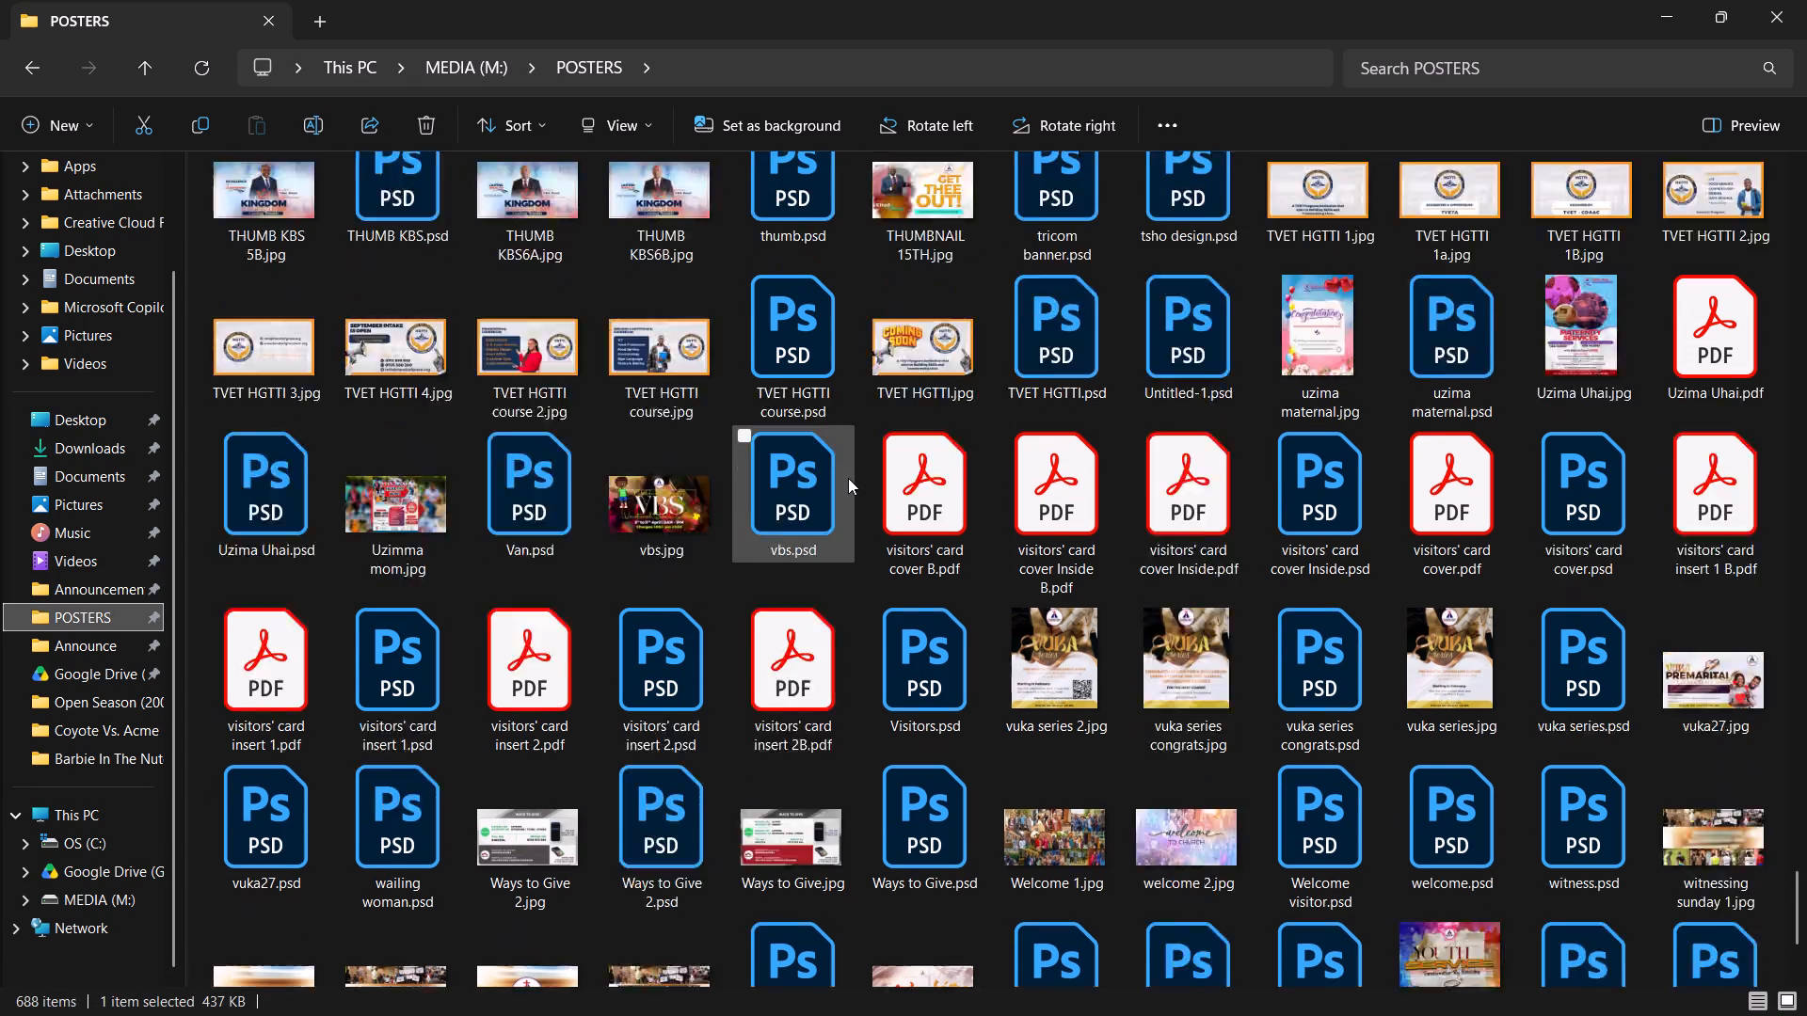
pyautogui.scroll(10, 848, 478)
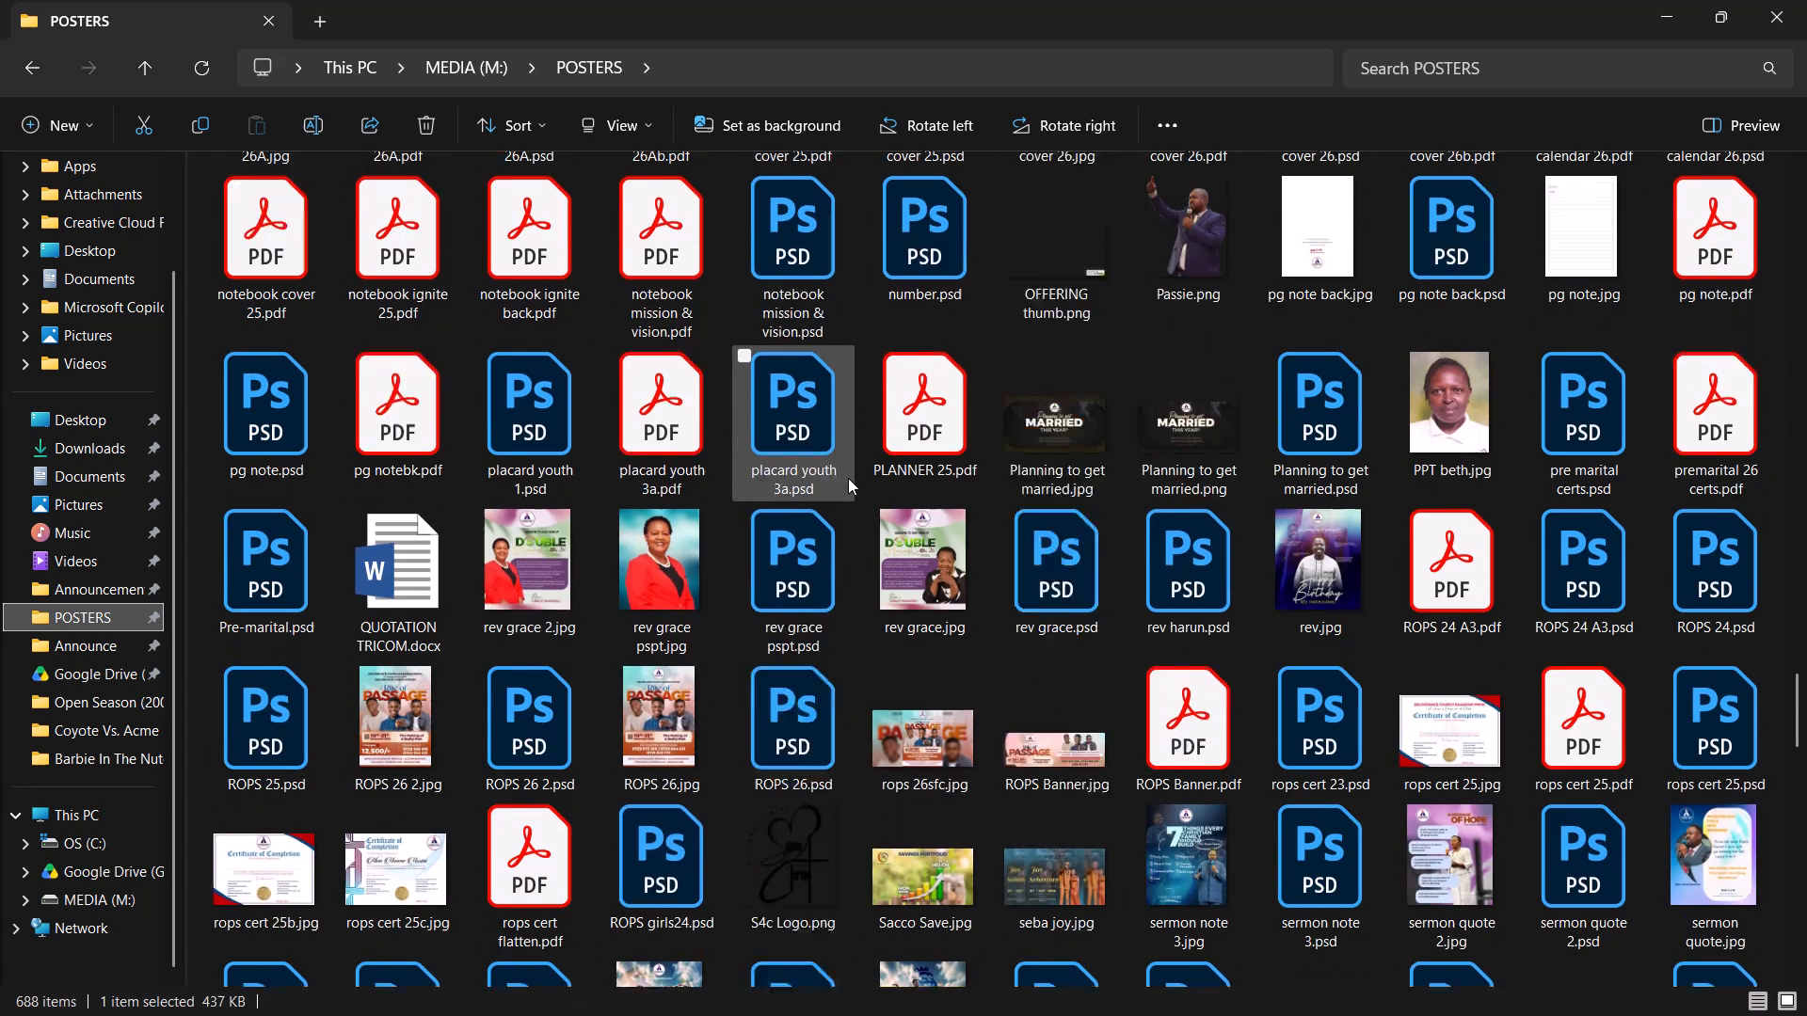
pyautogui.scroll(6, 848, 478)
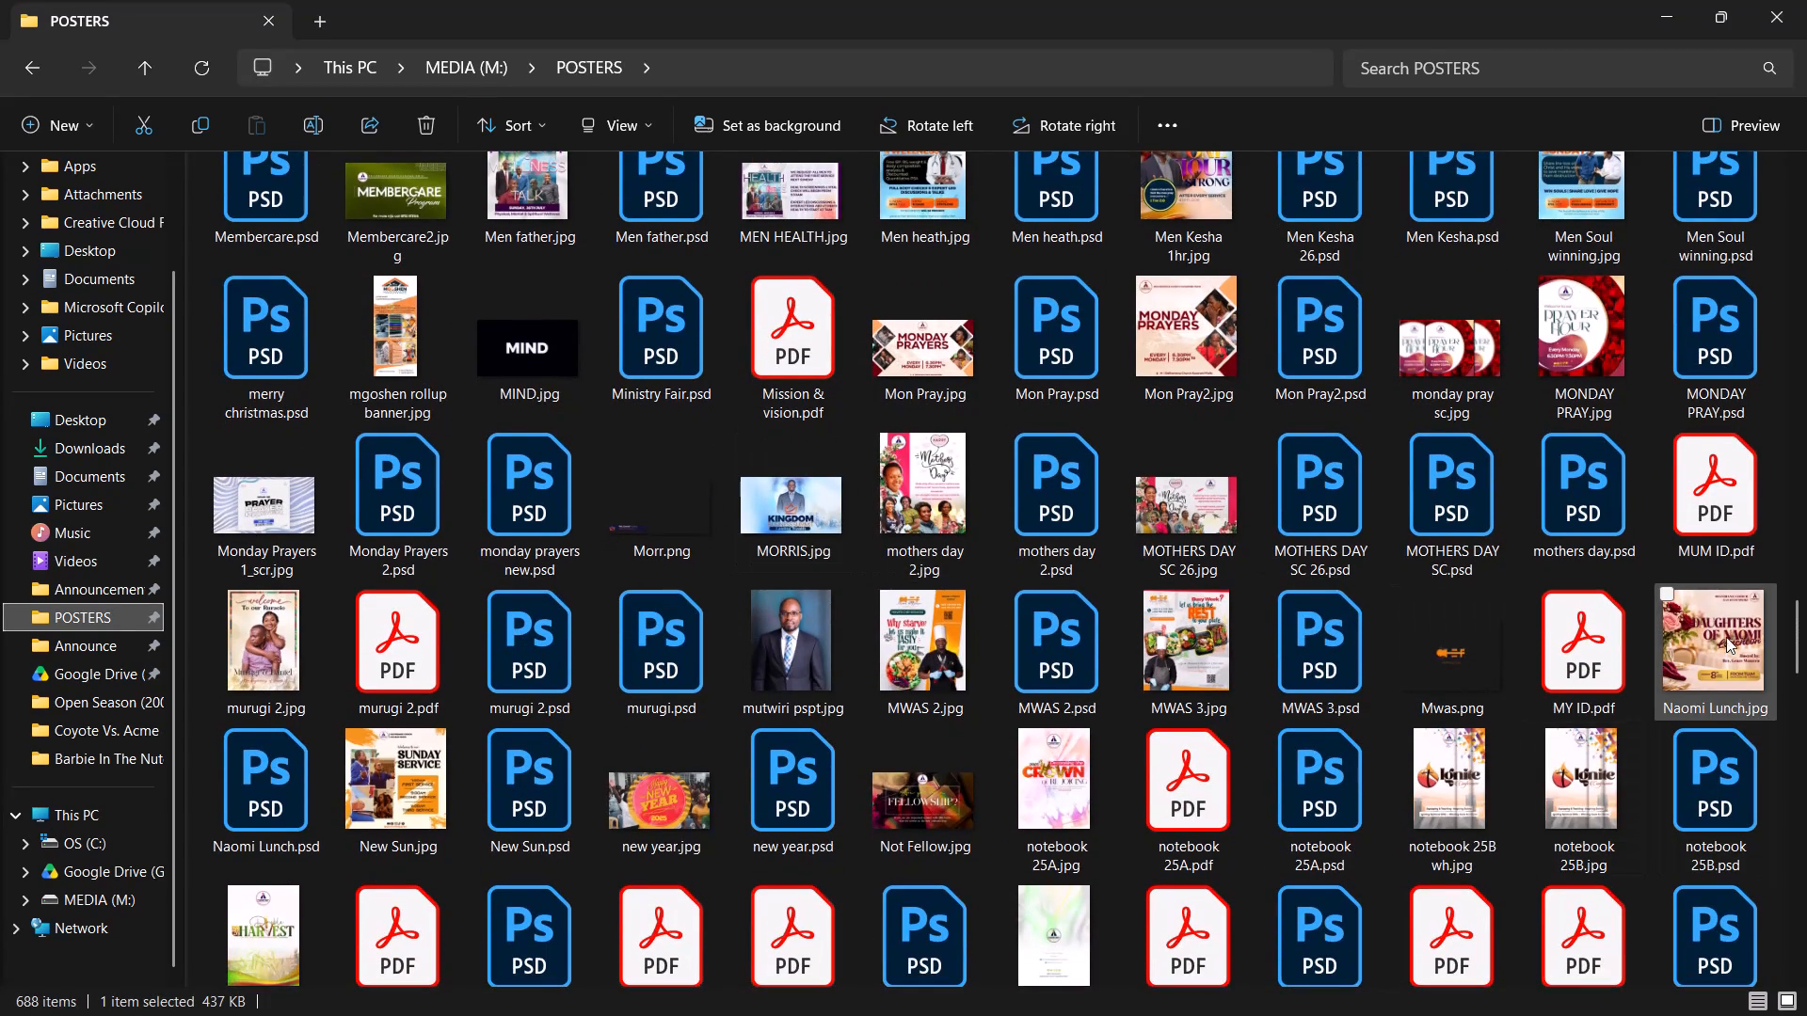
pyautogui.moveTo(1720, 631); pyautogui.dragTo(1152, 989)
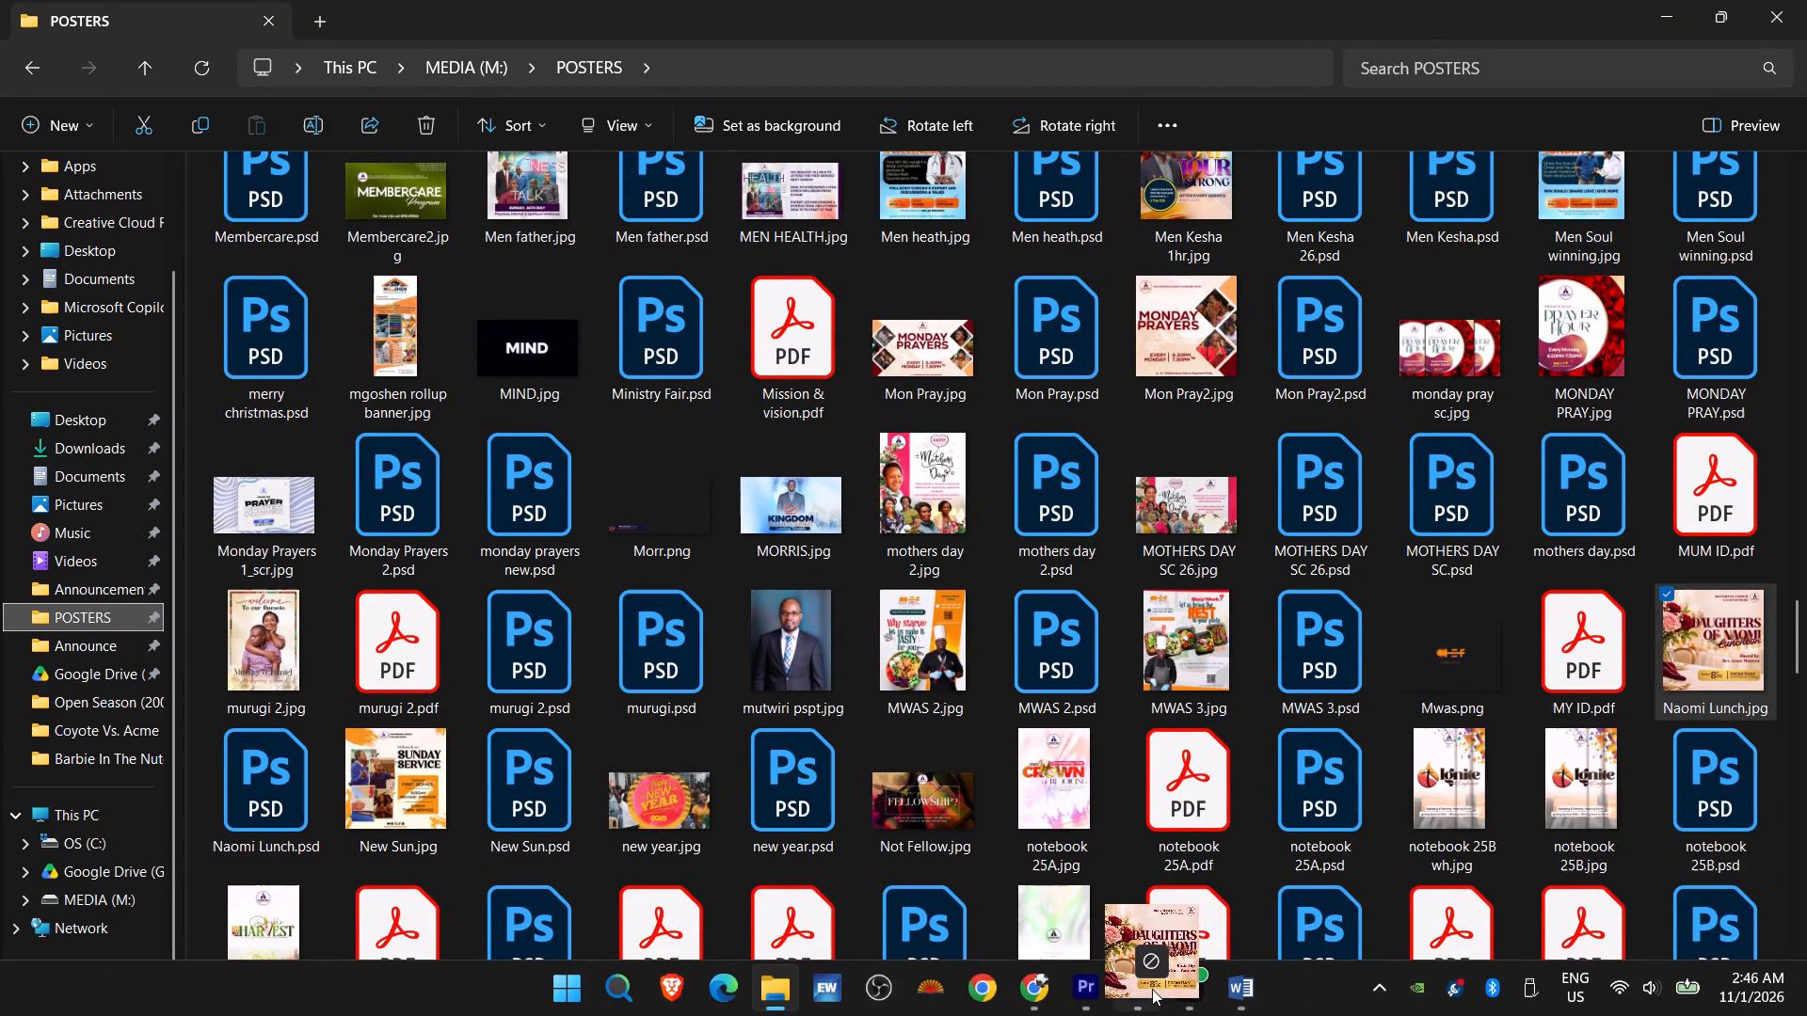
pyautogui.moveTo(1152, 989); pyautogui.dragTo(947, 735)
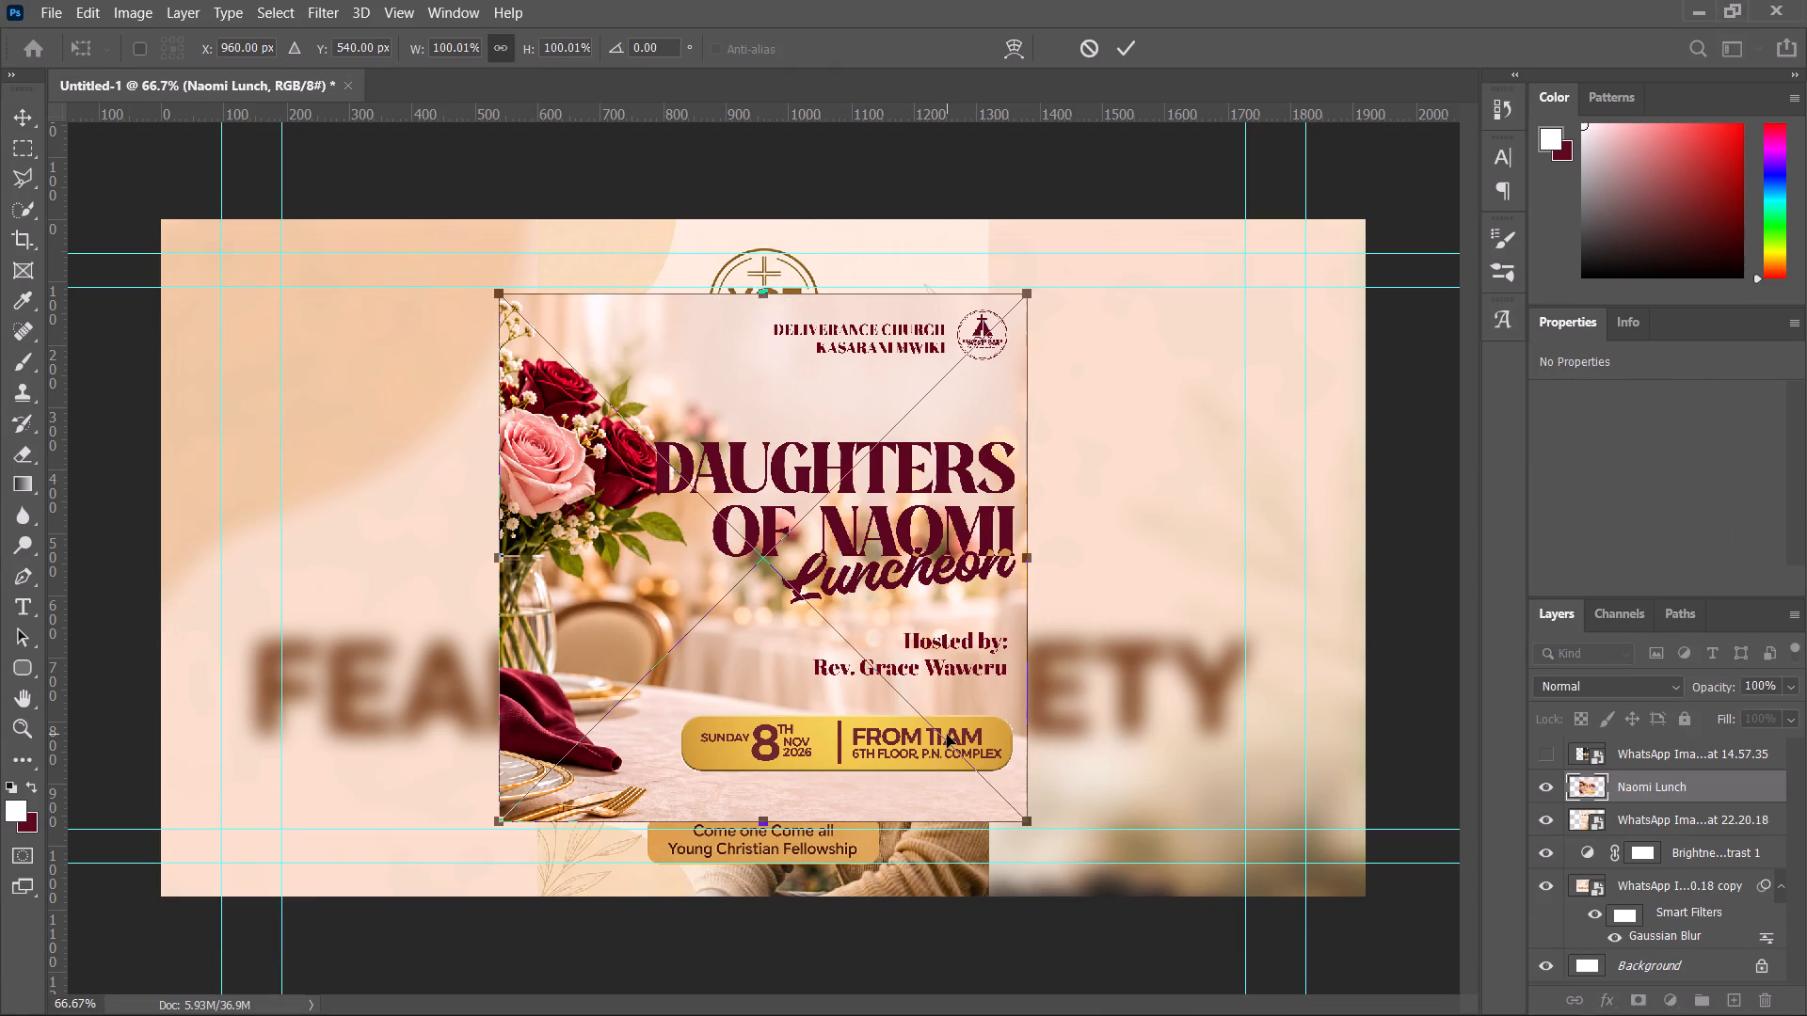
# Scale the placed Naomi Lunch poster to 1080 × 1080 px, filling the canvas height and centred horizontally.
pyautogui.moveTo(752, 827); pyautogui.dragTo(755, 895)
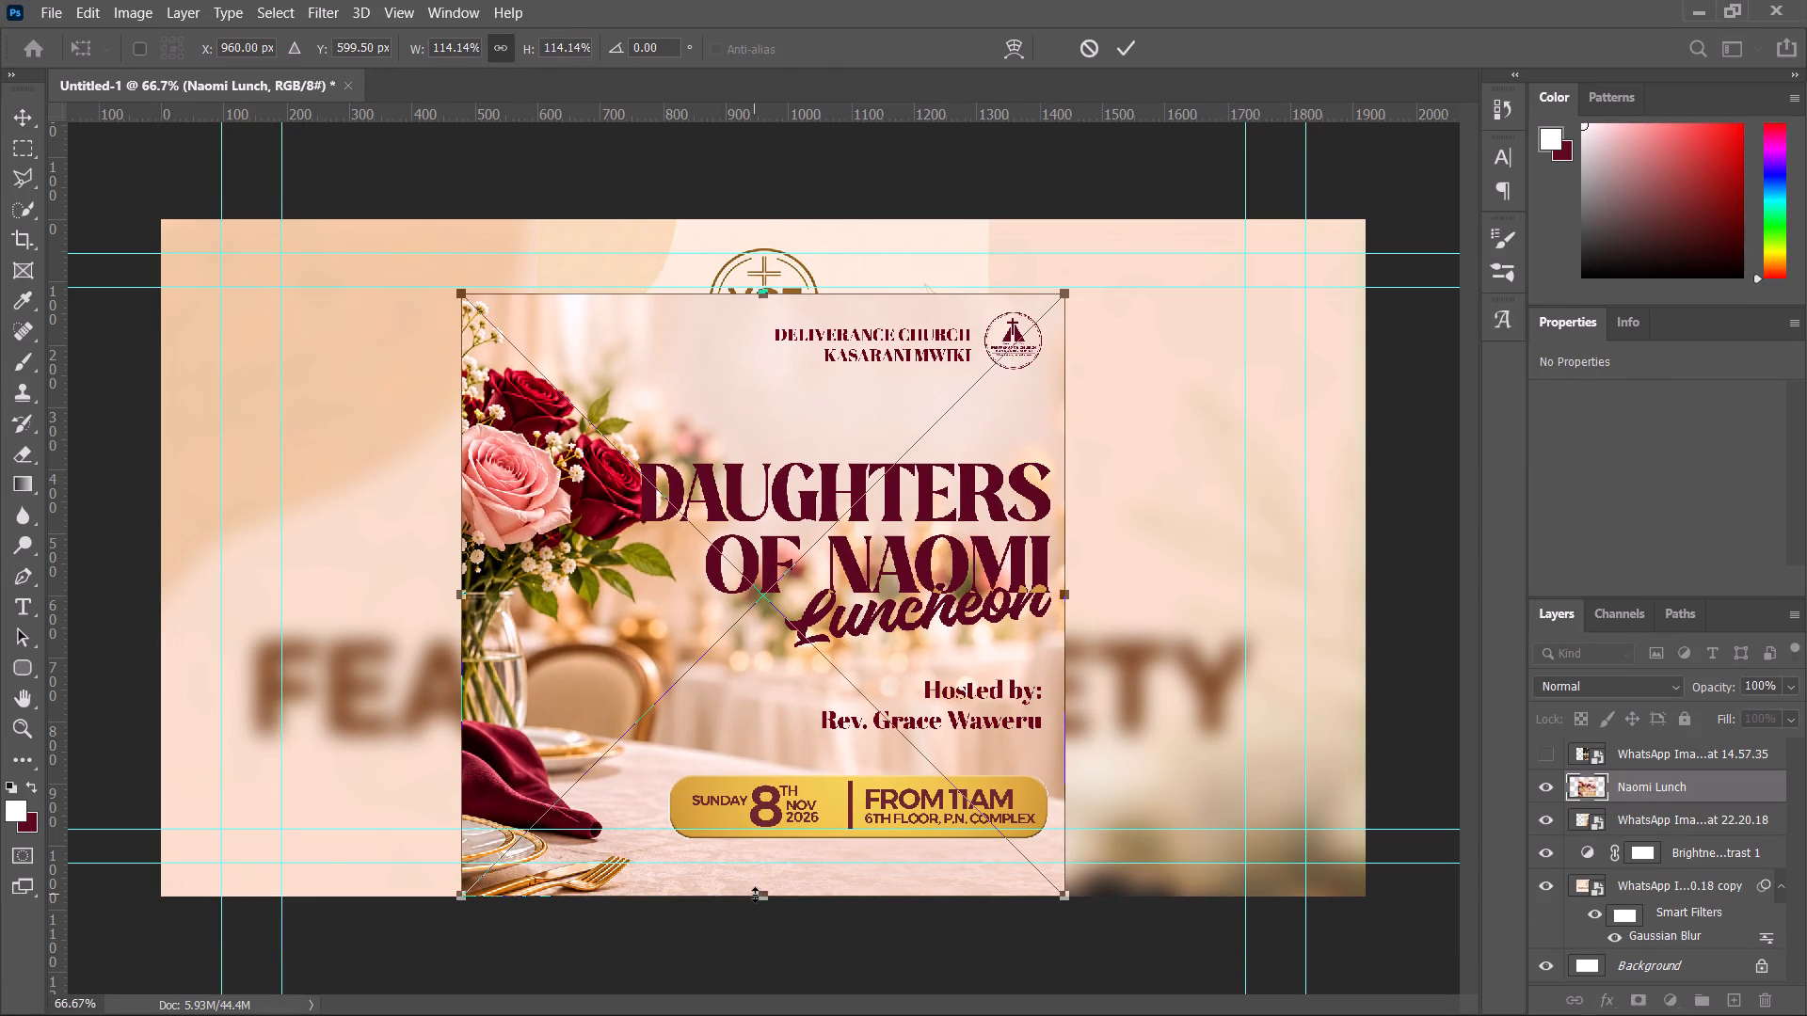
pyautogui.moveTo(761, 296); pyautogui.dragTo(775, 219)
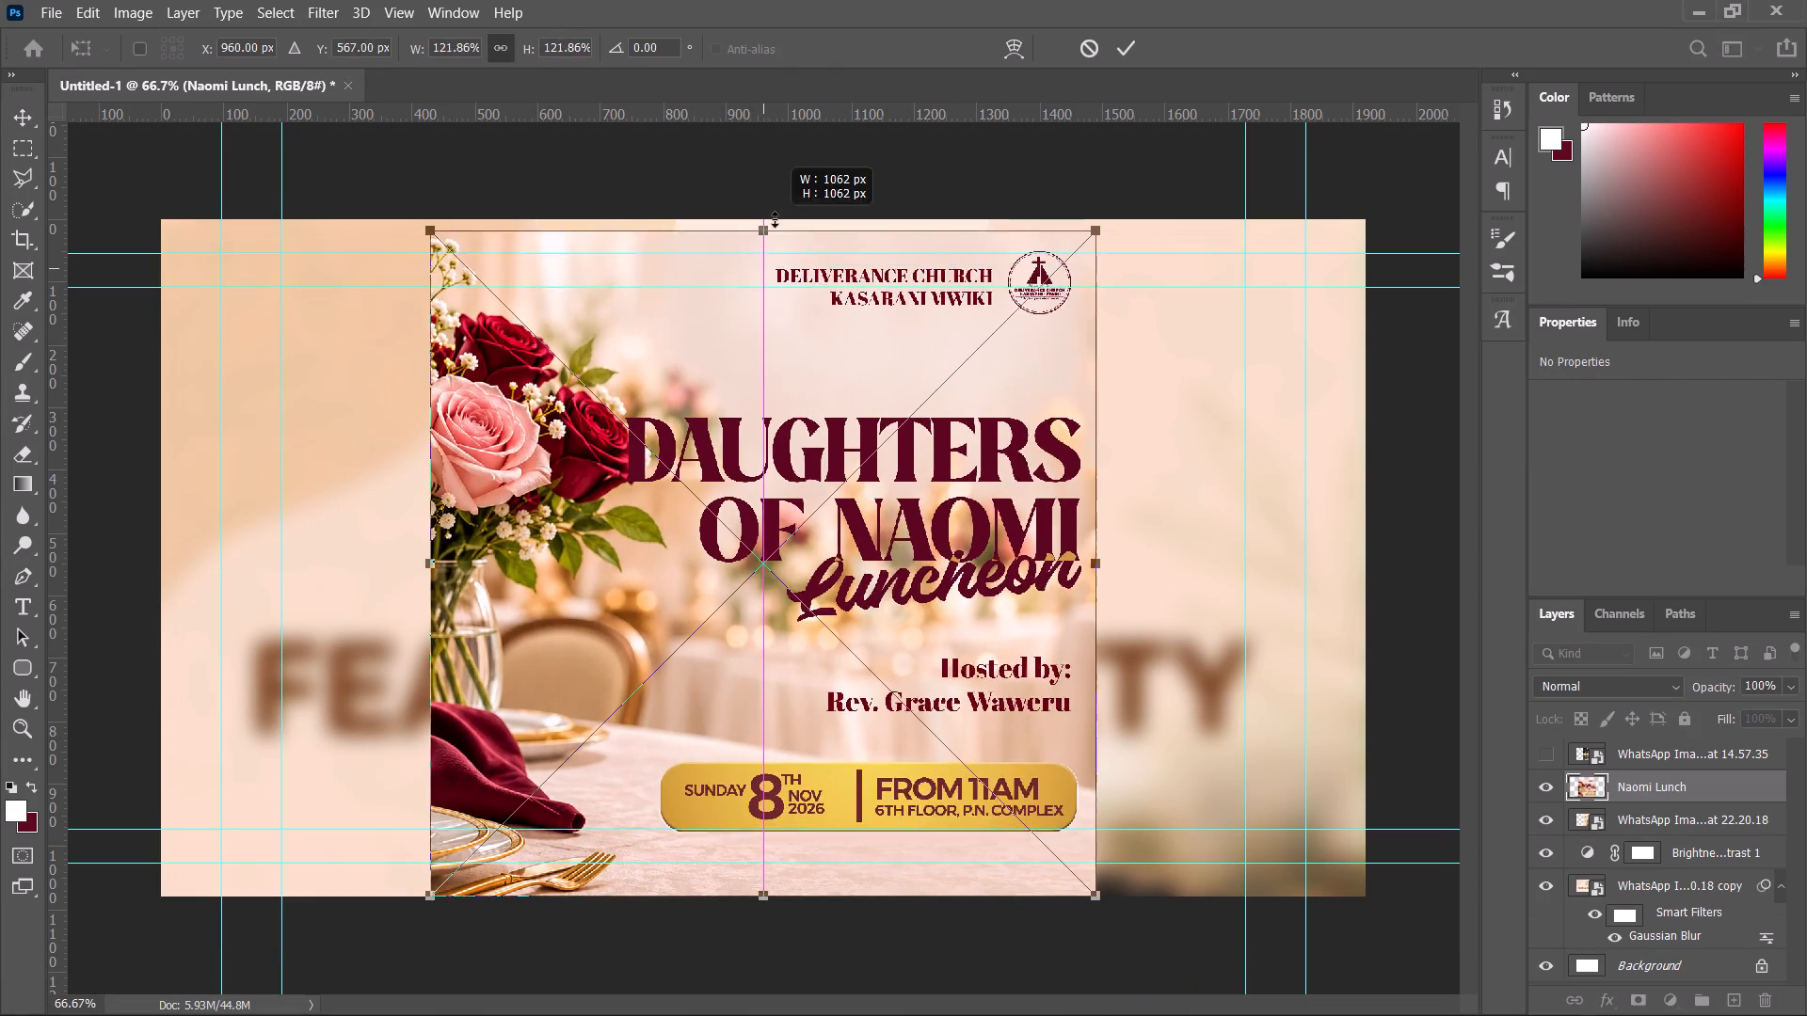
pyautogui.moveTo(775, 219); pyautogui.dragTo(777, 218)
pyautogui.press('Return')
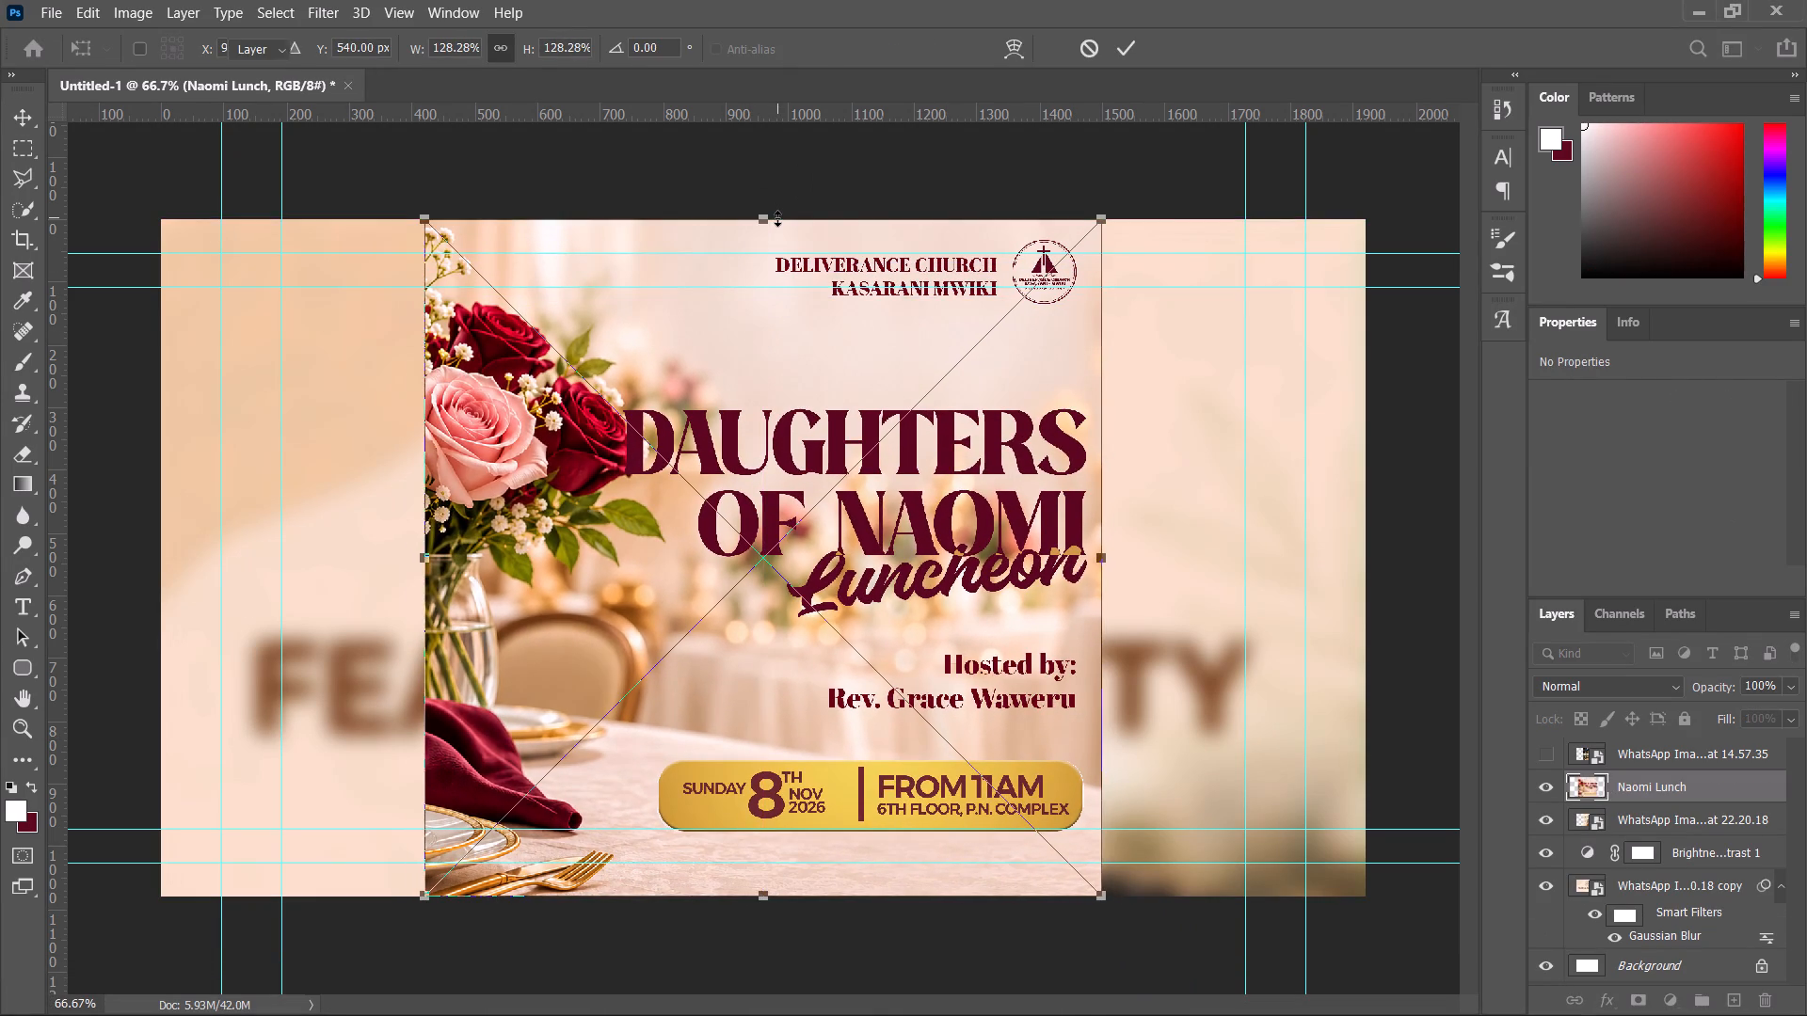
# Delete the old WhatsApp poster layer ending in 22.20.18 and its Gaussian-blurred copy, keeping the Brightness/Contrast adjustment layer.
pyautogui.click(1650, 825)
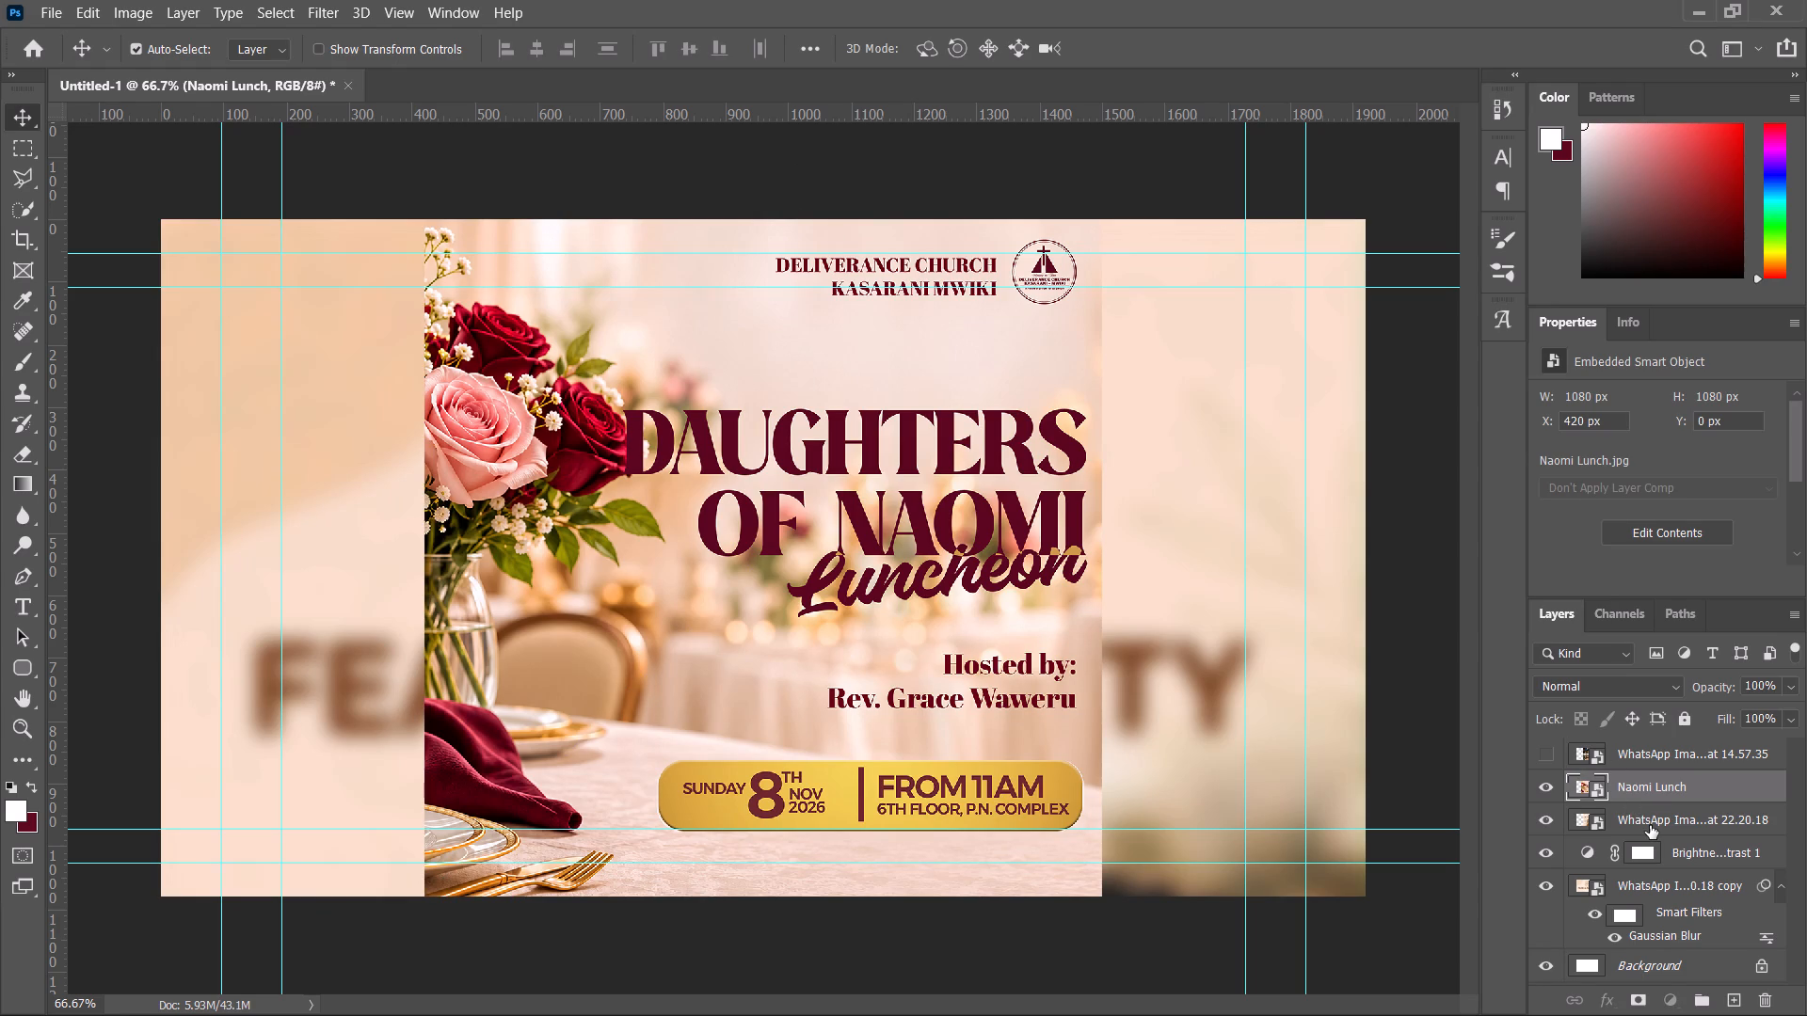
pyautogui.press('BackSpace')
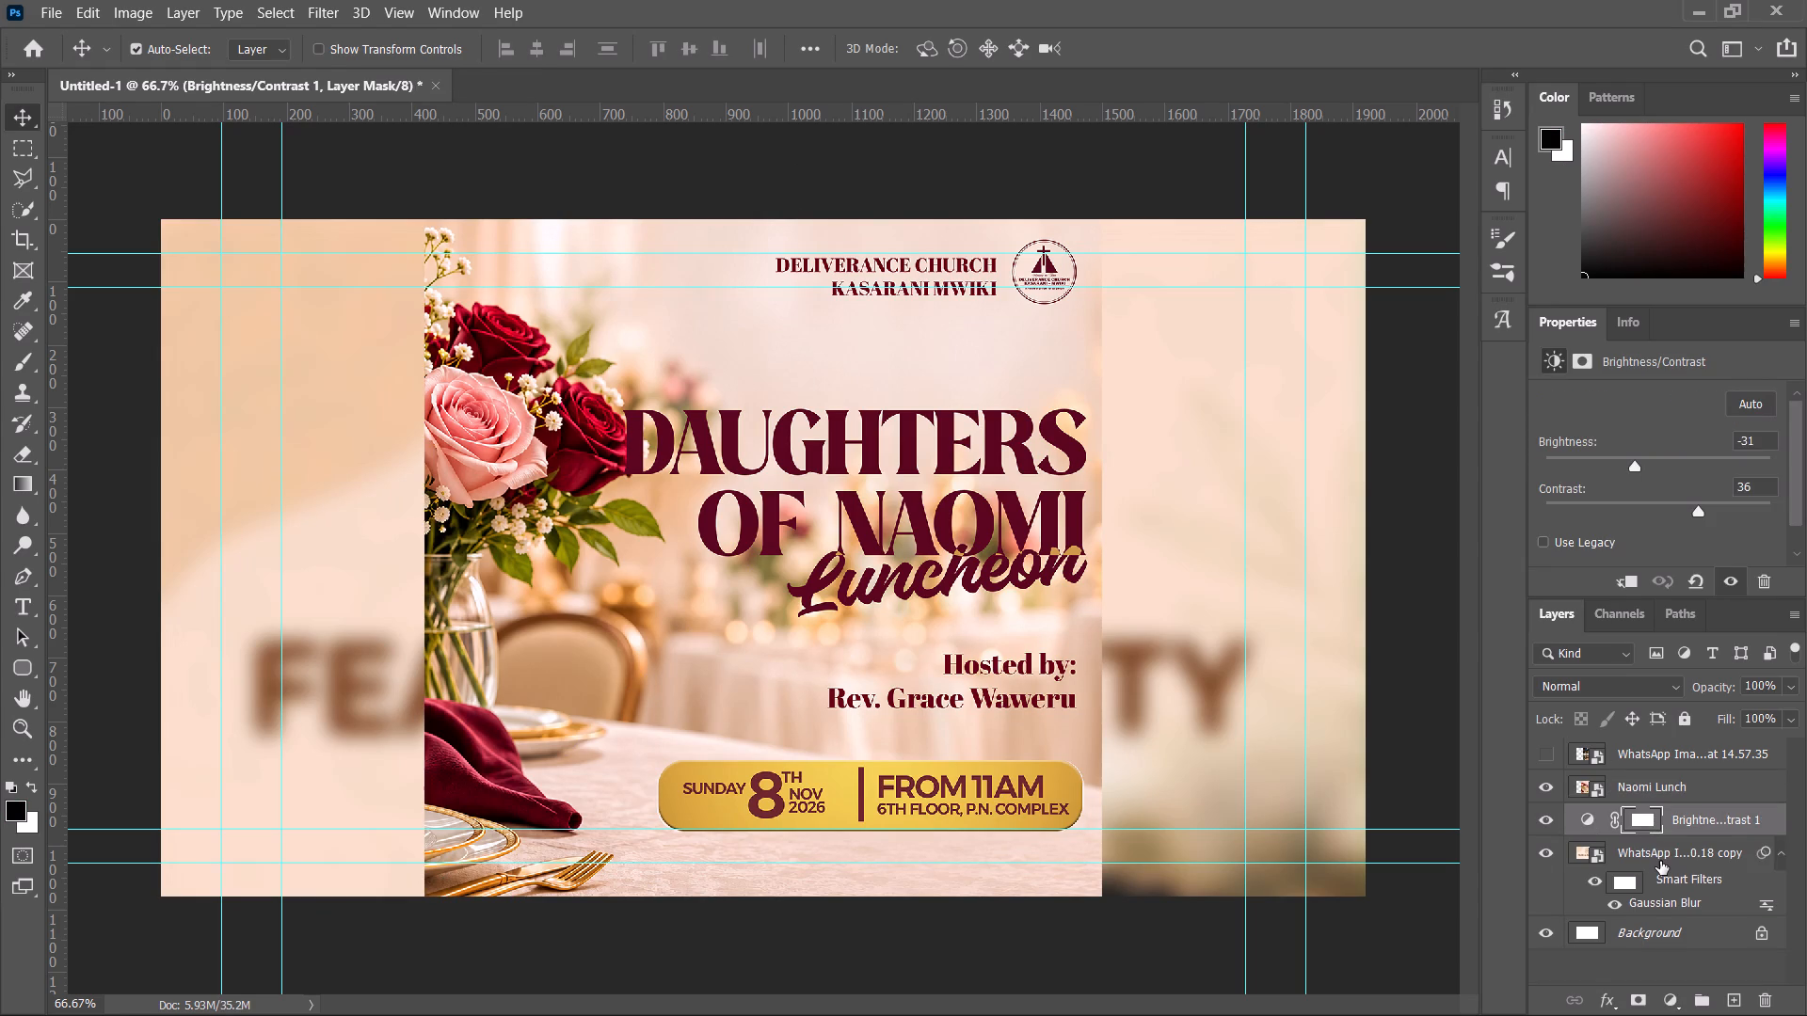
pyautogui.click(1660, 861)
pyautogui.press('BackSpace')
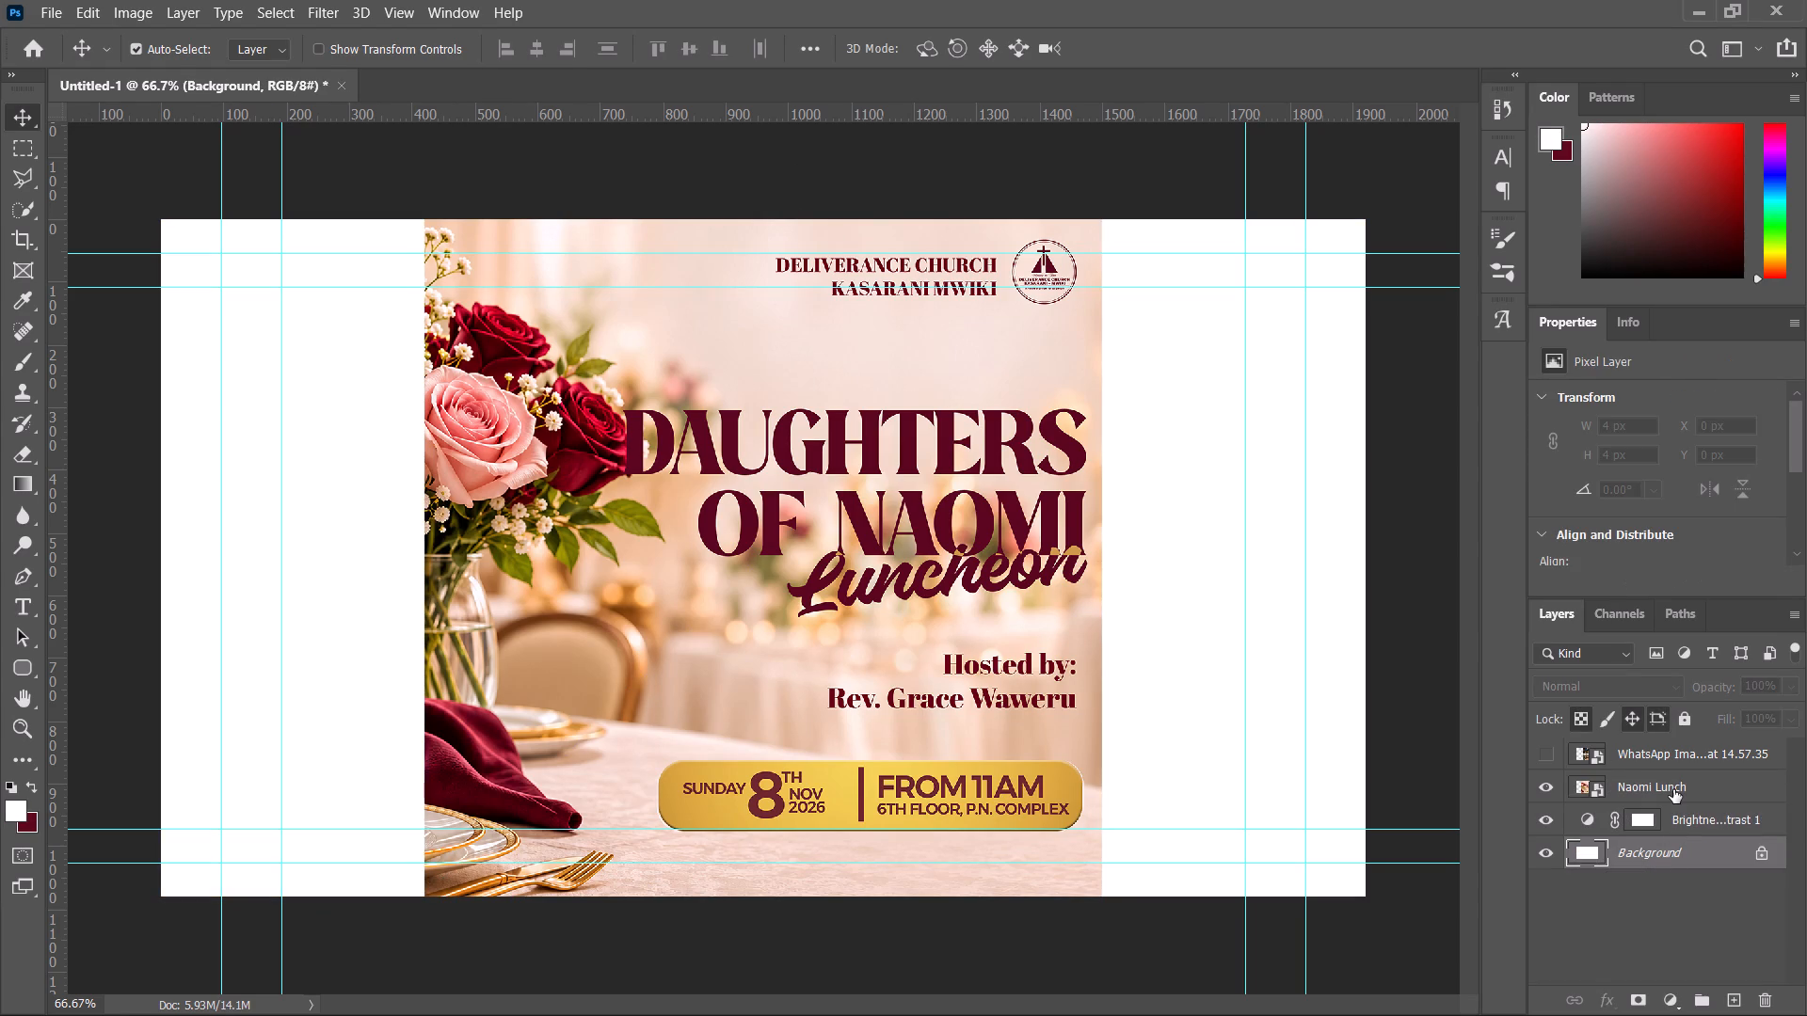
# Duplicate the Naomi Lunch layer and place the copy beneath the Brightness/Contrast adjustment, above the Background.
pyautogui.click(1673, 789)
pyautogui.hotkey('ctrl', 'j')
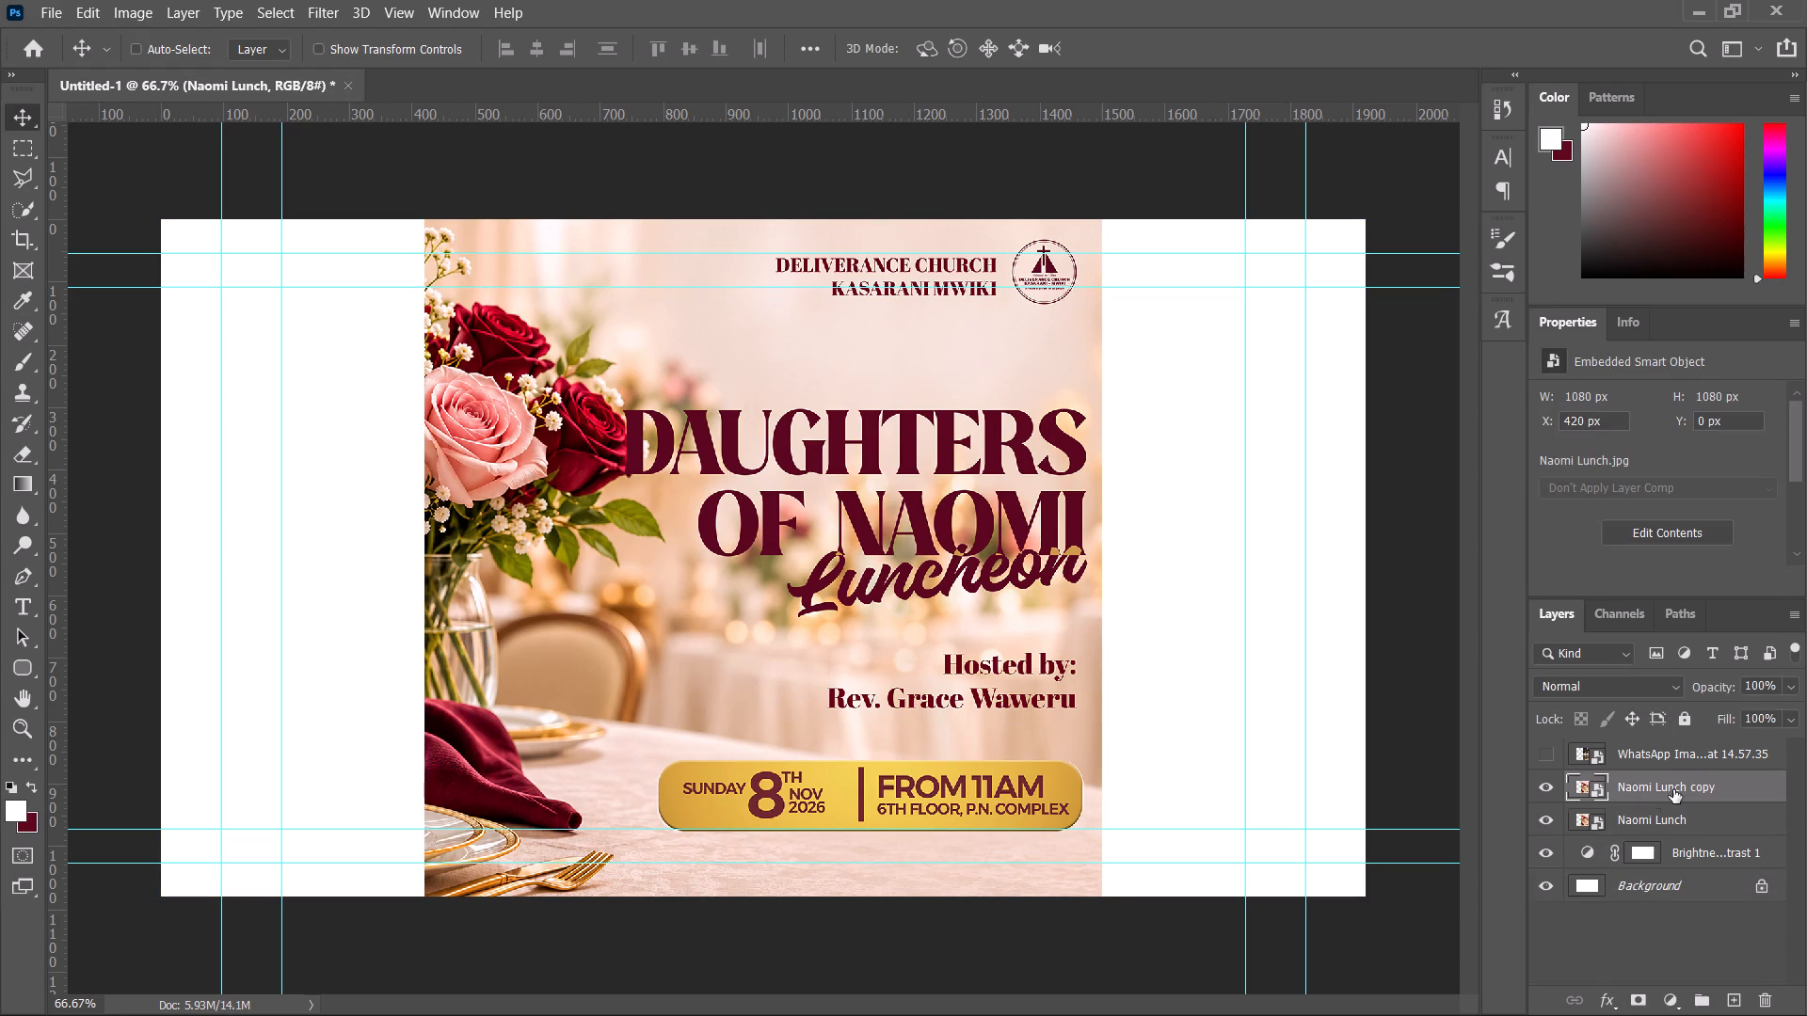
pyautogui.moveTo(1698, 790); pyautogui.dragTo(1705, 868)
# Scale the Naomi Lunch copy proportionally to 1920 × 1920 px so it spans the full canvas width.
pyautogui.hotkey('ctrl', 't')
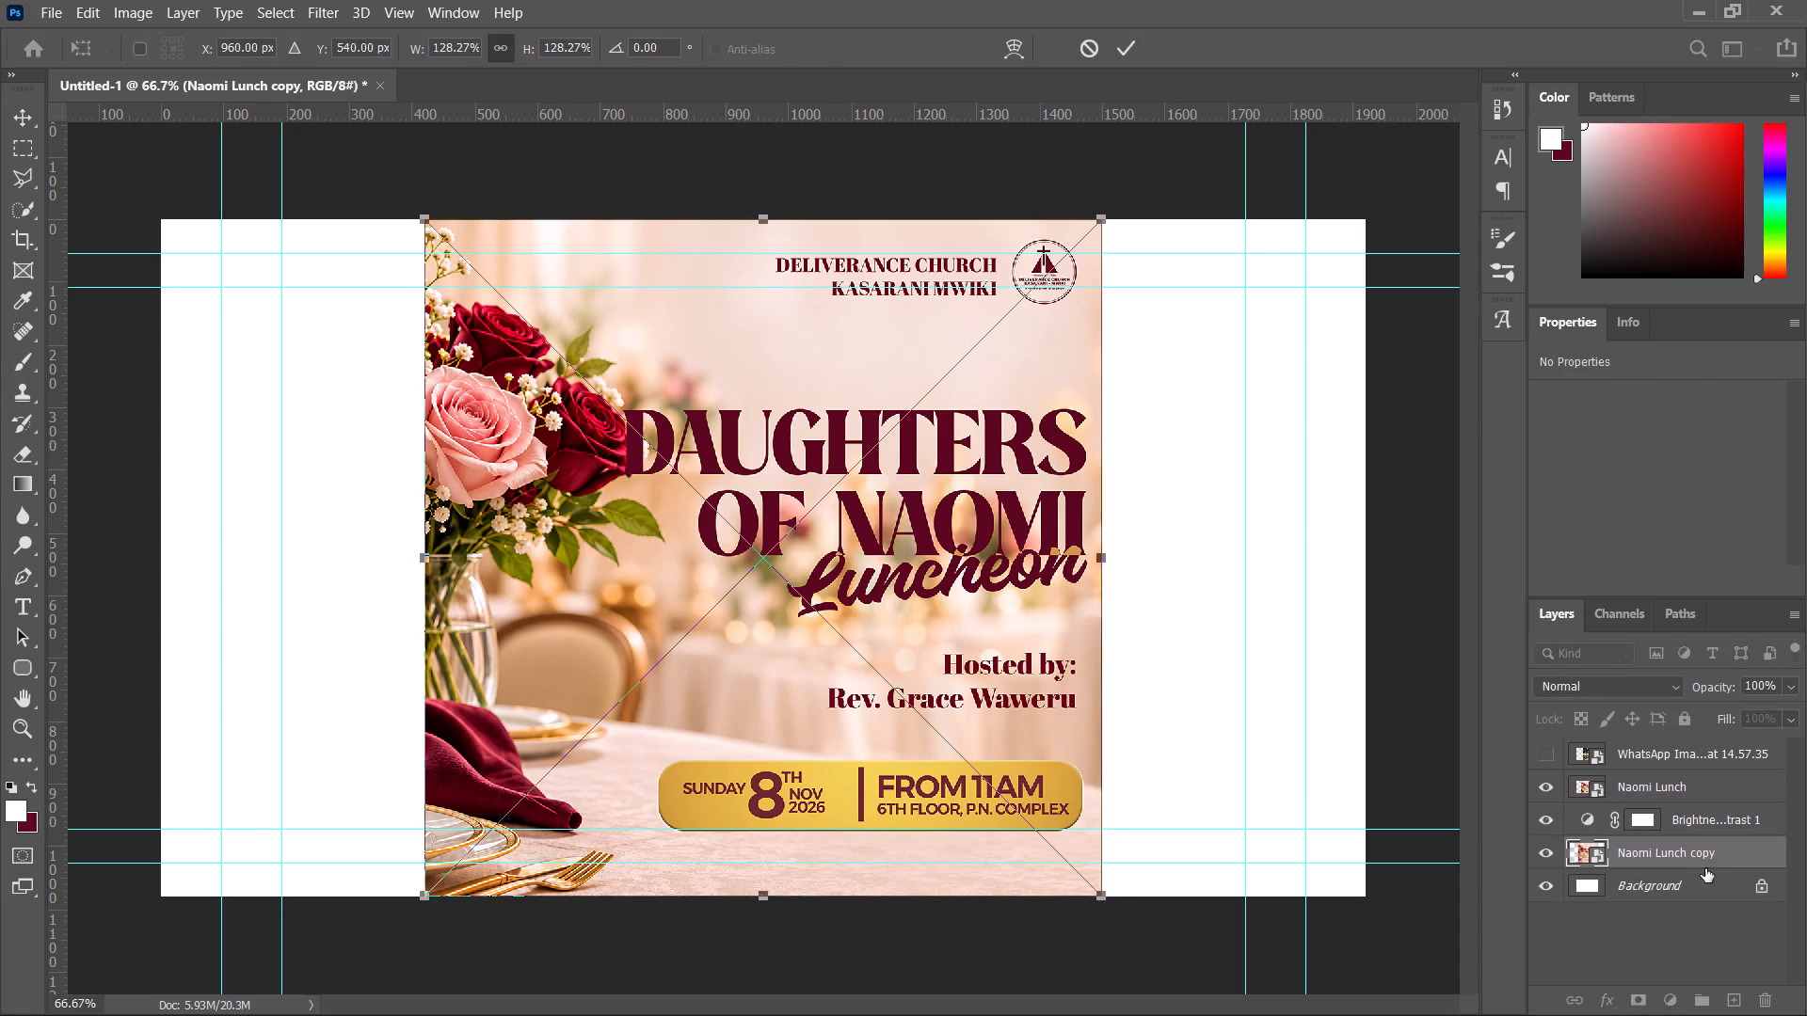
pyautogui.moveTo(1105, 561); pyautogui.dragTo(1226, 571)
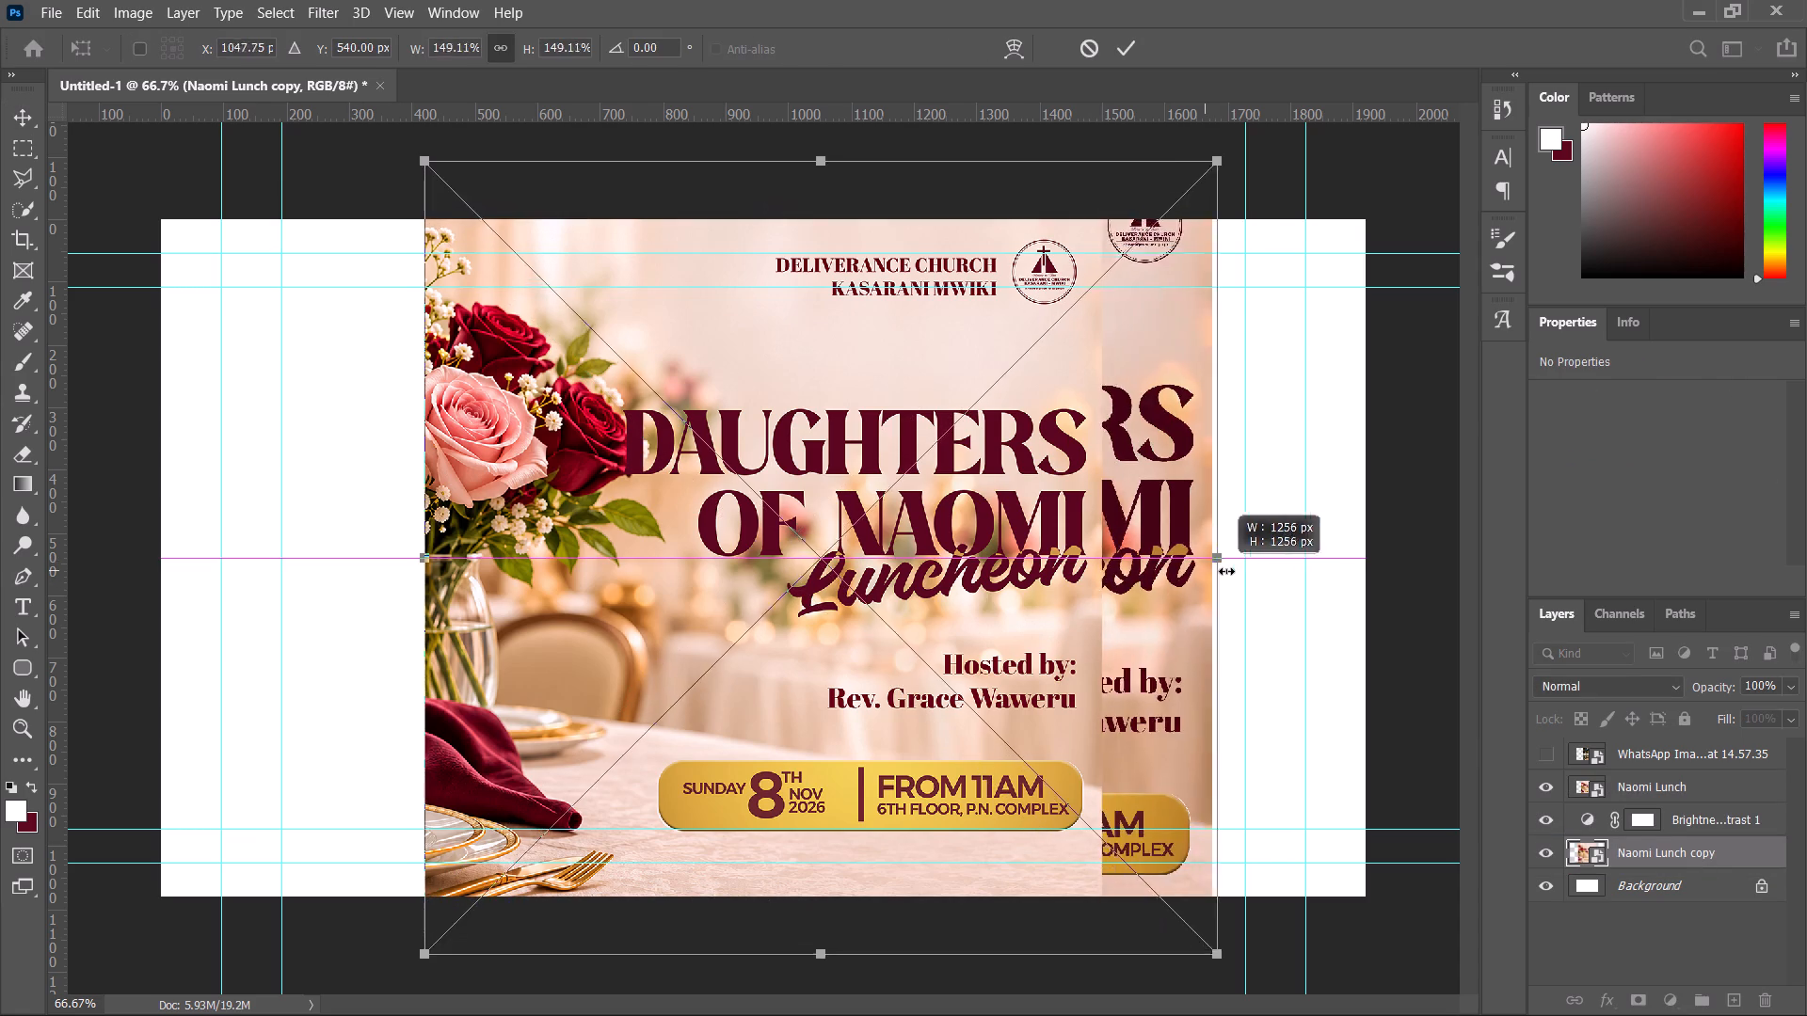
pyautogui.moveTo(1226, 571); pyautogui.dragTo(1361, 567)
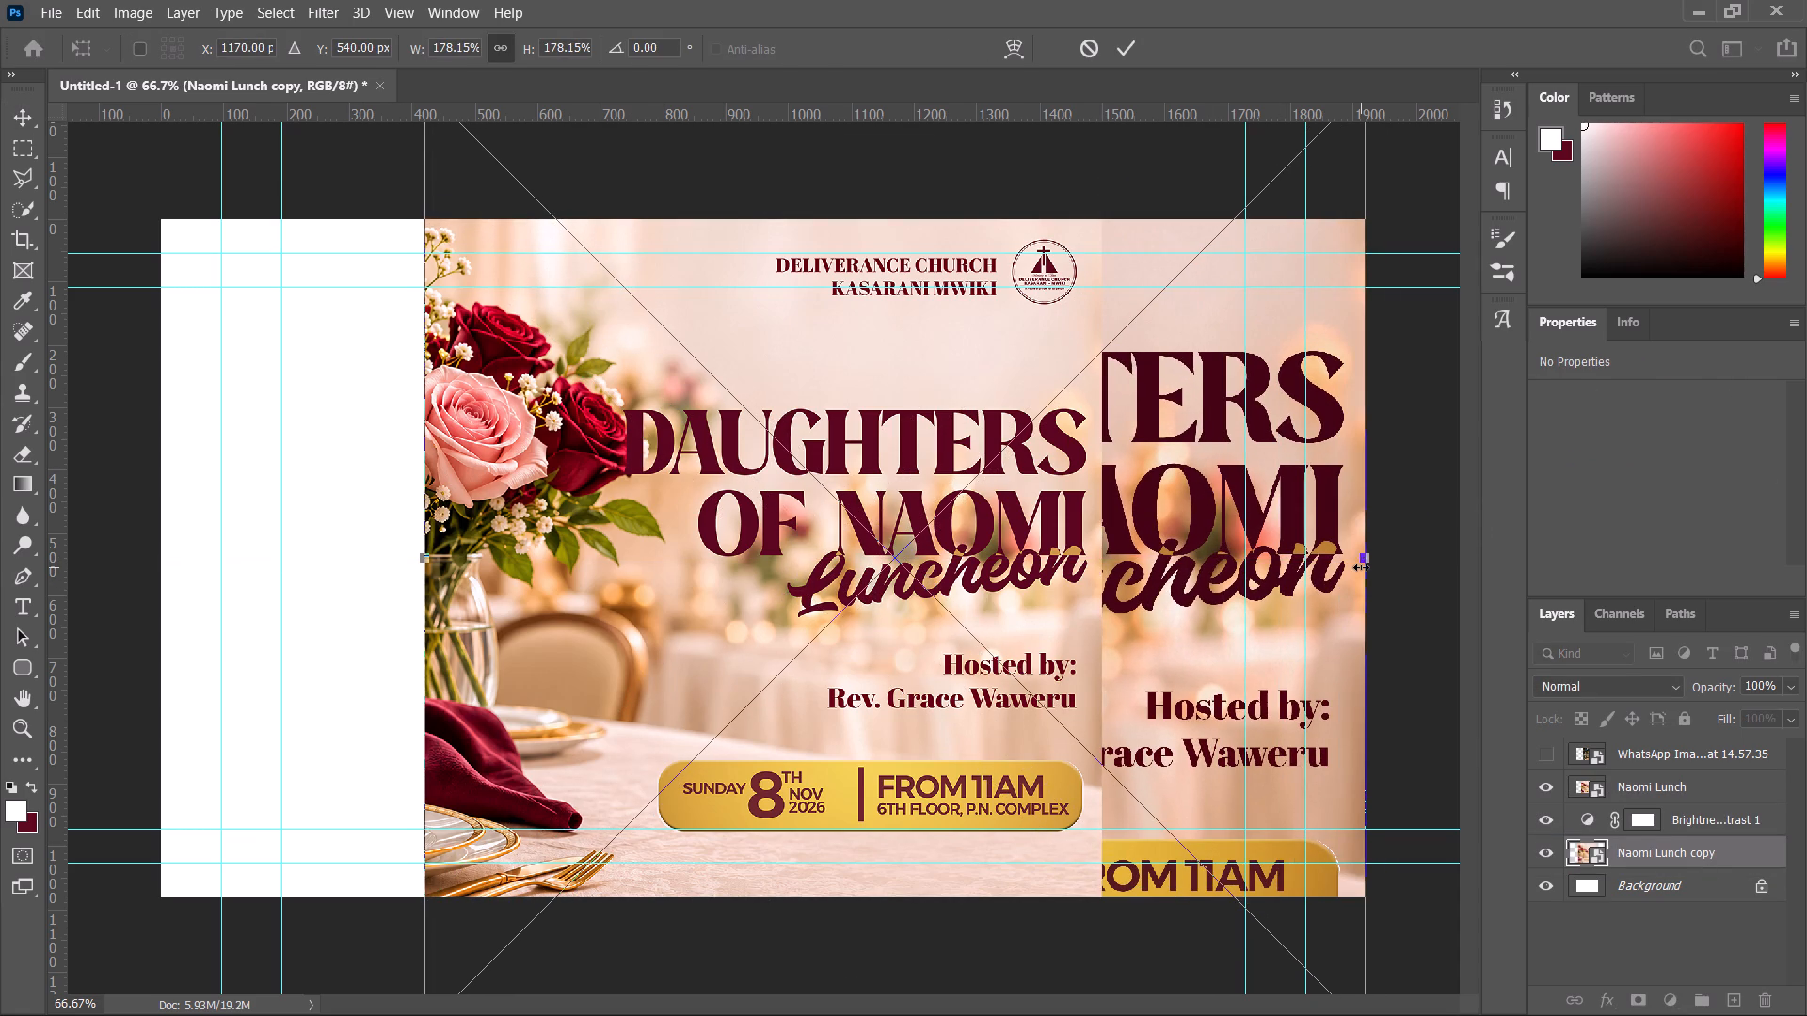
pyautogui.moveTo(431, 548); pyautogui.dragTo(325, 564)
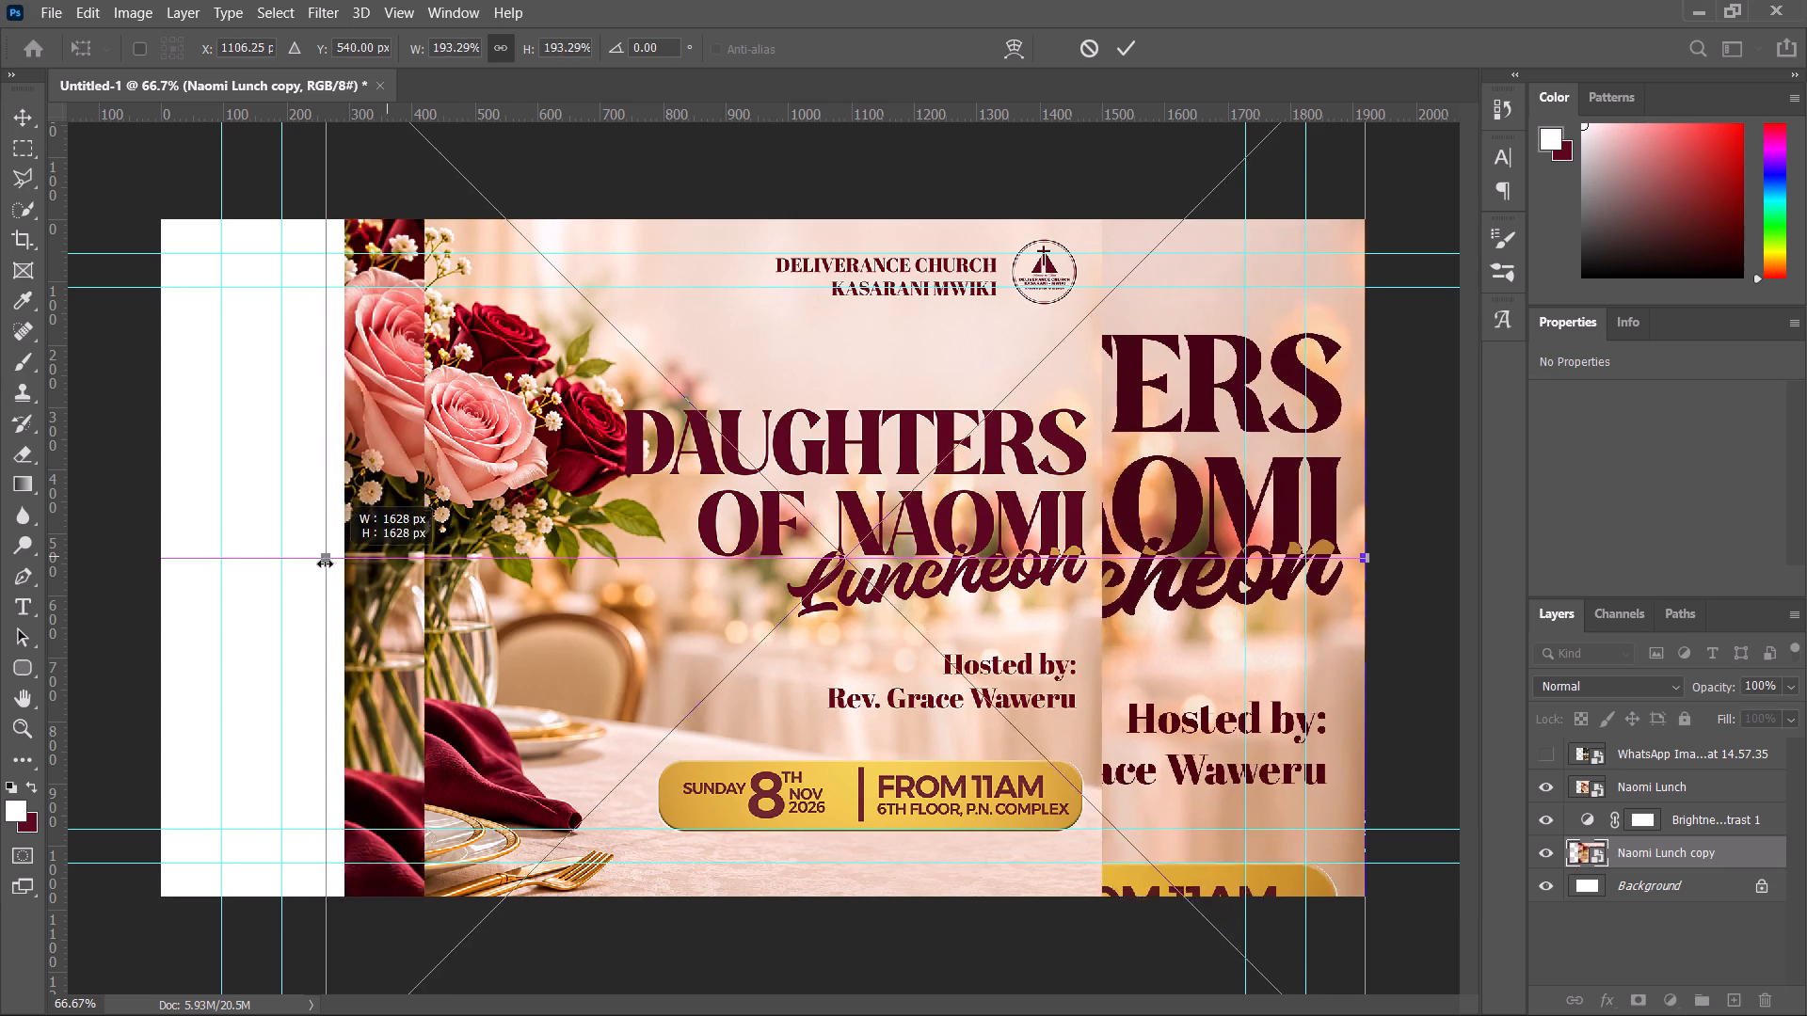
pyautogui.moveTo(325, 564); pyautogui.dragTo(173, 571)
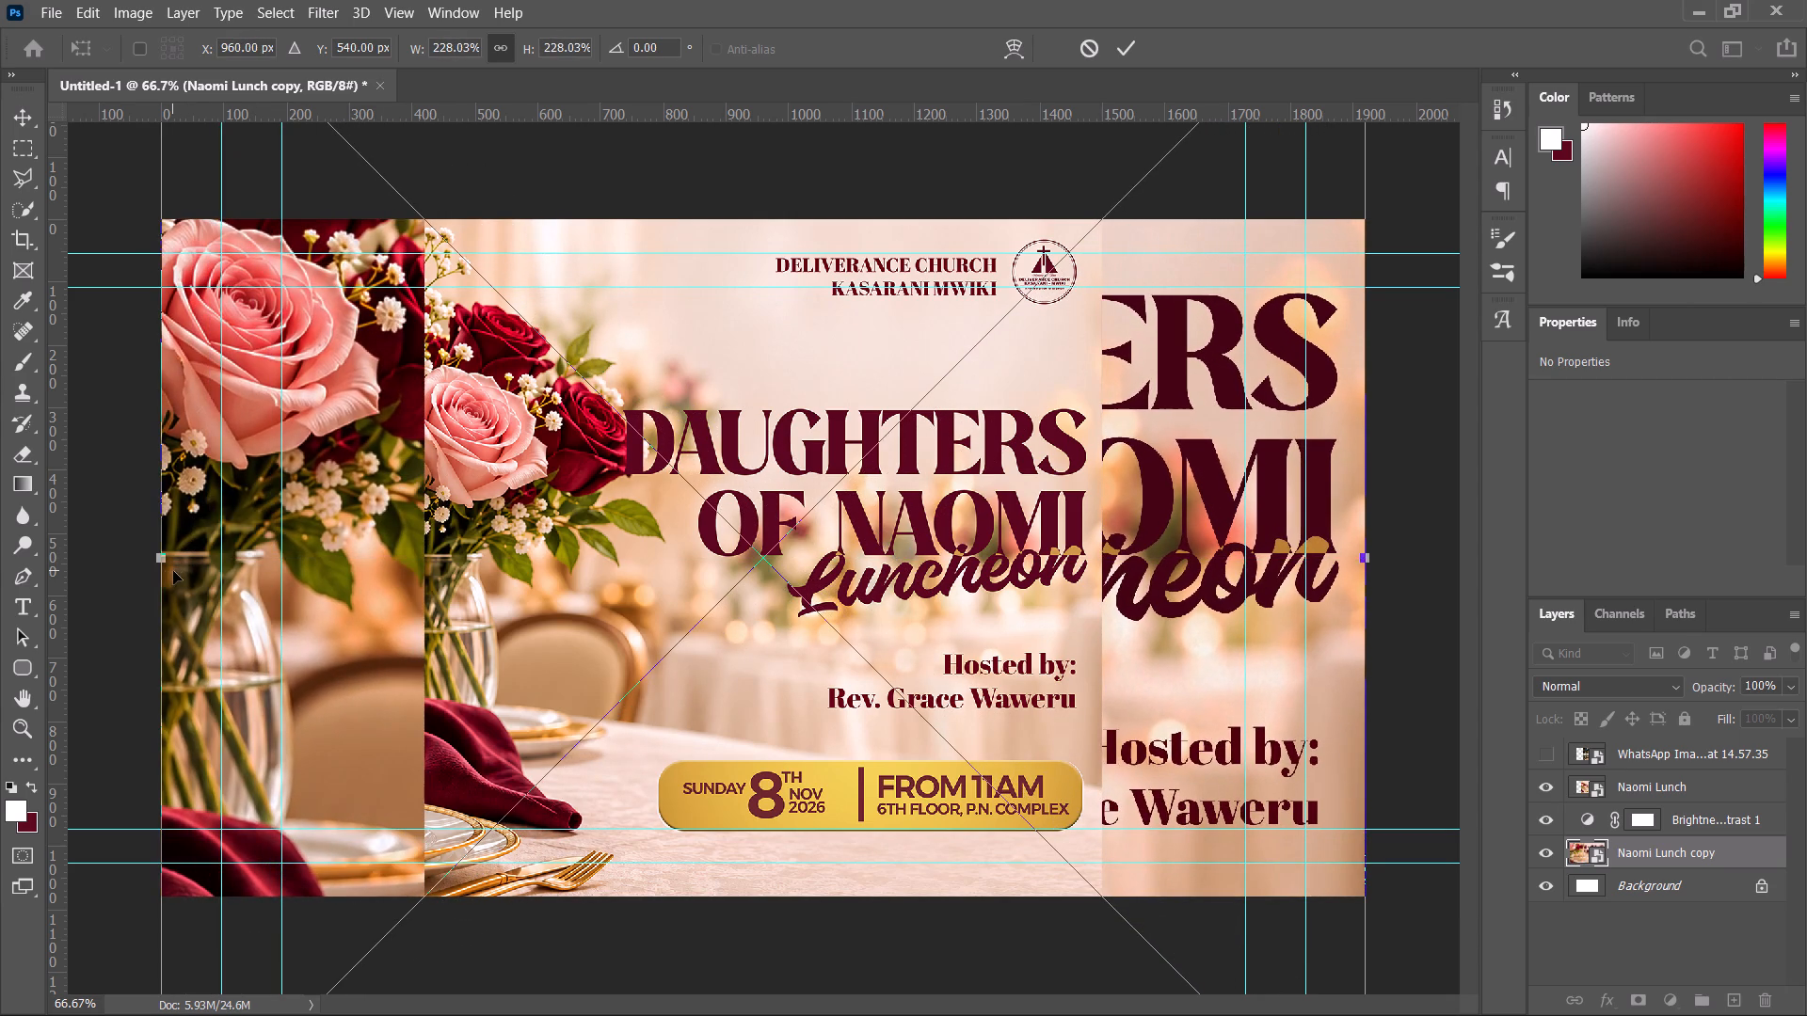
pyautogui.press('Return')
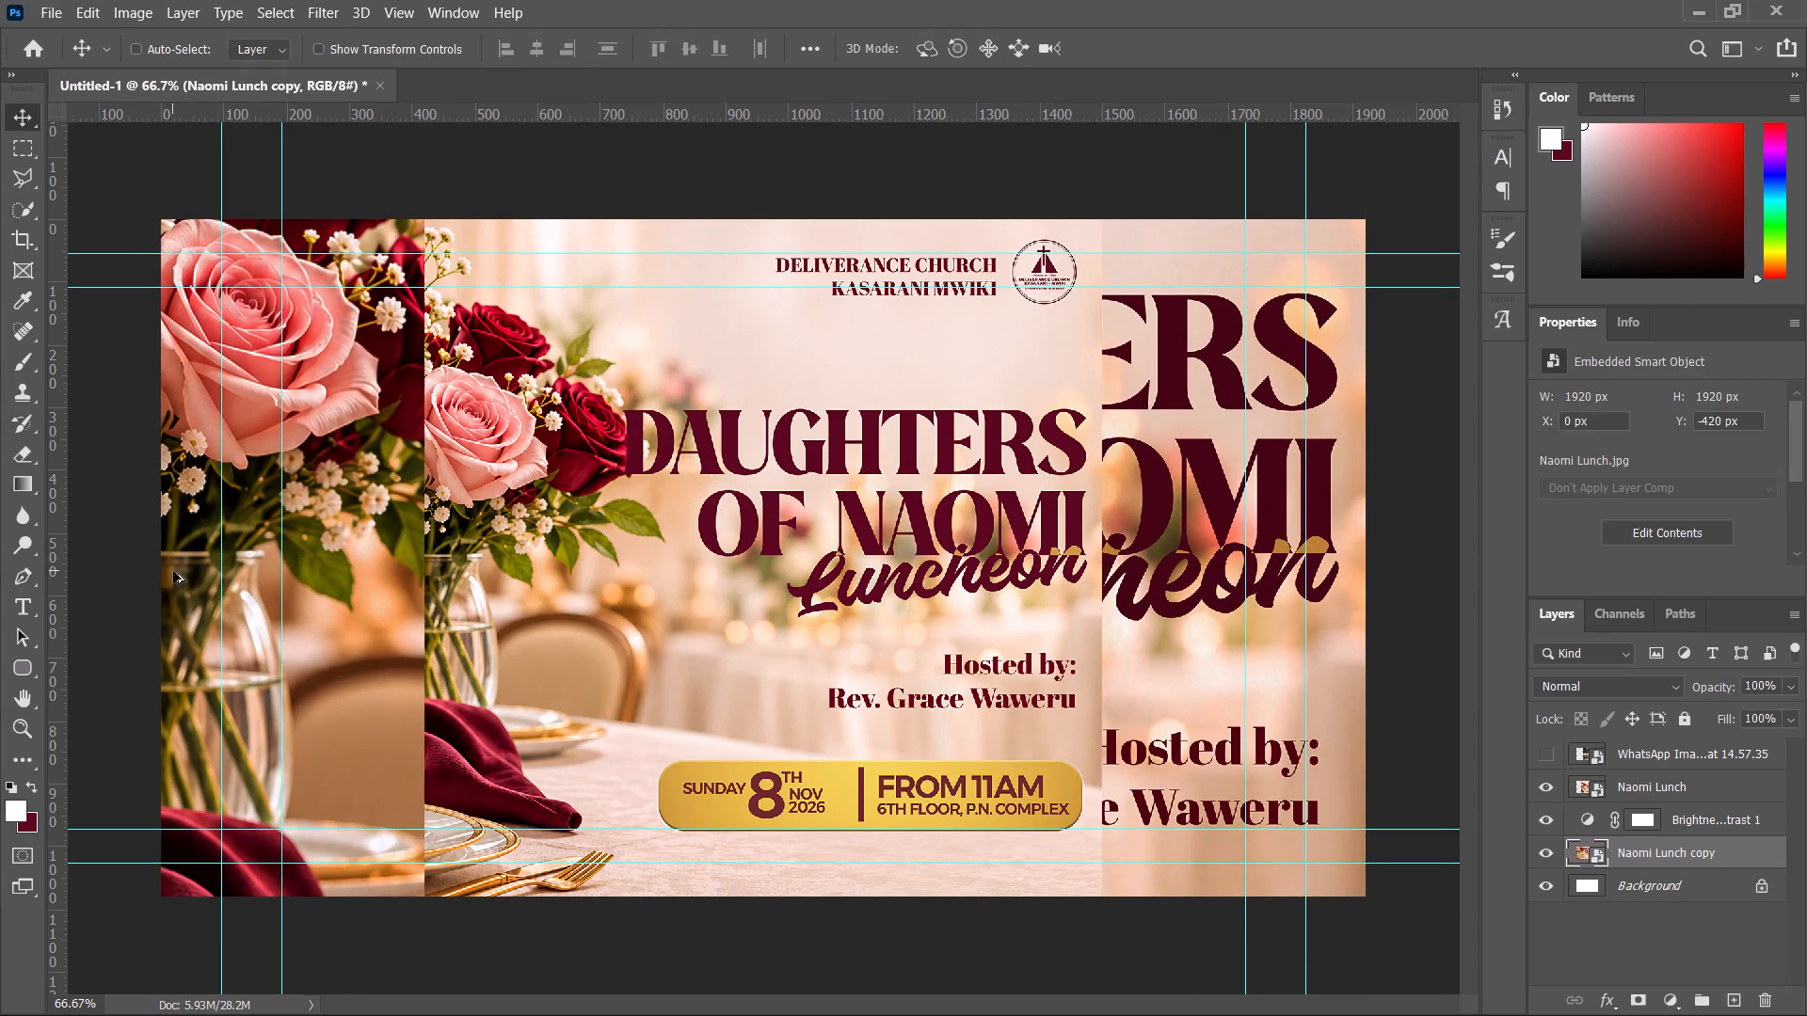
# Apply the last-used Gaussian Blur as a smart filter to the Naomi Lunch copy layer.
pyautogui.hotkey('ctrl', 'alt', 'f')
pyautogui.press('Return')
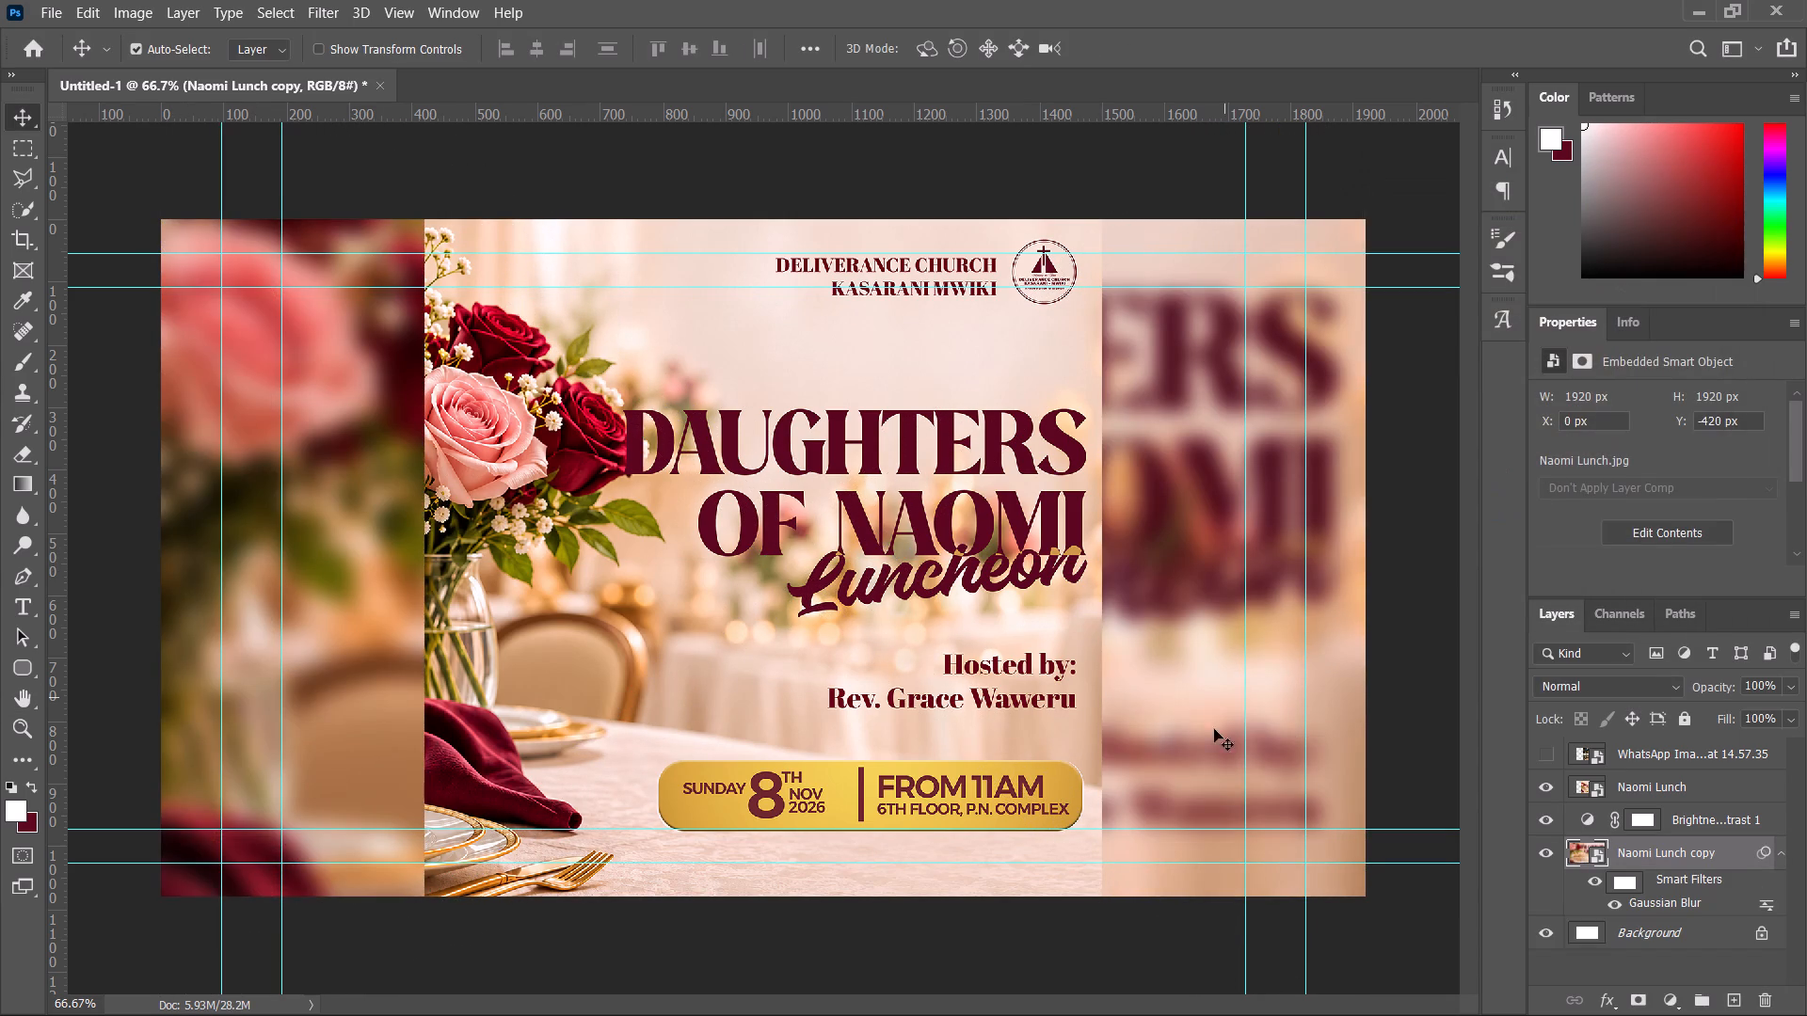
# Add a drop shadow to the Naomi Lunch layer, coloured dark maroon #5d0720 sampled from the poster's title lettering.
pyautogui.doubleClick(1728, 795)
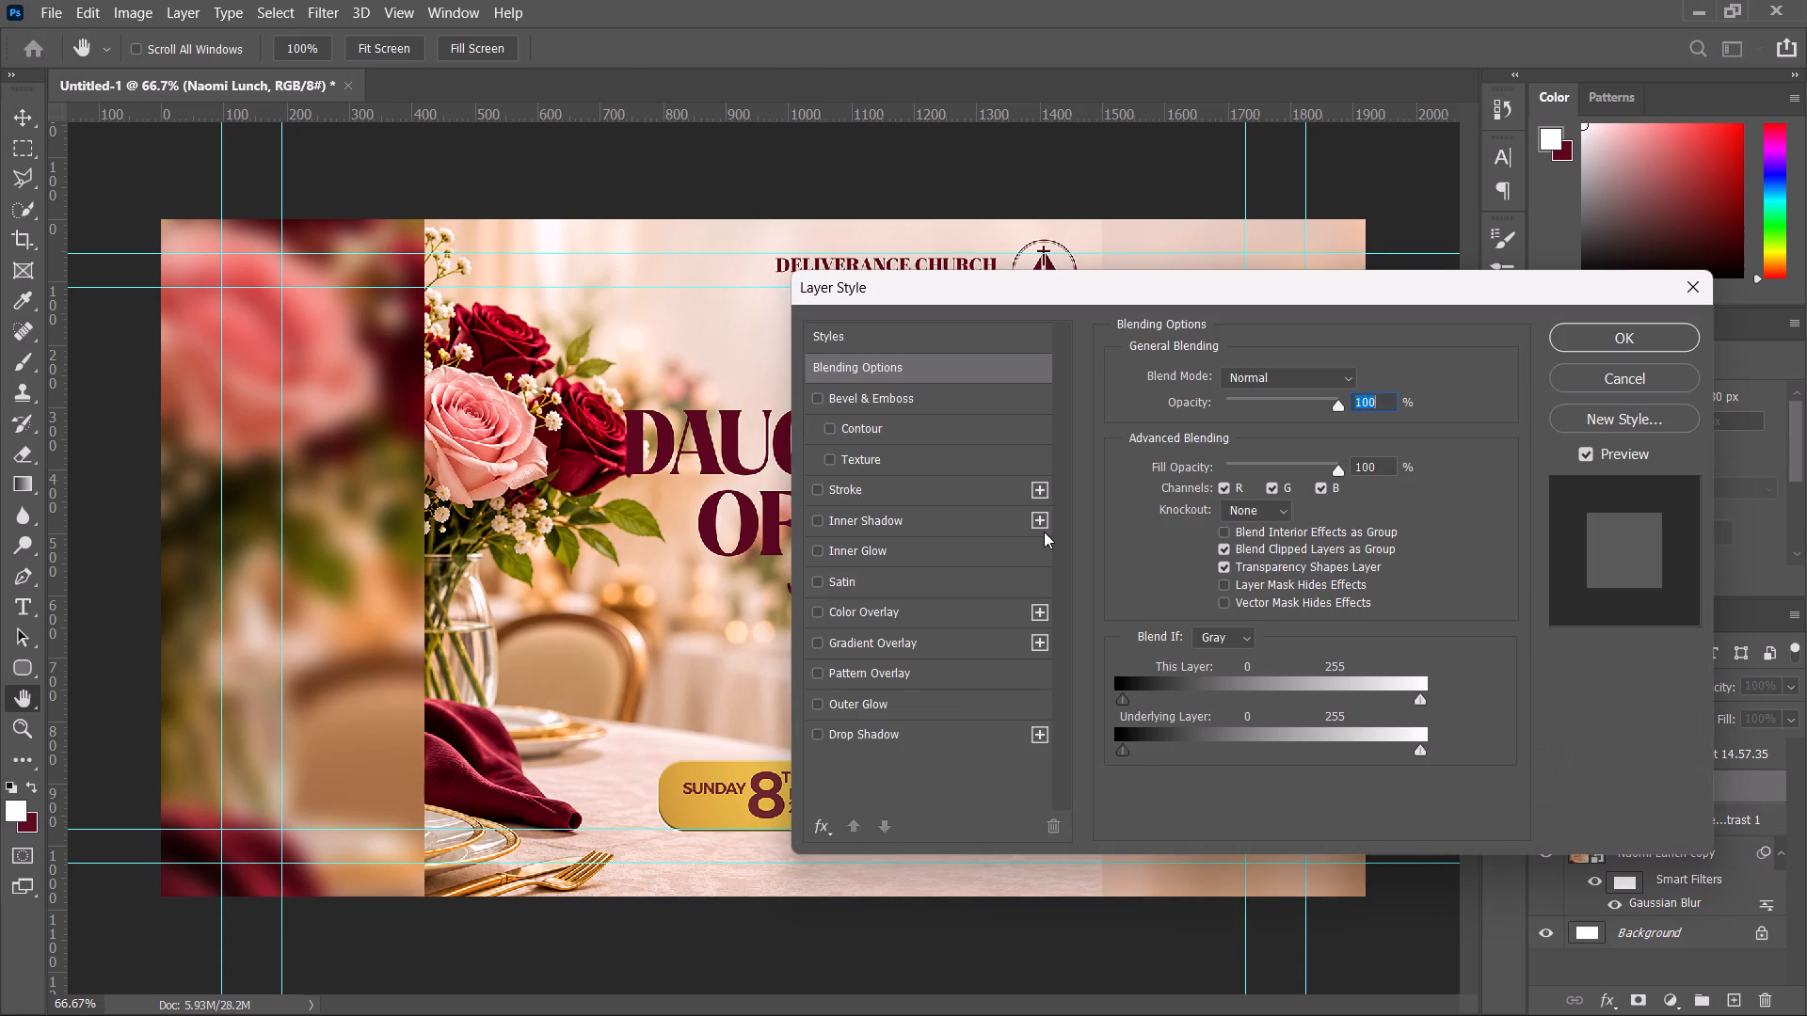
pyautogui.click(927, 731)
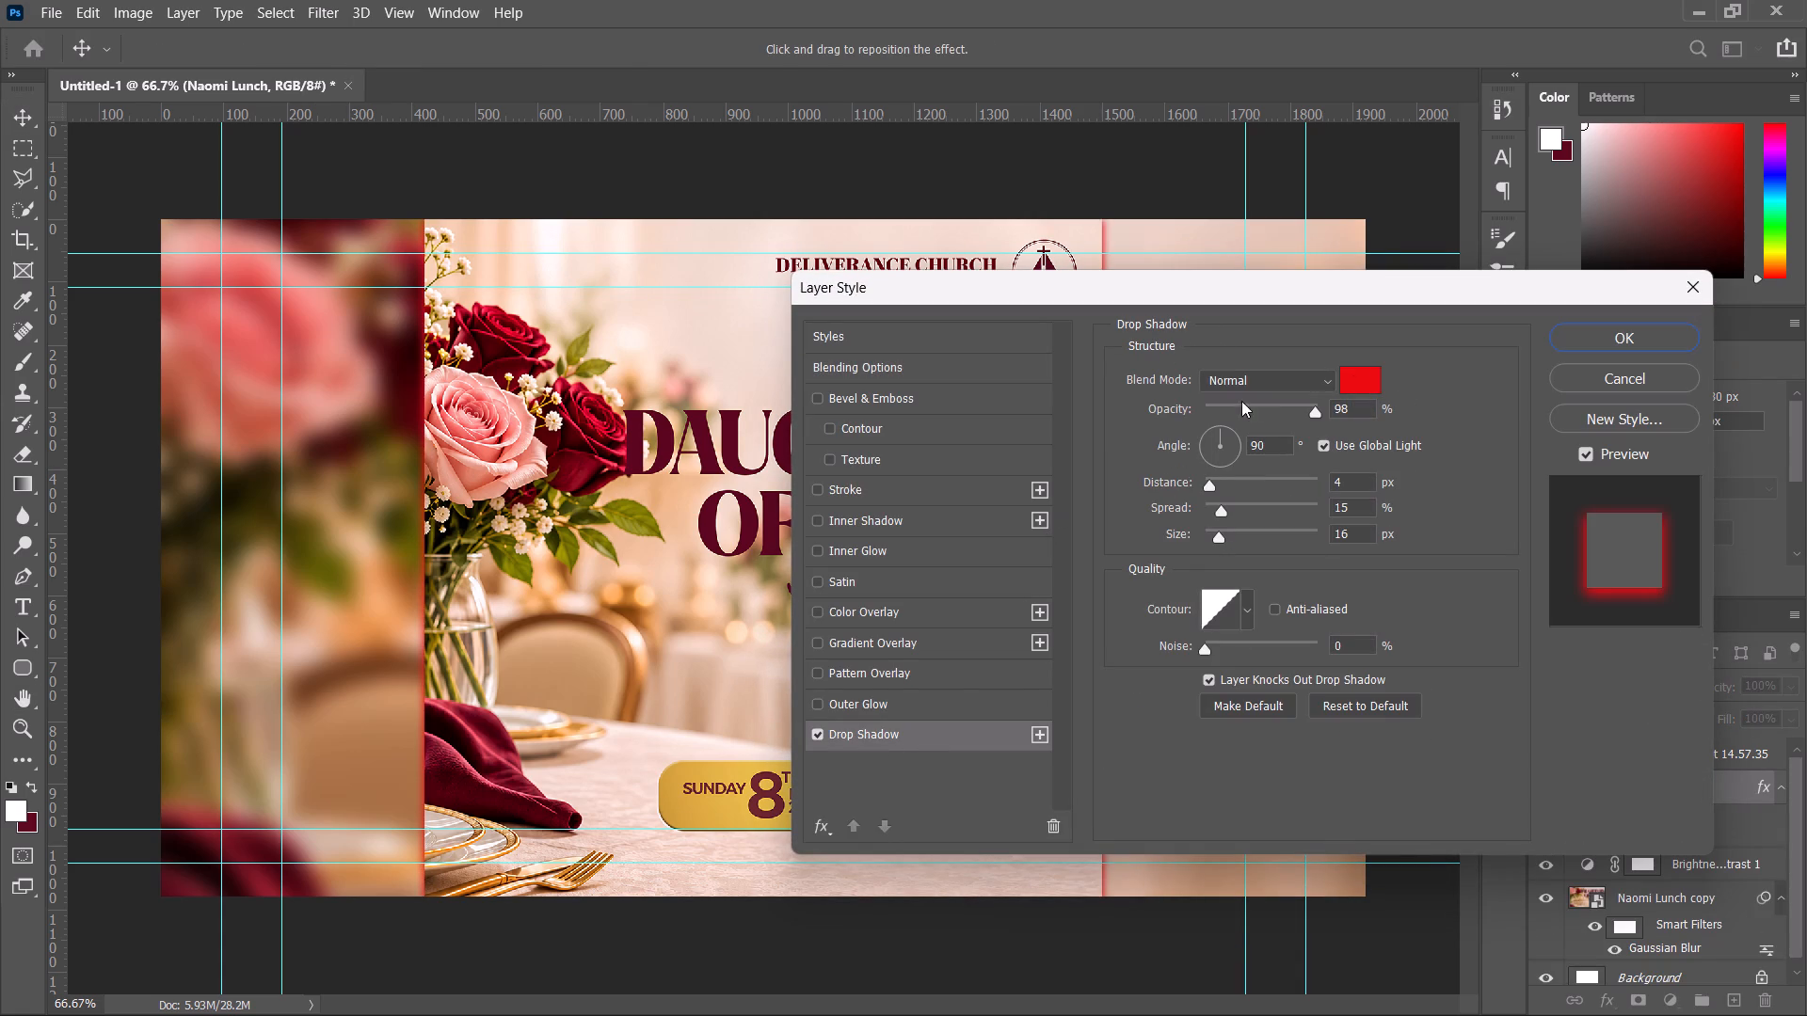
pyautogui.click(1359, 389)
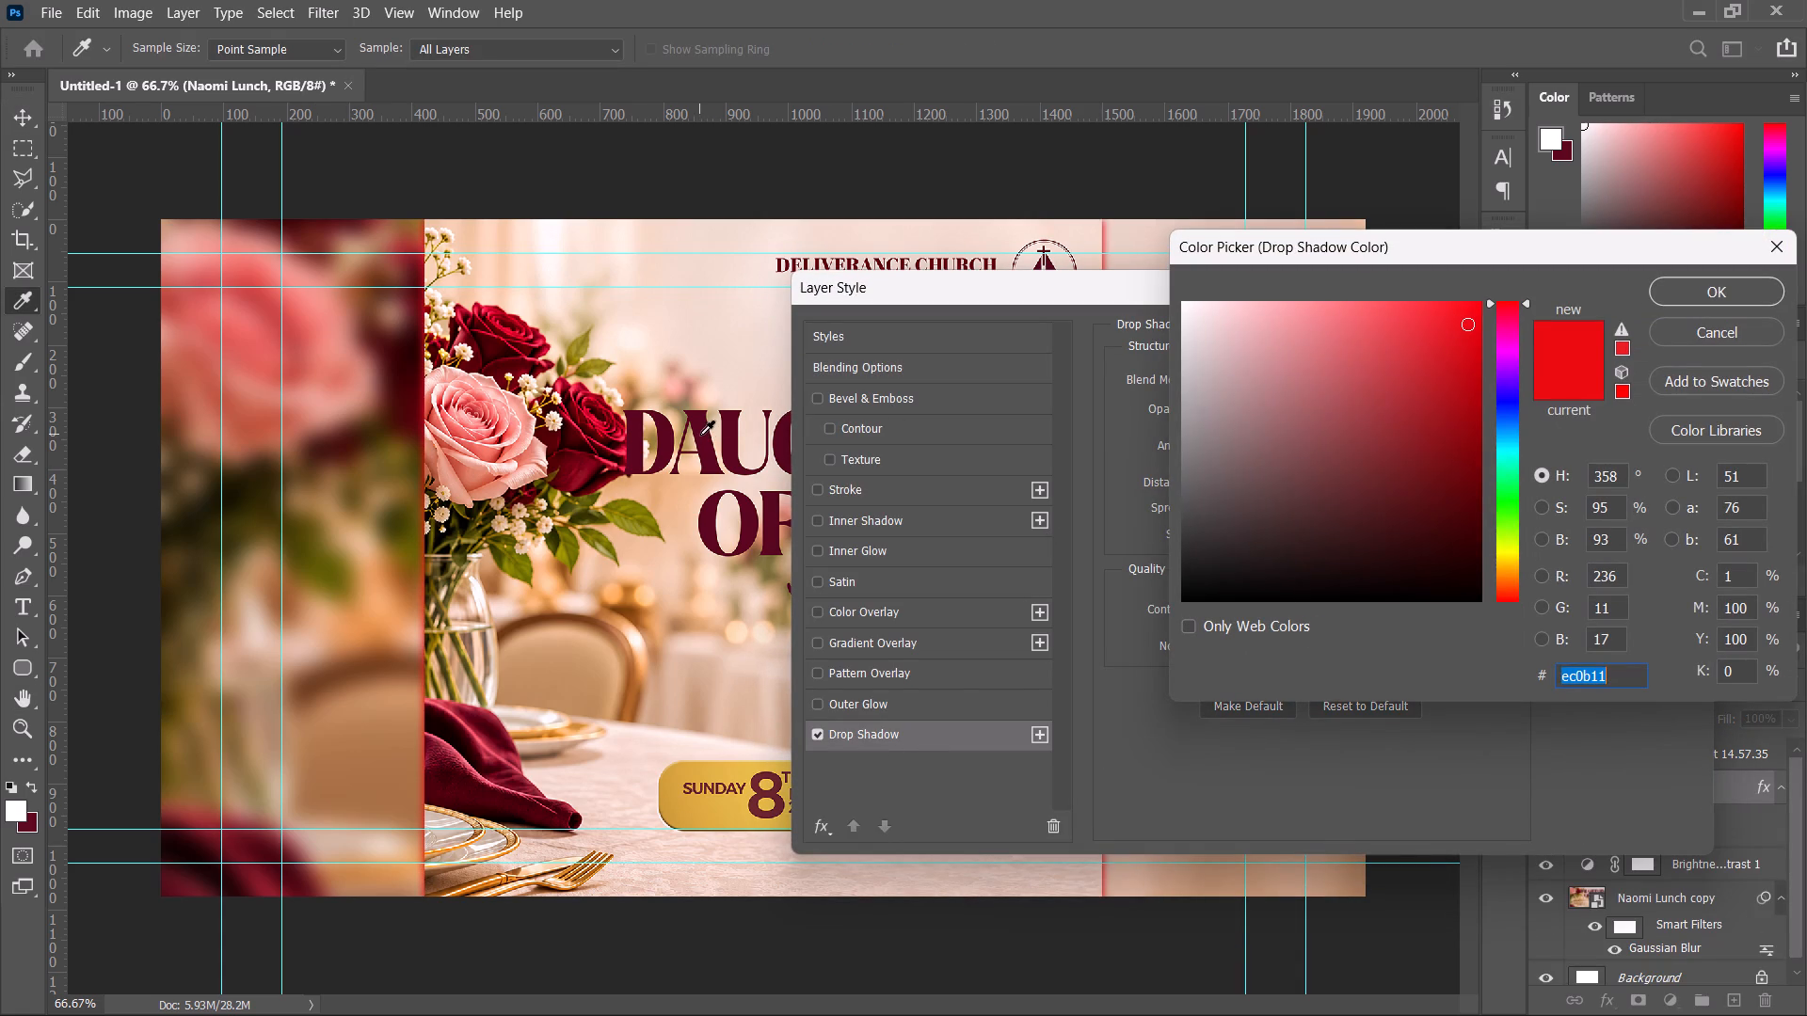
pyautogui.click(701, 433)
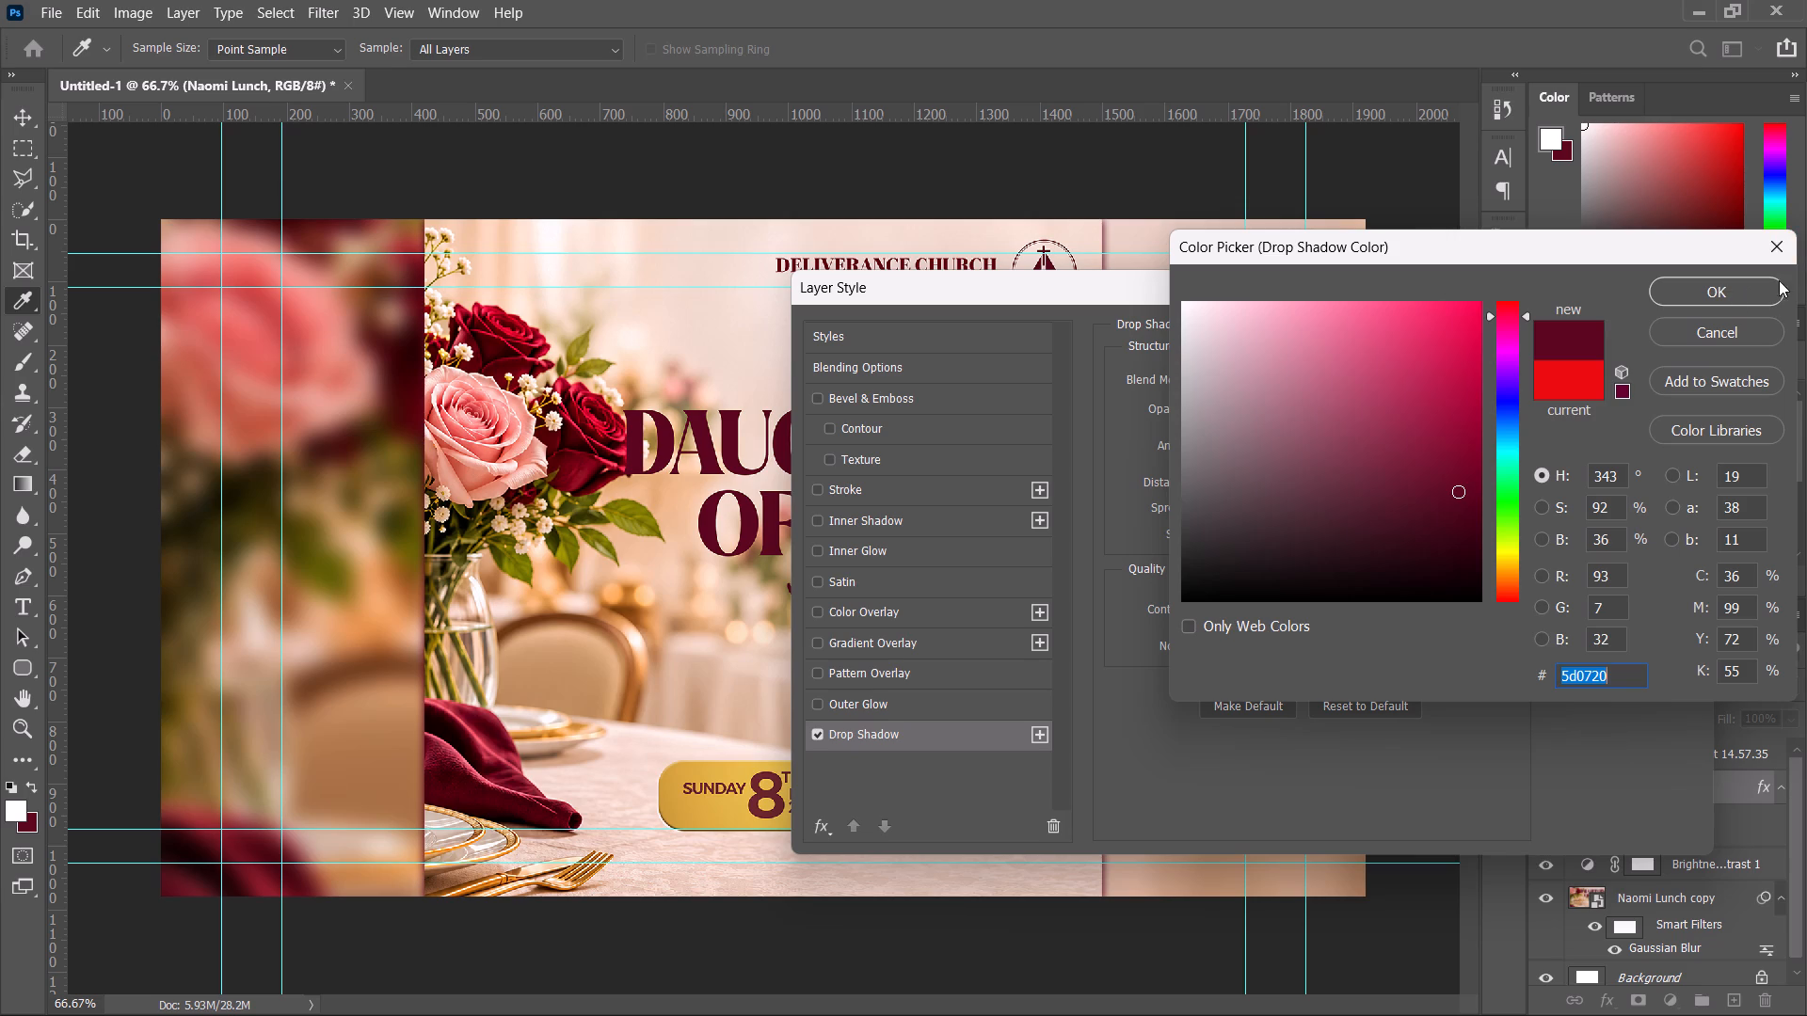
pyautogui.click(1728, 294)
pyautogui.click(1628, 340)
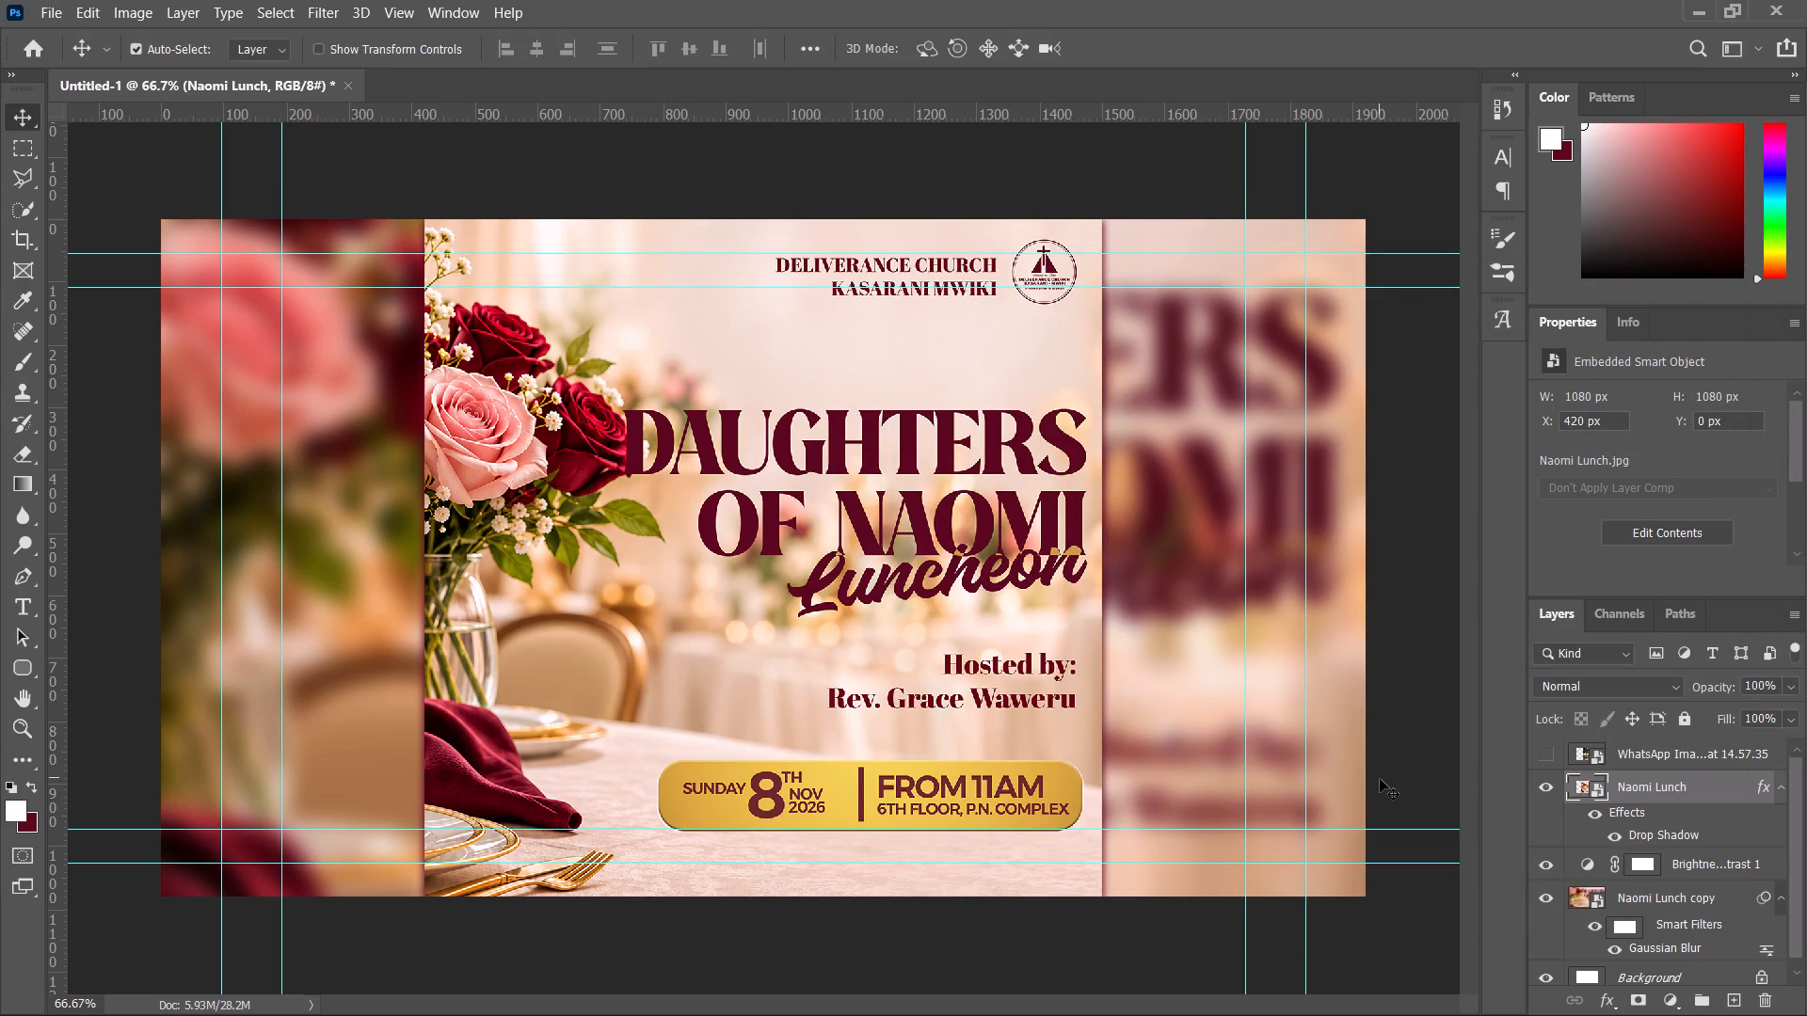
pyautogui.hotkey('ctrl', 'shift', 's')
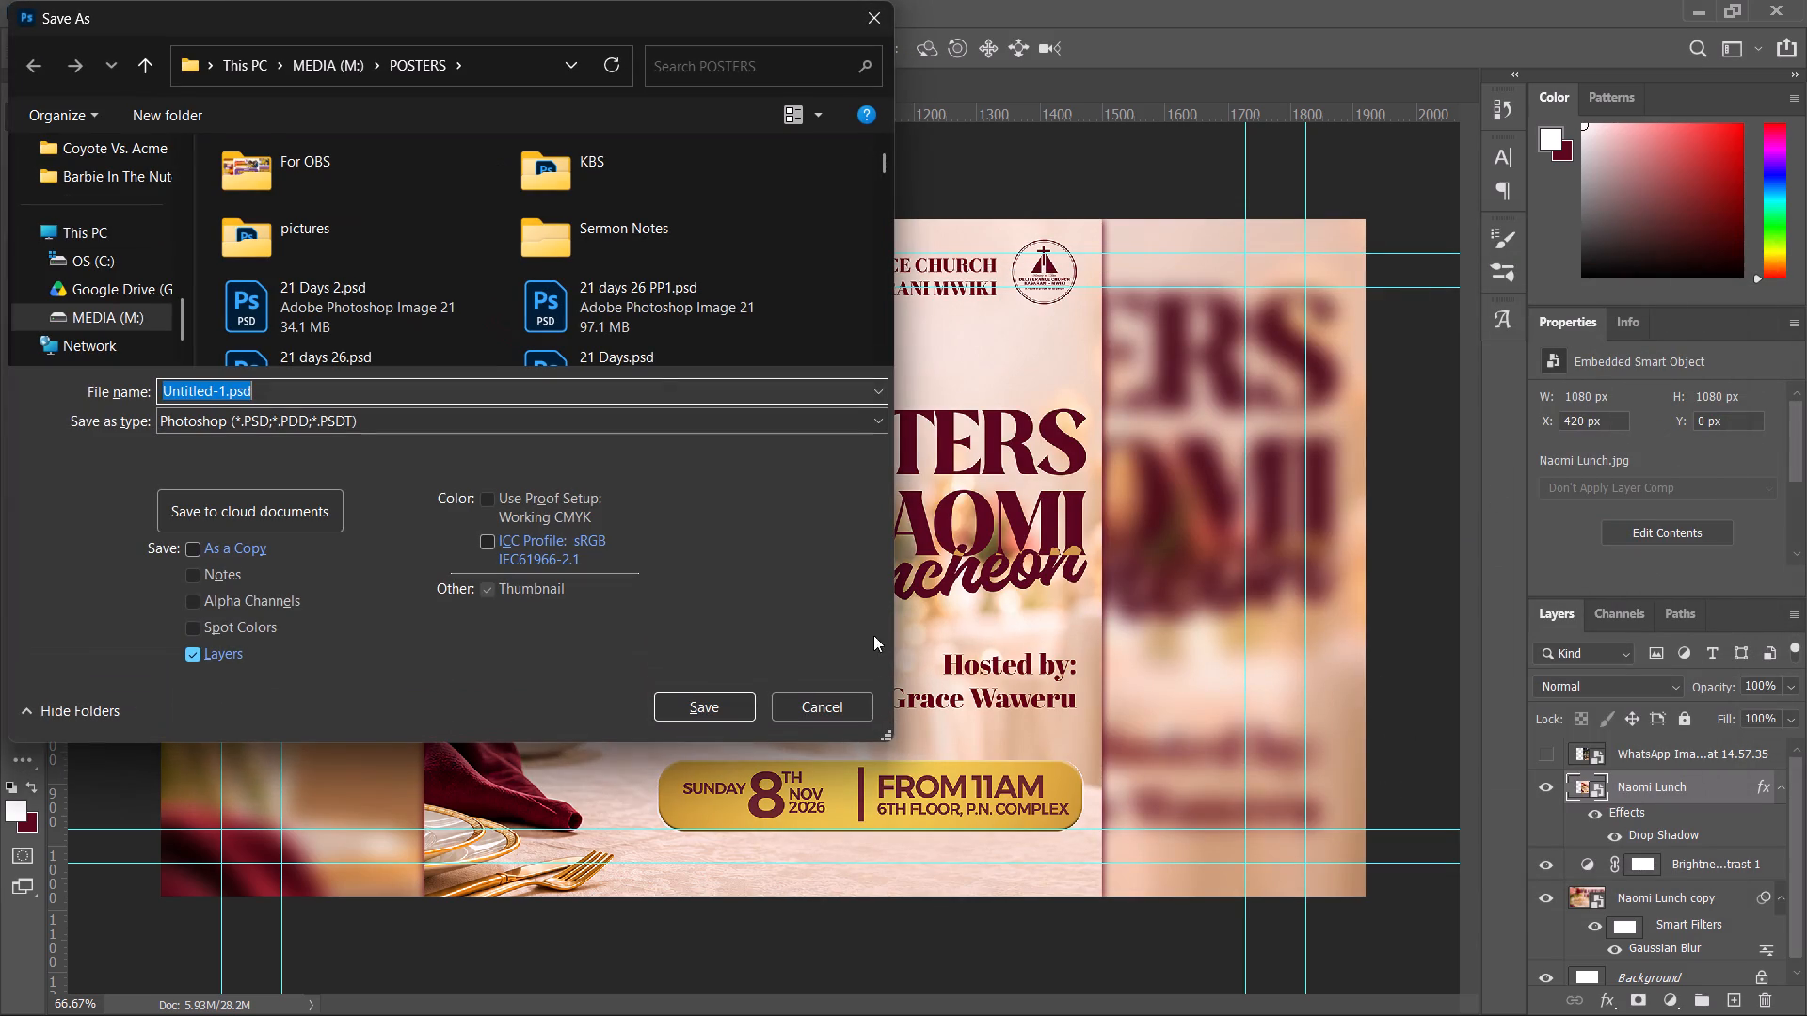
pyautogui.press('n')
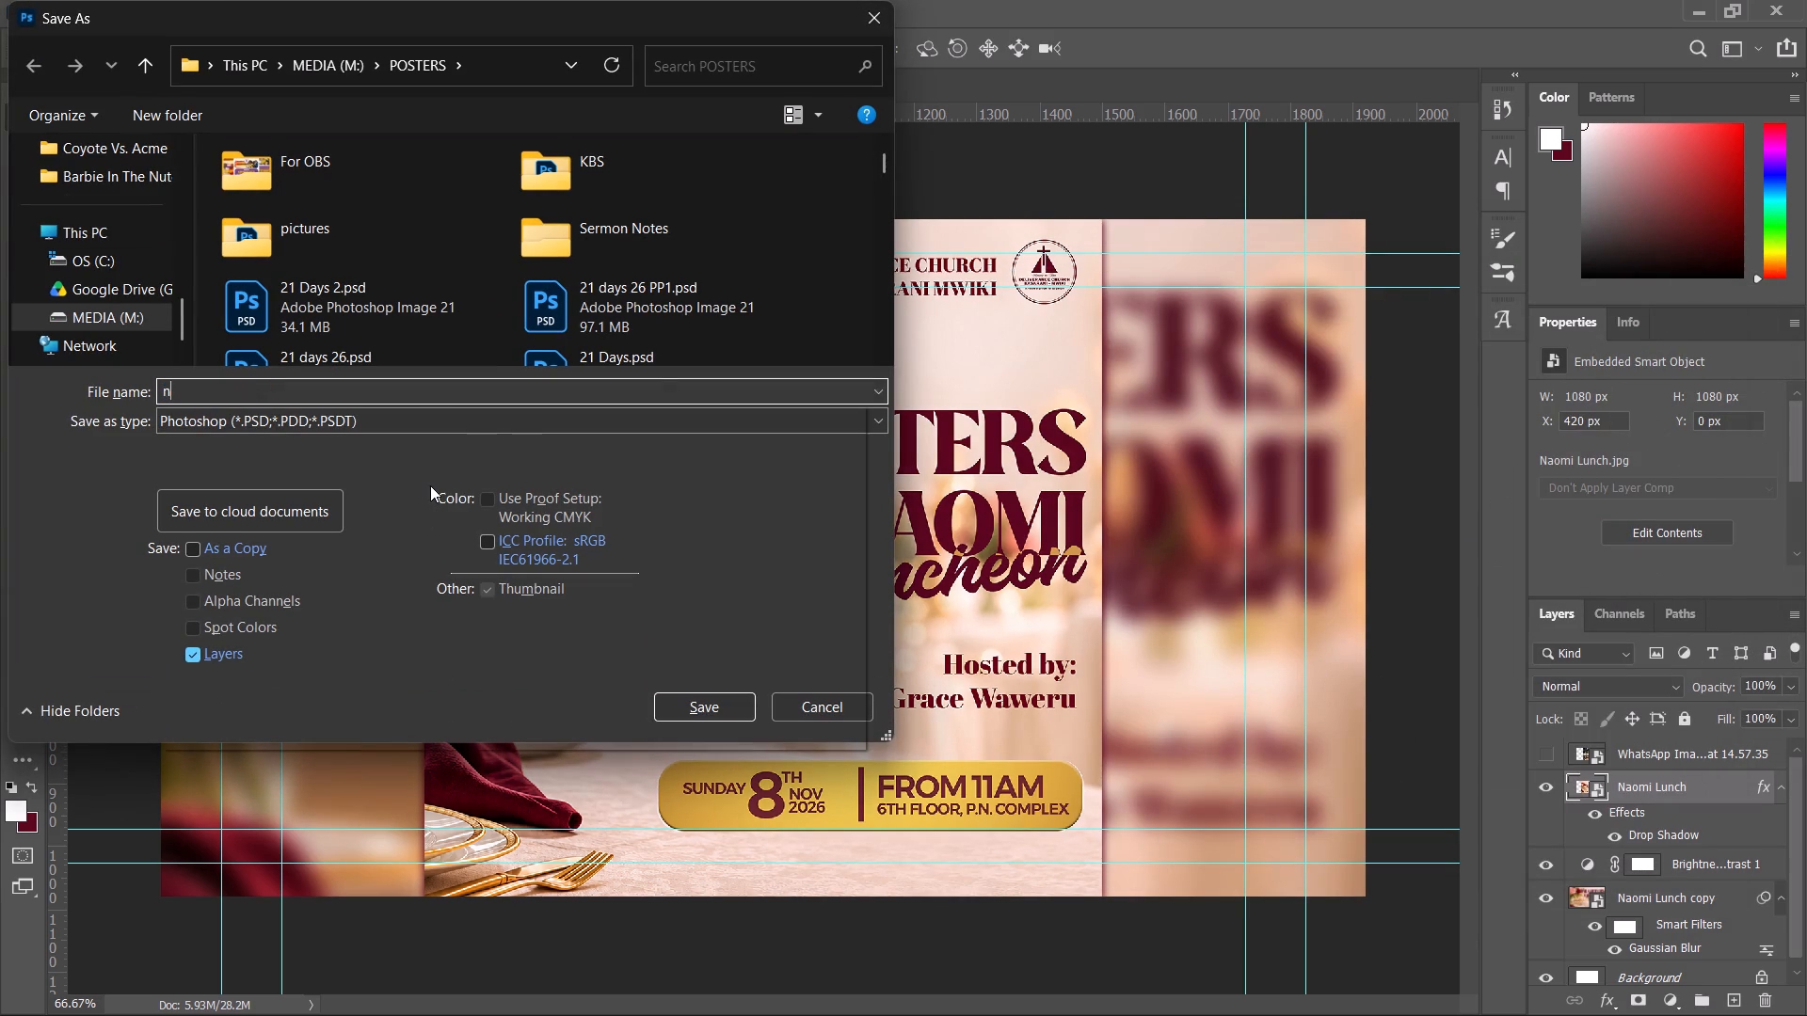
pyautogui.write('aomm')
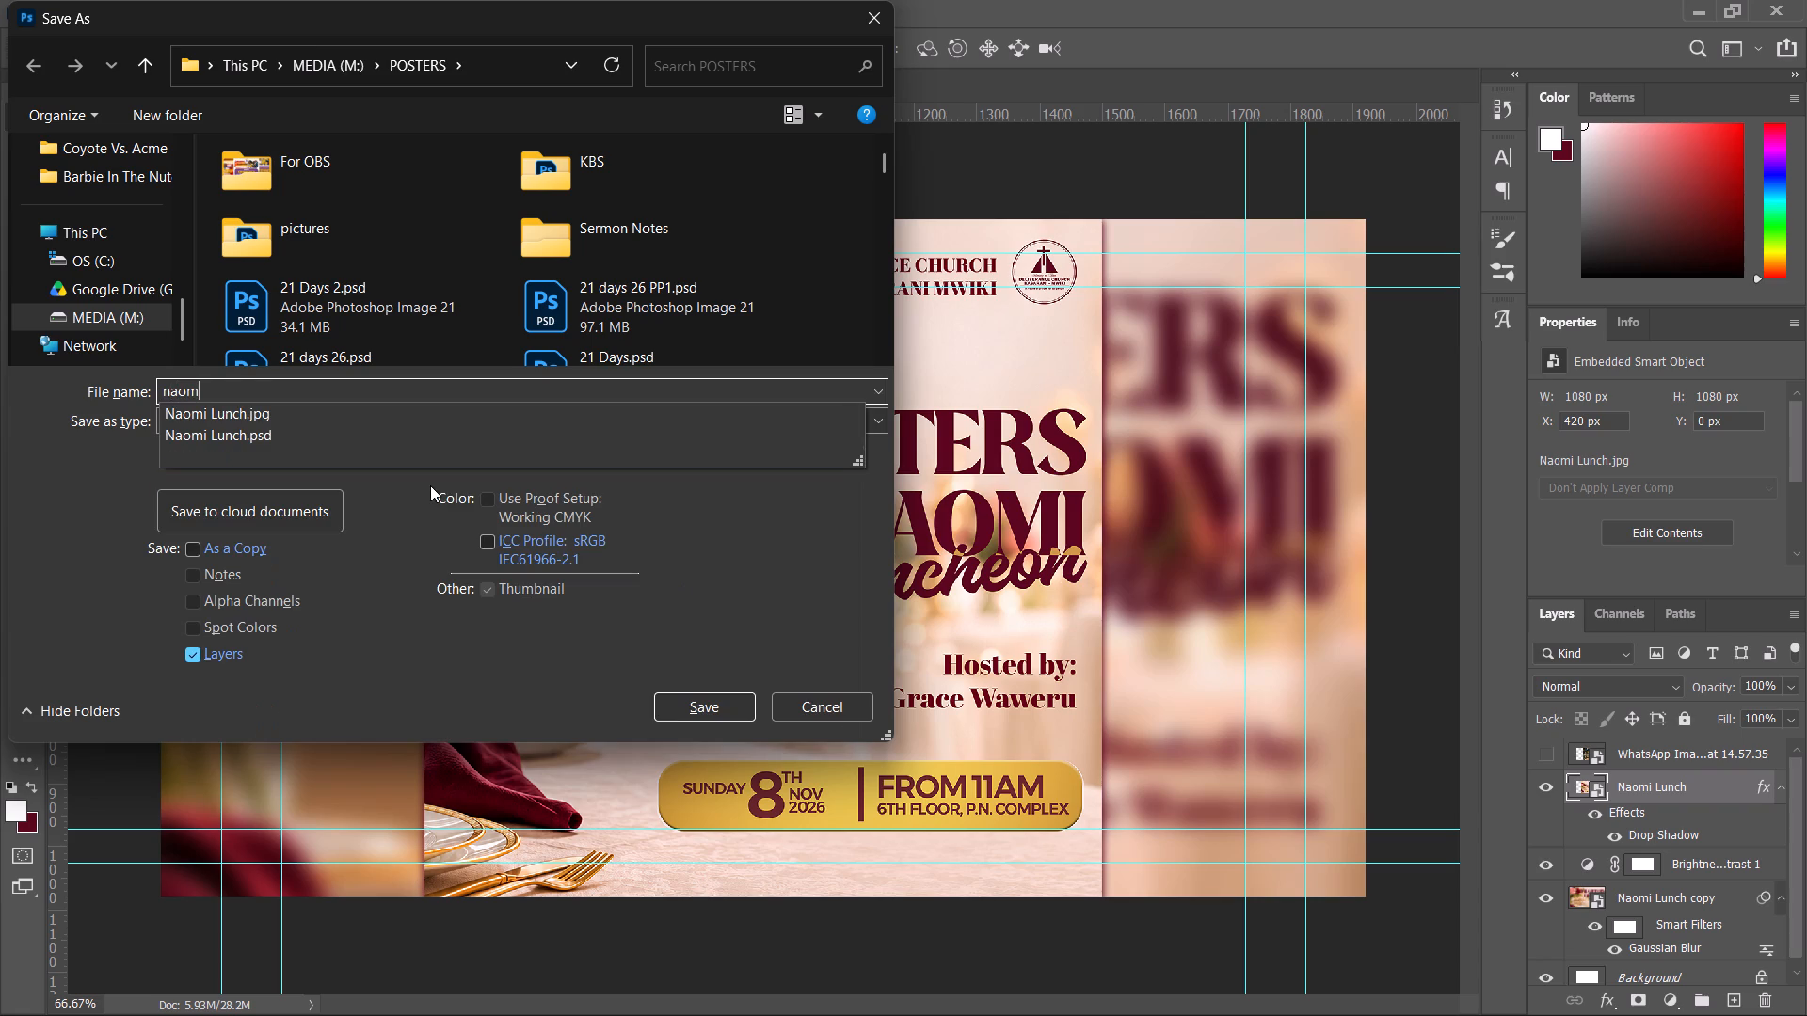
pyautogui.press('BackSpace')
pyautogui.write('i')
pyautogui.press('space')
pyautogui.write('lun sc')
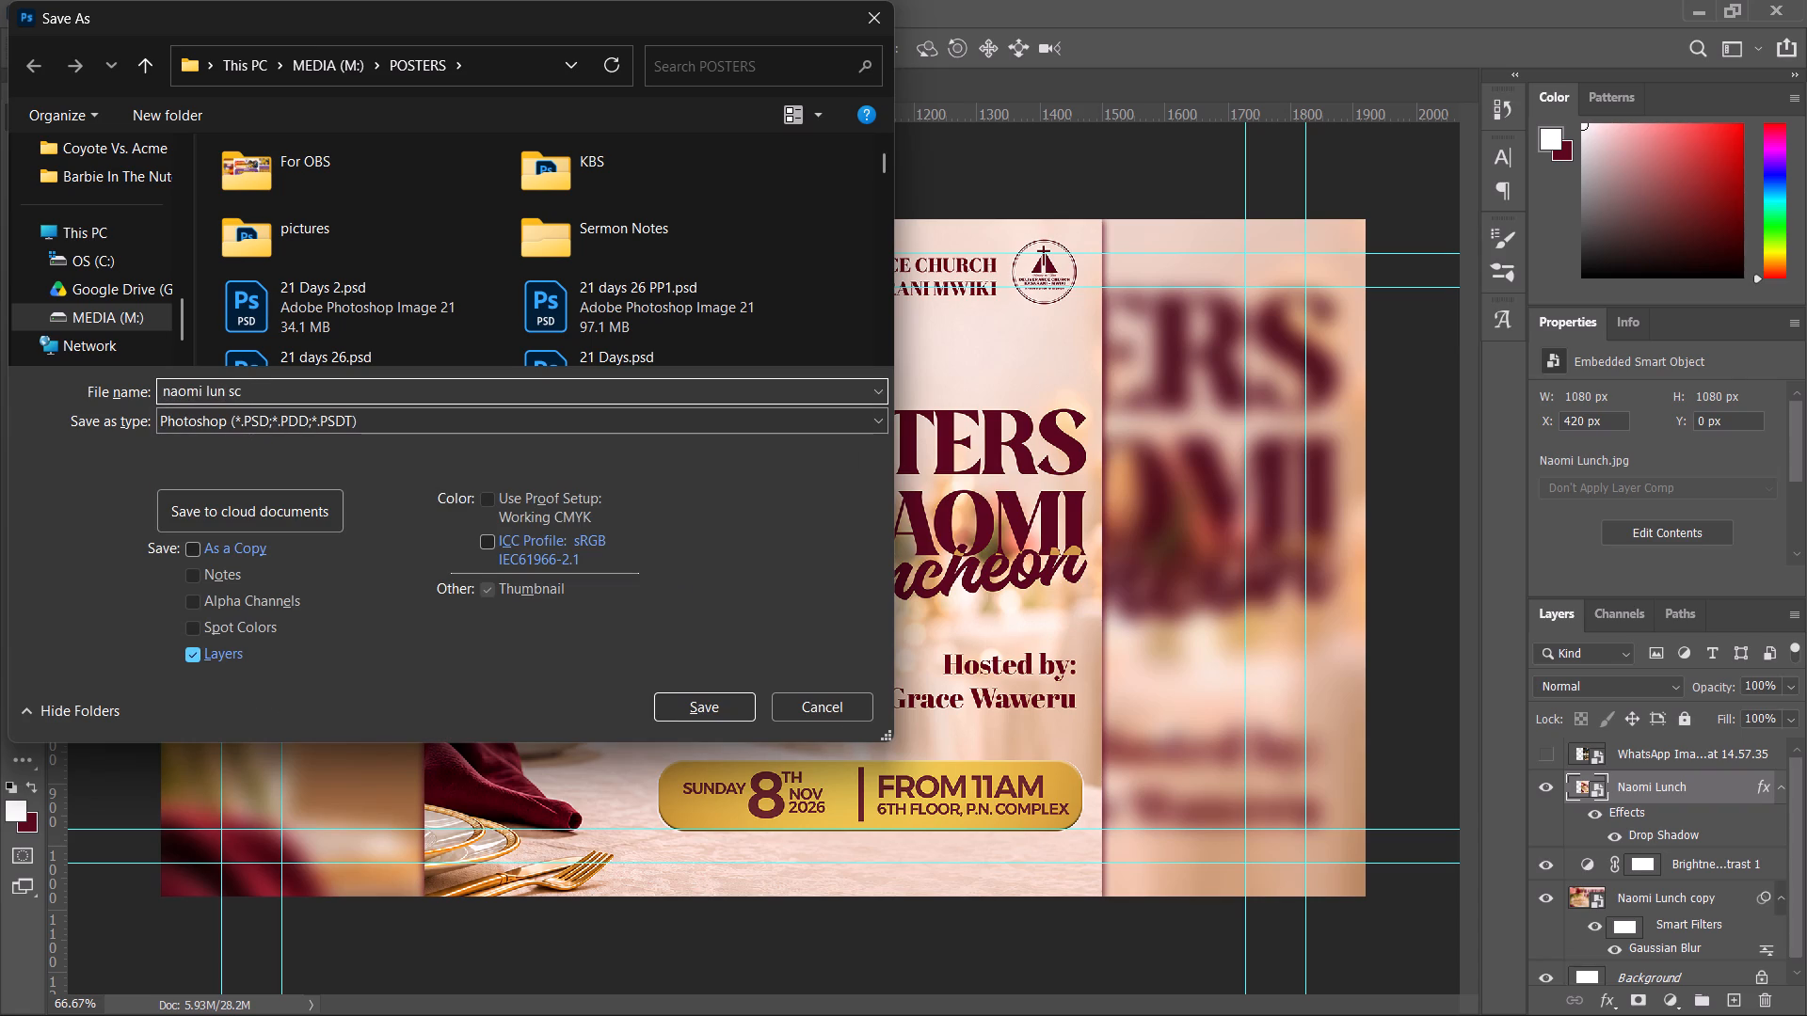
pyautogui.click(348, 431)
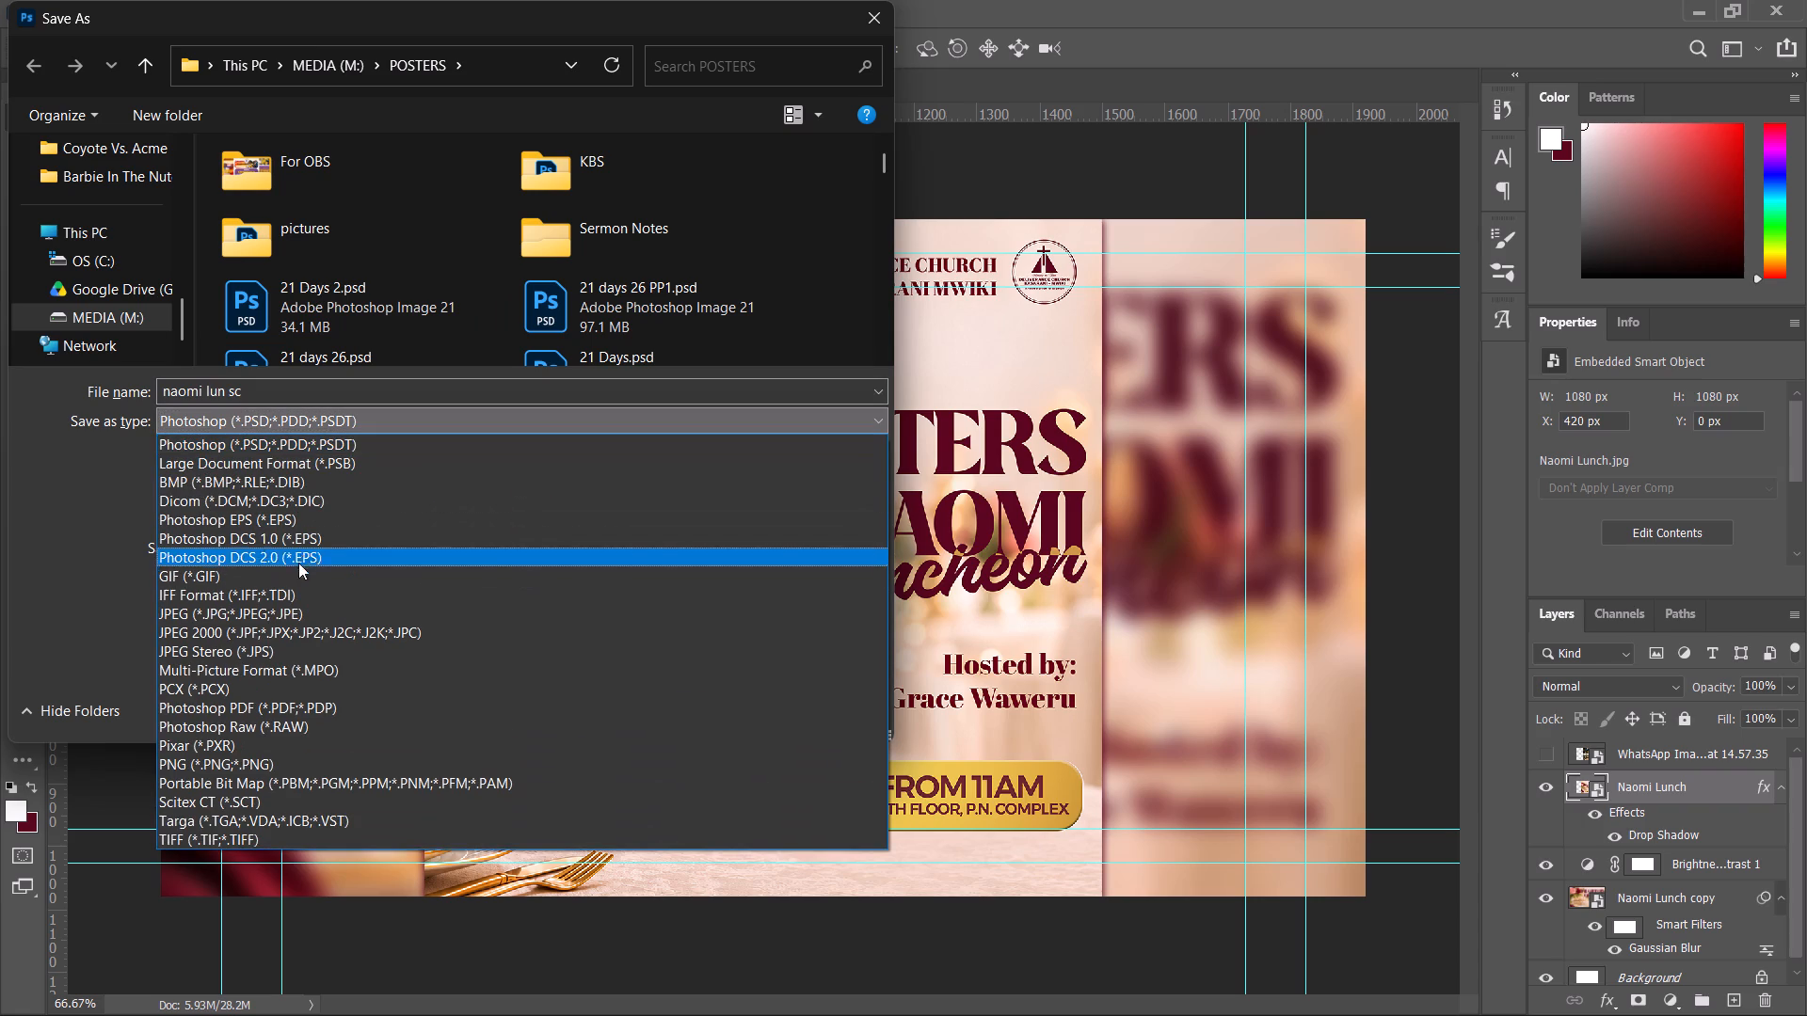
pyautogui.click(293, 612)
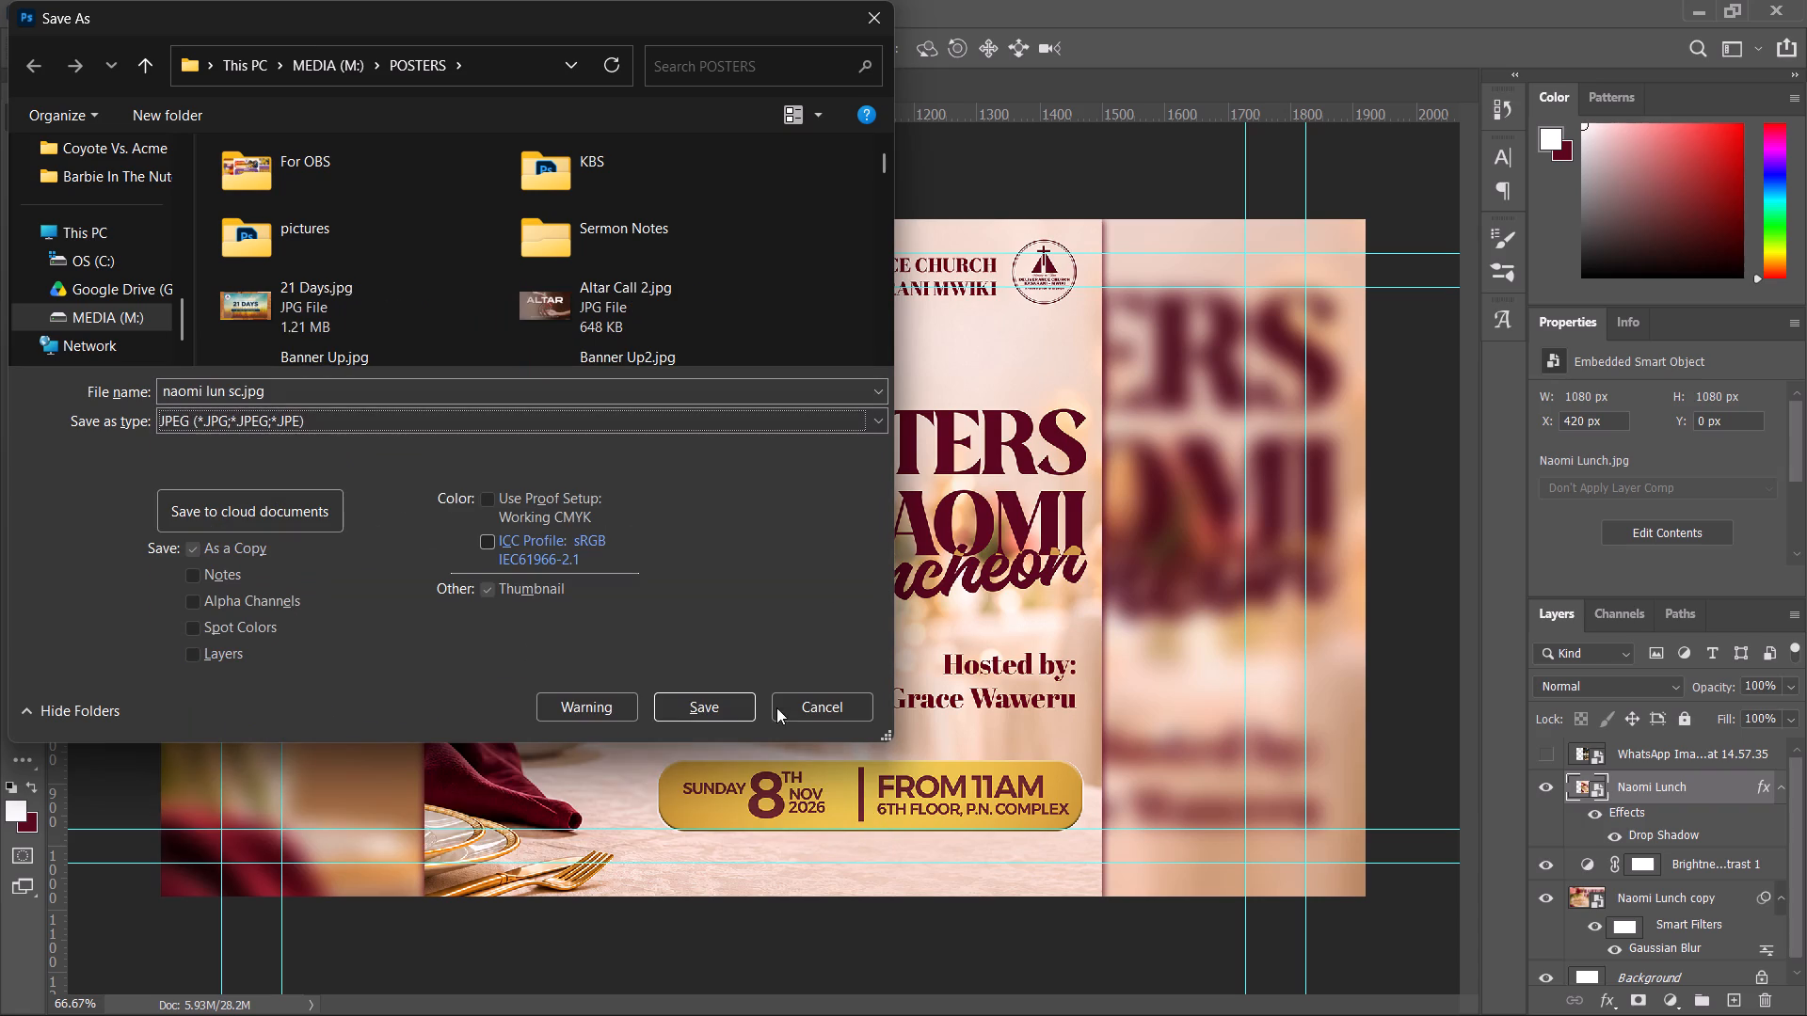
pyautogui.click(696, 718)
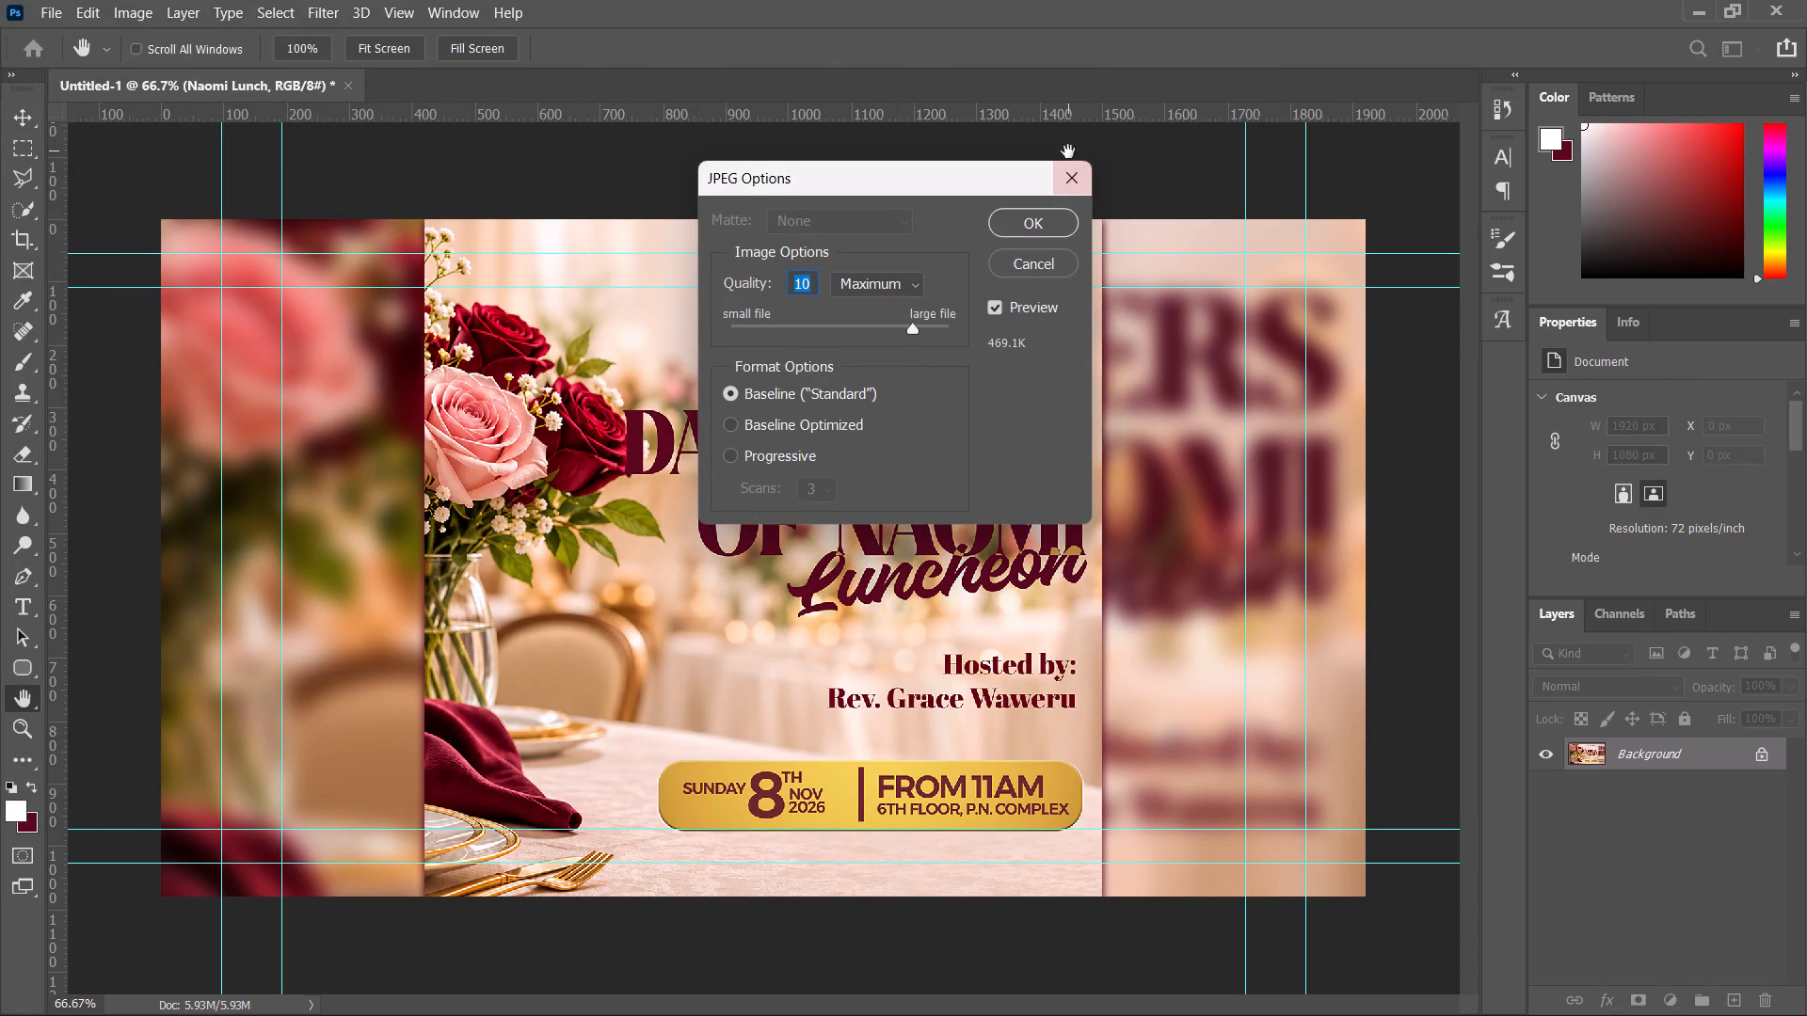
pyautogui.click(1025, 218)
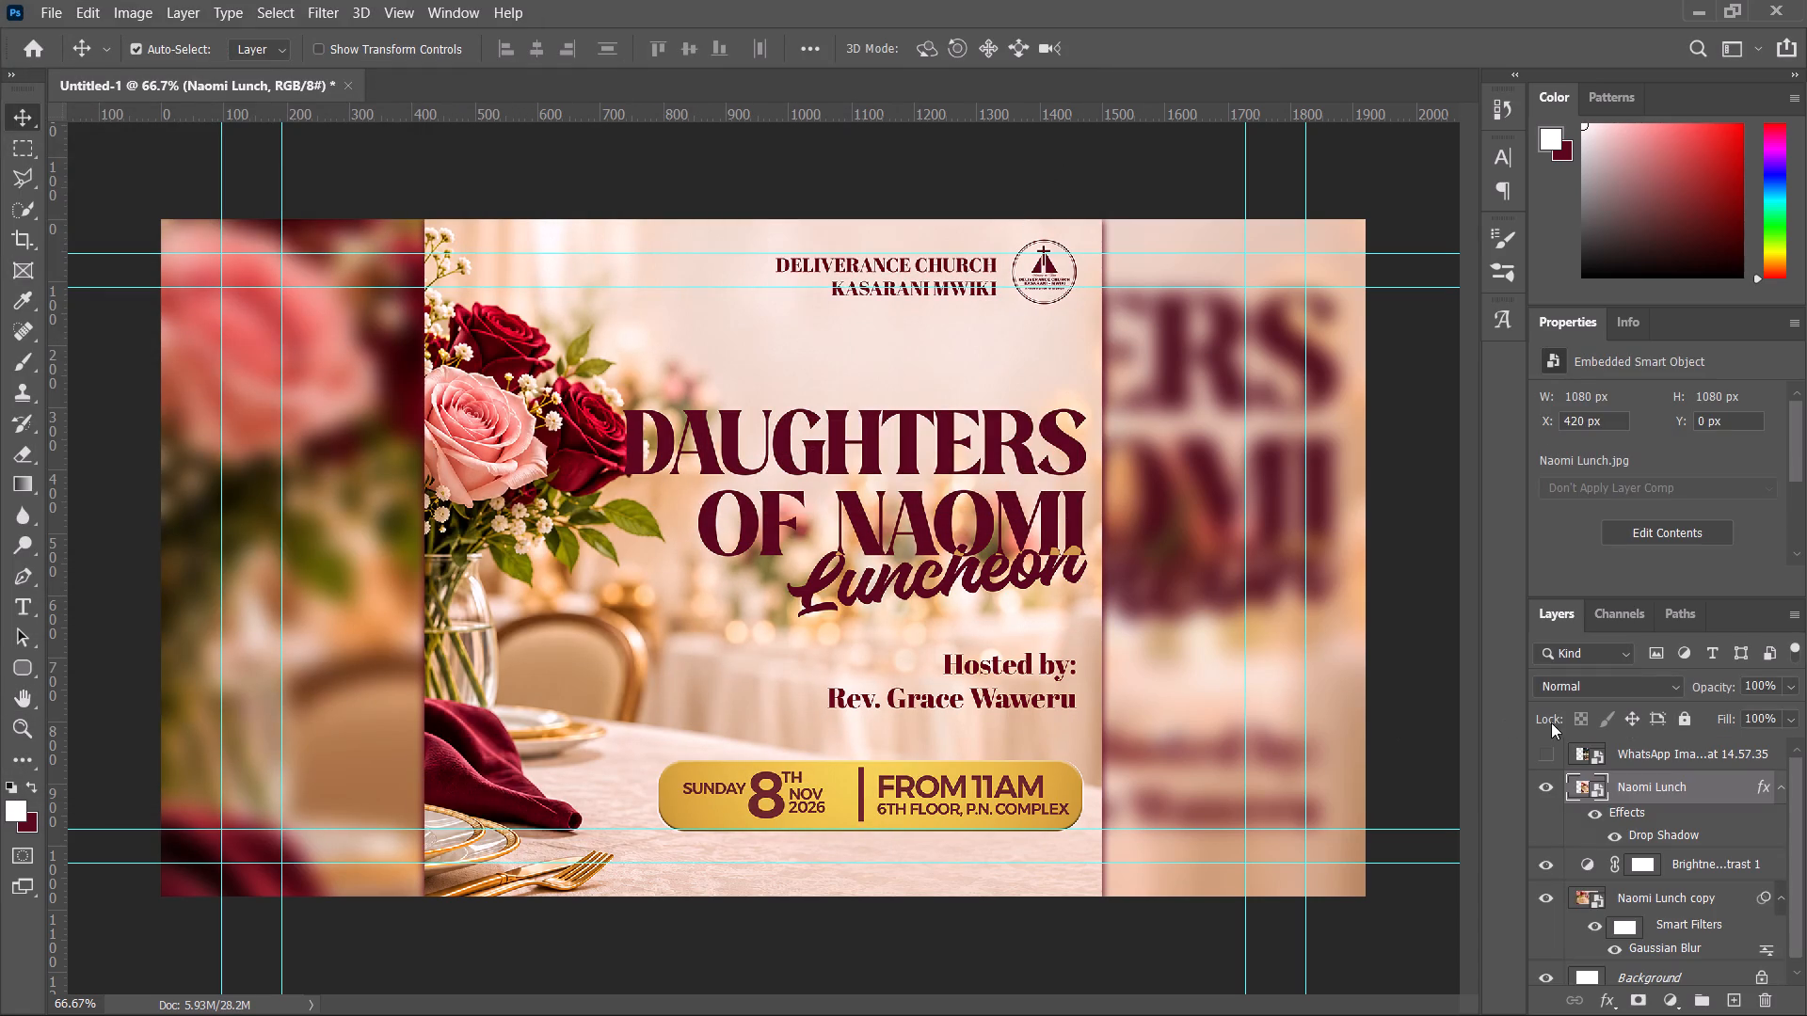
# Delete the Naomi Lunch layer and its blurred copy, keeping the Brightness/Contrast adjustment and the hidden WhatsApp poster layer.
pyautogui.click(1546, 757)
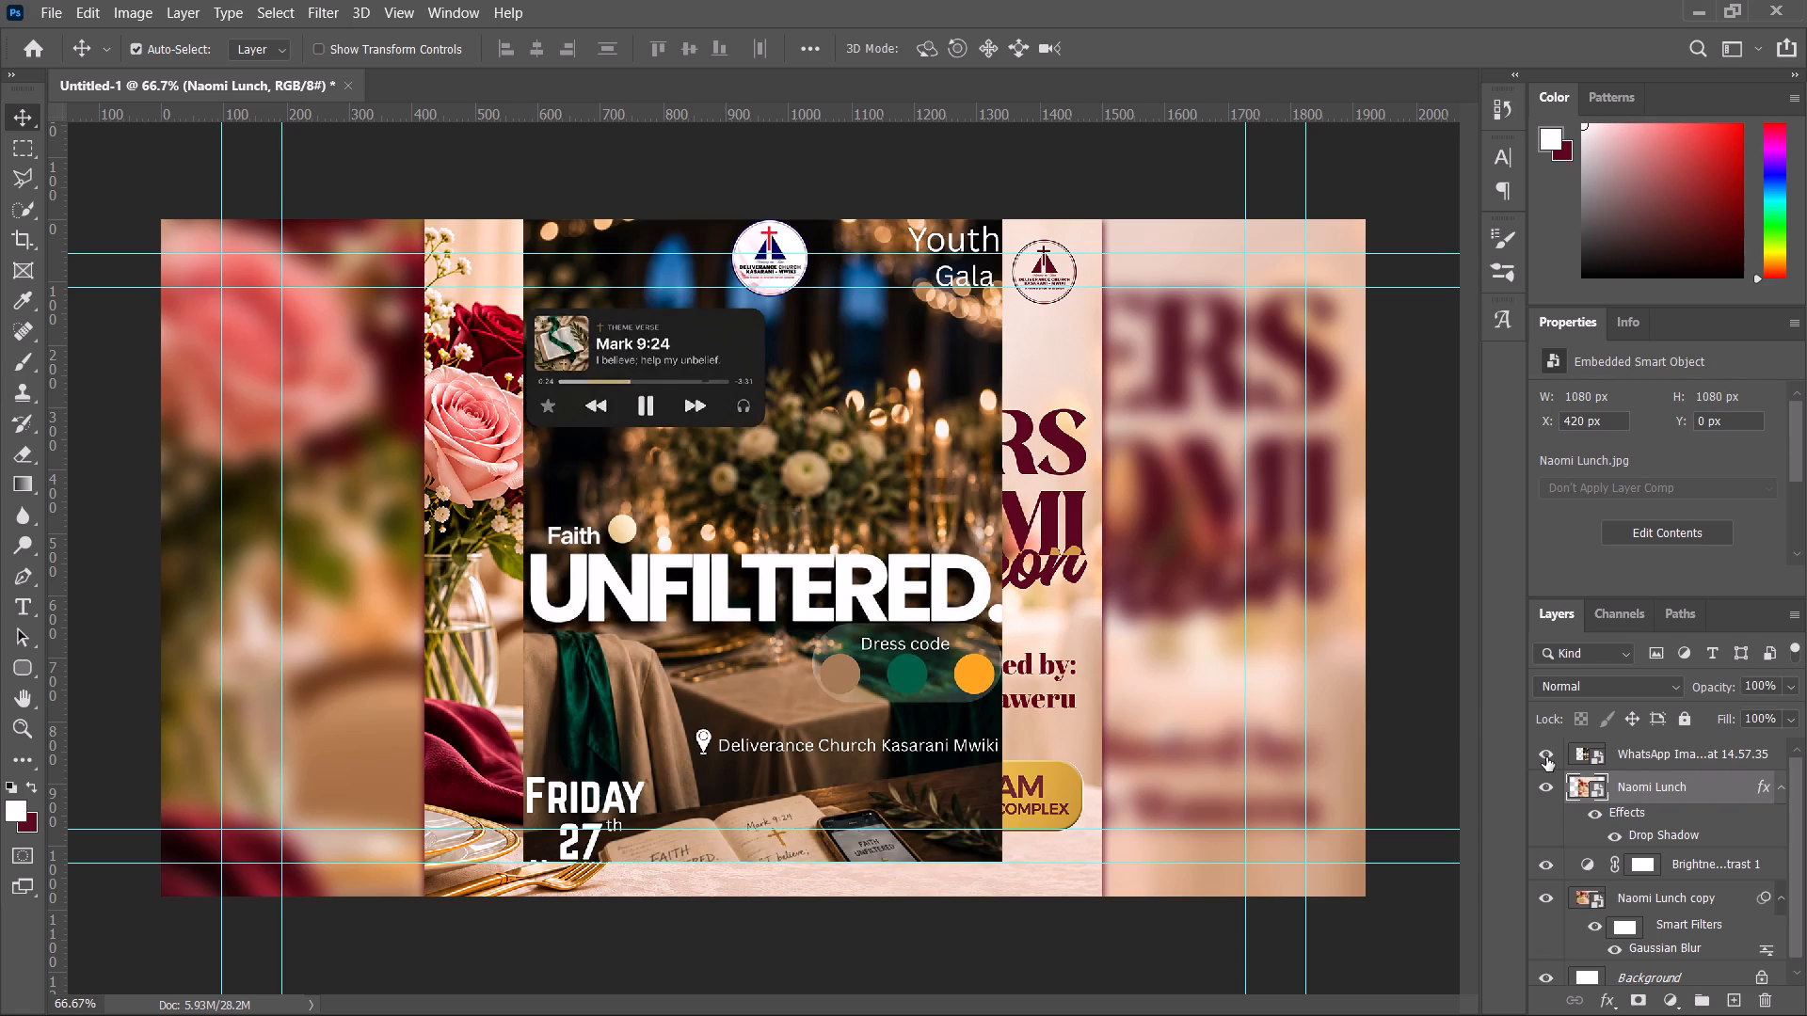
pyautogui.click(1546, 757)
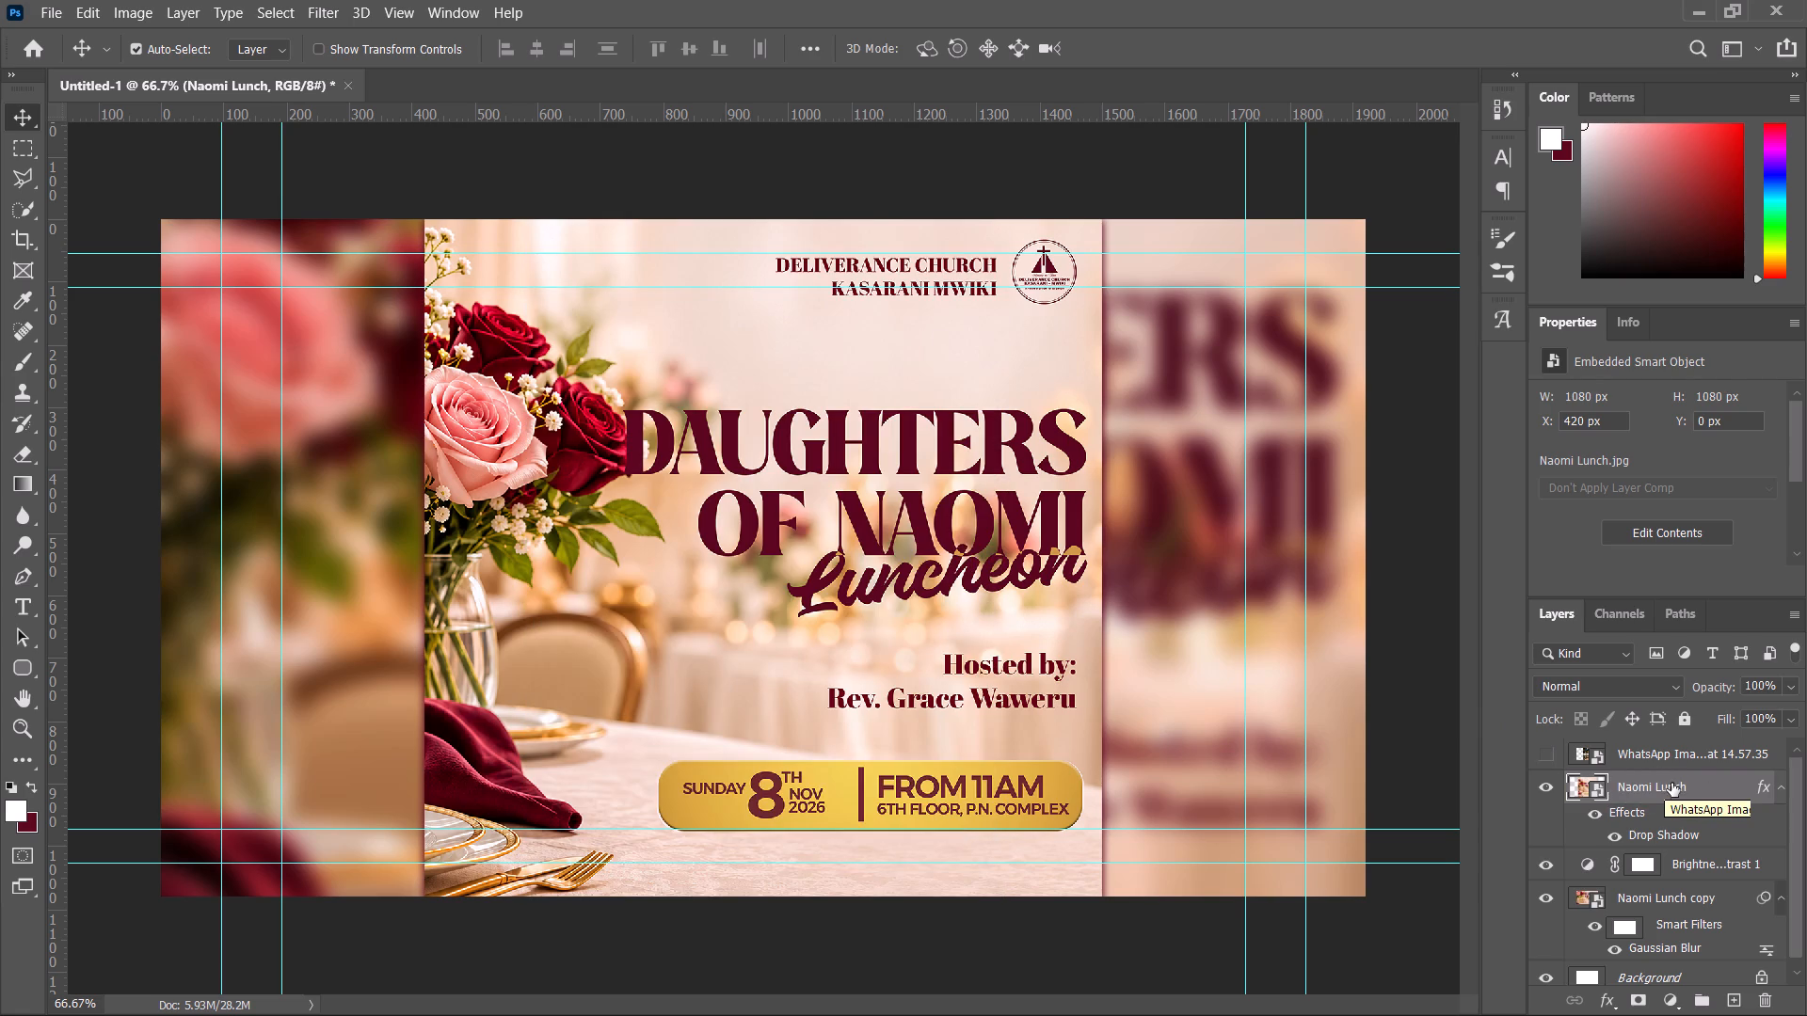
pyautogui.press('BackSpace')
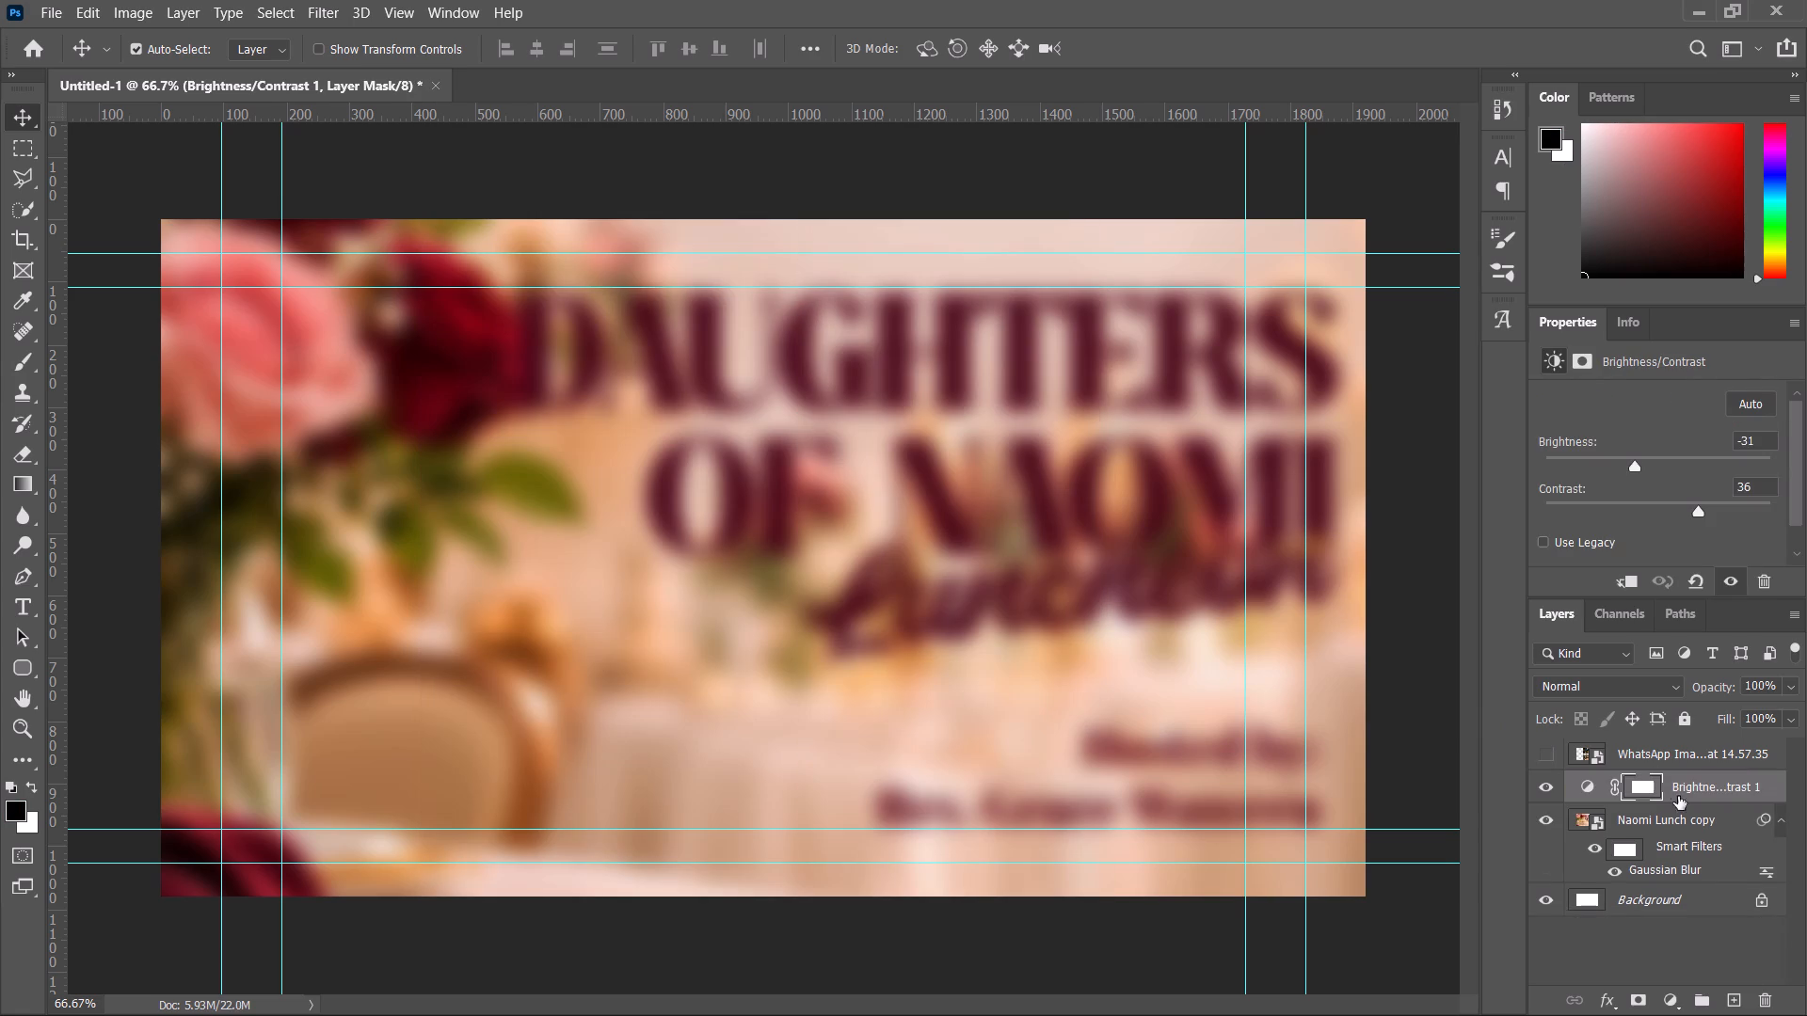
pyautogui.click(1701, 825)
pyautogui.press('BackSpace')
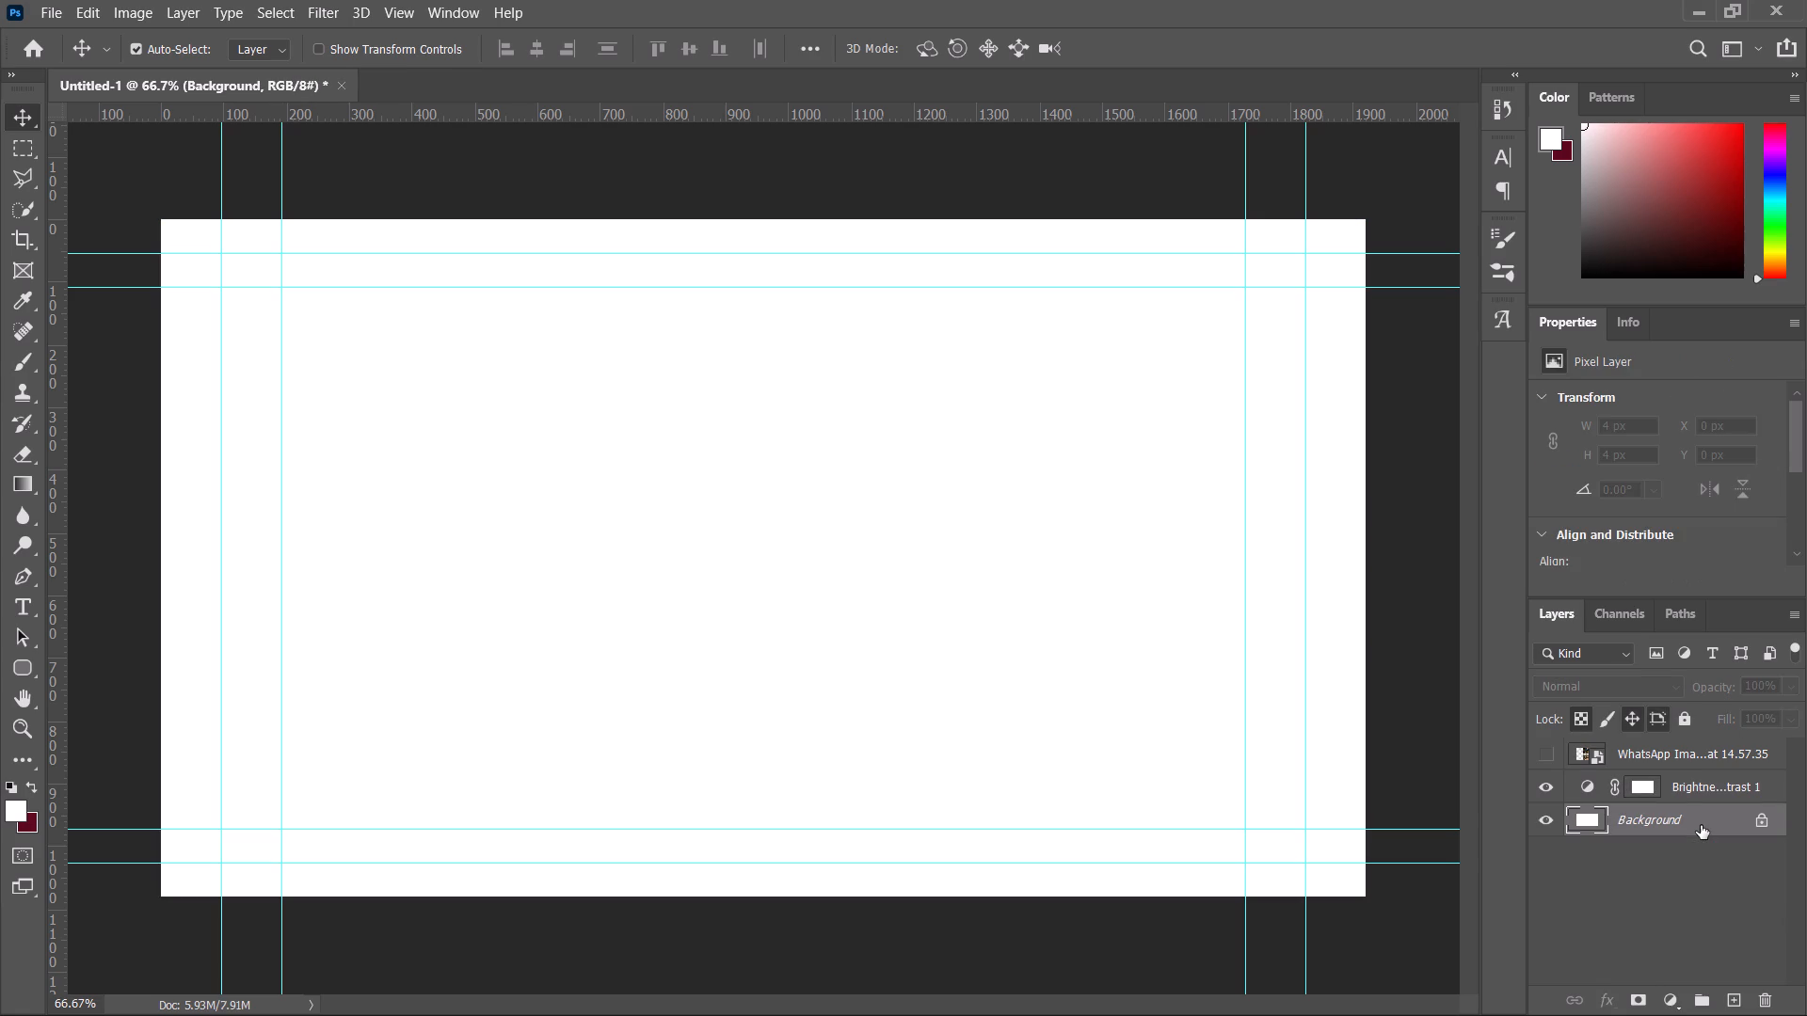
# Show the WhatsApp poster layer ending in 14.57.35, duplicate it and place the copy between the Brightness/Contrast adjustment and the Background.
pyautogui.click(1650, 743)
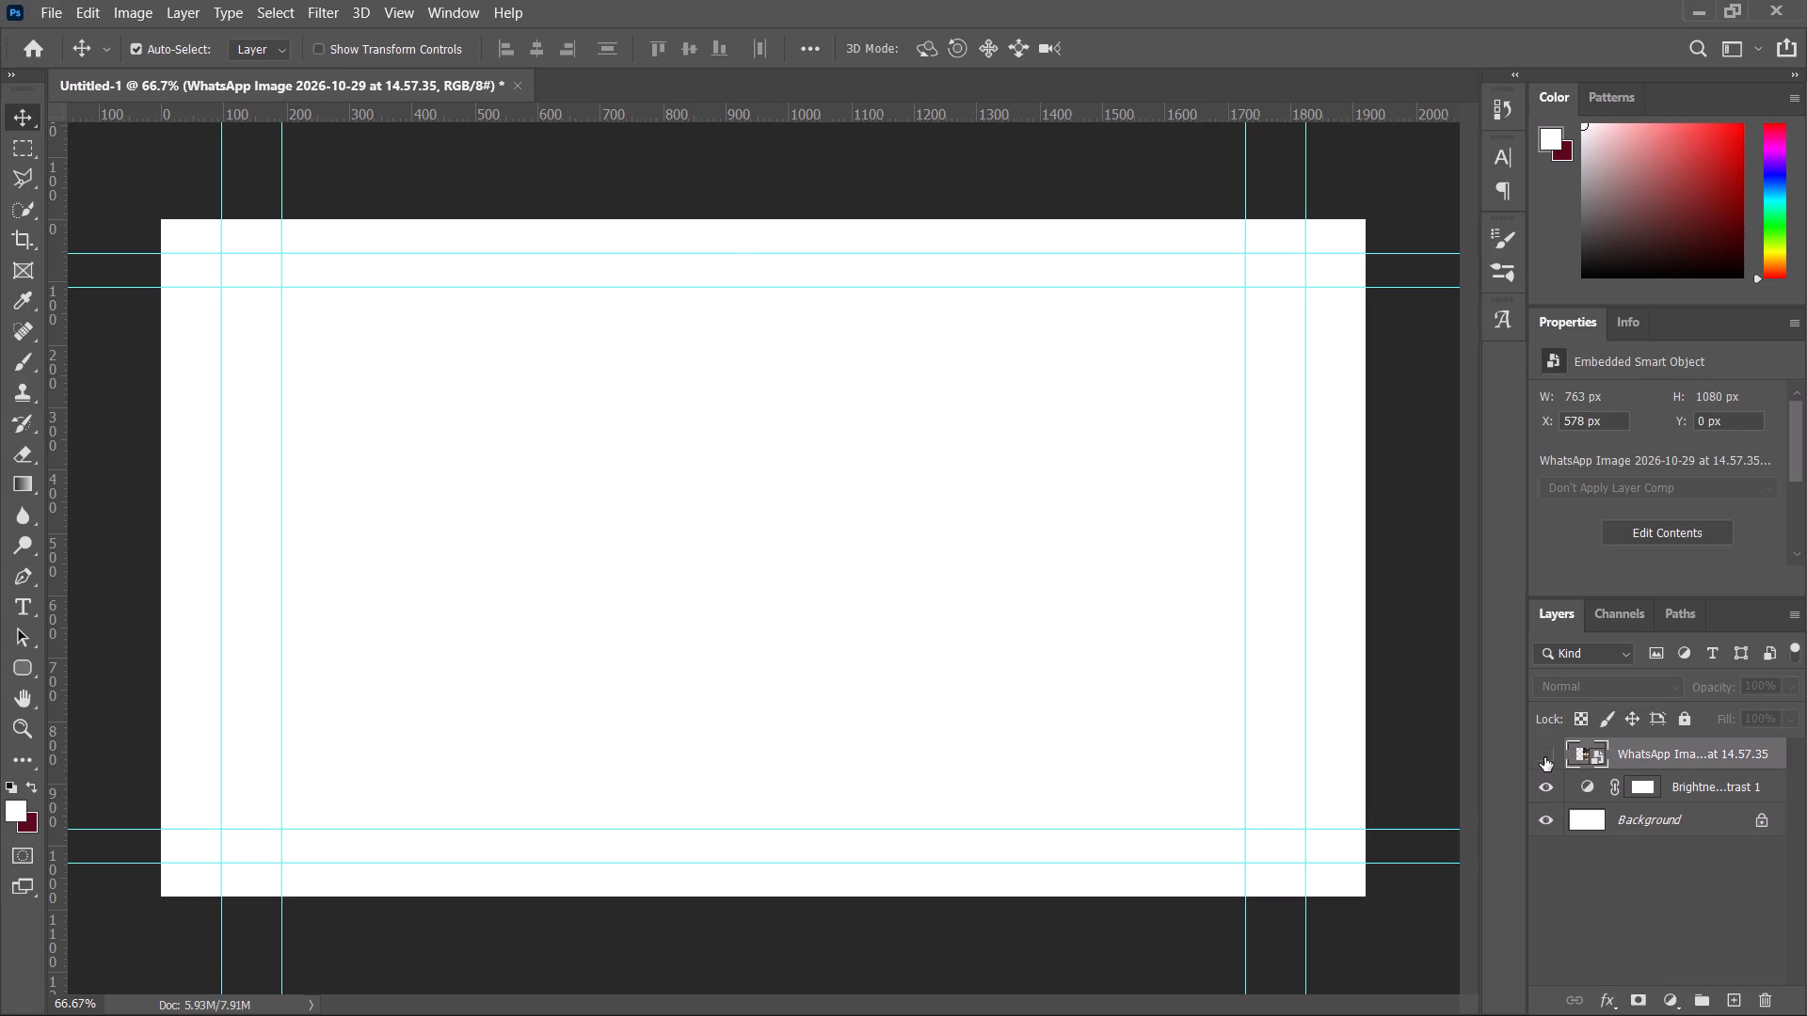
pyautogui.click(1544, 757)
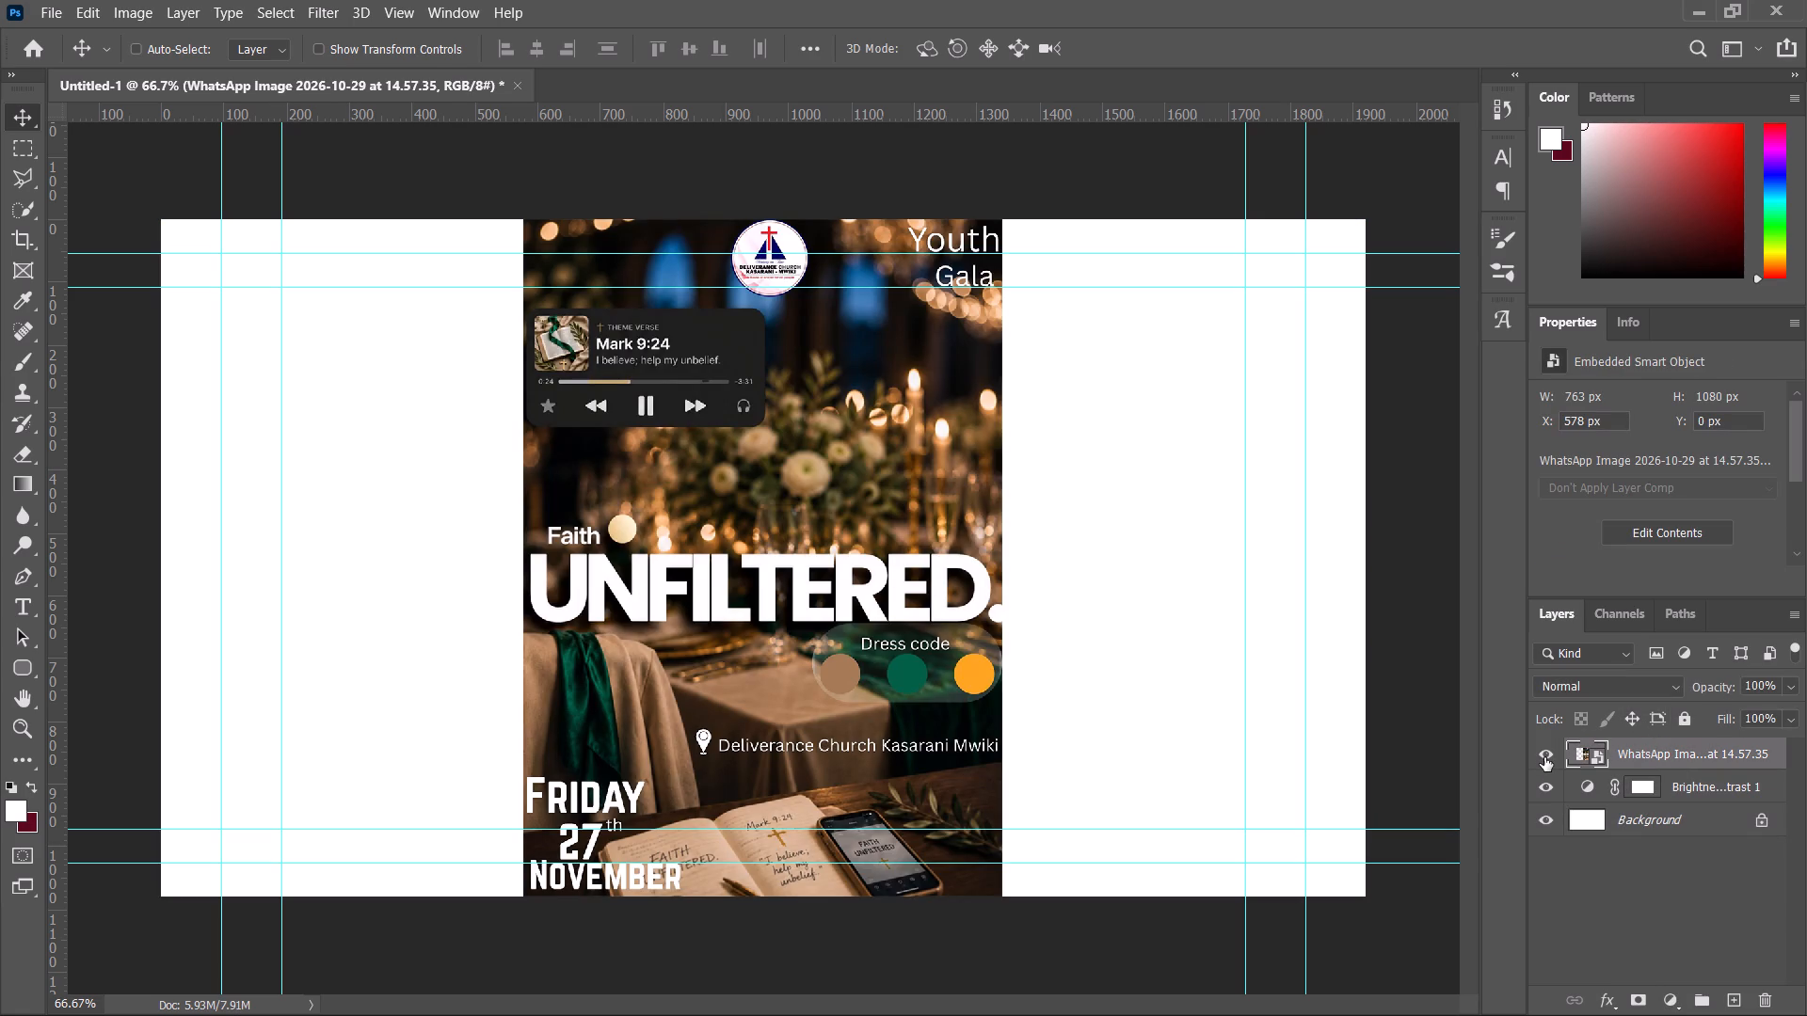
pyautogui.hotkey('ctrl', 'j')
pyautogui.moveTo(1696, 756); pyautogui.dragTo(1687, 830)
# Scale the WhatsApp poster copy proportionally to 1920 × 2718 px so it spans the full canvas width.
pyautogui.hotkey('ctrl', 't')
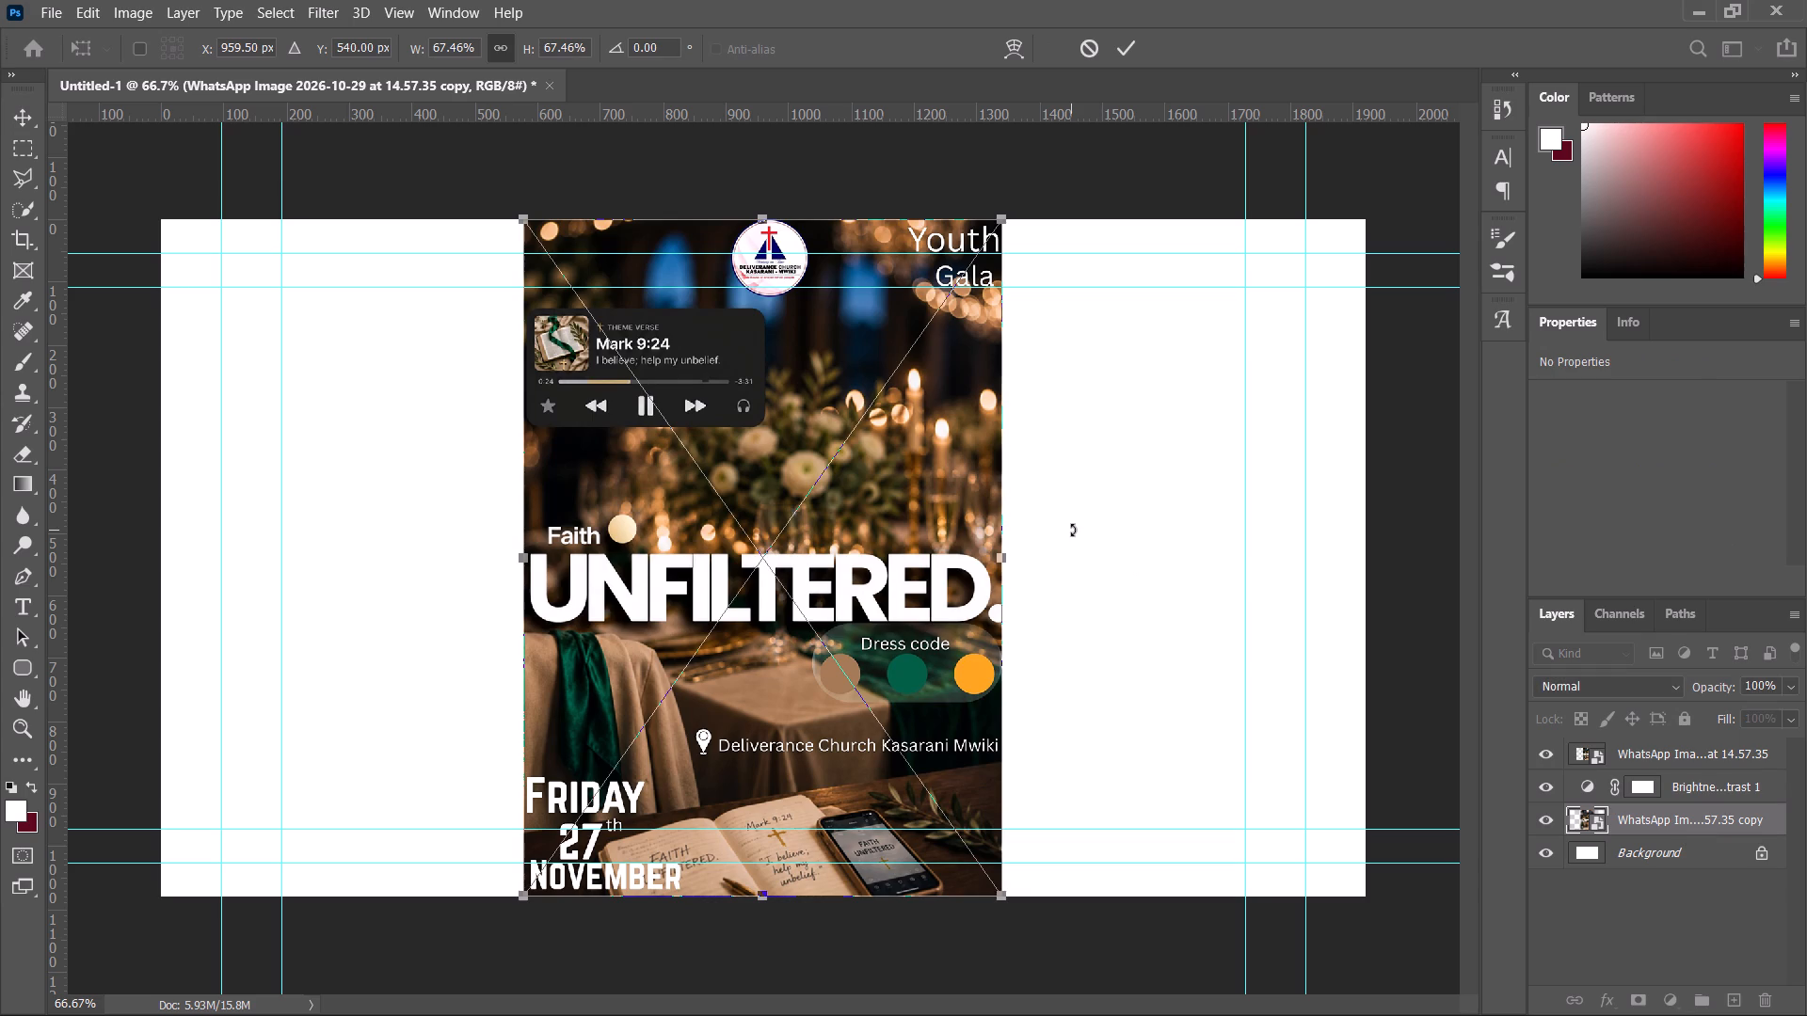
pyautogui.moveTo(1000, 570); pyautogui.dragTo(1186, 555)
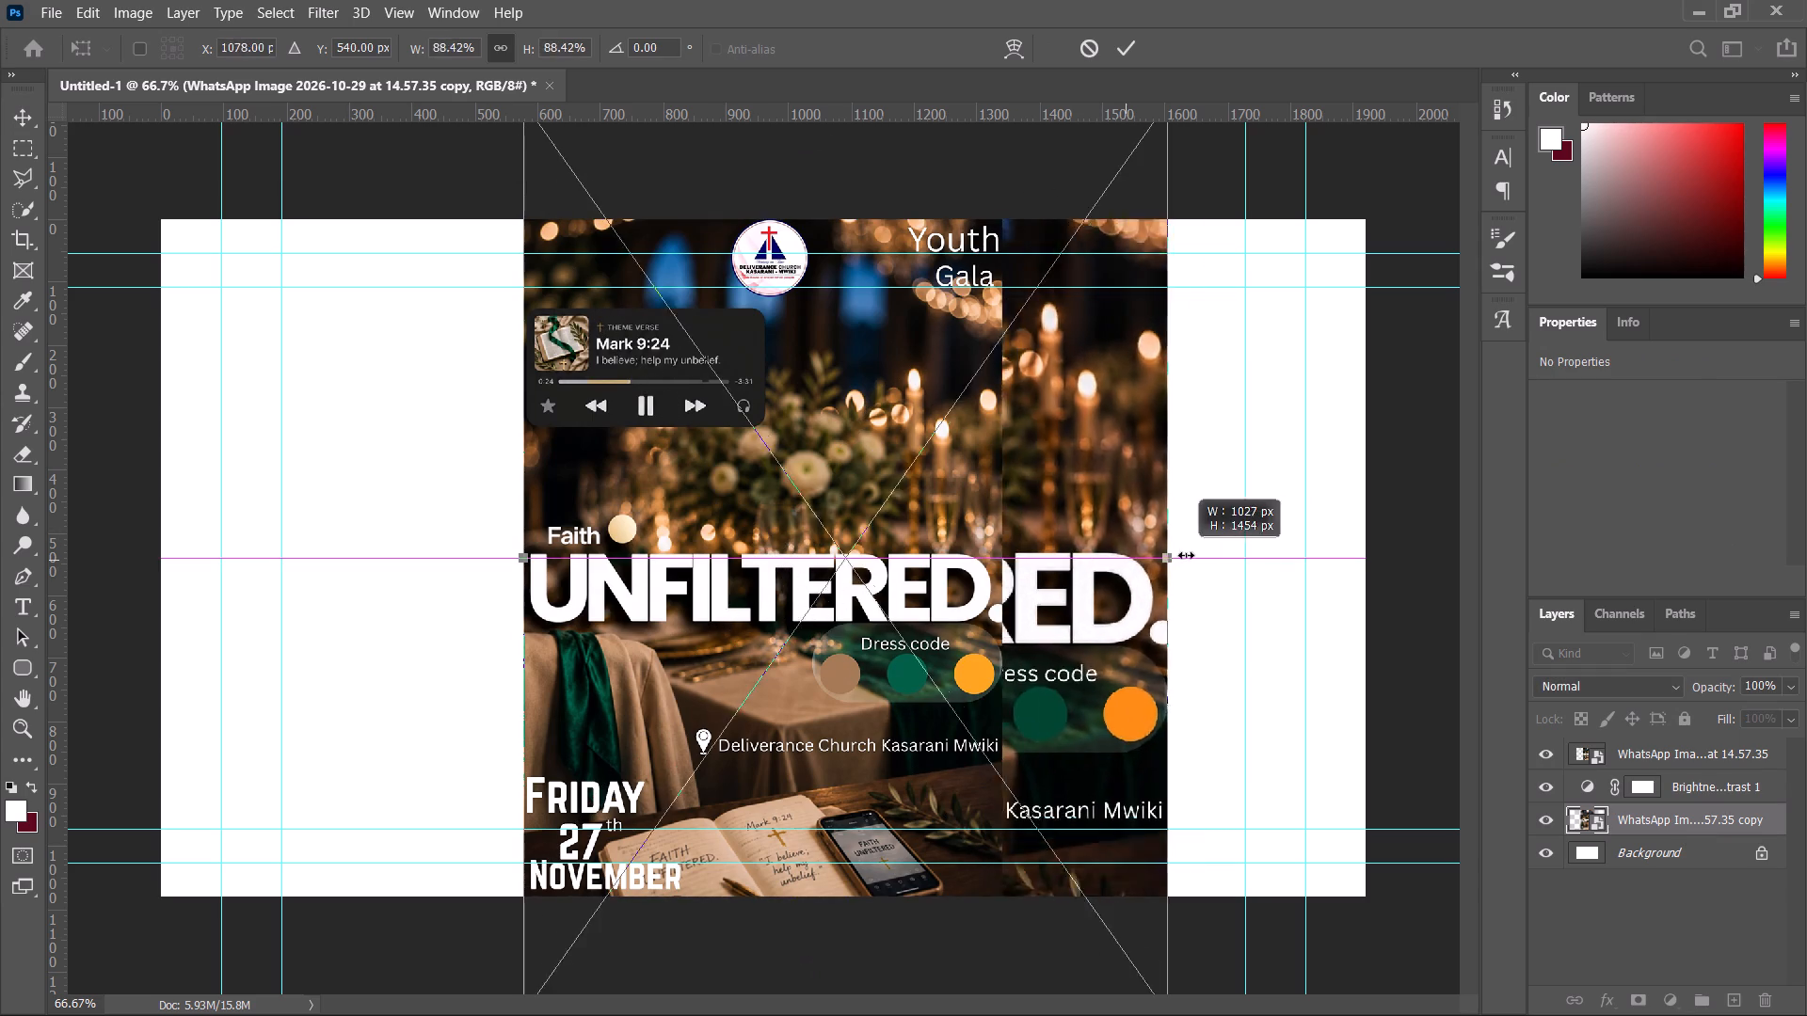
pyautogui.moveTo(1186, 555); pyautogui.dragTo(1362, 555)
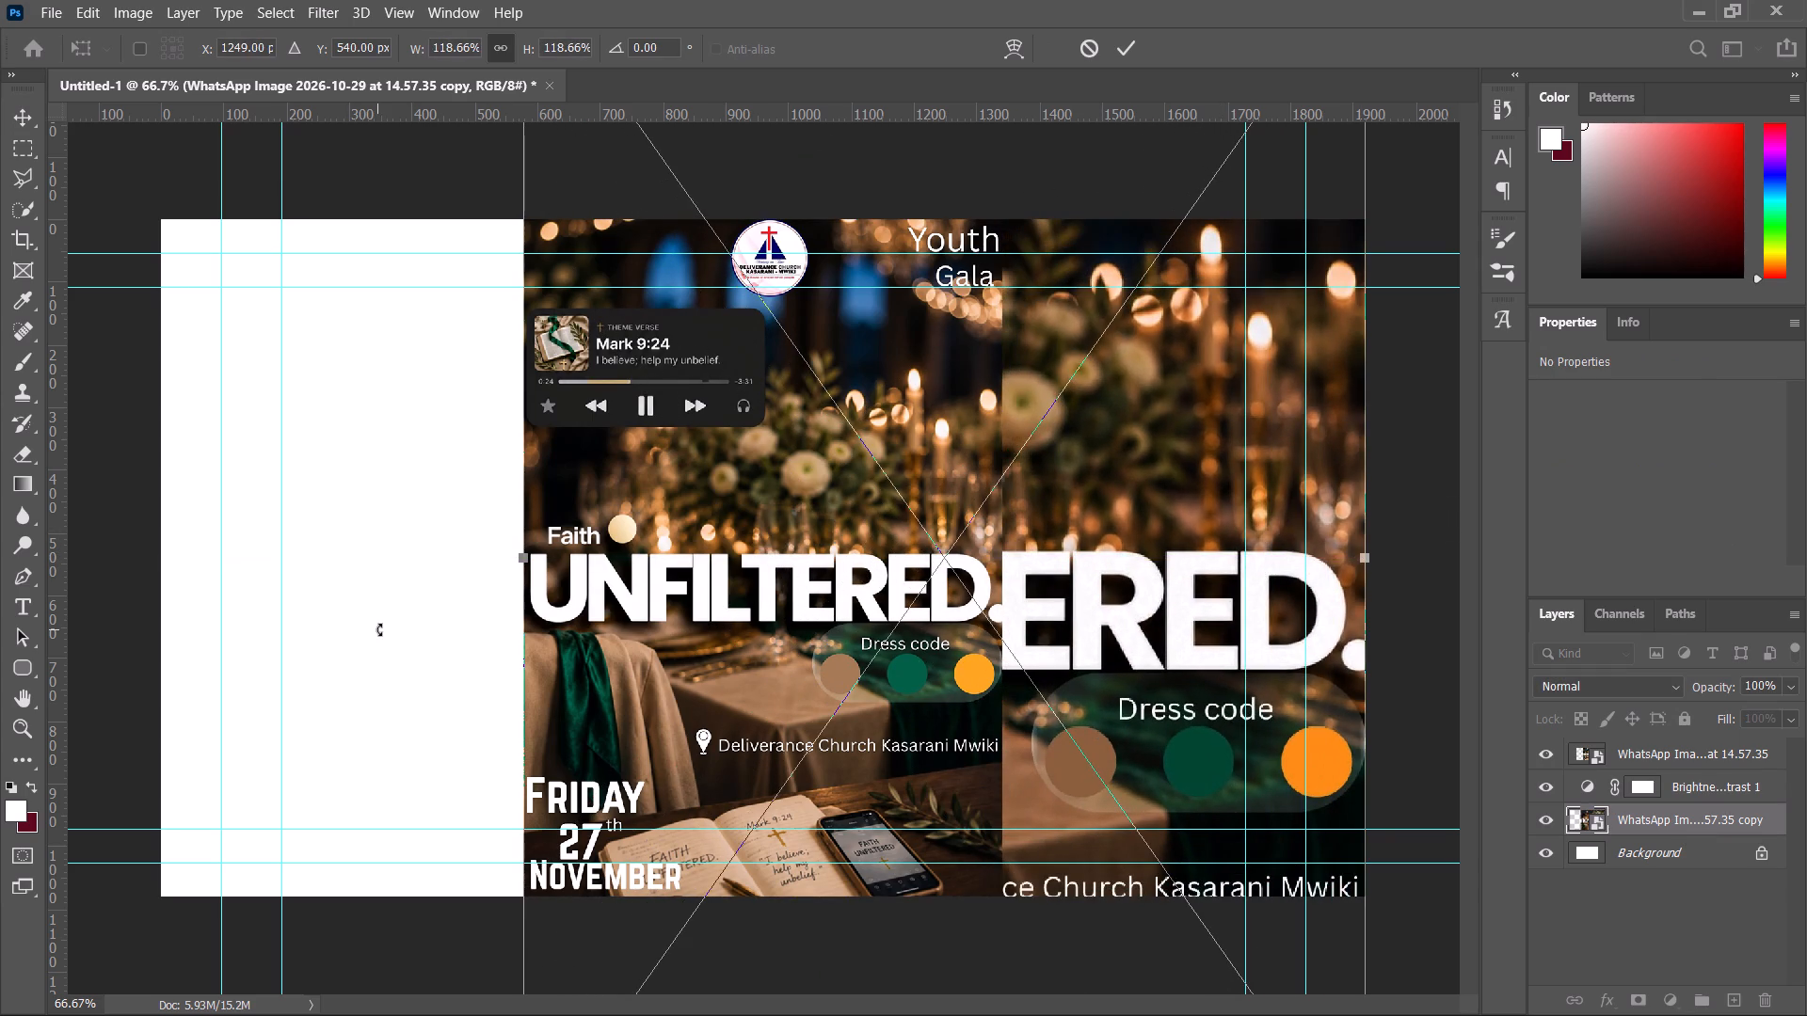
pyautogui.moveTo(523, 558); pyautogui.dragTo(433, 558)
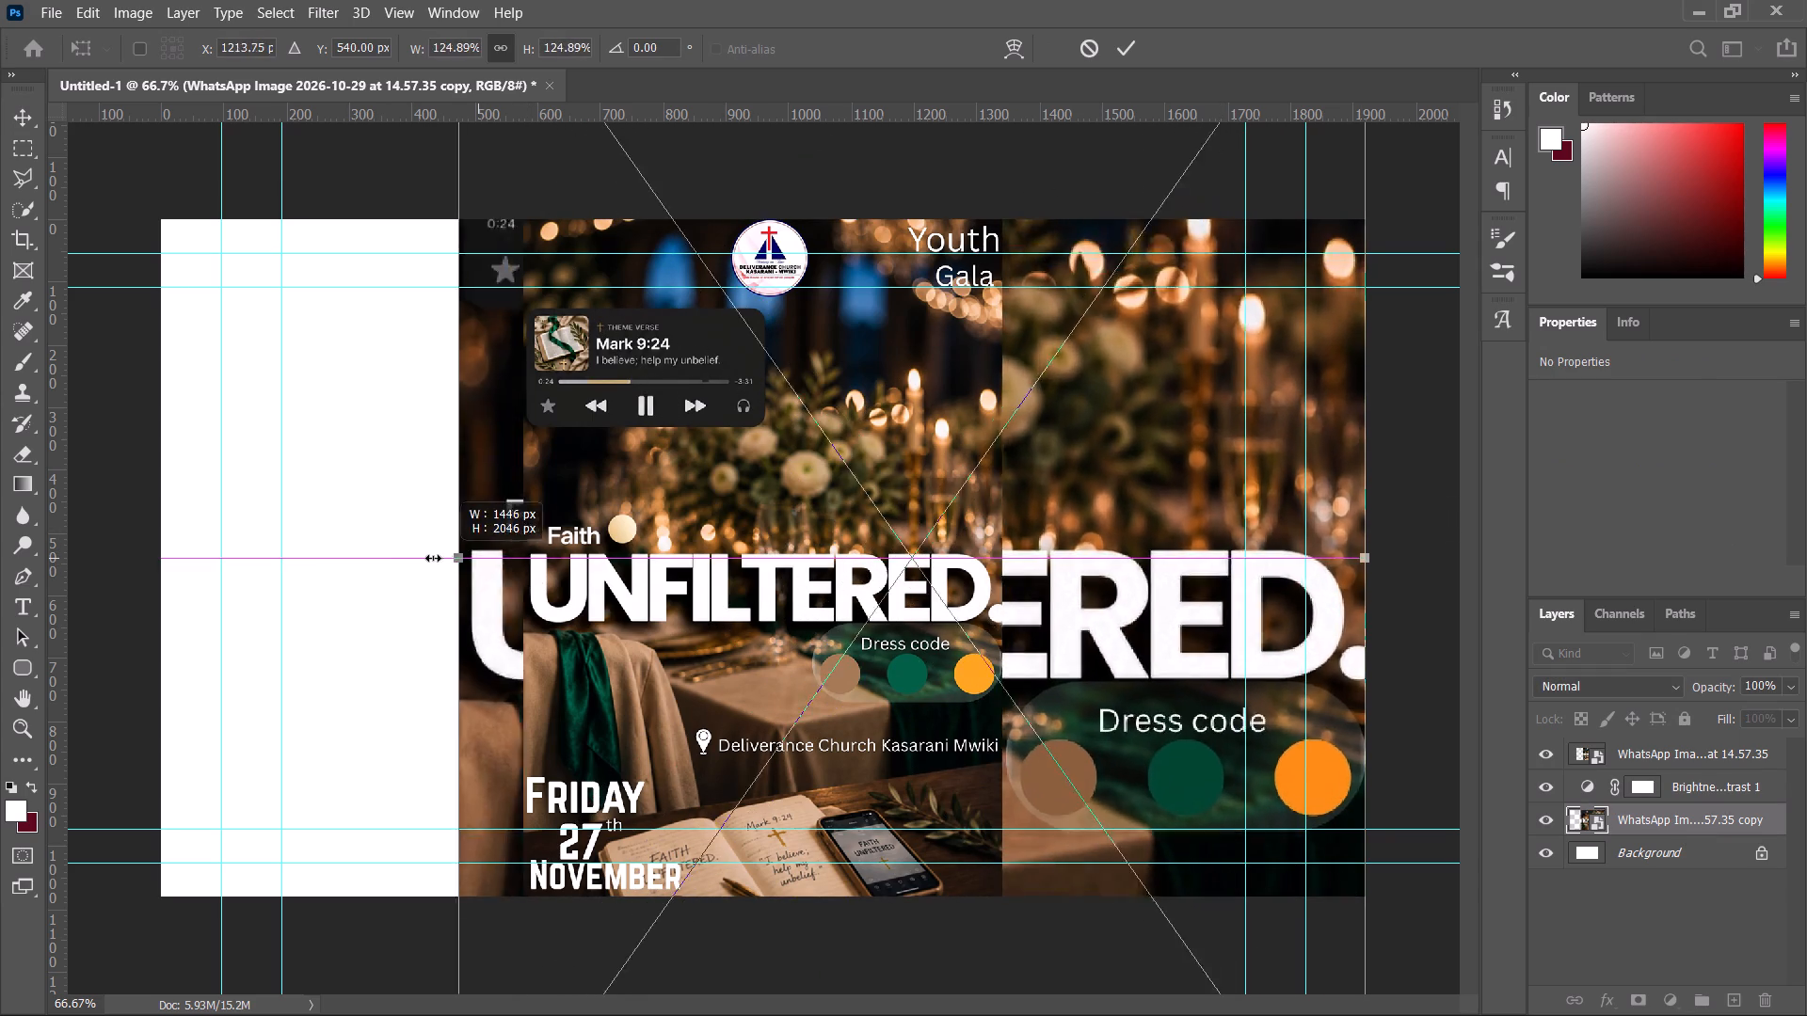
pyautogui.moveTo(433, 558); pyautogui.dragTo(179, 564)
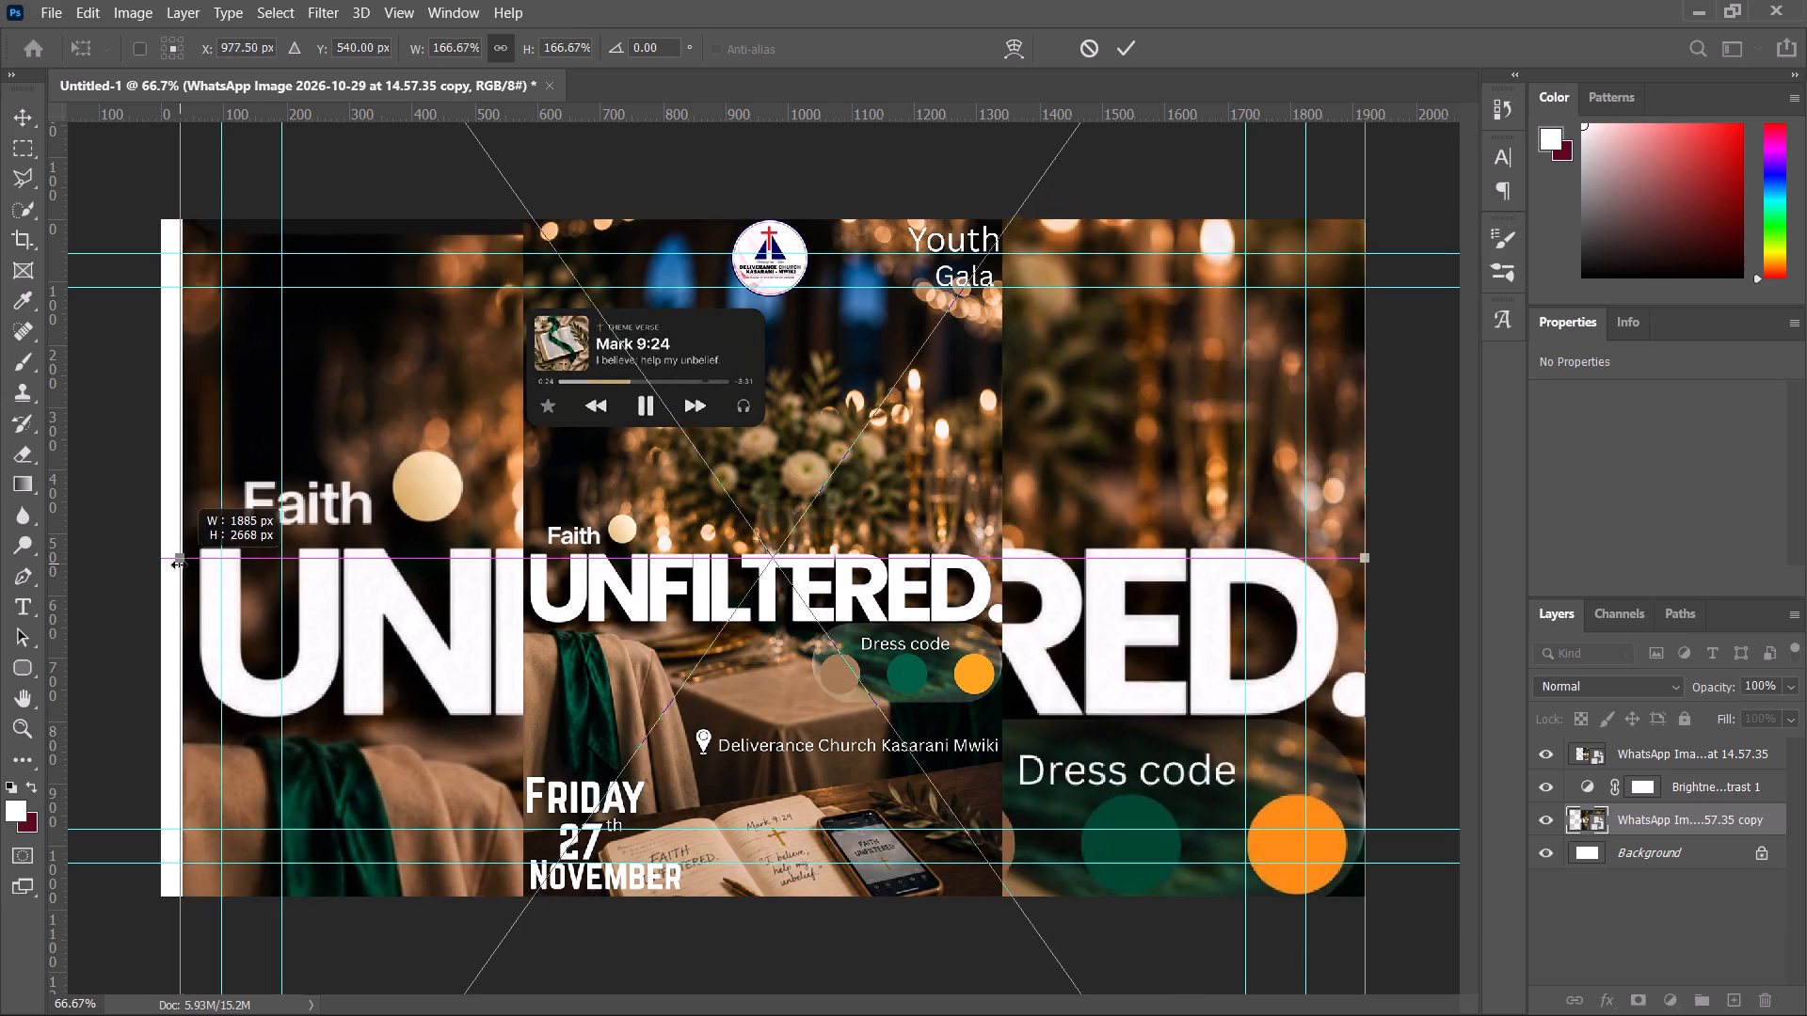
pyautogui.moveTo(179, 564); pyautogui.dragTo(163, 564)
pyautogui.press('Return')
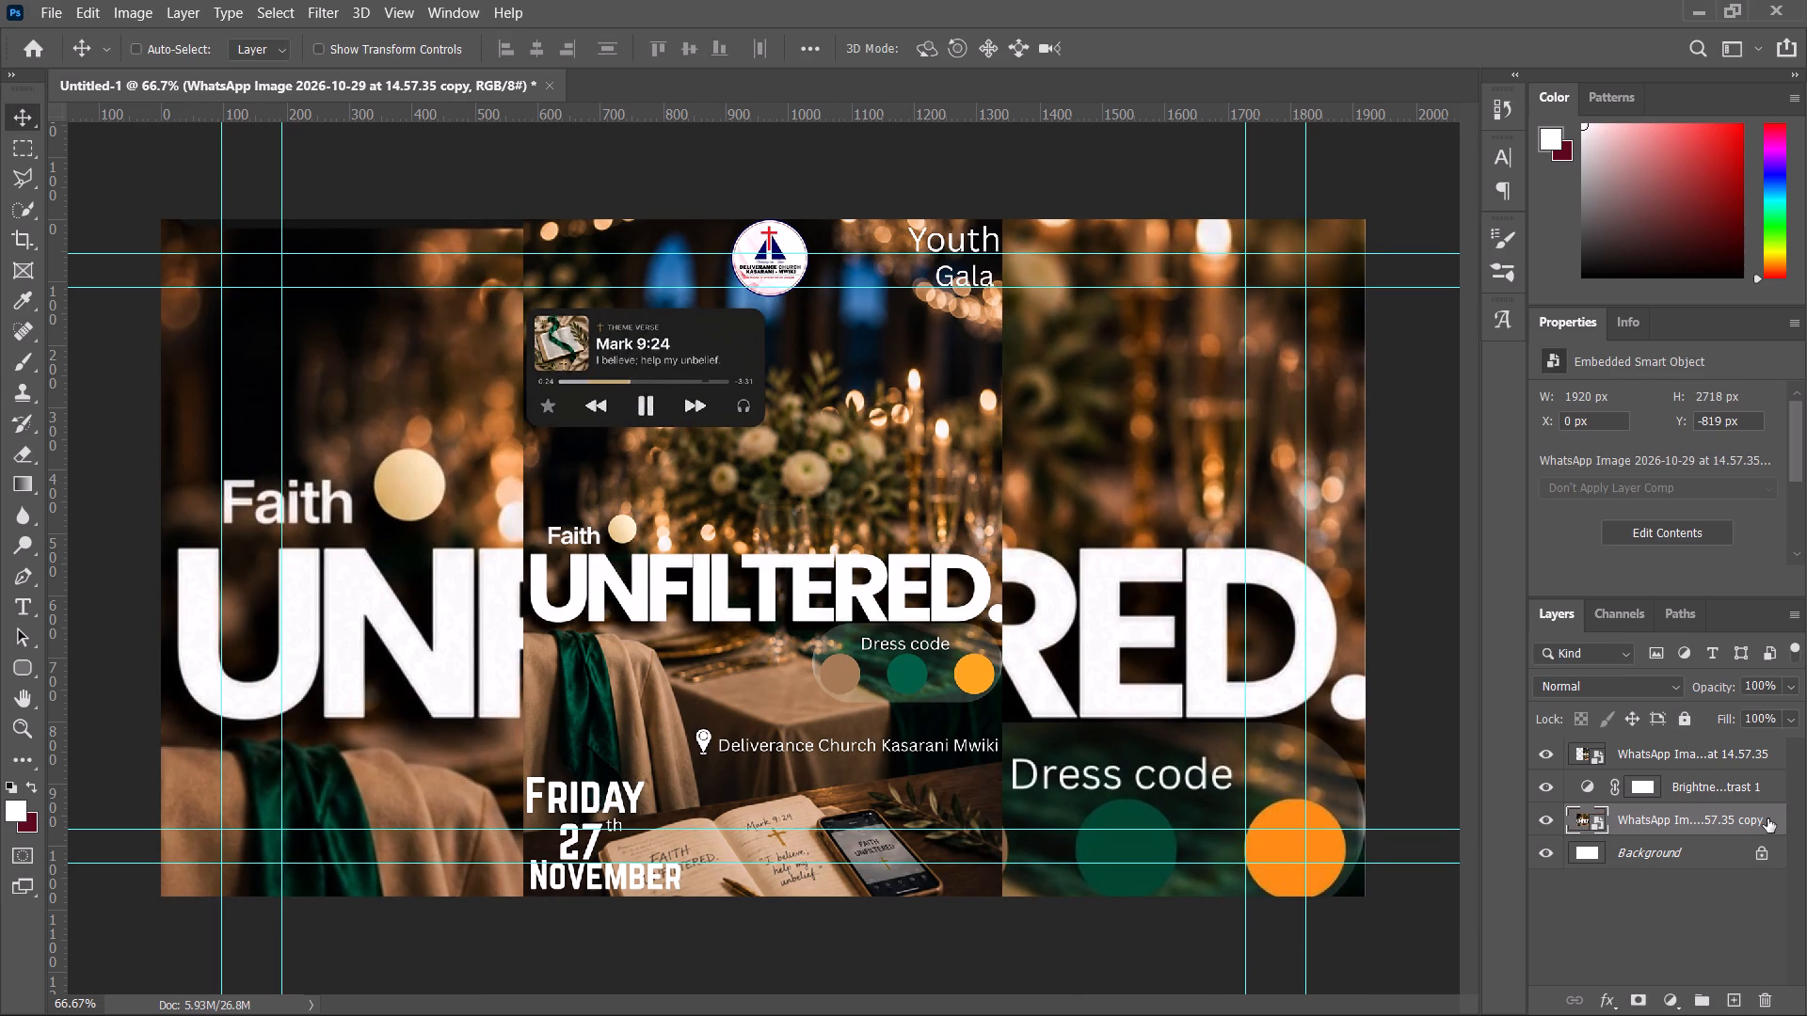
# Apply the last-used Gaussian Blur as a smart filter to the enlarged WhatsApp poster copy.
pyautogui.hotkey('ctrl', 'alt', 'f')
pyautogui.press('Return')
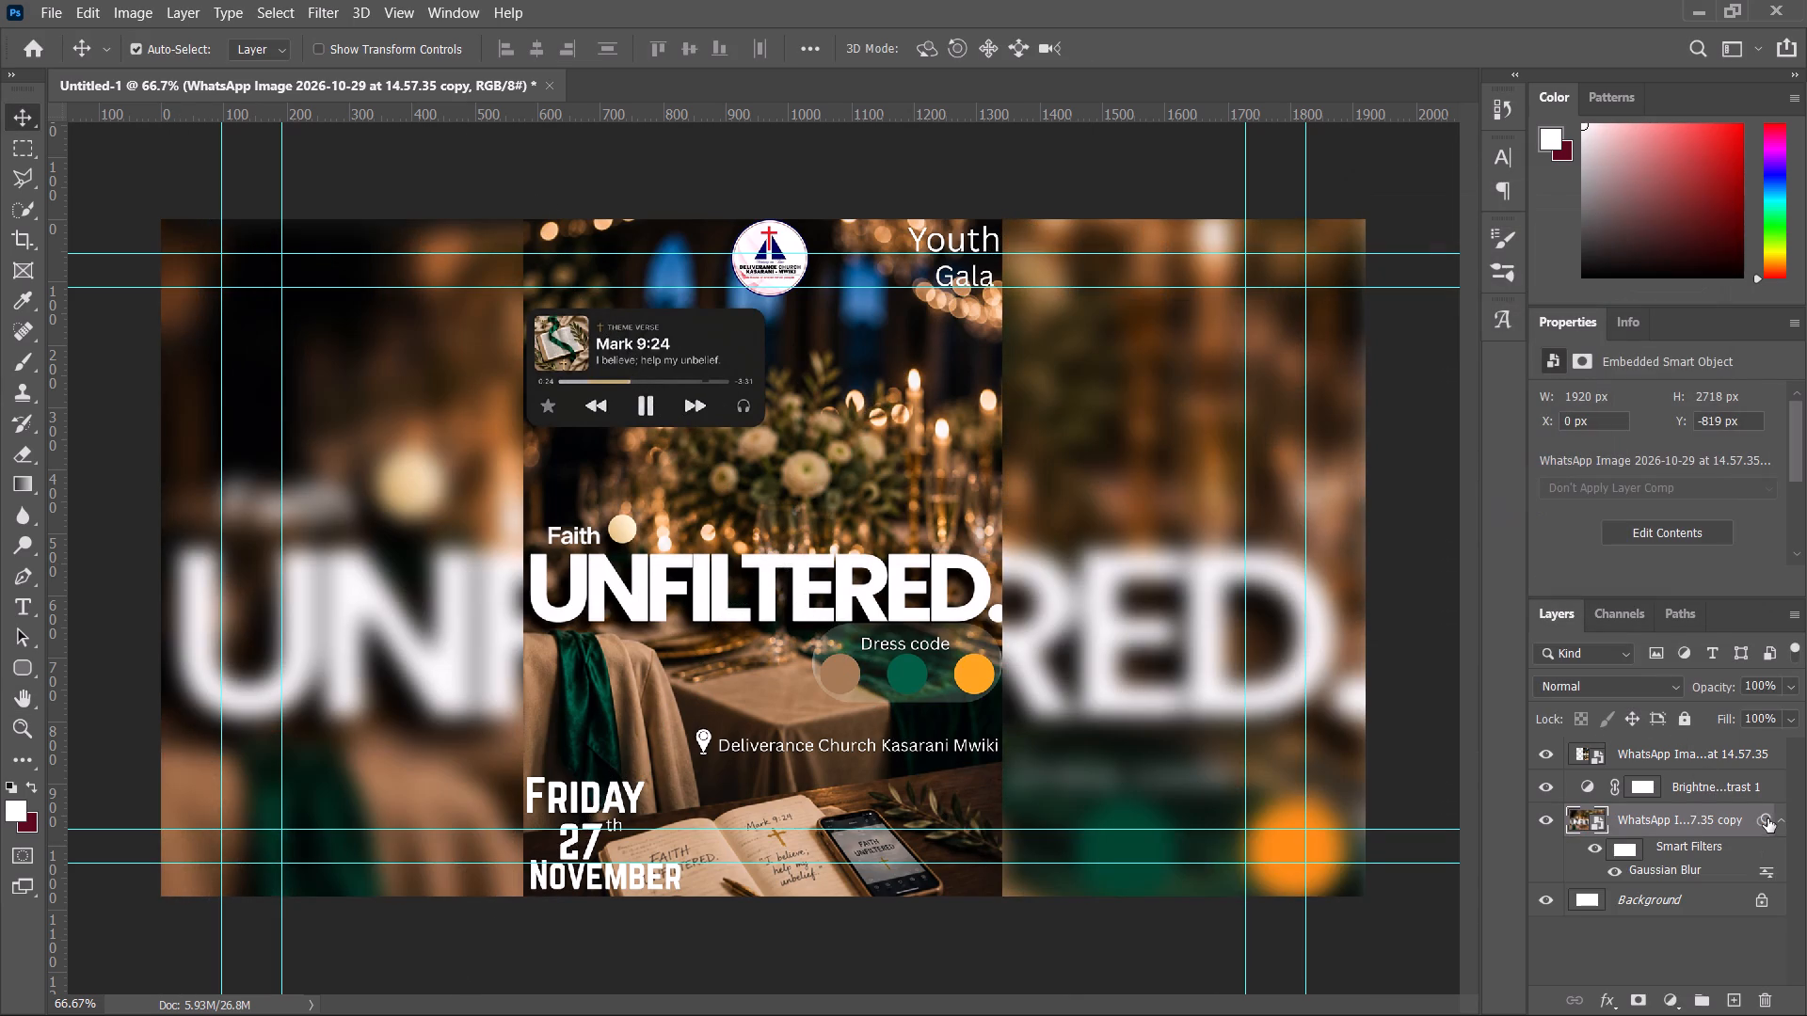
# Rename the top WhatsApp poster layer as dfgh.
pyautogui.doubleClick(1762, 764)
pyautogui.write('dfgh')
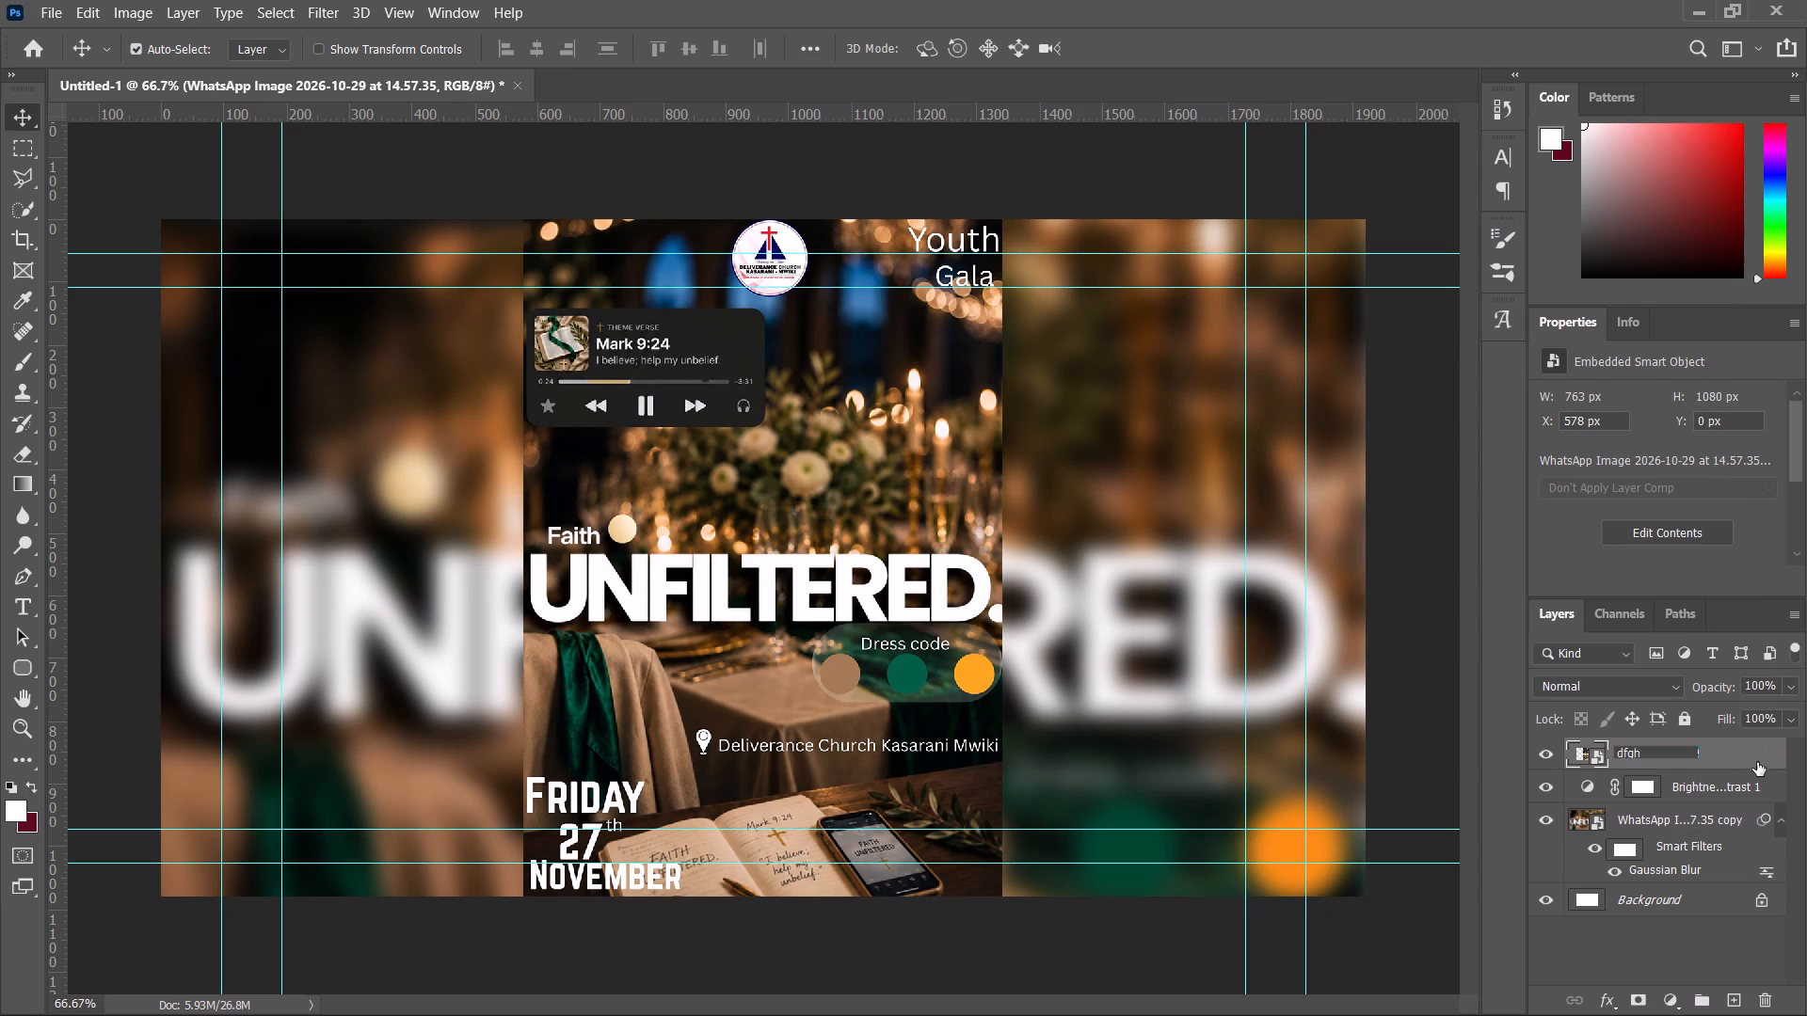
pyautogui.click(1745, 760)
pyautogui.doubleClick(1745, 760)
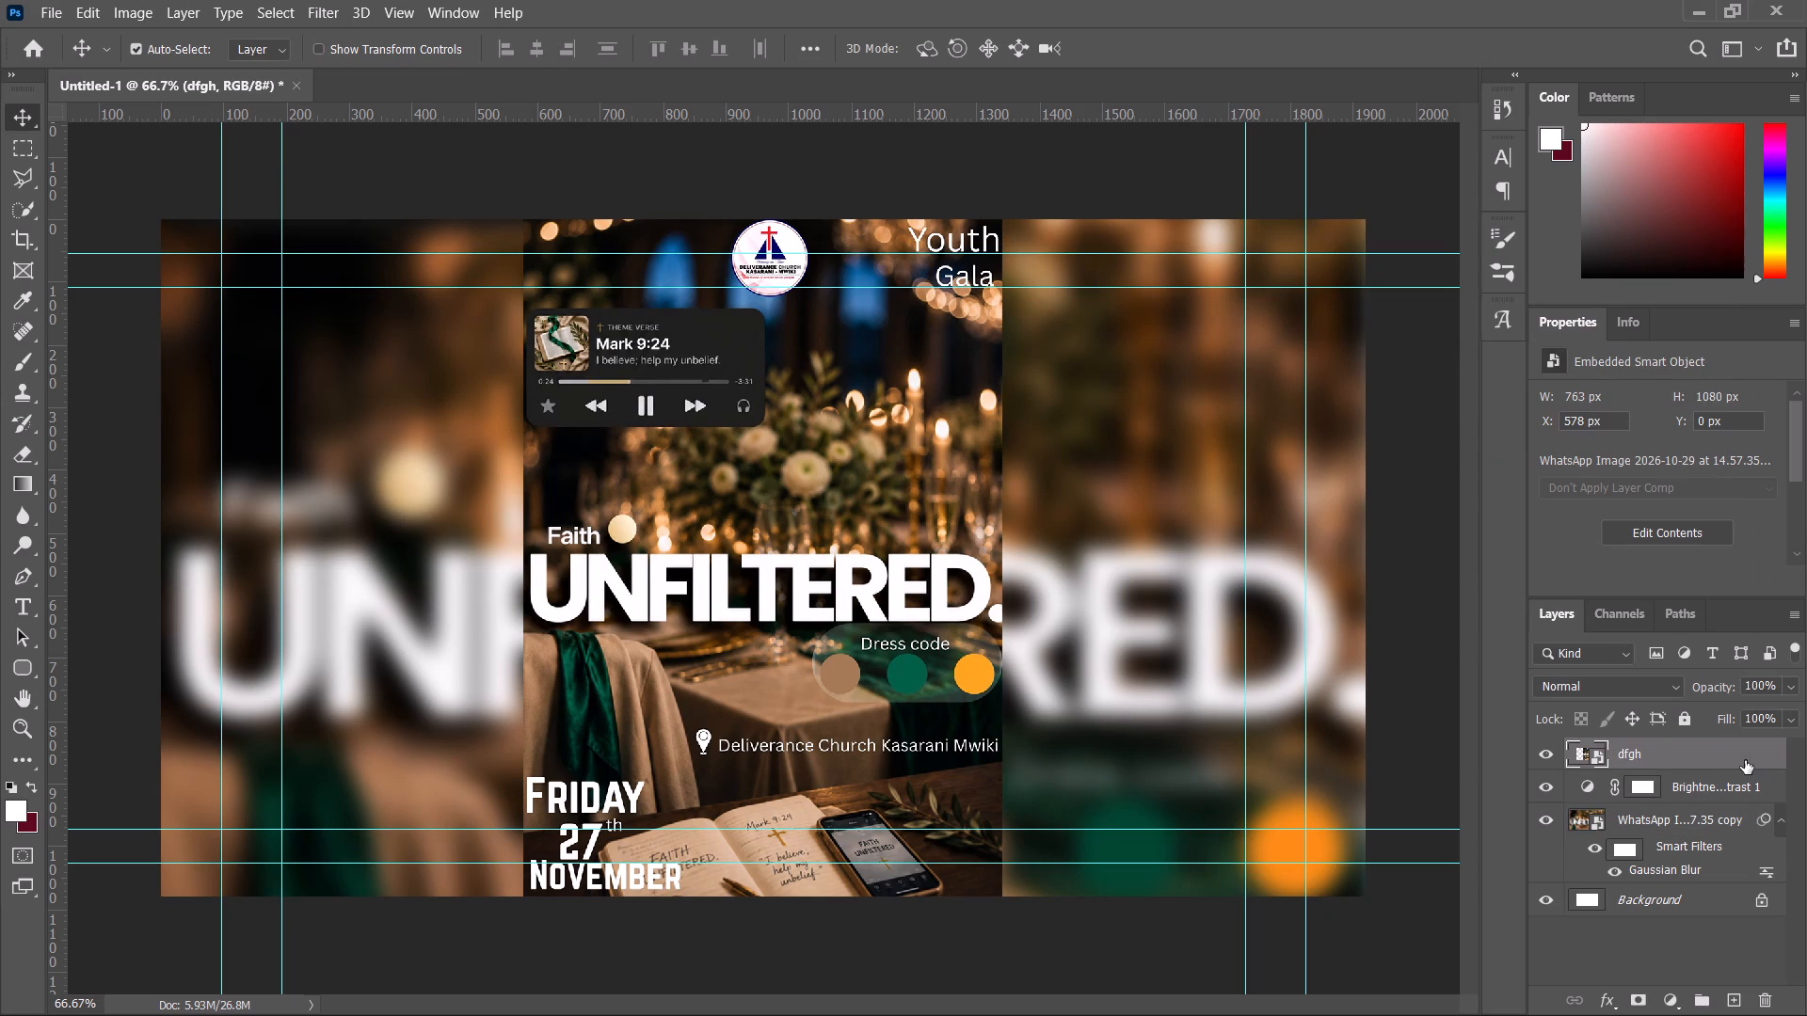
# Add a drop shadow to the dfgh layer, using the tan colour #d6b59a sampled from the poster's open book.
pyautogui.doubleClick(1745, 760)
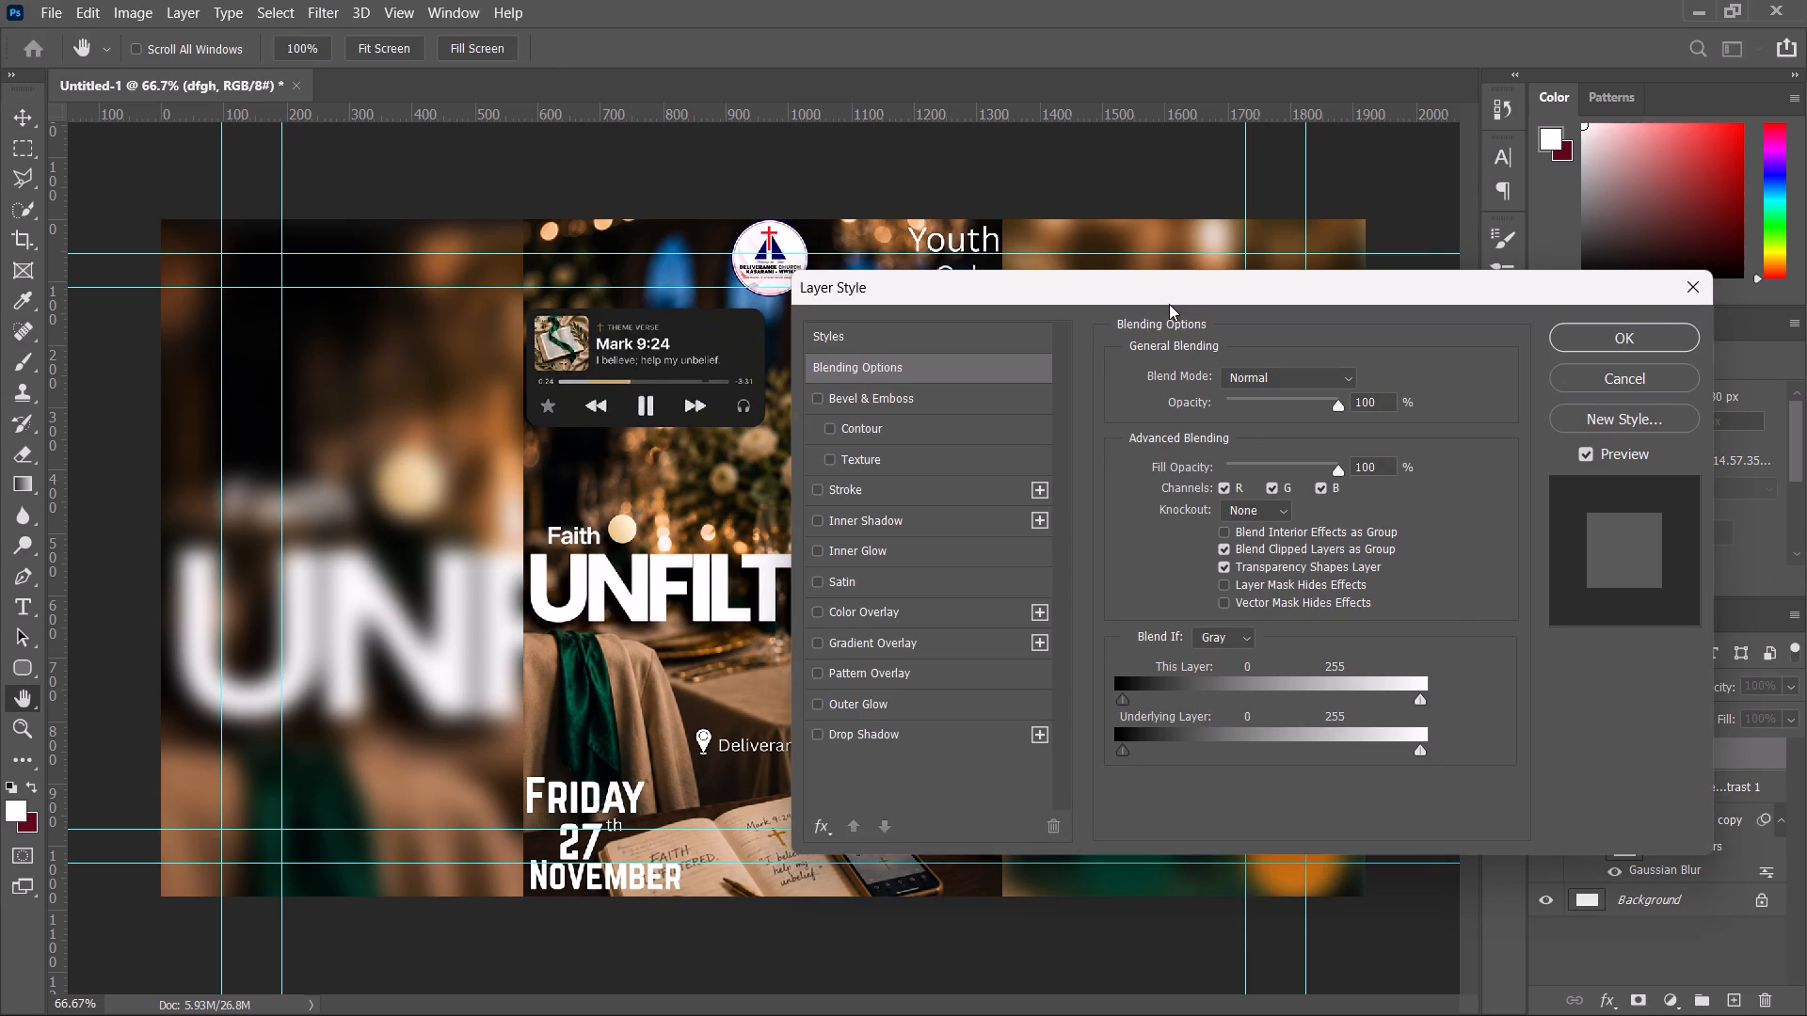
pyautogui.moveTo(1174, 294); pyautogui.dragTo(1296, 302)
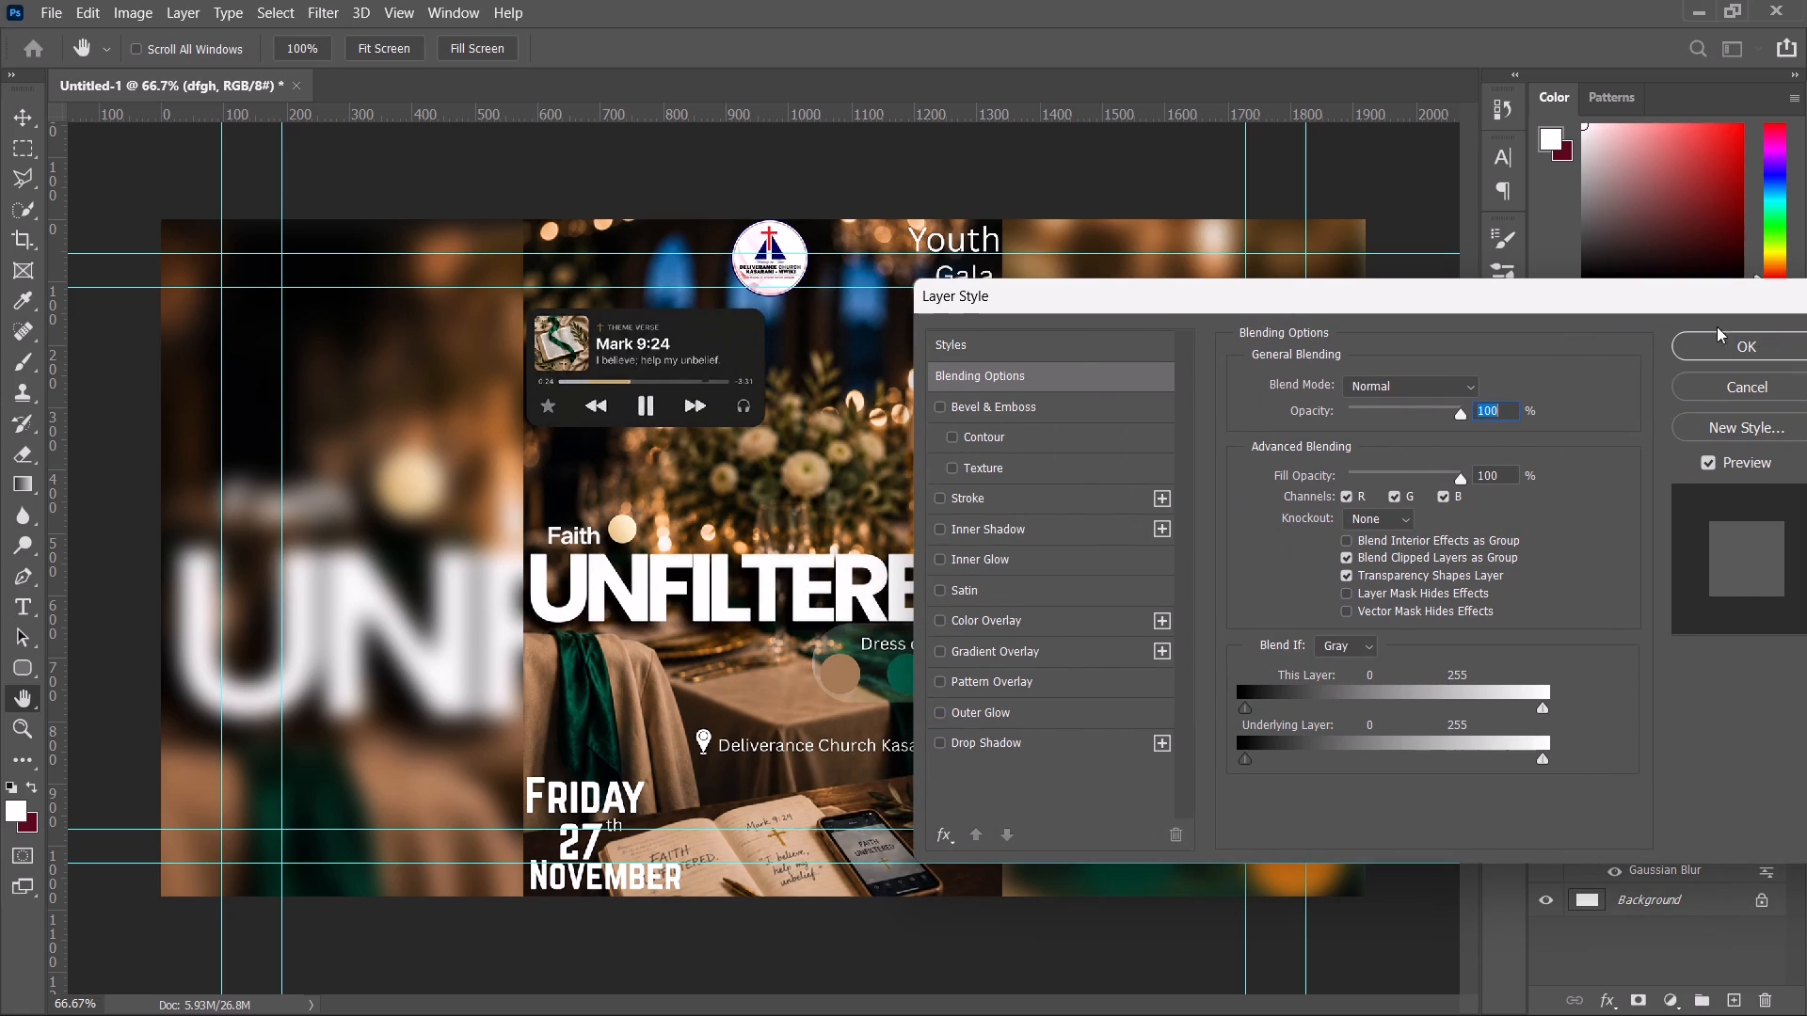
pyautogui.click(1048, 755)
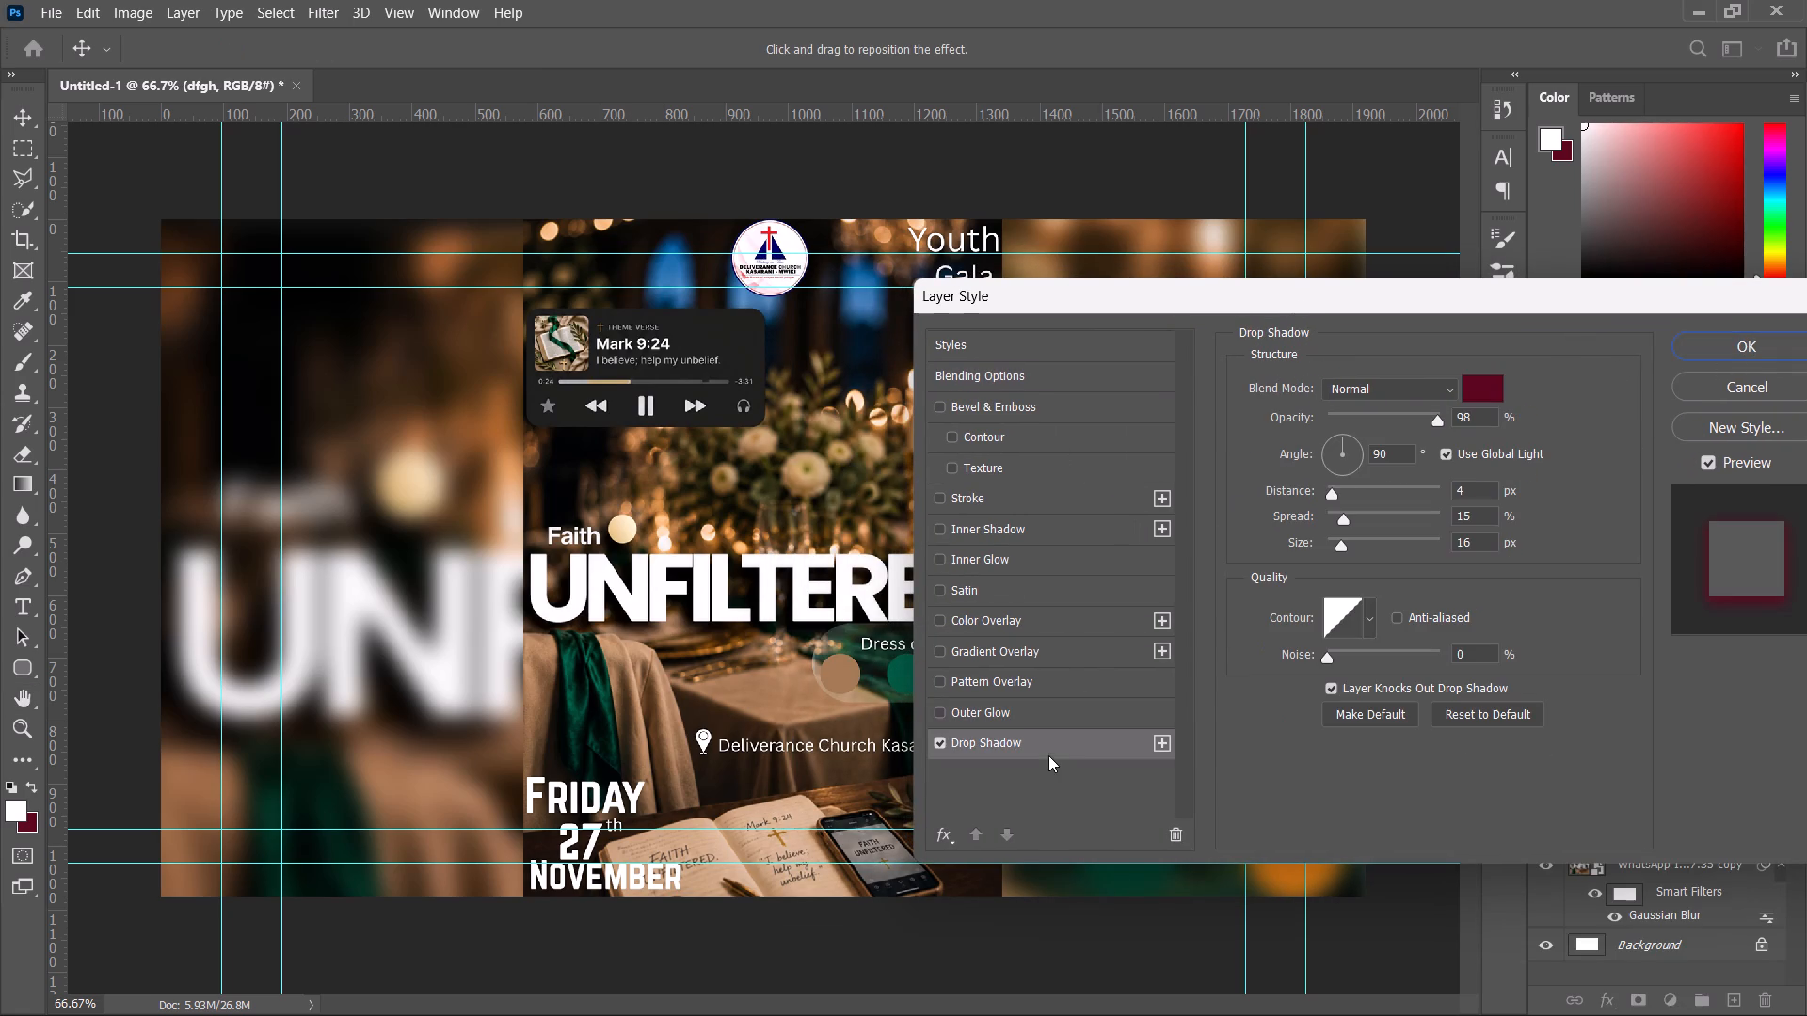
pyautogui.click(1481, 394)
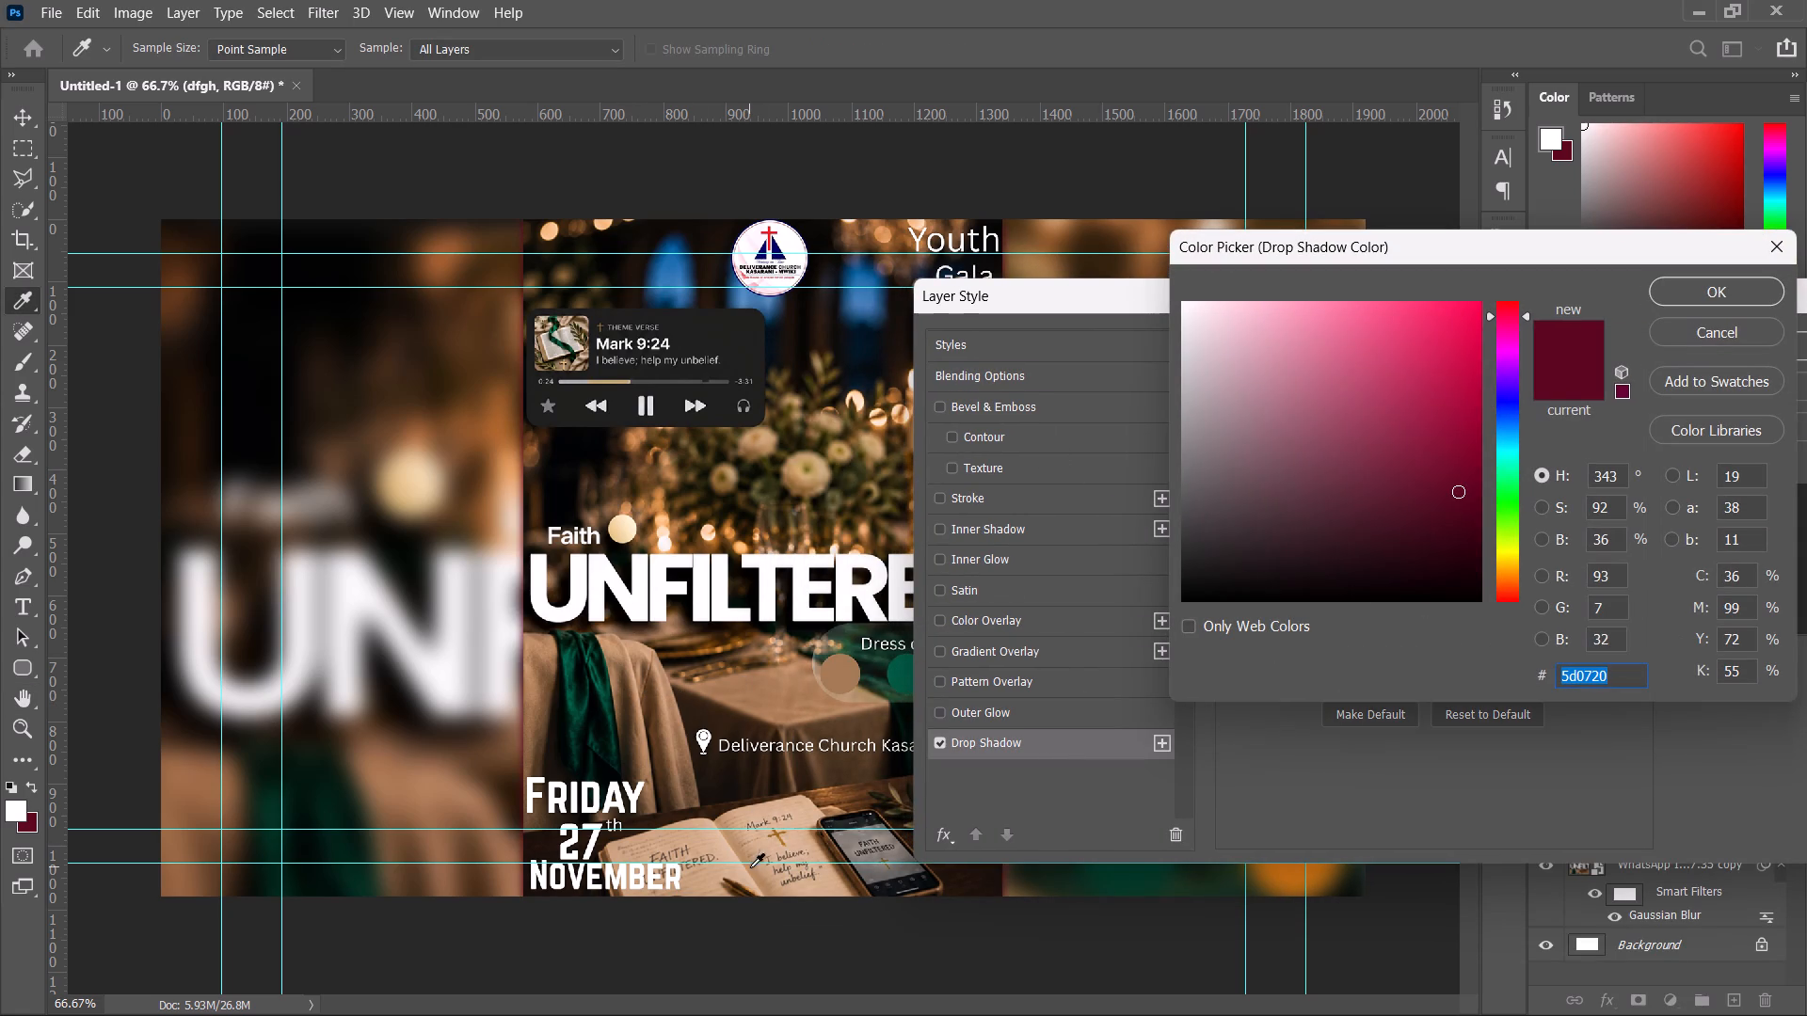
pyautogui.click(728, 854)
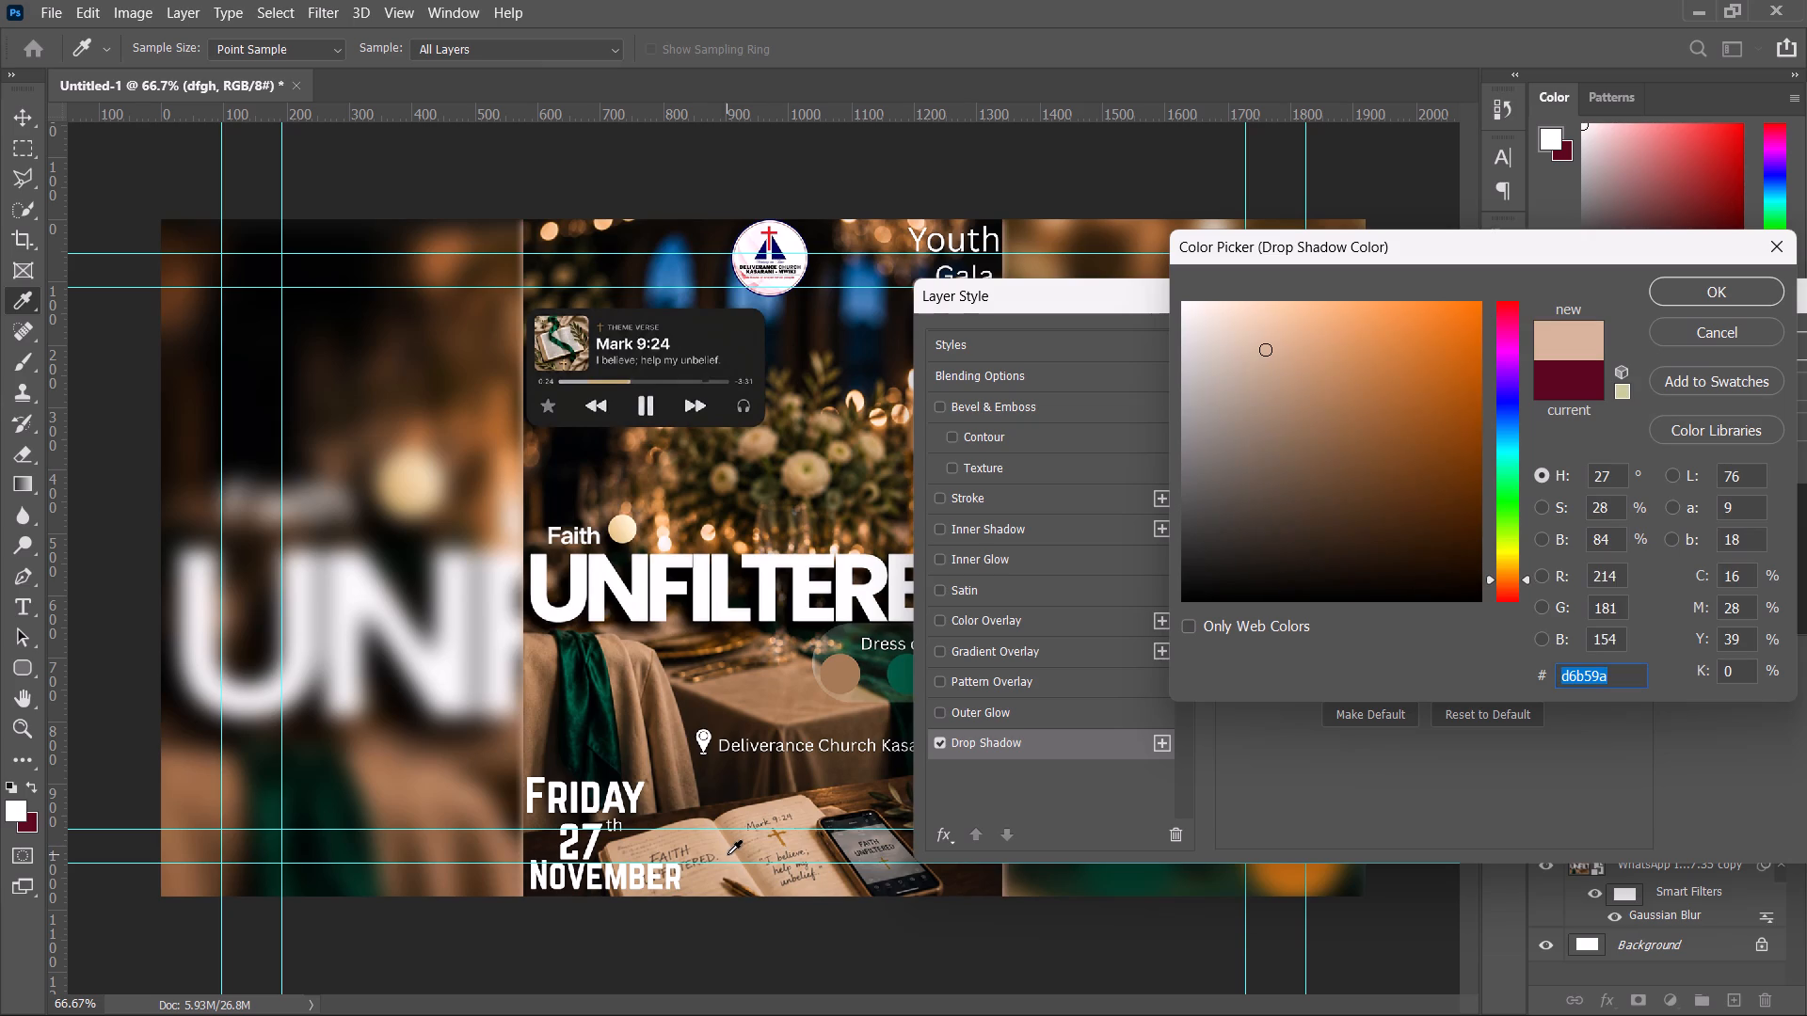
pyautogui.click(1703, 299)
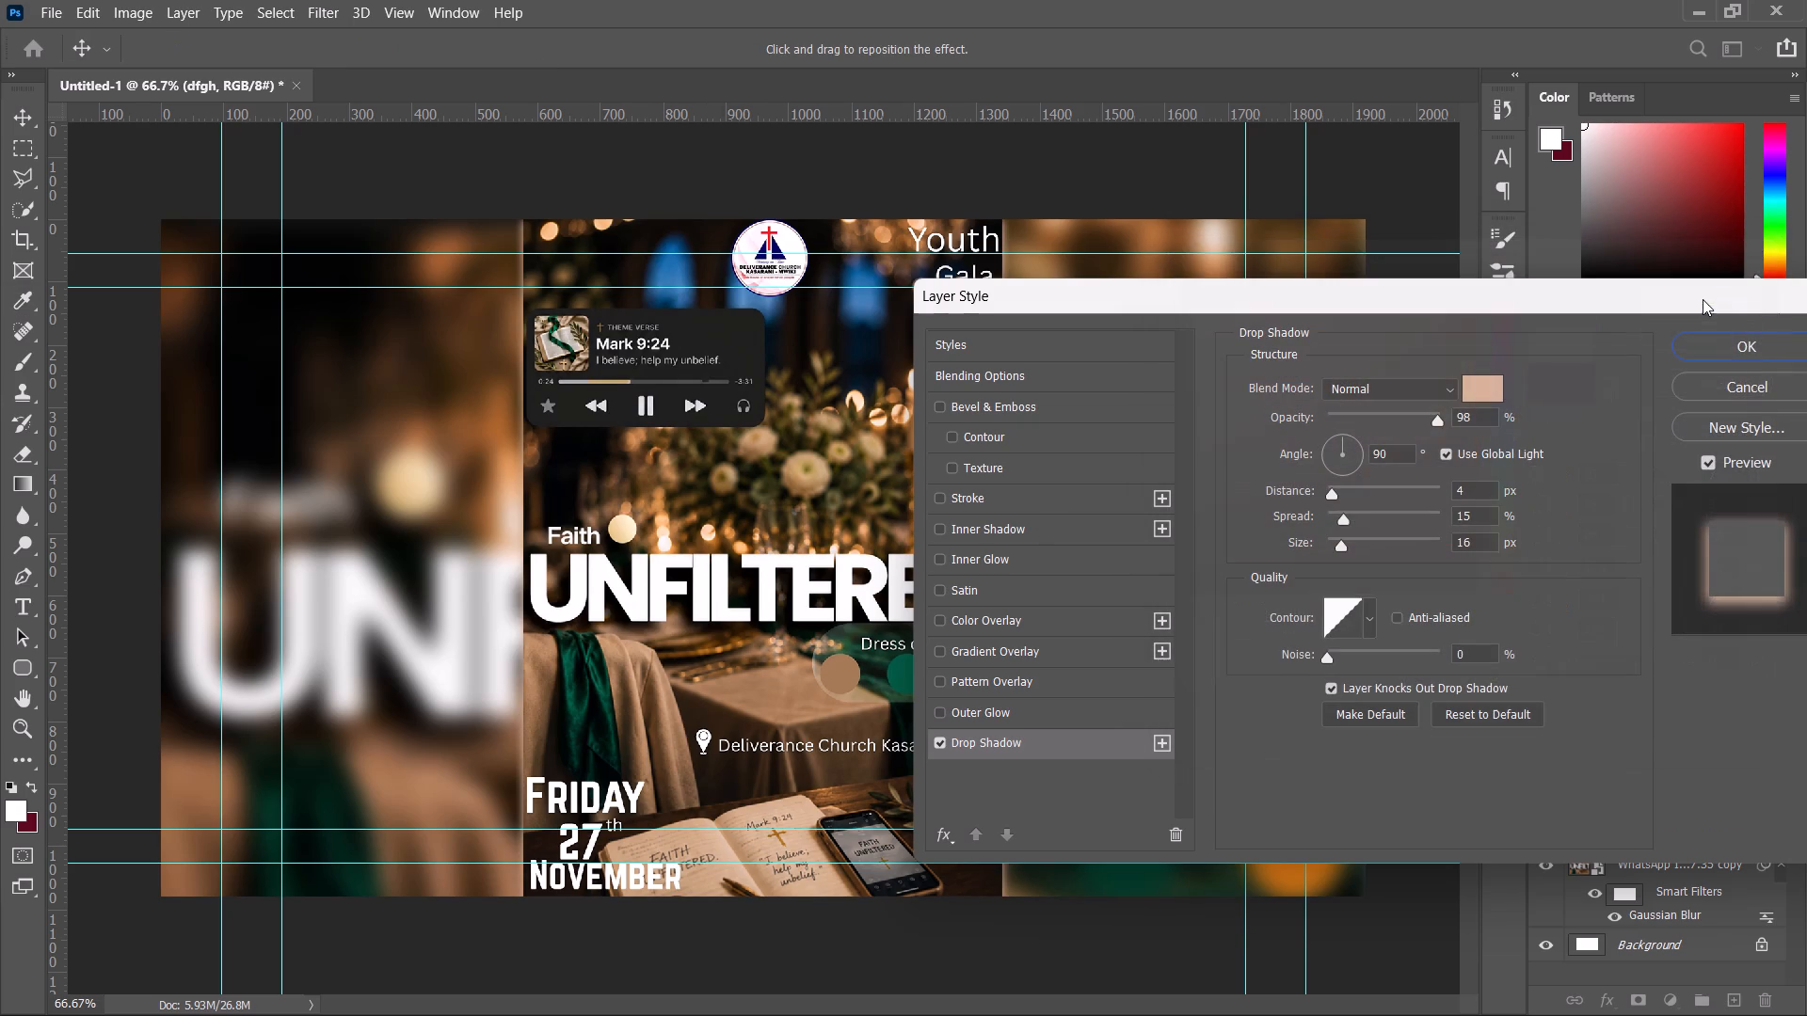
pyautogui.click(1760, 351)
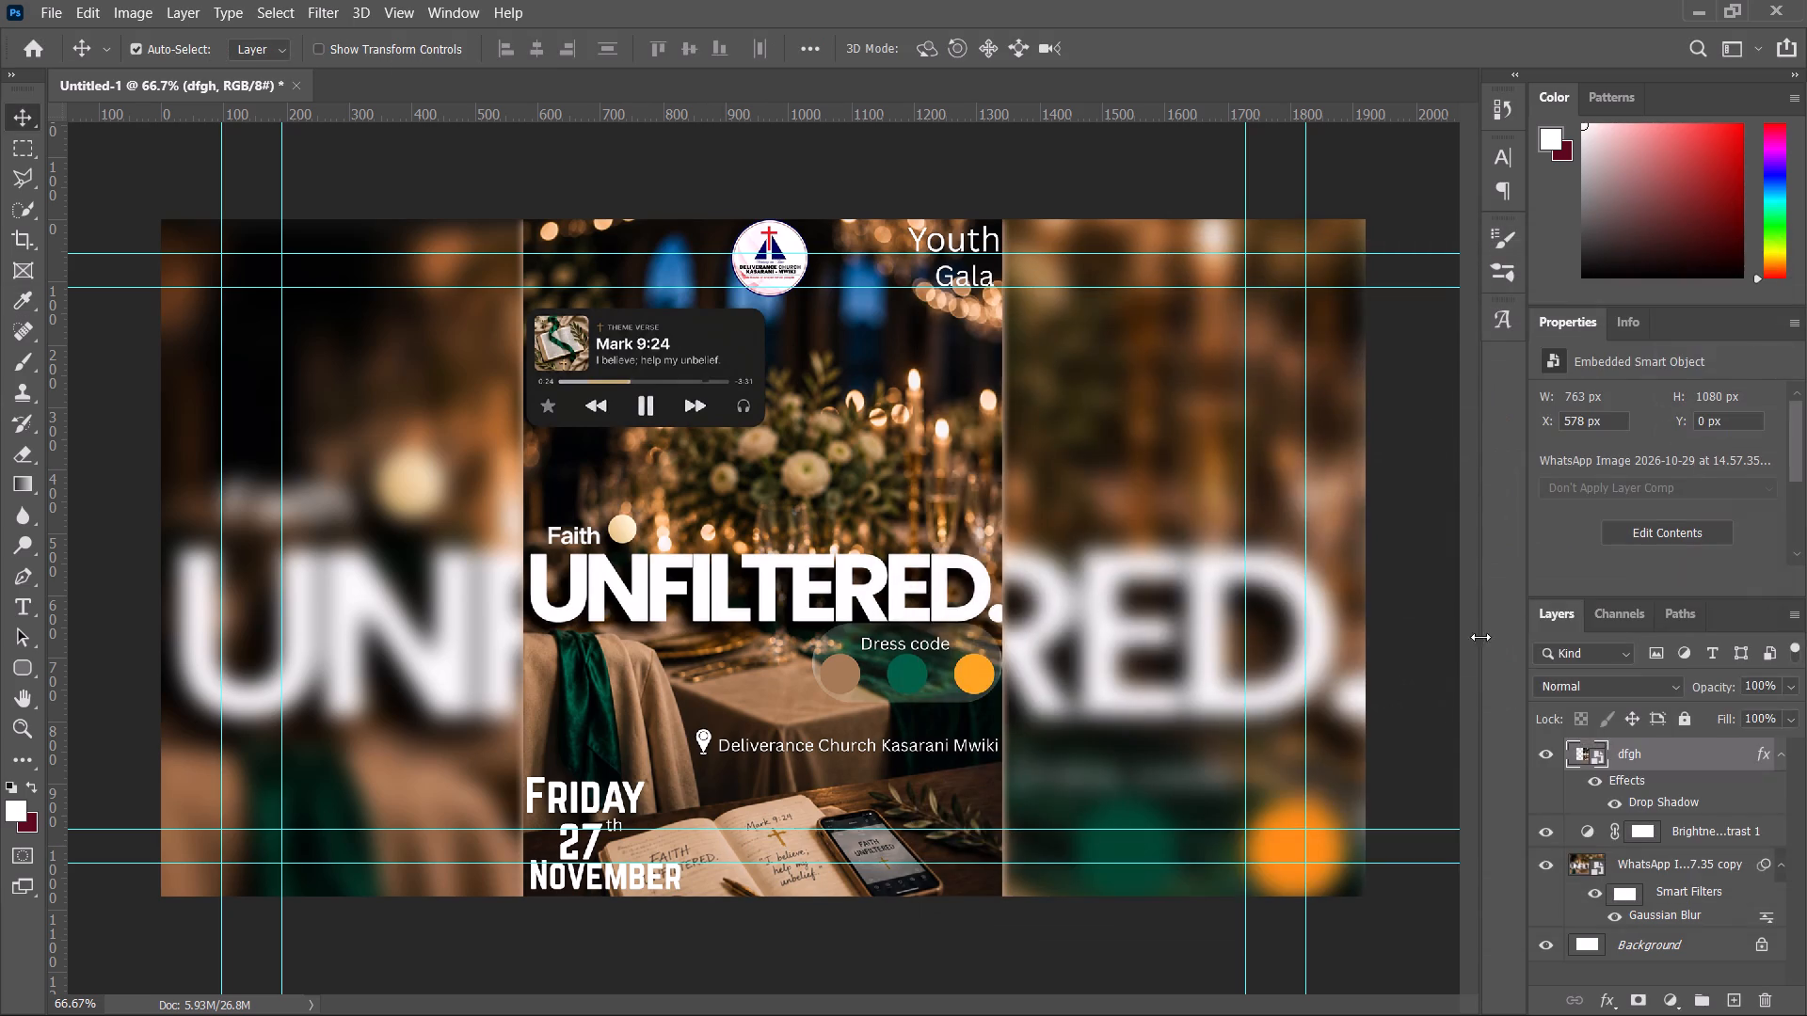
# Save the Youth Gala composition in the POSTERS folder as a JPEG named faith unf, accepting the JPEG options.
pyautogui.hotkey('ctrl', 'shift', 's')
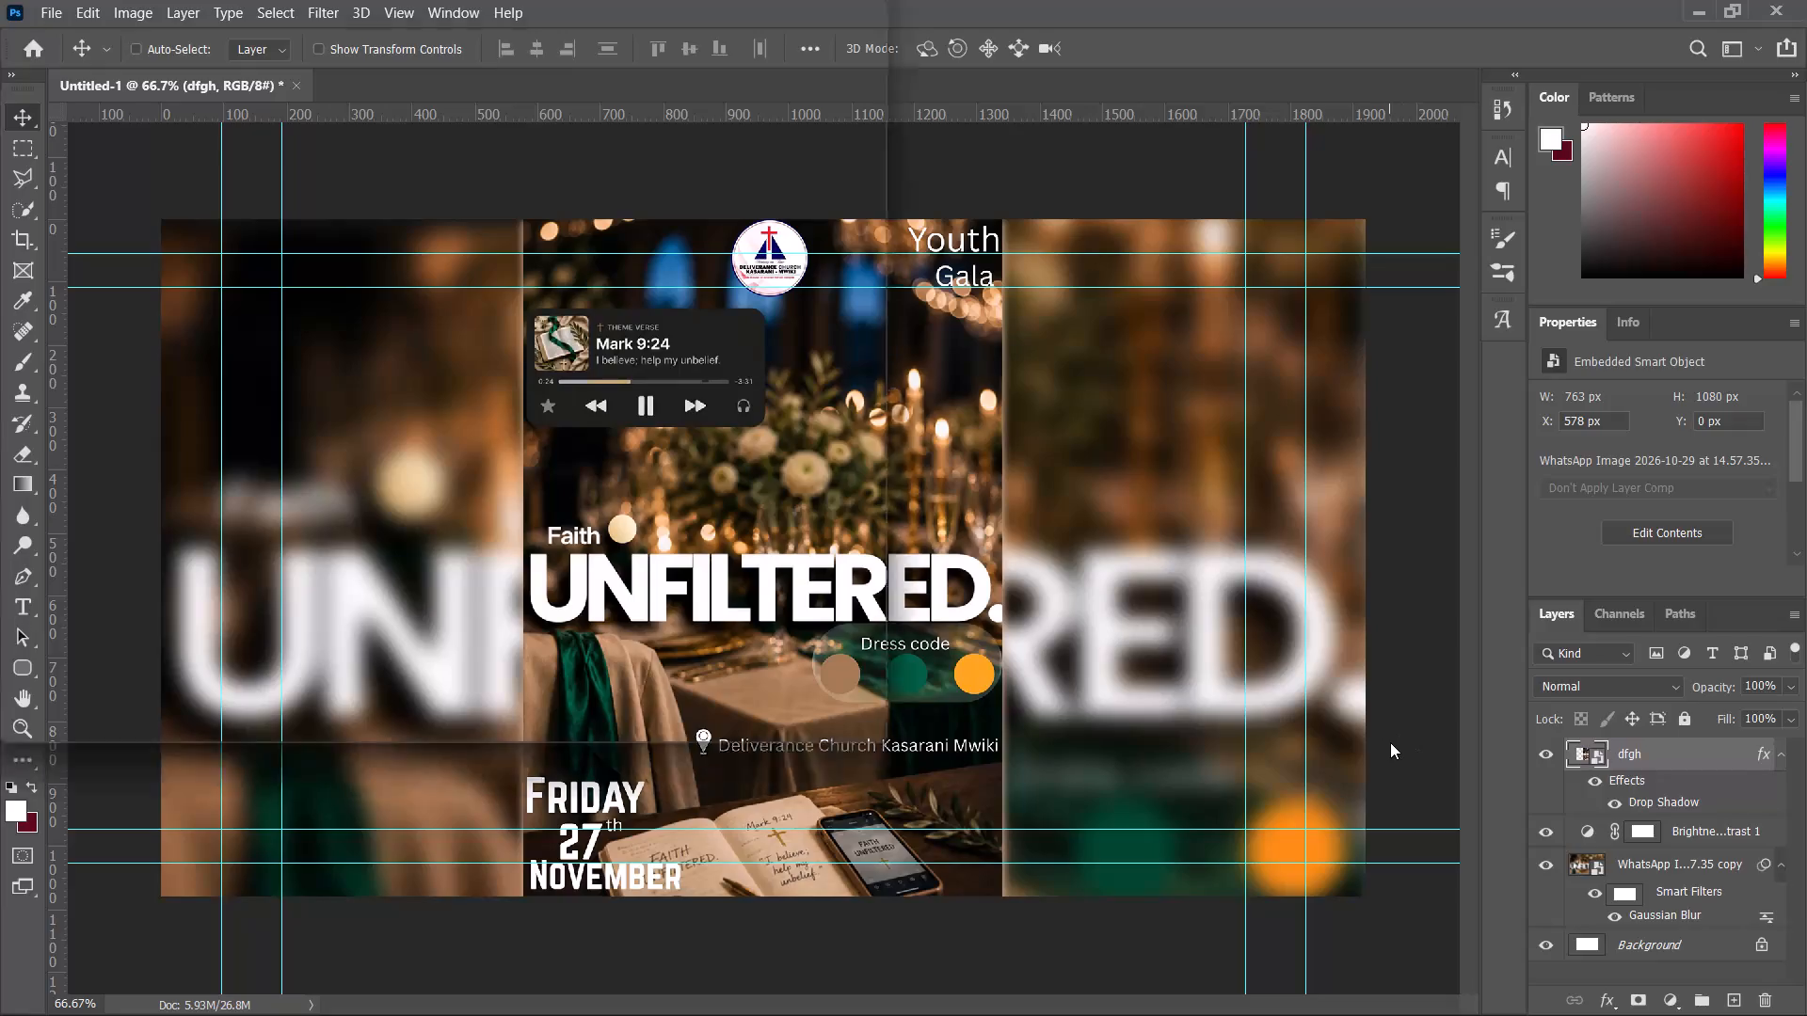
pyautogui.write('faith')
pyautogui.press('space')
pyautogui.write('un')
pyautogui.press('space')
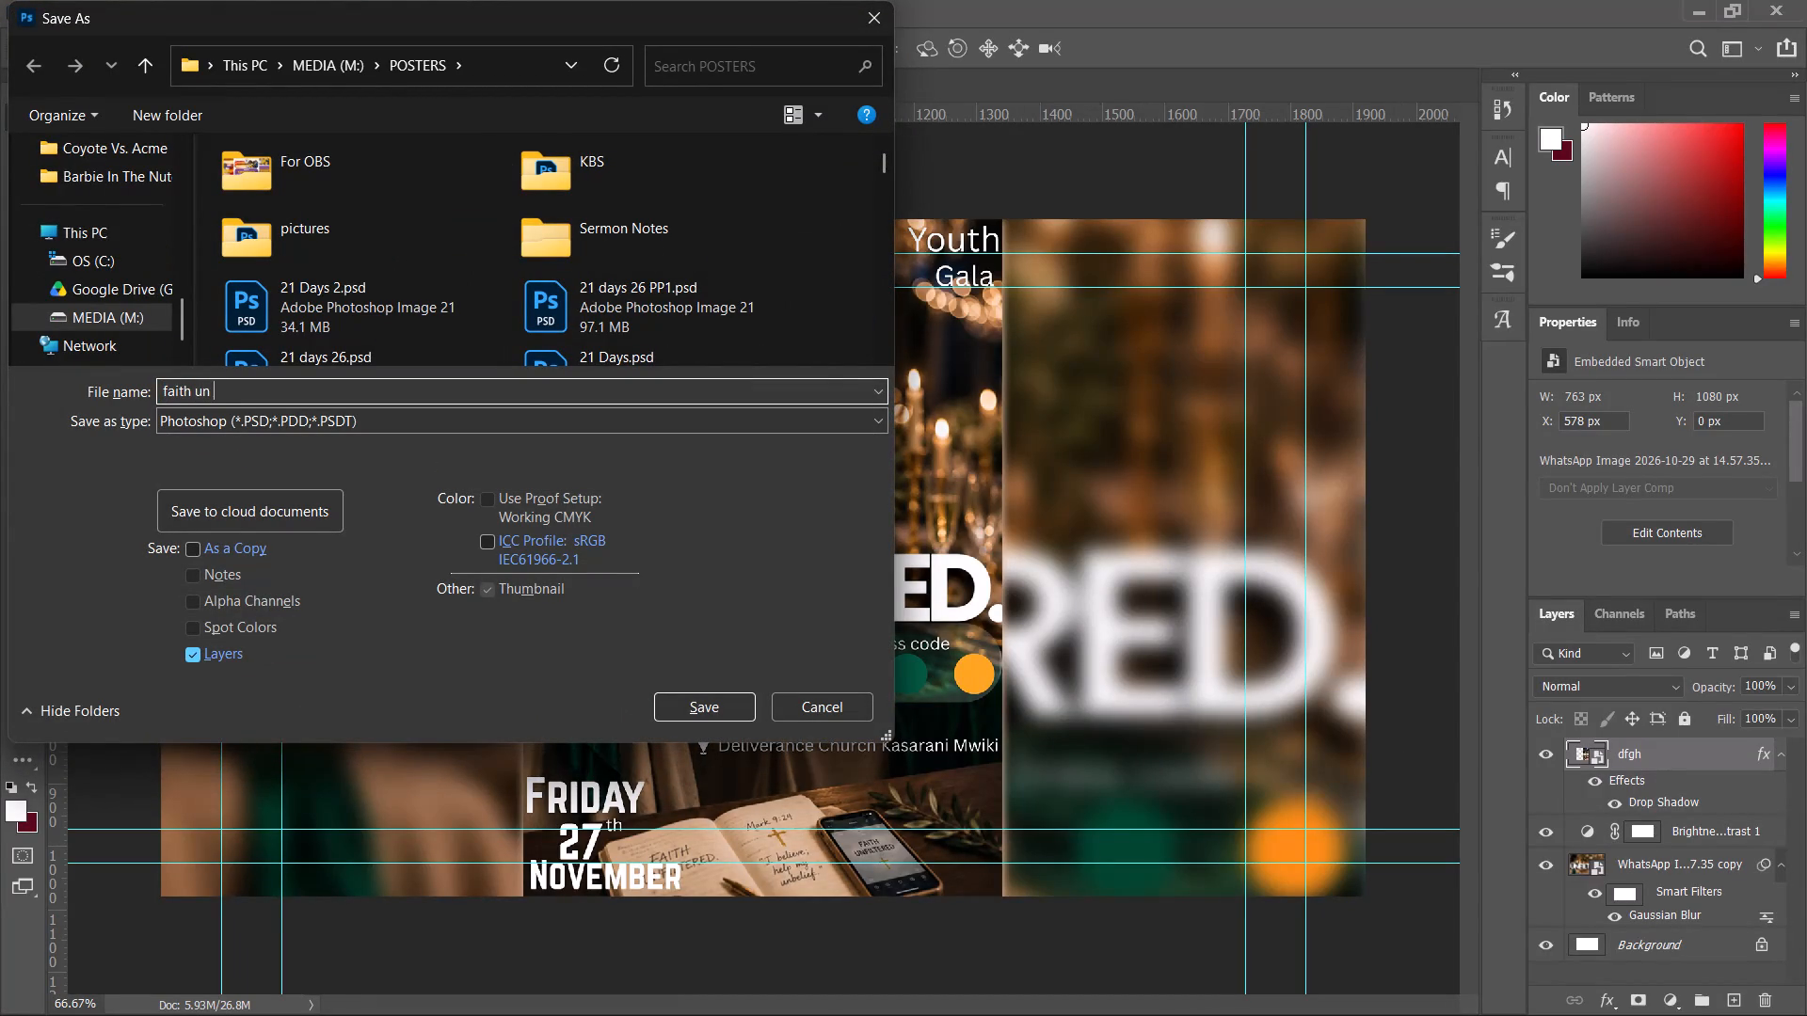
pyautogui.press('BackSpace')
pyautogui.write('f')
pyautogui.press('space')
pyautogui.click(737, 428)
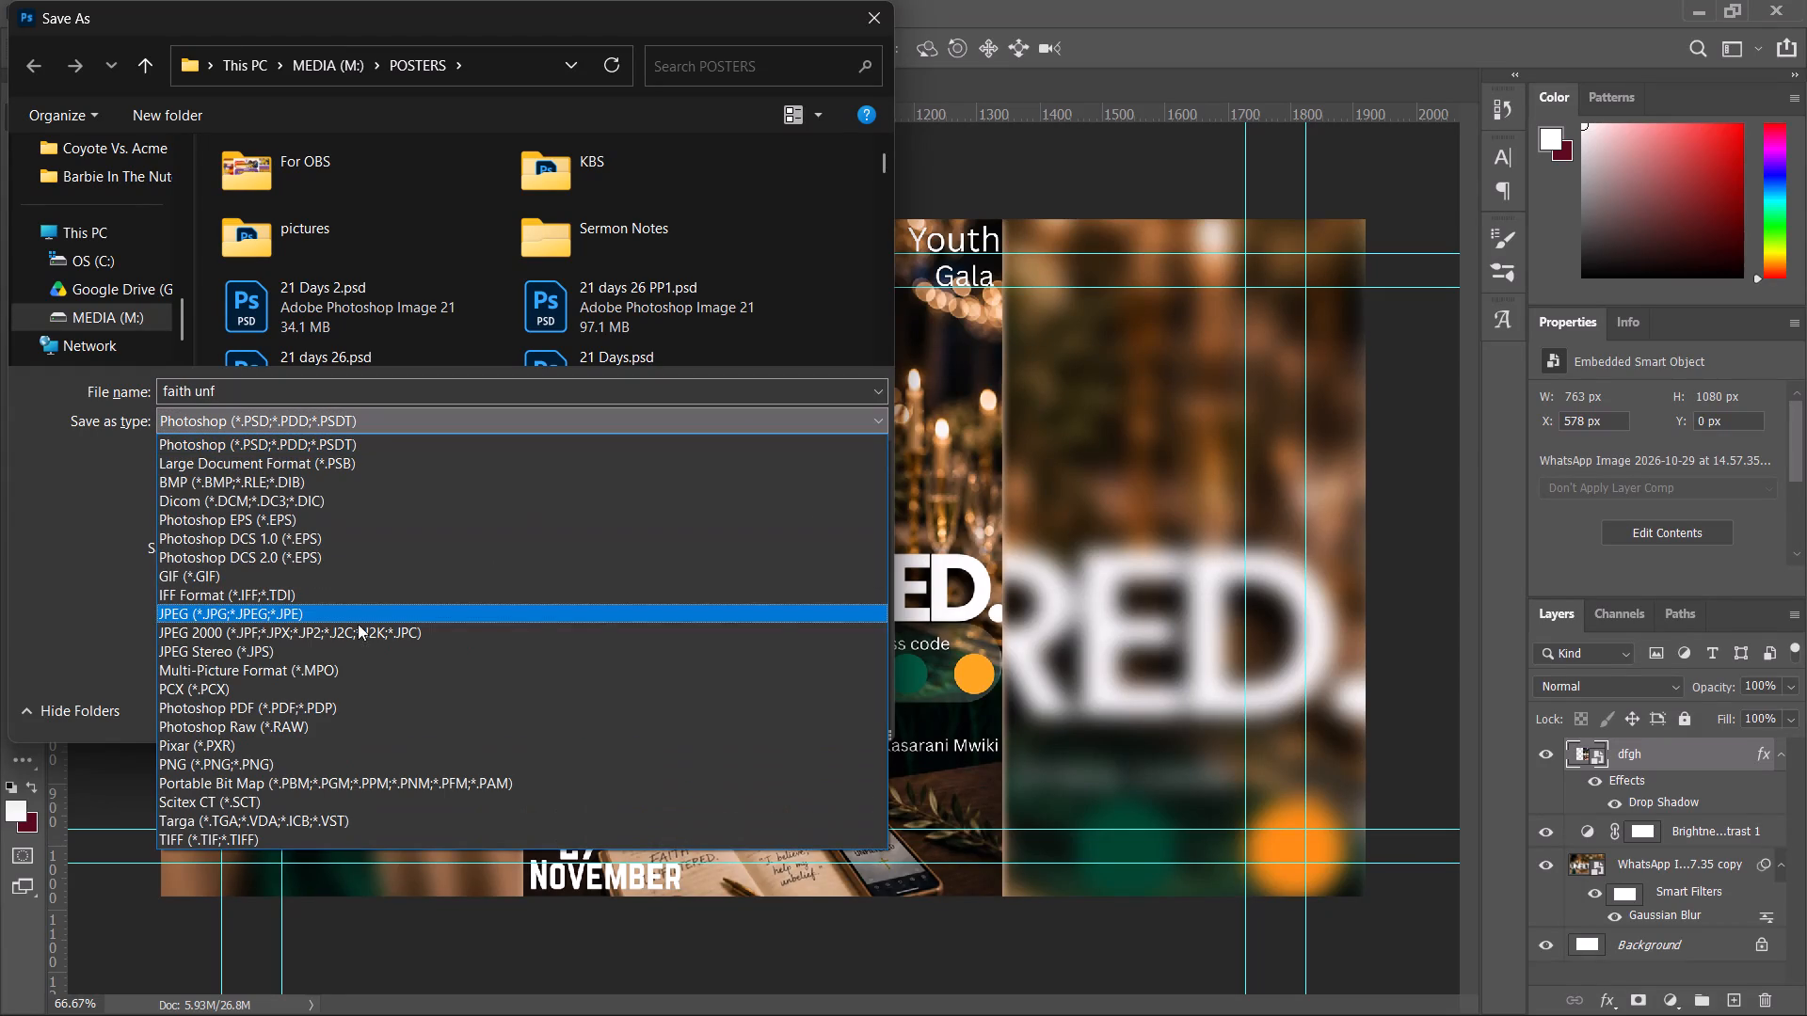
pyautogui.click(251, 611)
pyautogui.press('Return')
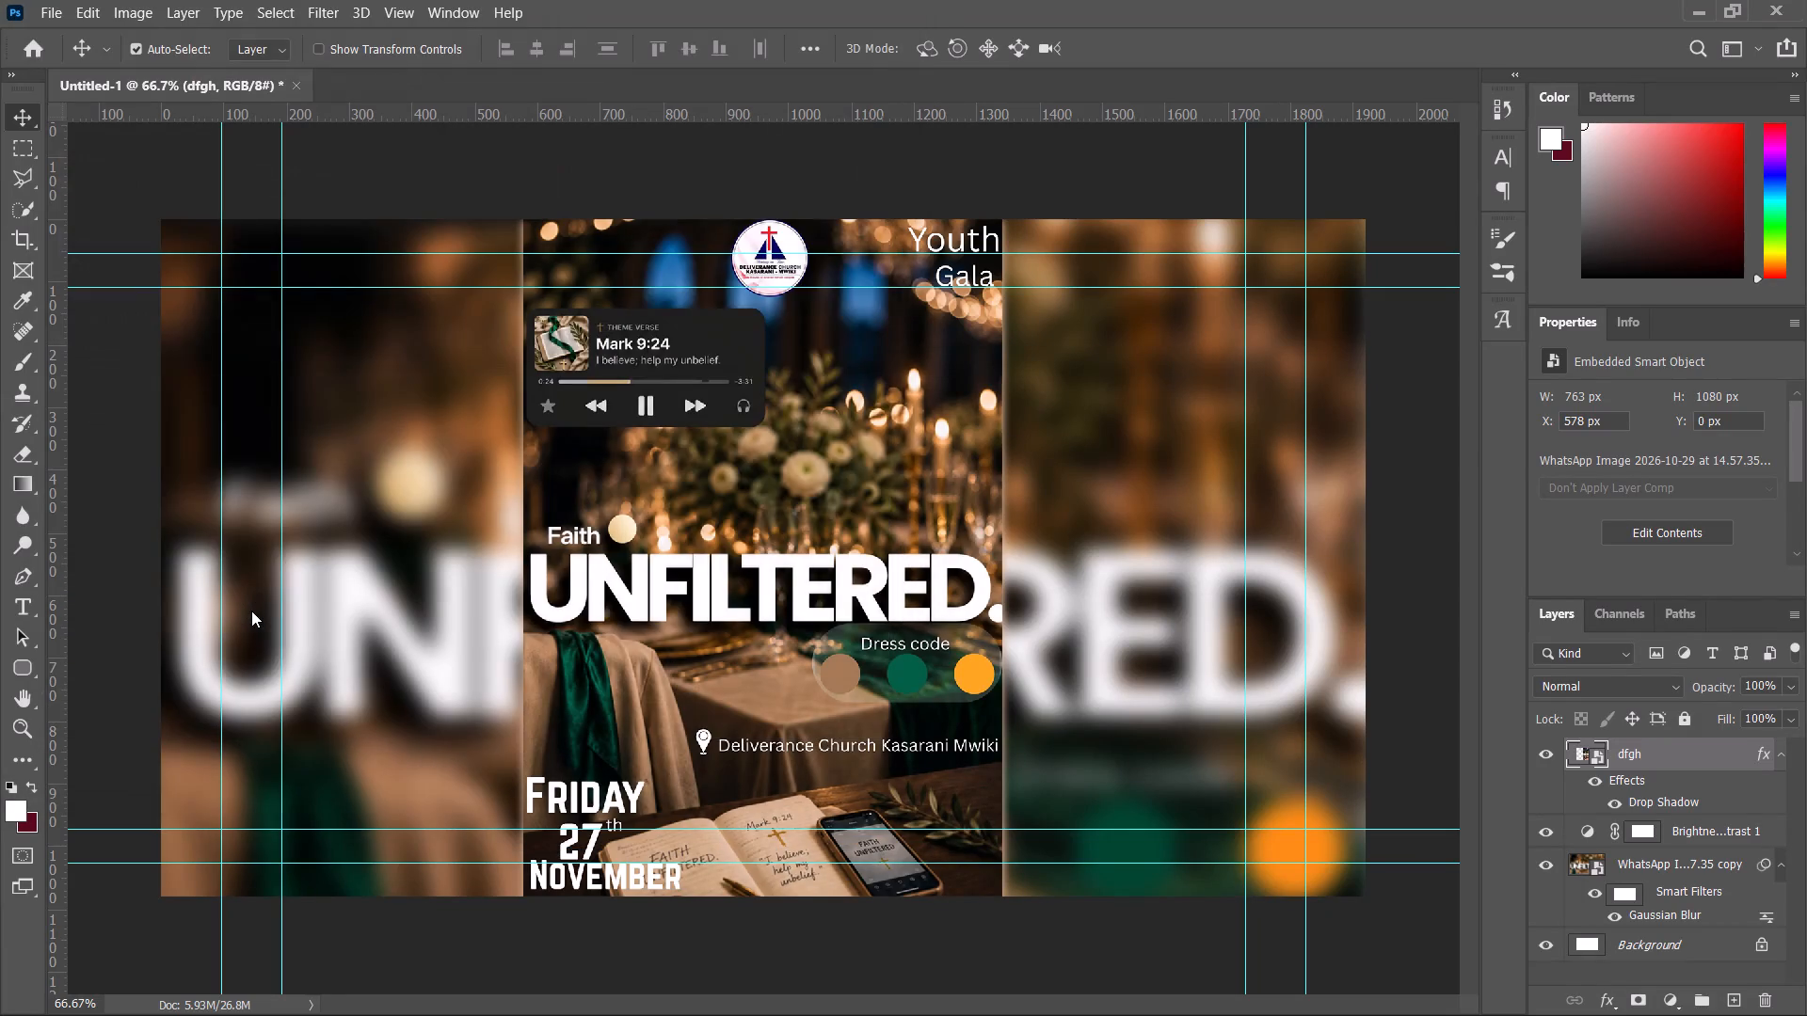
pyautogui.press('Return')
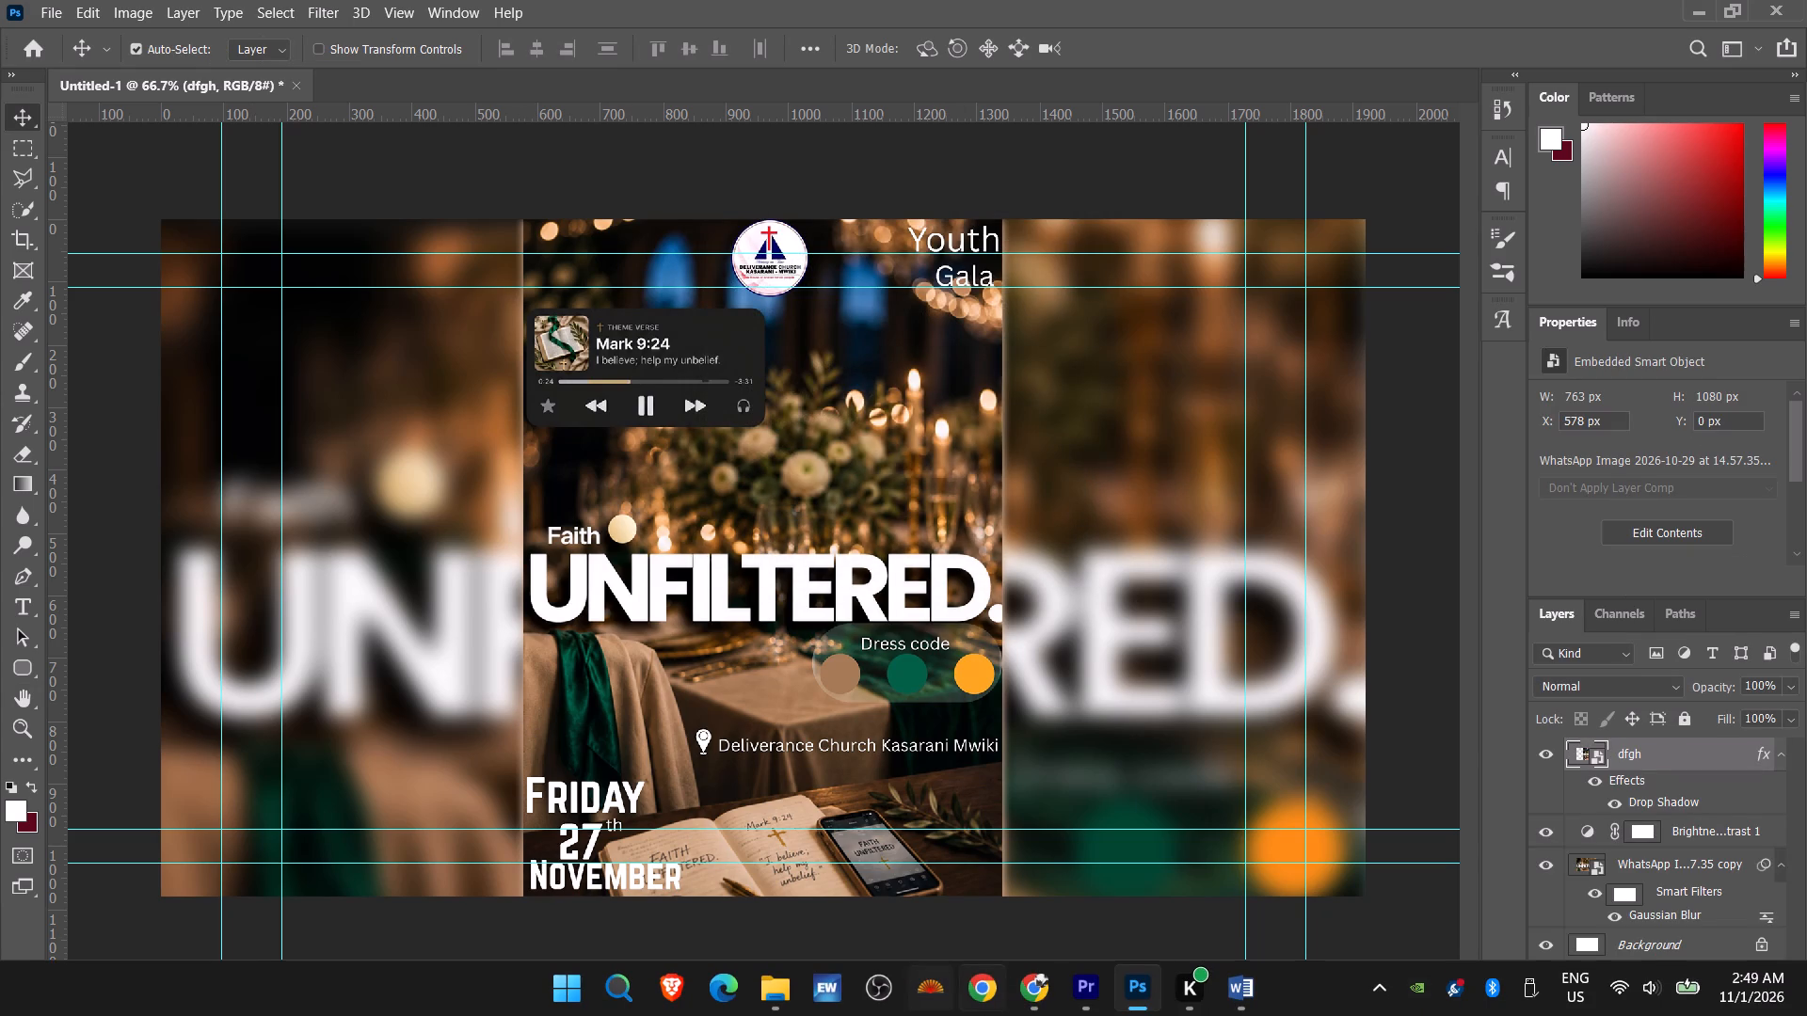
# Switch to File Explorer and find the saved faith unf image in the POSTERS folder.
pyautogui.click(789, 1008)
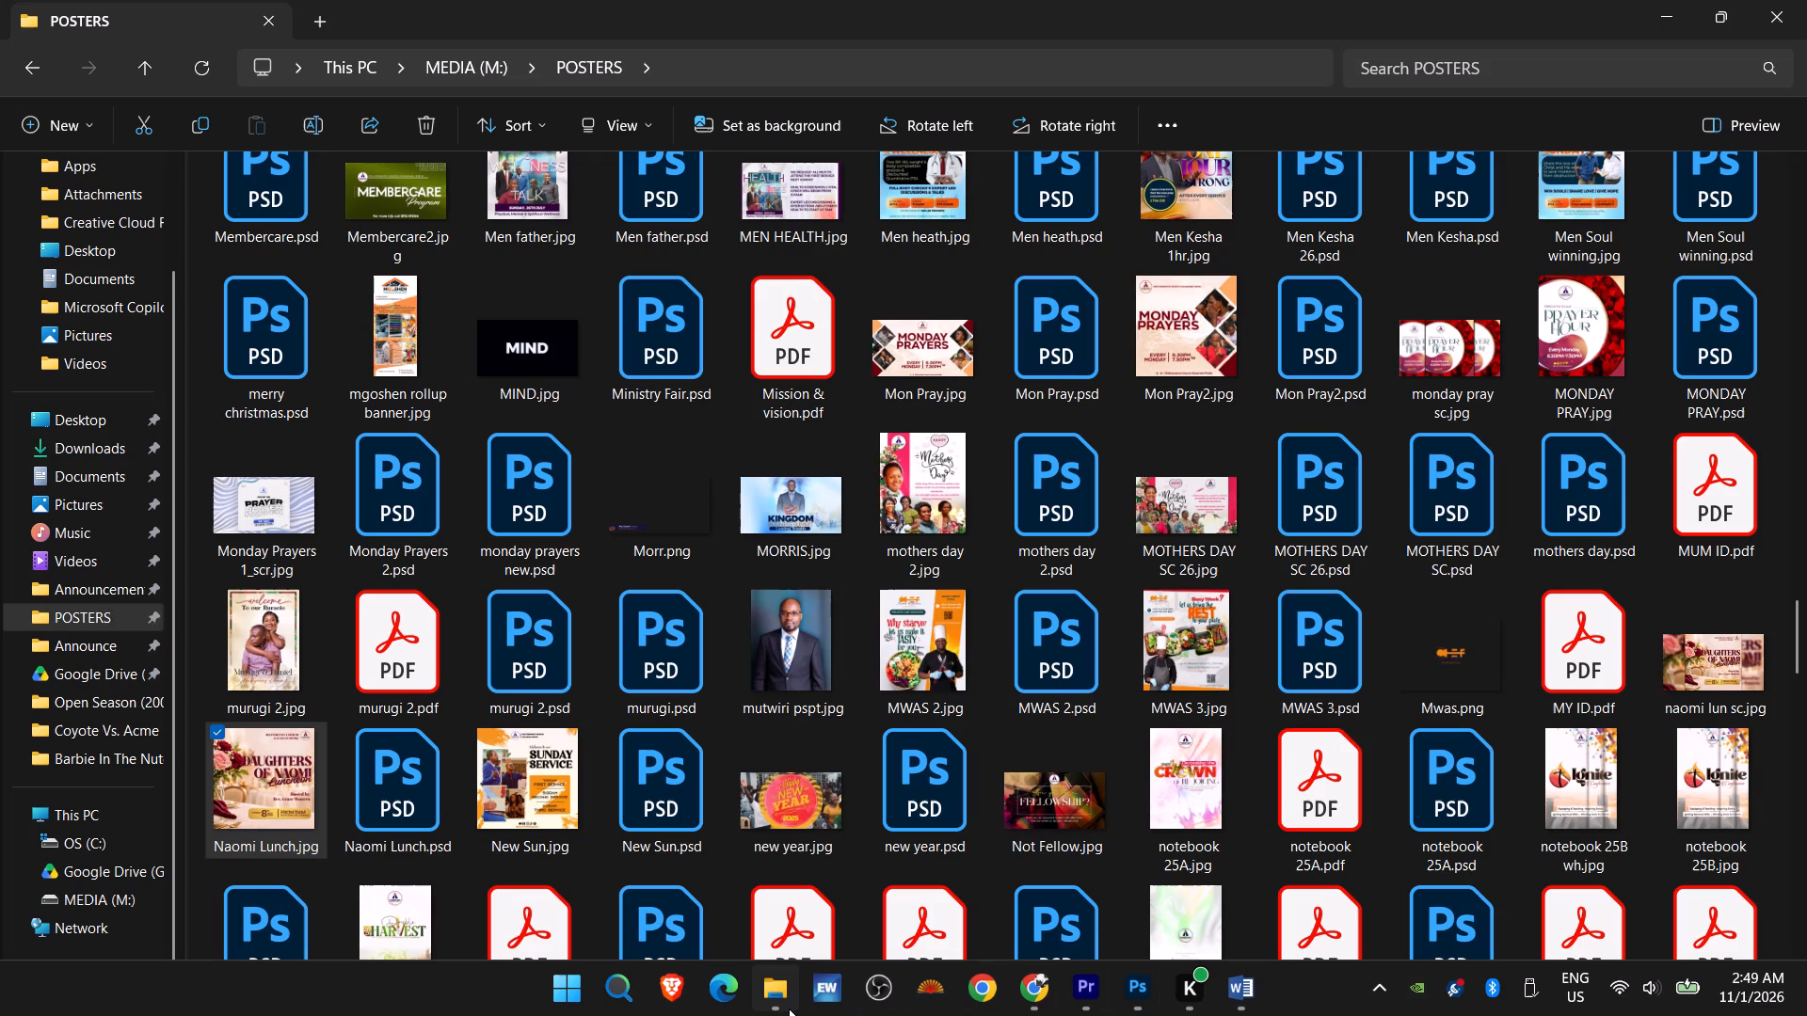
pyautogui.scroll(-13, 602, 881)
pyautogui.scroll(-12, 602, 881)
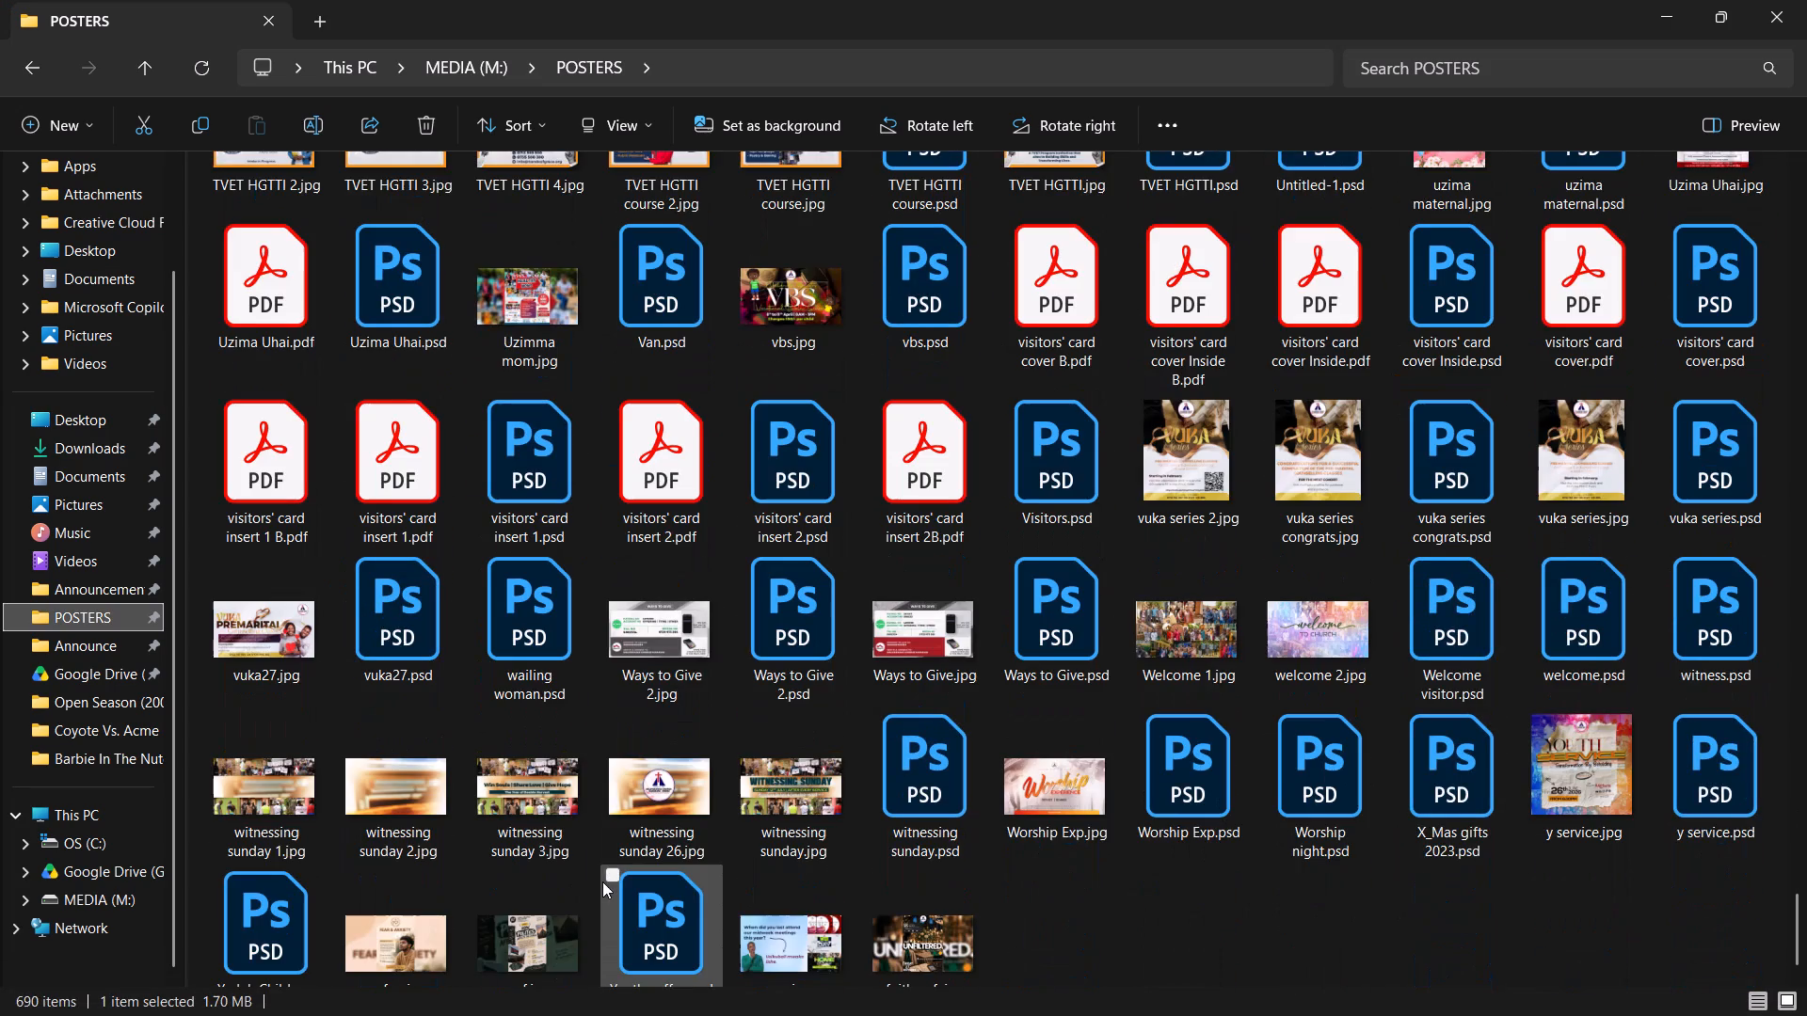
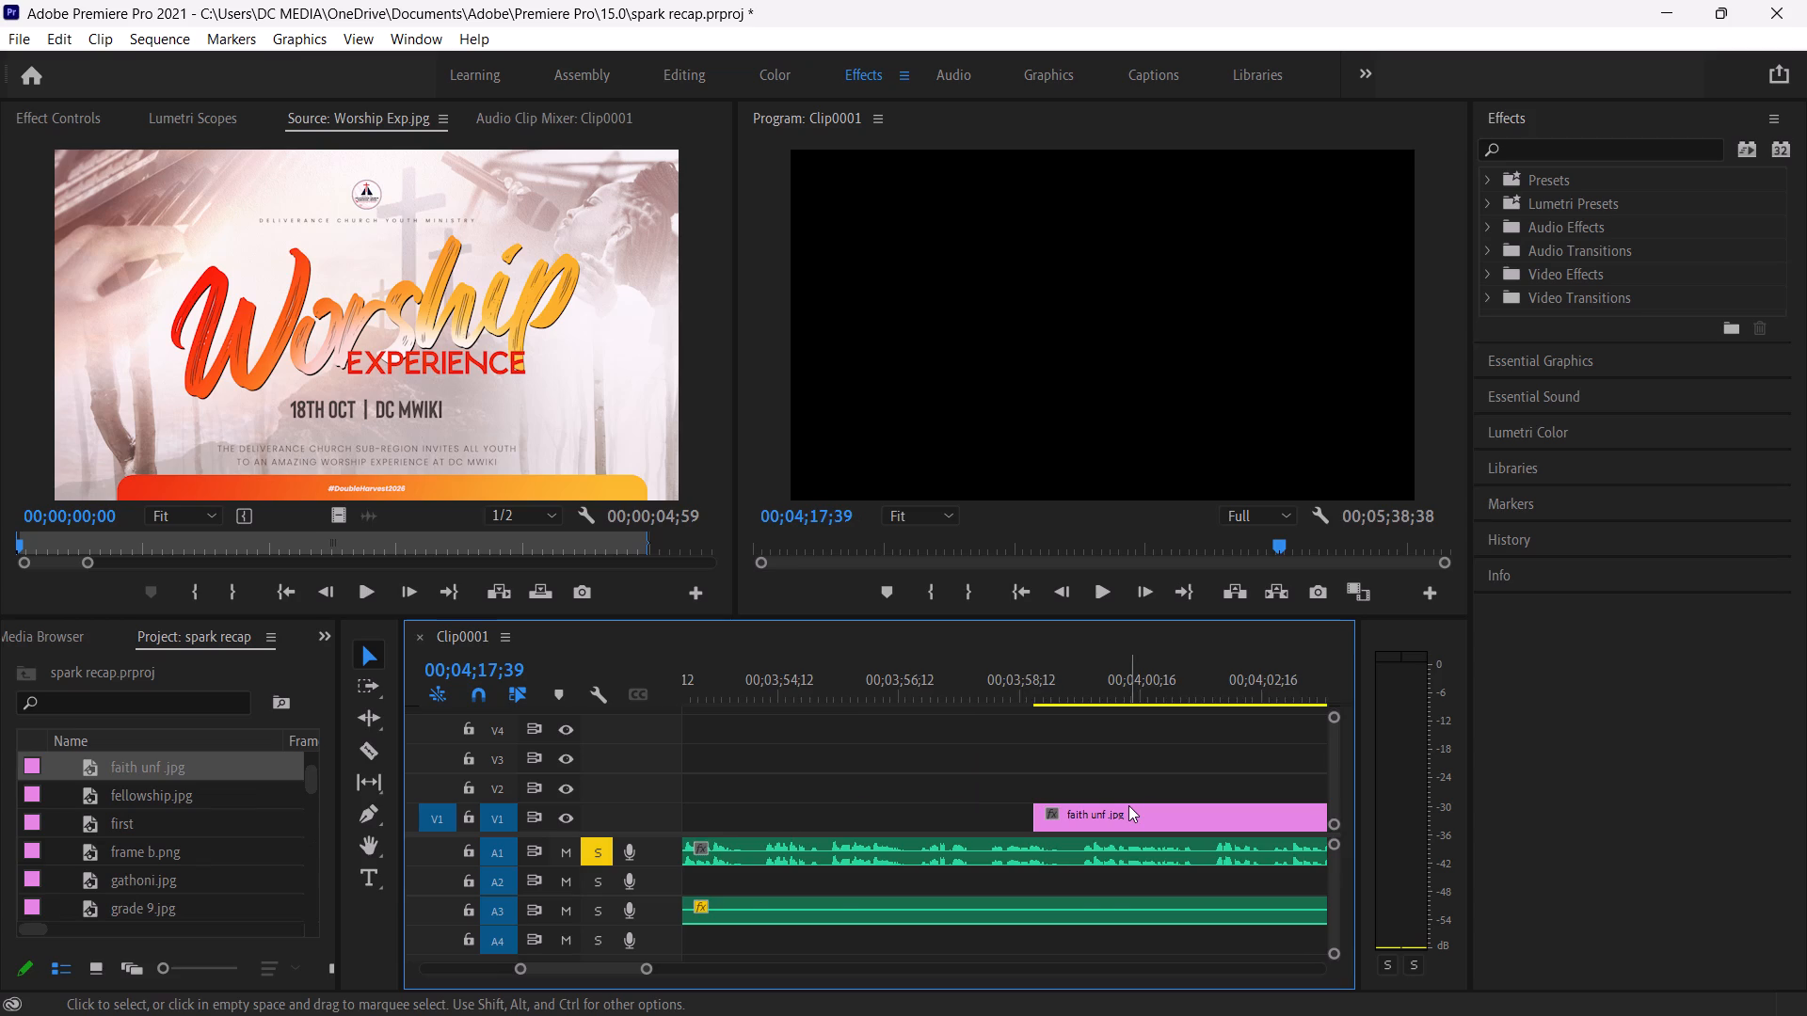
# Extend the end of the faith unf clip on V1 to the start of the Announcement transition on V2.
pyautogui.hscroll(-1, 1126, 805)
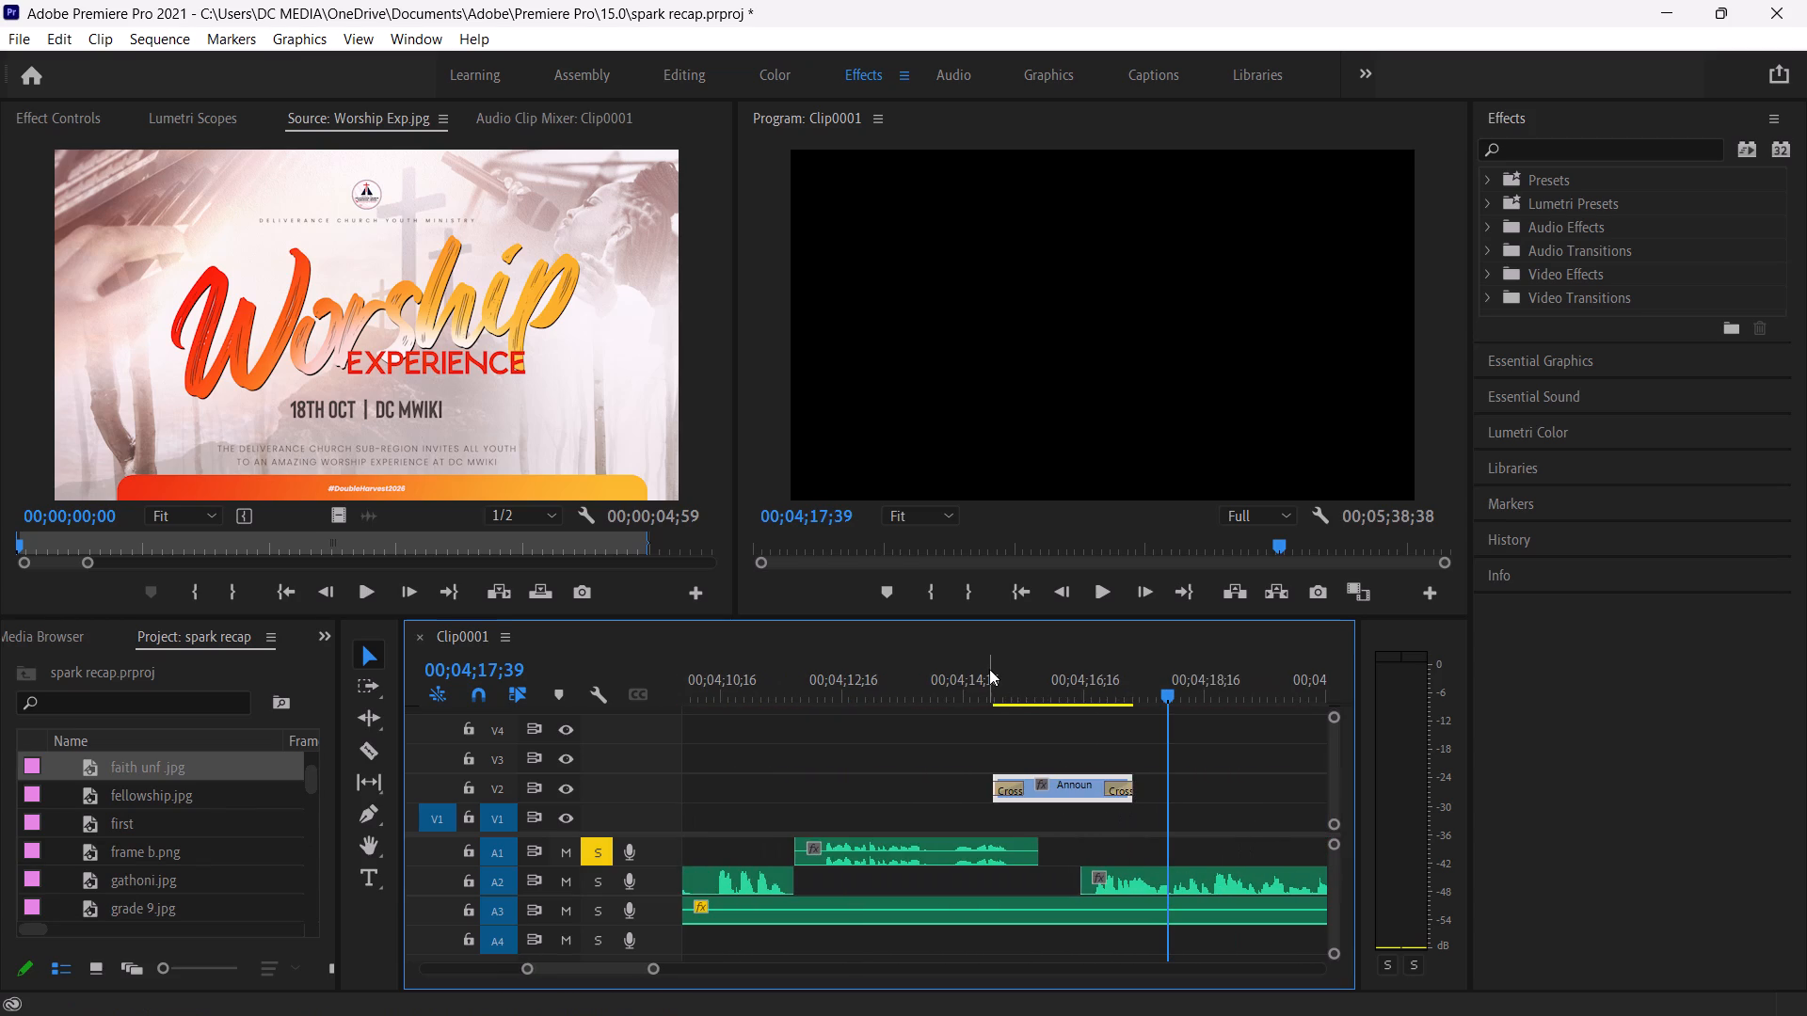
pyautogui.click(989, 669)
pyautogui.press('space')
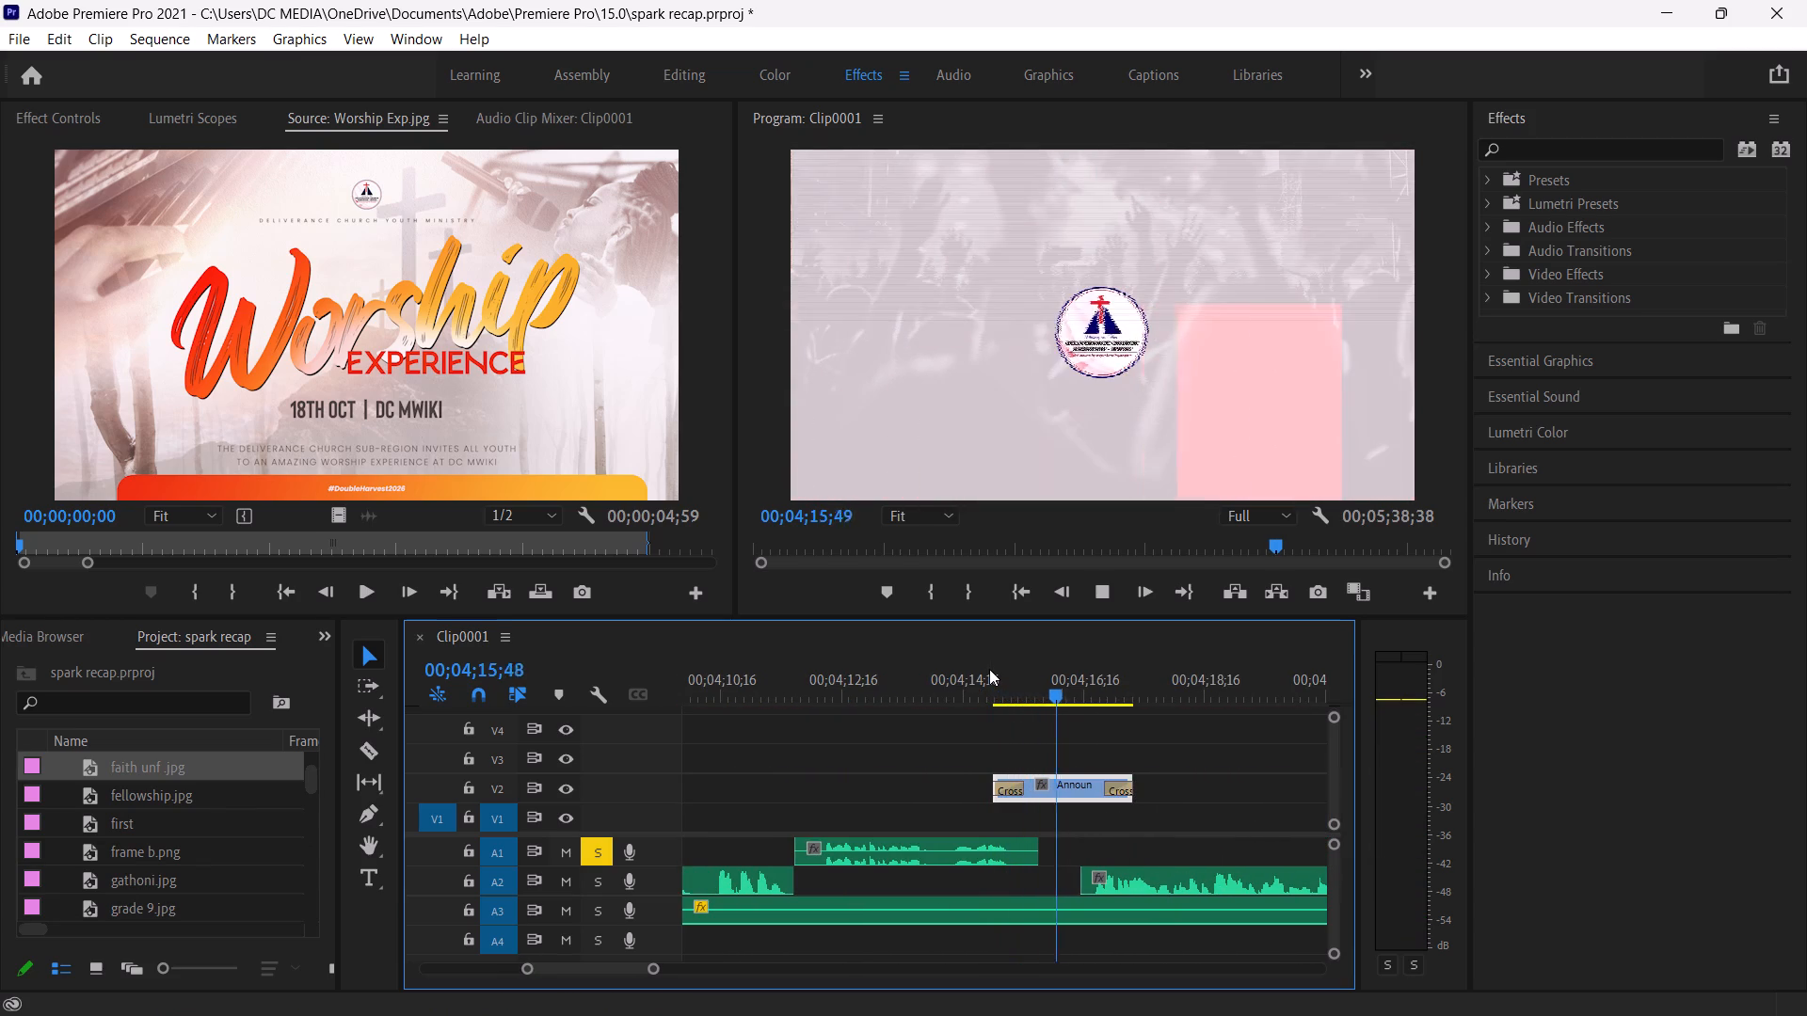
pyautogui.press('space')
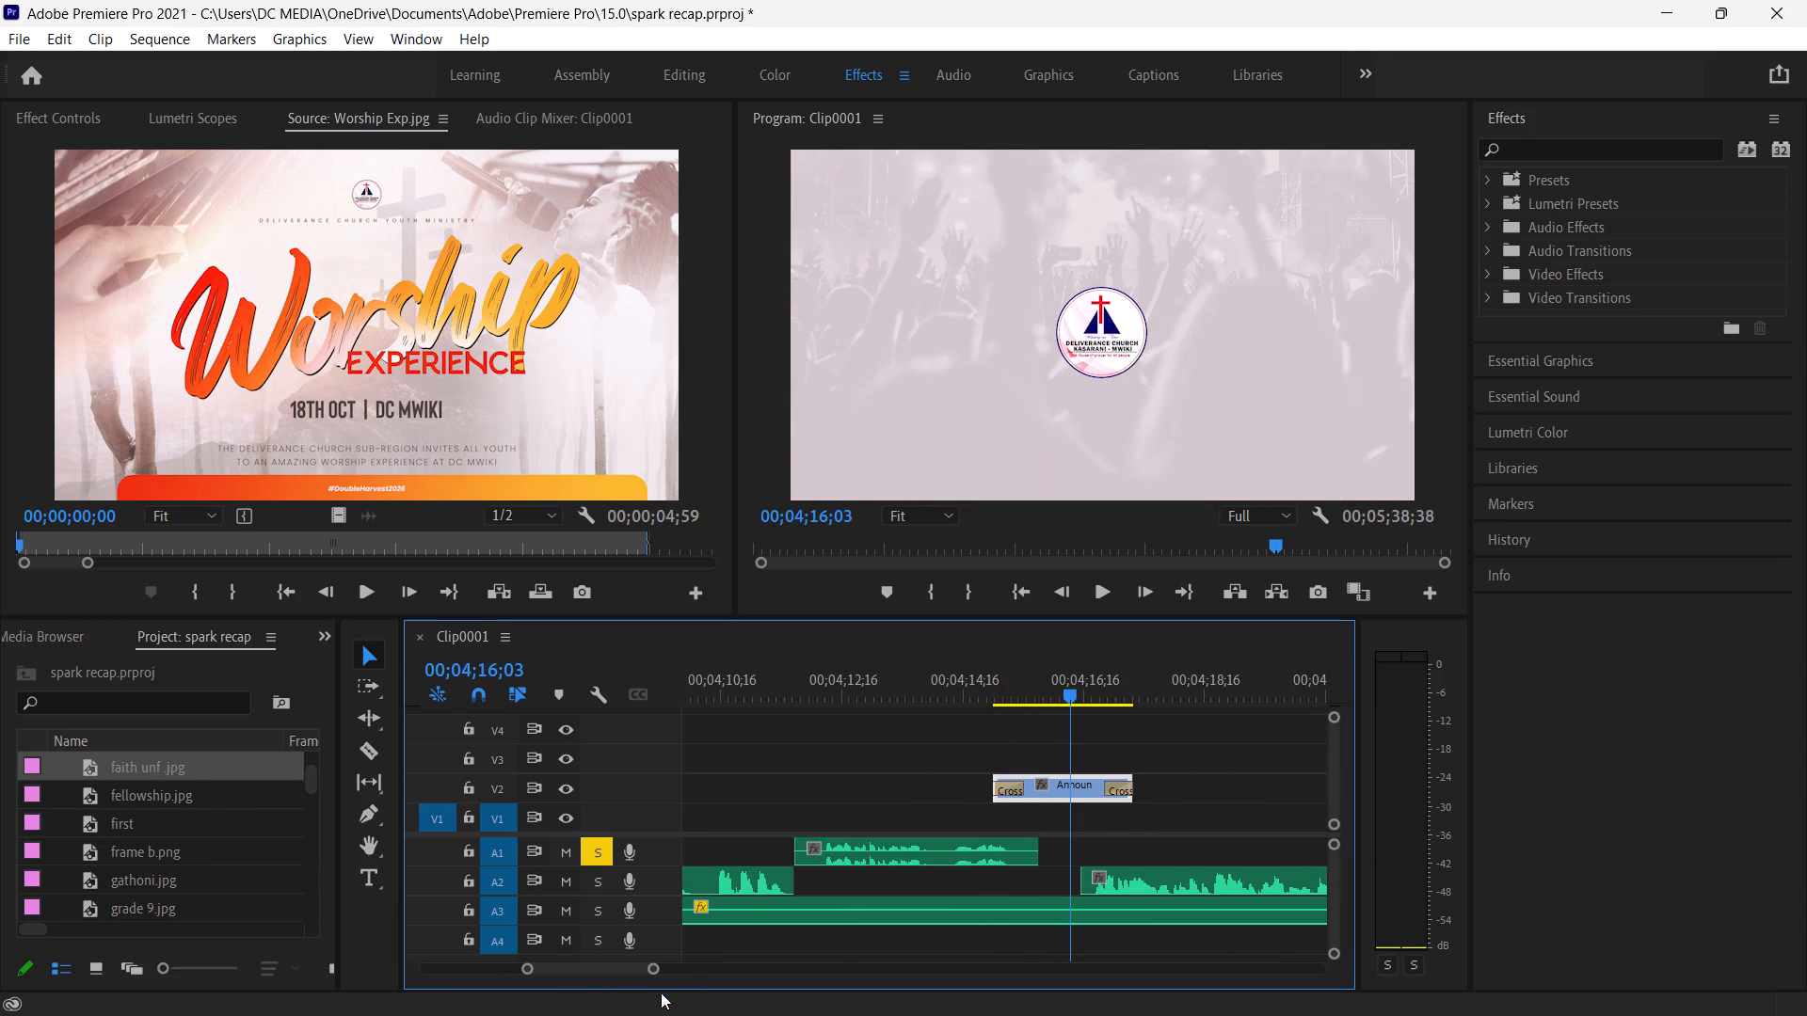
pyautogui.moveTo(652, 974); pyautogui.dragTo(712, 974)
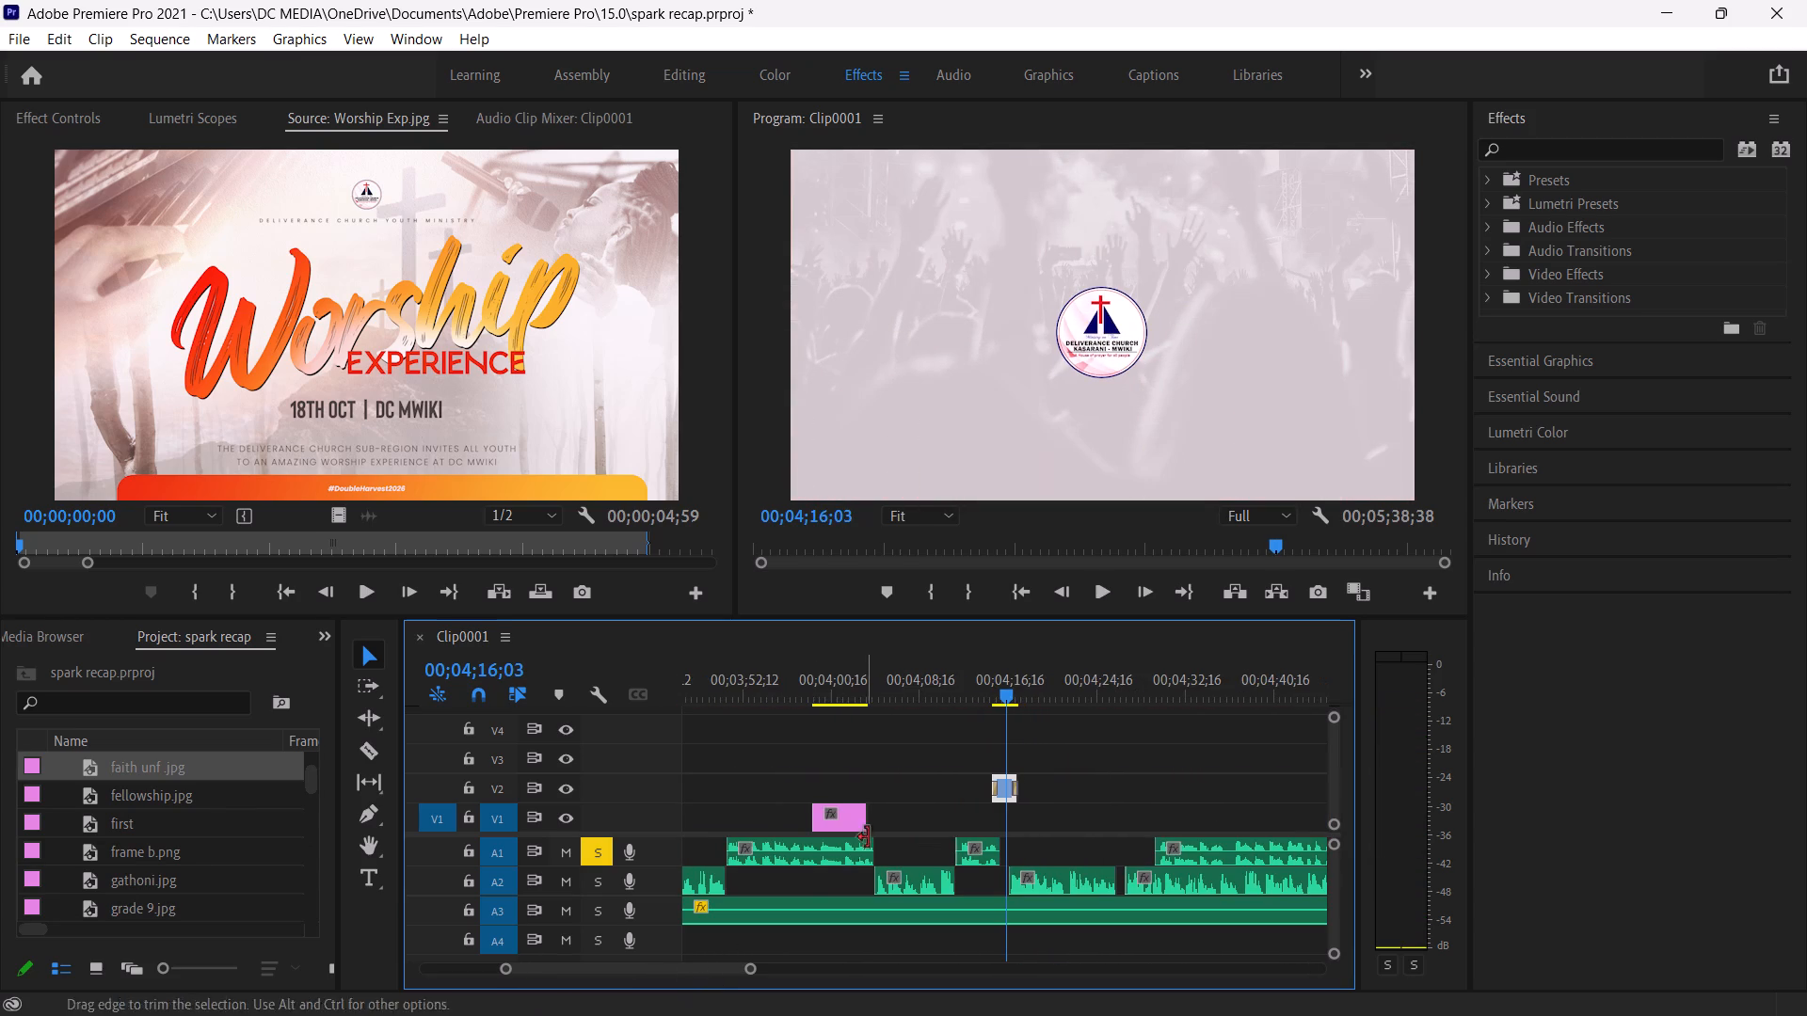
pyautogui.moveTo(859, 818); pyautogui.dragTo(982, 813)
# Extend the start of the faith unf clip back to the end of the Announcement transition on V3, following the ycf sc clip.
pyautogui.hscroll(1, 912, 833)
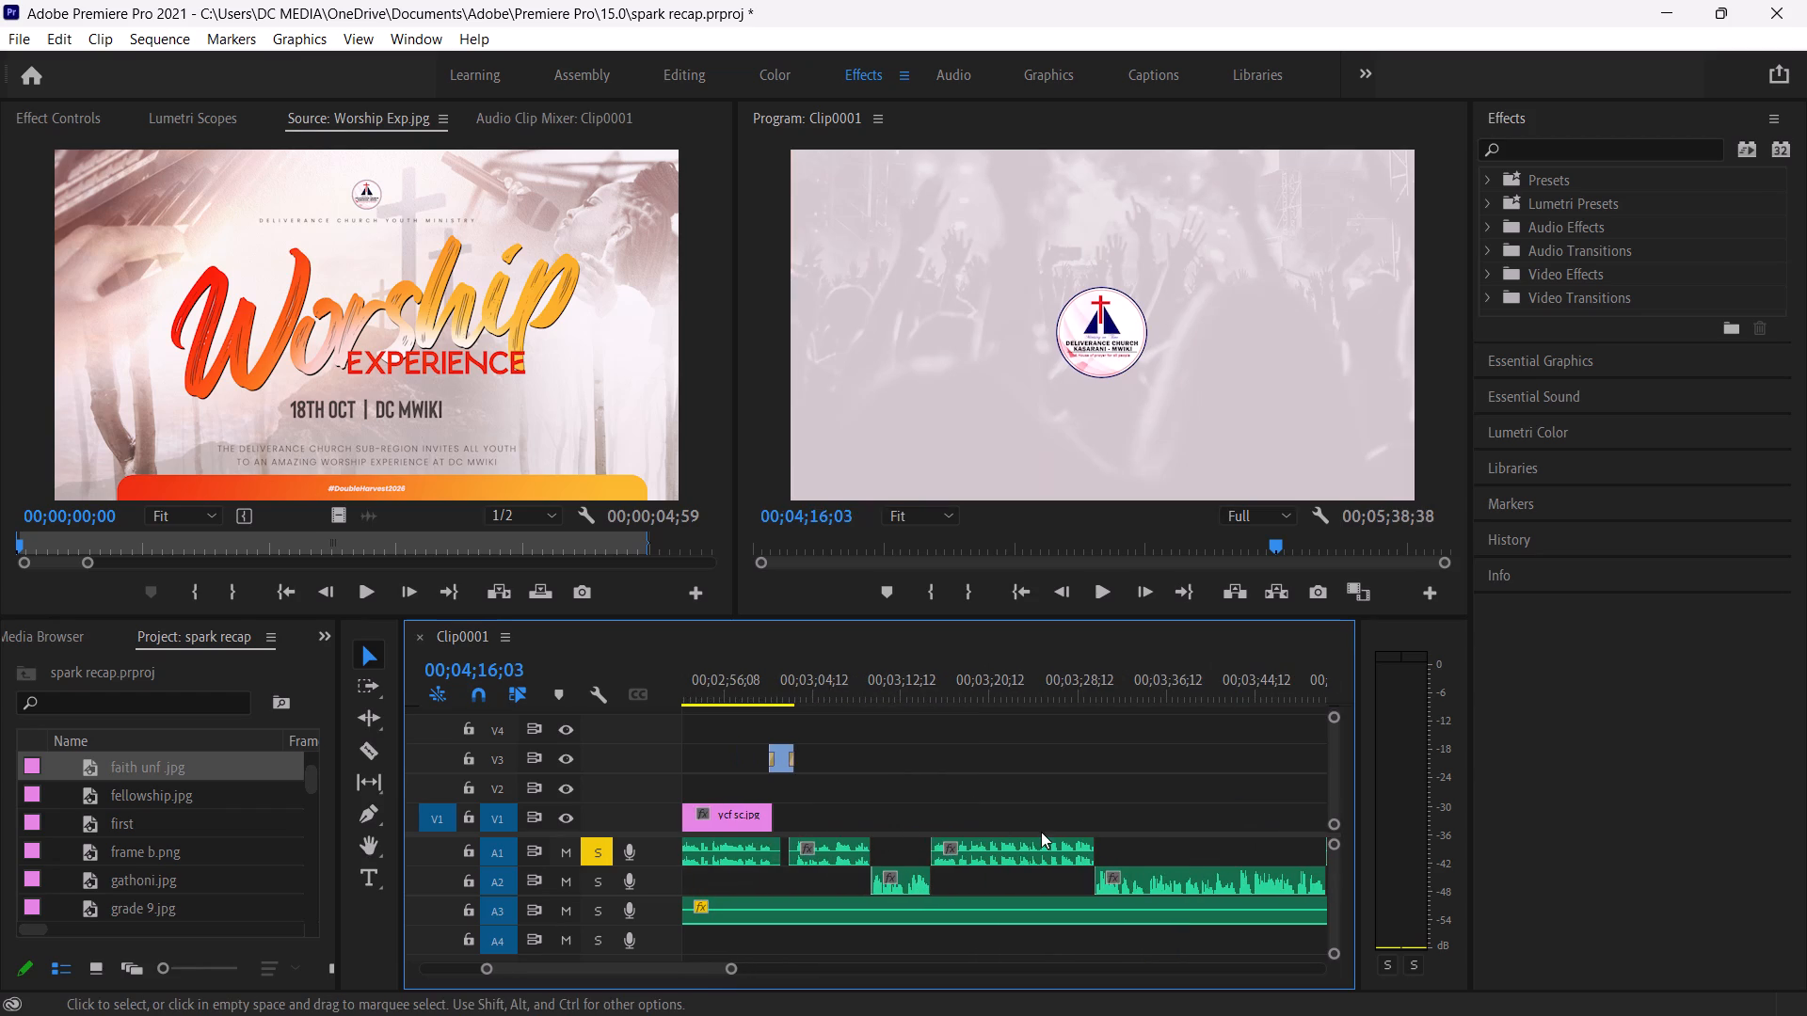
pyautogui.hscroll(-2, 1162, 825)
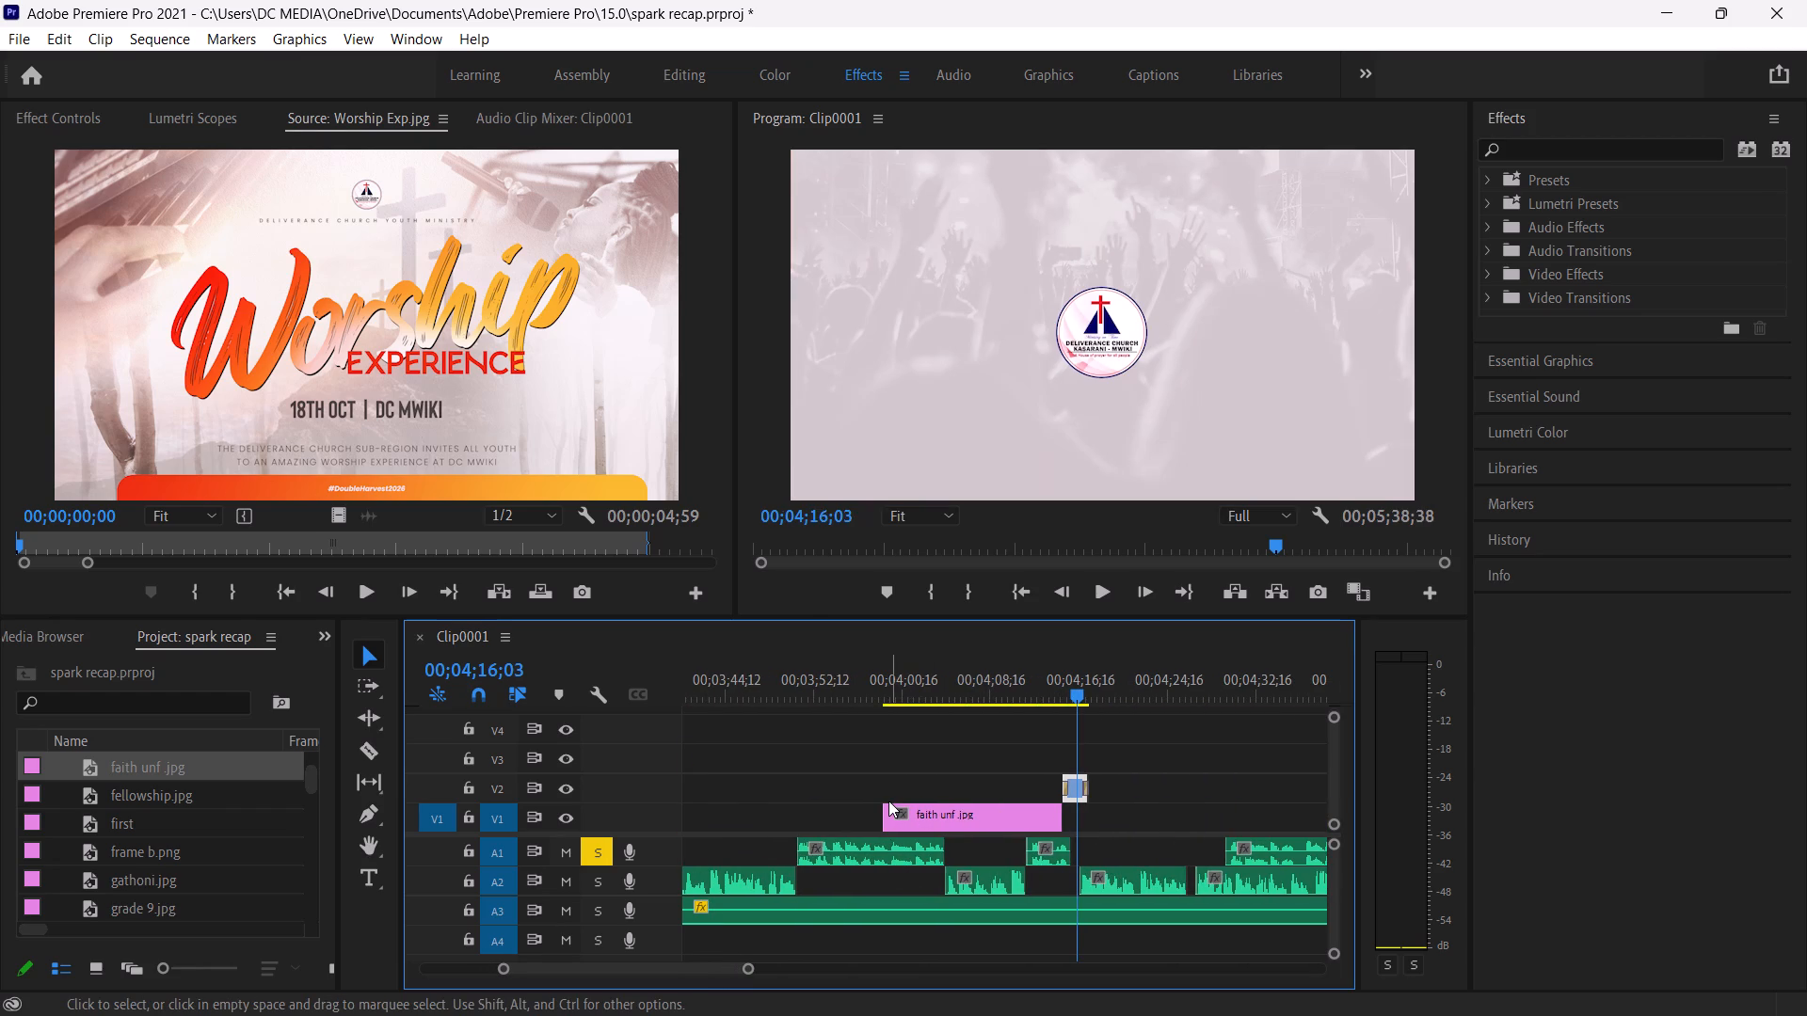
pyautogui.click(887, 817)
pyautogui.moveTo(883, 818); pyautogui.dragTo(740, 822)
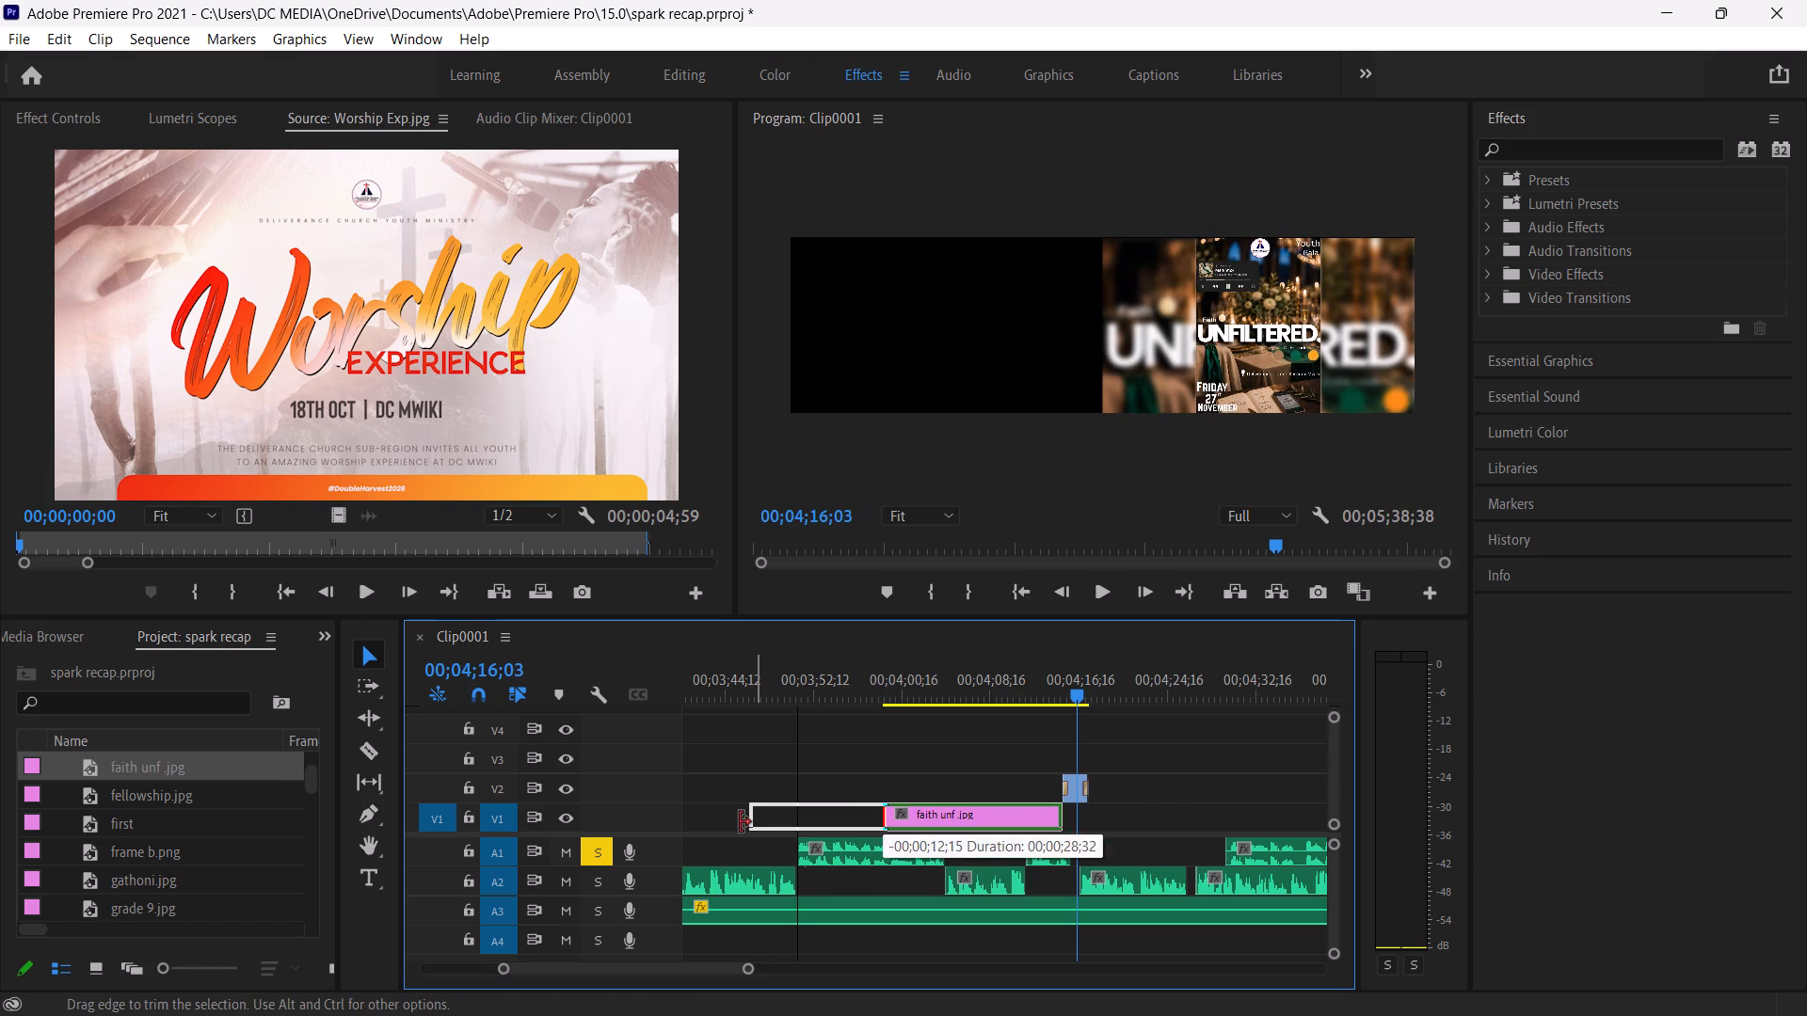
pyautogui.moveTo(740, 822); pyautogui.dragTo(814, 820)
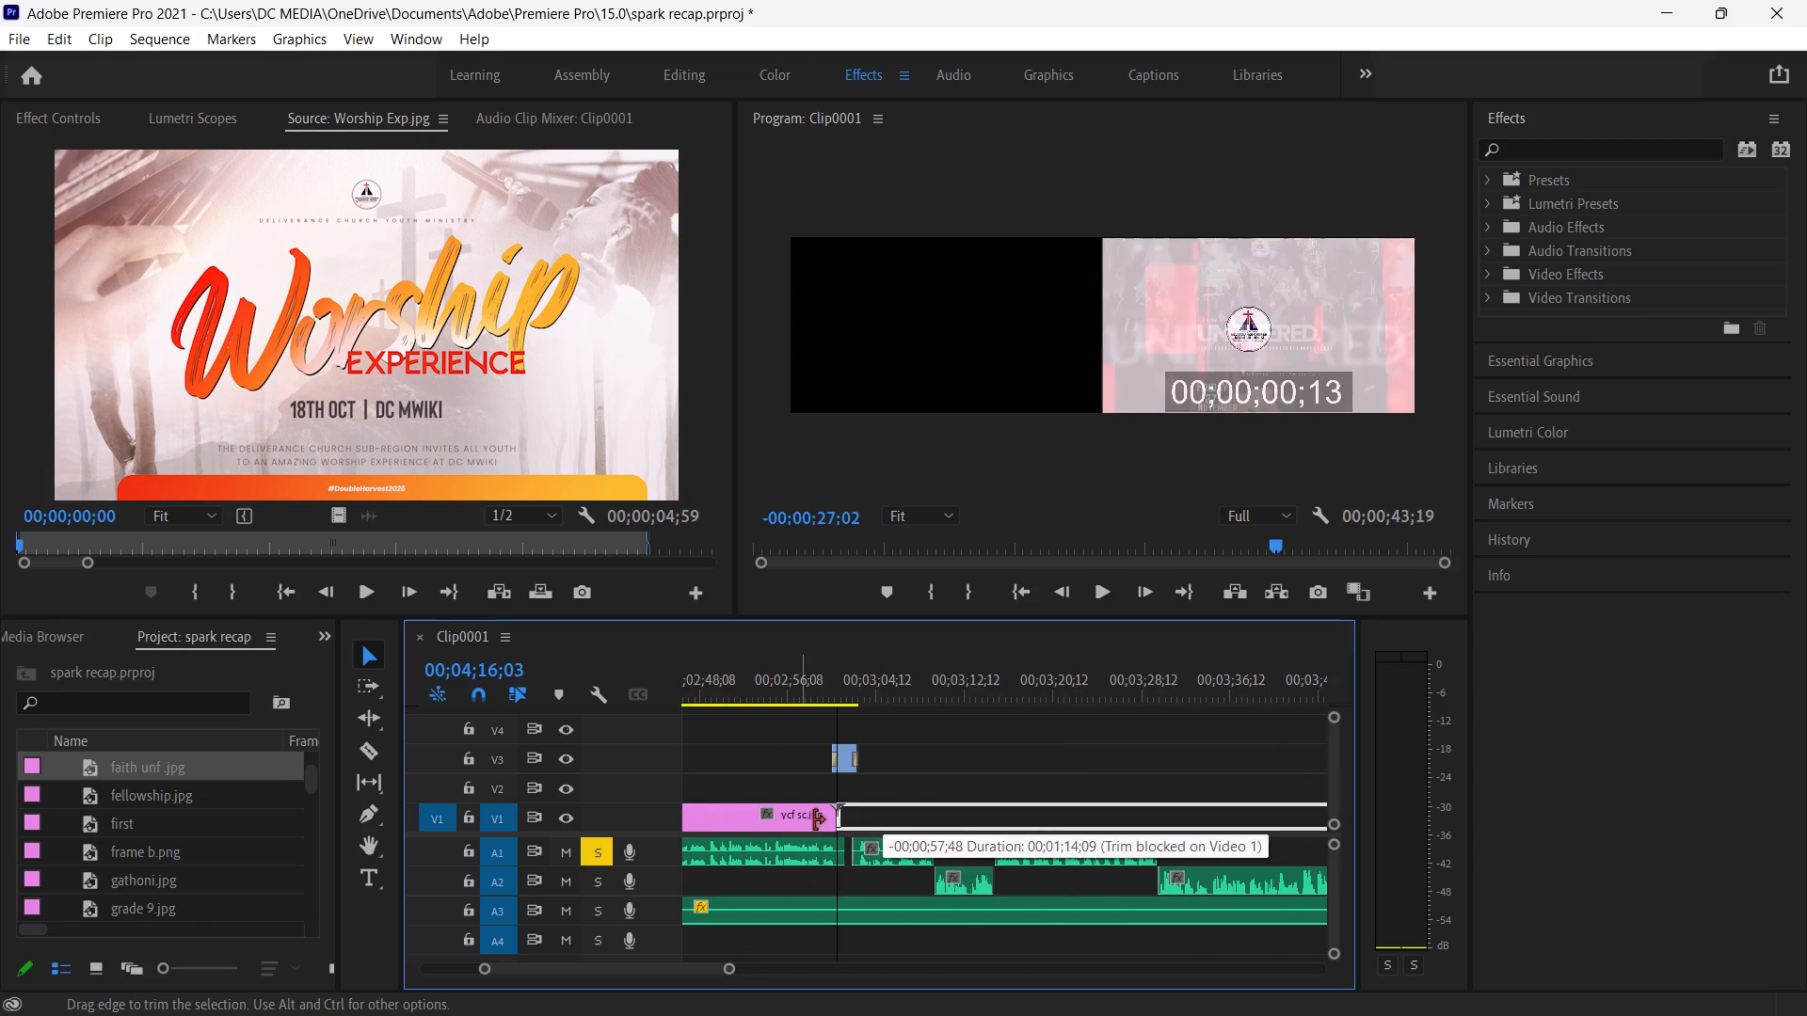
pyautogui.moveTo(814, 820); pyautogui.dragTo(858, 819)
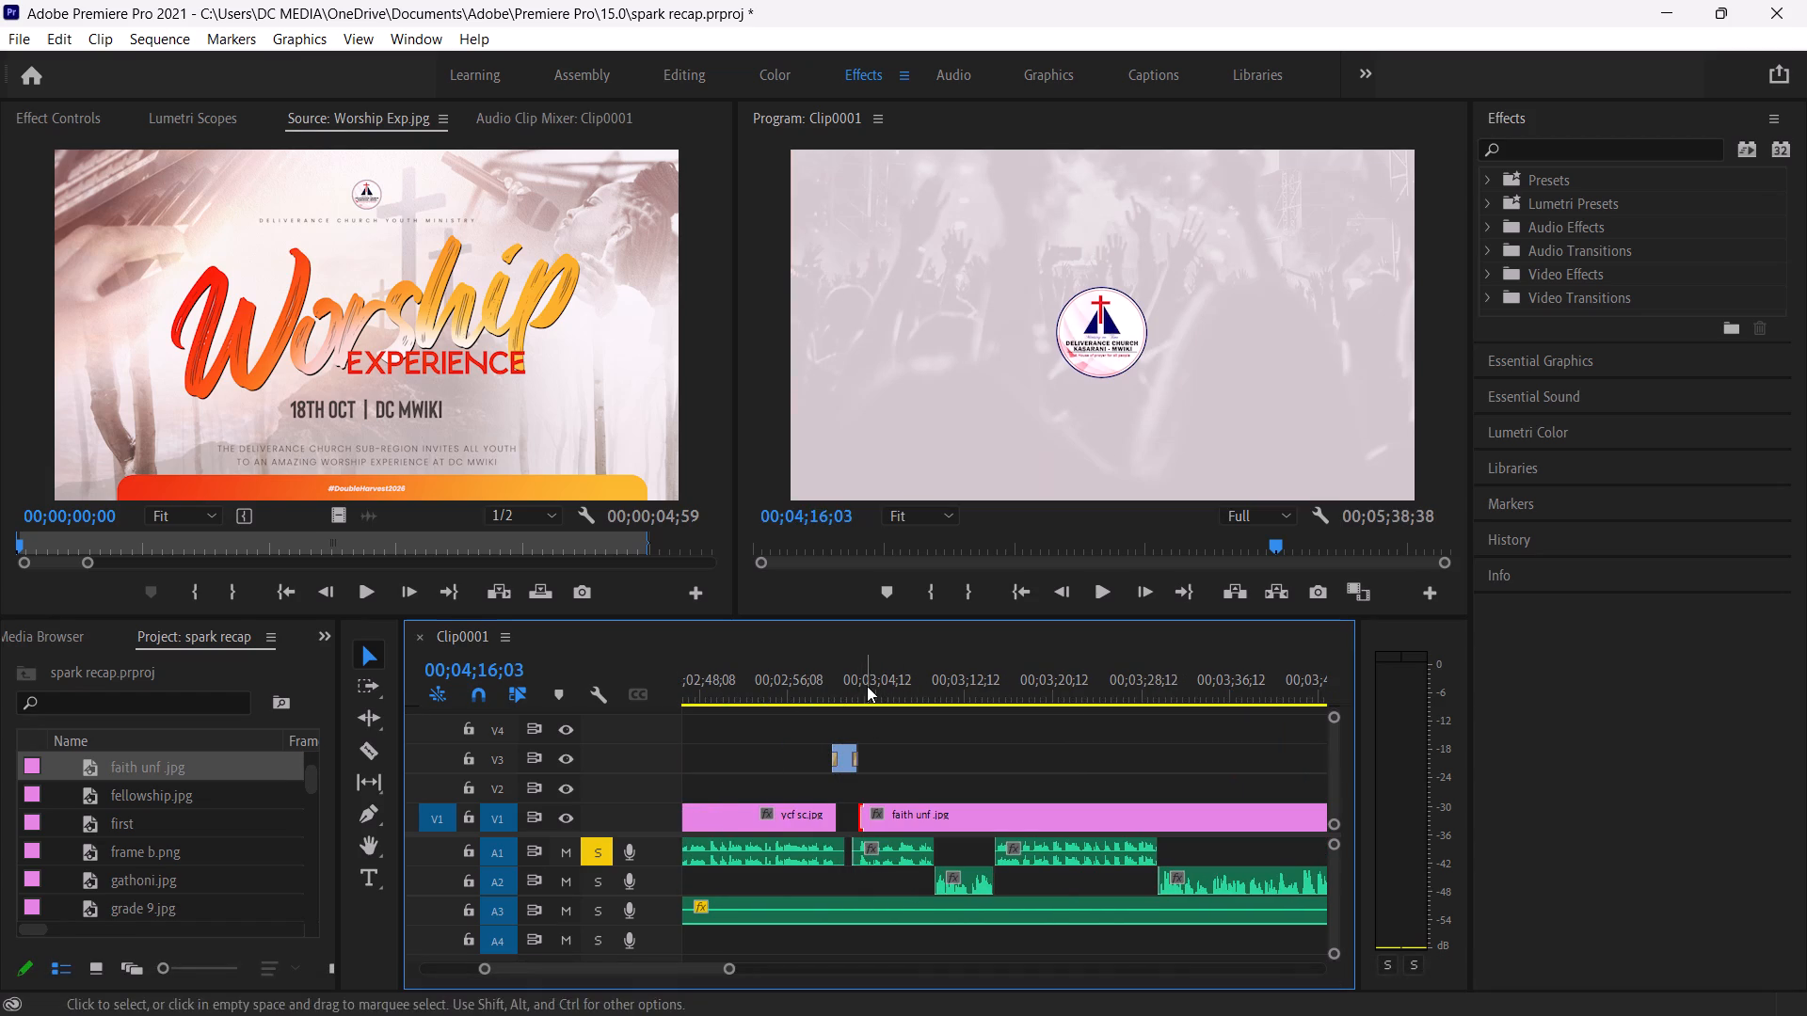
# Play back the transition from the ycf sc poster into faith unf, and check the poster near the end of its clip.
pyautogui.click(784, 695)
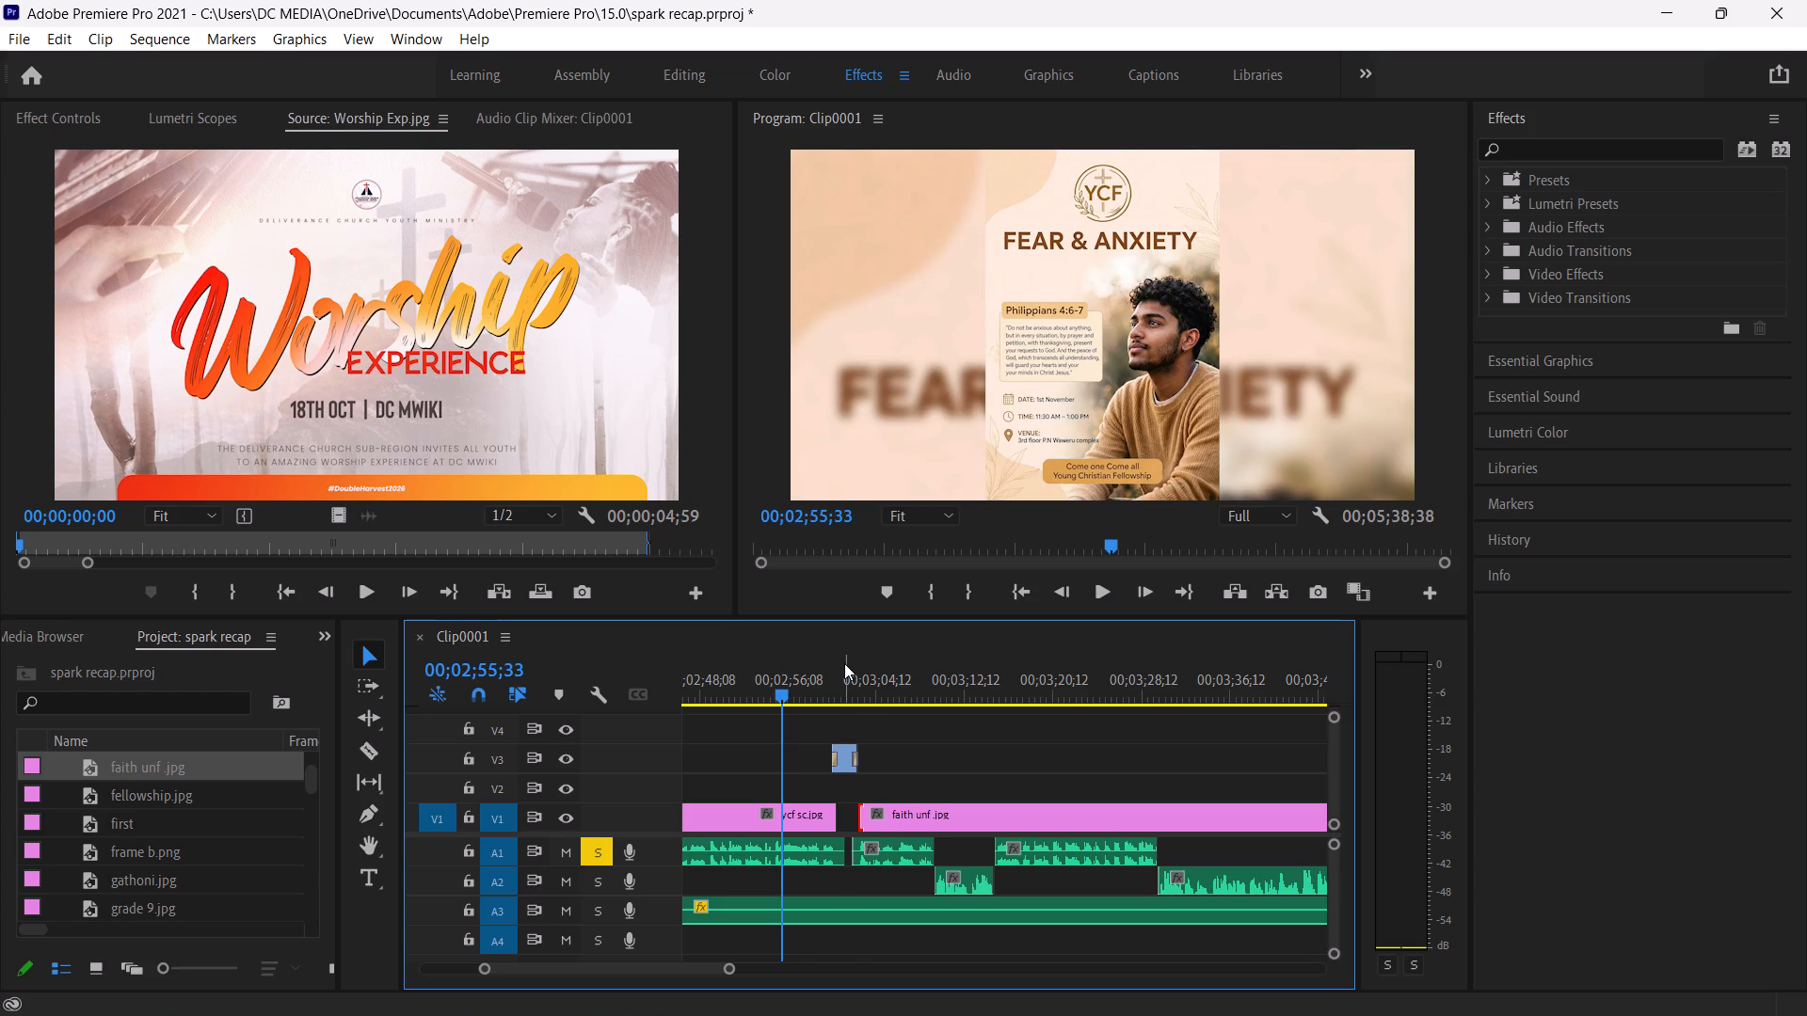
pyautogui.click(844, 663)
pyautogui.press('space')
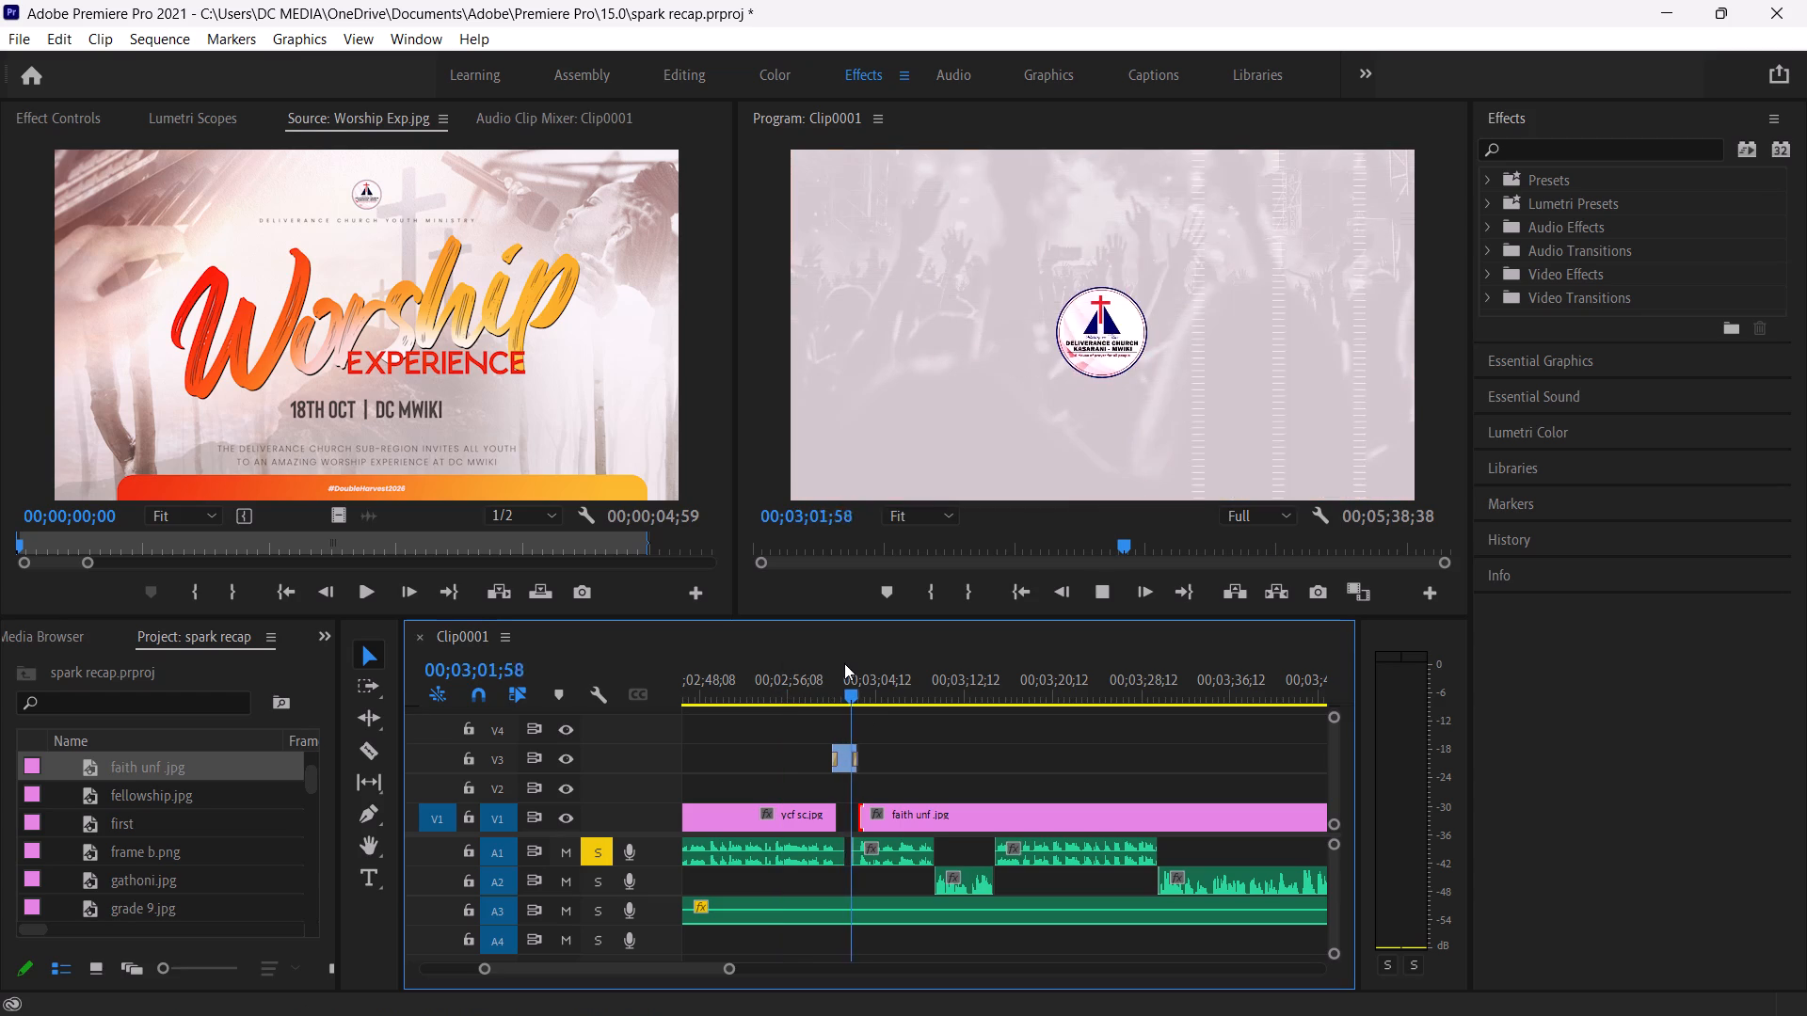
pyautogui.press('space')
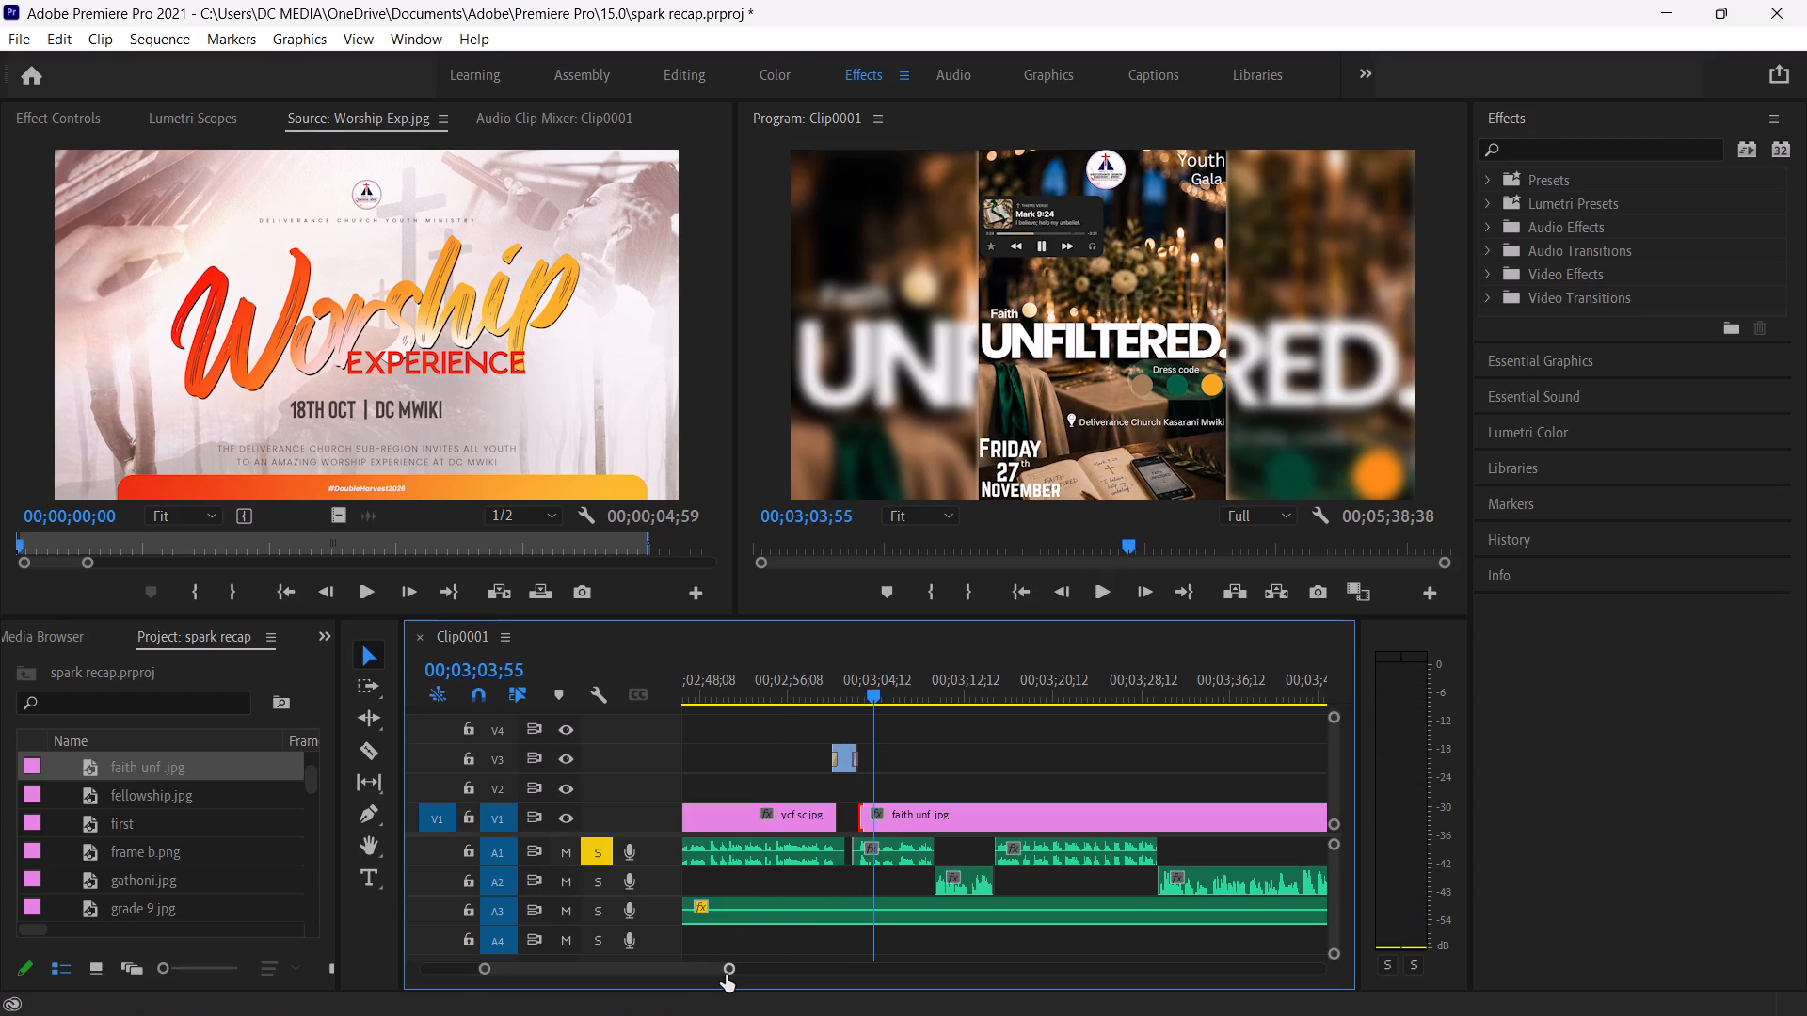
pyautogui.moveTo(726, 975); pyautogui.dragTo(668, 979)
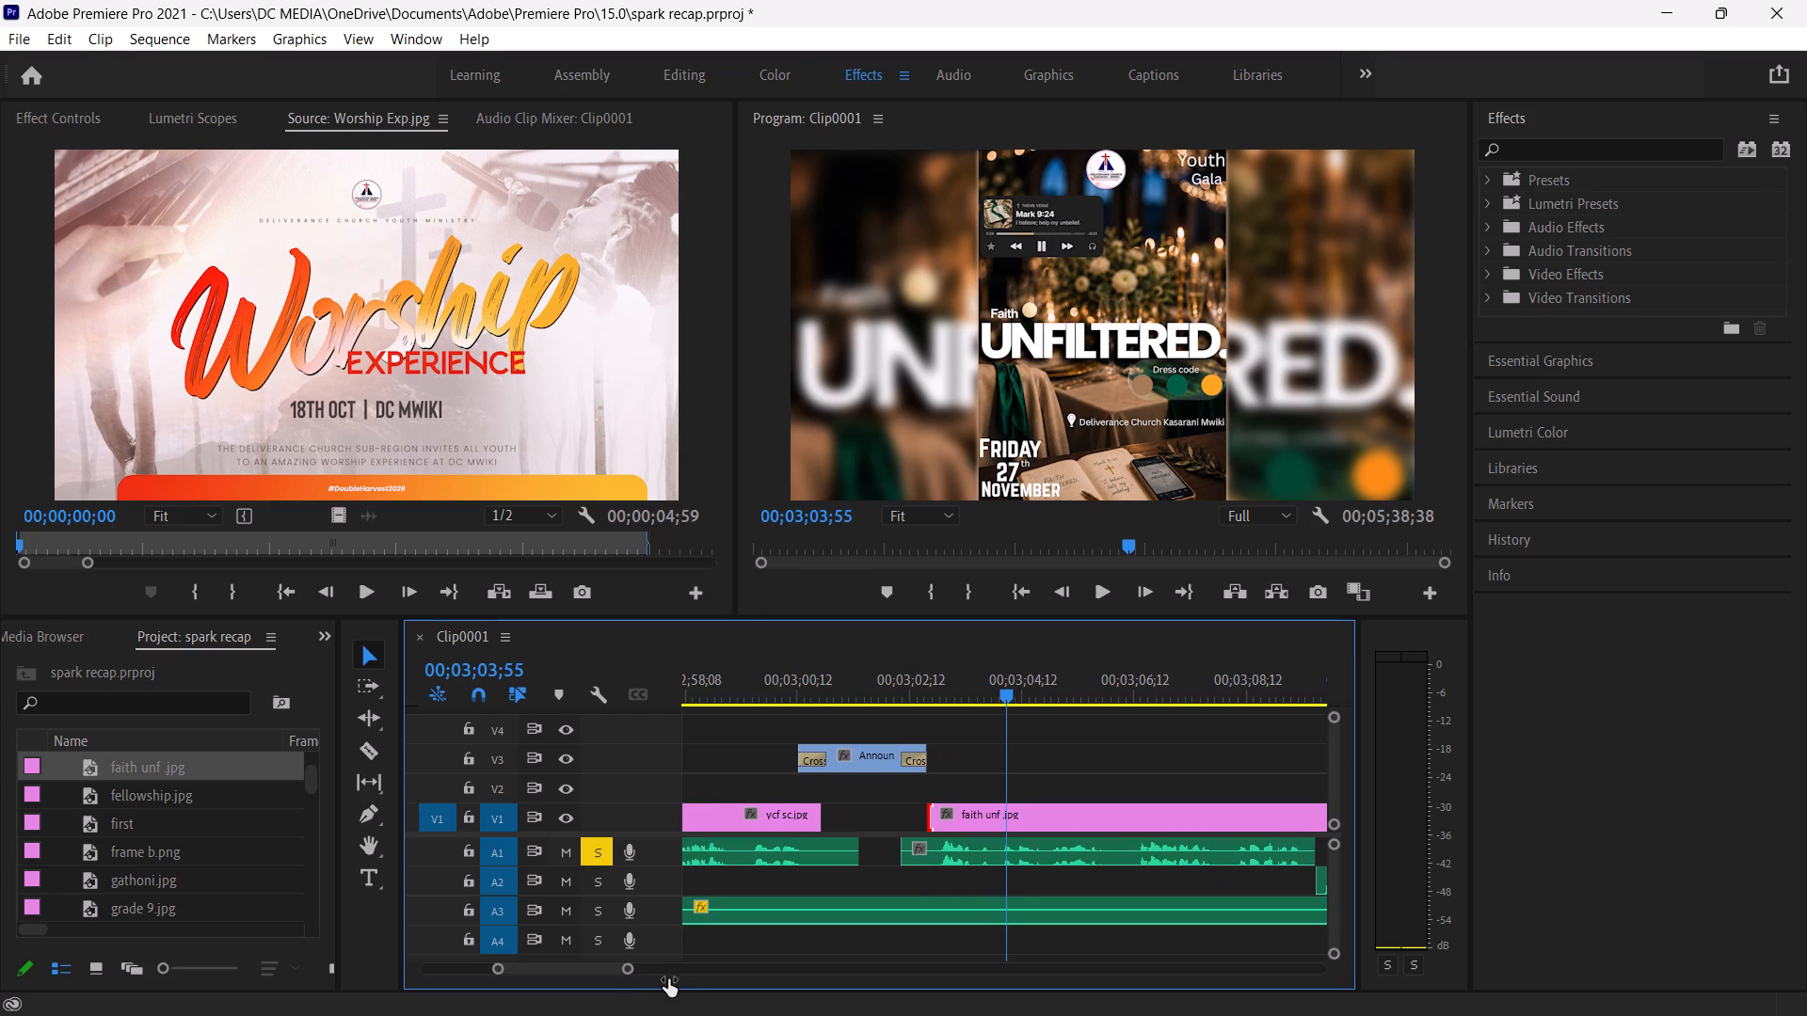
pyautogui.moveTo(668, 979); pyautogui.dragTo(879, 972)
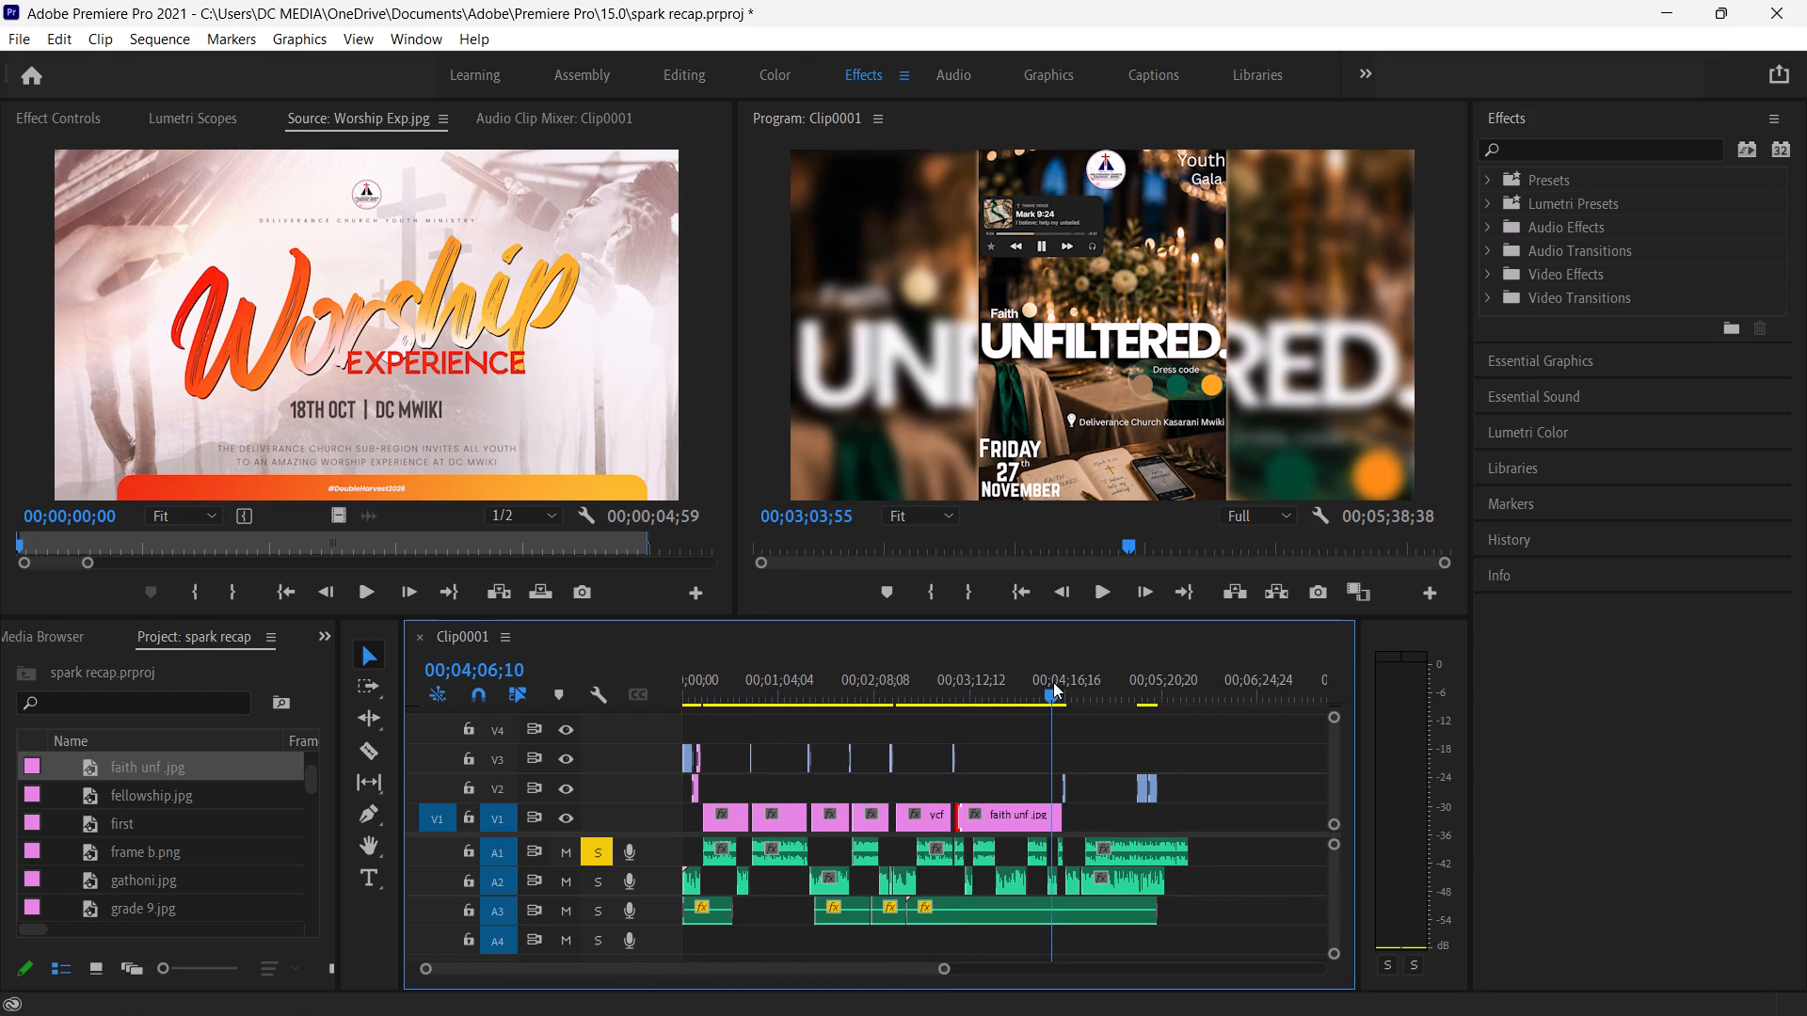
pyautogui.click(1053, 682)
pyautogui.moveTo(943, 966); pyautogui.dragTo(860, 984)
# Switch to the POSTERS folder in File Explorer and preview the teens service posters, including Teens c, Teens 9 and Teens service 1.
pyautogui.click(760, 984)
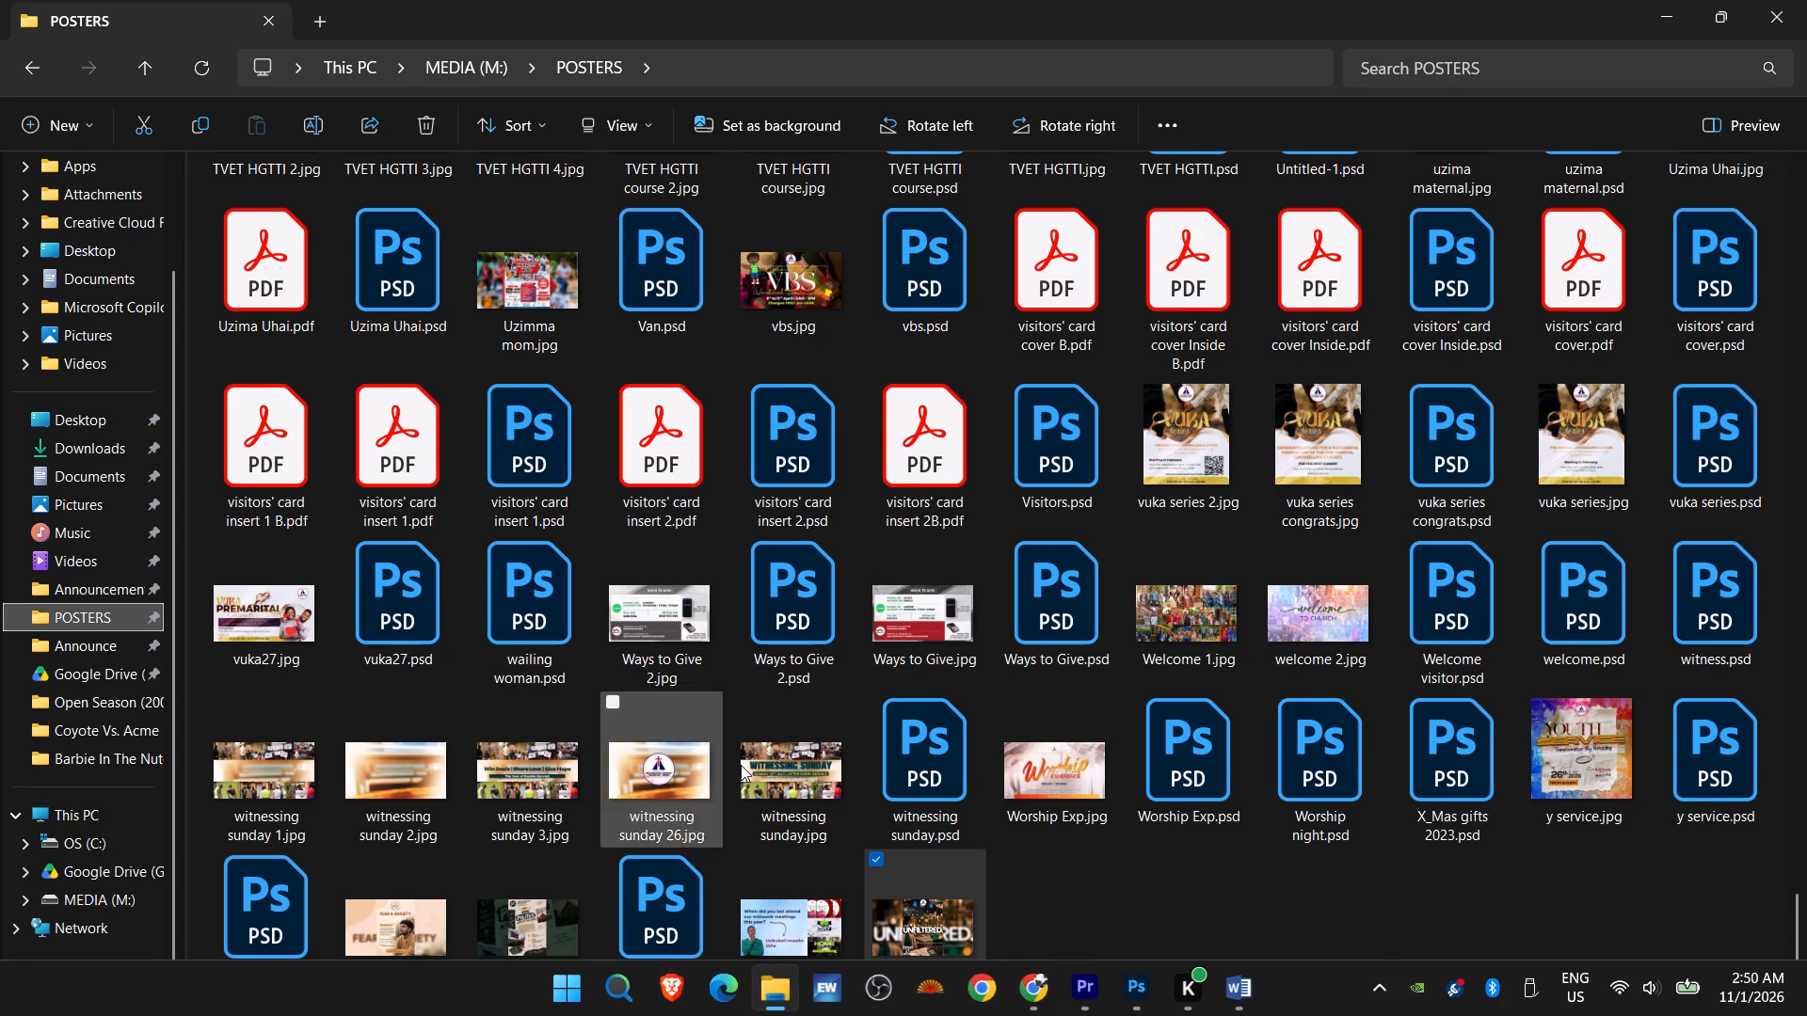
pyautogui.scroll(7, 699, 553)
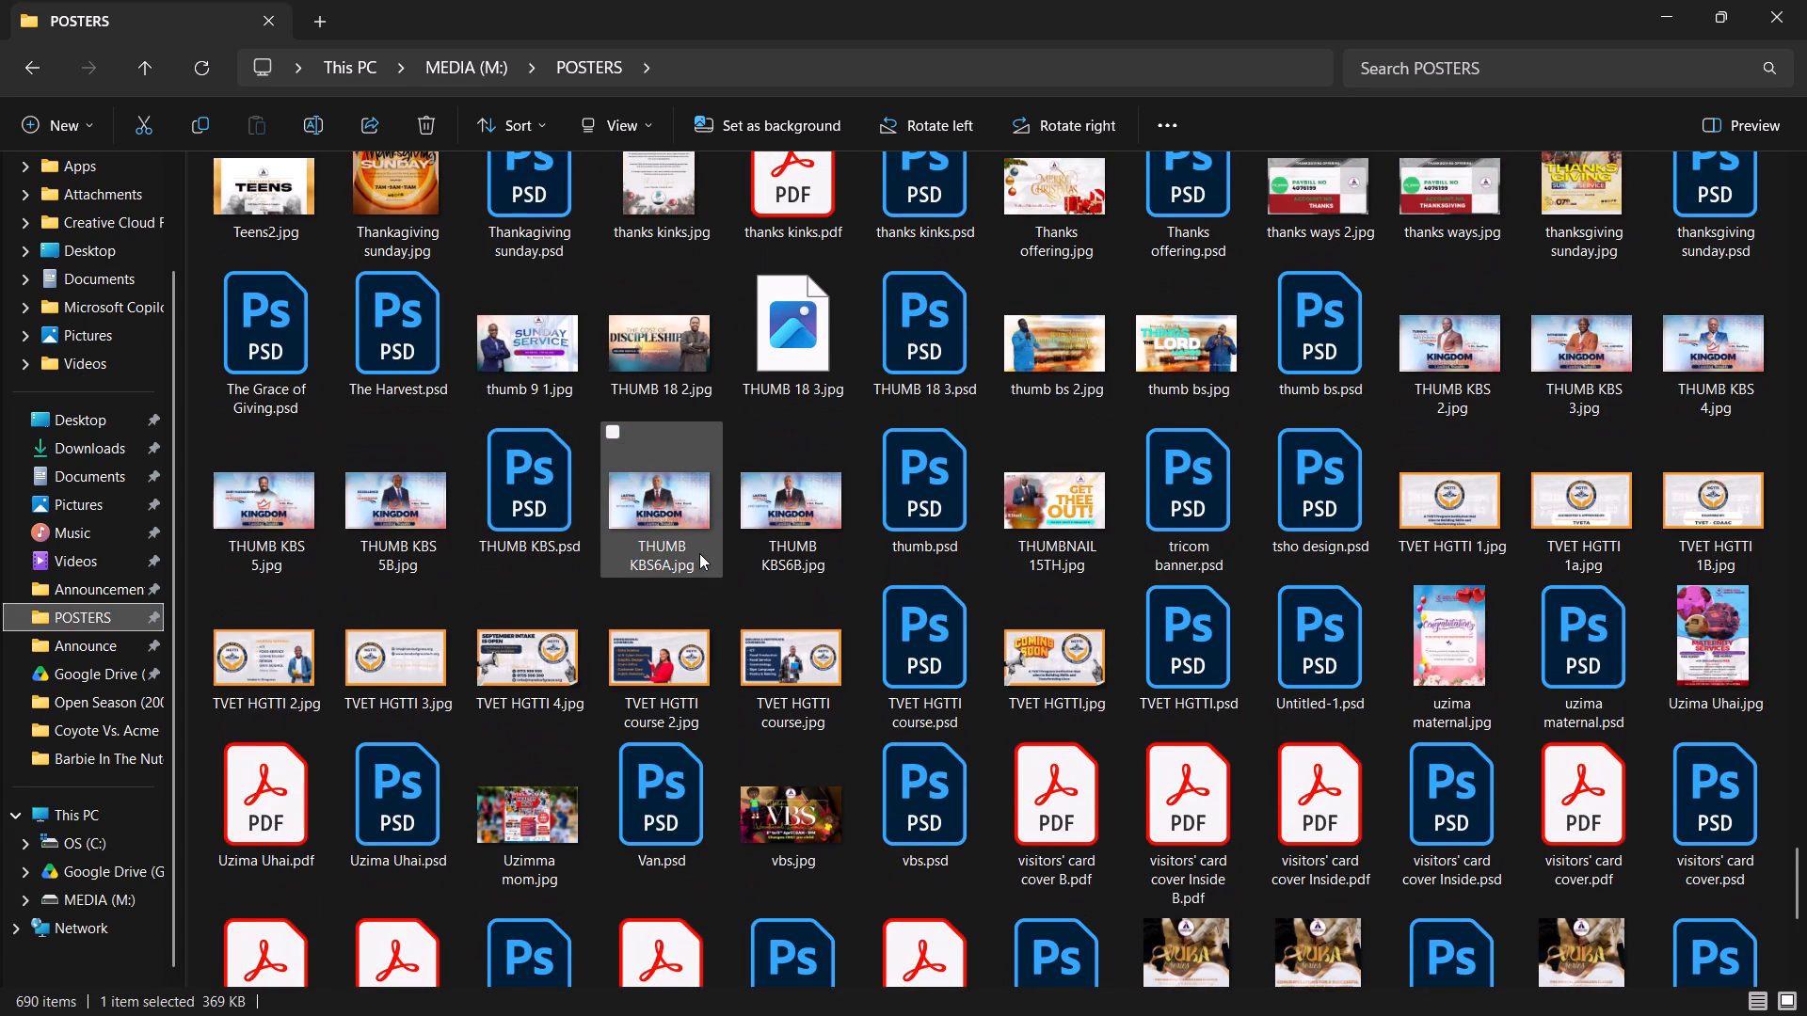
pyautogui.scroll(6, 699, 553)
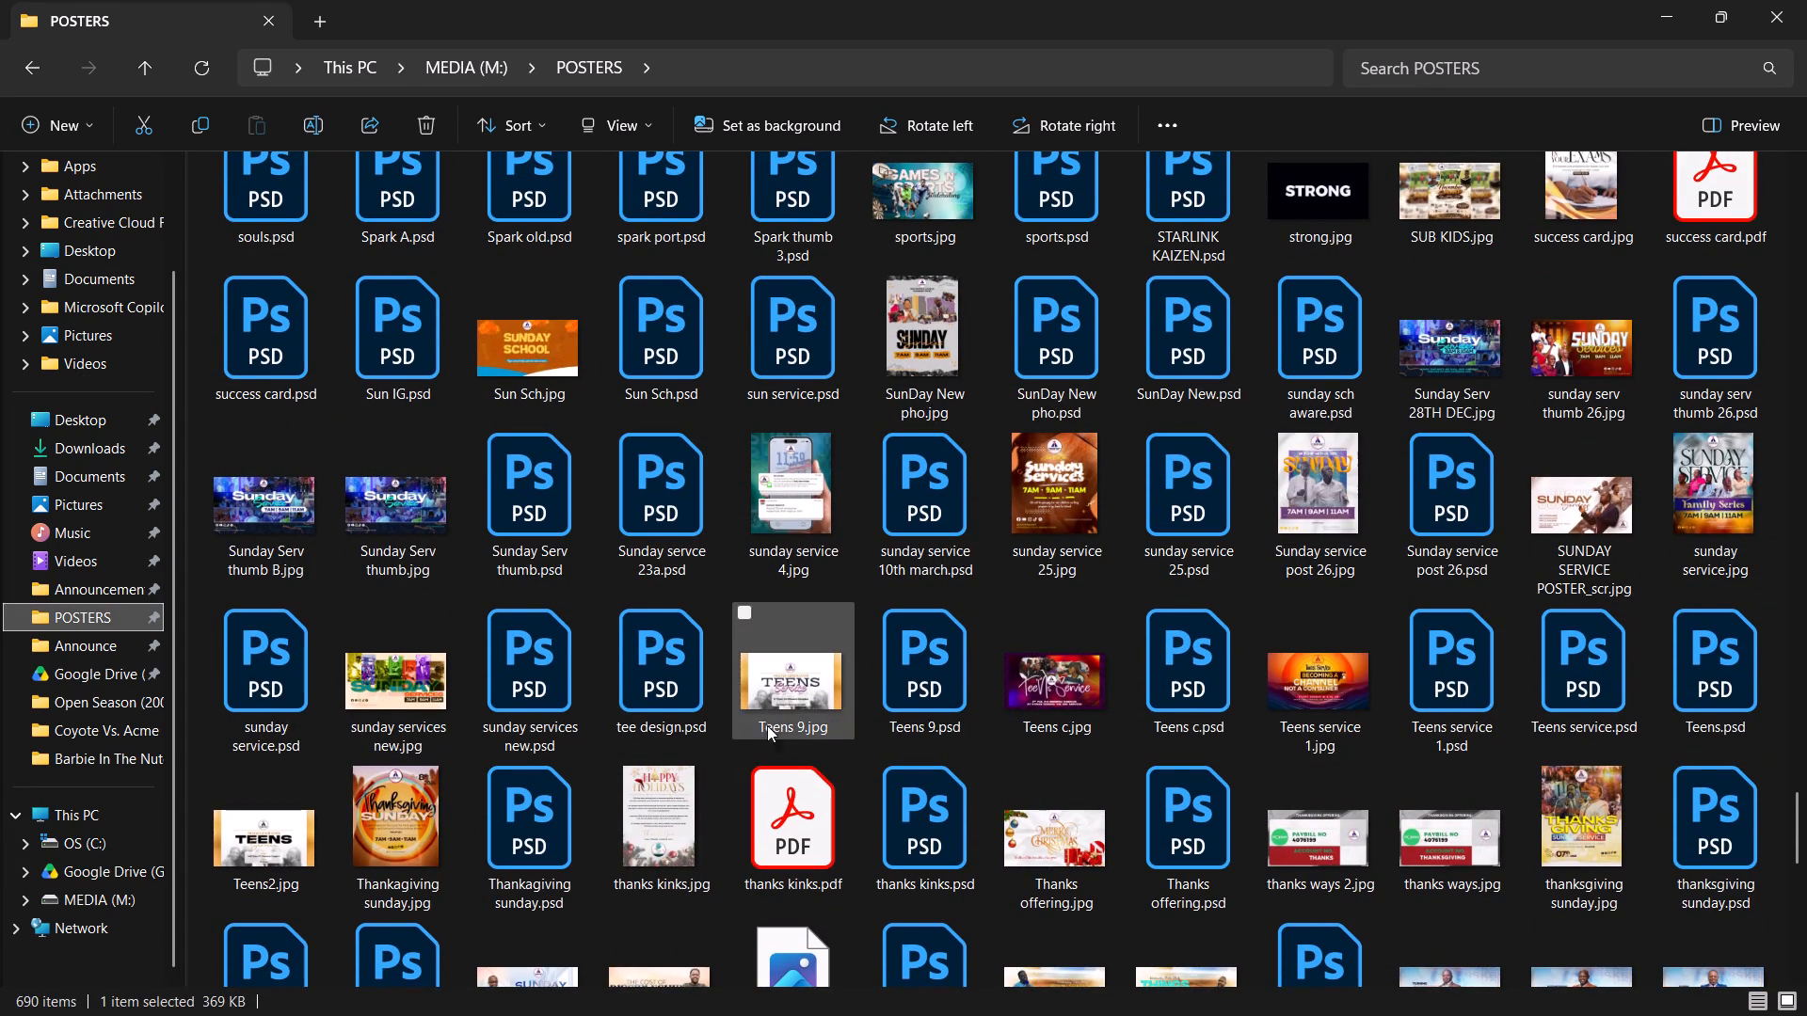
pyautogui.doubleClick(1055, 682)
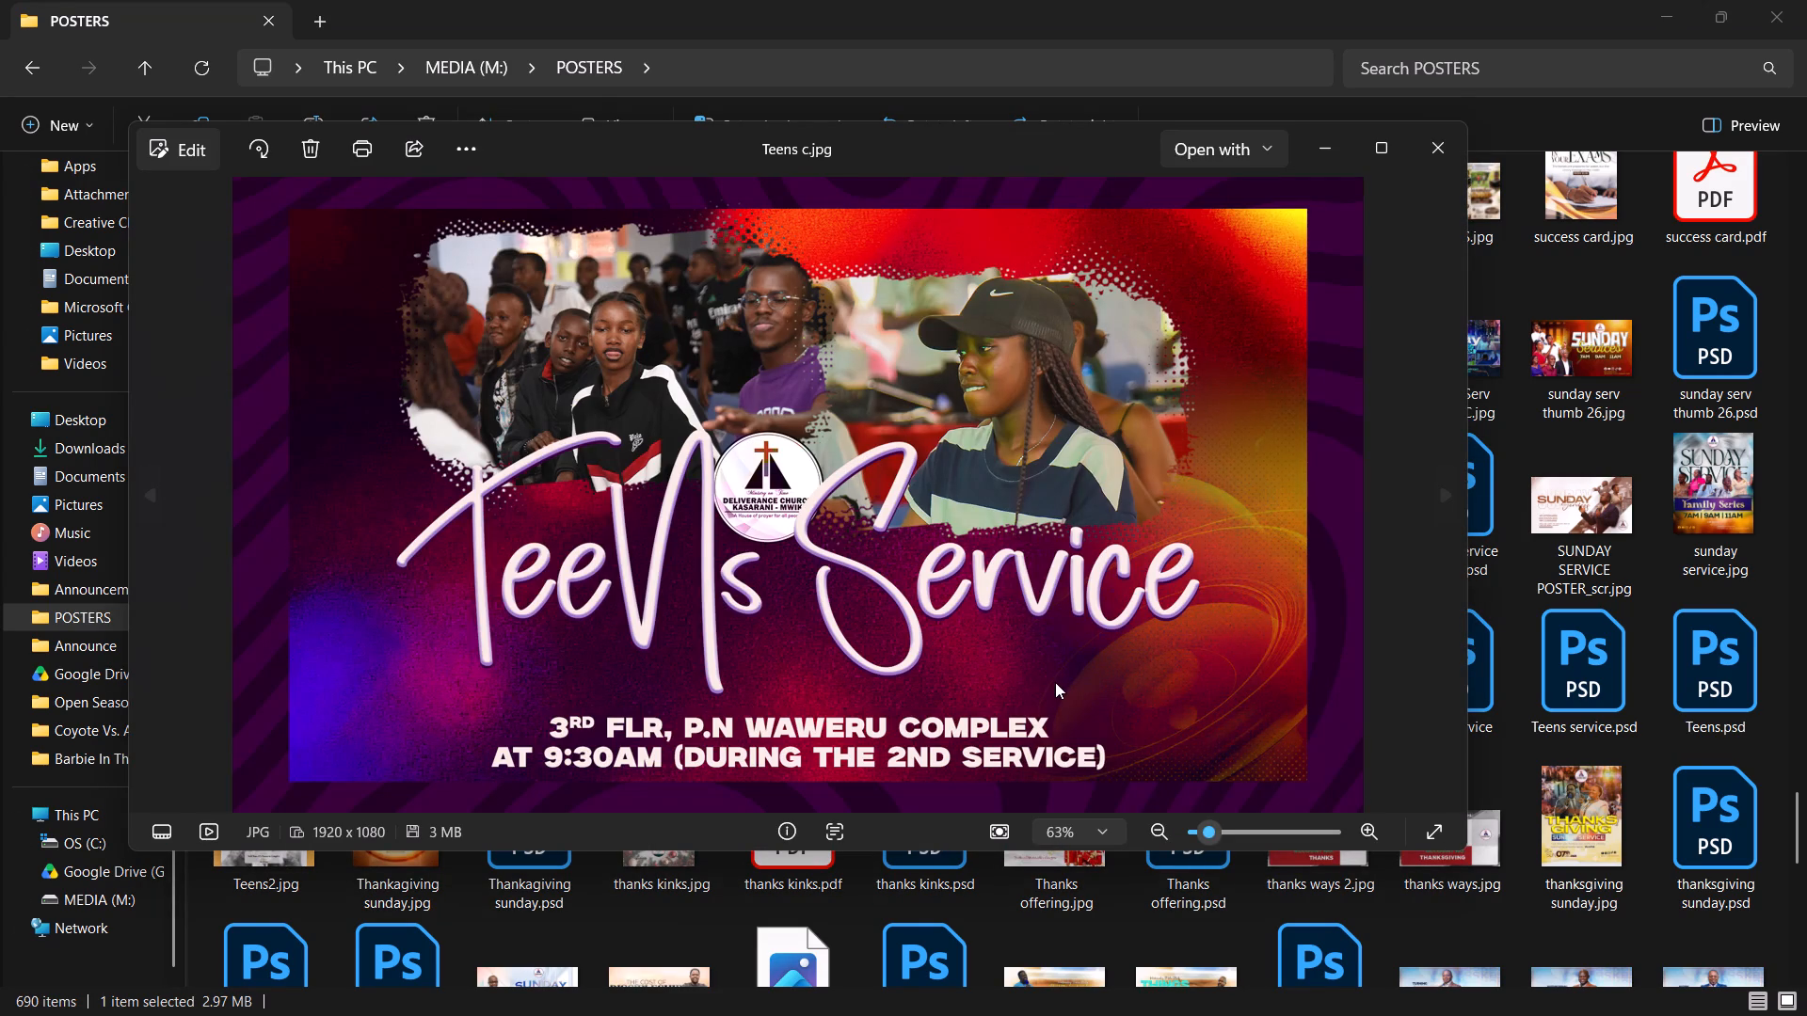
pyautogui.press('Right')
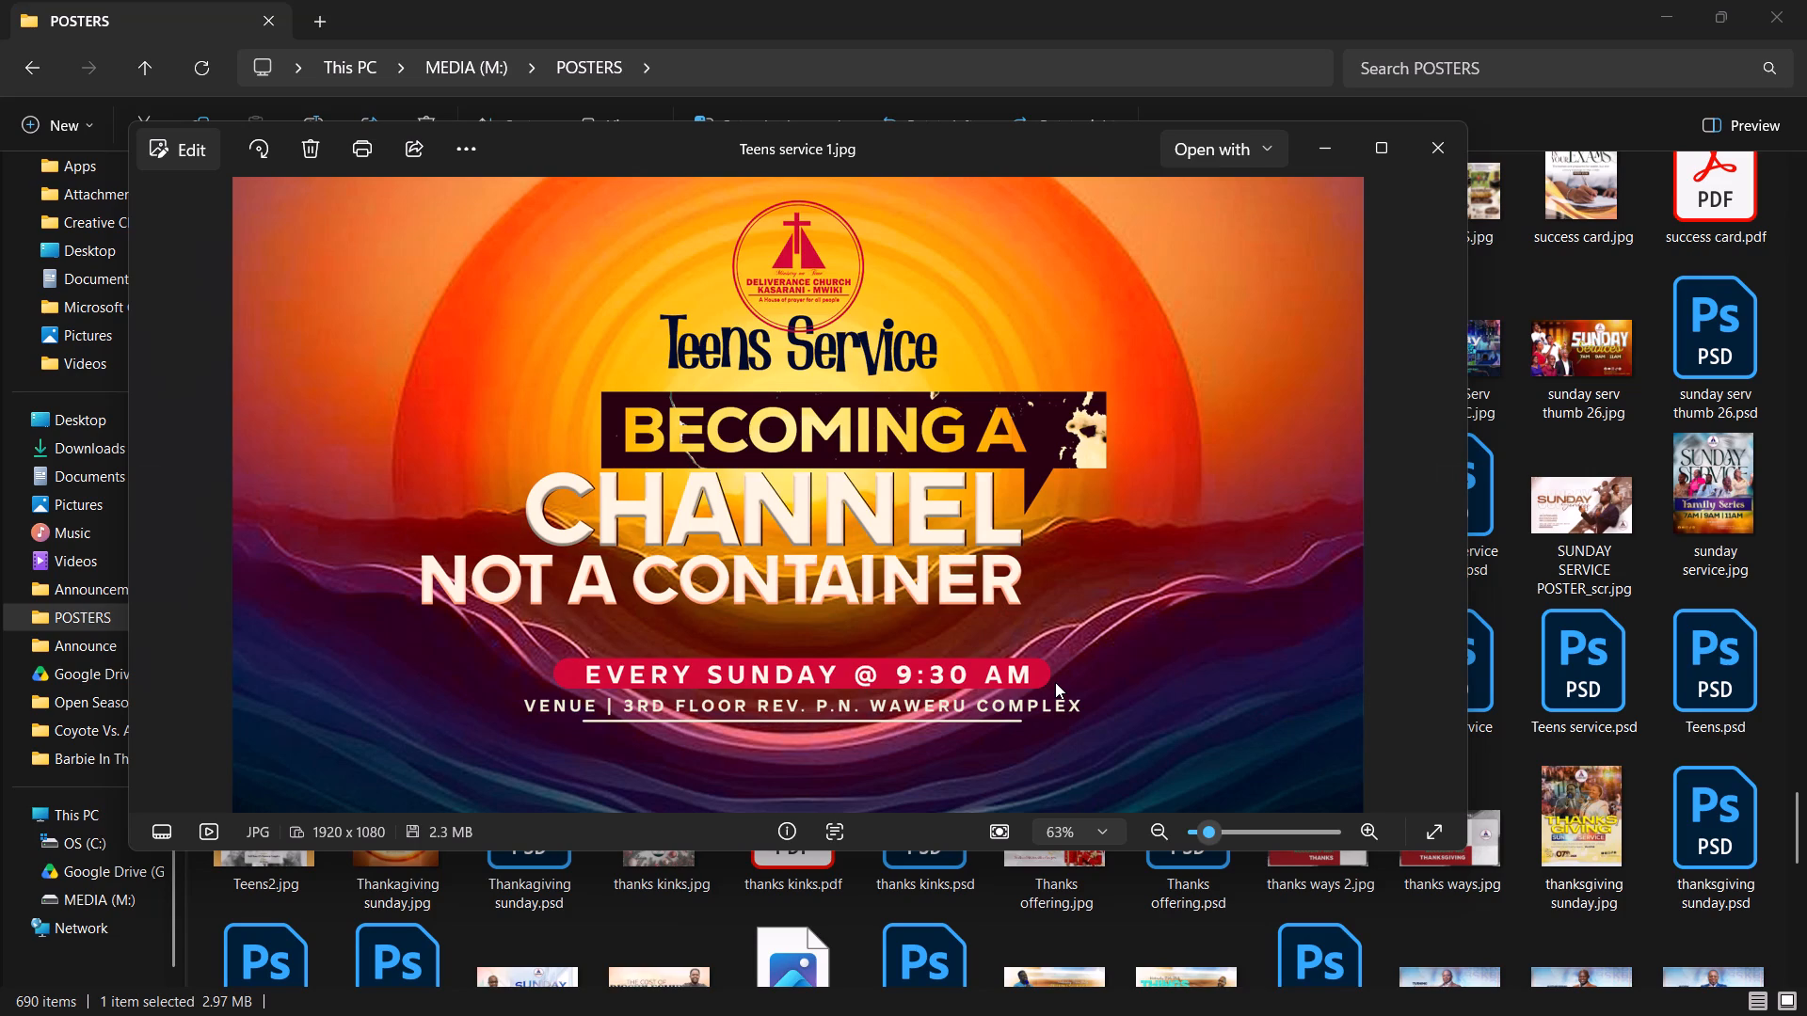
pyautogui.click(1431, 153)
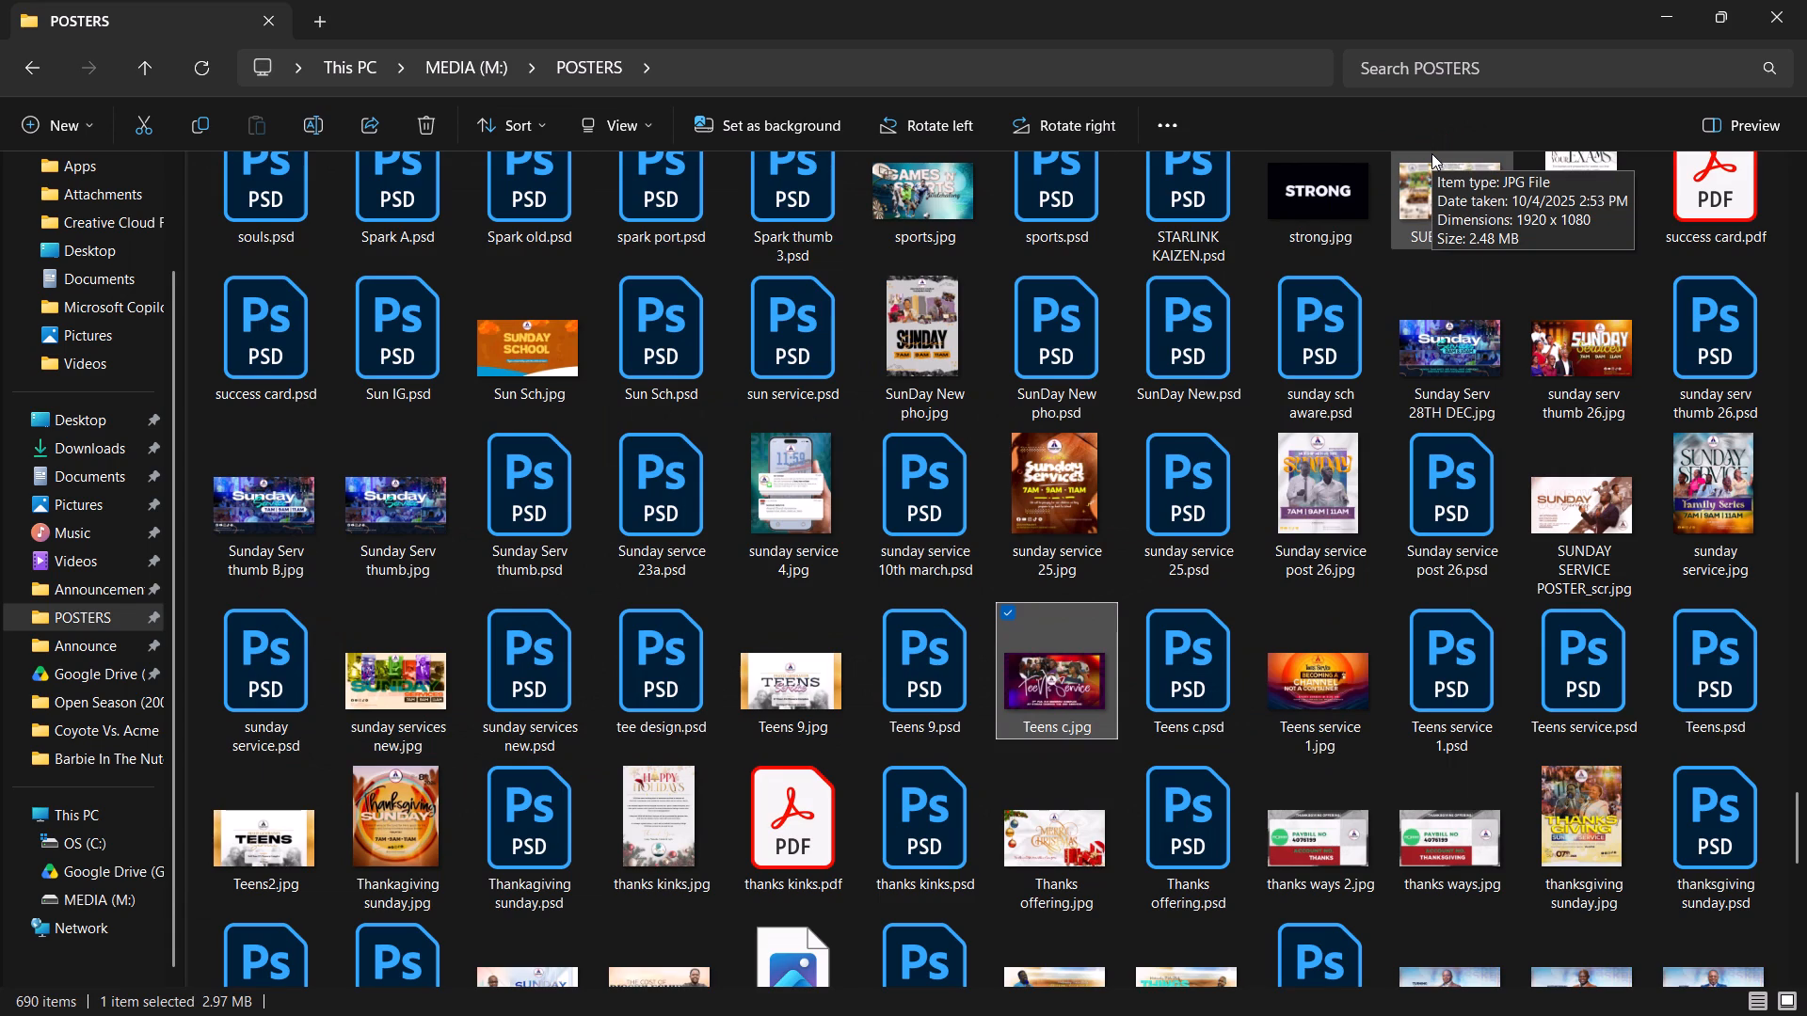
pyautogui.doubleClick(808, 687)
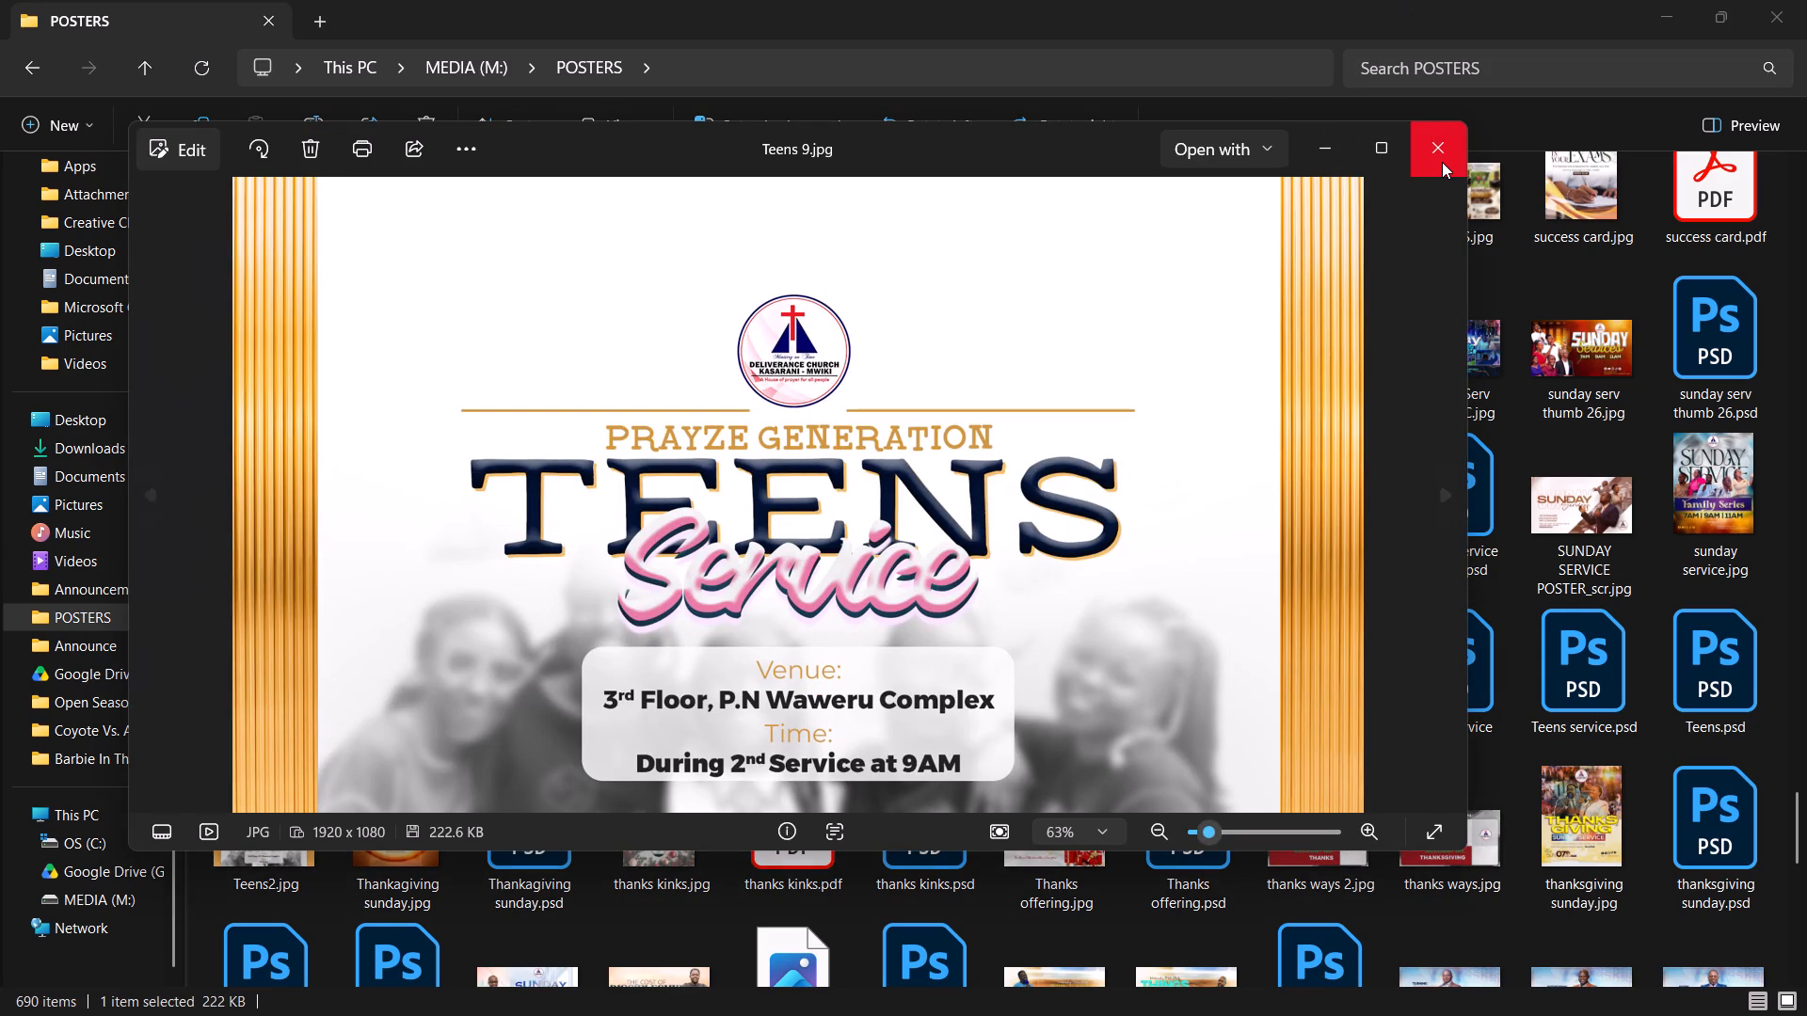
pyautogui.press('Right')
pyautogui.press('Right')
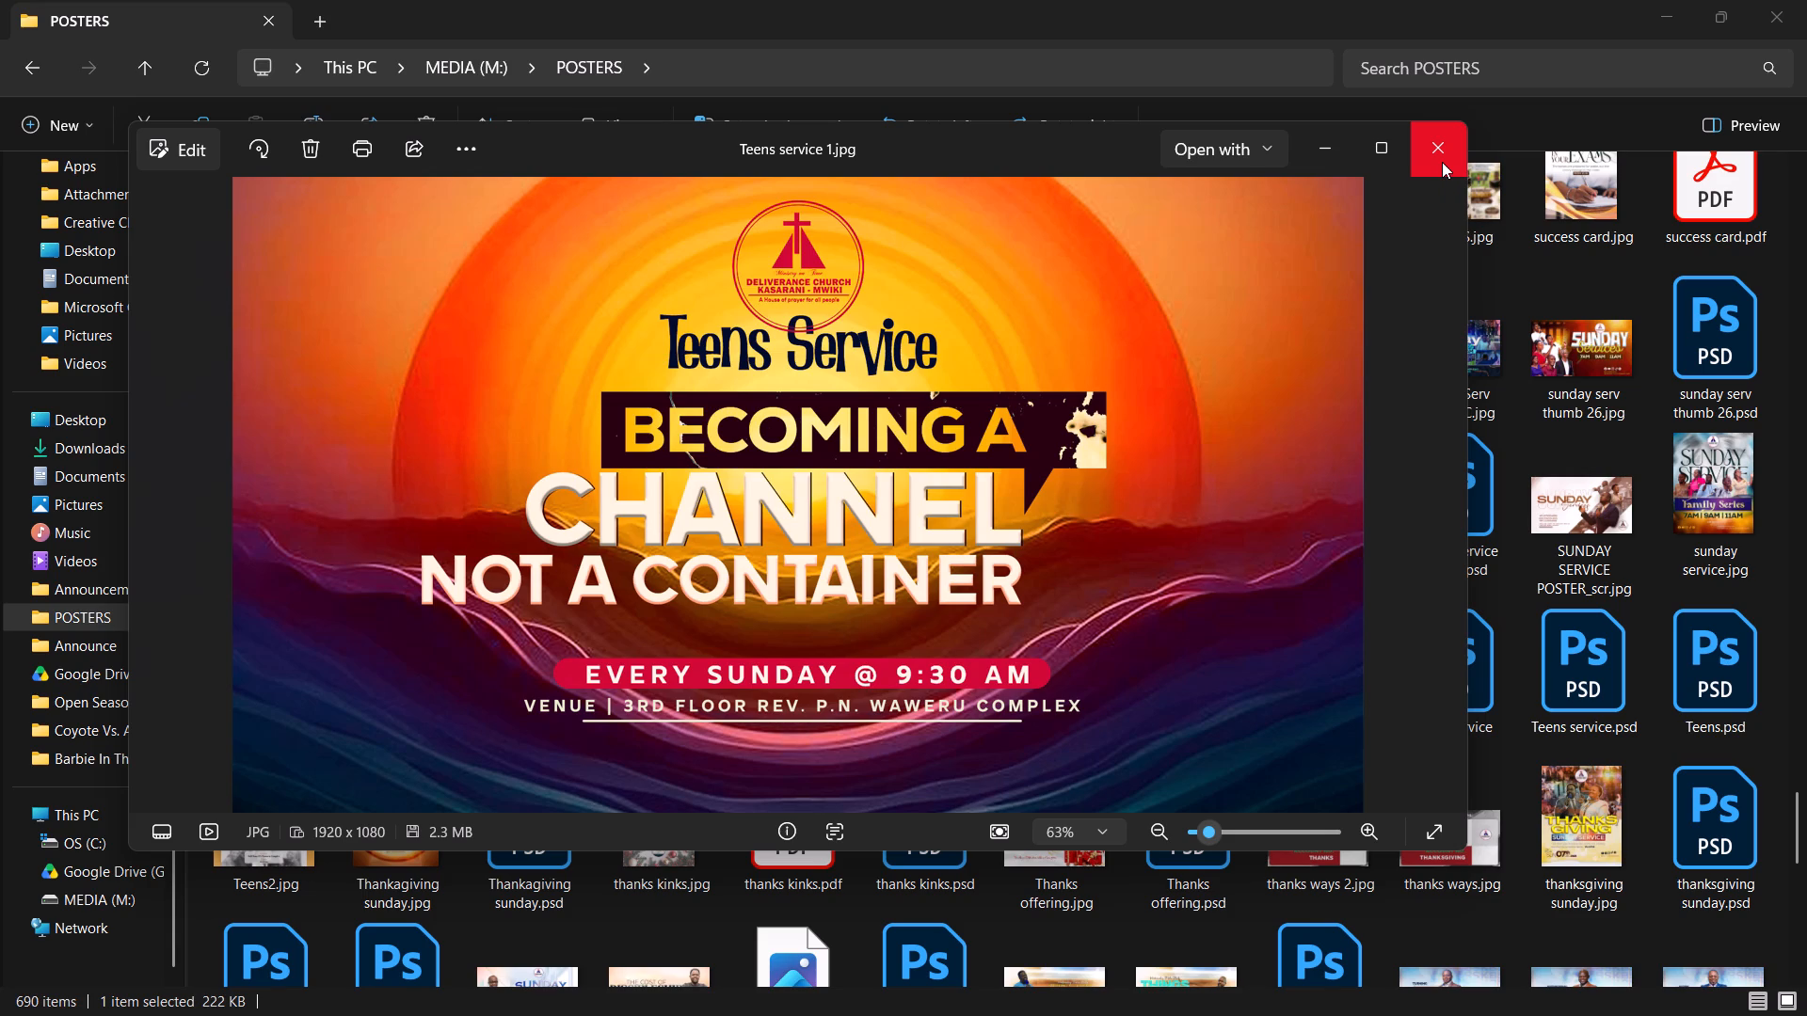
# Open Teens service 1.psd in Photoshop and collapse the CHANNEL layer's effects list.
pyautogui.click(1488, 721)
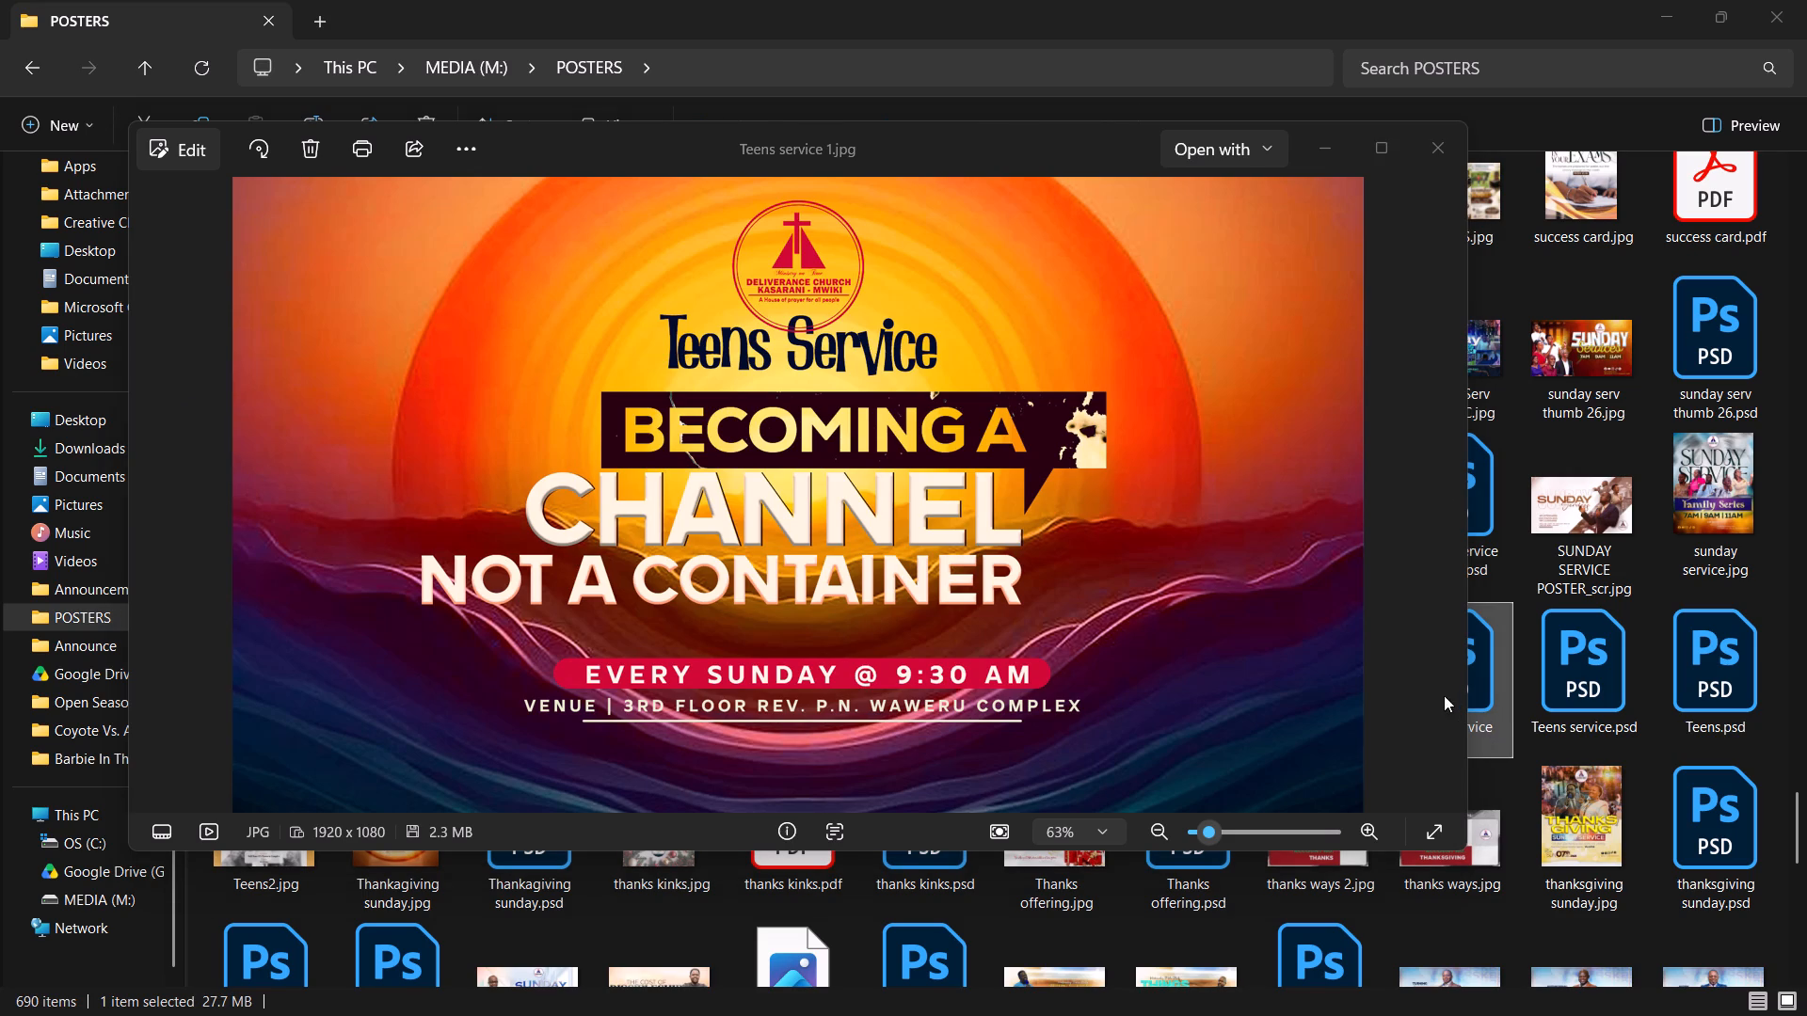
pyautogui.doubleClick(1467, 652)
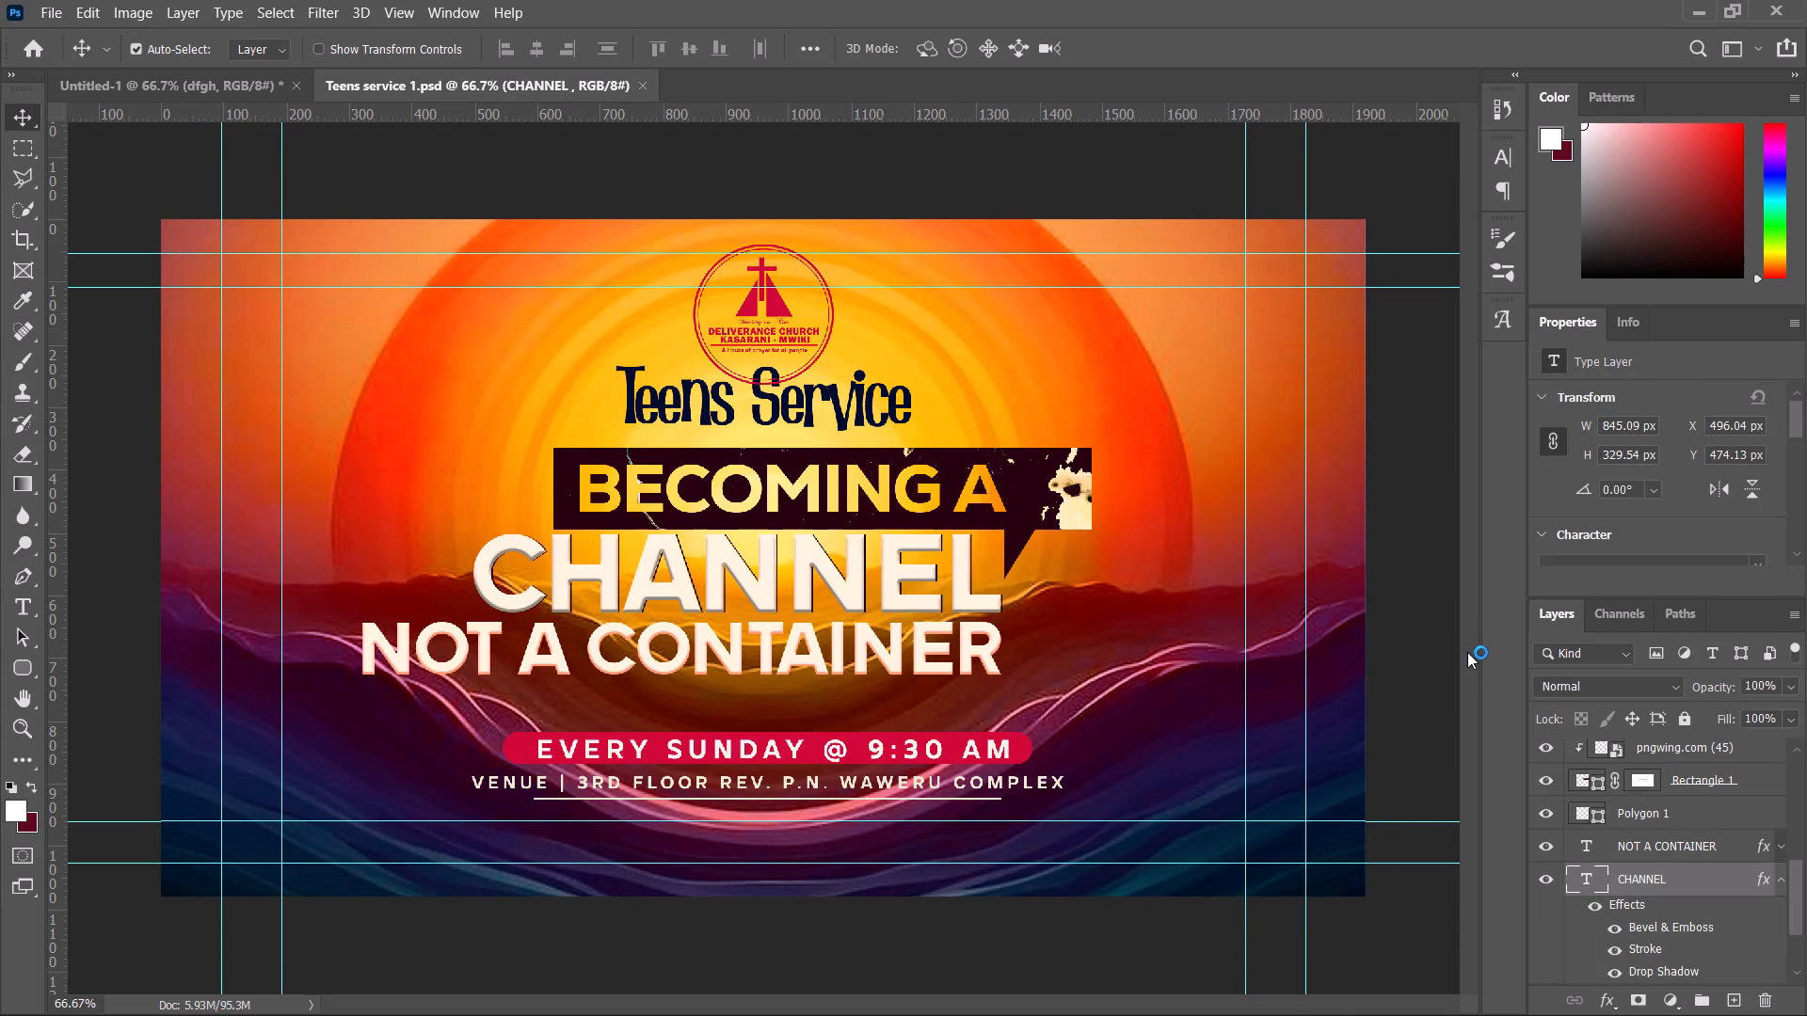
pyautogui.click(1781, 876)
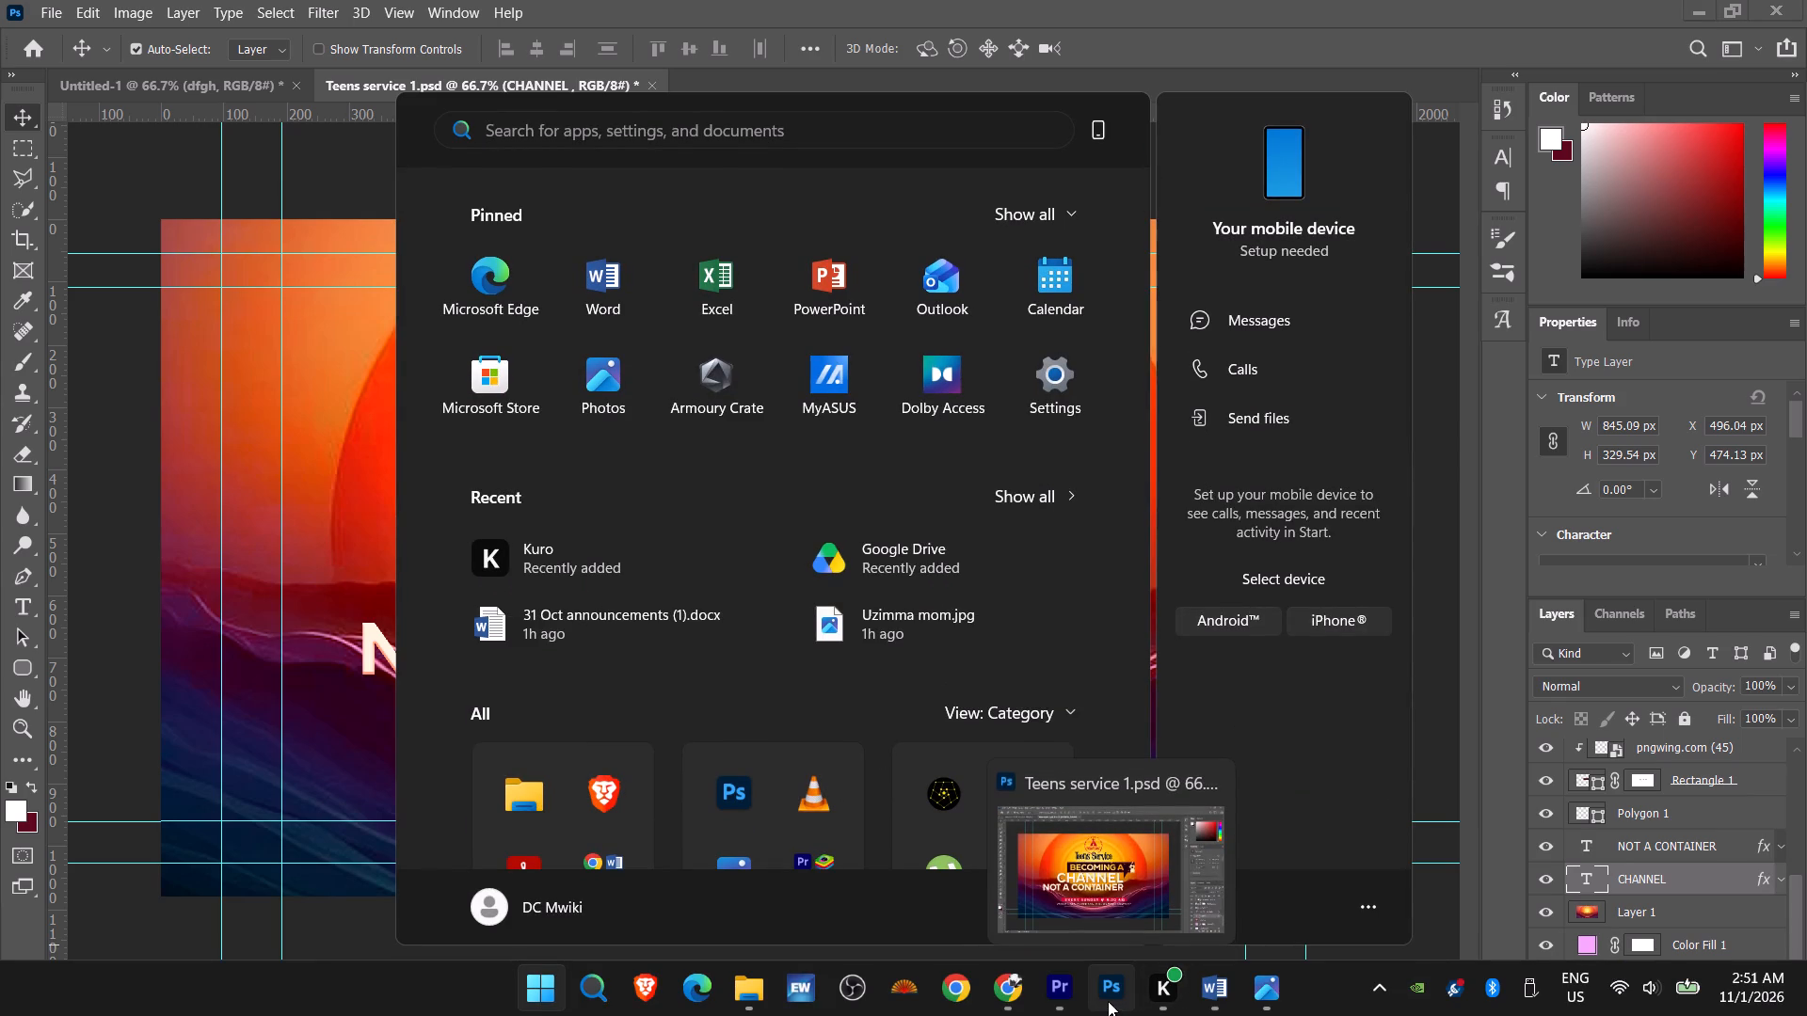
# Switch to Premiere Pro and play the sequence from about 04;06;10 past the end of the faith unf clip.
pyautogui.click(1108, 1001)
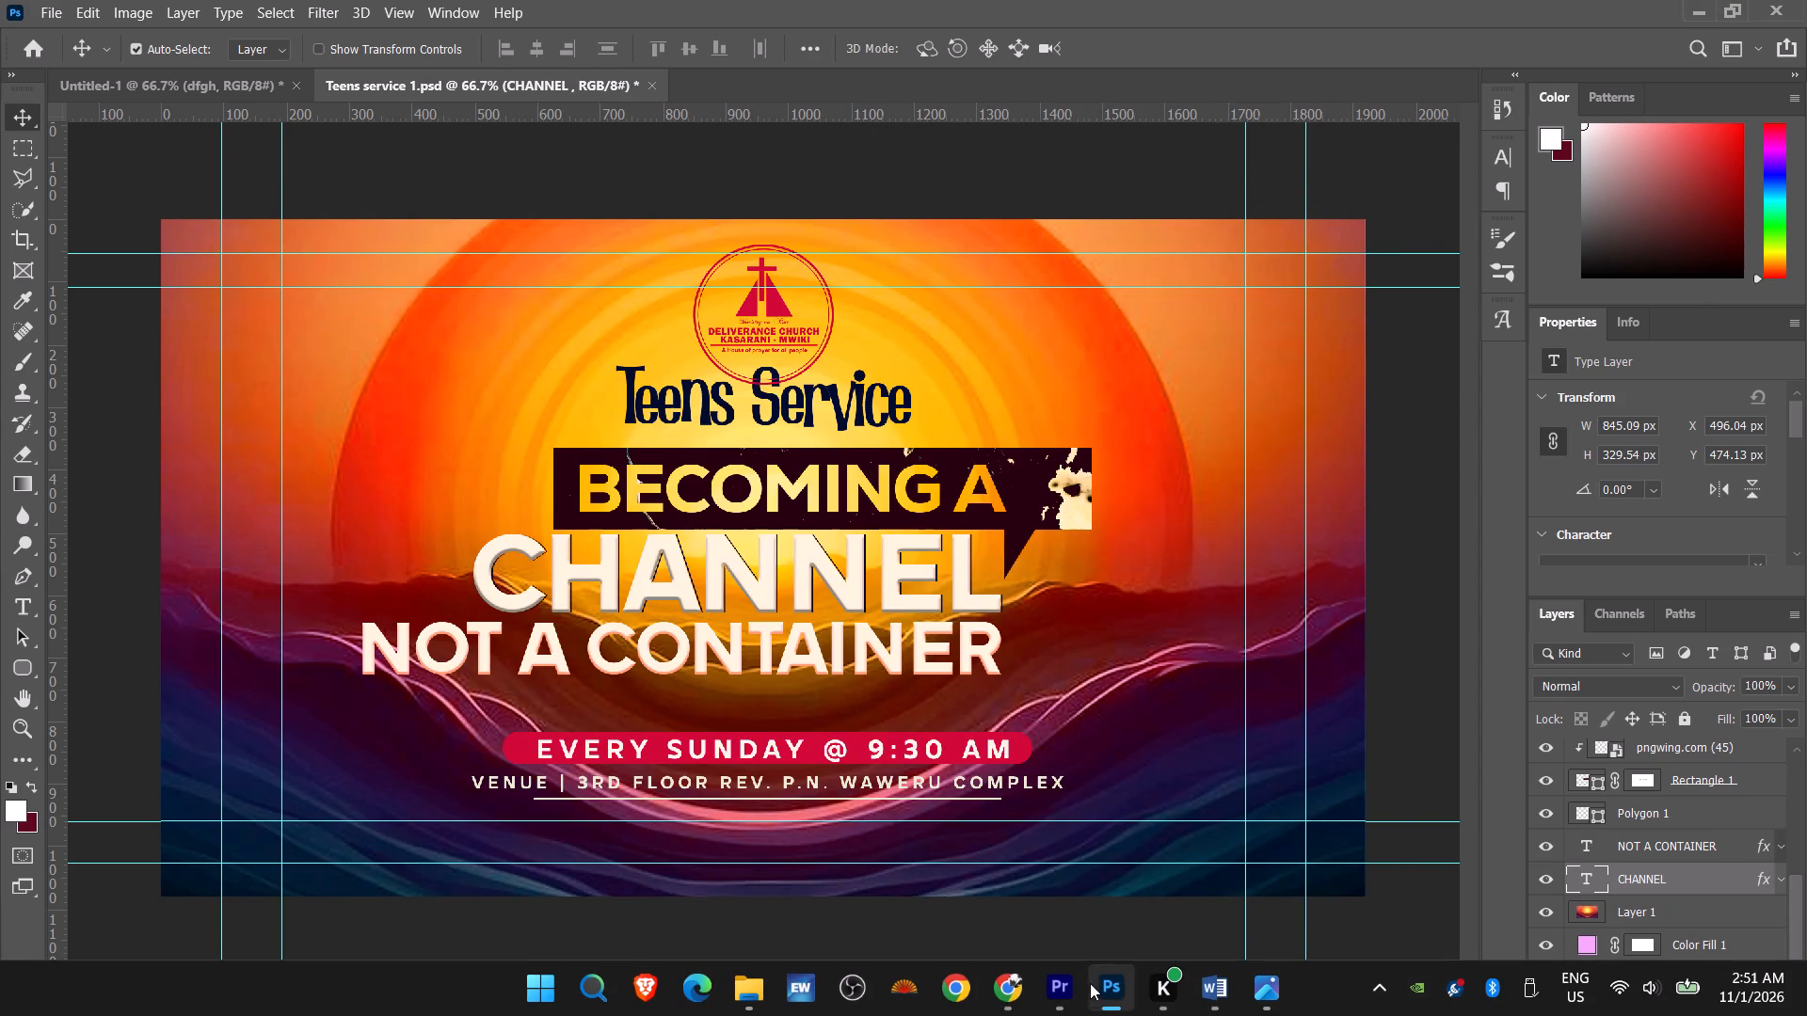
pyautogui.click(1079, 991)
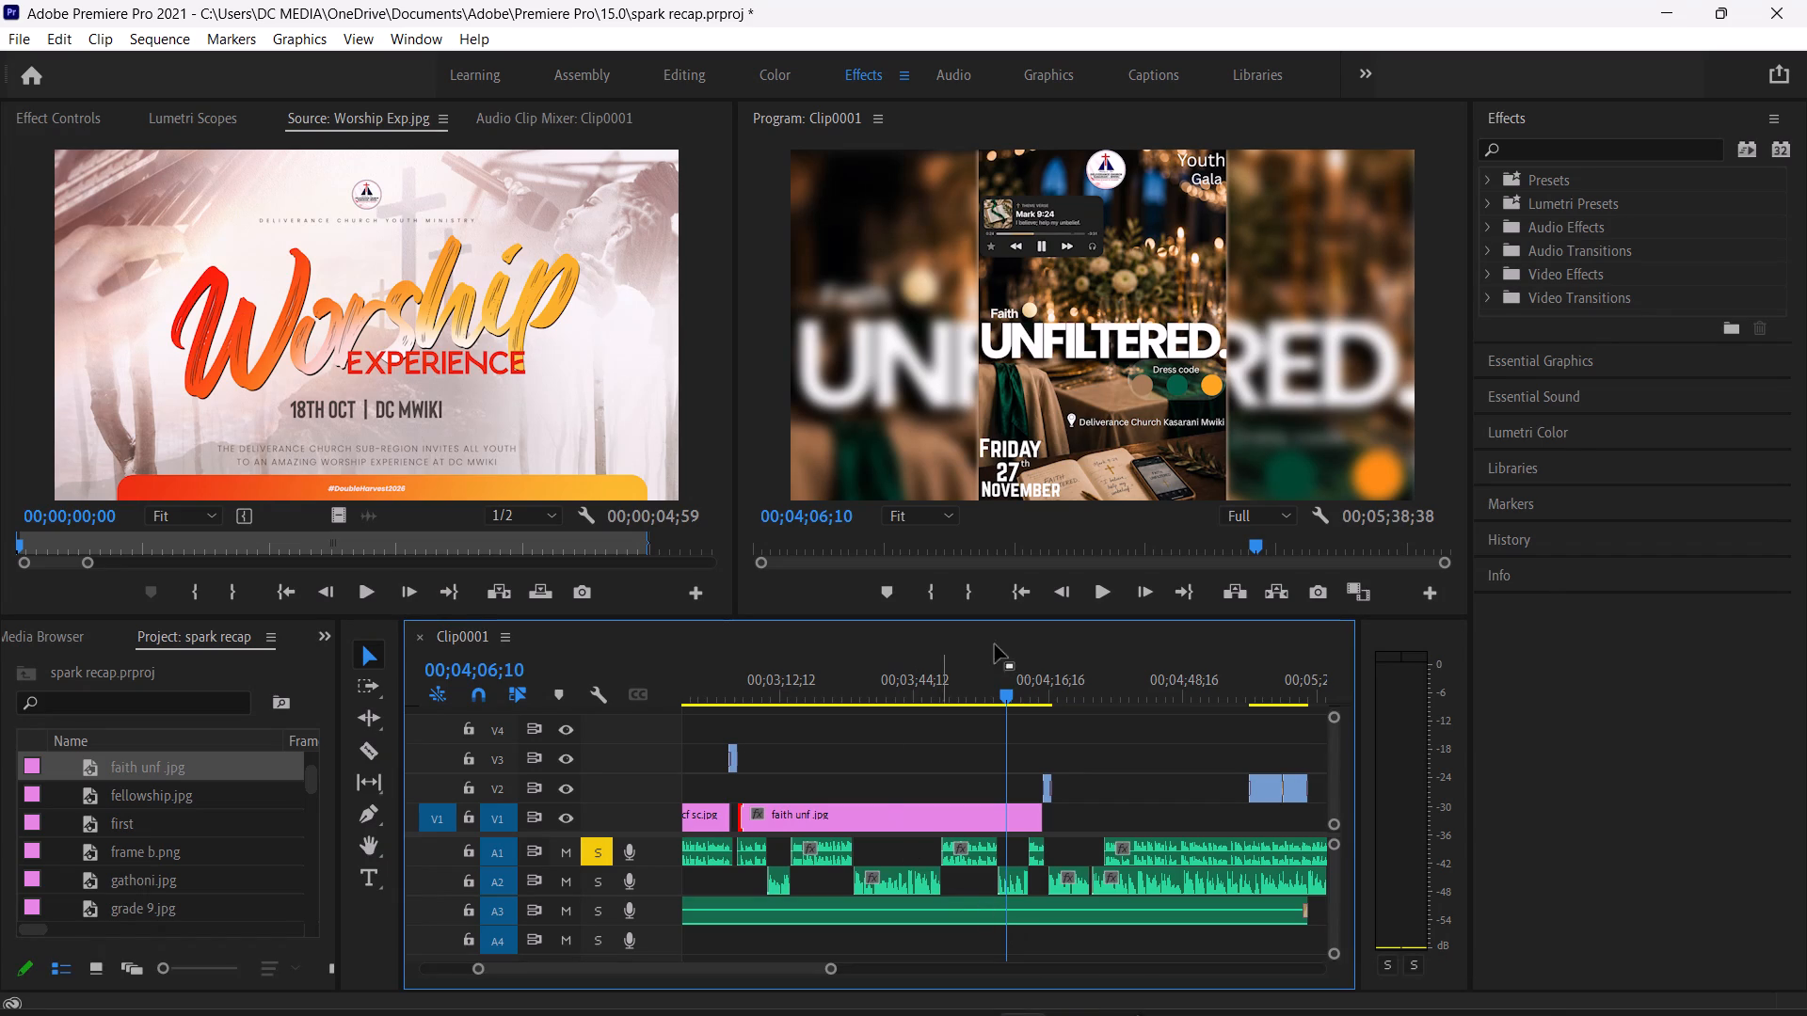
pyautogui.click(1000, 695)
pyautogui.press('space')
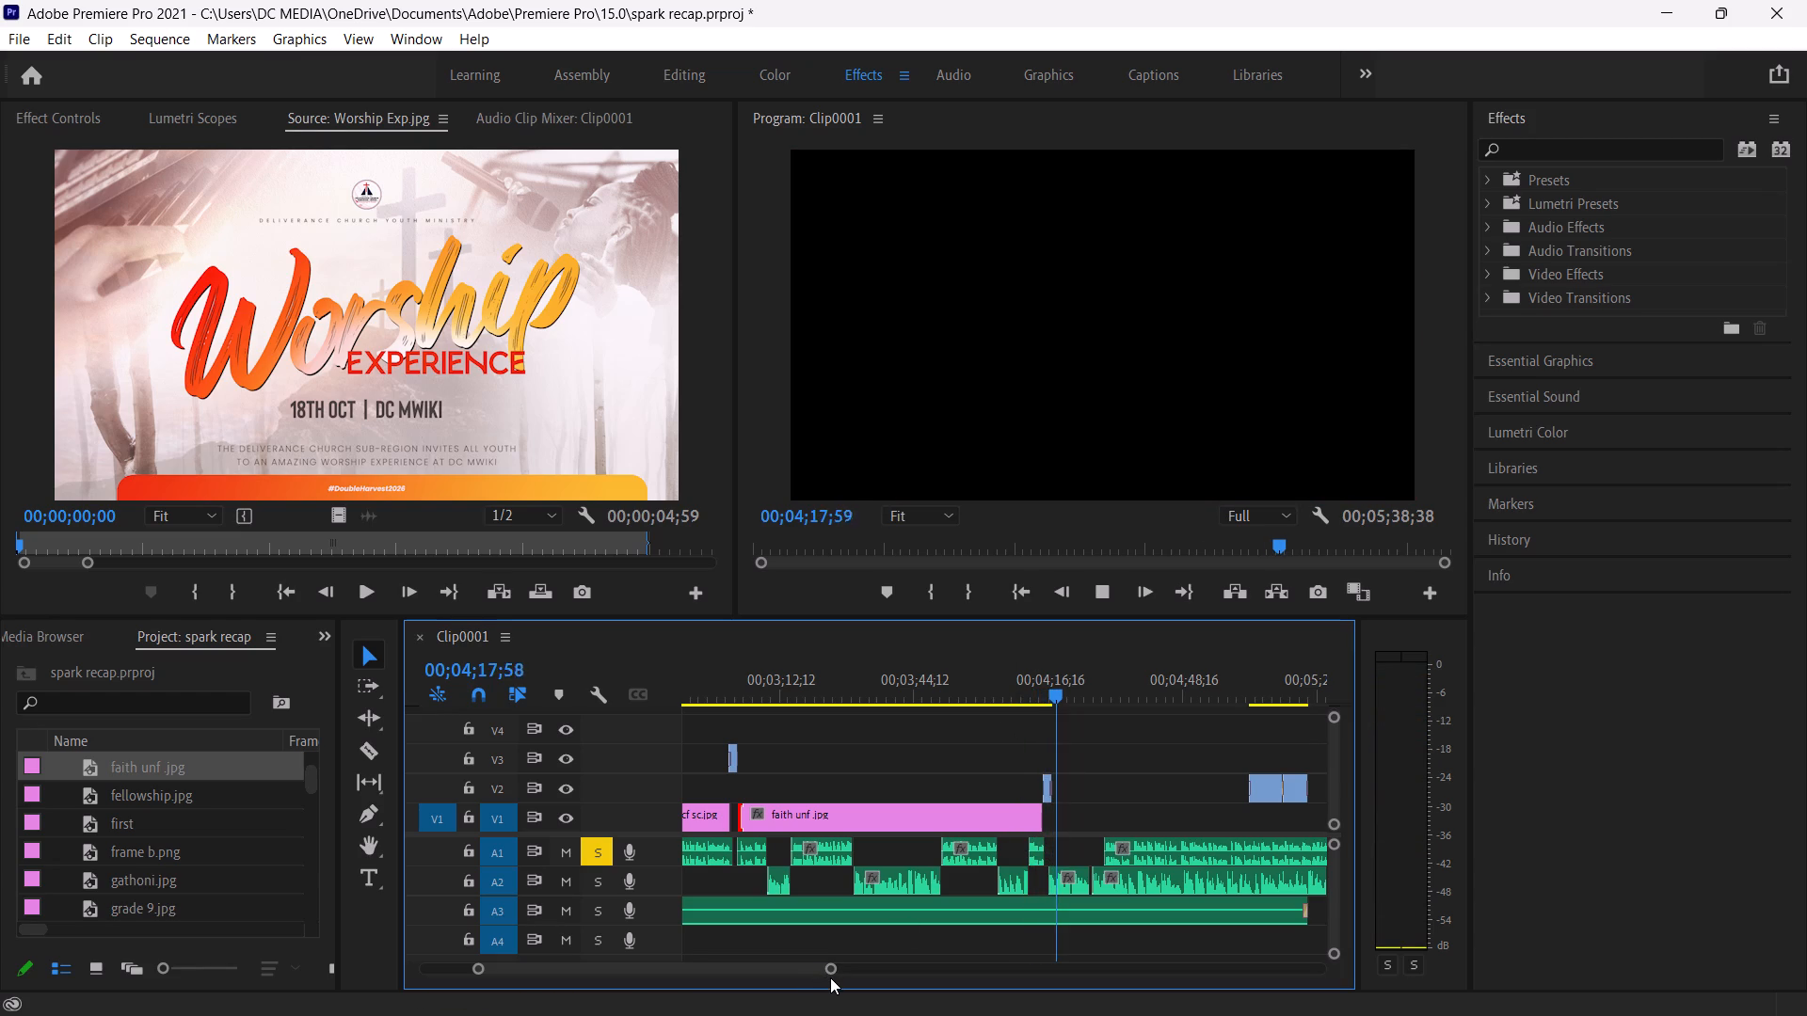
pyautogui.press('space')
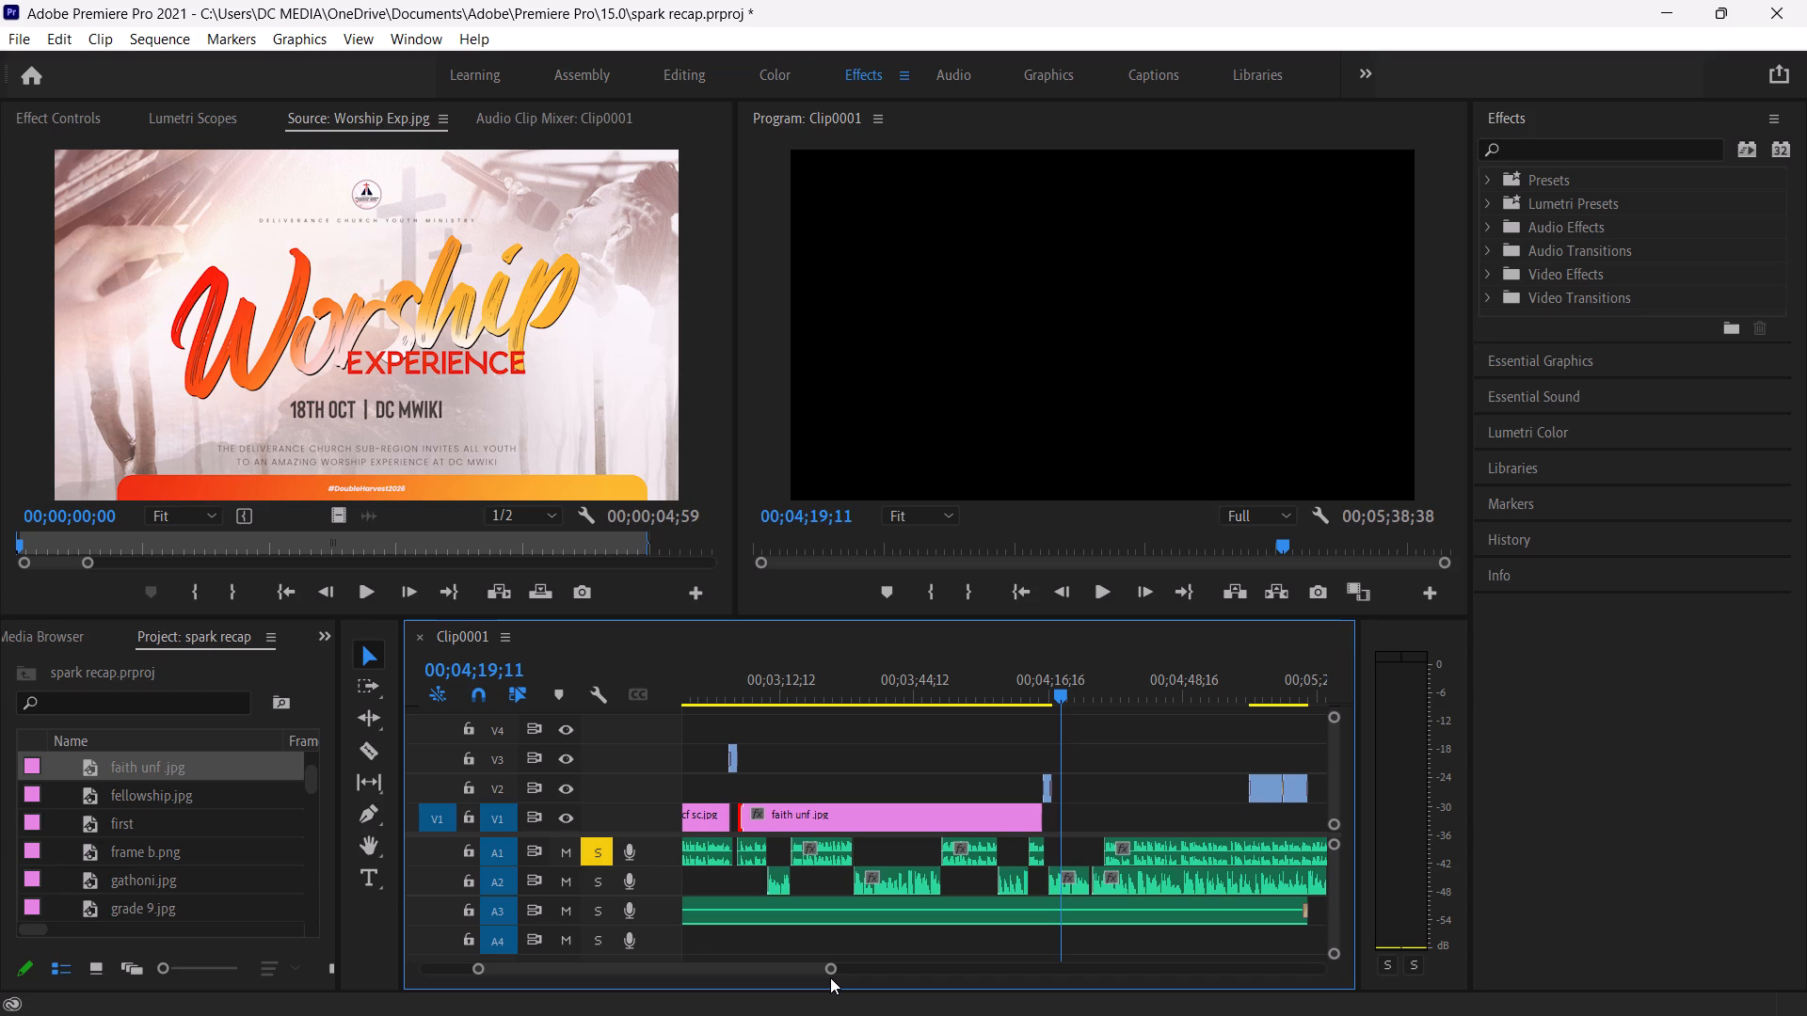
# Read the announcements after Faith Unfiltered in the 31 Oct announcements Word document, and return to Photoshop.
pyautogui.click(1187, 997)
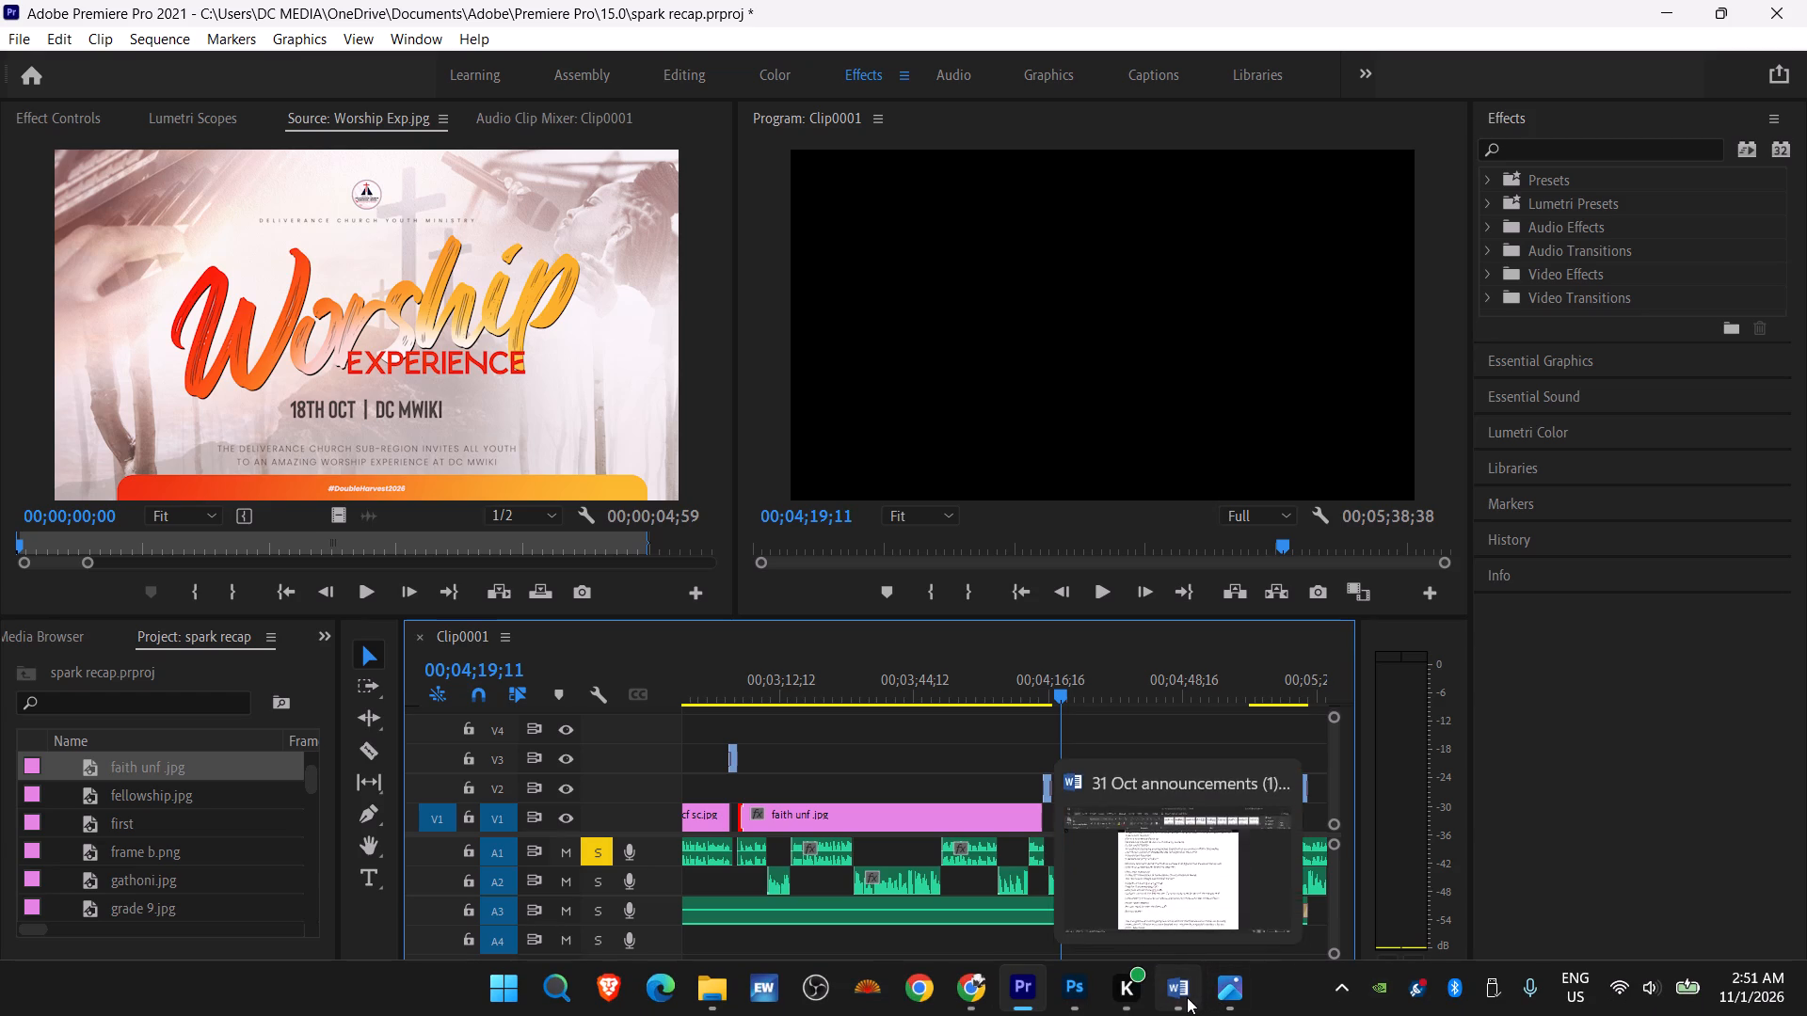
pyautogui.scroll(-2, 919, 798)
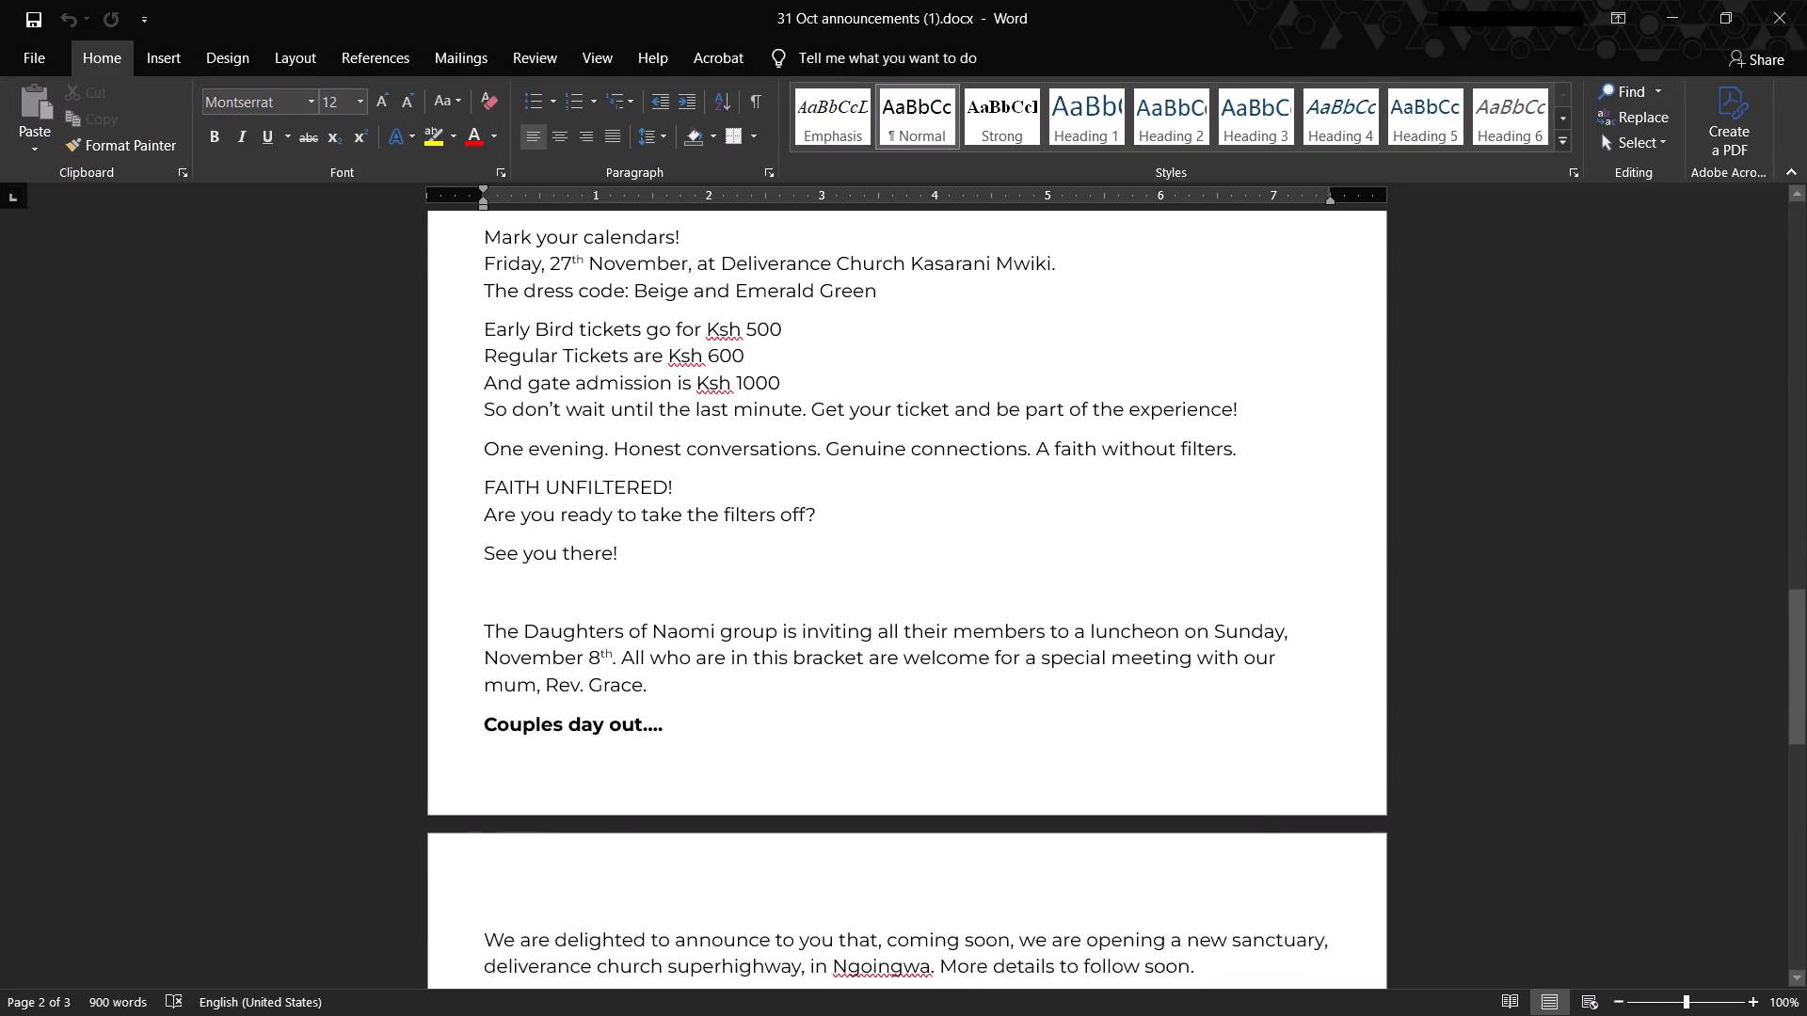
pyautogui.scroll(-2, 919, 798)
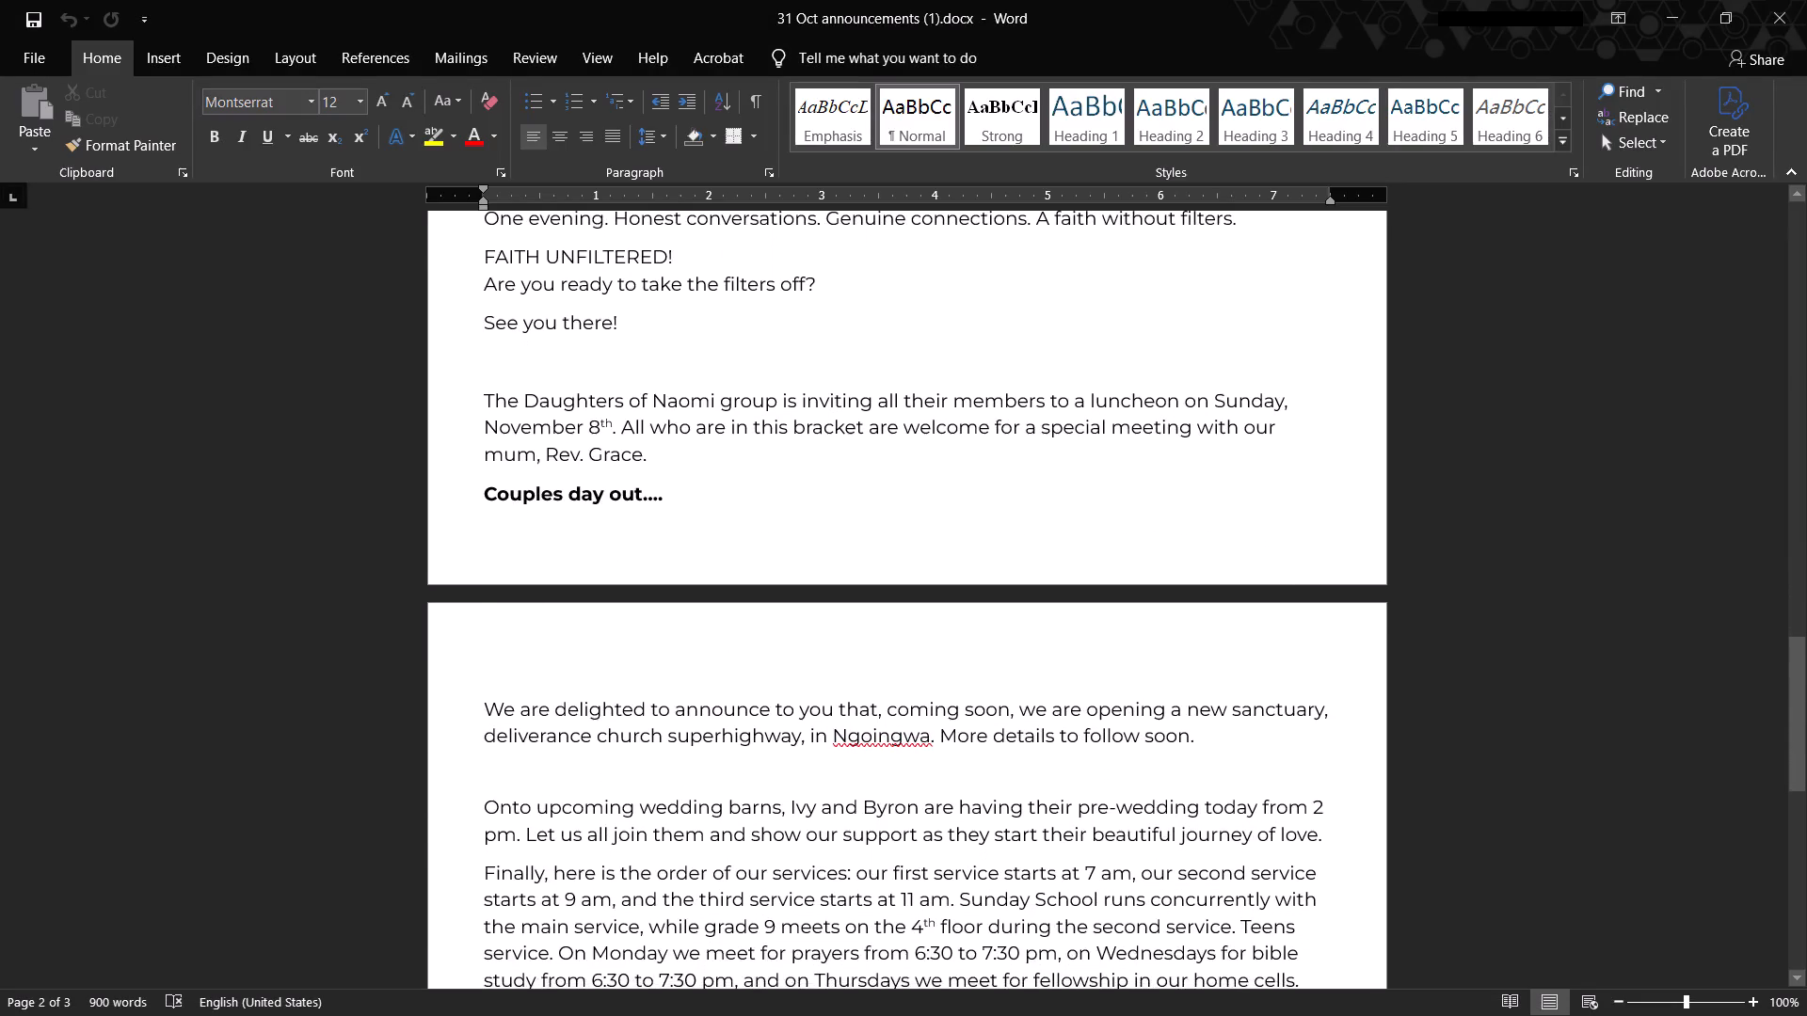
pyautogui.click(1123, 1000)
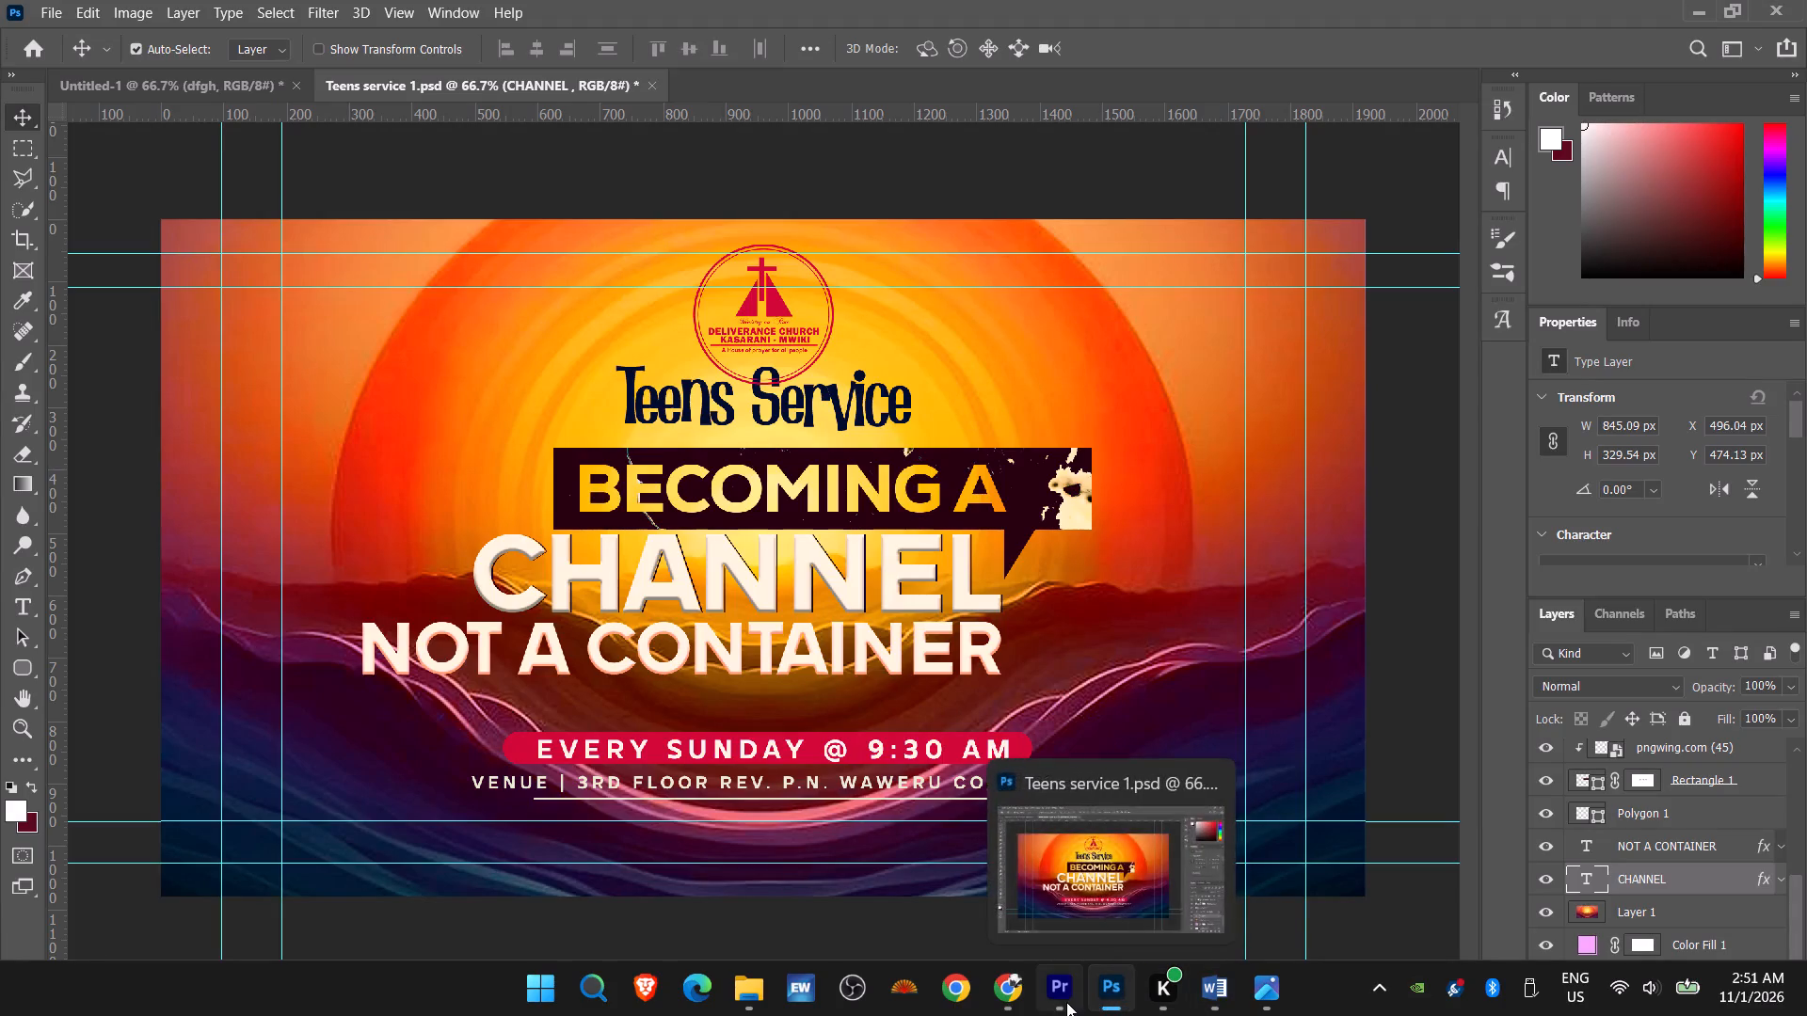
pyautogui.click(1113, 1000)
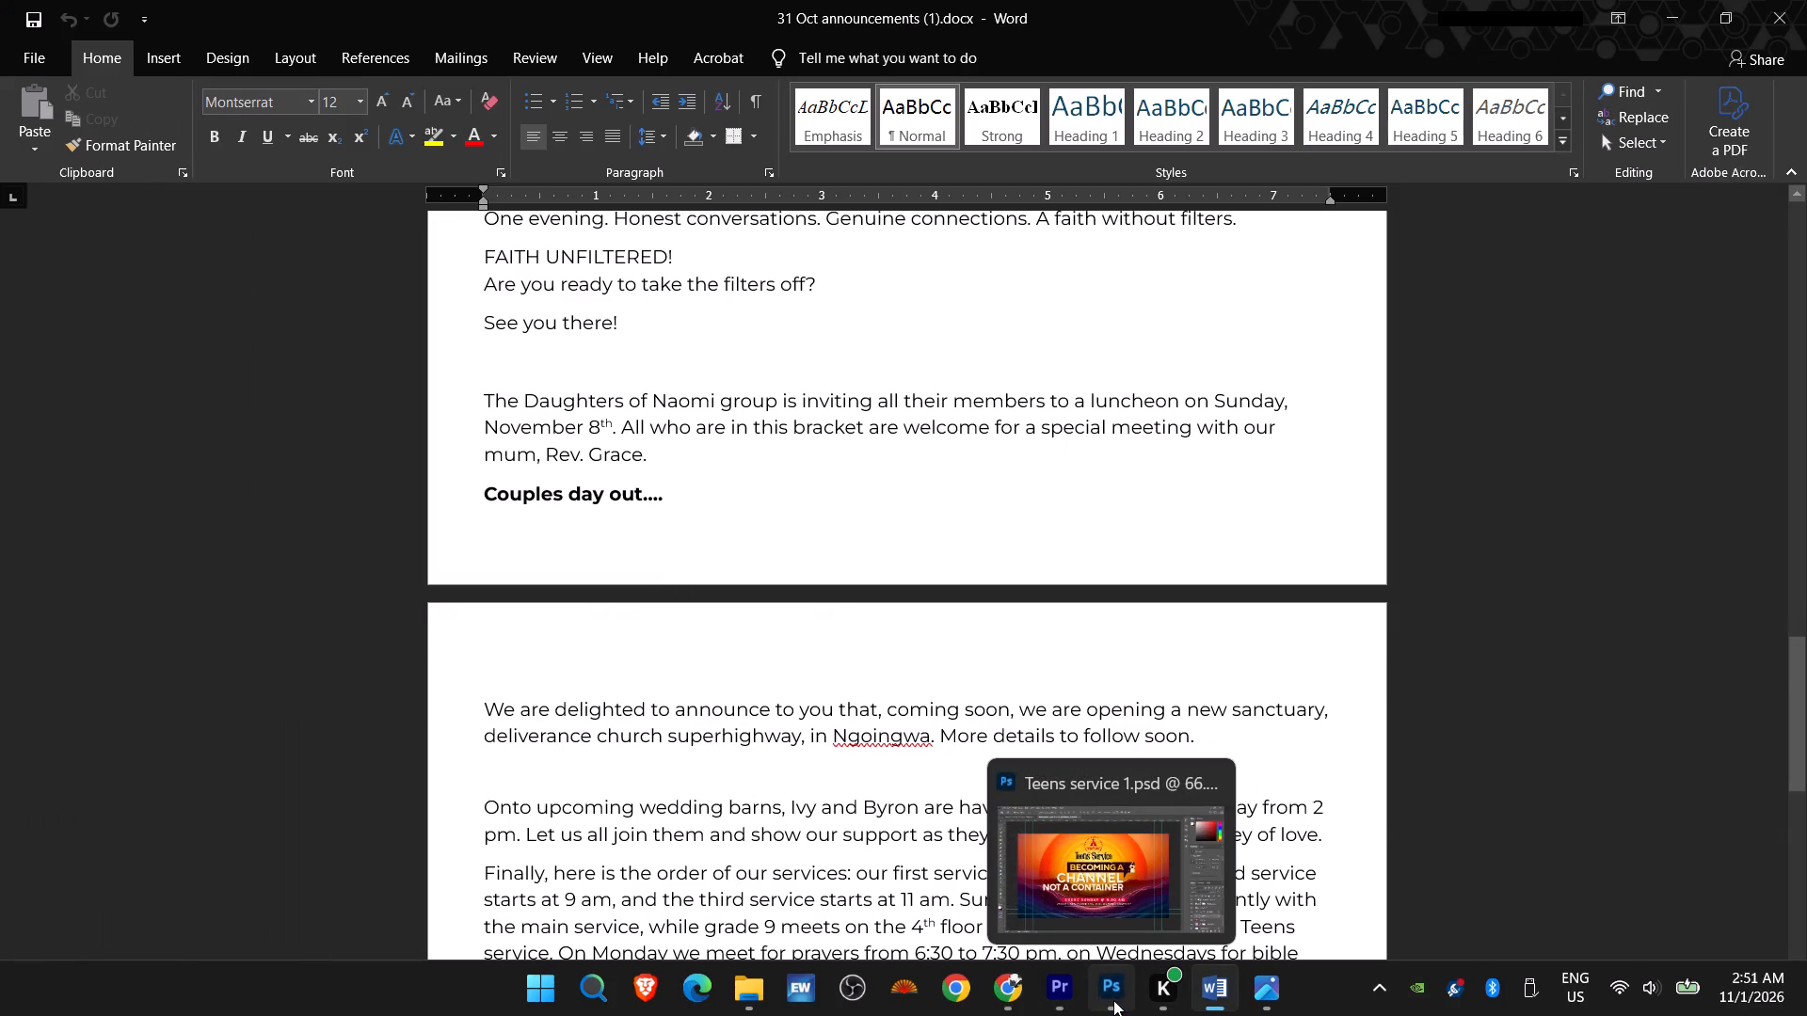
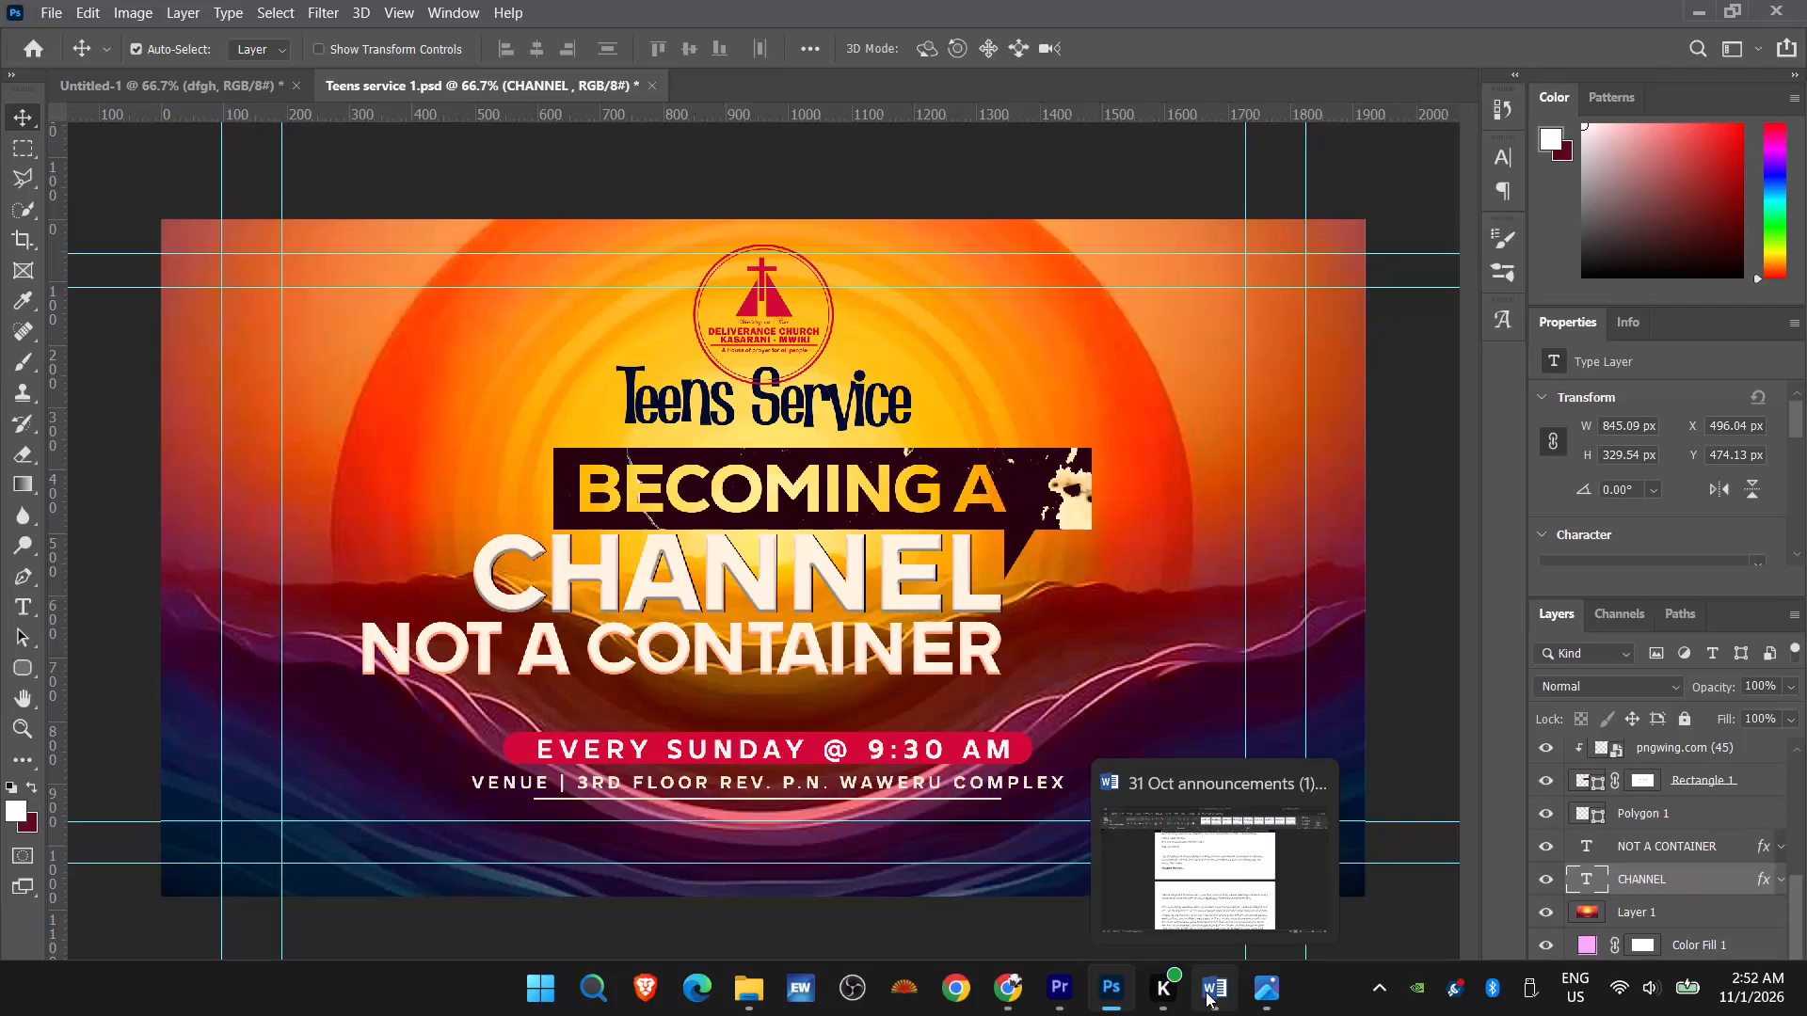
# Switch to Premiere Pro and play the sequence from about 04;12 through the end of the faith unf clip to 04;18;46.
pyautogui.click(1052, 1005)
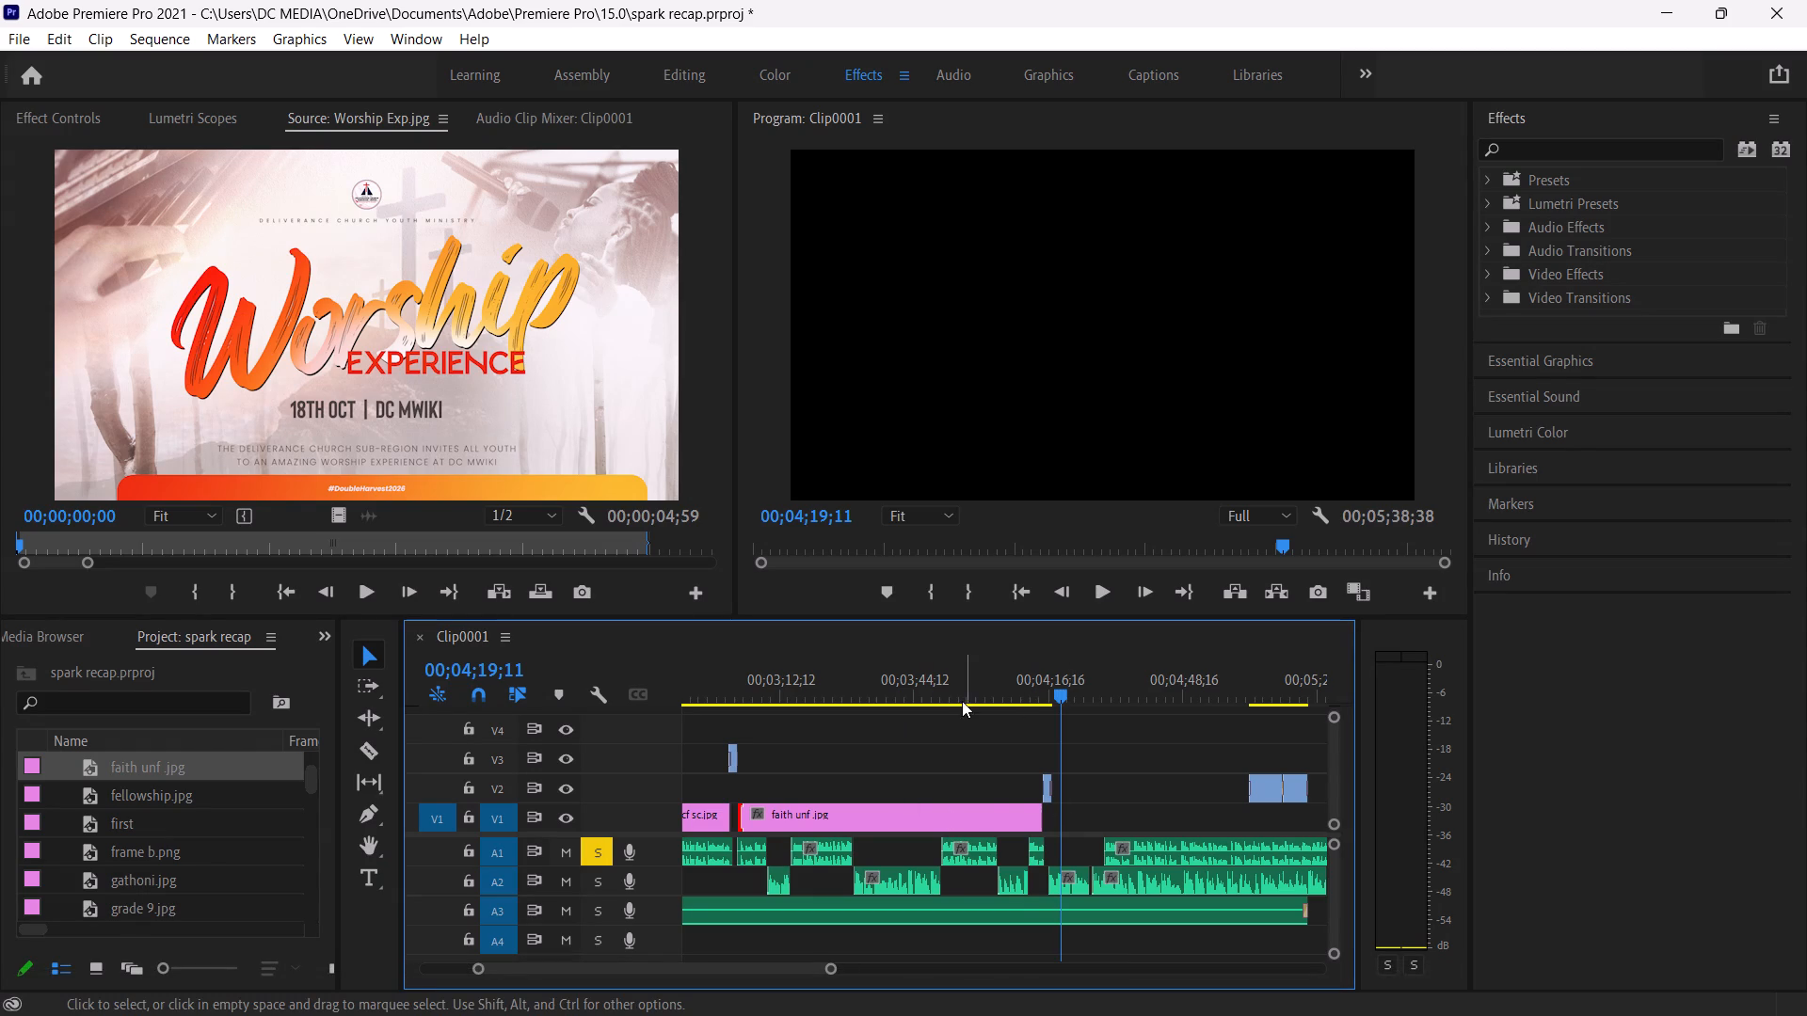
pyautogui.keyDown('ctrl'); pyautogui.scroll(1, 1009, 681); pyautogui.keyUp('ctrl')
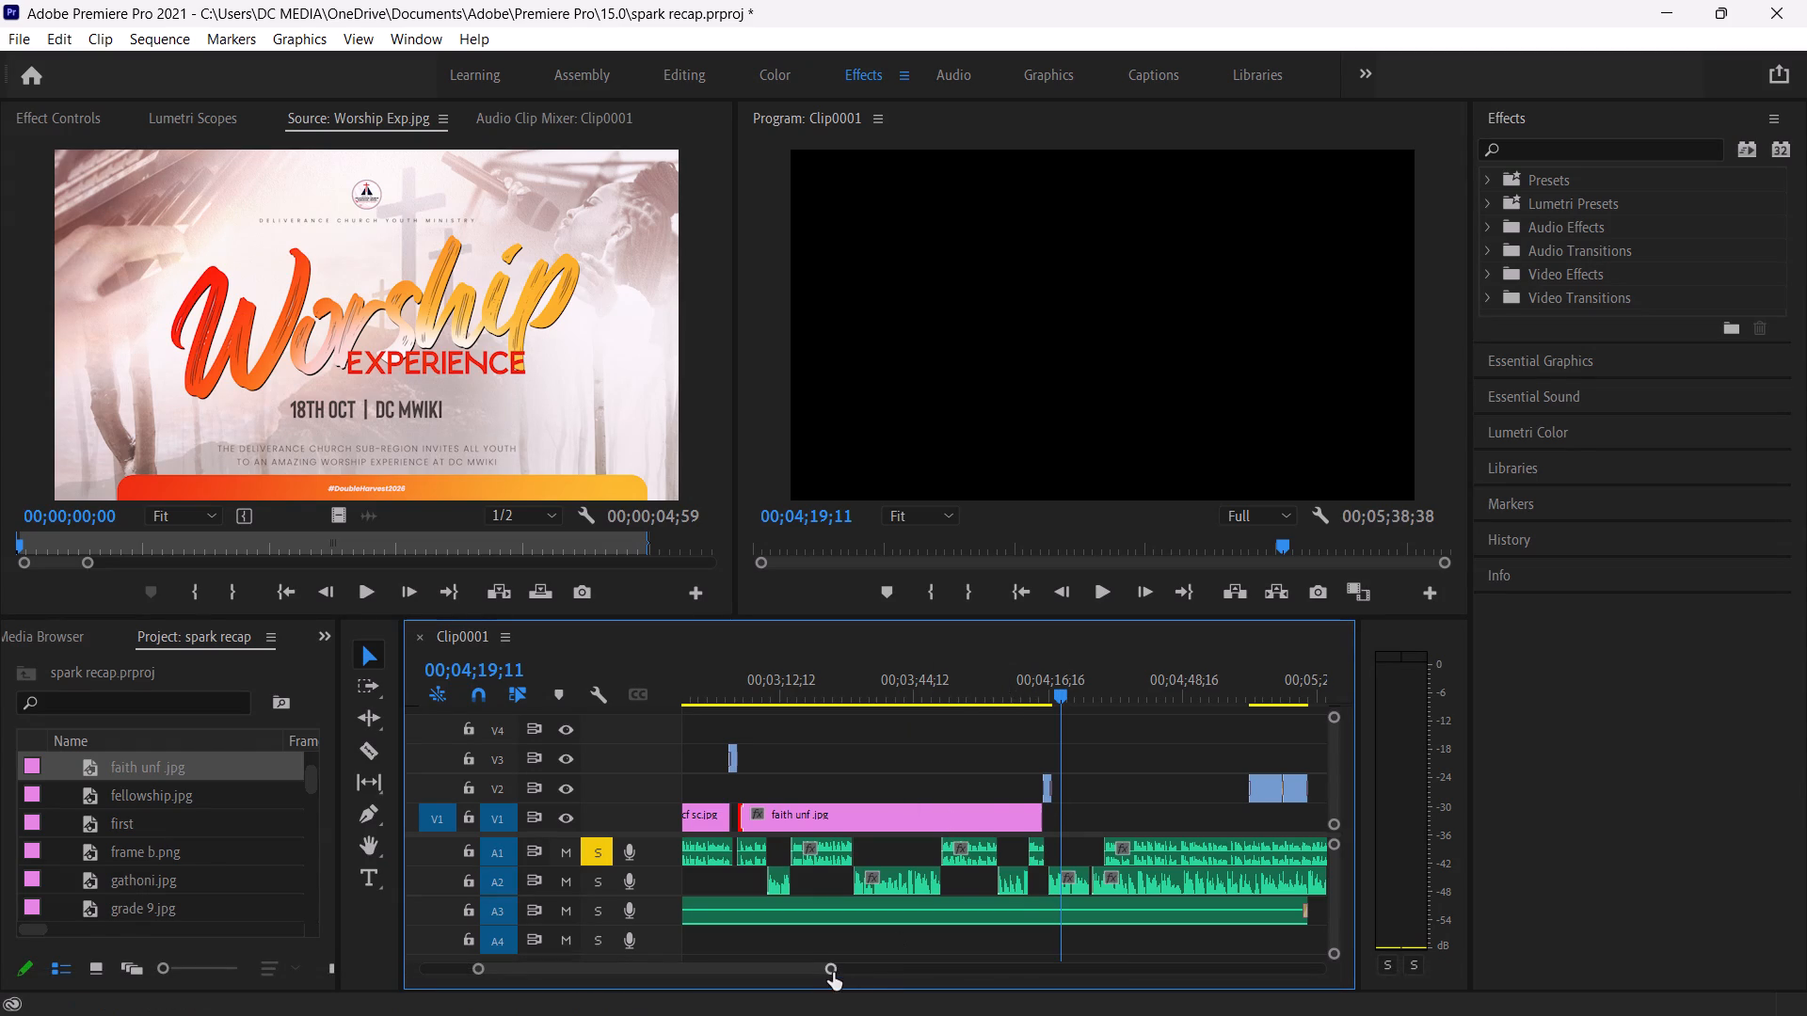
pyautogui.moveTo(831, 969); pyautogui.dragTo(779, 975)
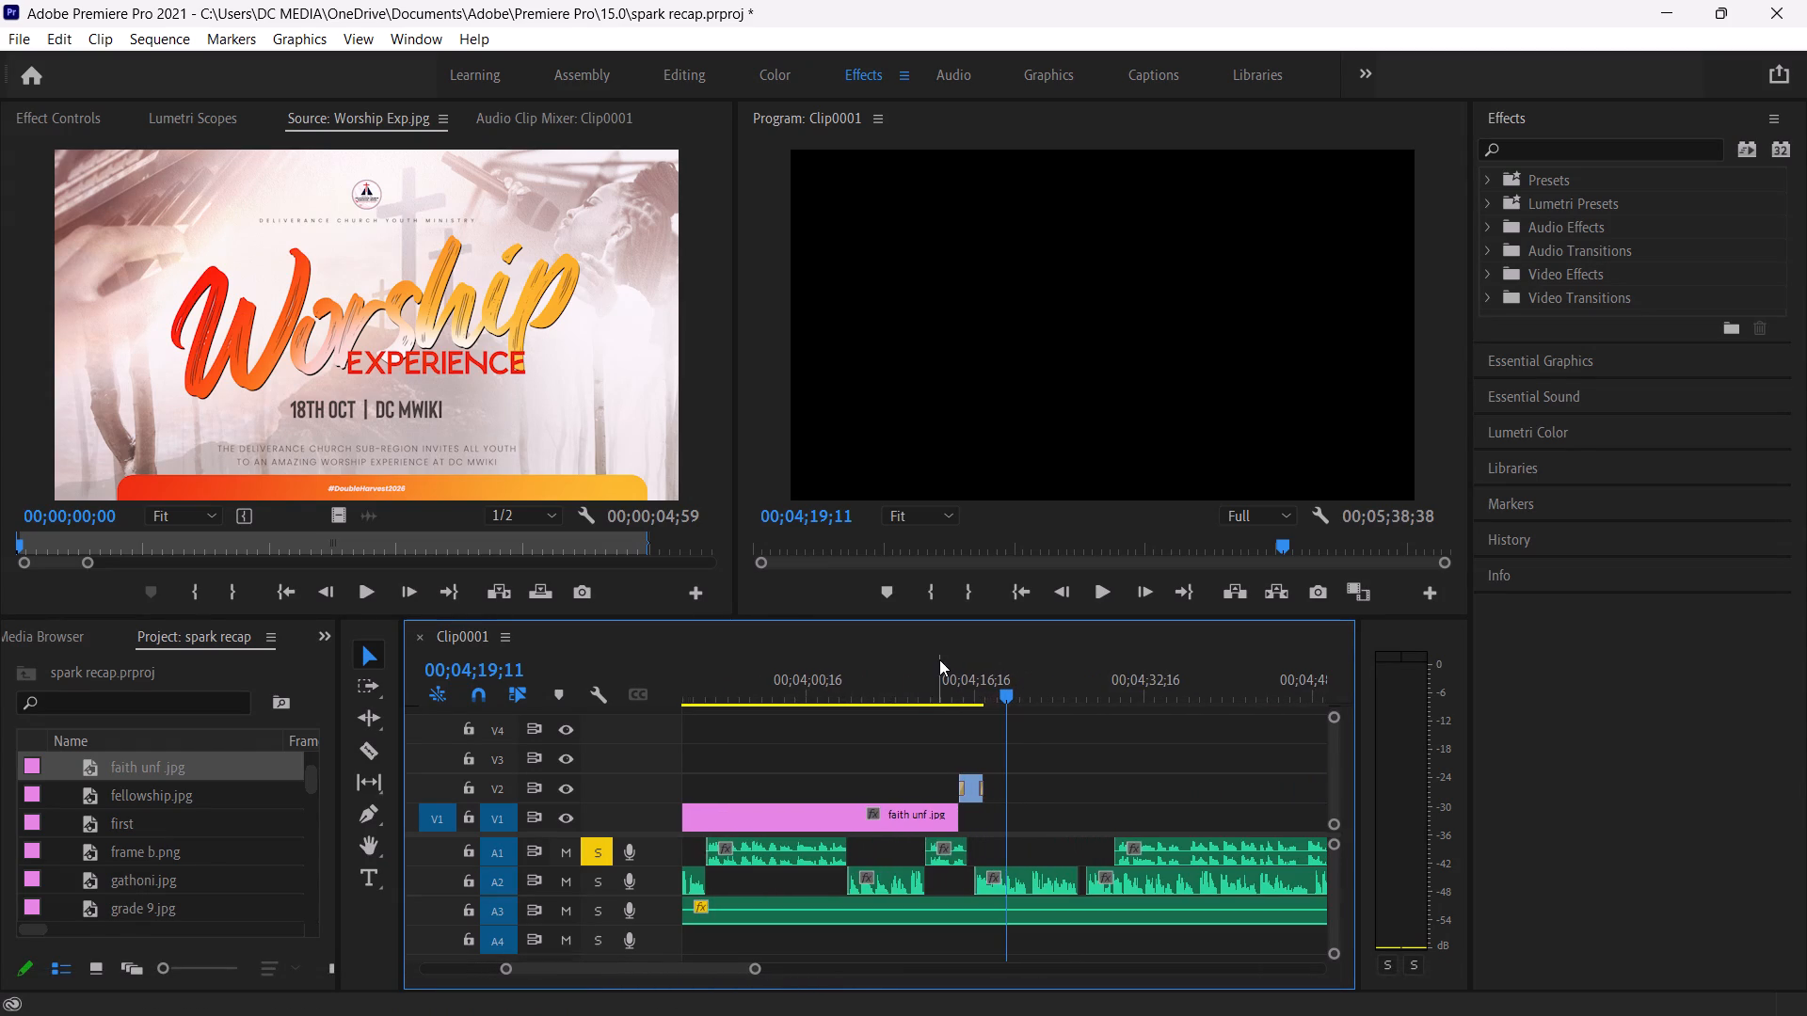
pyautogui.click(929, 674)
pyautogui.press('space')
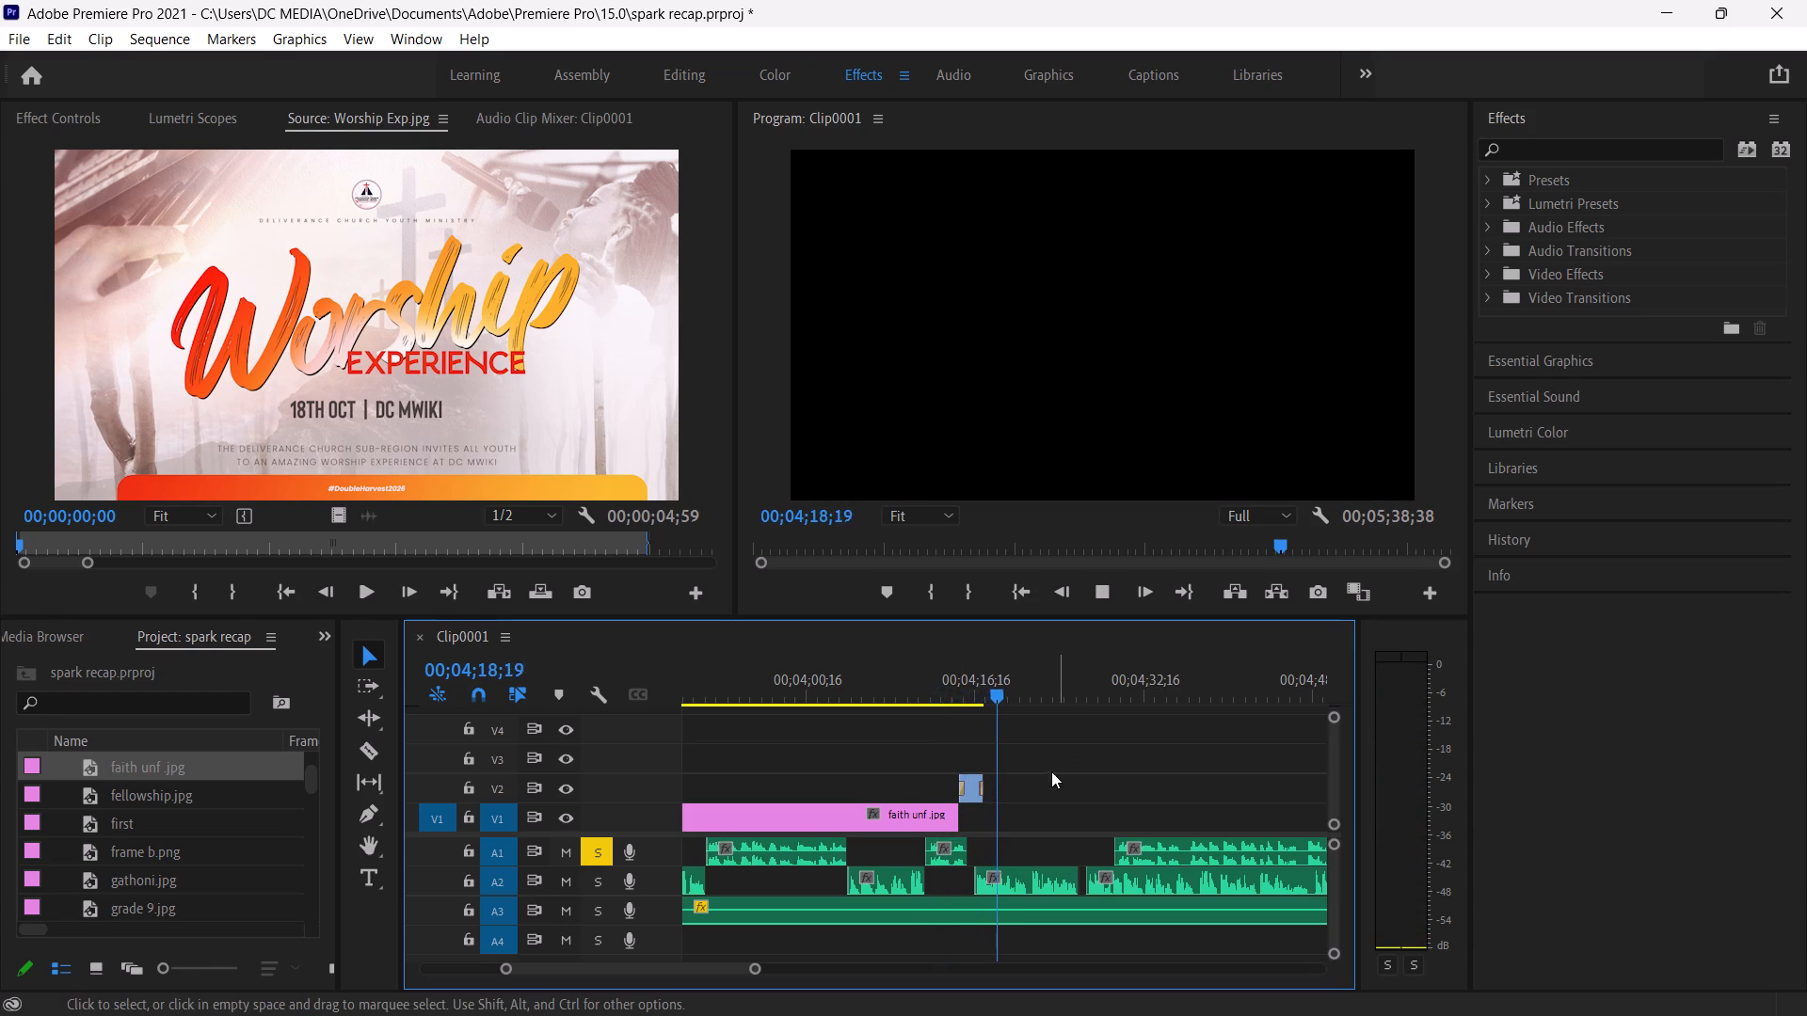
pyautogui.press('space')
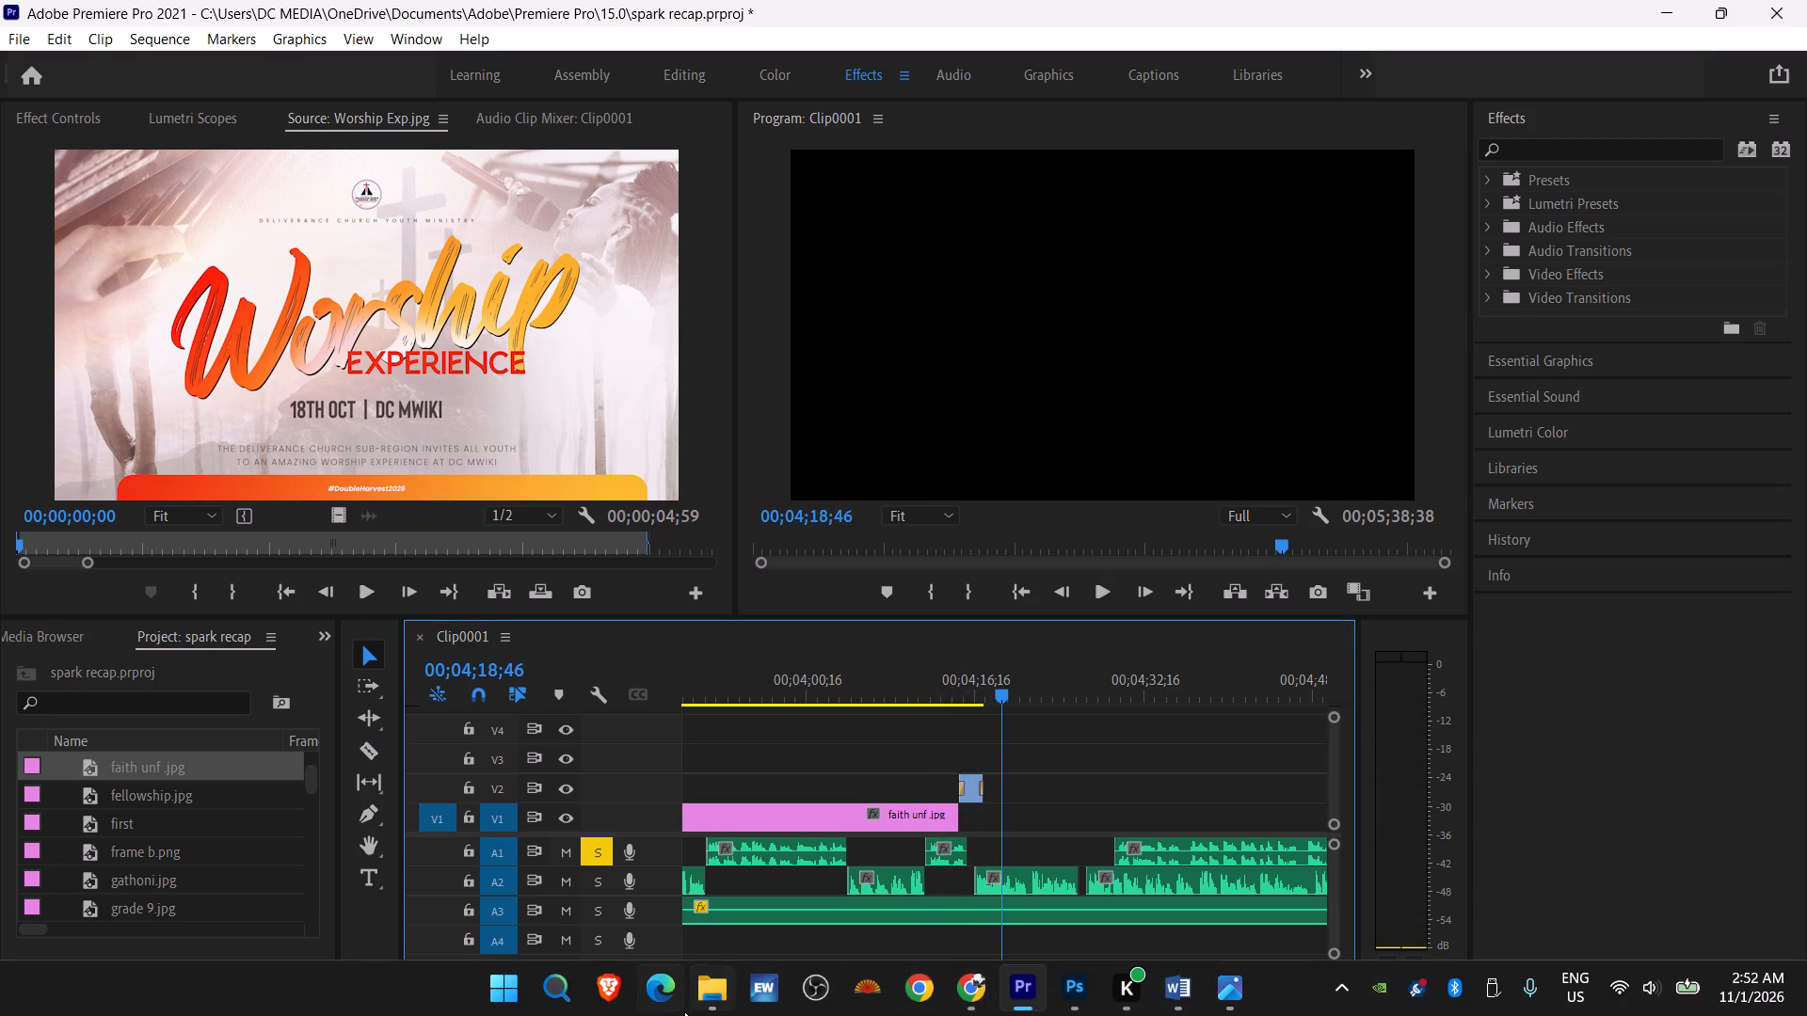
pyautogui.click(716, 1012)
pyautogui.scroll(5, 947, 605)
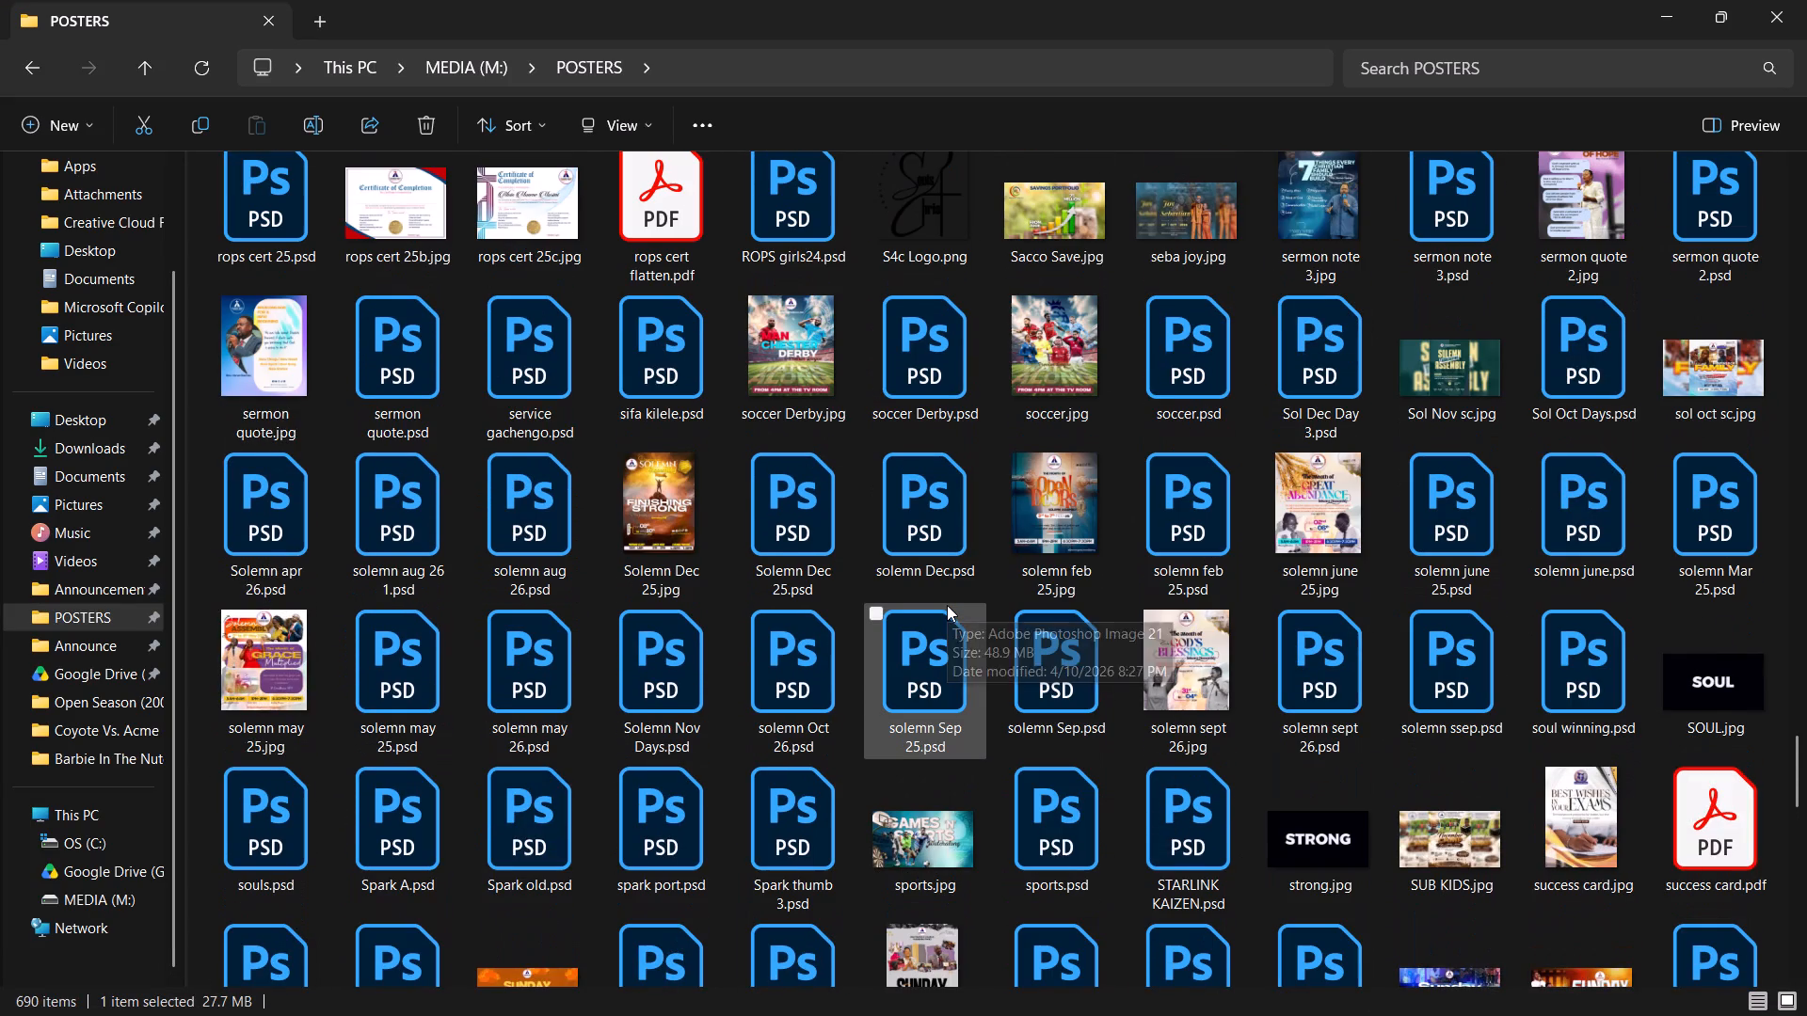
pyautogui.scroll(2, 947, 605)
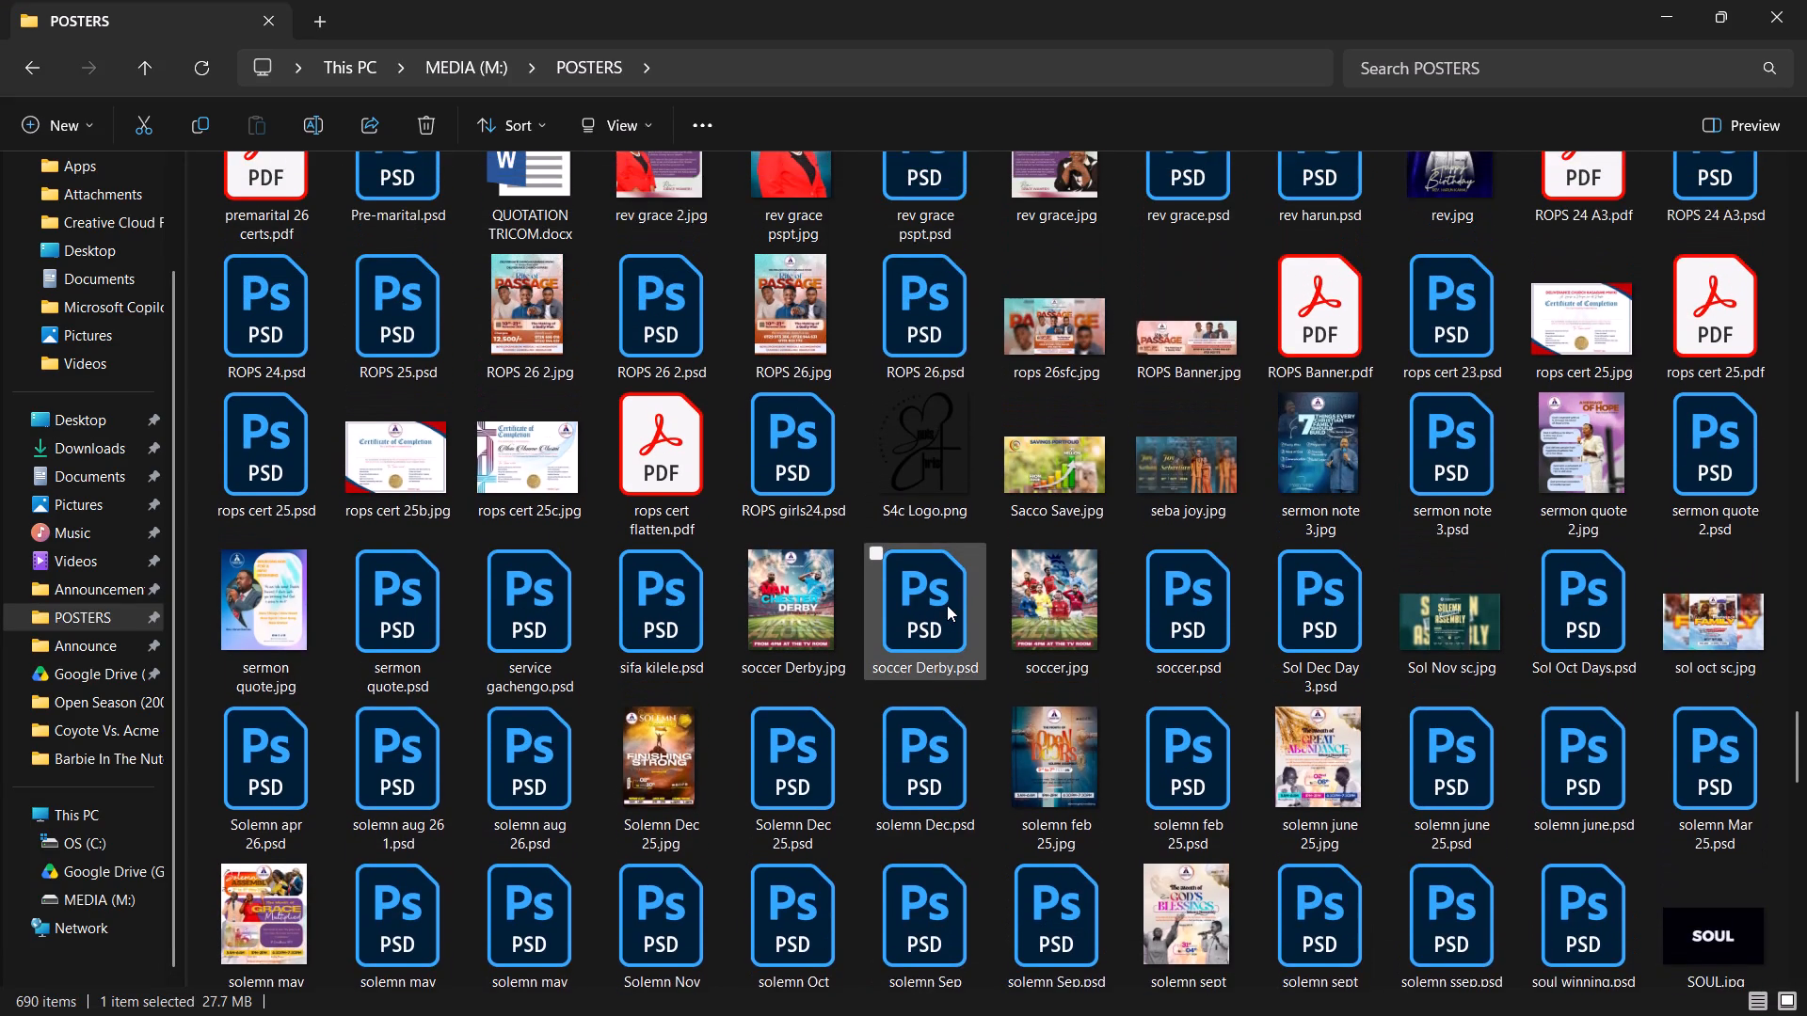
pyautogui.scroll(4, 947, 605)
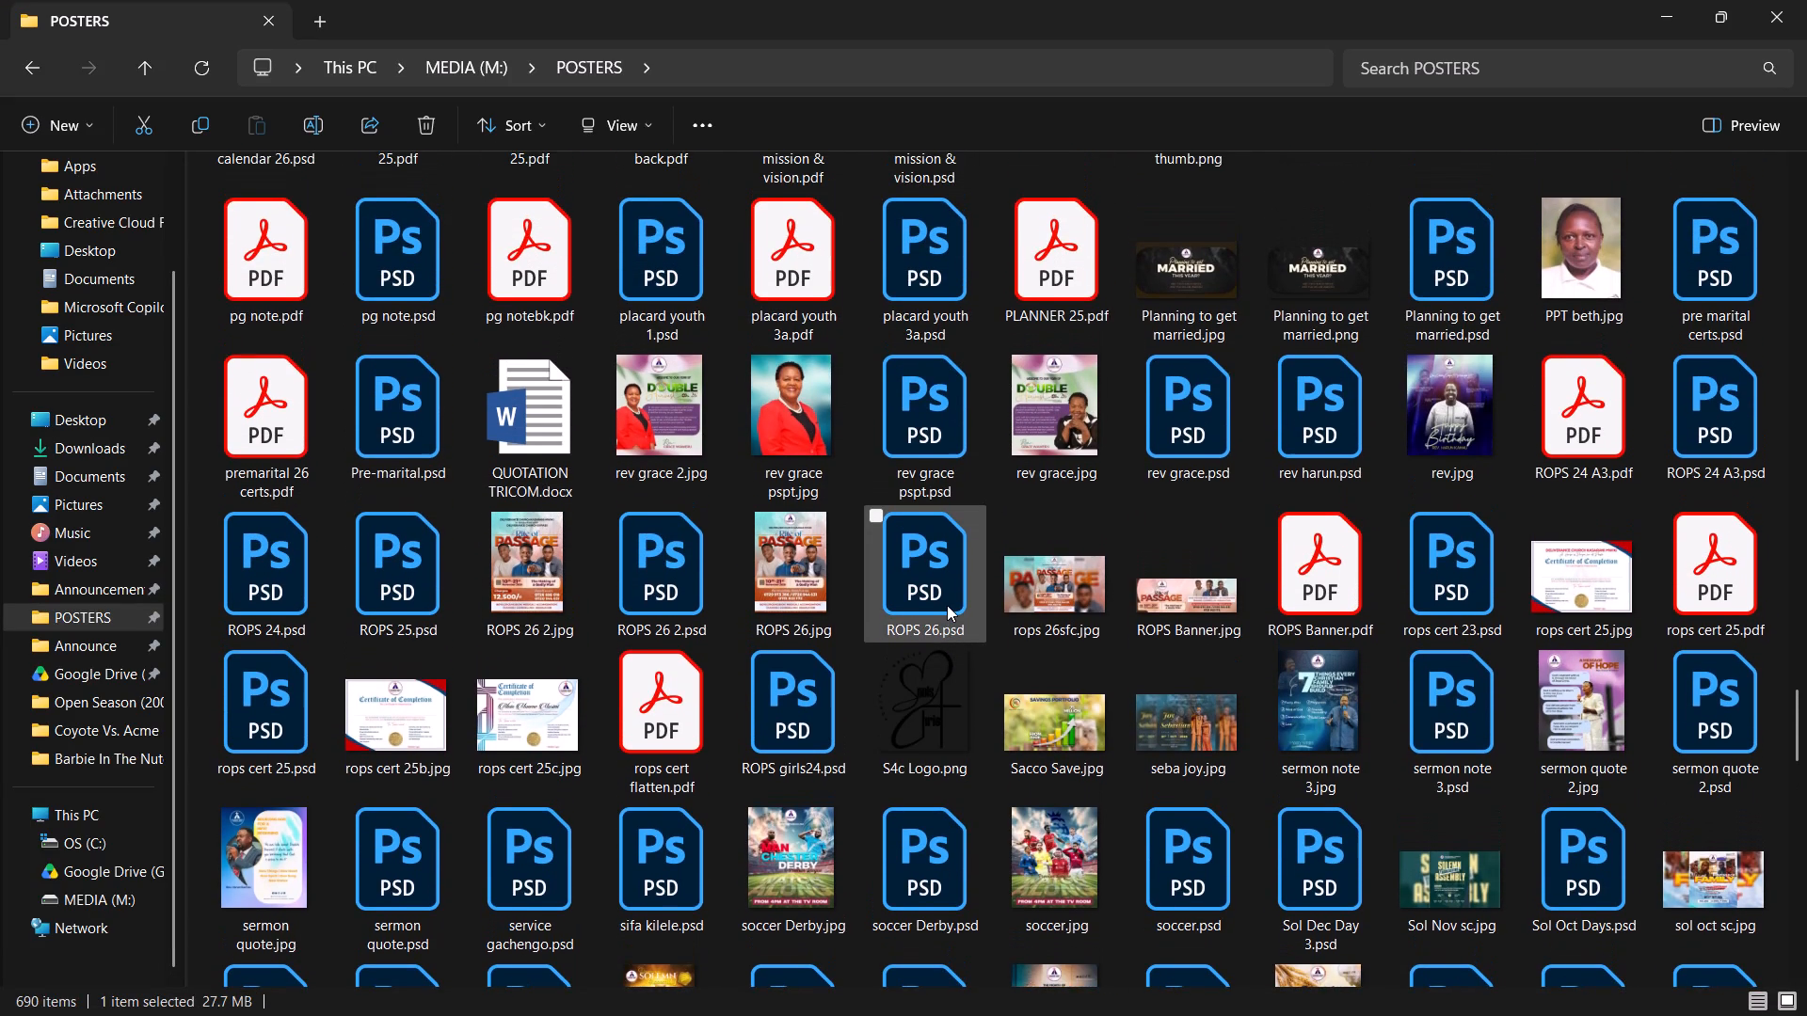
pyautogui.scroll(2, 947, 605)
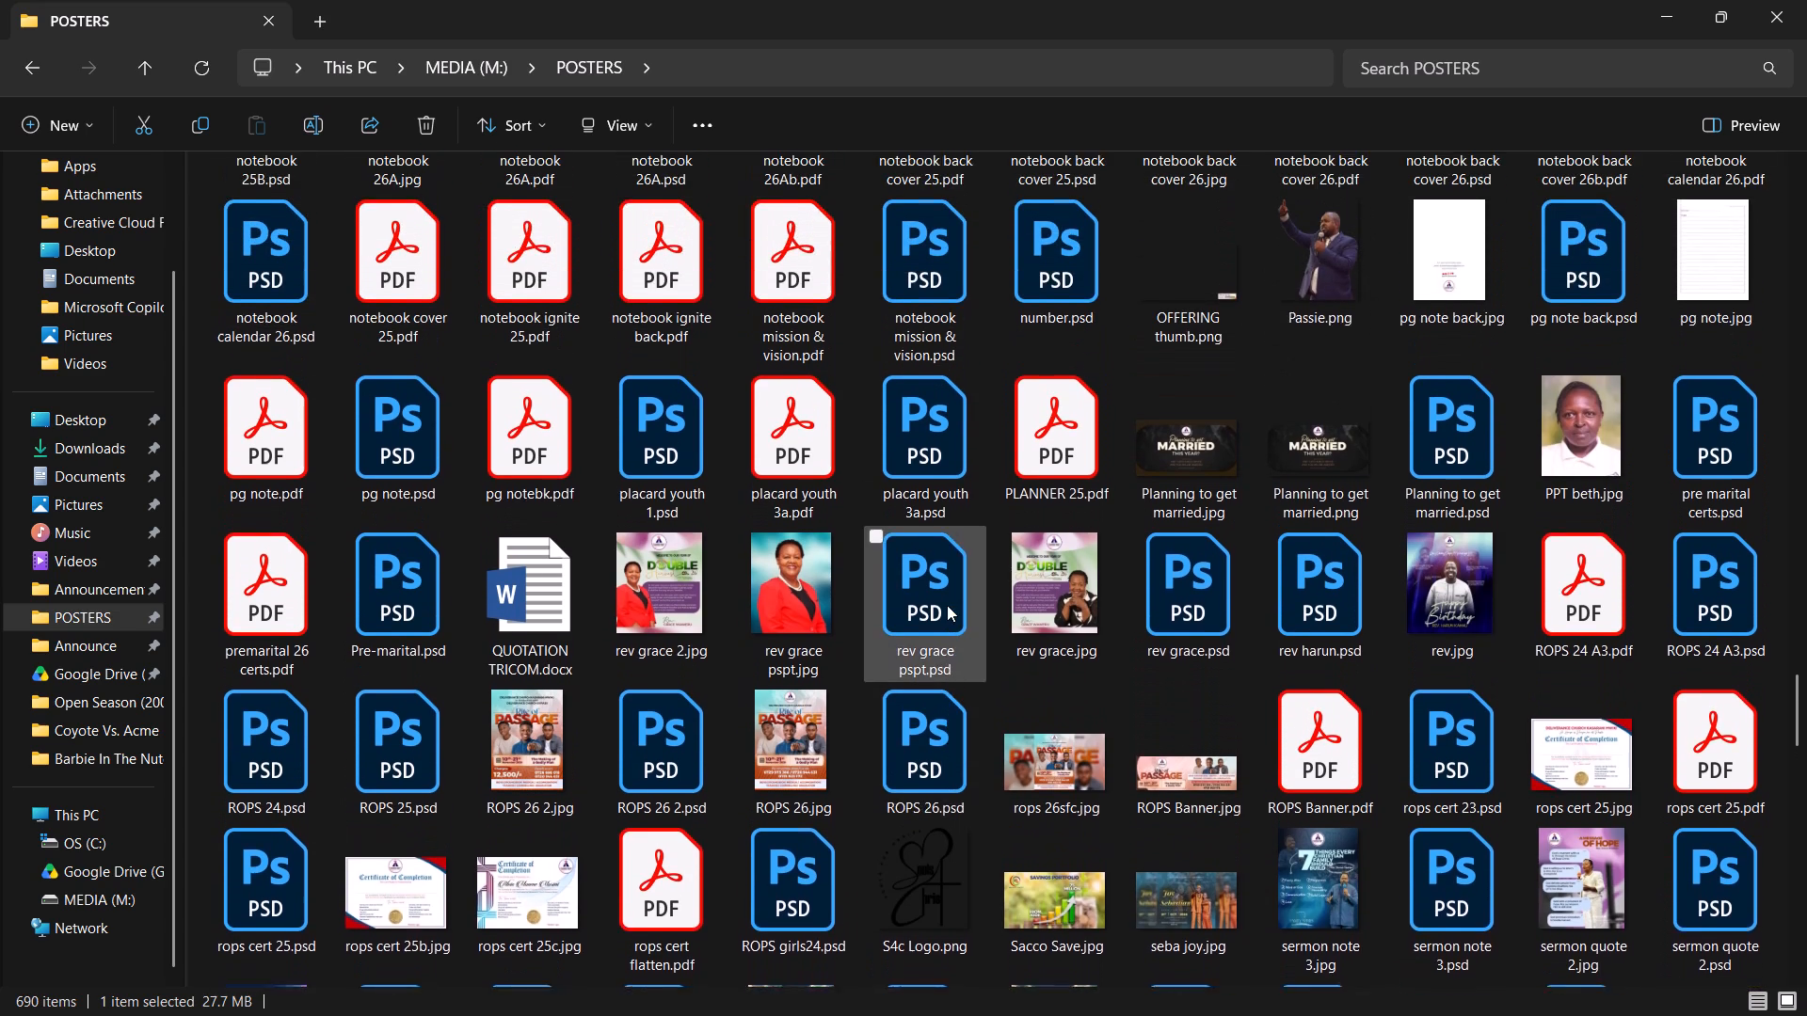
pyautogui.scroll(3, 947, 605)
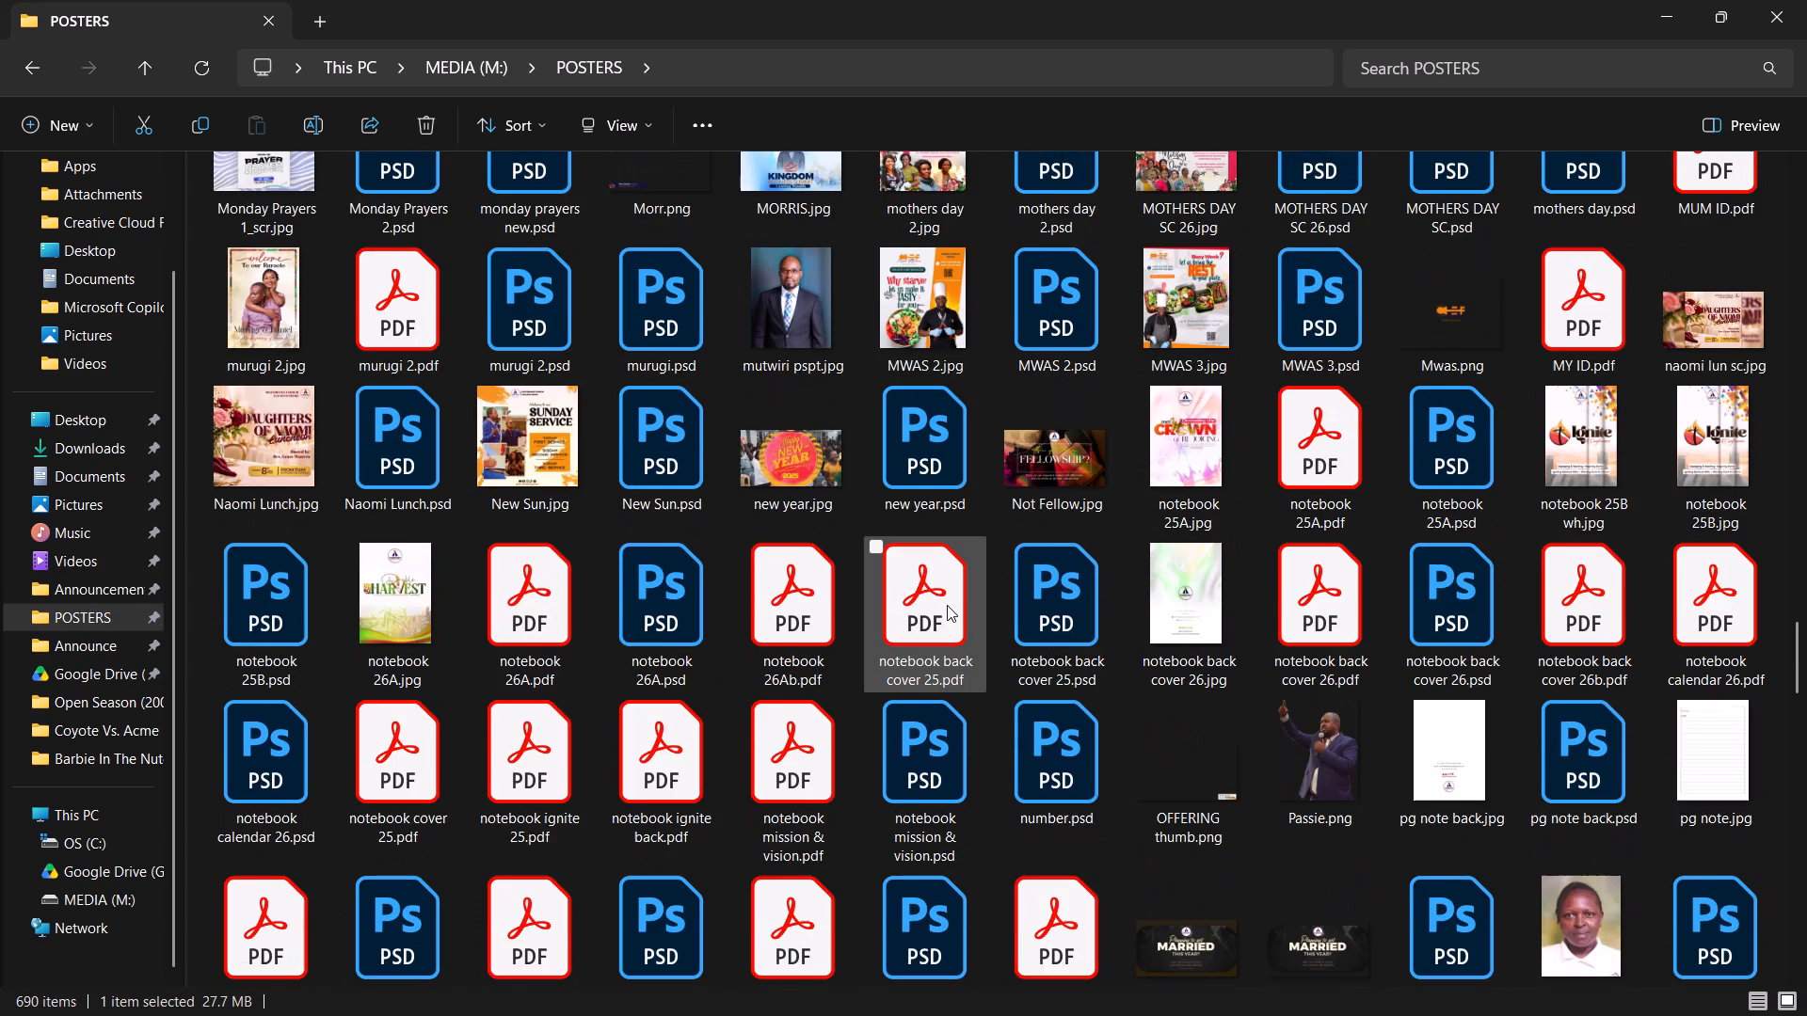
pyautogui.hscroll(1, 947, 605)
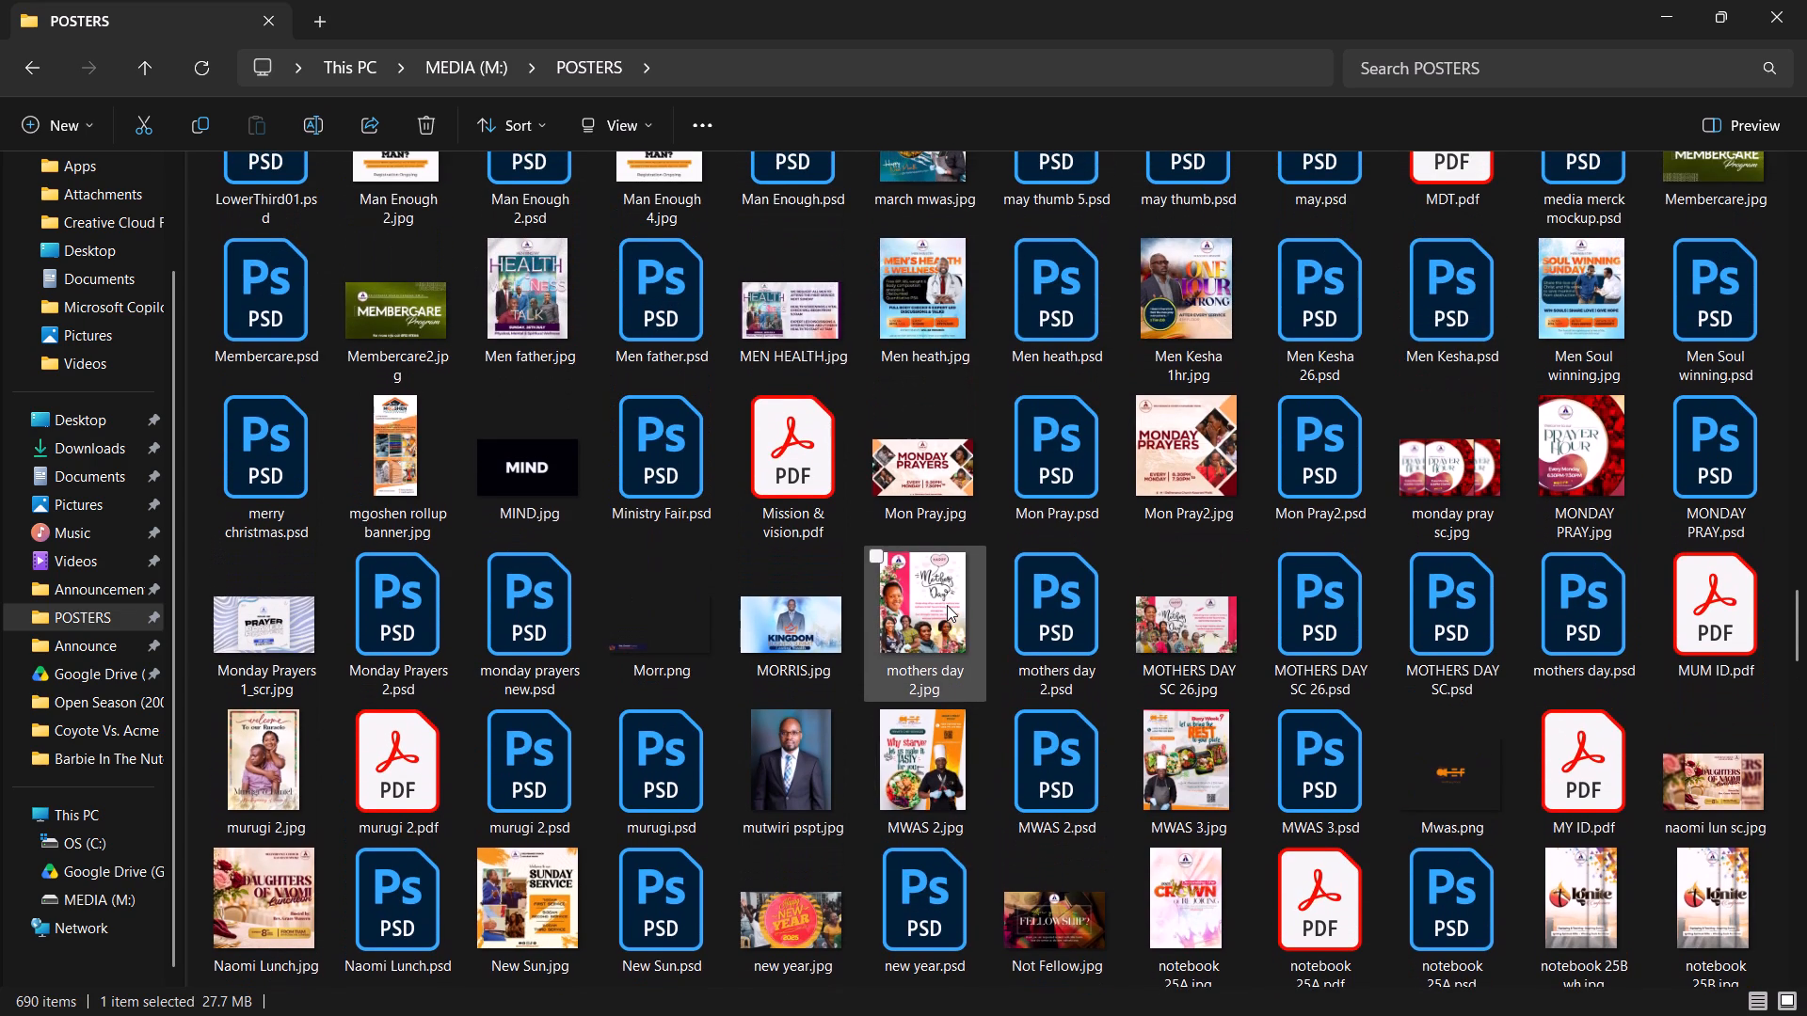
pyautogui.hscroll(2, 947, 605)
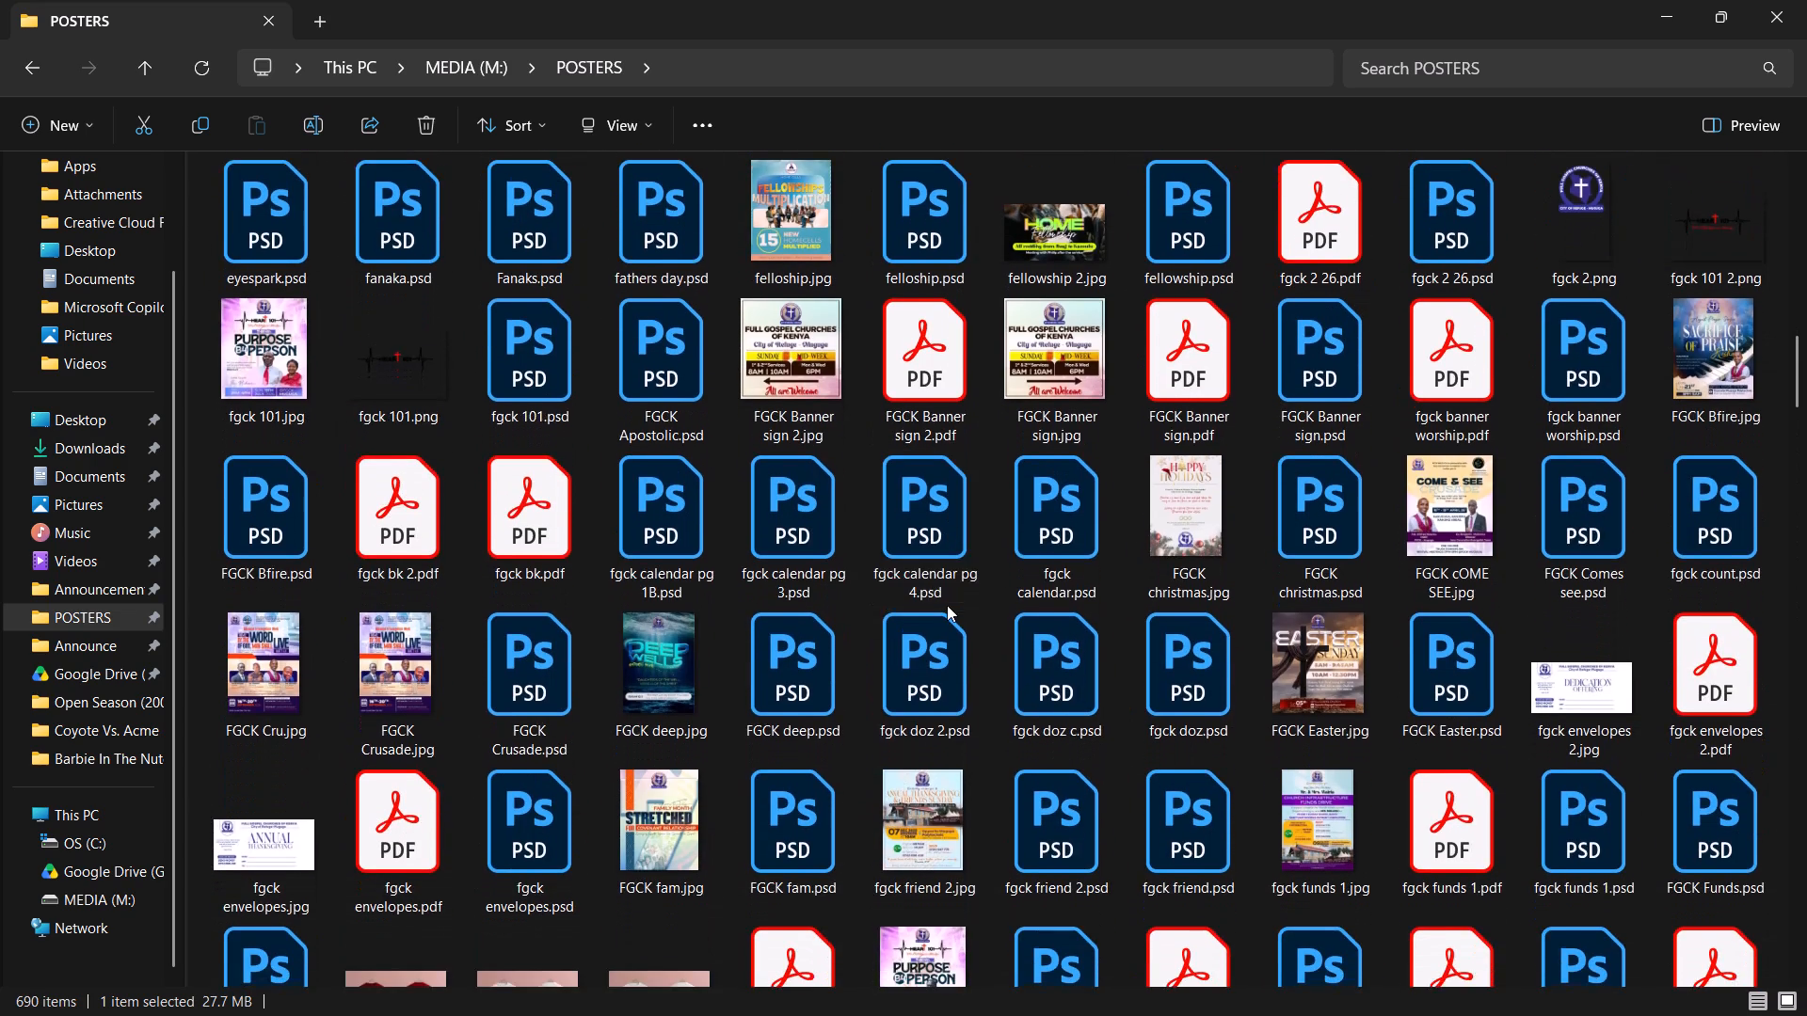
pyautogui.hscroll(1, 947, 605)
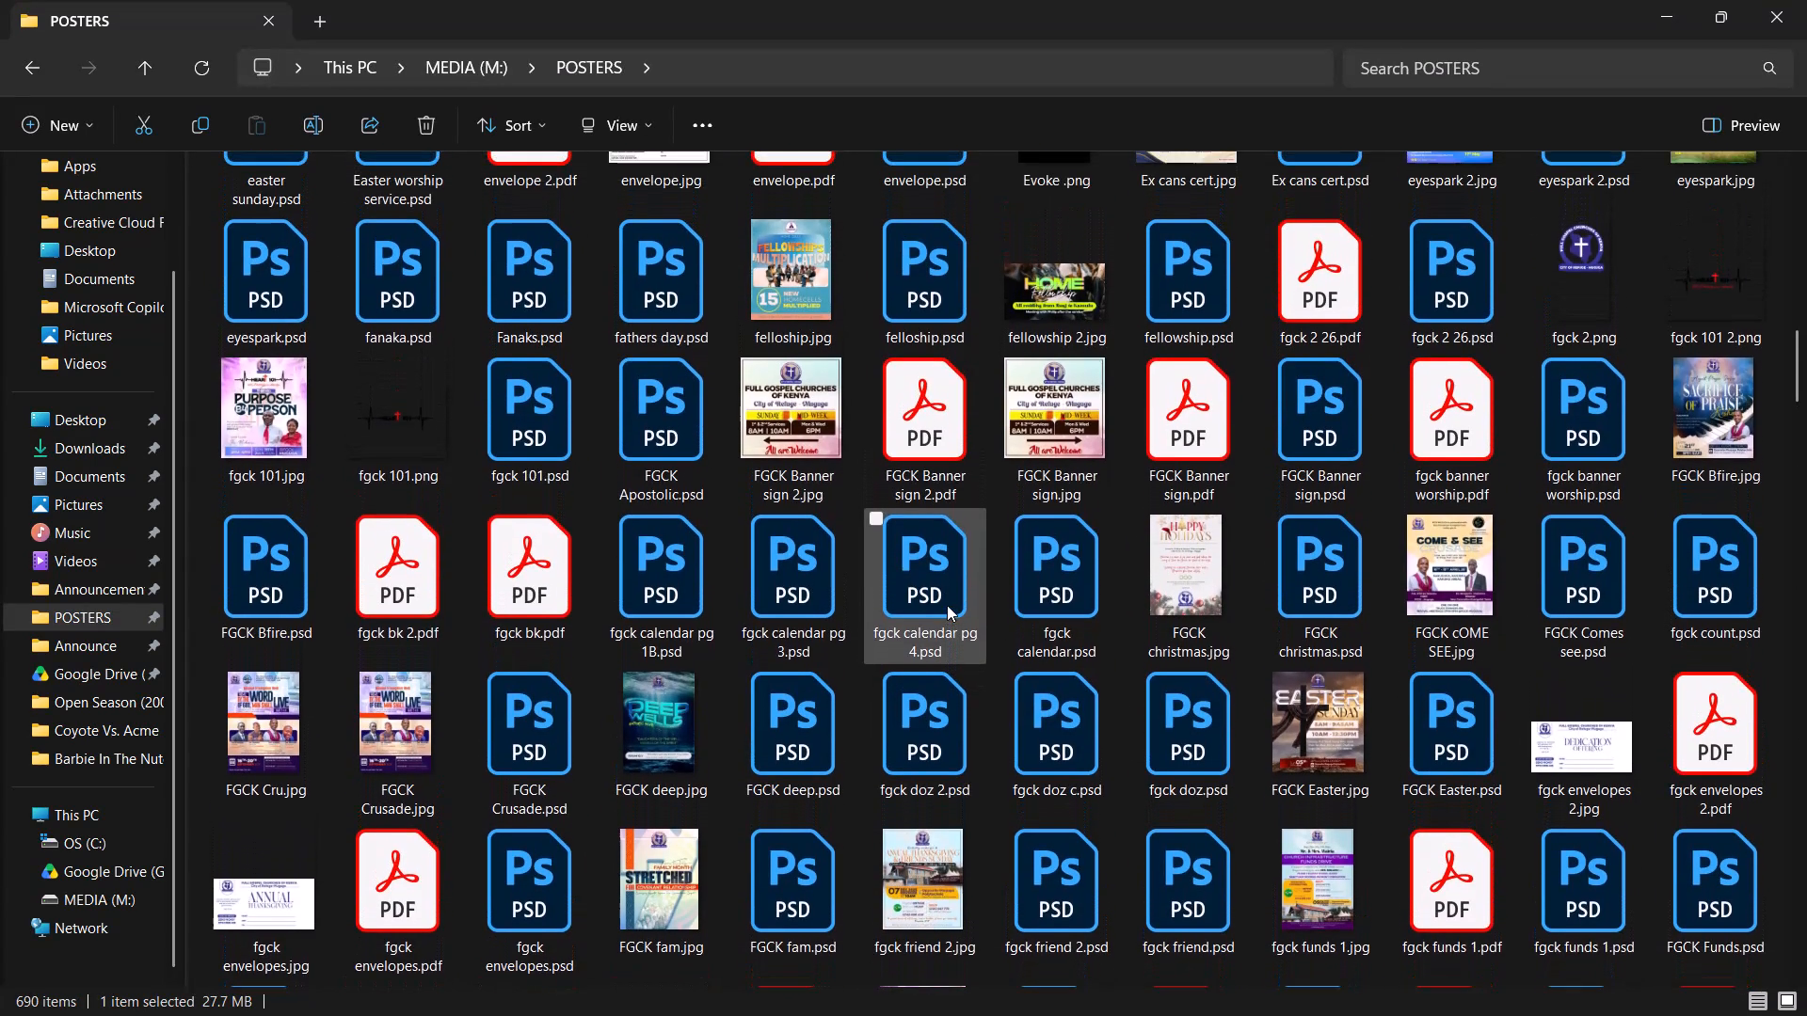
pyautogui.hscroll(2, 947, 605)
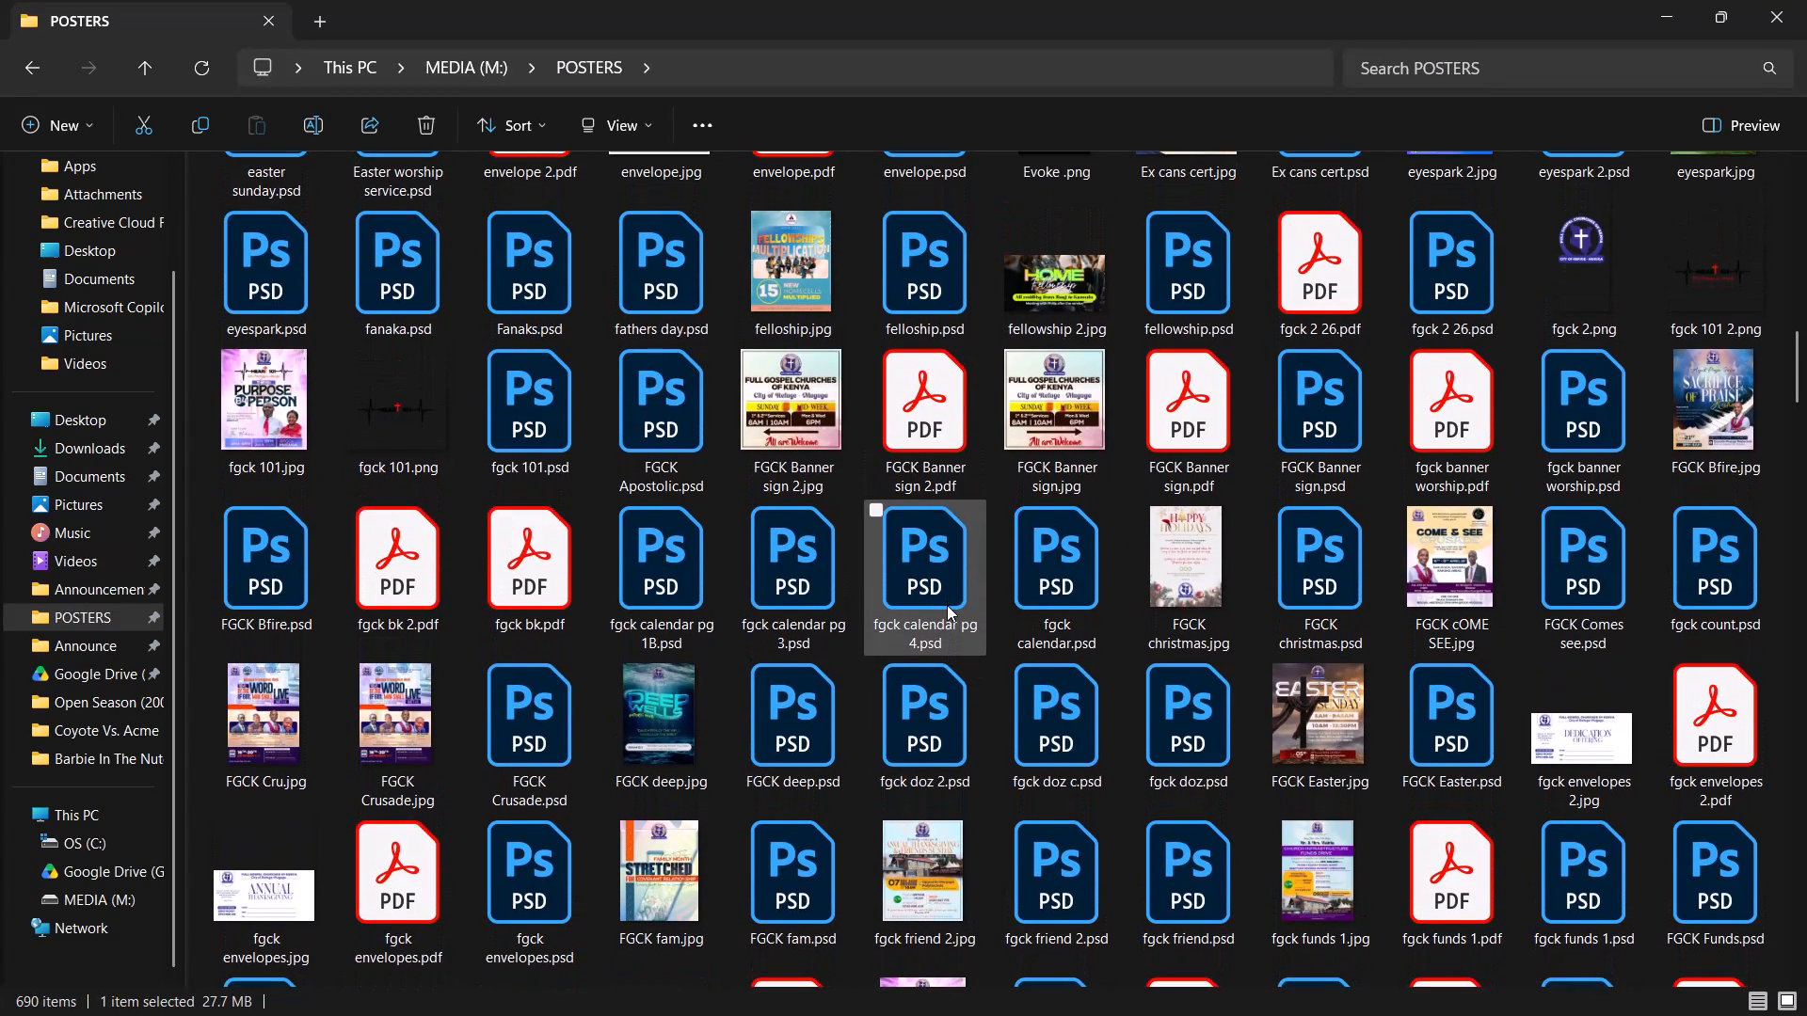
pyautogui.hscroll(1, 947, 605)
pyautogui.scroll(-6, 947, 605)
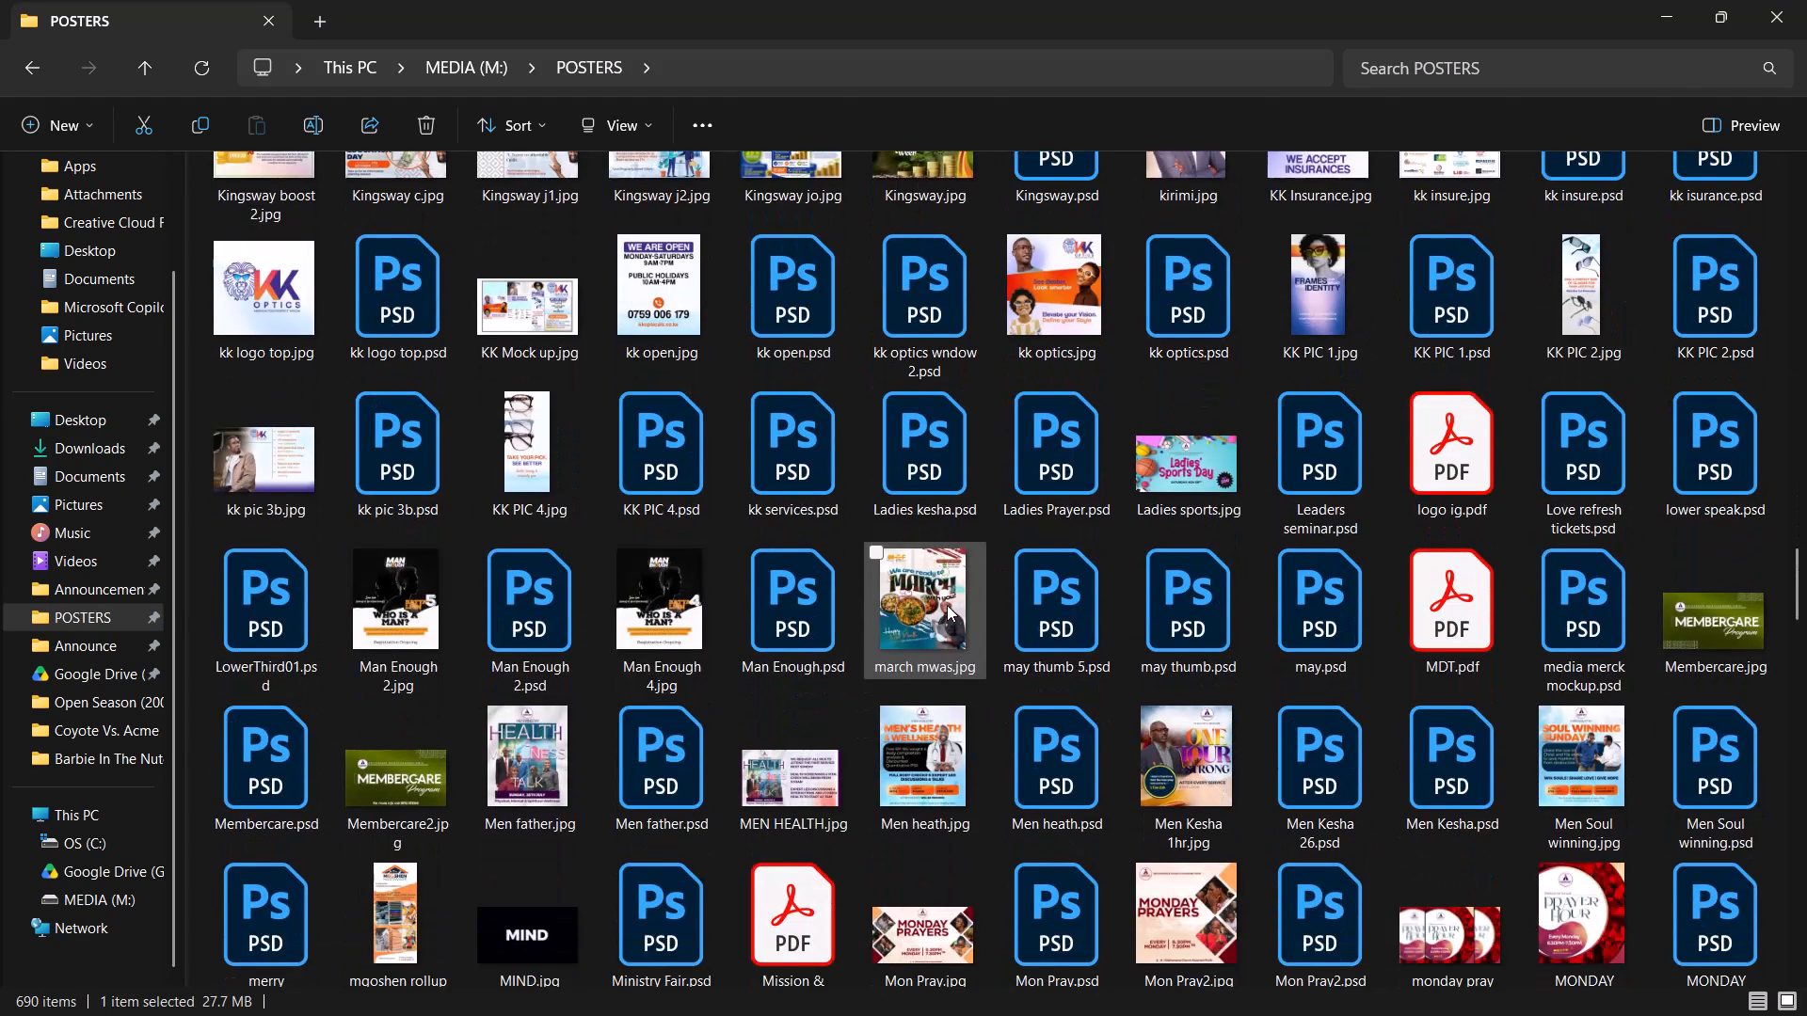
pyautogui.scroll(-2, 947, 605)
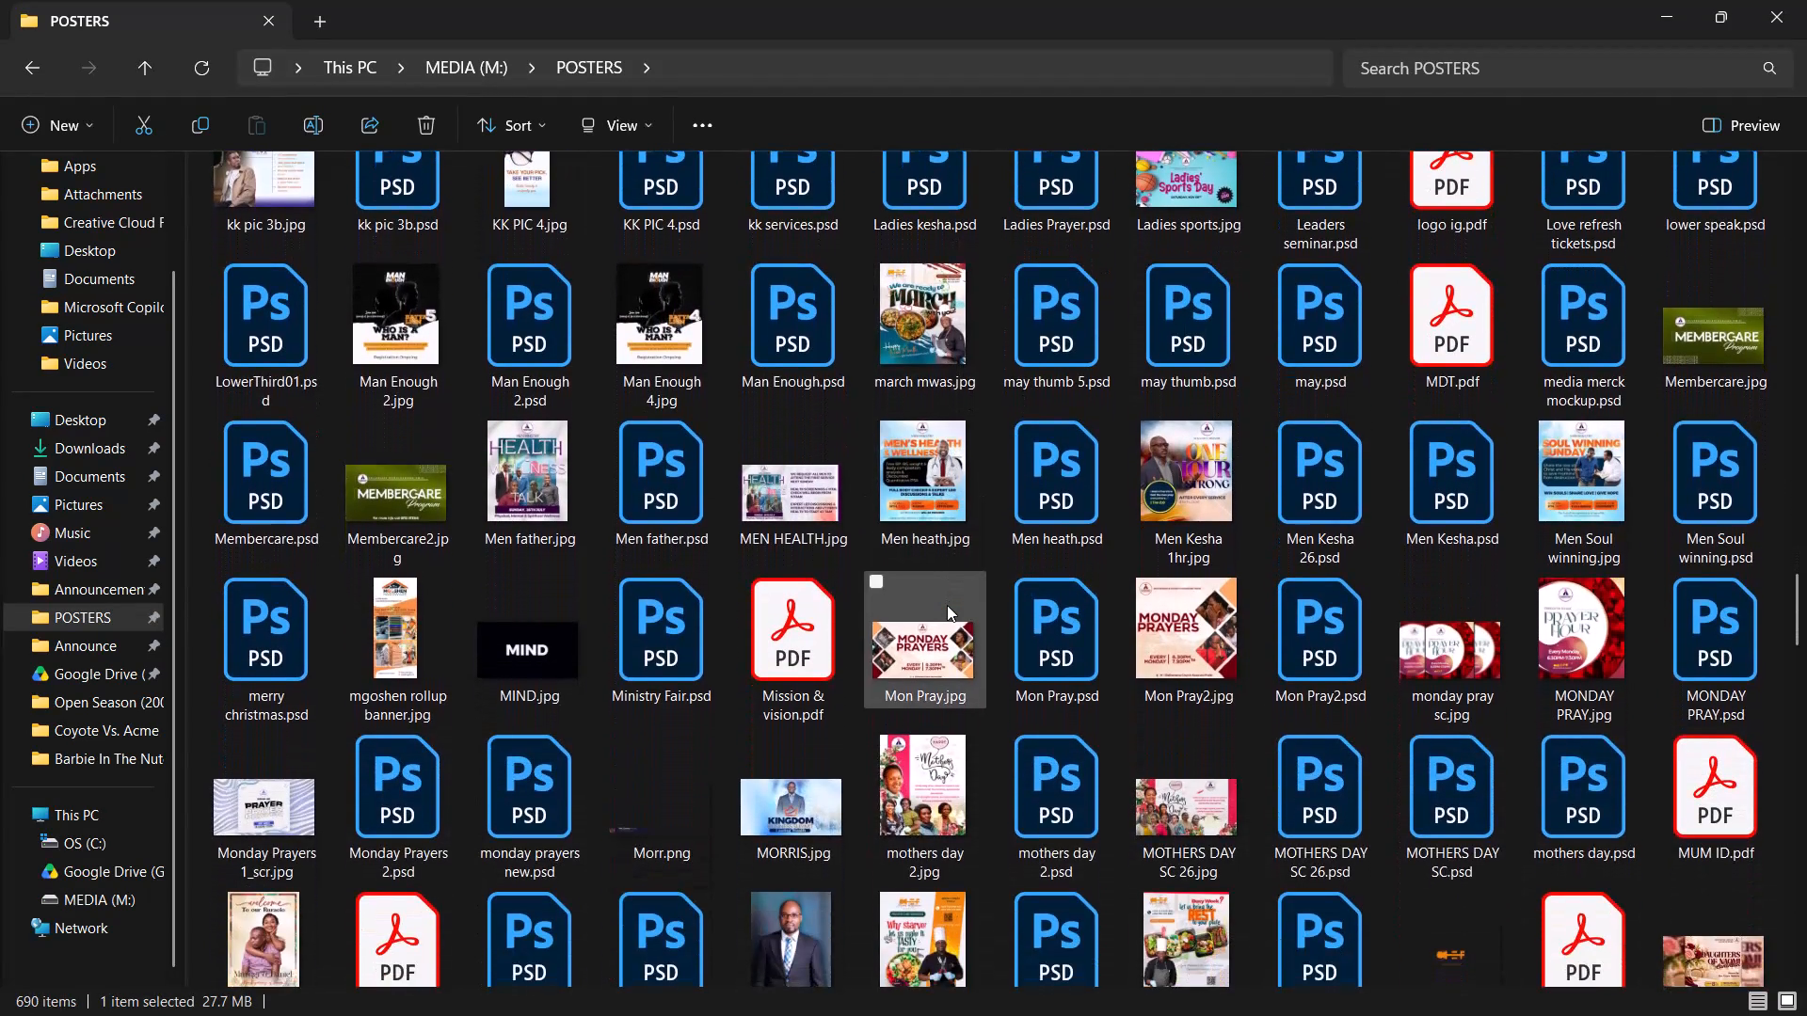
pyautogui.scroll(-3, 947, 605)
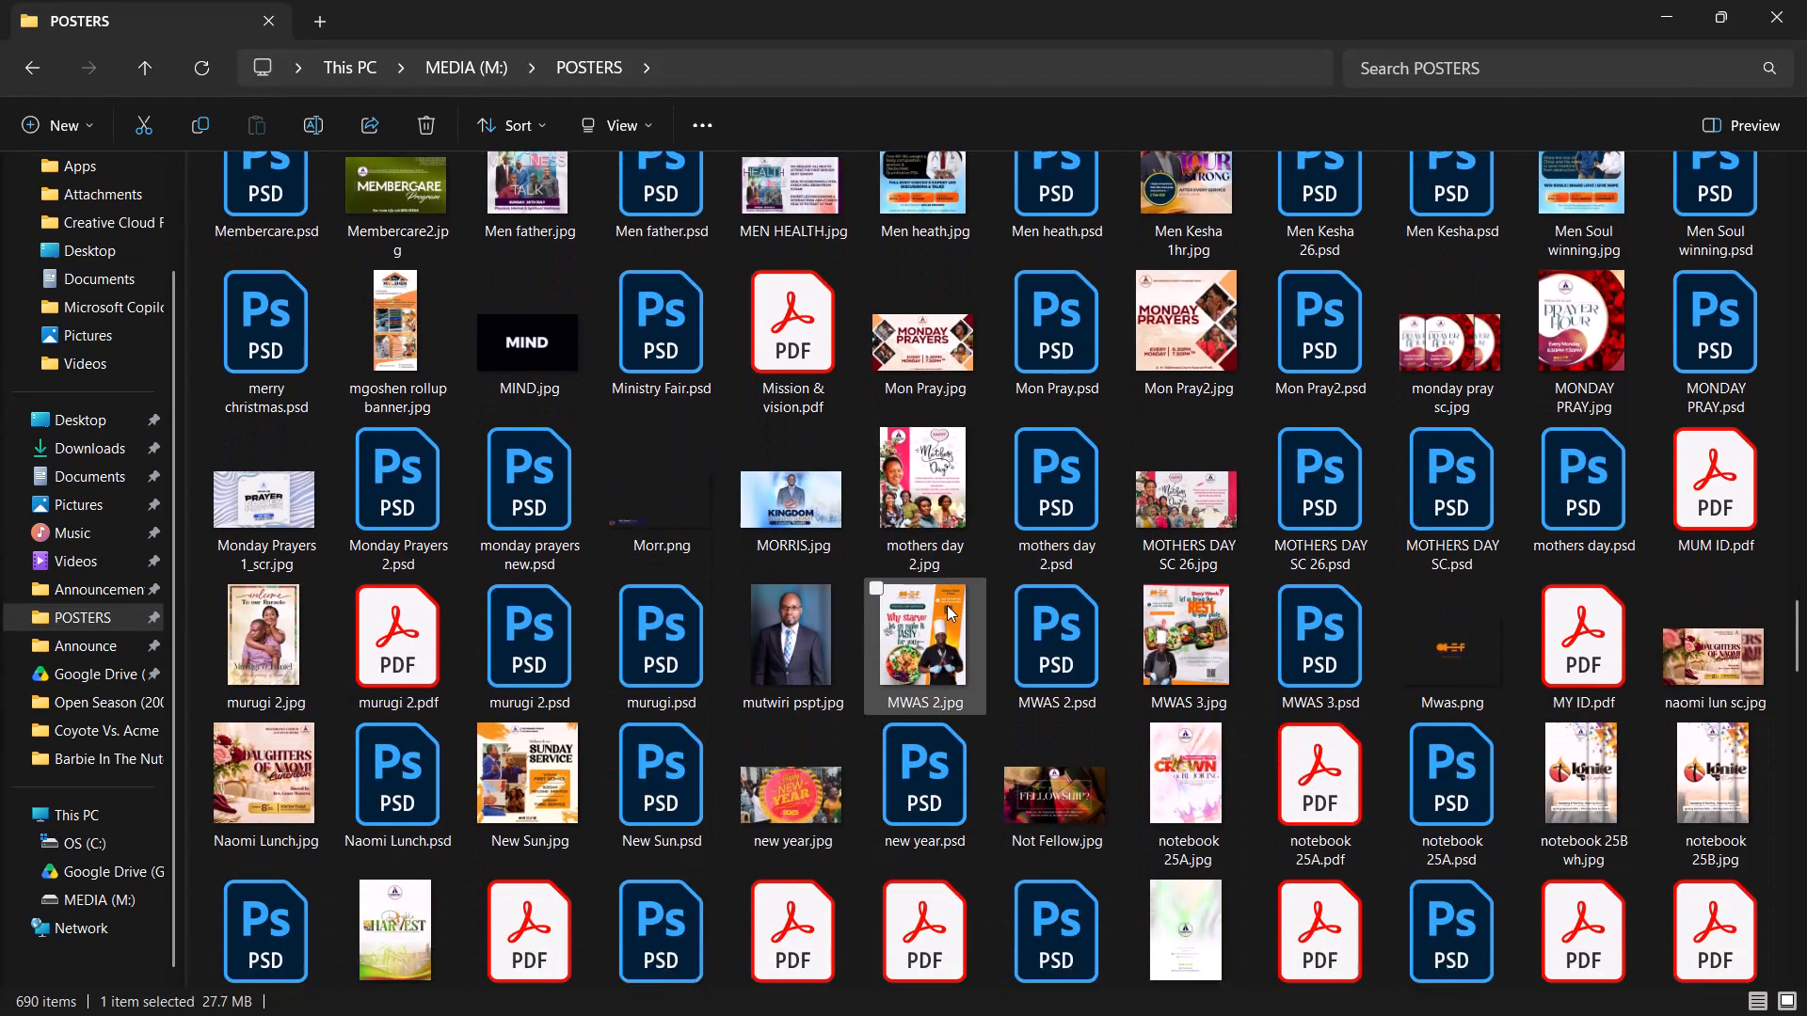
pyautogui.scroll(-2, 947, 605)
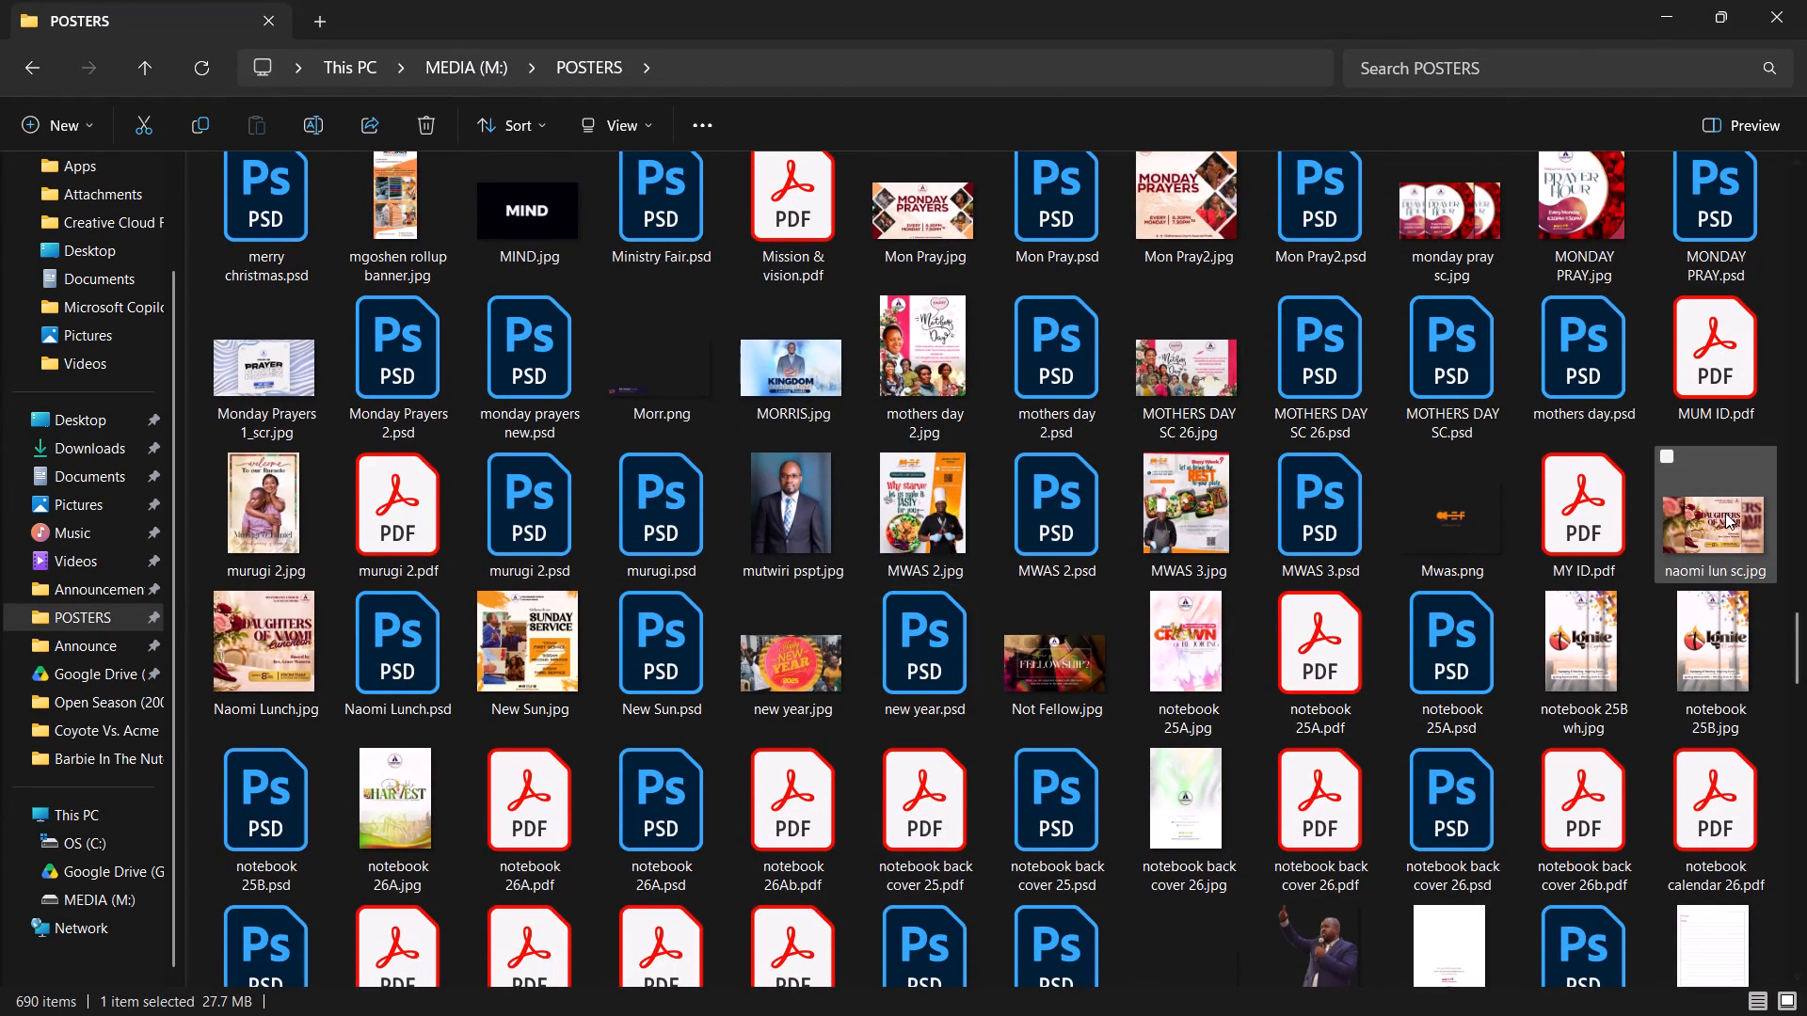
pyautogui.moveTo(1725, 513); pyautogui.dragTo(1020, 968)
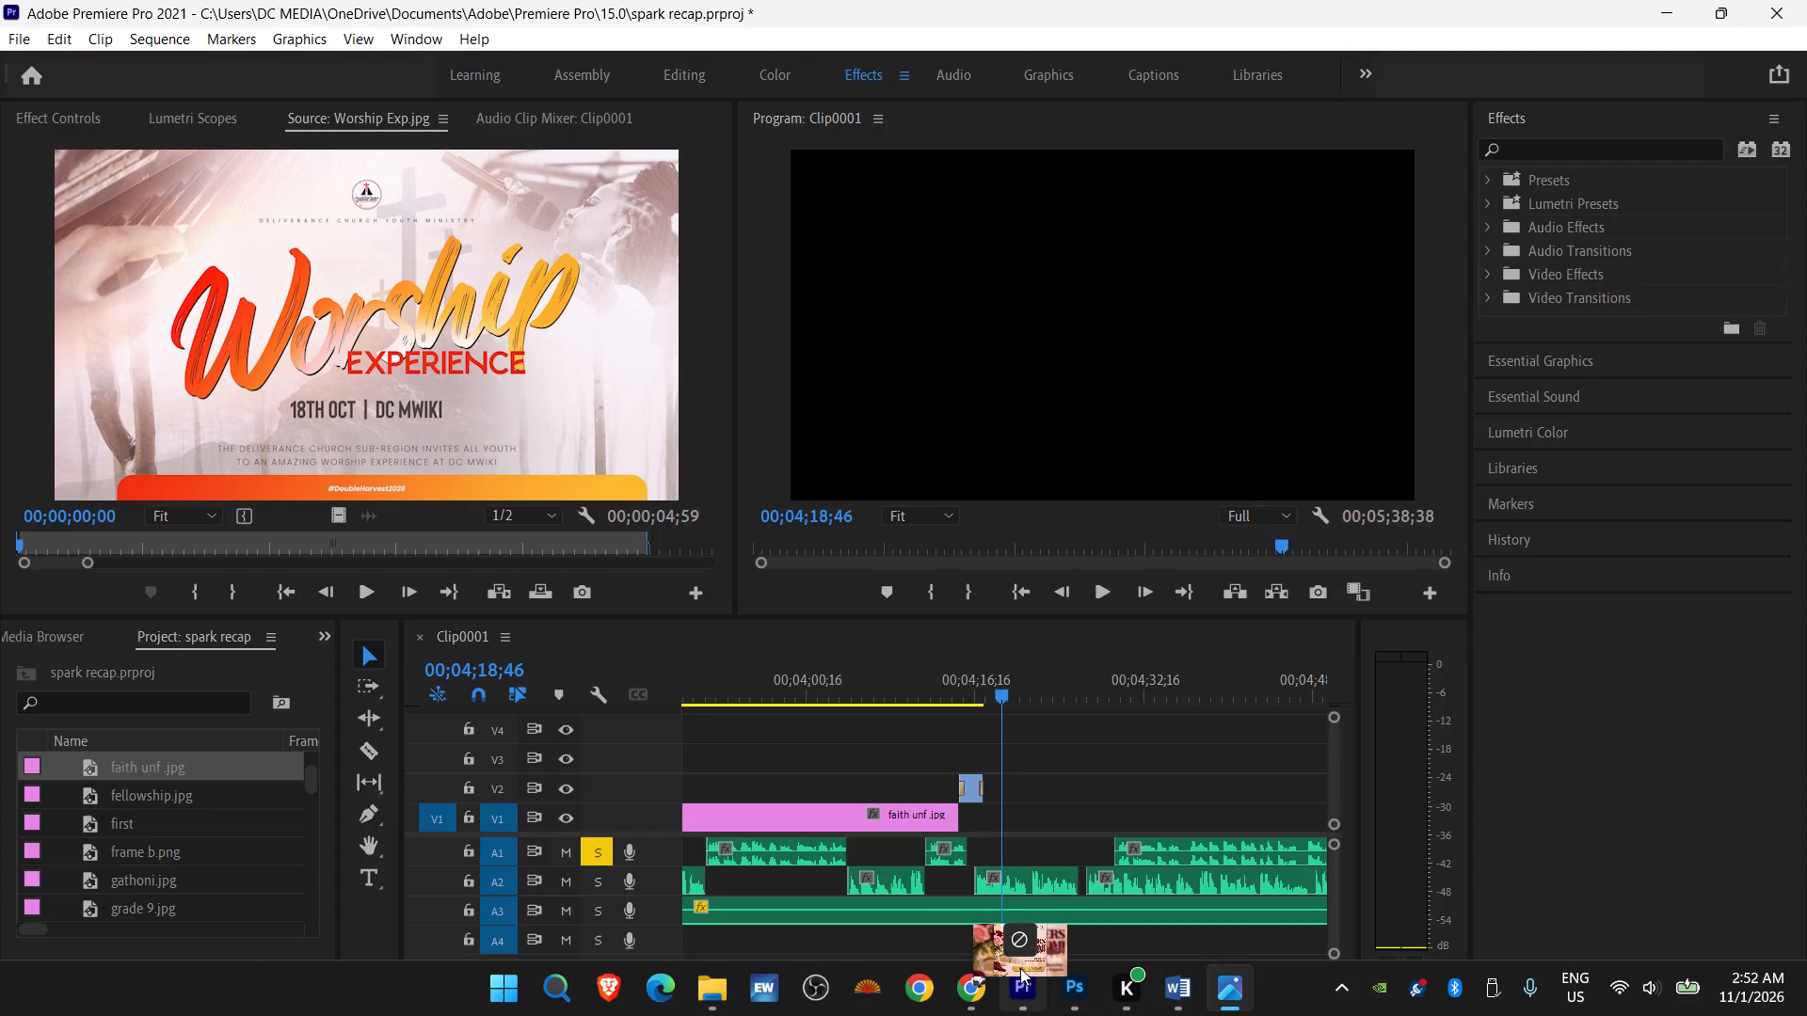
pyautogui.moveTo(1020, 968); pyautogui.dragTo(1021, 826)
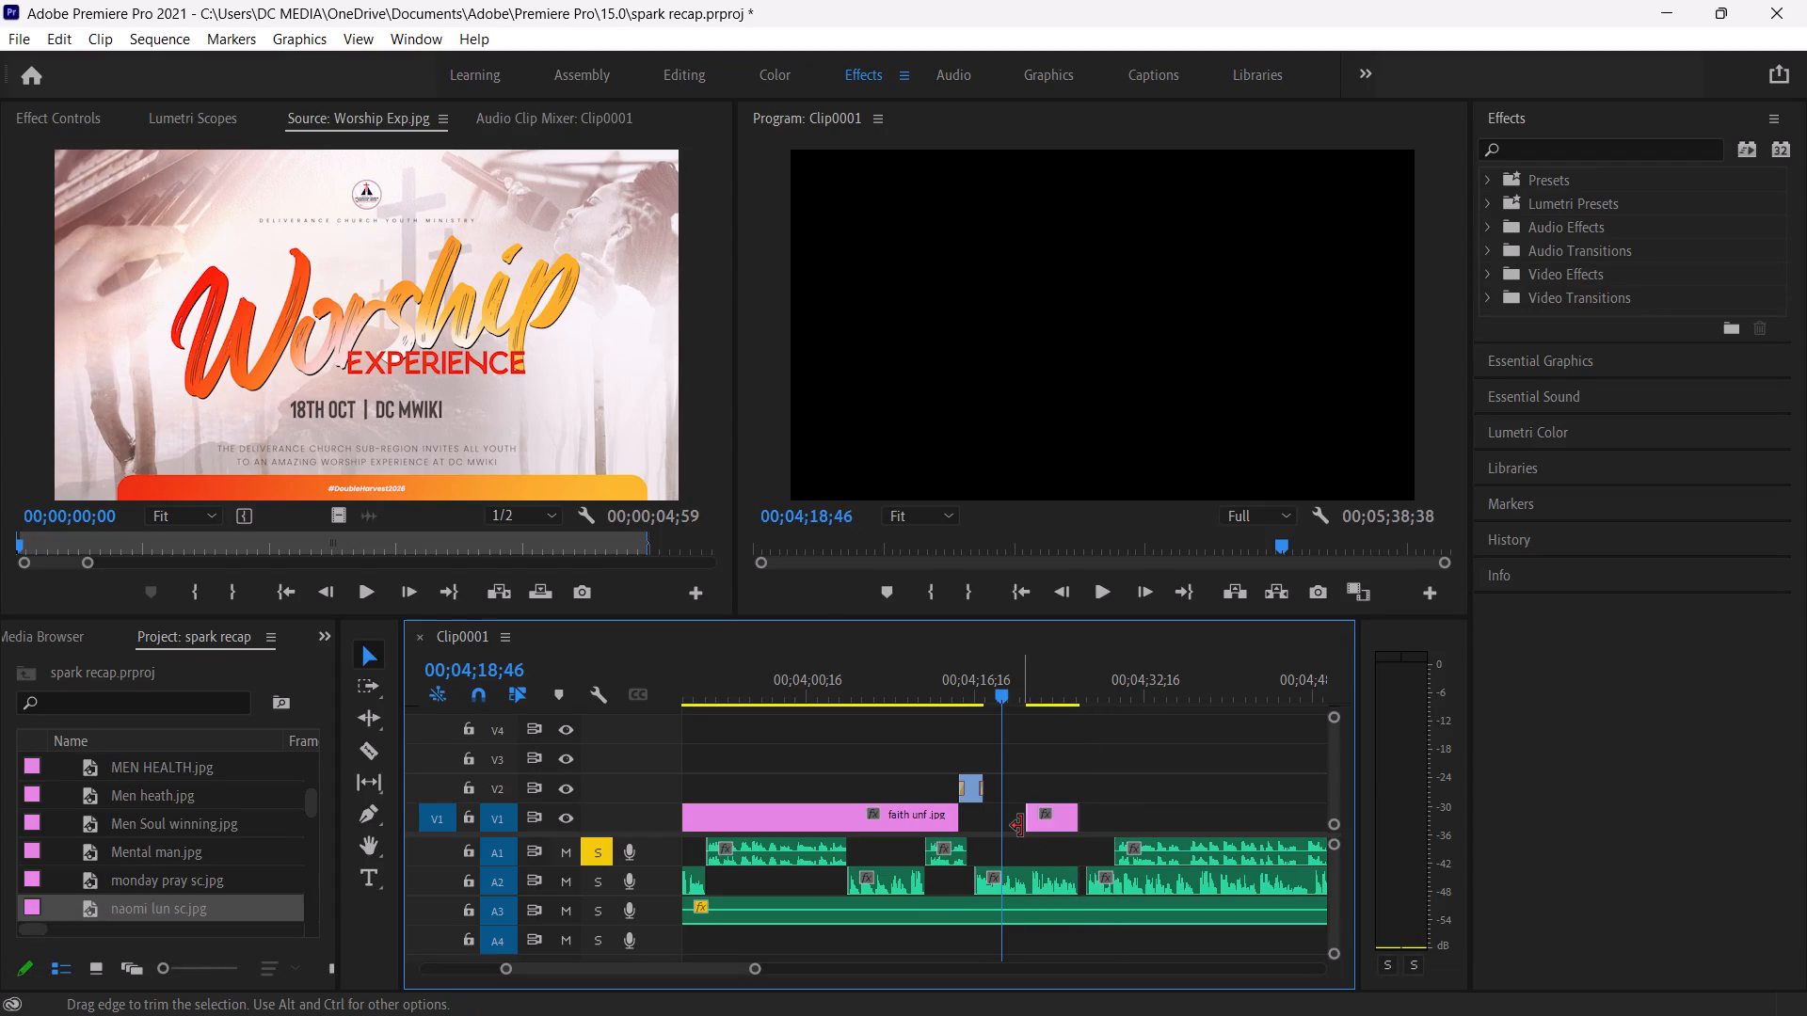
pyautogui.moveTo(1030, 818); pyautogui.dragTo(993, 824)
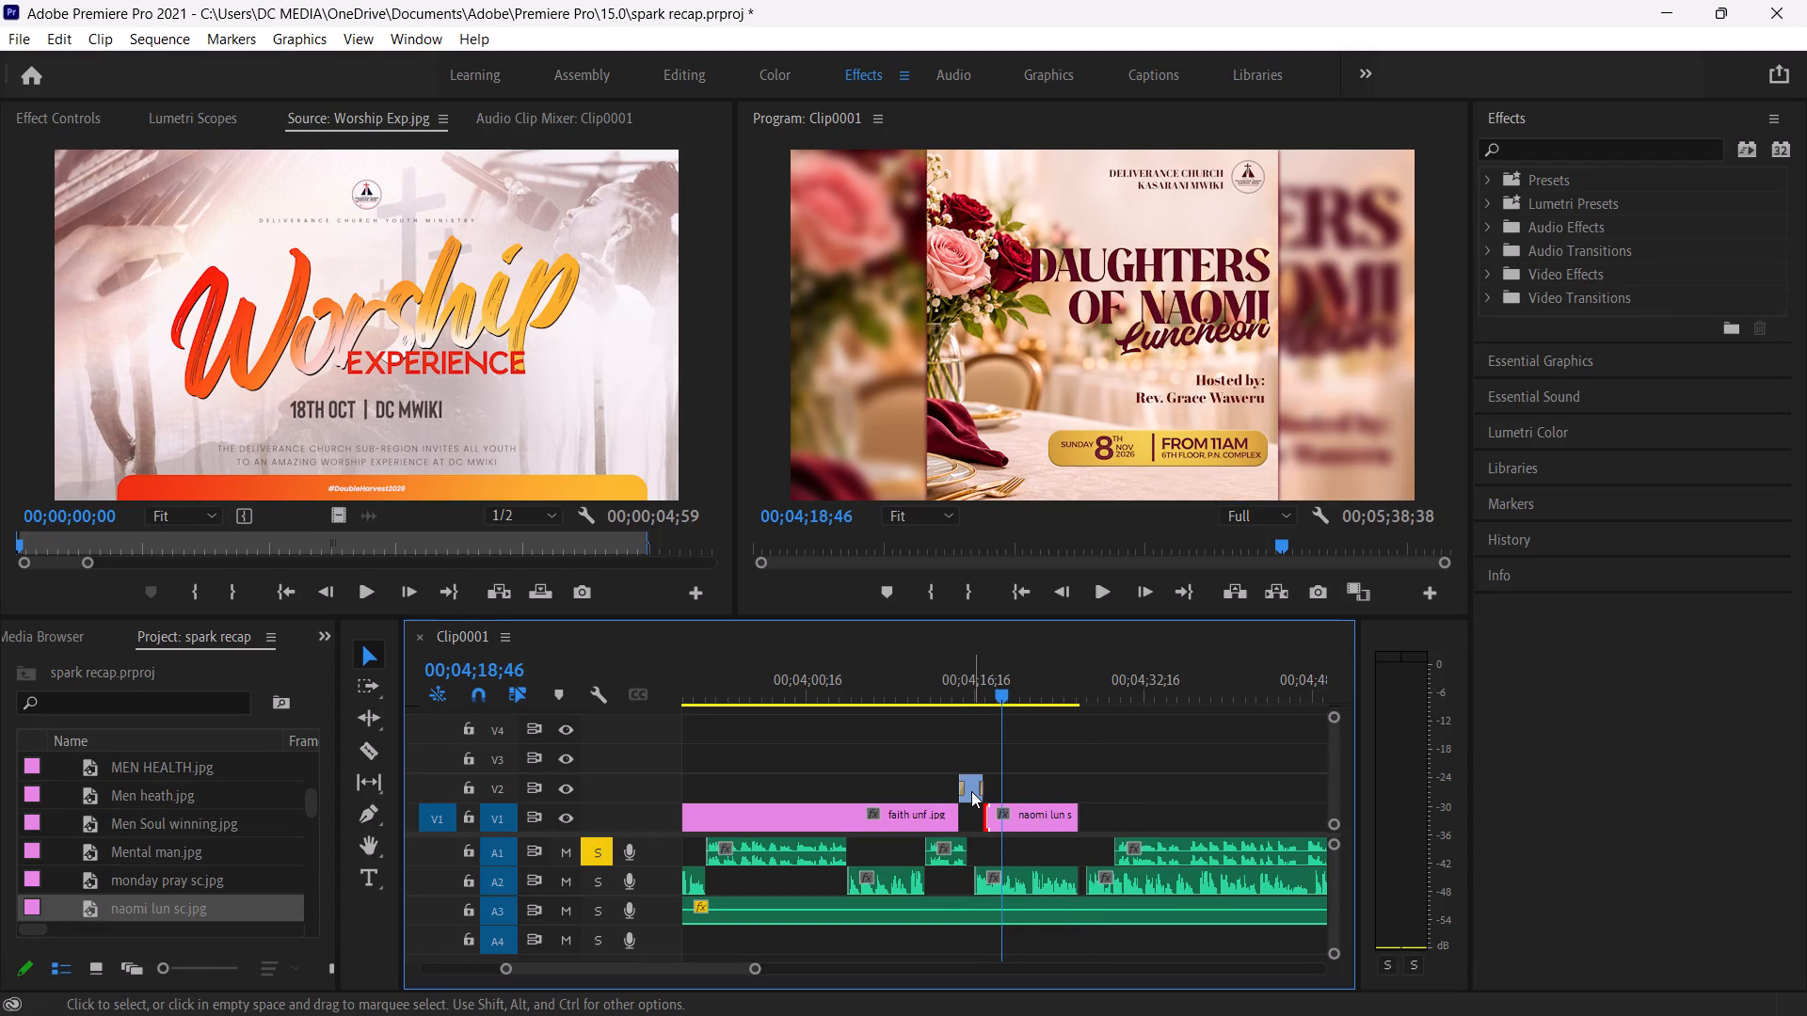
# Duplicate the Announce transition clip on V2 so the copy starts where the naomi lun sc clip ends.
pyautogui.click(971, 791)
pyautogui.keyDown('alt'); pyautogui.moveTo(971, 791); pyautogui.dragTo(1086, 785); pyautogui.keyUp('alt')
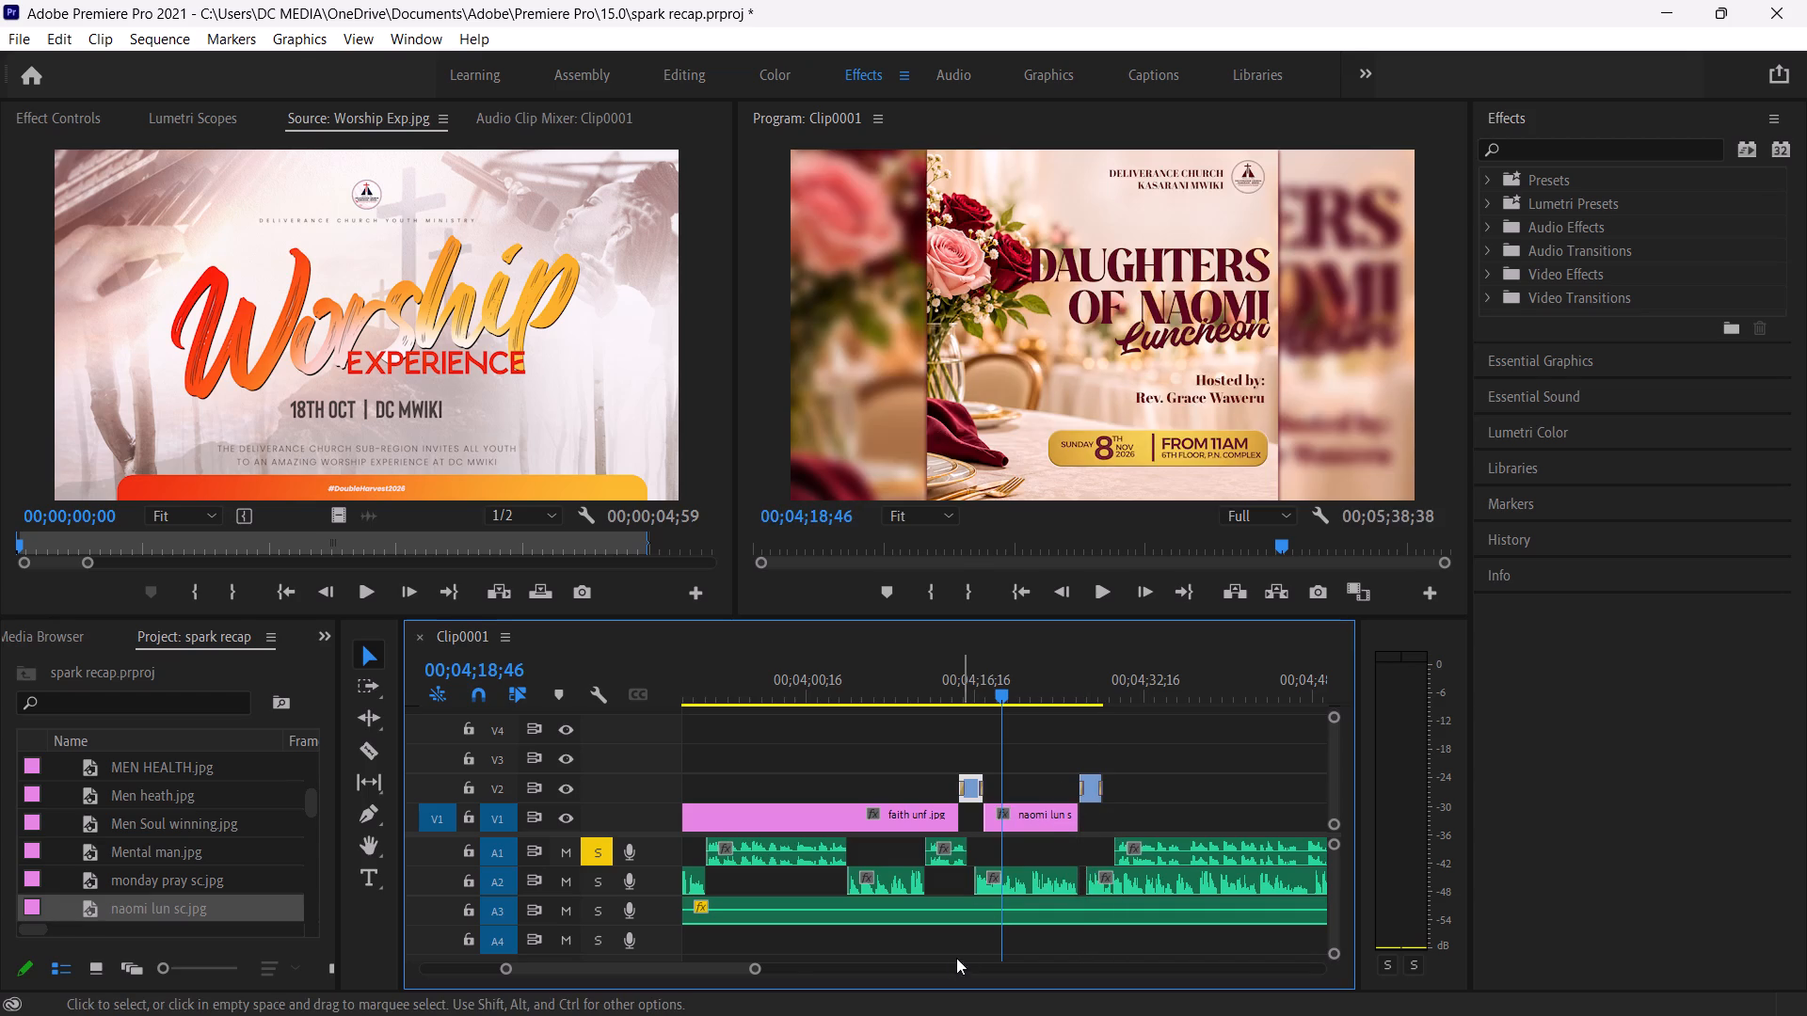
pyautogui.moveTo(752, 974); pyautogui.dragTo(687, 976)
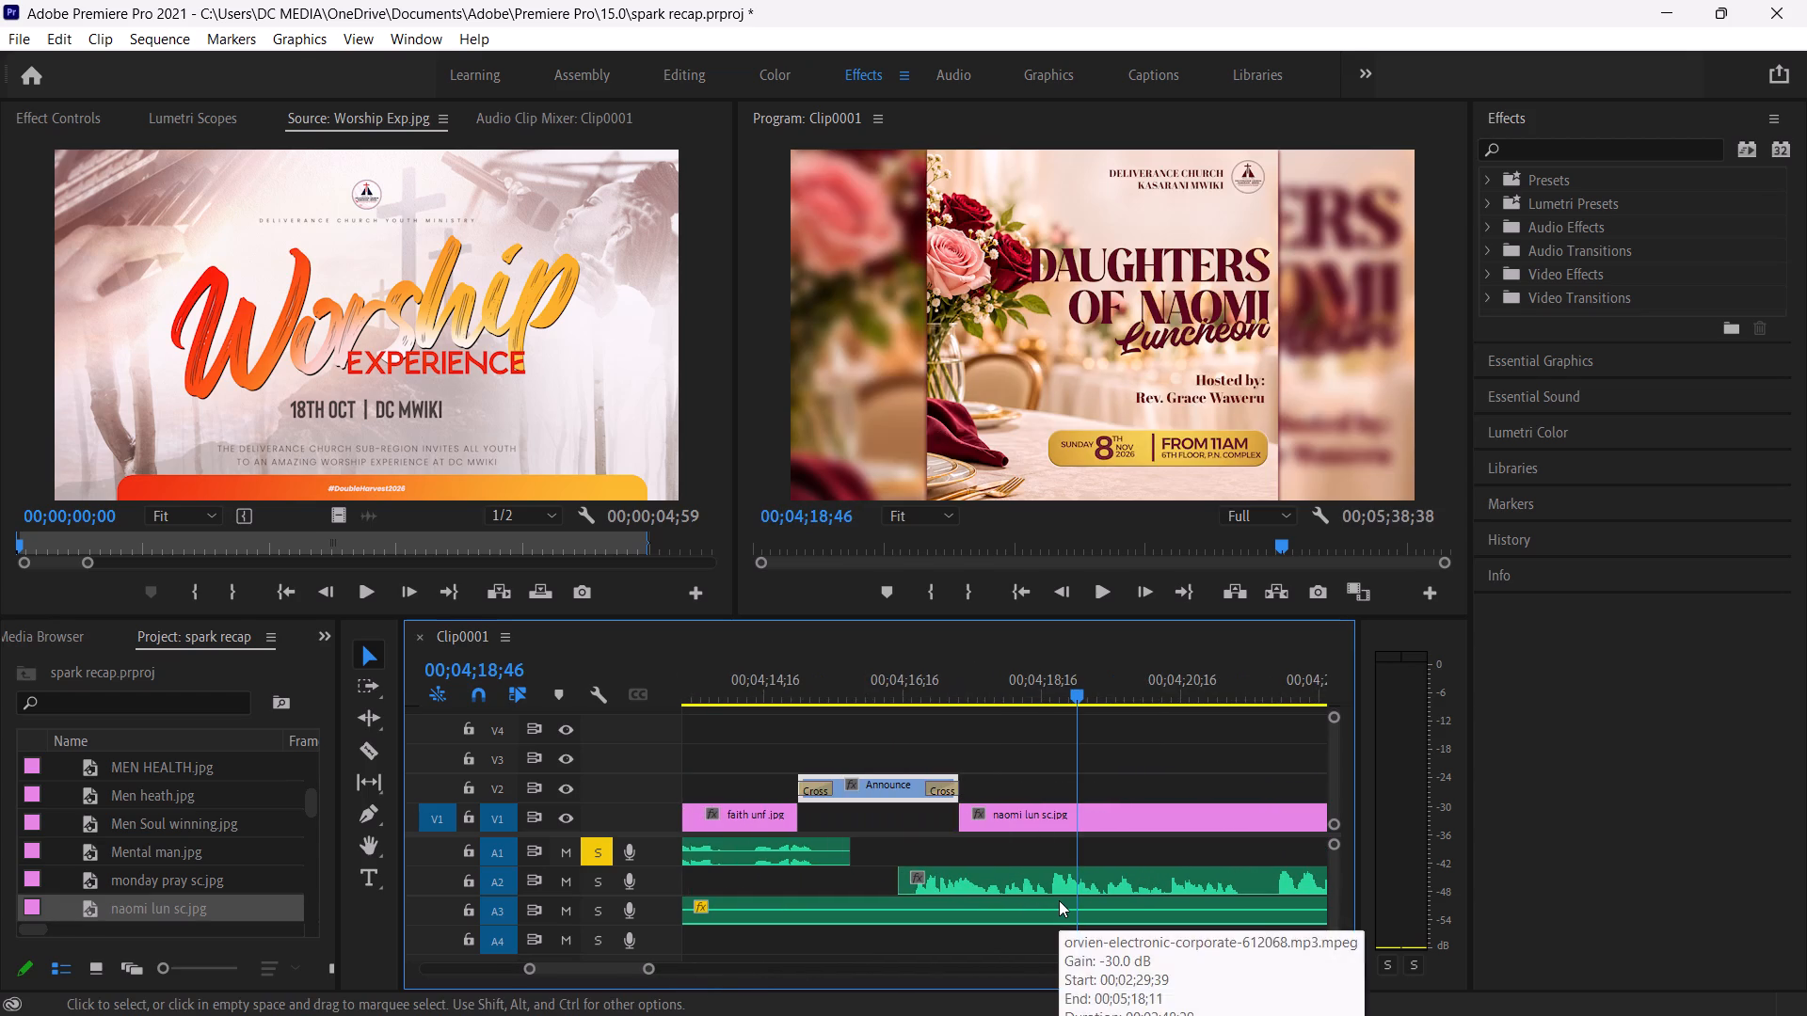
pyautogui.hscroll(-1, 977, 880)
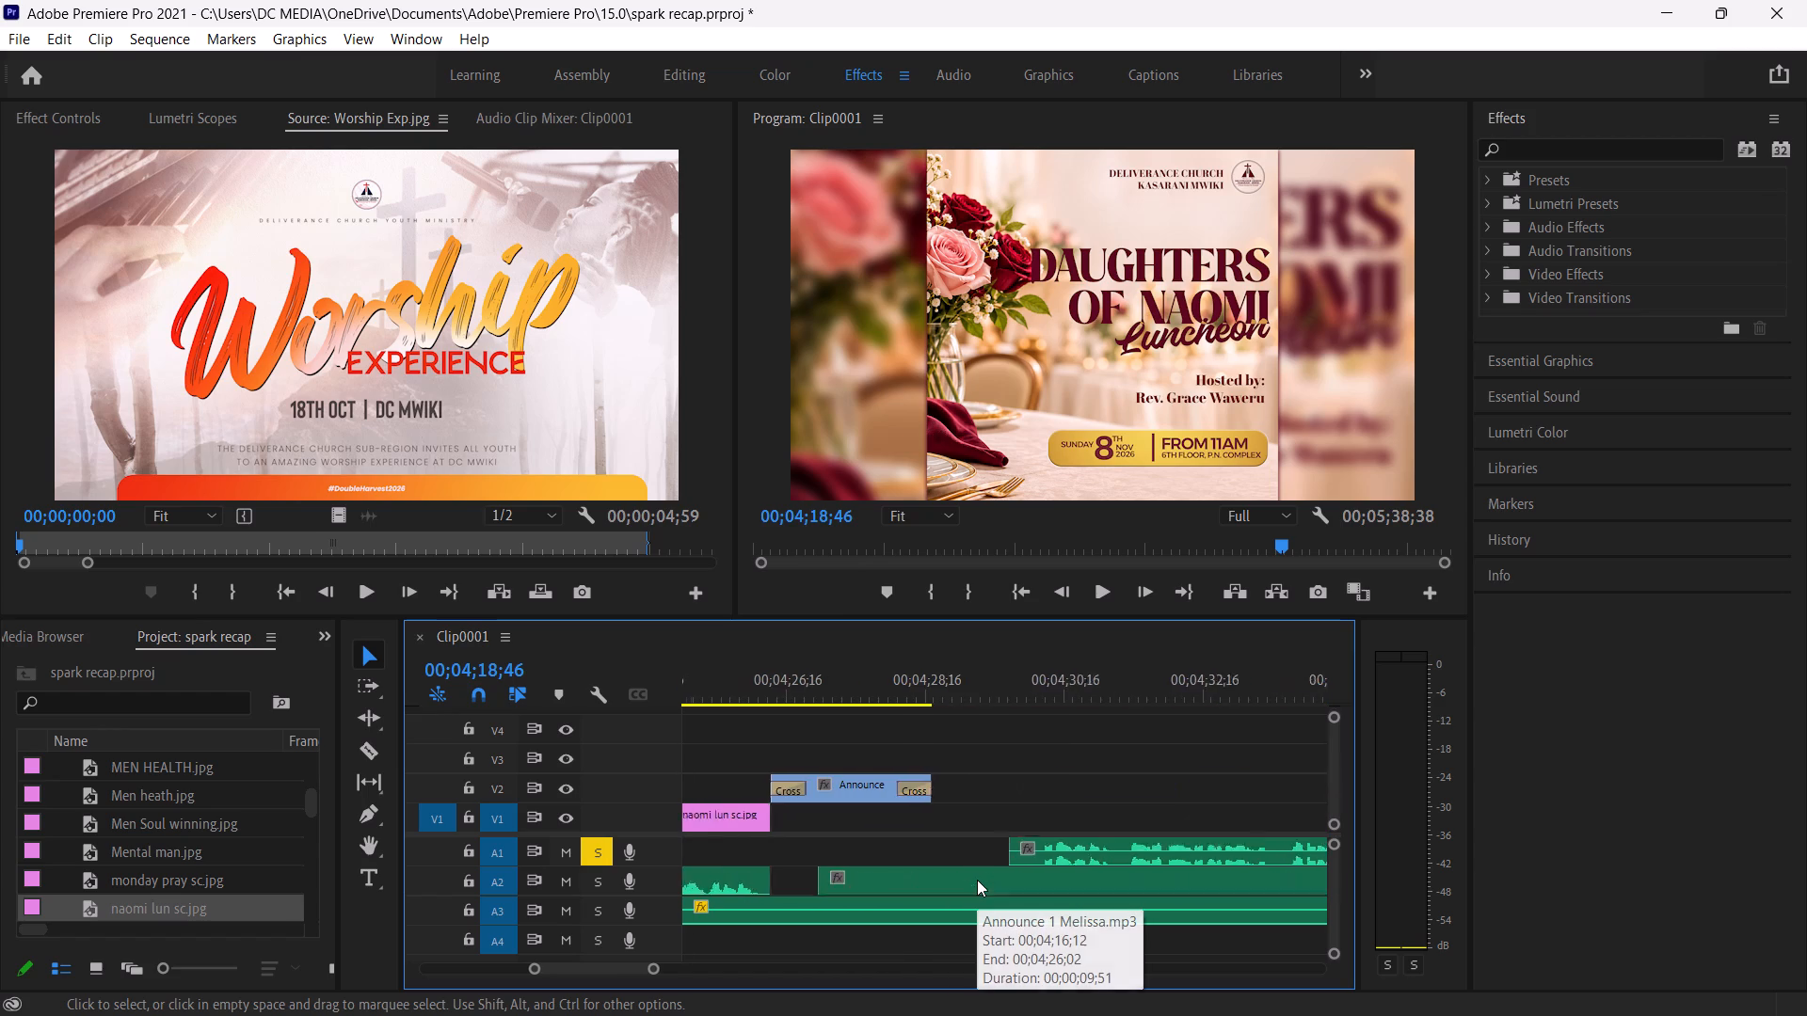
pyautogui.hscroll(-2, 977, 880)
pyautogui.hscroll(1, 856, 902)
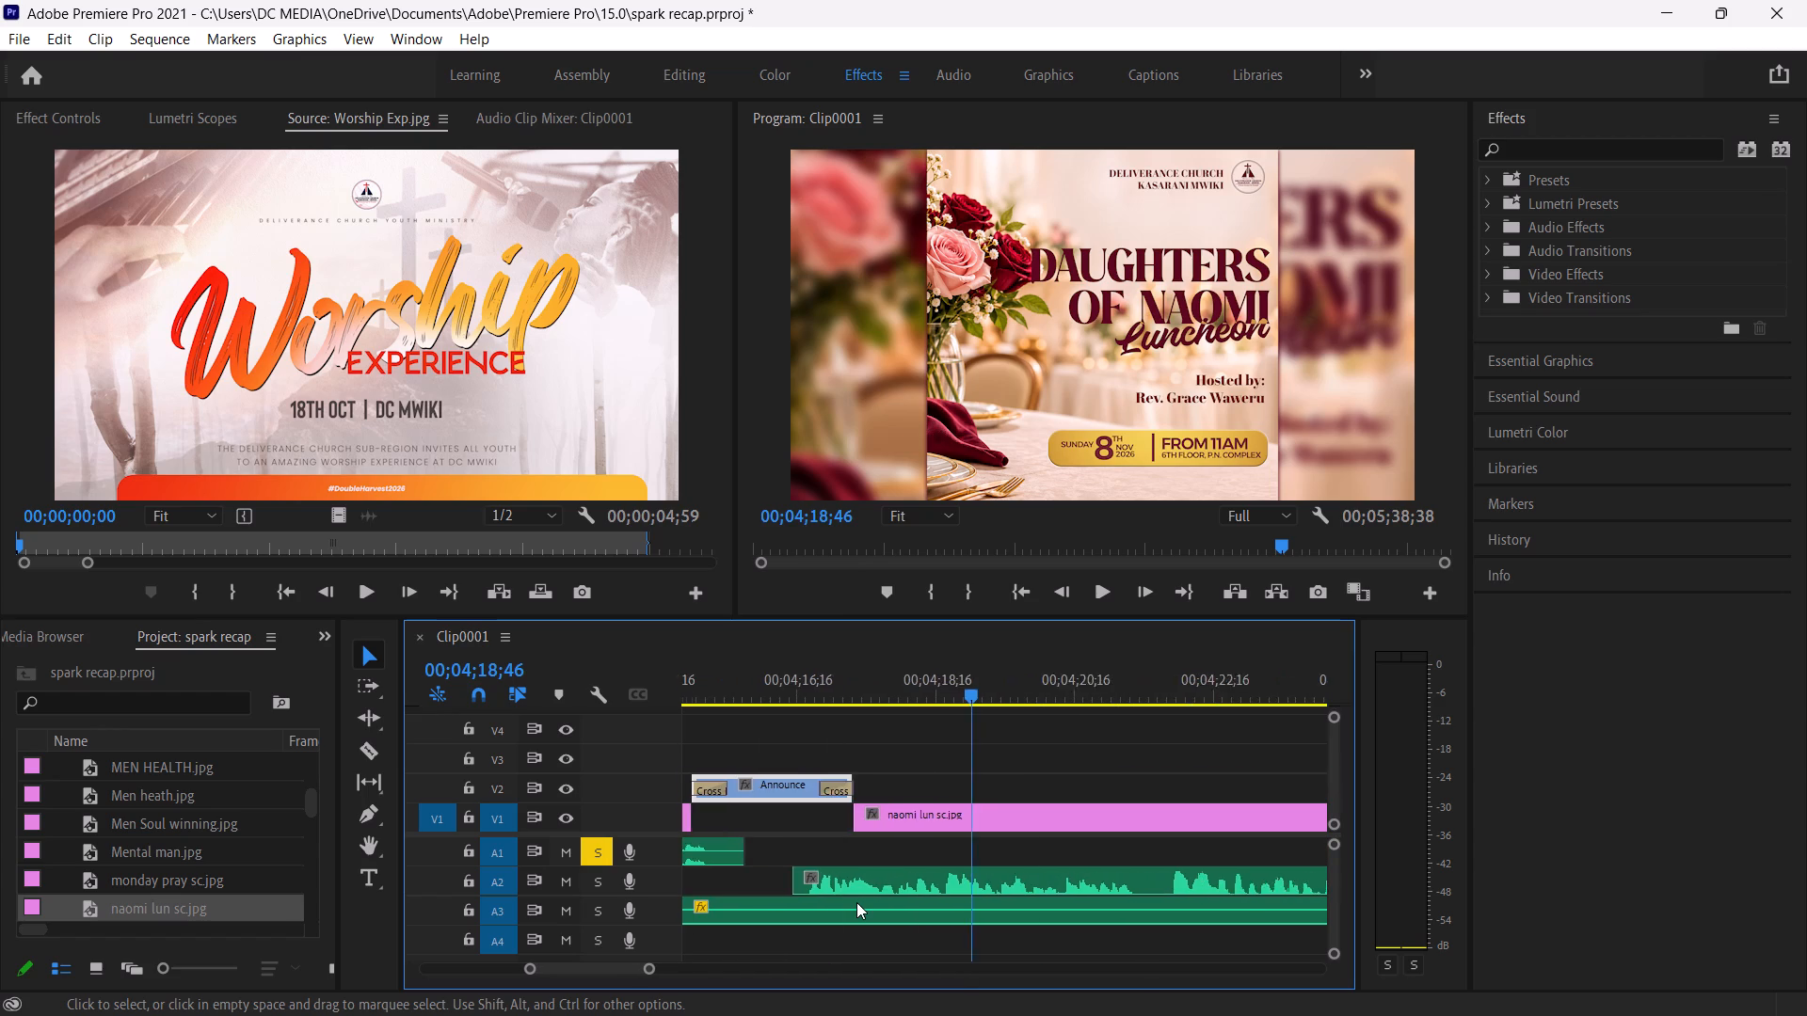
pyautogui.hscroll(1, 856, 902)
pyautogui.moveTo(955, 876); pyautogui.dragTo(977, 875)
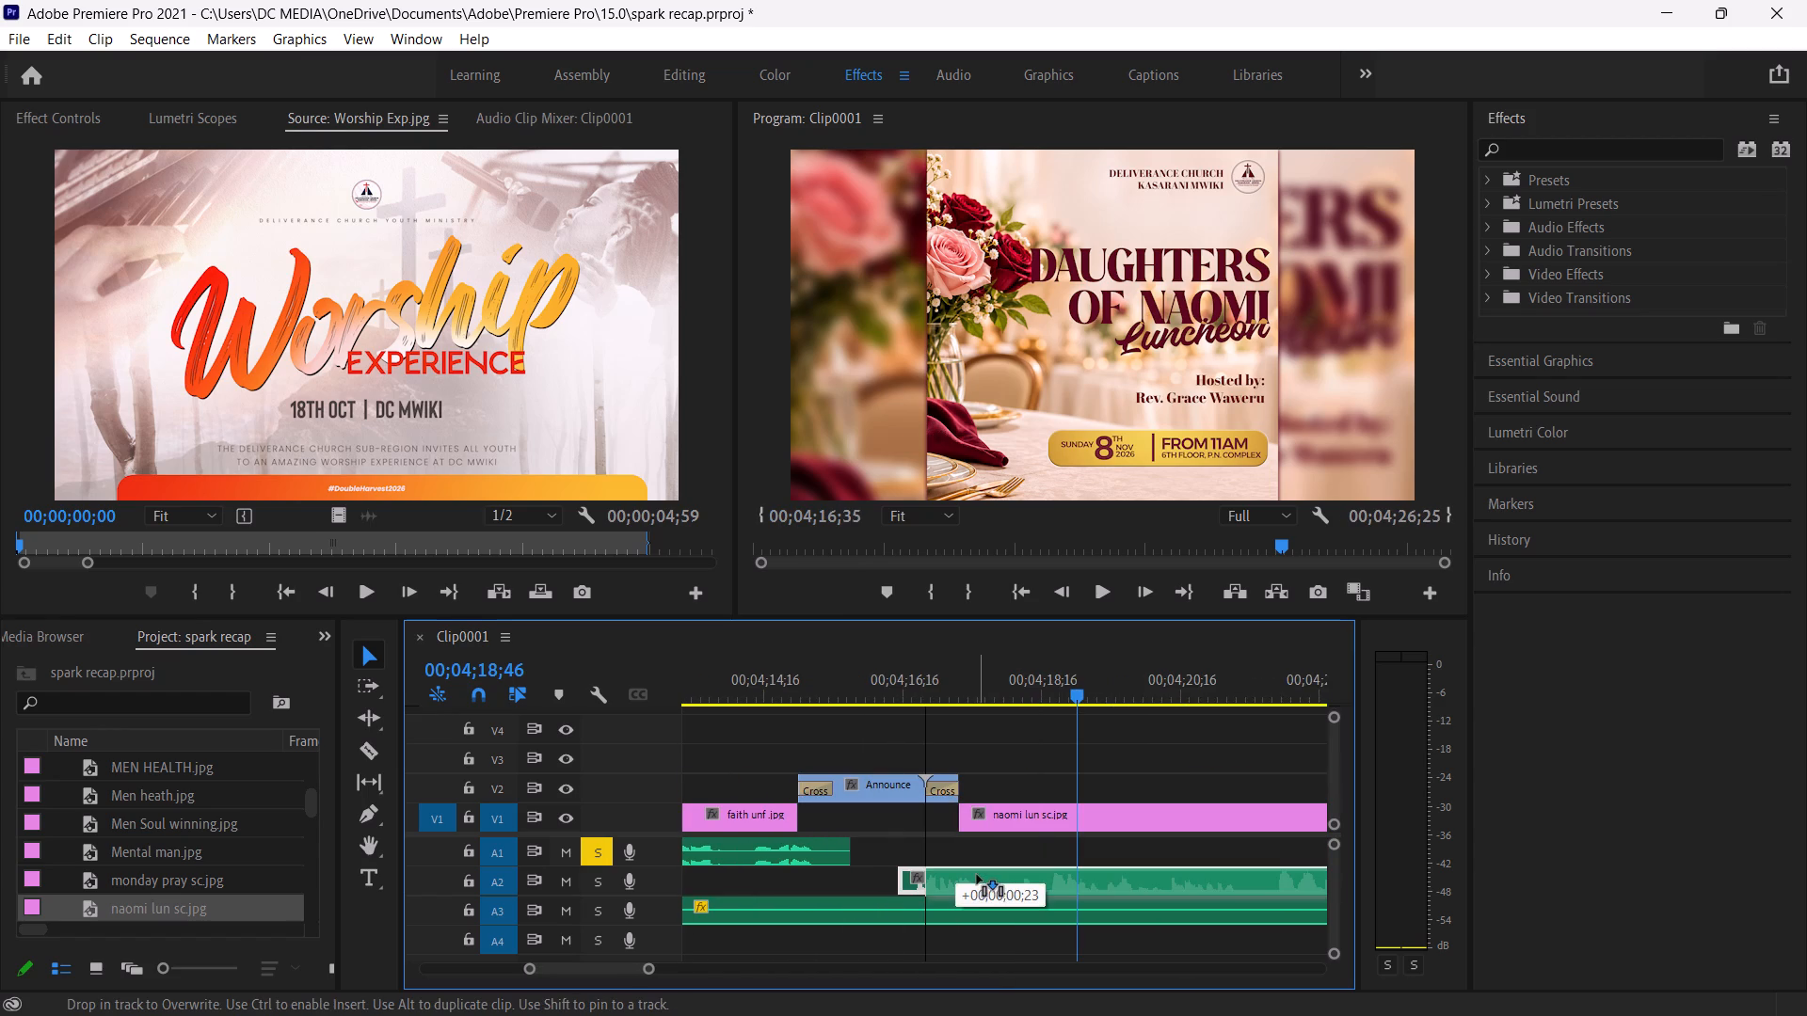
pyautogui.moveTo(977, 875); pyautogui.dragTo(981, 873)
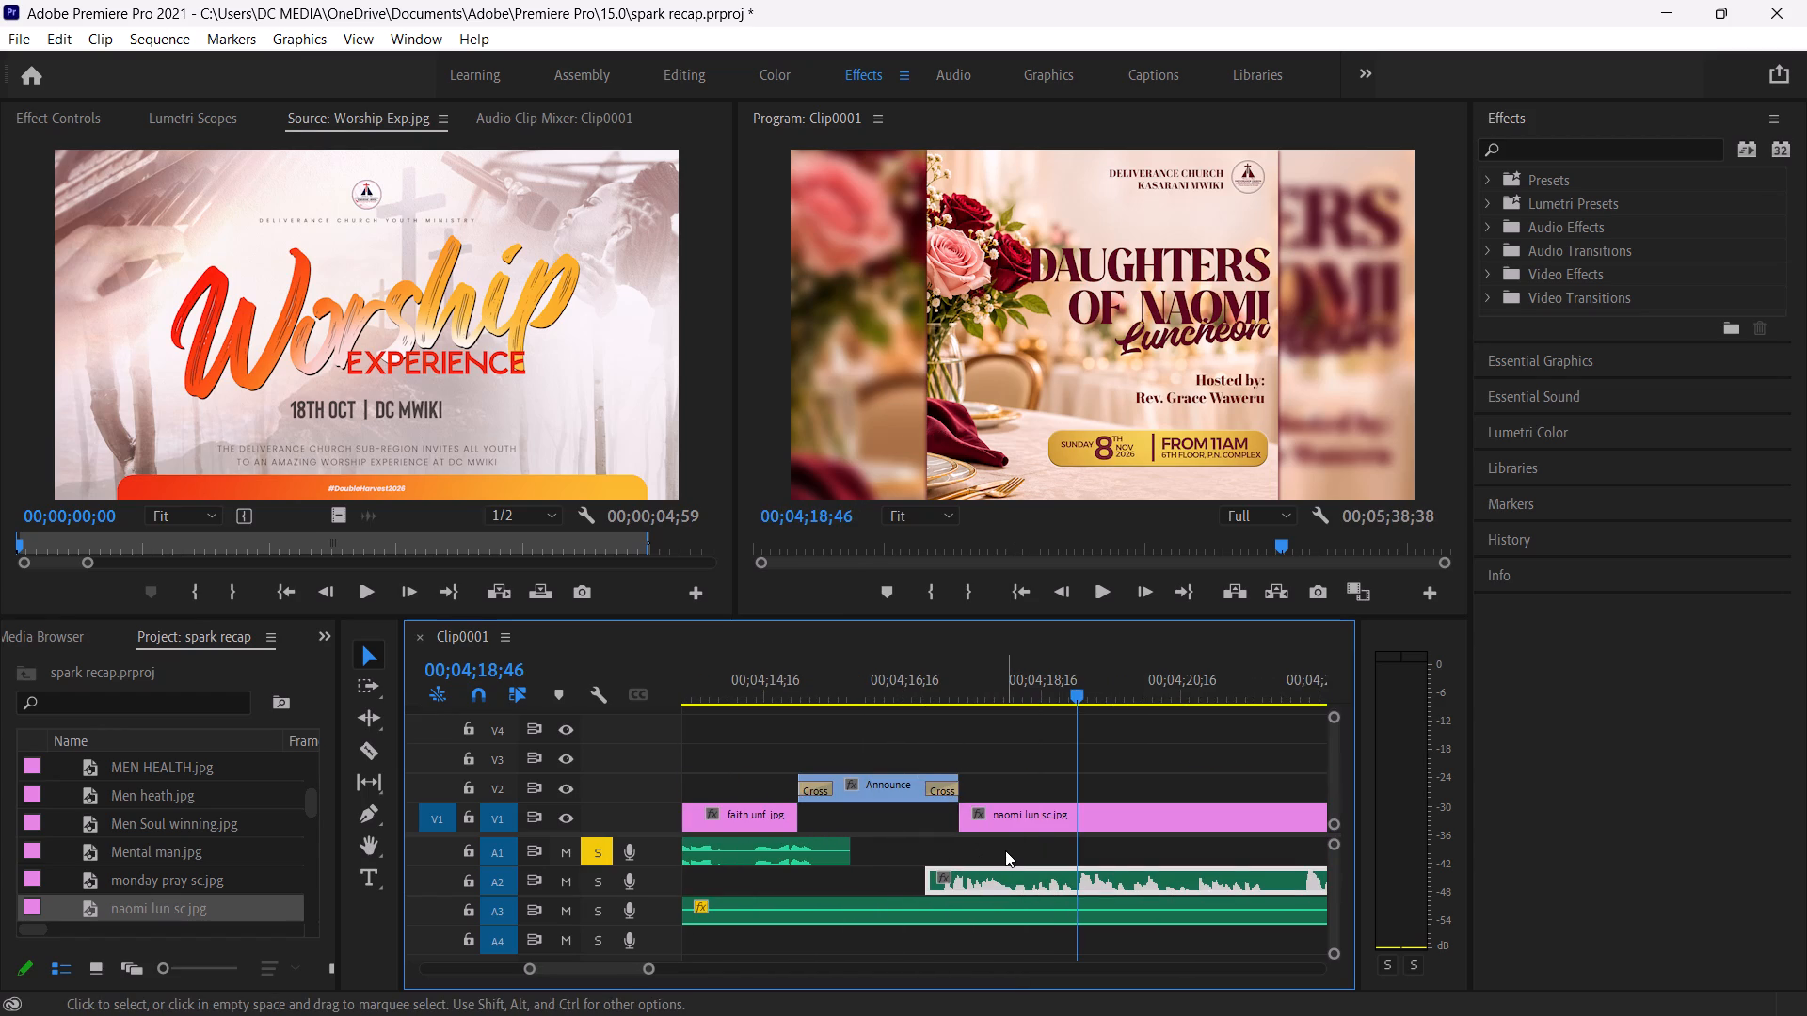
# Align the starts of the following A2 narration and A1 audio clips near the end of the second Announce transition, at about 04;28.
pyautogui.hscroll(-2, 1005, 850)
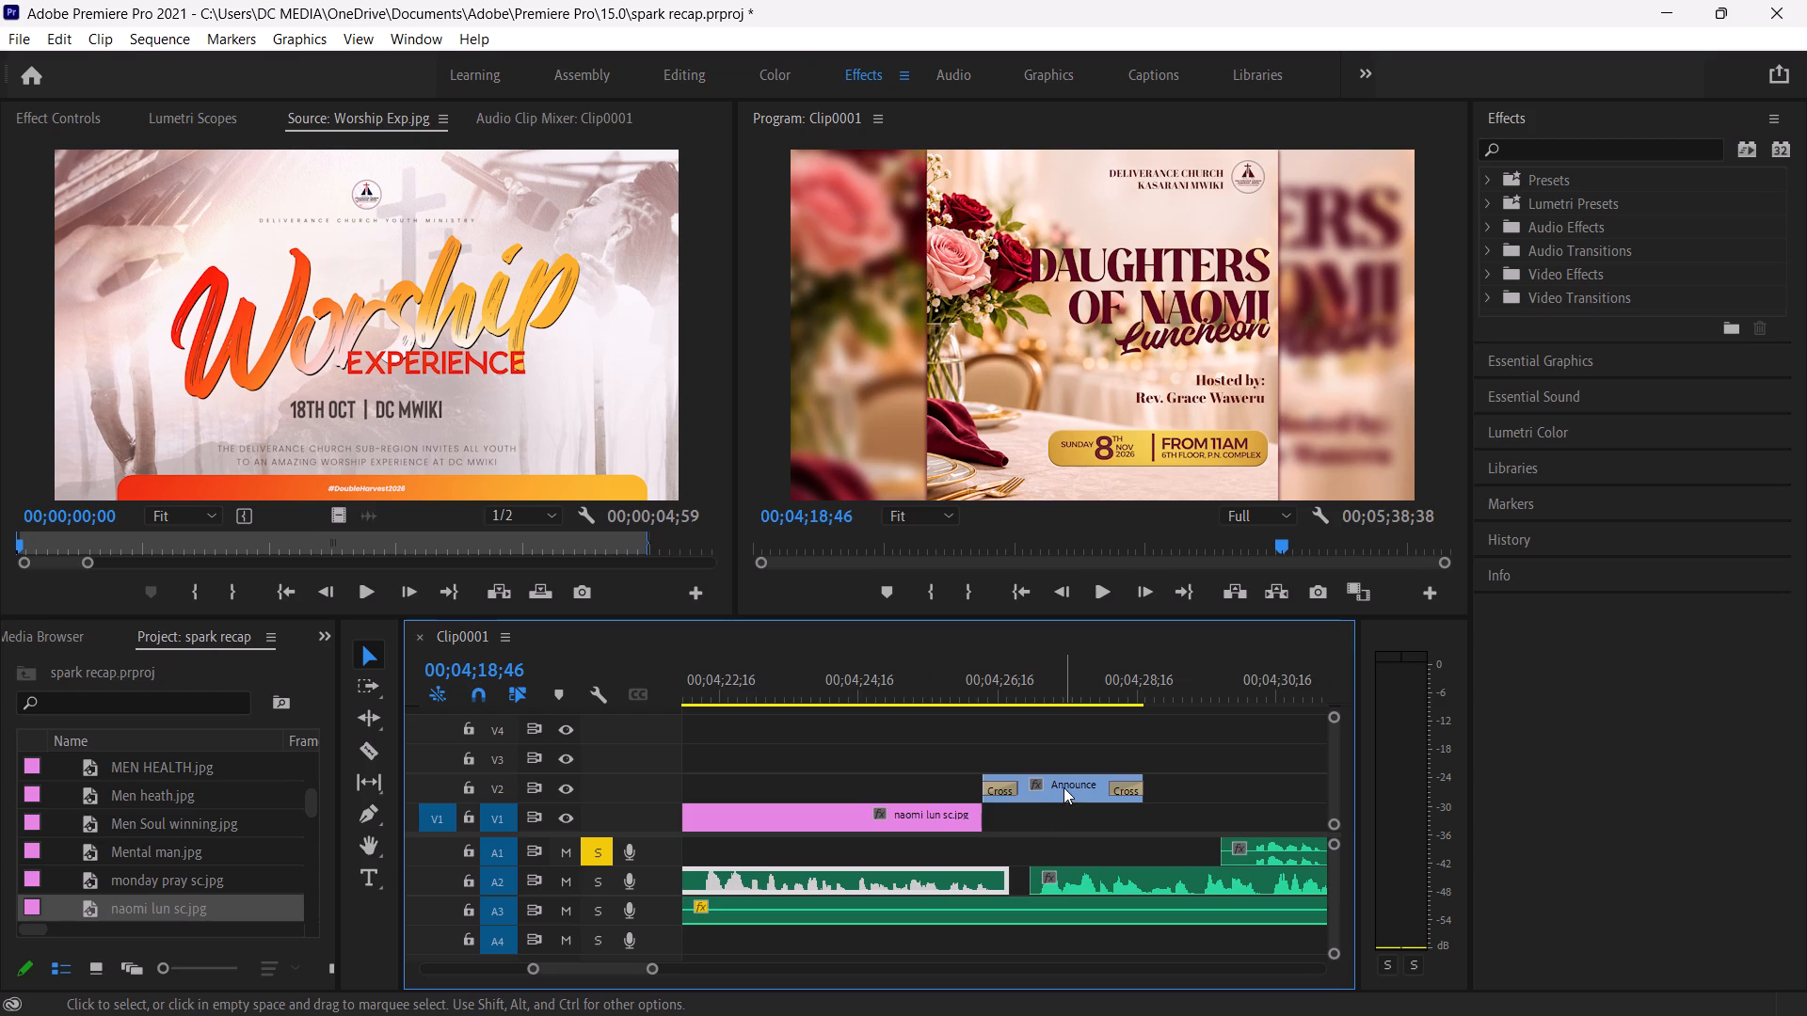
pyautogui.moveTo(1063, 787); pyautogui.dragTo(1054, 787)
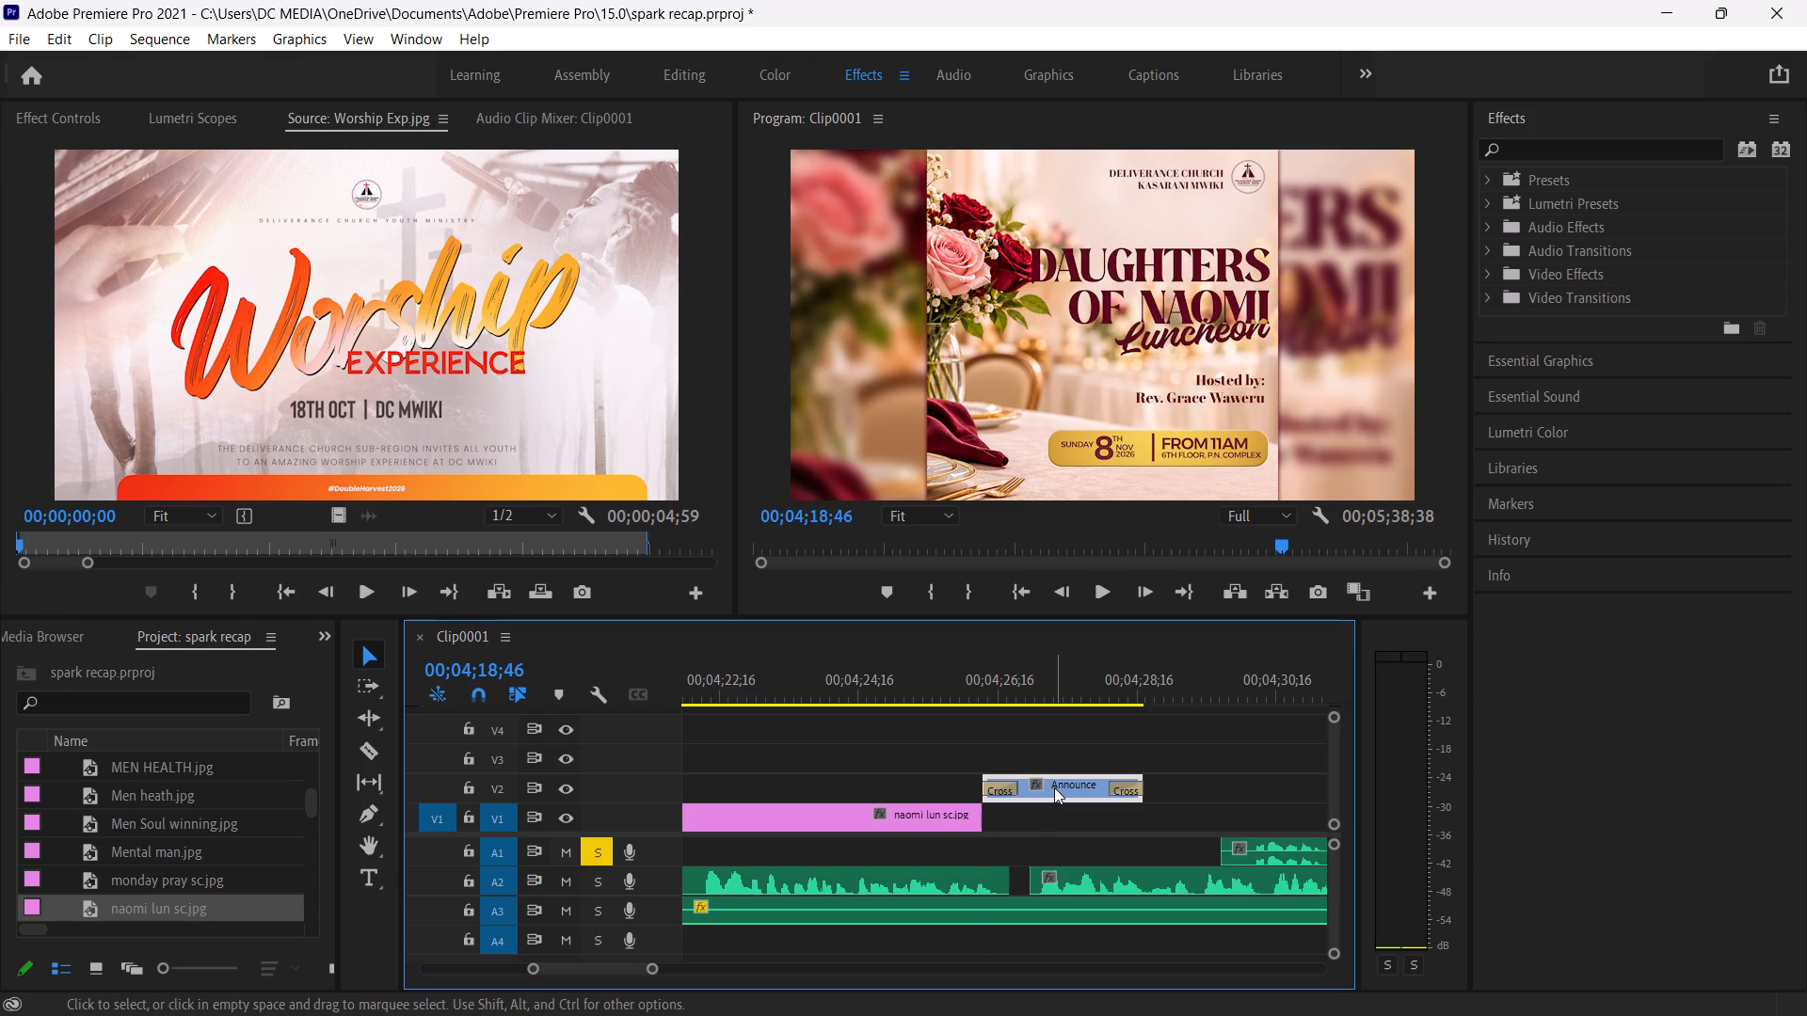
pyautogui.moveTo(1073, 876); pyautogui.dragTo(1166, 877)
pyautogui.moveTo(1266, 846); pyautogui.dragTo(1160, 836)
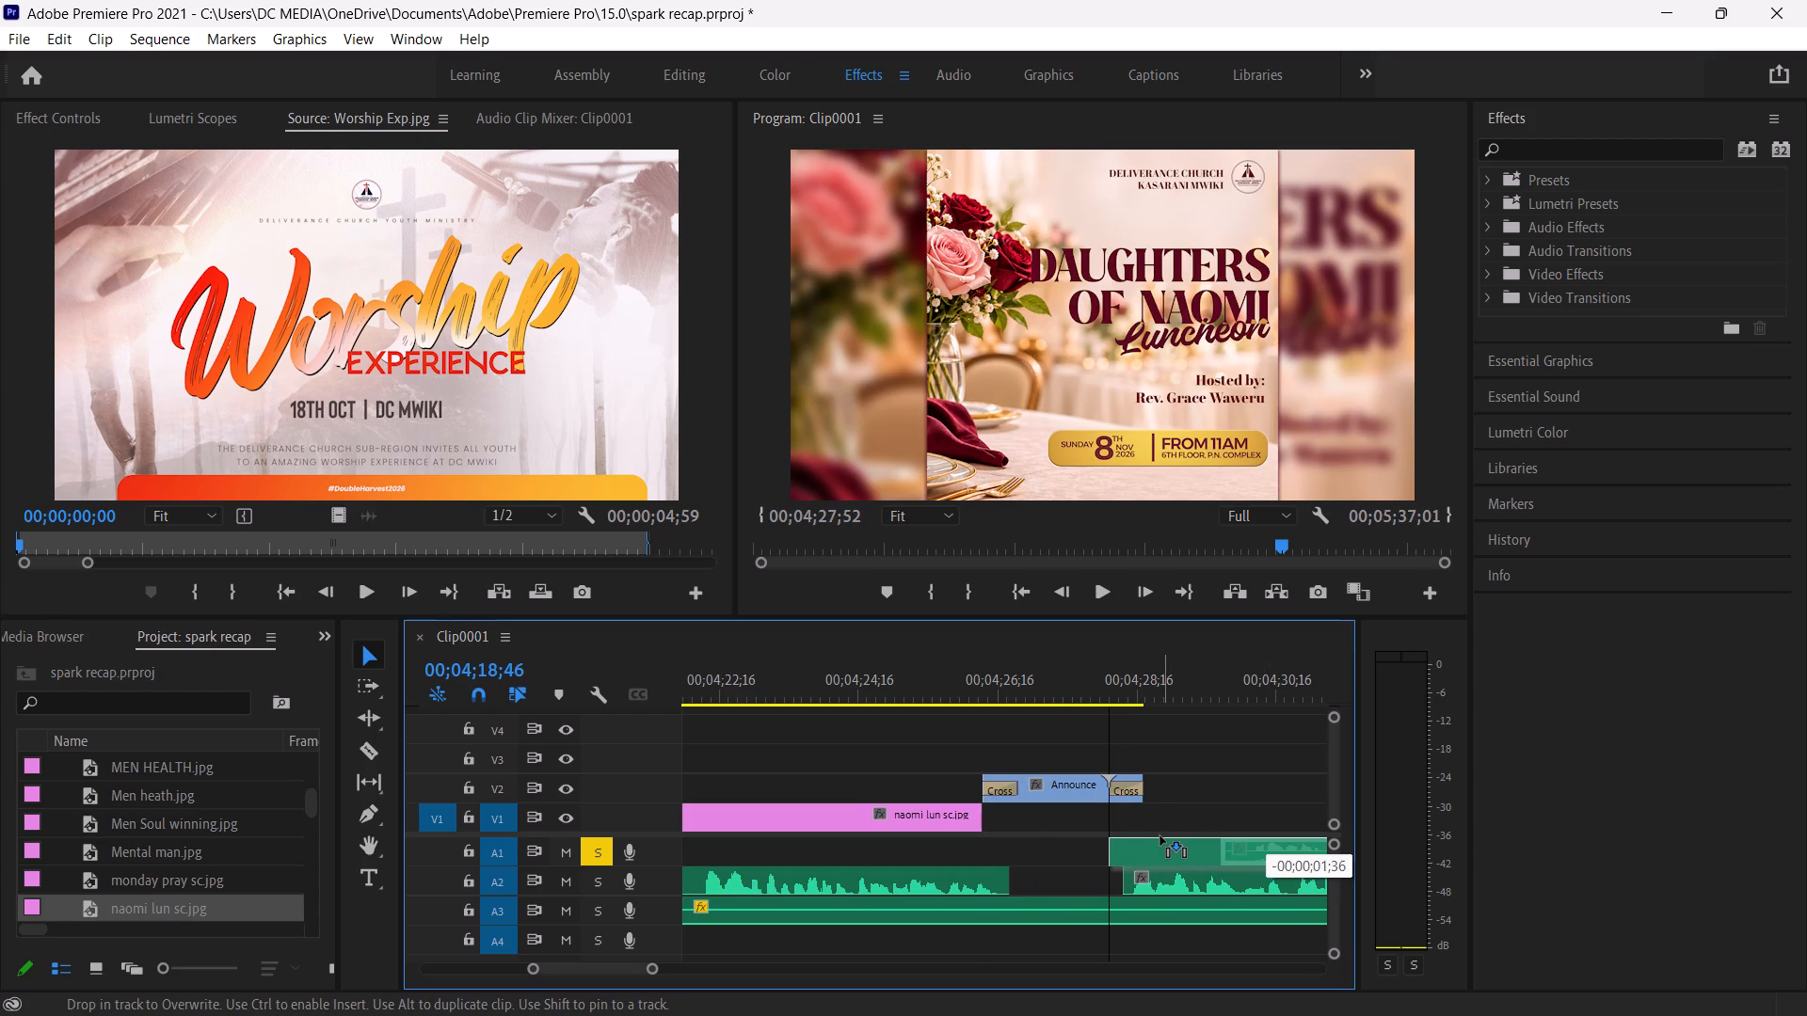
pyautogui.moveTo(1160, 836); pyautogui.dragTo(1164, 836)
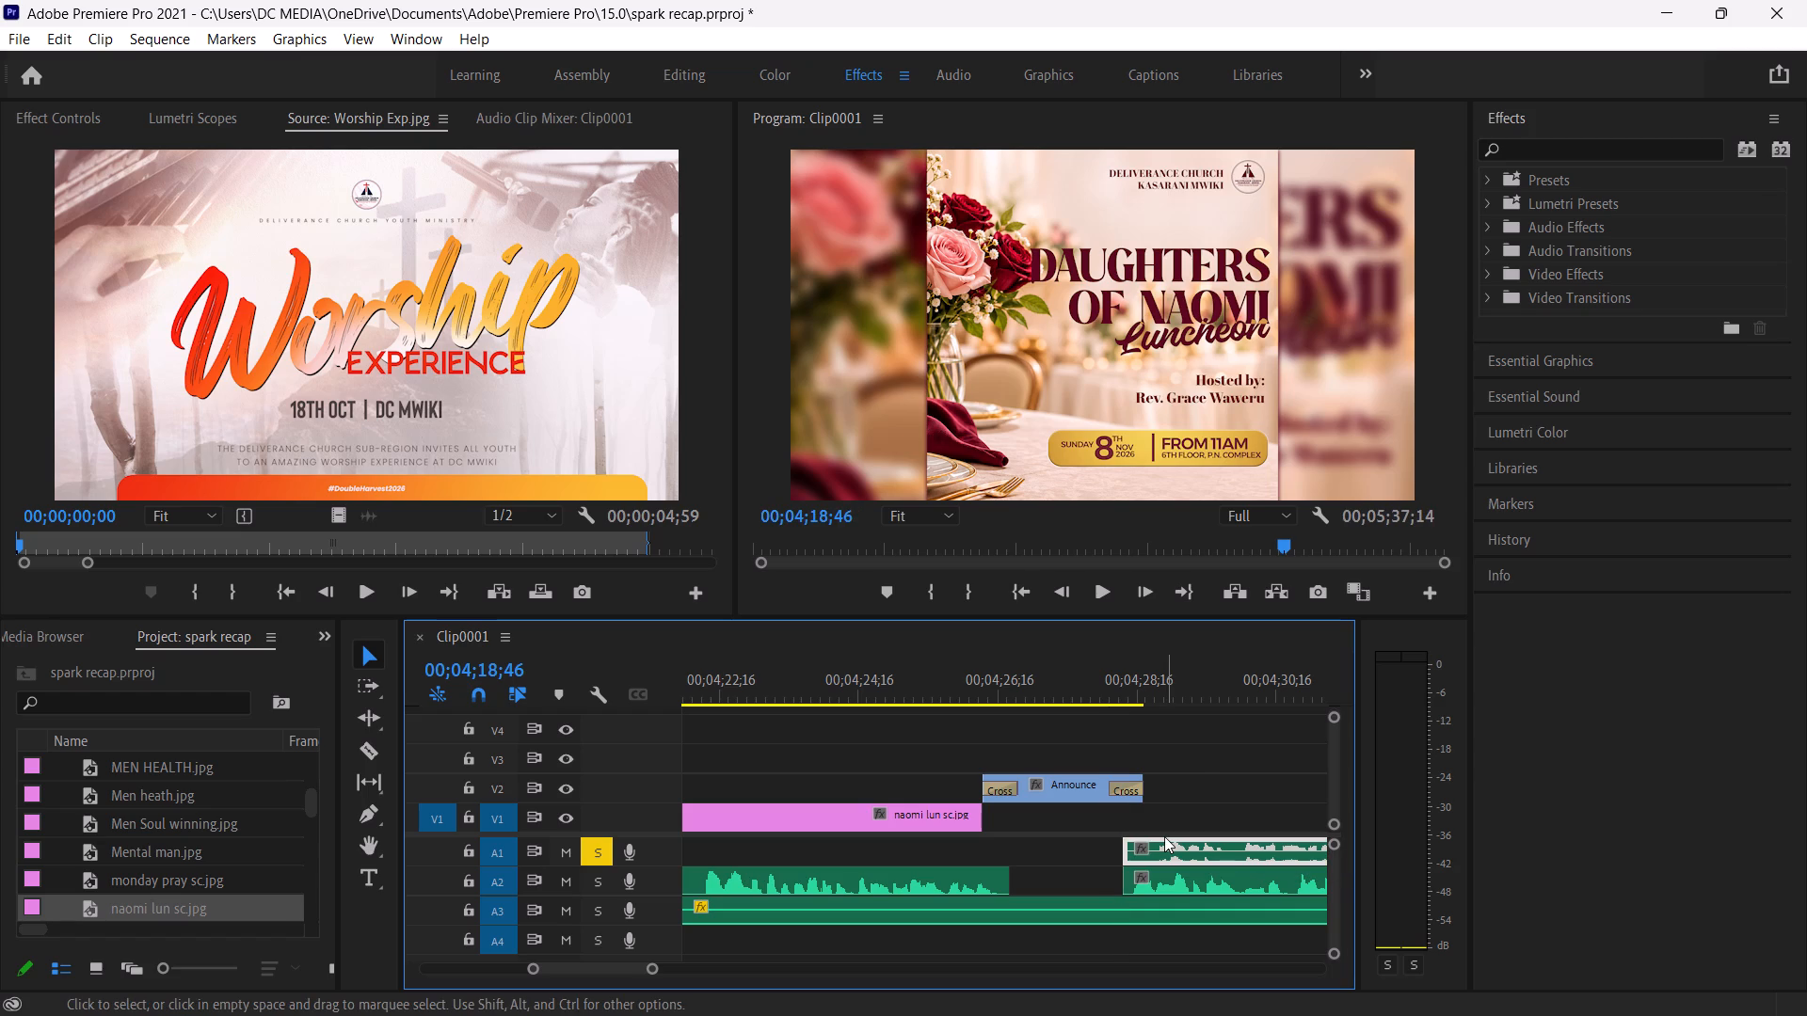
# Play from about 04;27, split the A1 audio clip at 04;34;49 and delete the part before the cut.
pyautogui.click(1086, 666)
pyautogui.press('space')
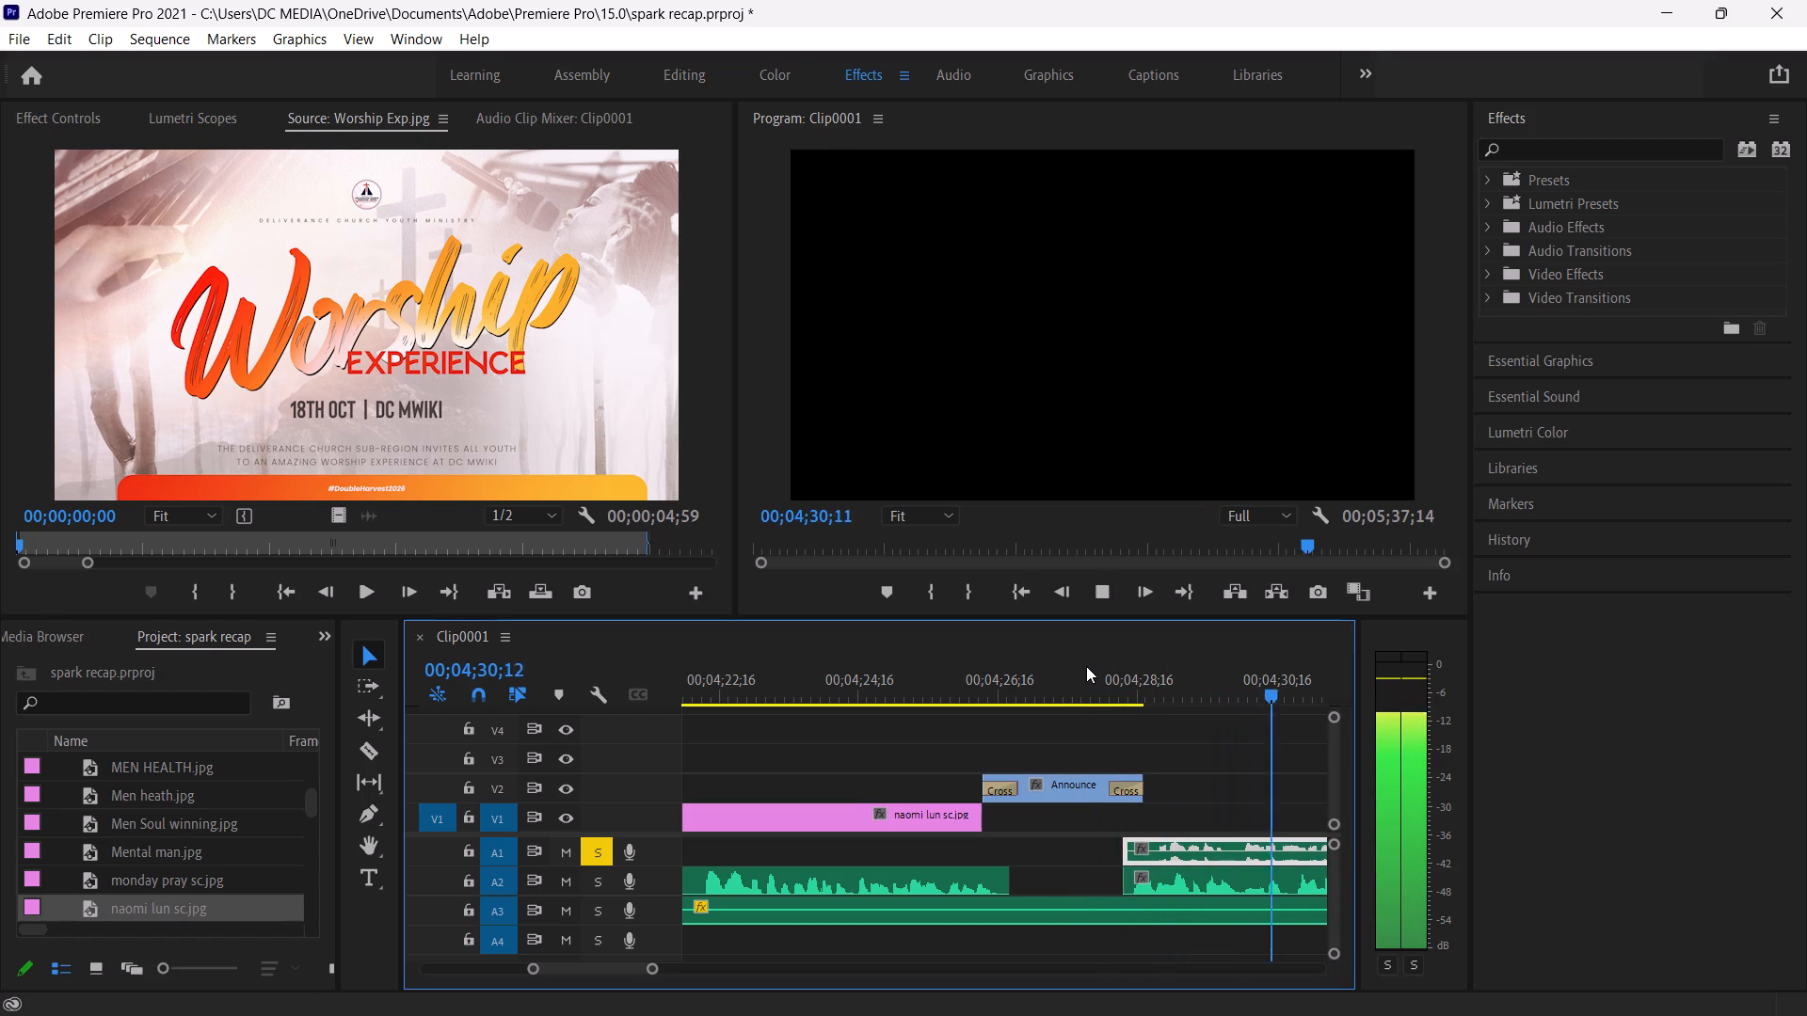
pyautogui.press('c')
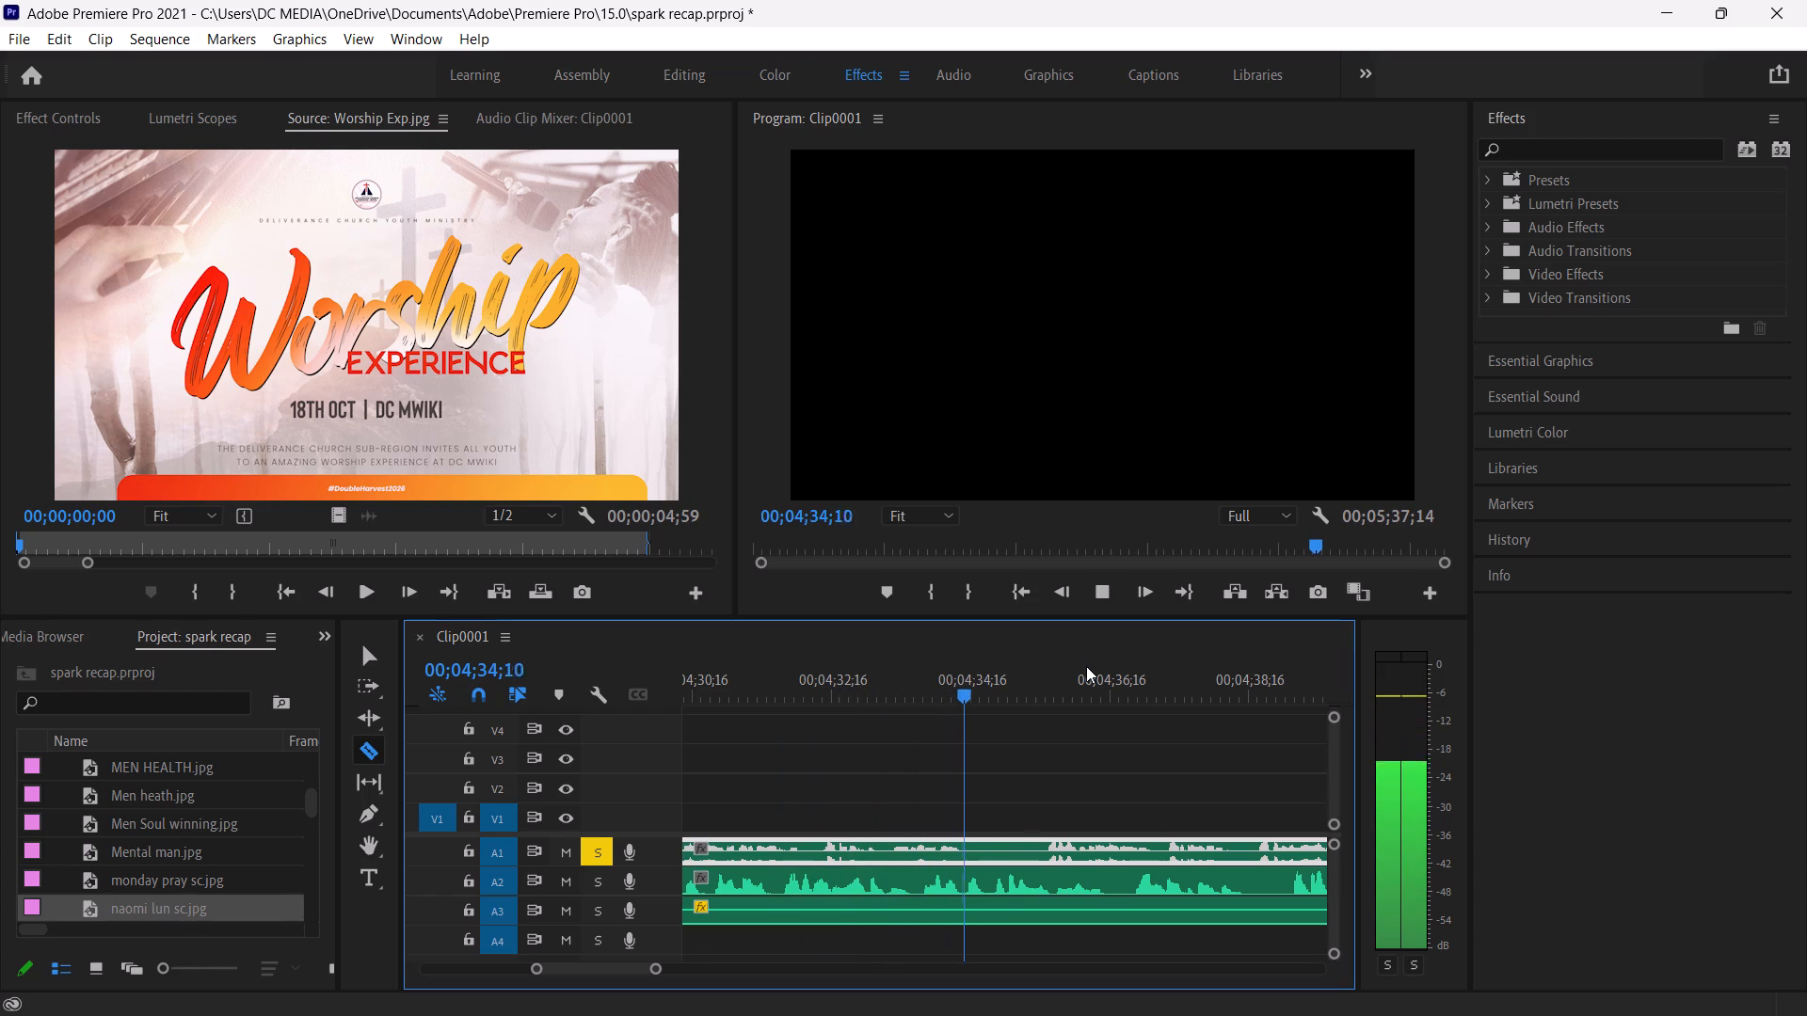
pyautogui.press('space')
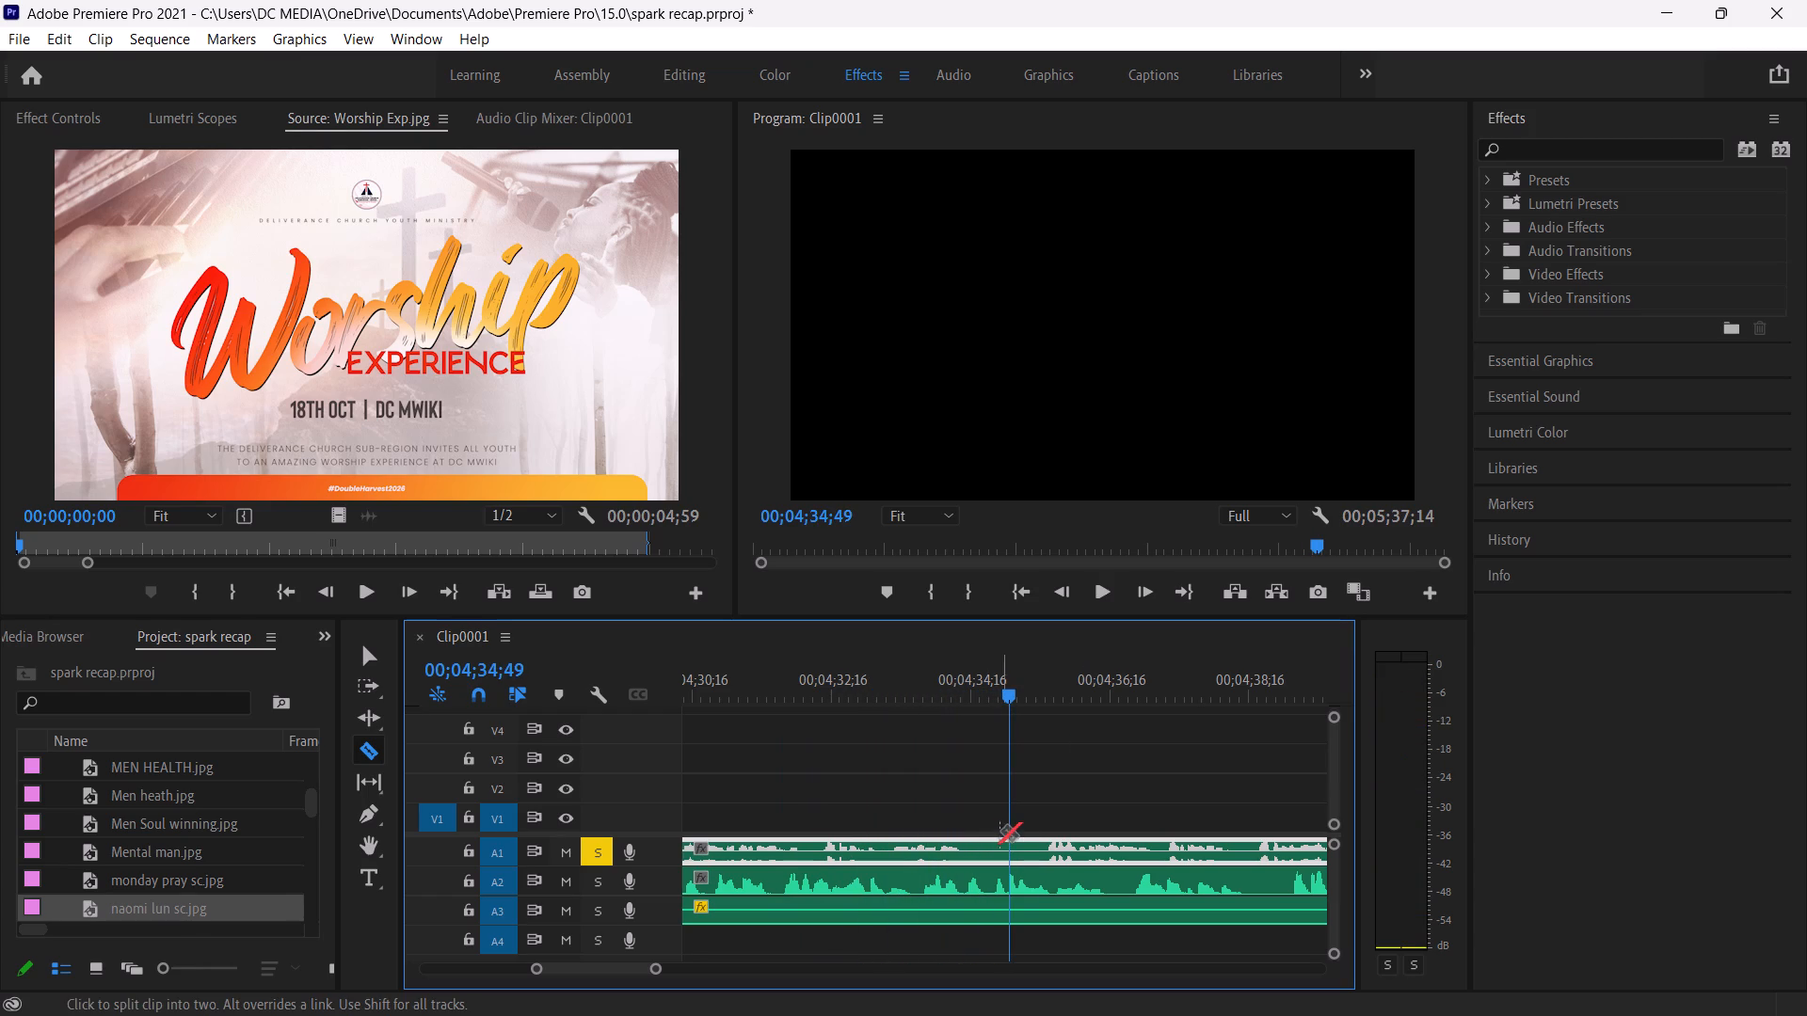
pyautogui.click(1010, 848)
pyautogui.press('BackSpace')
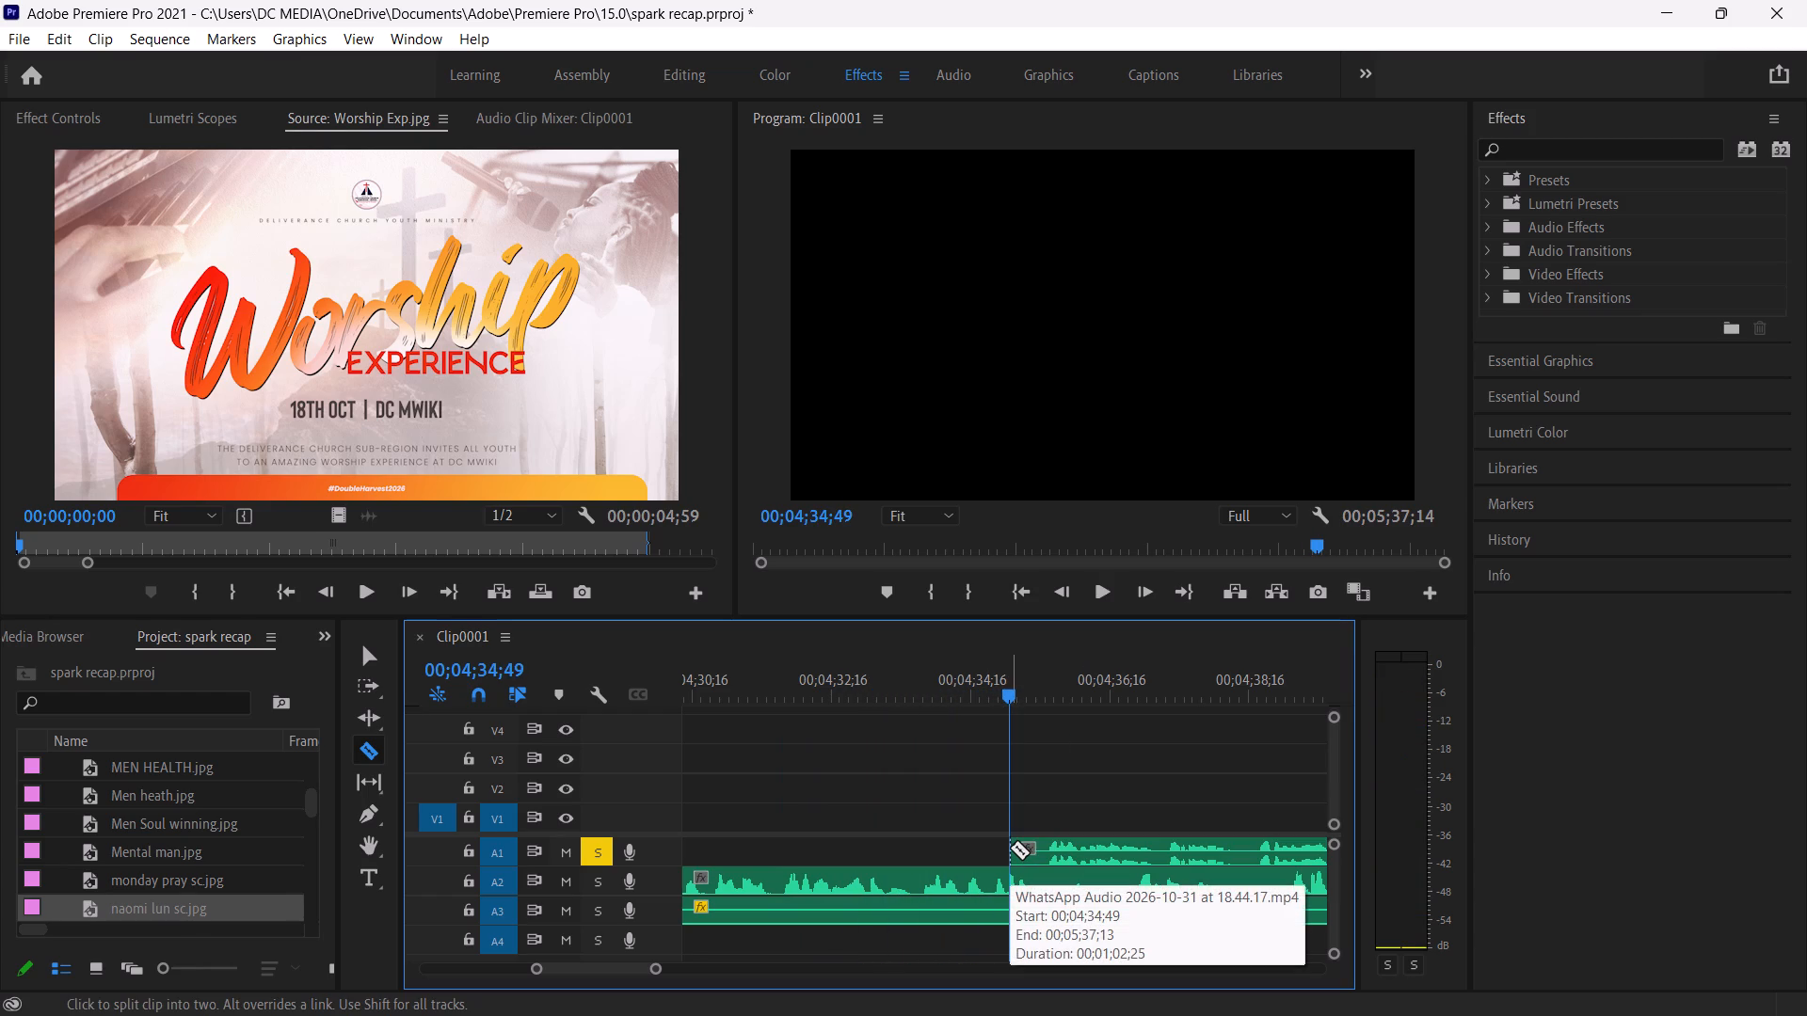
# Move the trimmed A1 audio clip earlier to align with the A2 narration's start near 04;28, and play the result.
pyautogui.write('vv')
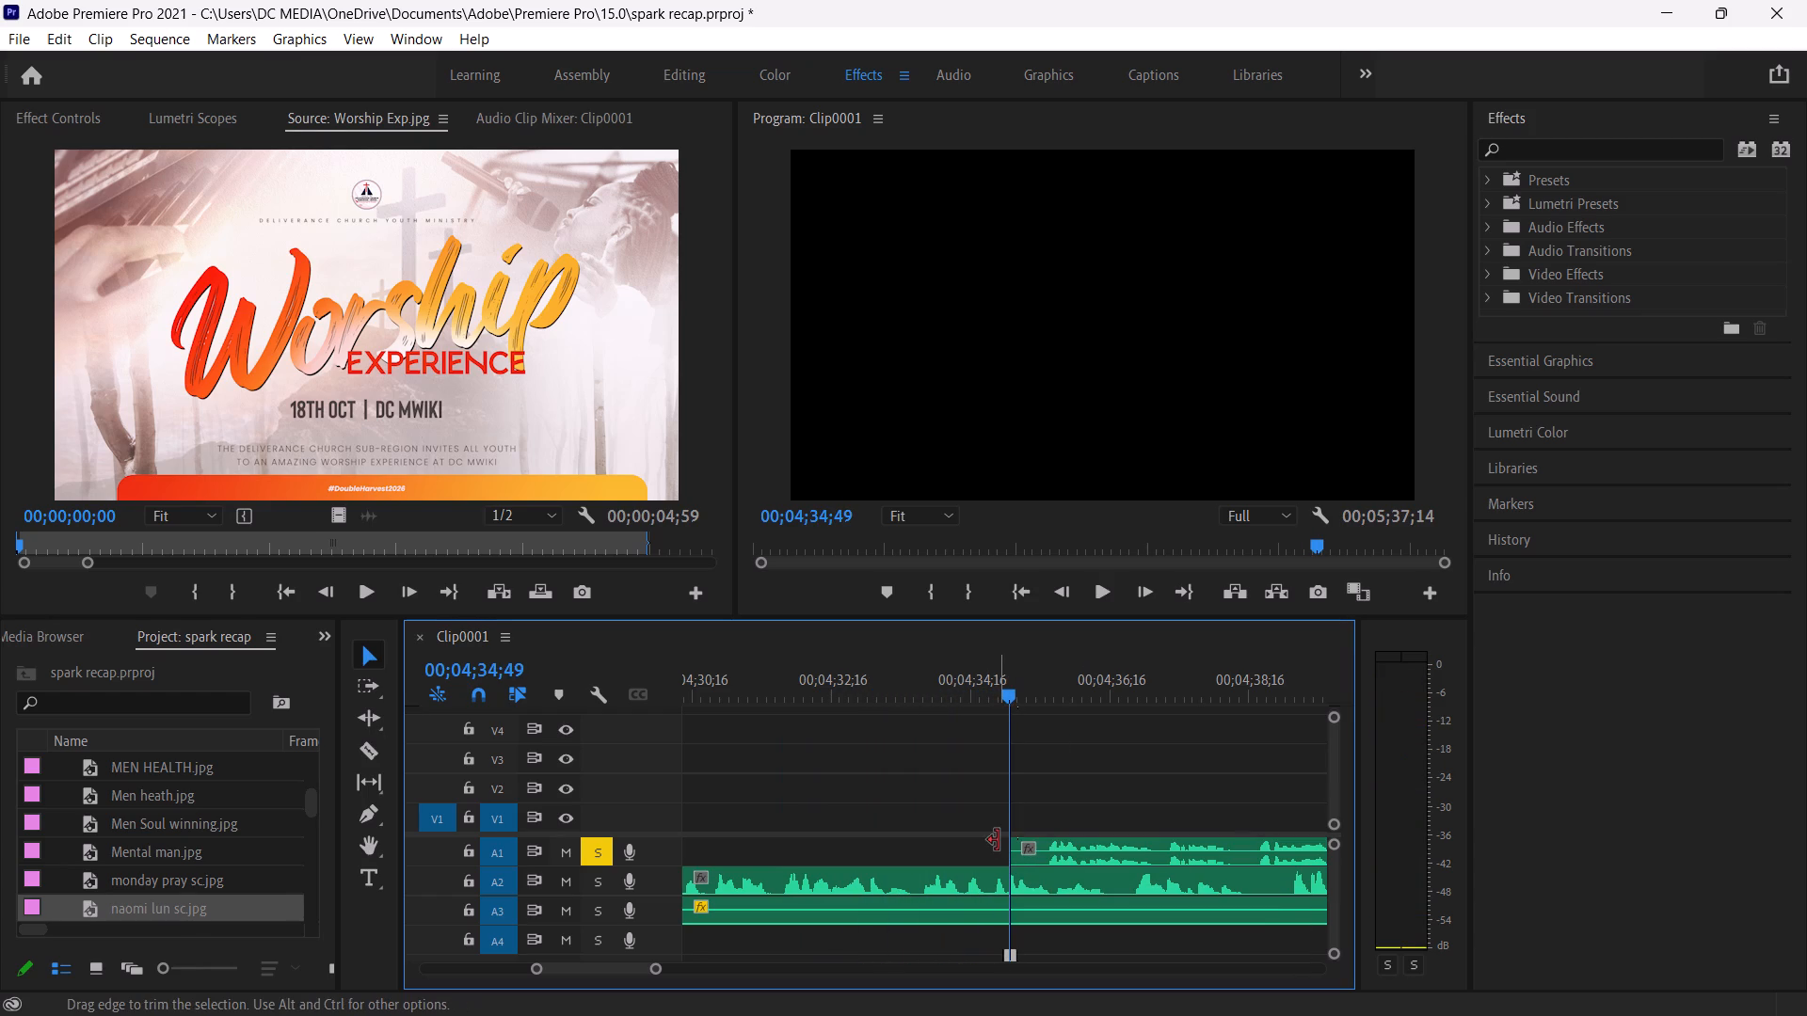
pyautogui.moveTo(1167, 846); pyautogui.dragTo(903, 825)
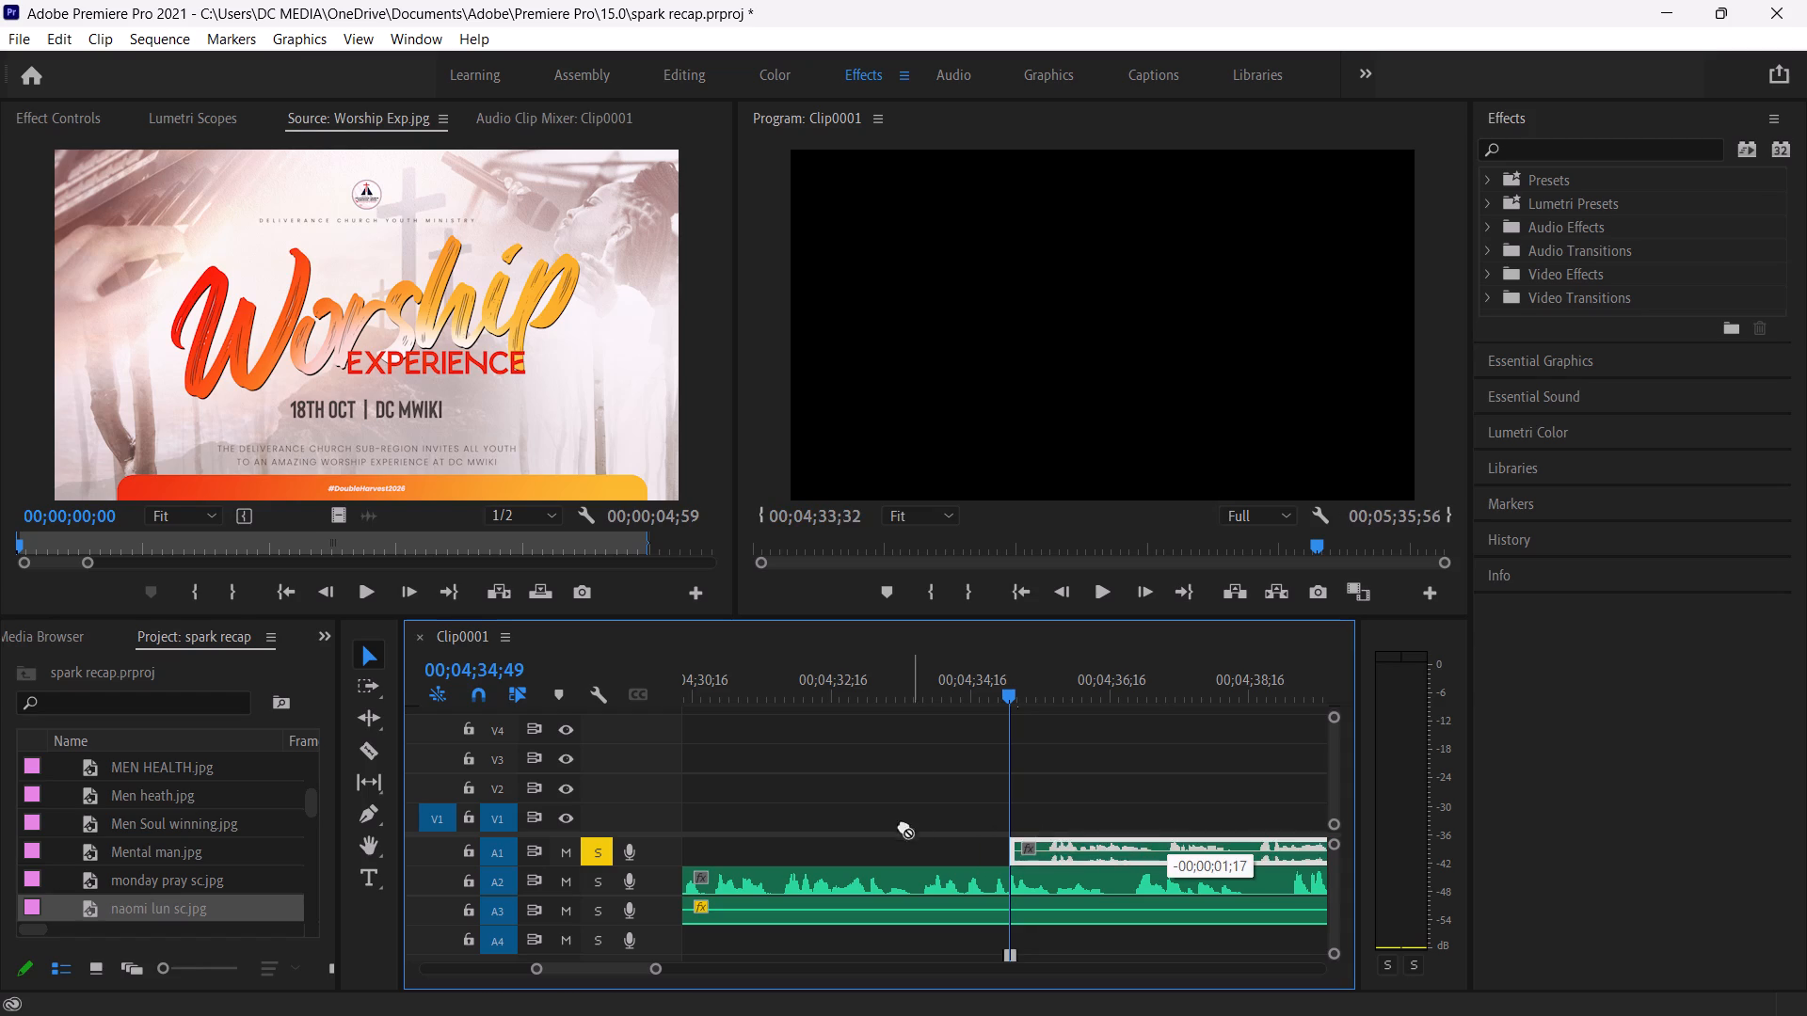
pyautogui.moveTo(903, 825); pyautogui.dragTo(682, 849)
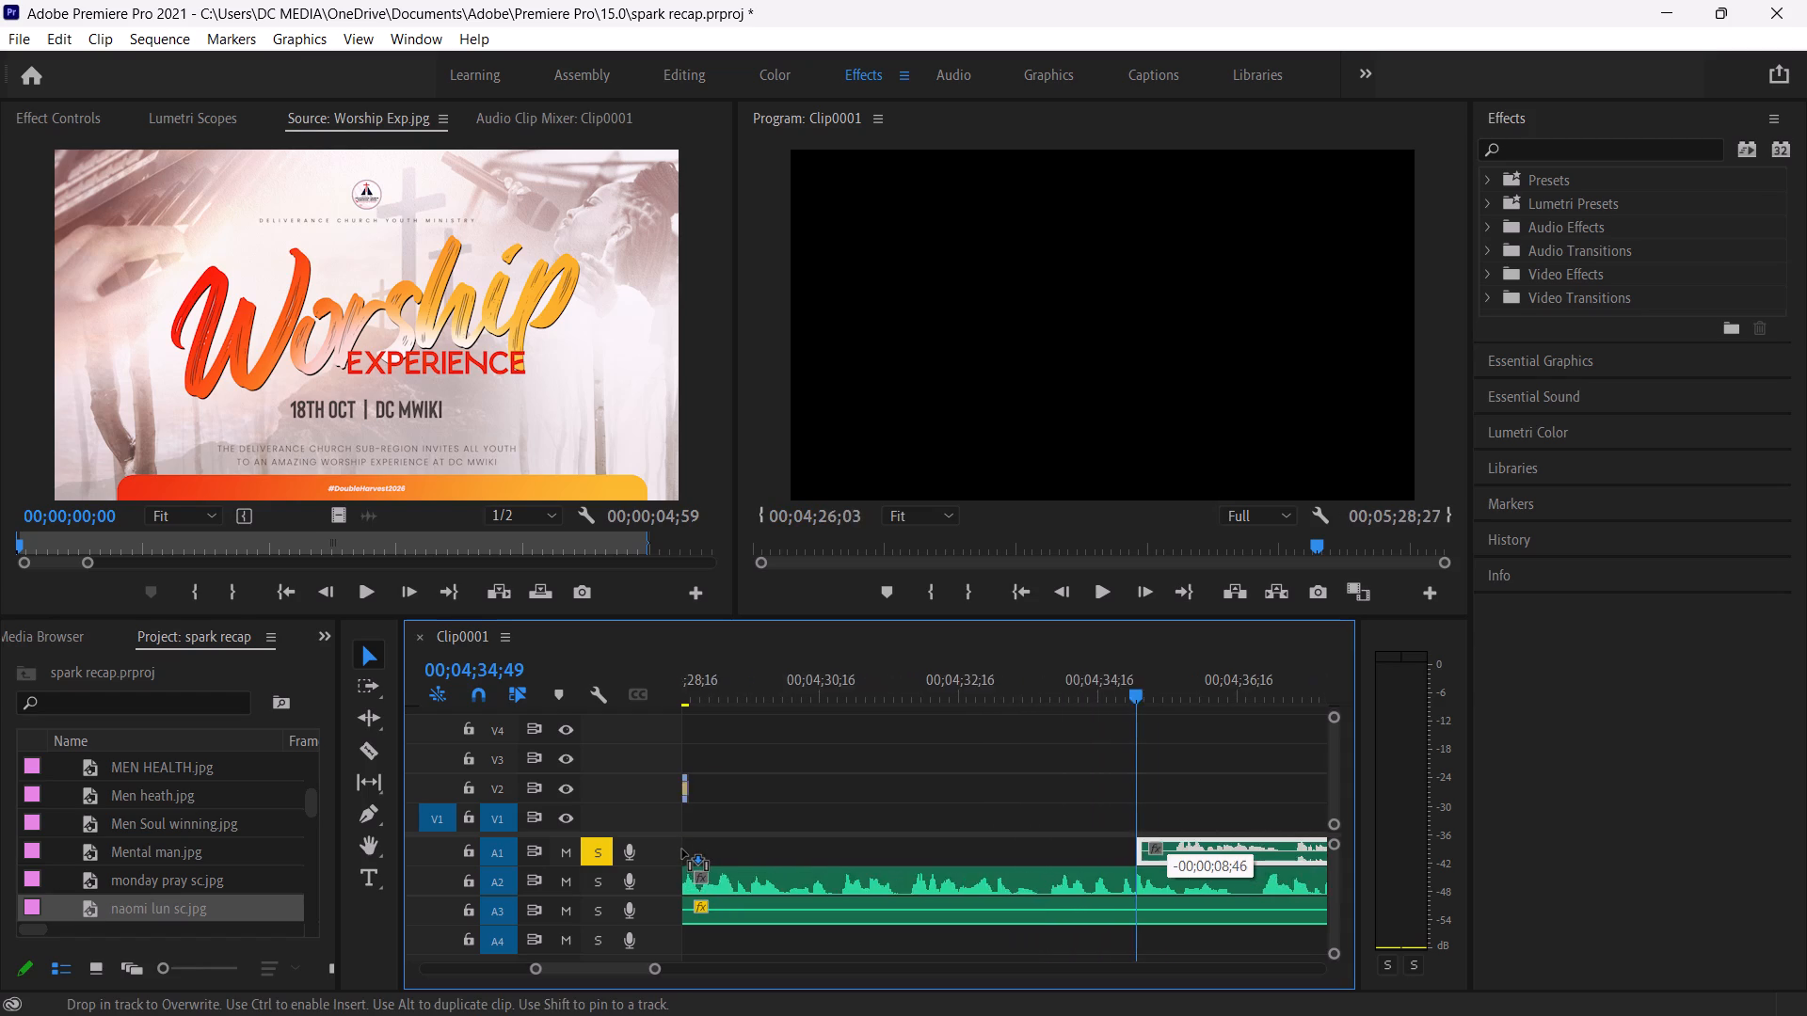
pyautogui.moveTo(682, 849); pyautogui.dragTo(965, 850)
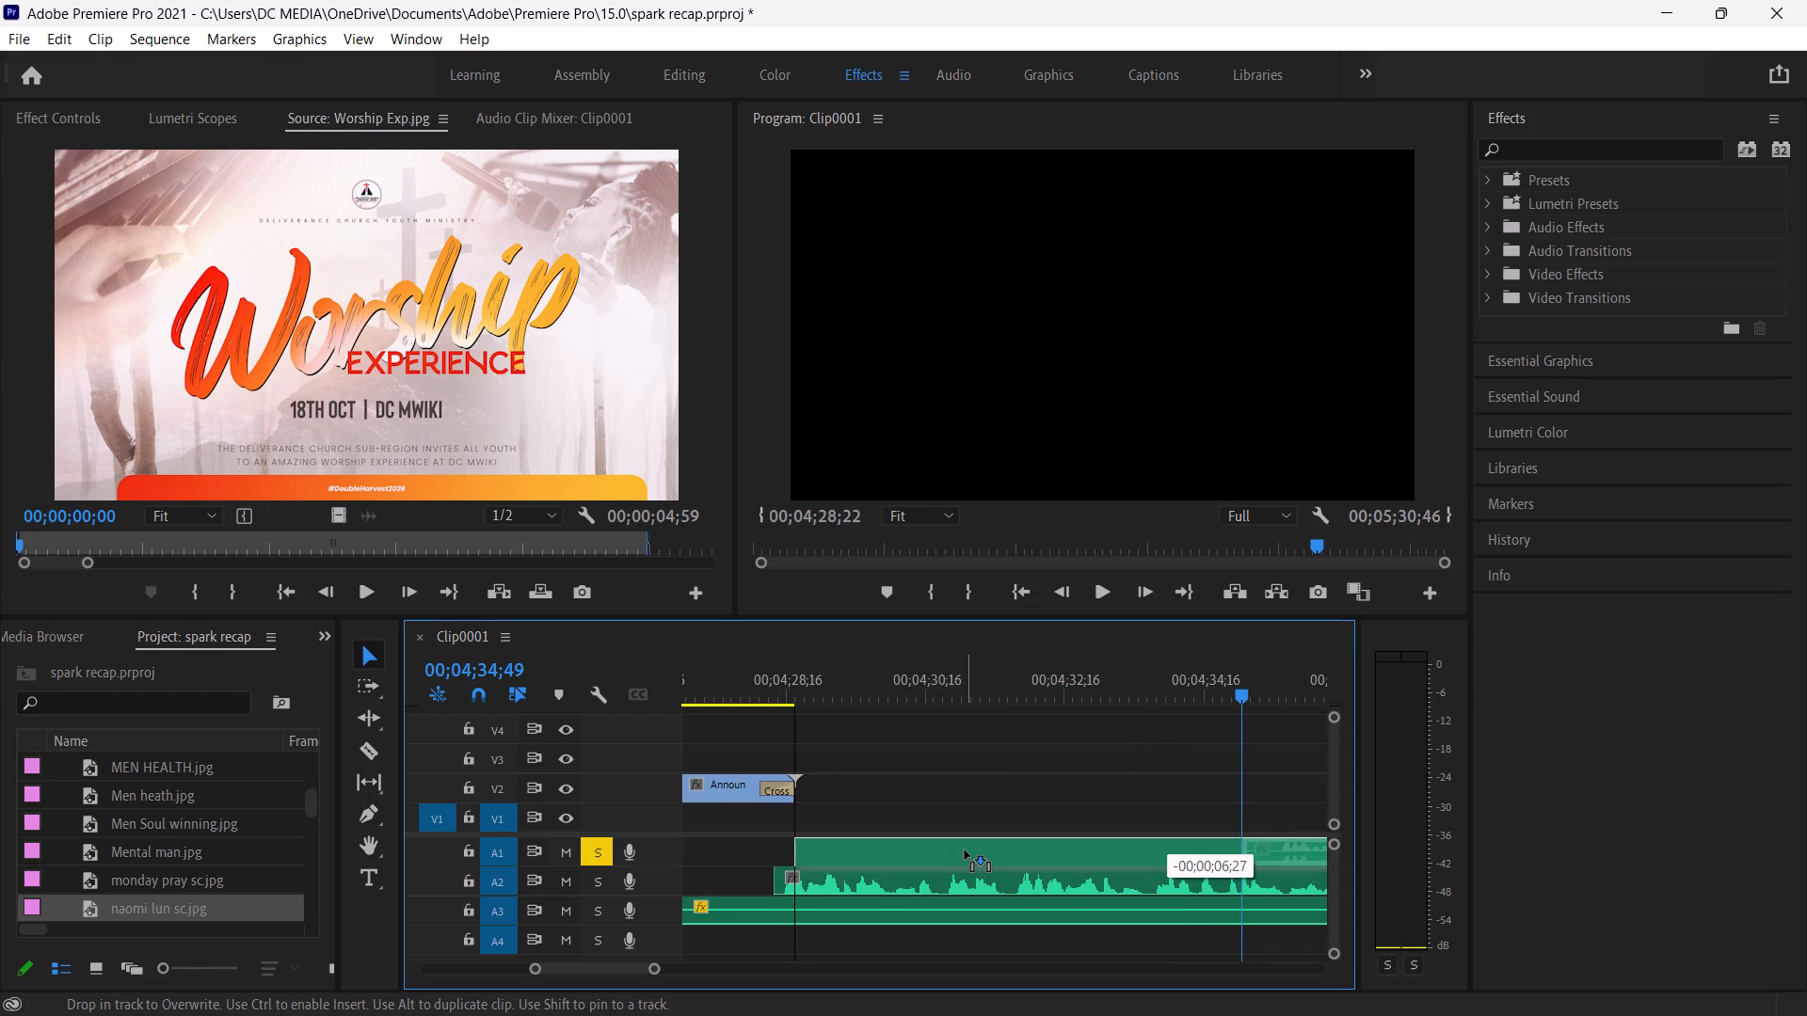
pyautogui.moveTo(965, 850); pyautogui.dragTo(938, 854)
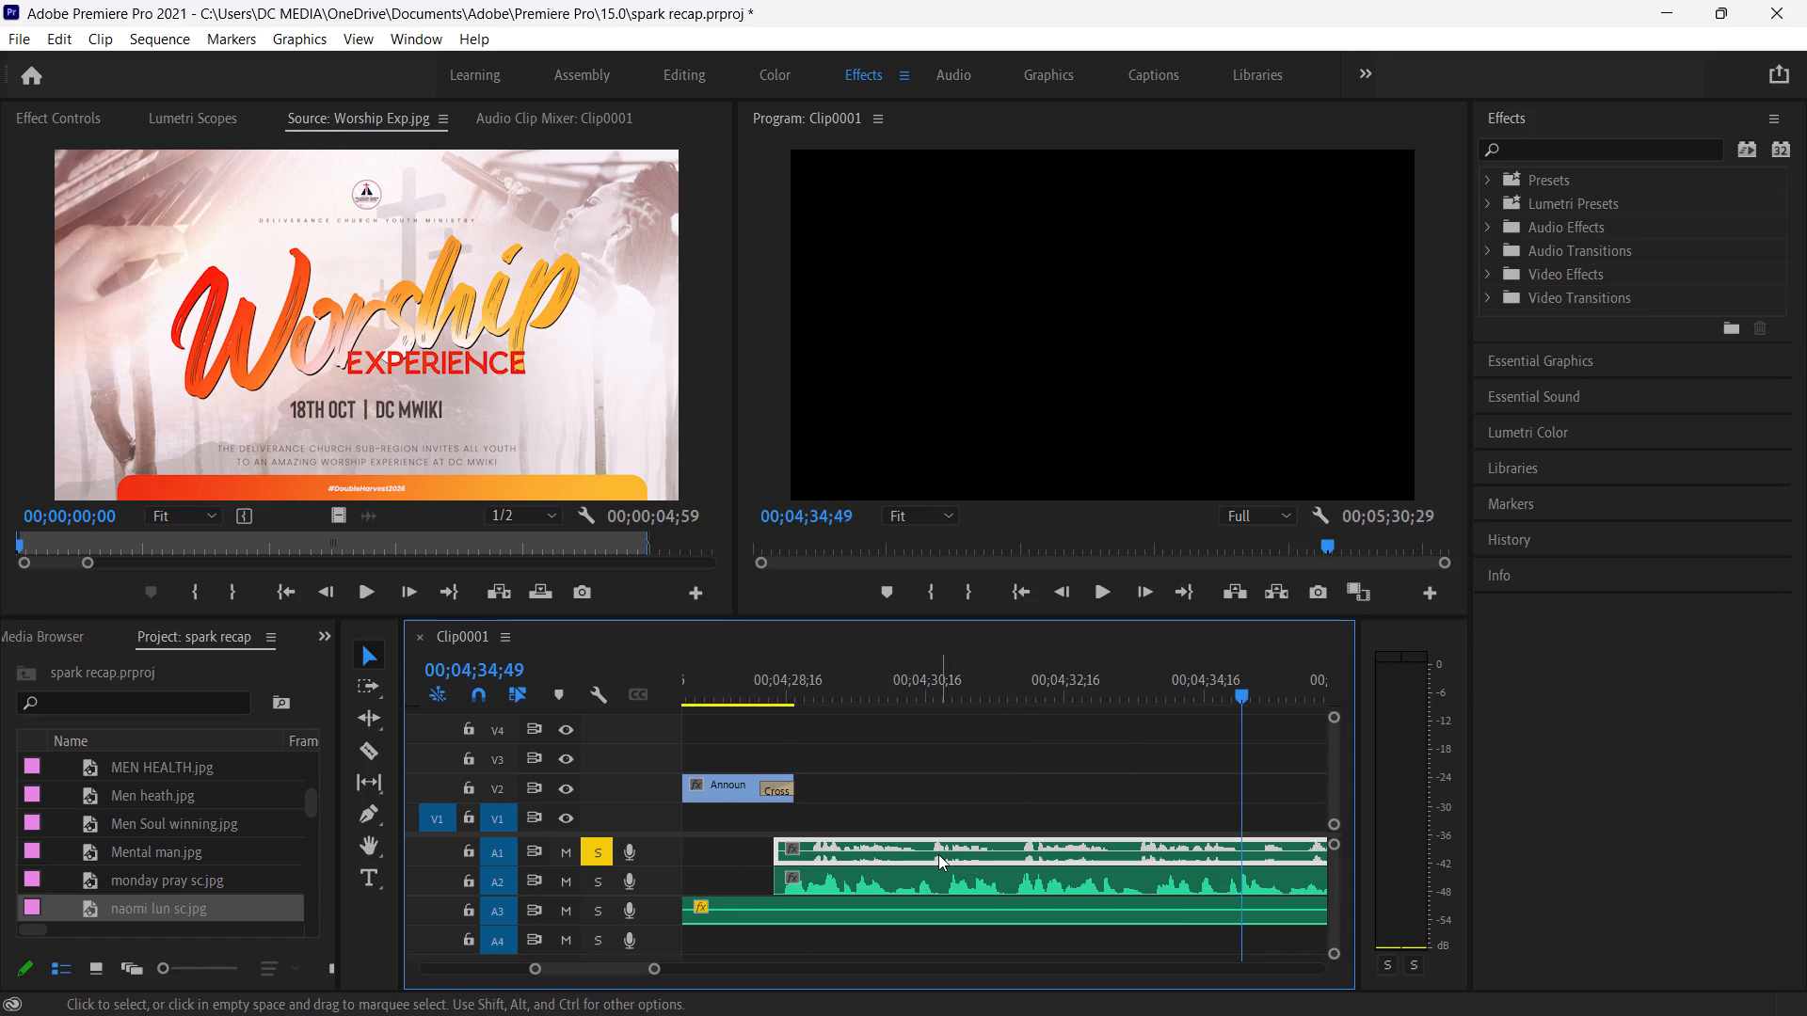
pyautogui.click(748, 674)
pyautogui.press('space')
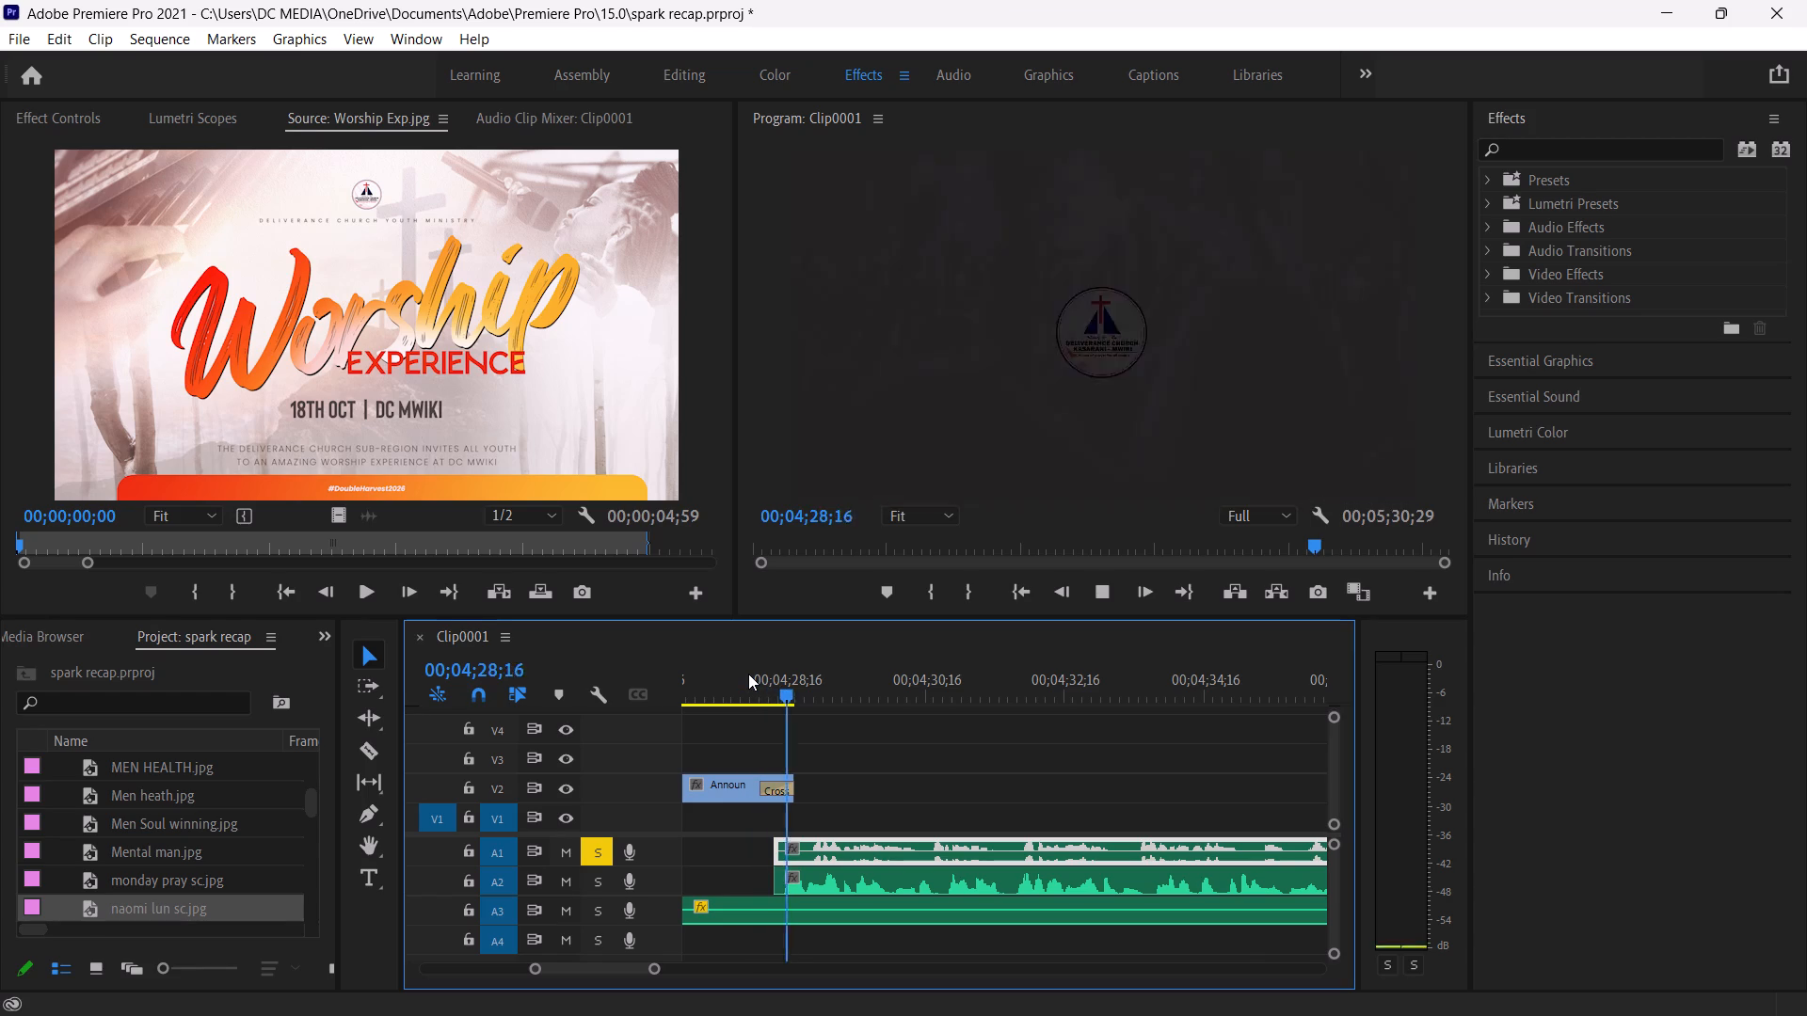
pyautogui.press('space')
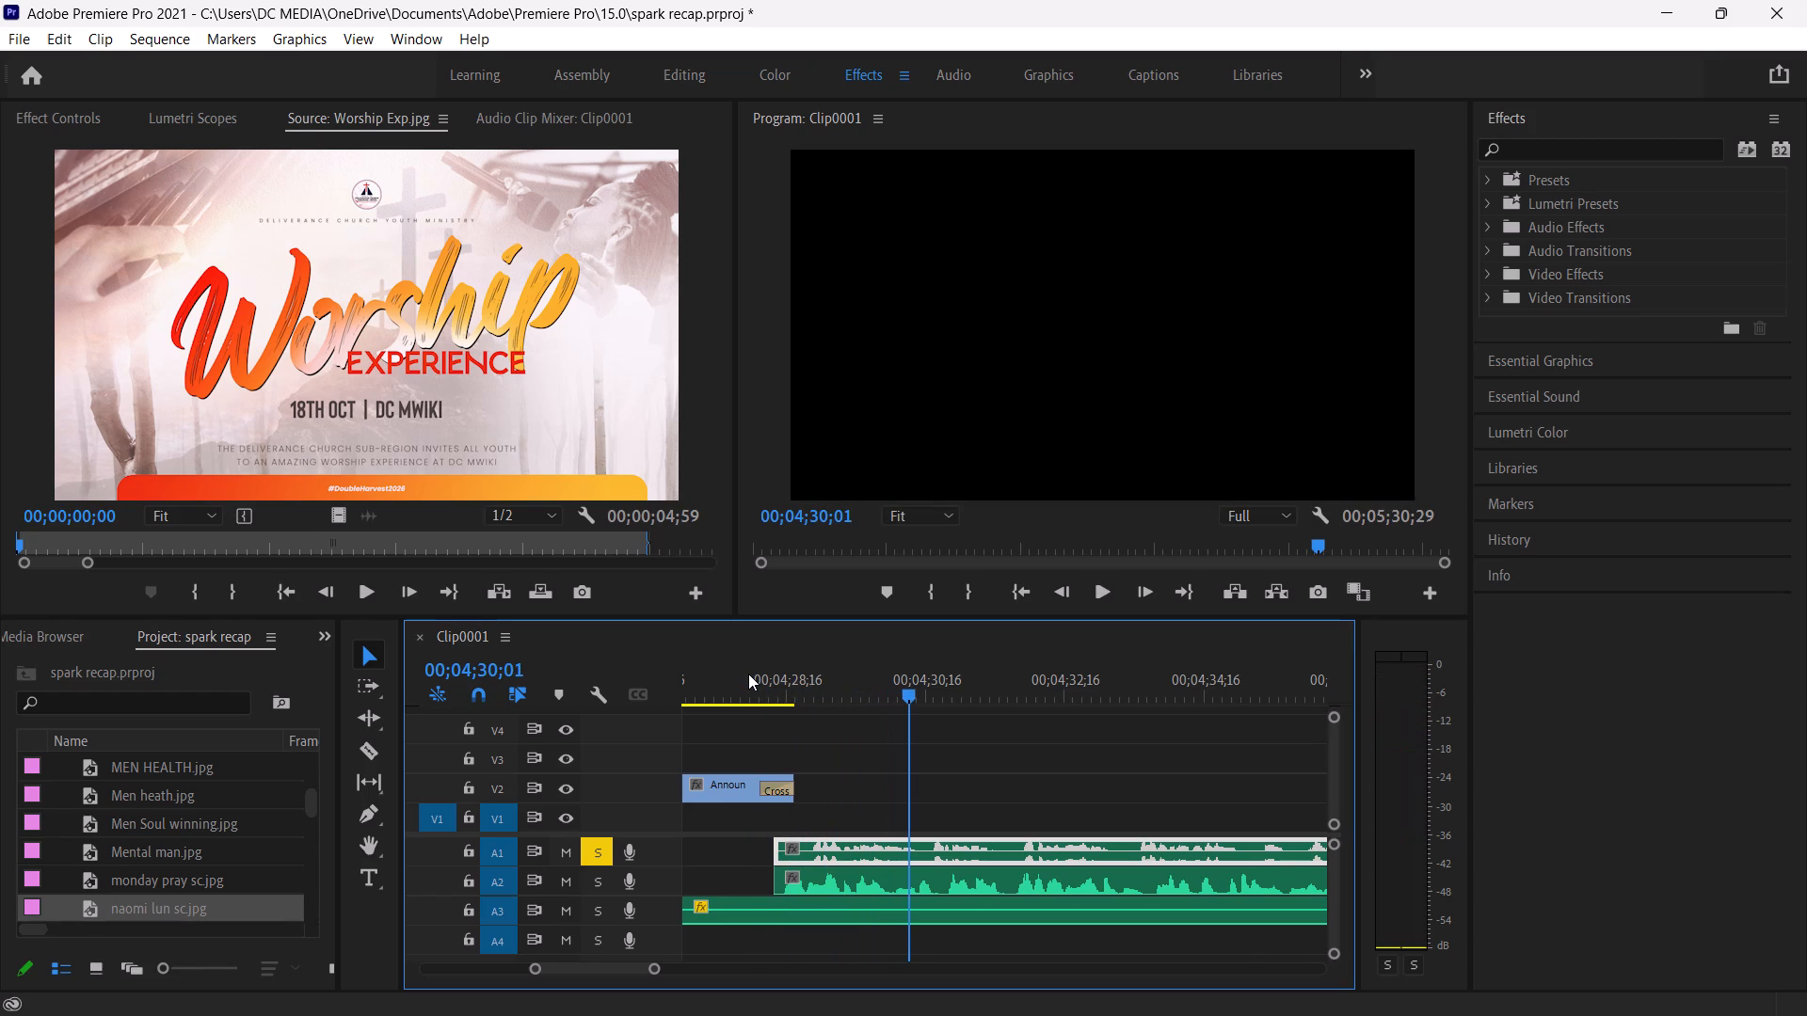
# Switch to File Explorer, find DC New.jpg in the POSTERS folder and try to bring it into Premiere.
pyautogui.click(712, 993)
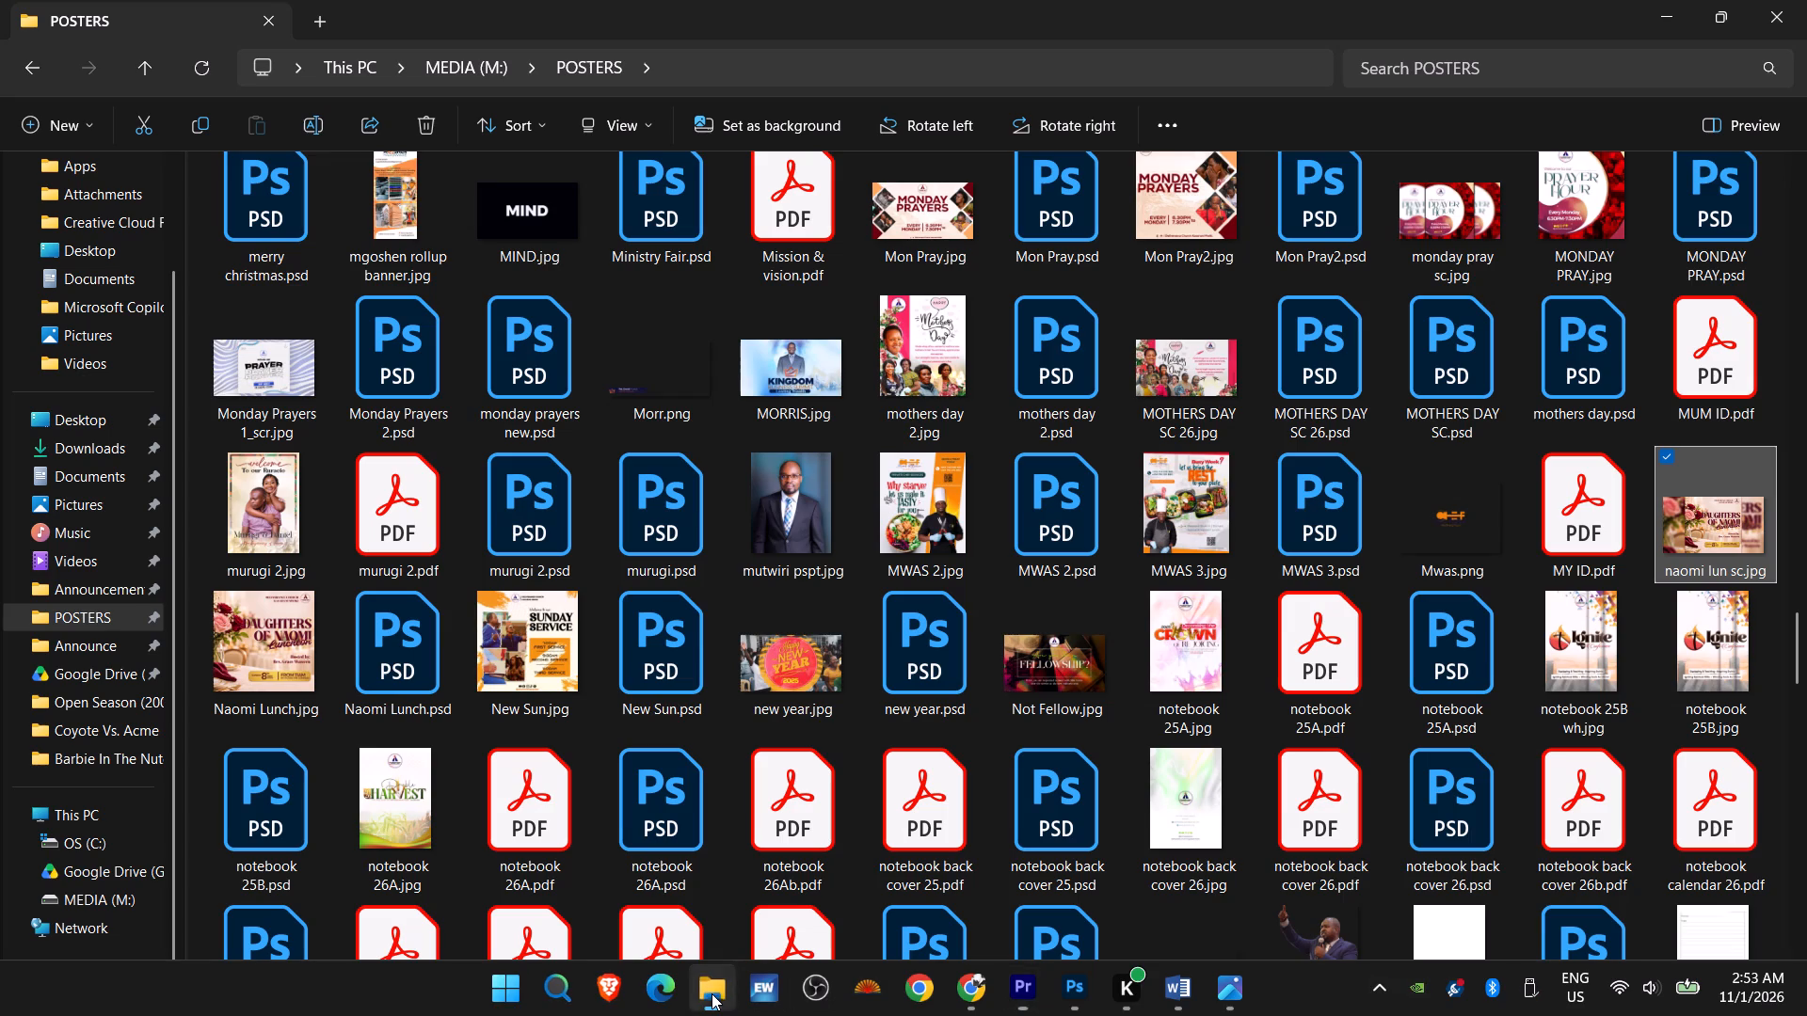
pyautogui.scroll(9, 718, 493)
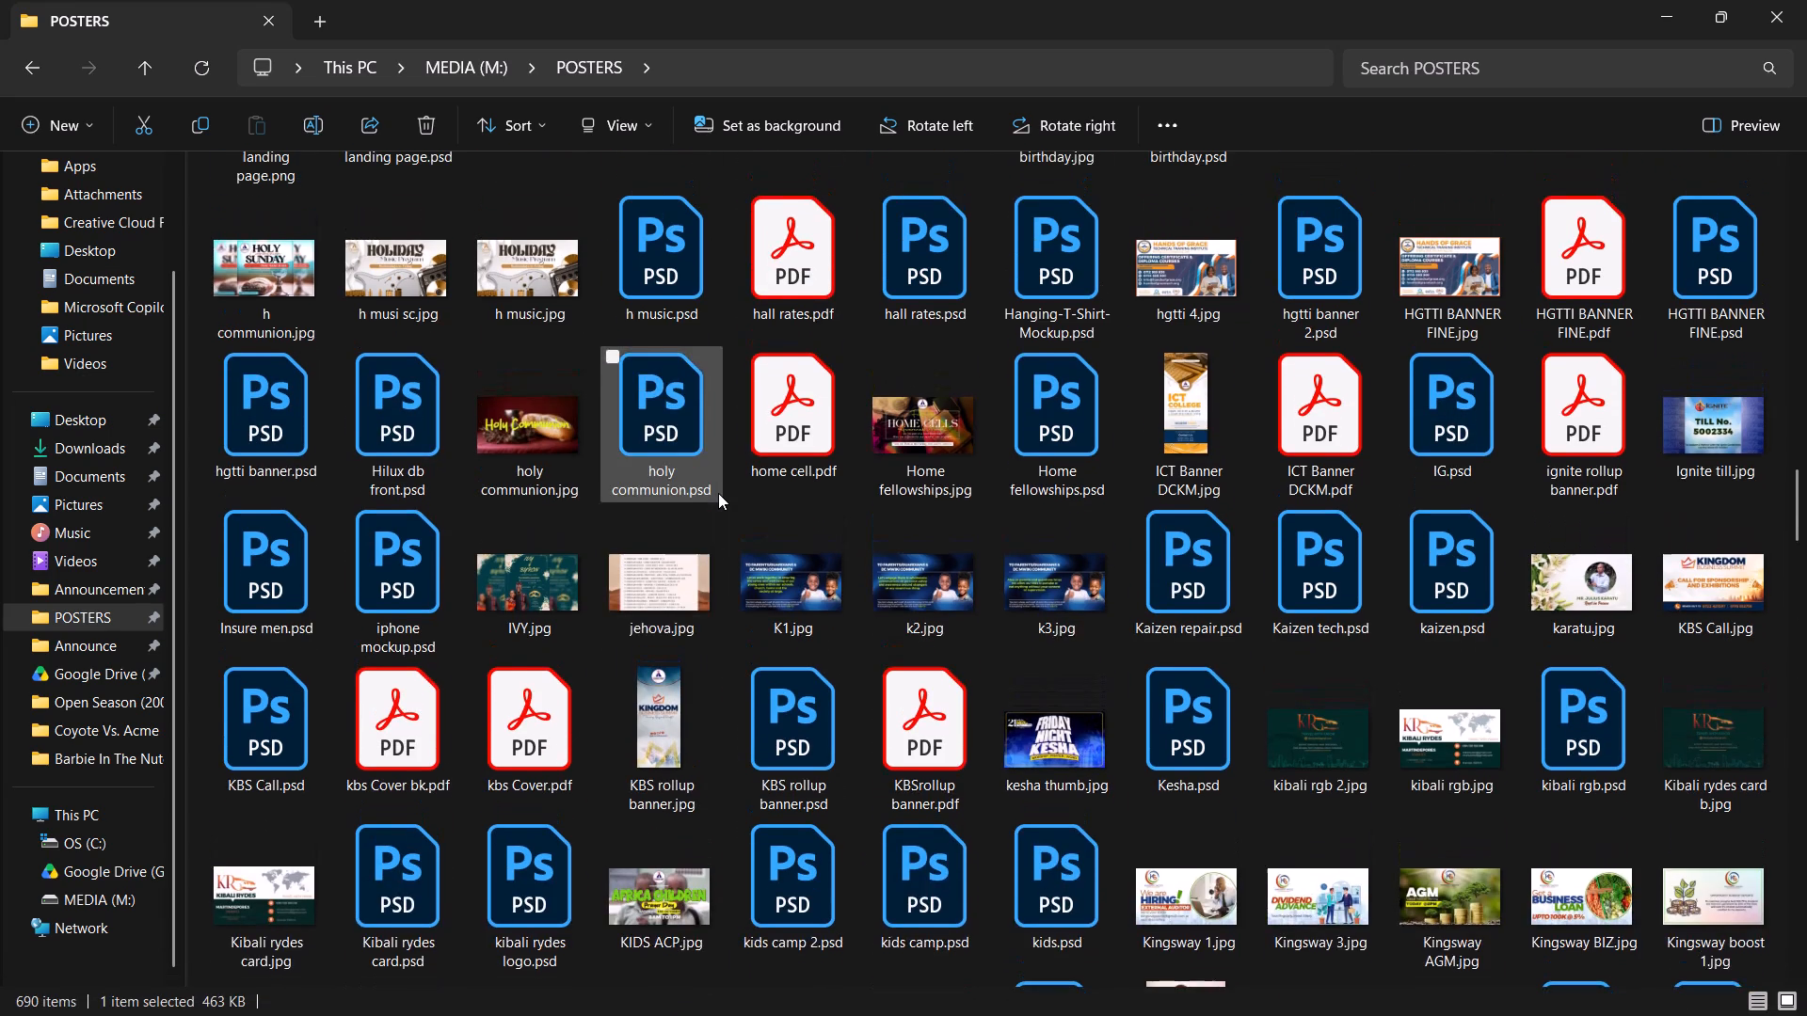
pyautogui.scroll(6, 718, 493)
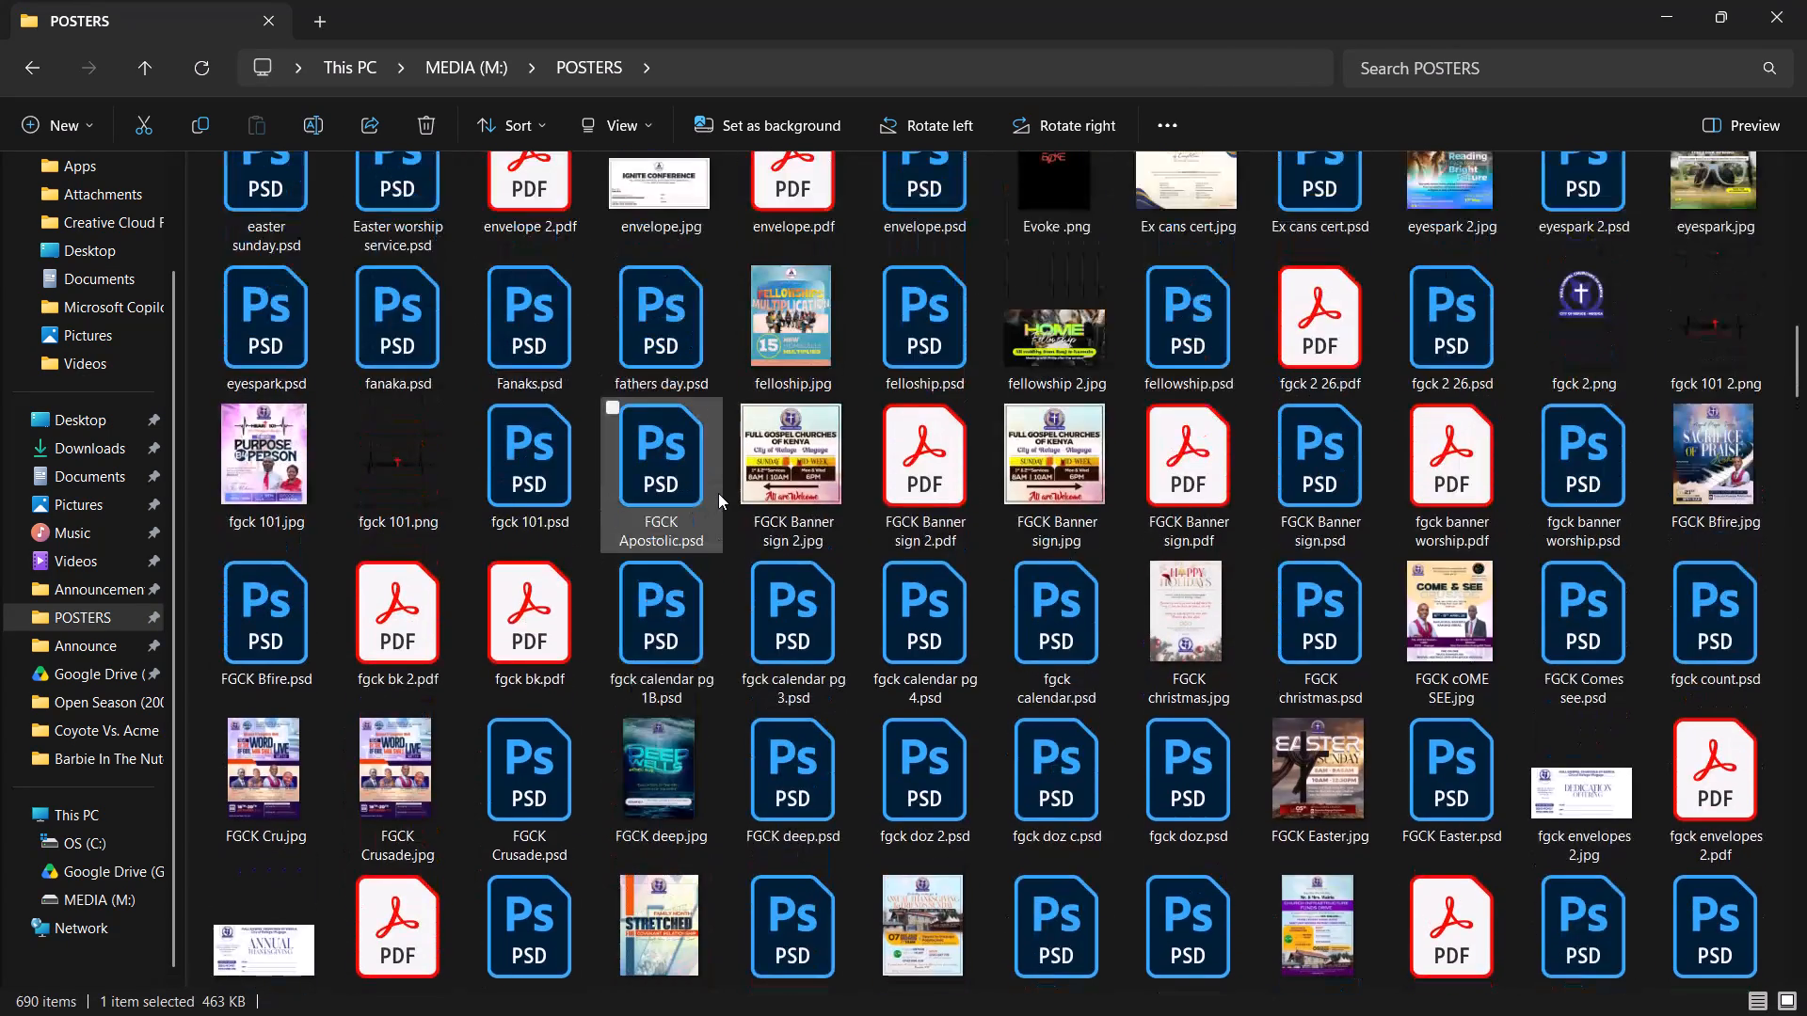
pyautogui.scroll(6, 718, 493)
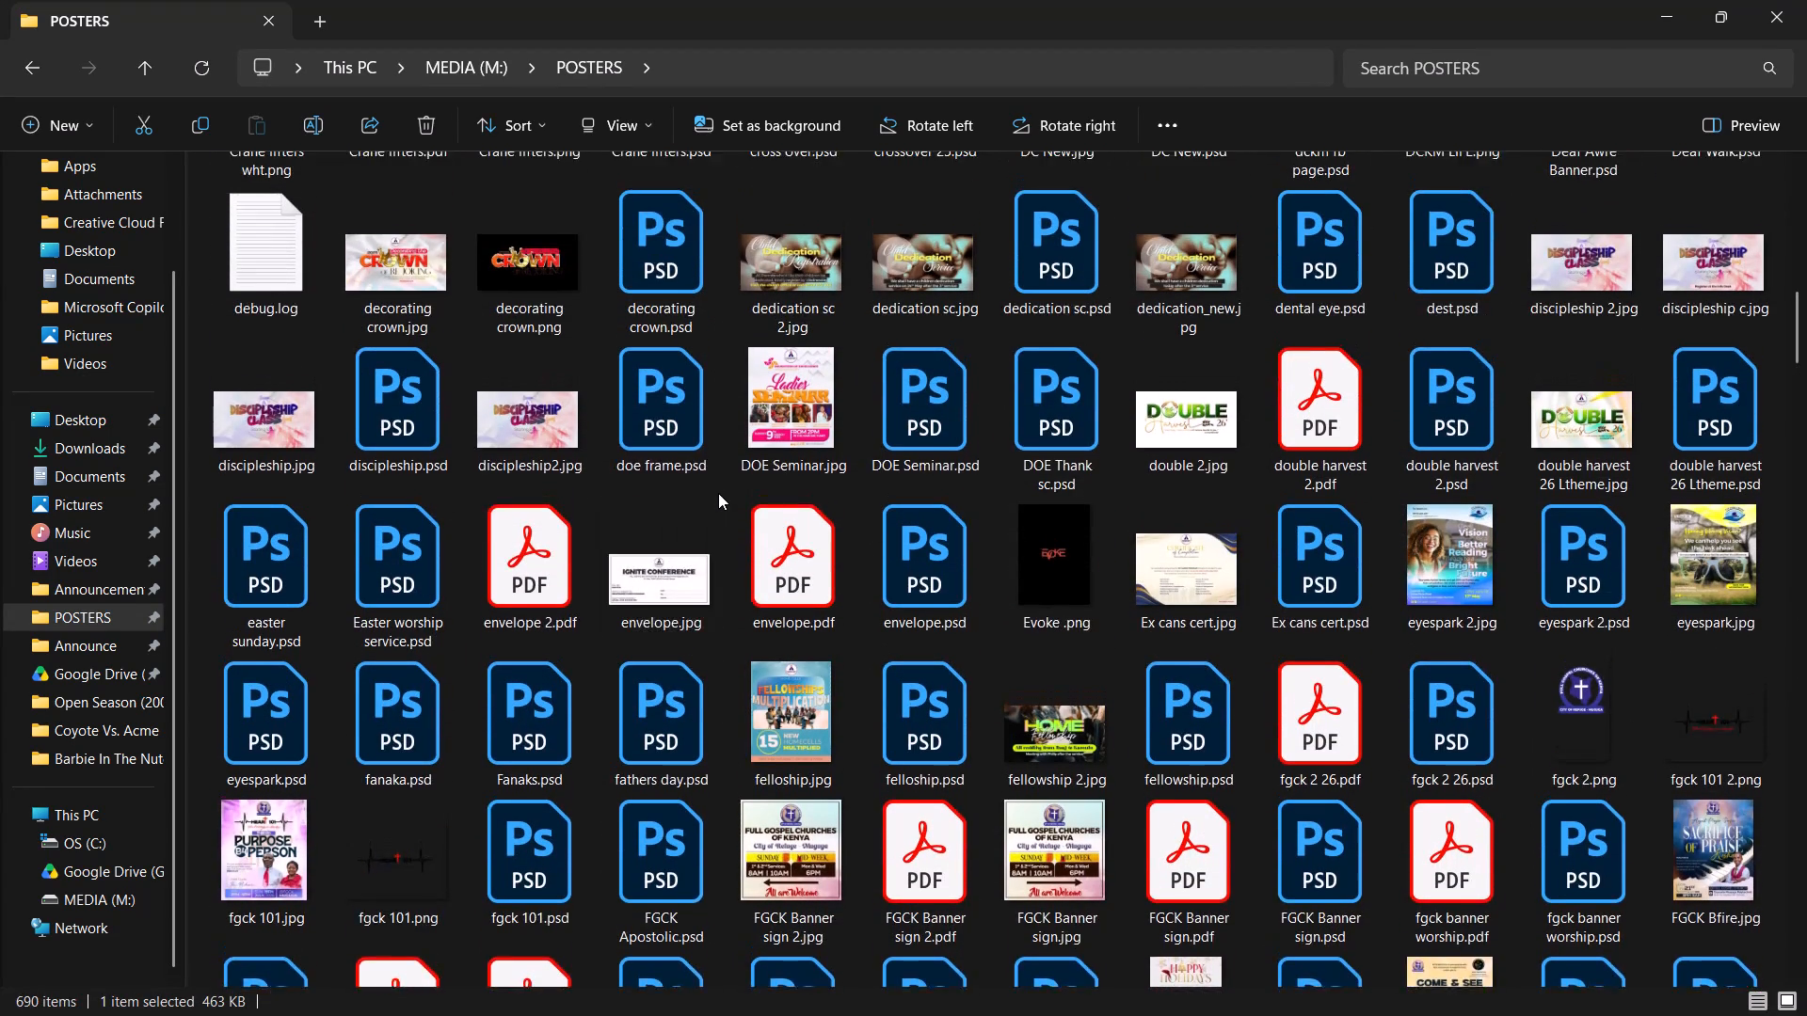
pyautogui.scroll(4, 718, 493)
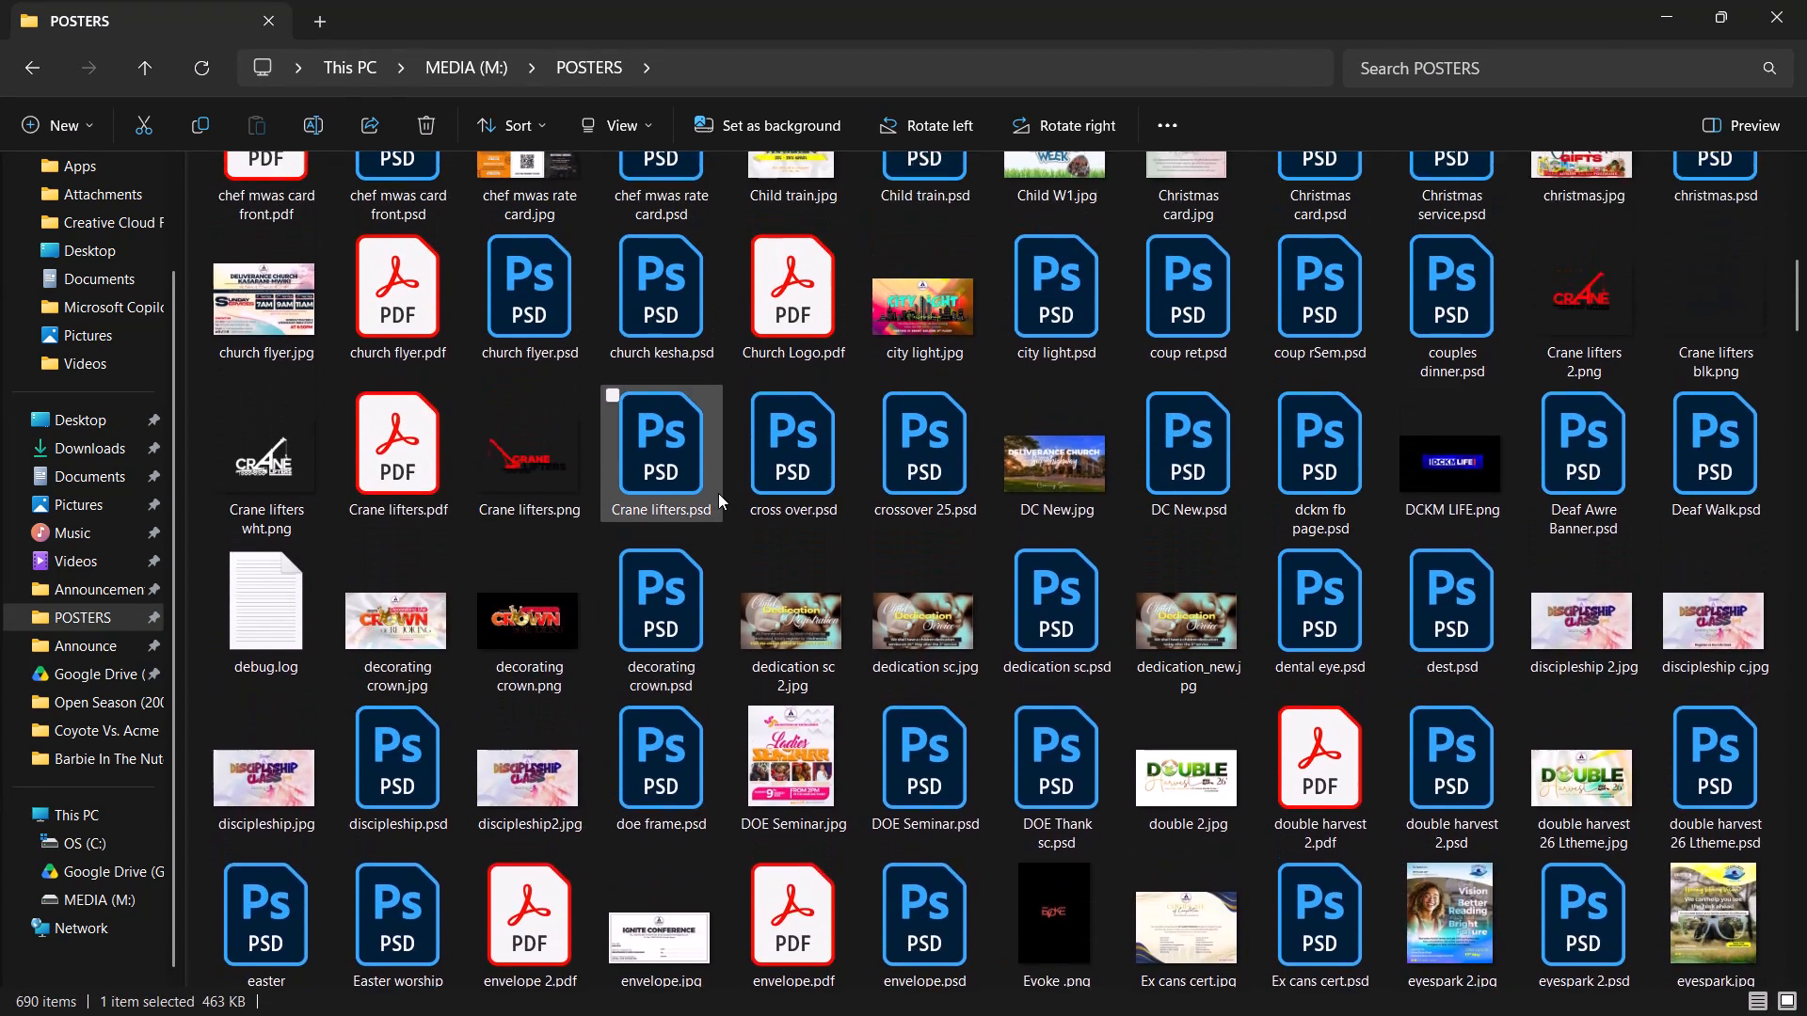
pyautogui.scroll(1, 718, 493)
pyautogui.moveTo(1069, 550); pyautogui.dragTo(1158, 1015)
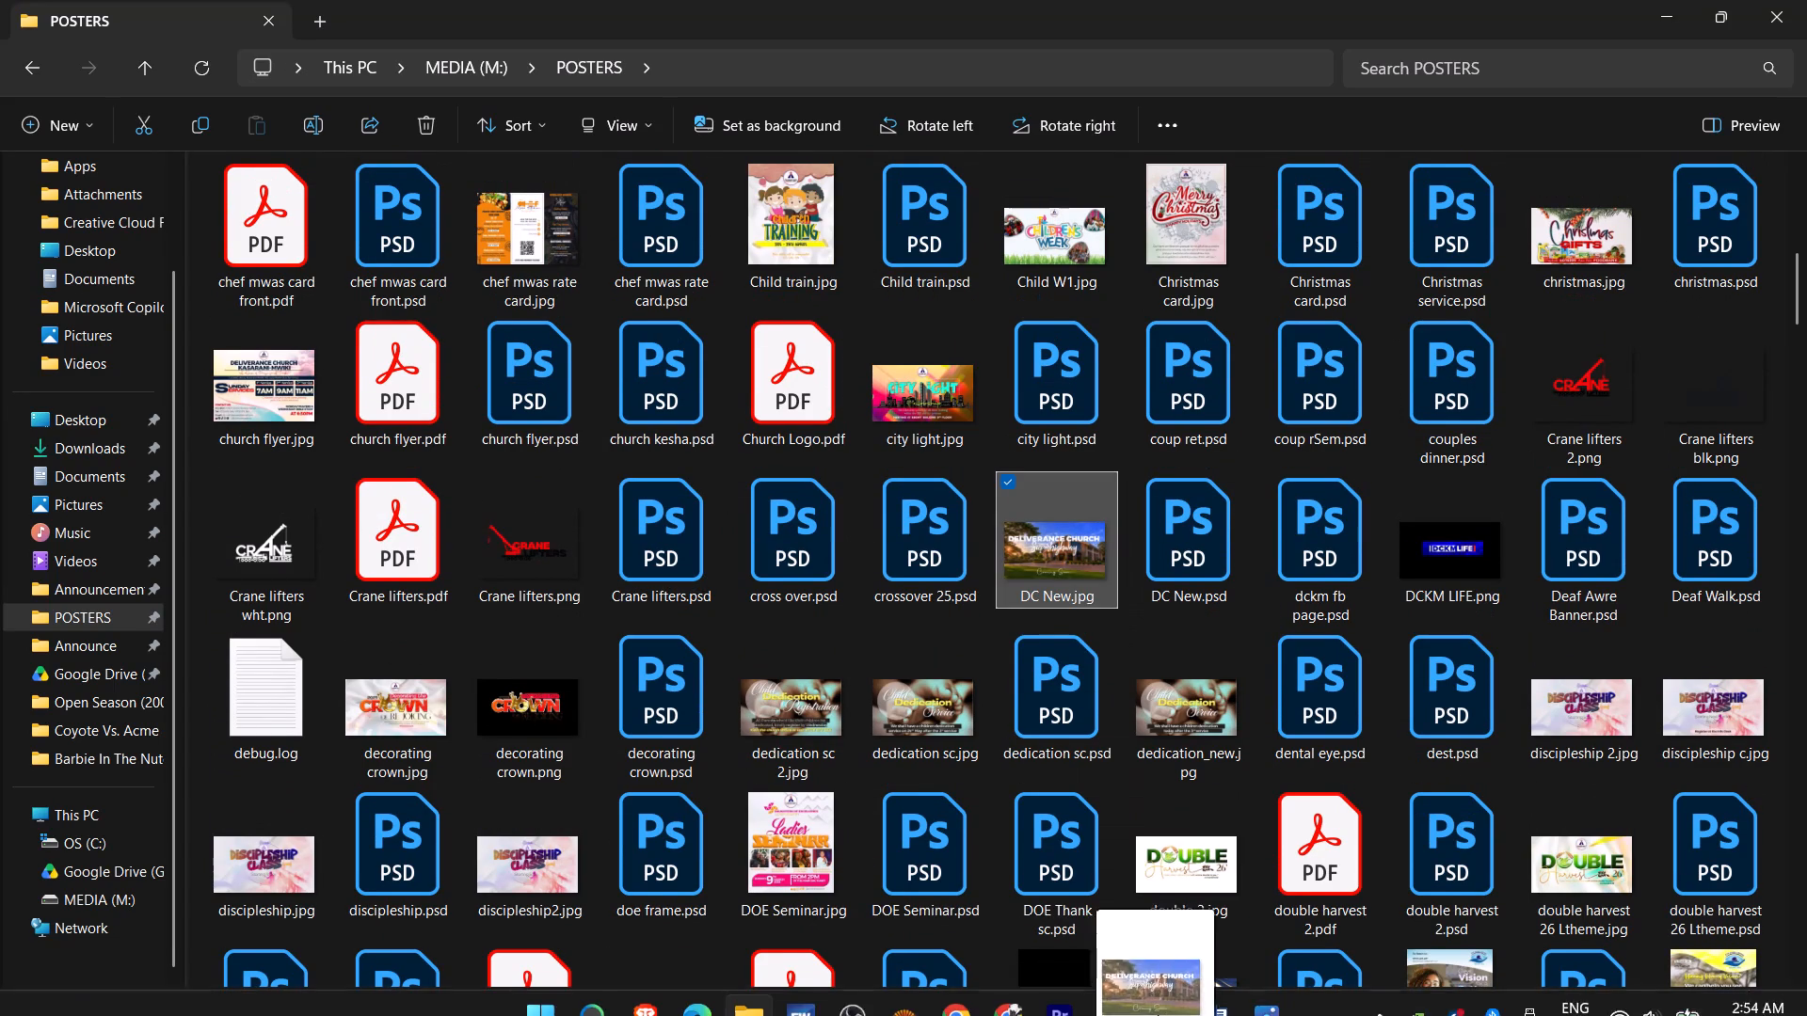
pyautogui.moveTo(1158, 1015); pyautogui.dragTo(1270, 983)
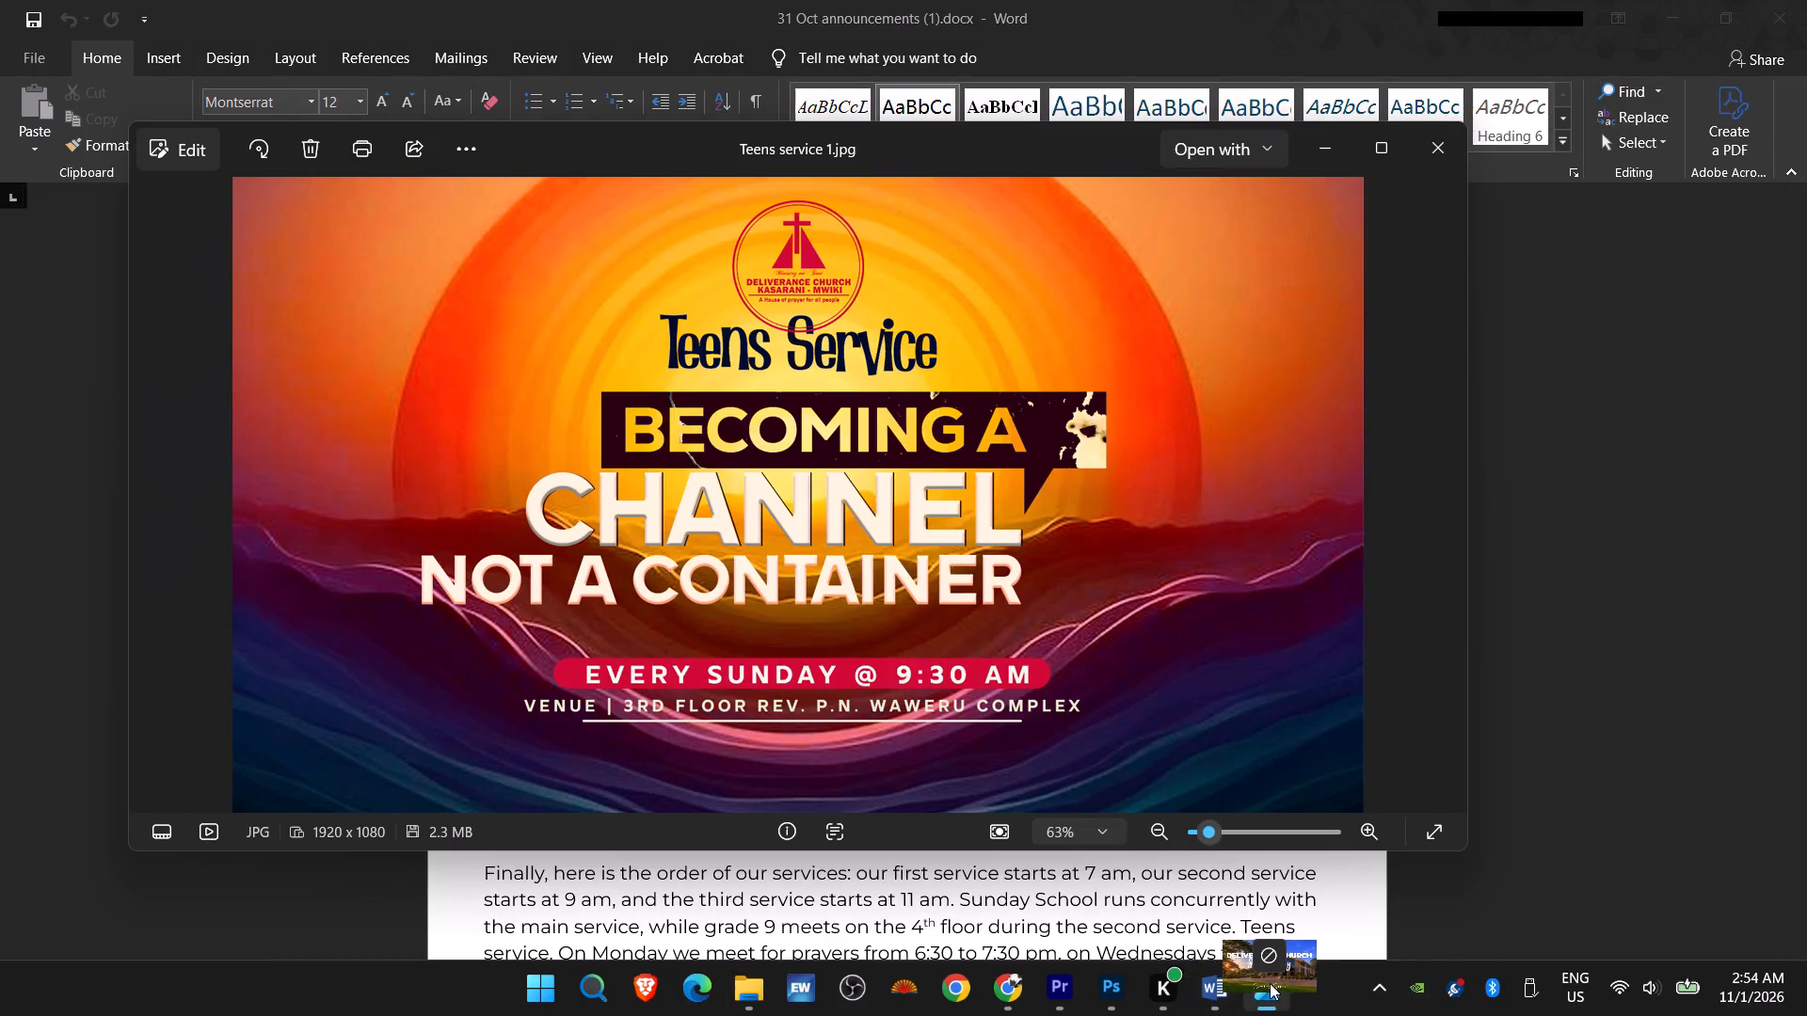
pyautogui.moveTo(1270, 983); pyautogui.dragTo(1257, 1015)
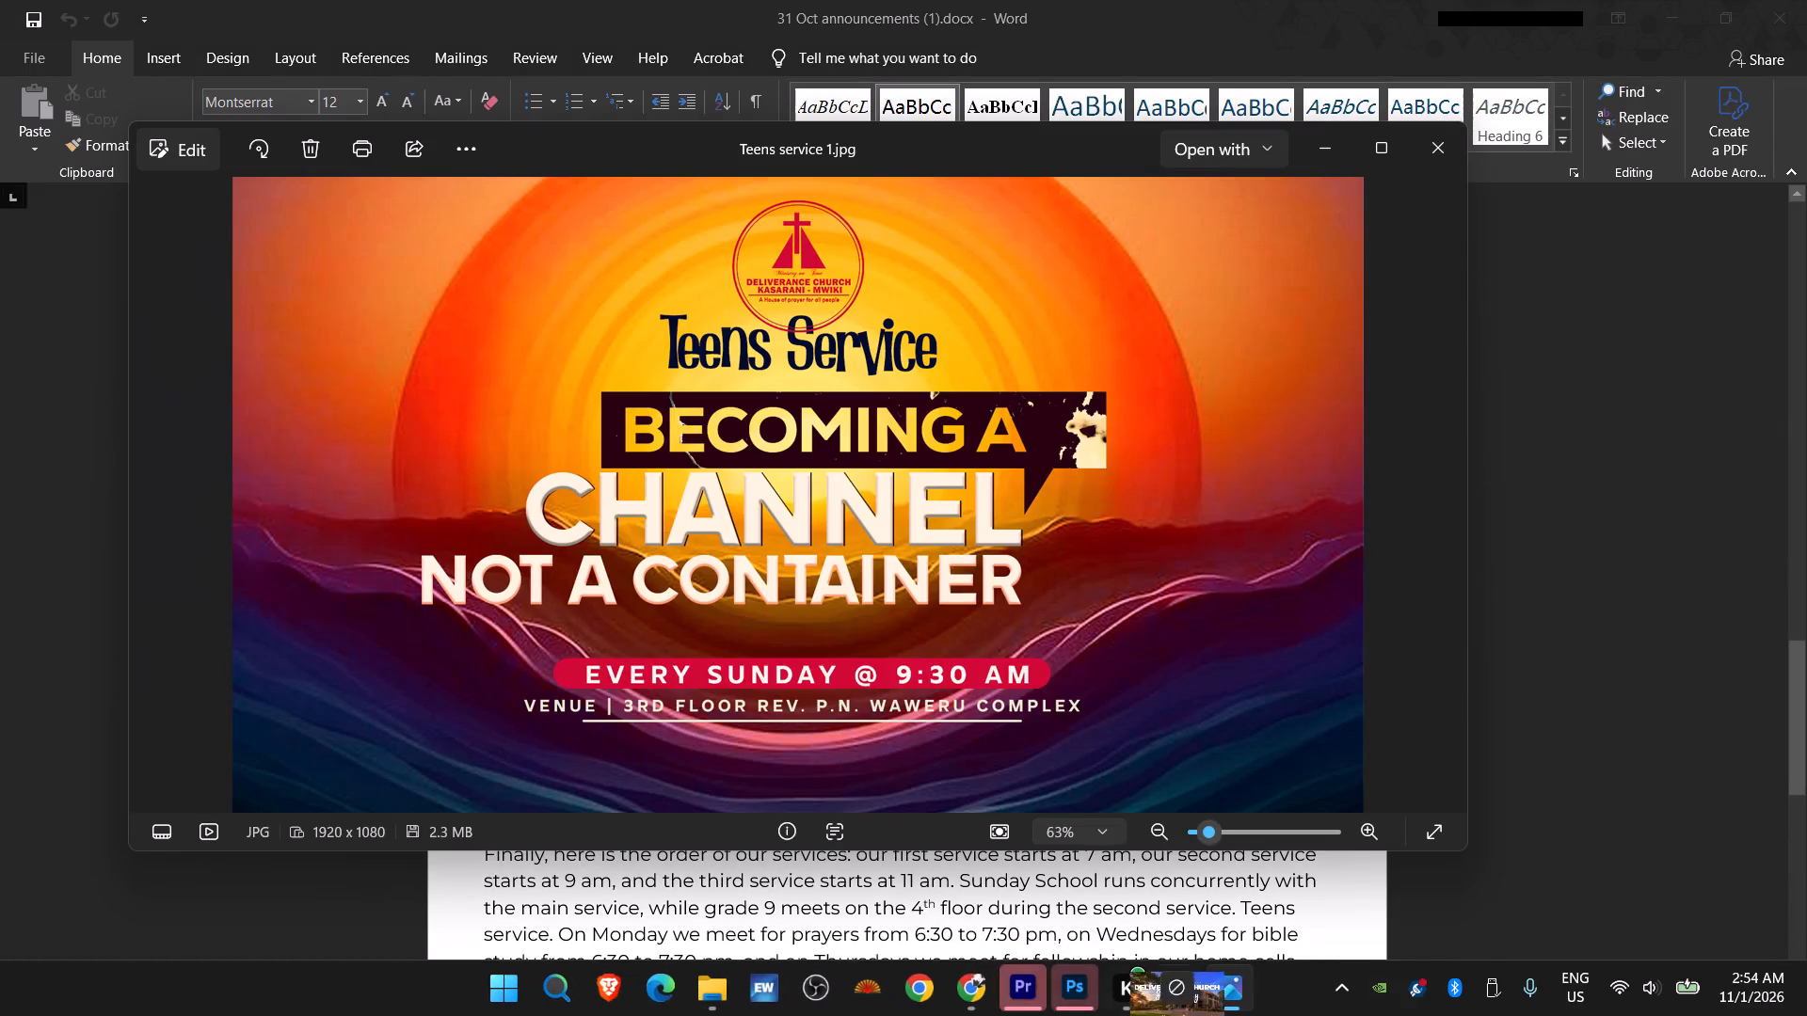
pyautogui.moveTo(1257, 1015); pyautogui.dragTo(1347, 994)
# Close the Teens service 1.jpg photo window and return to the POSTERS folder.
pyautogui.click(1015, 995)
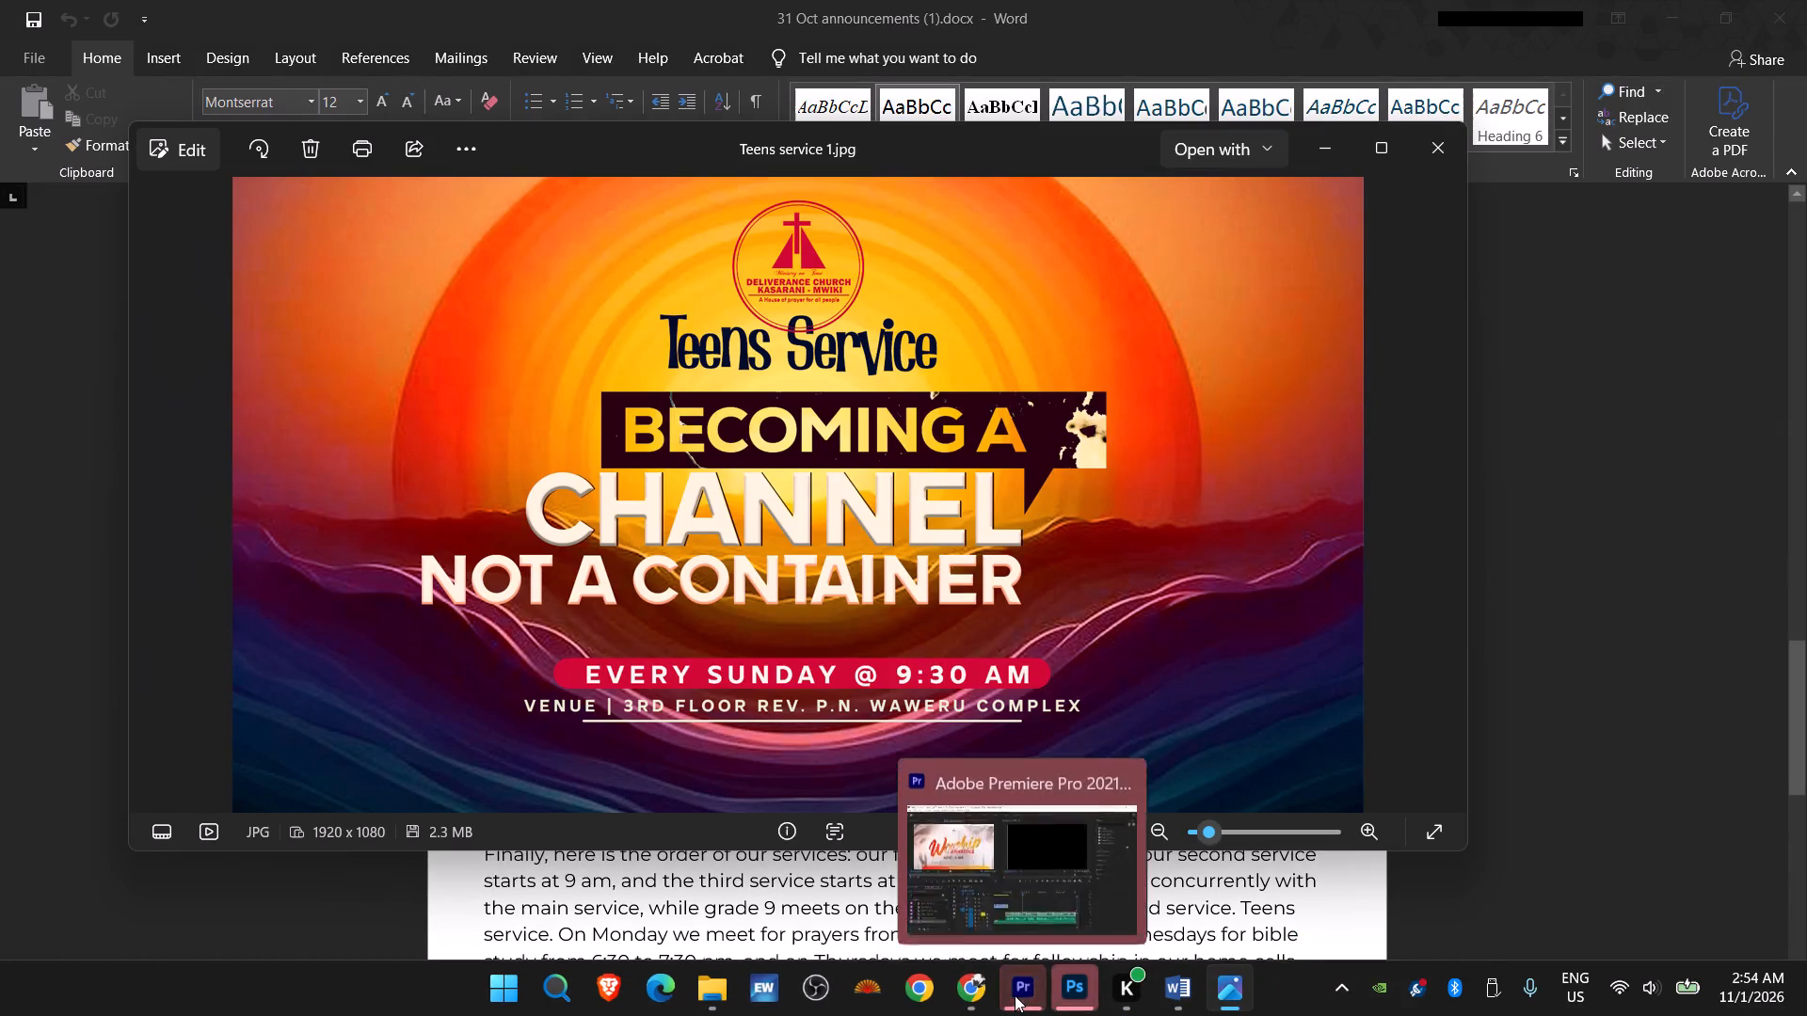
pyautogui.click(1064, 984)
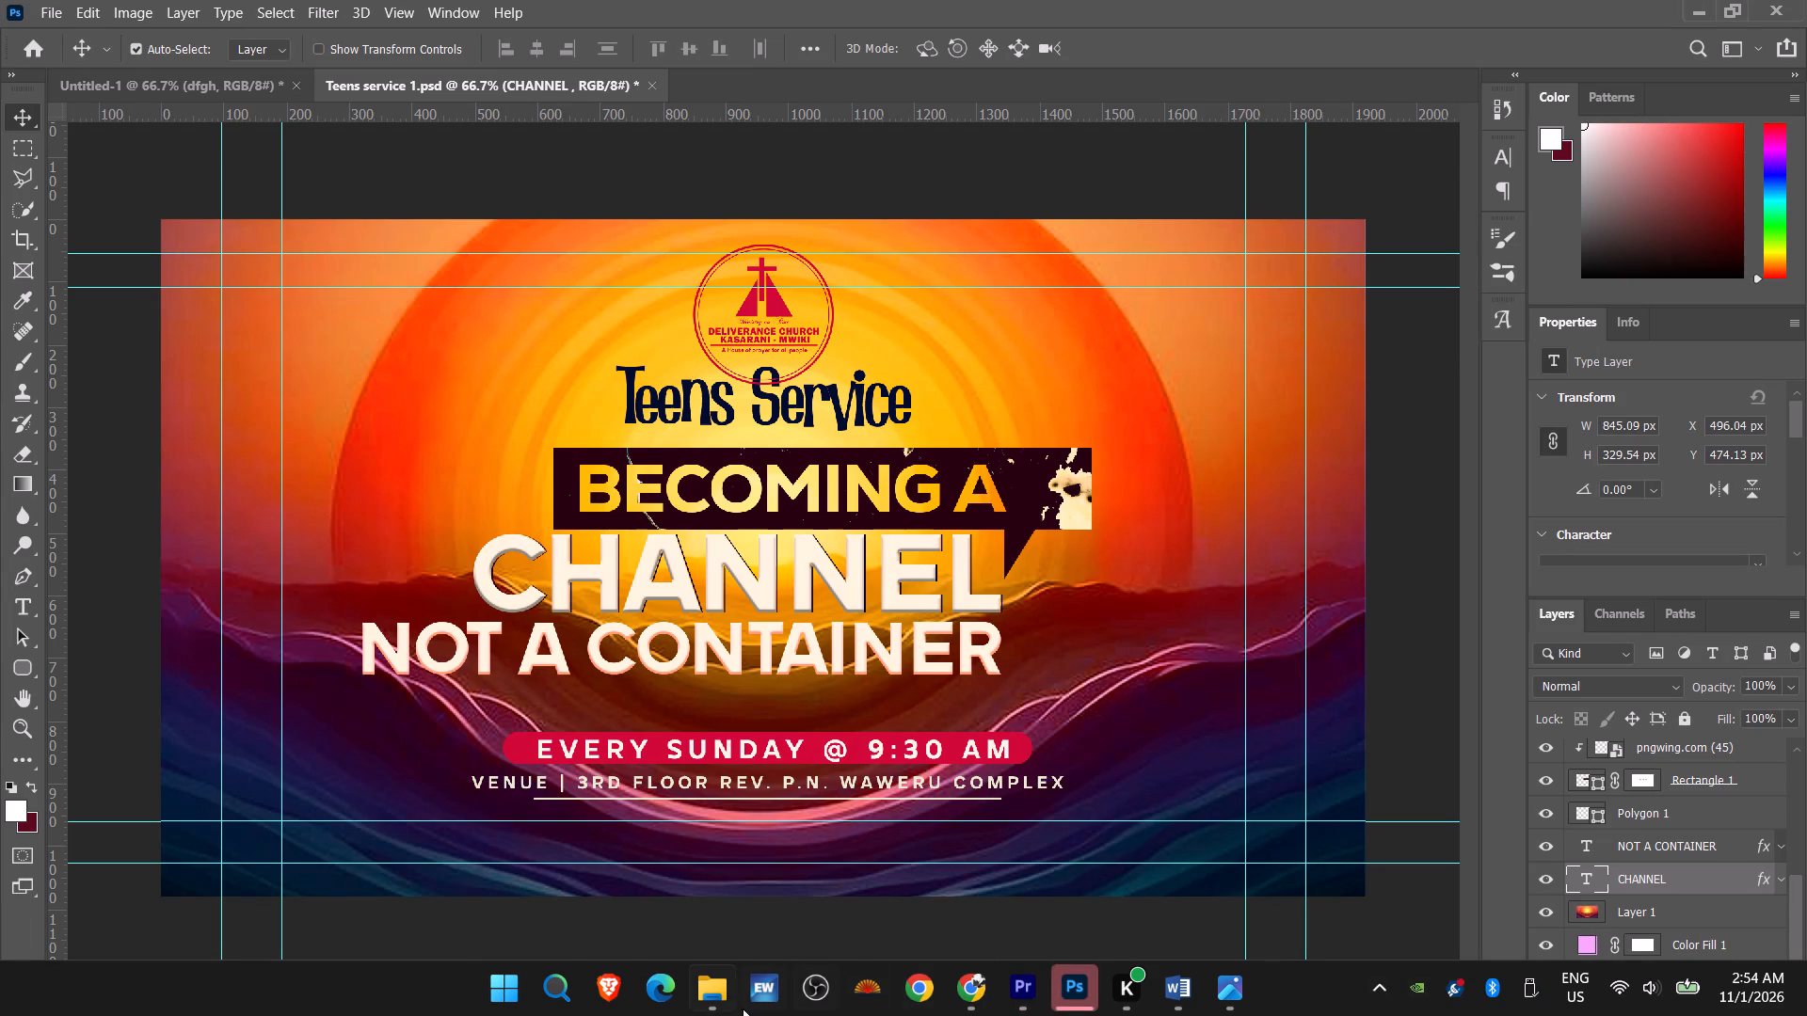
pyautogui.click(761, 993)
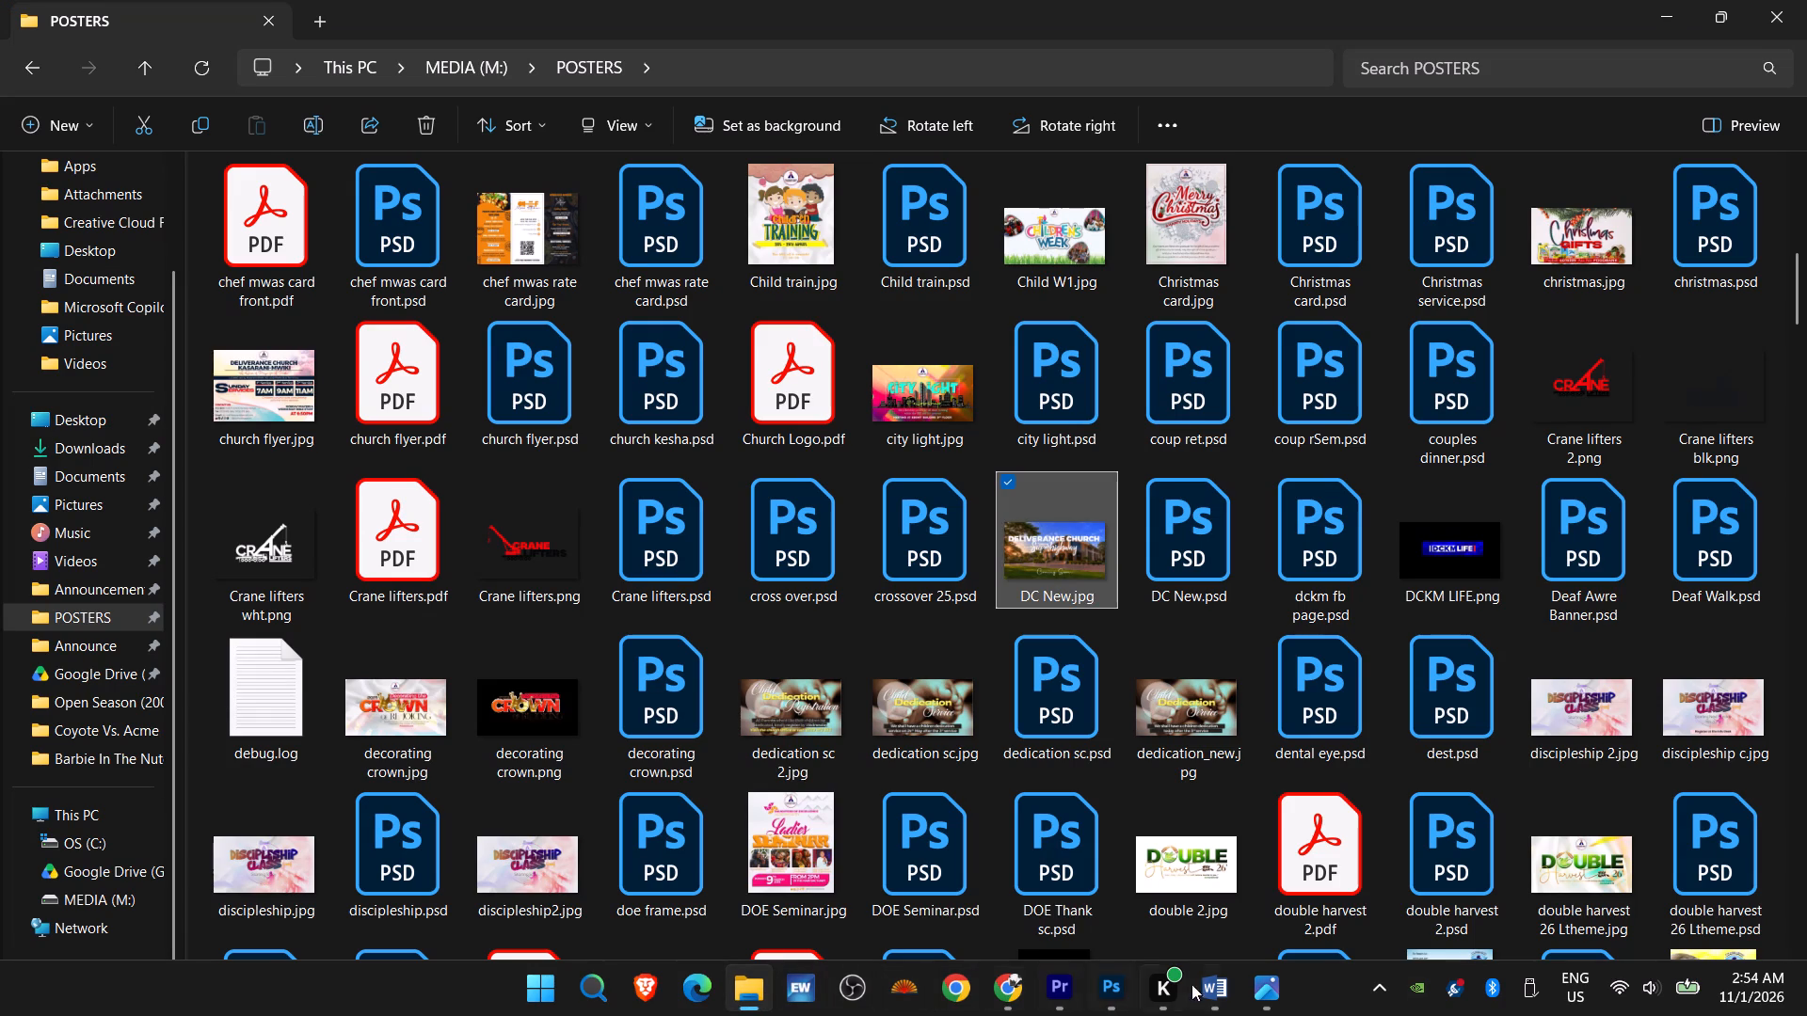
pyautogui.click(1273, 999)
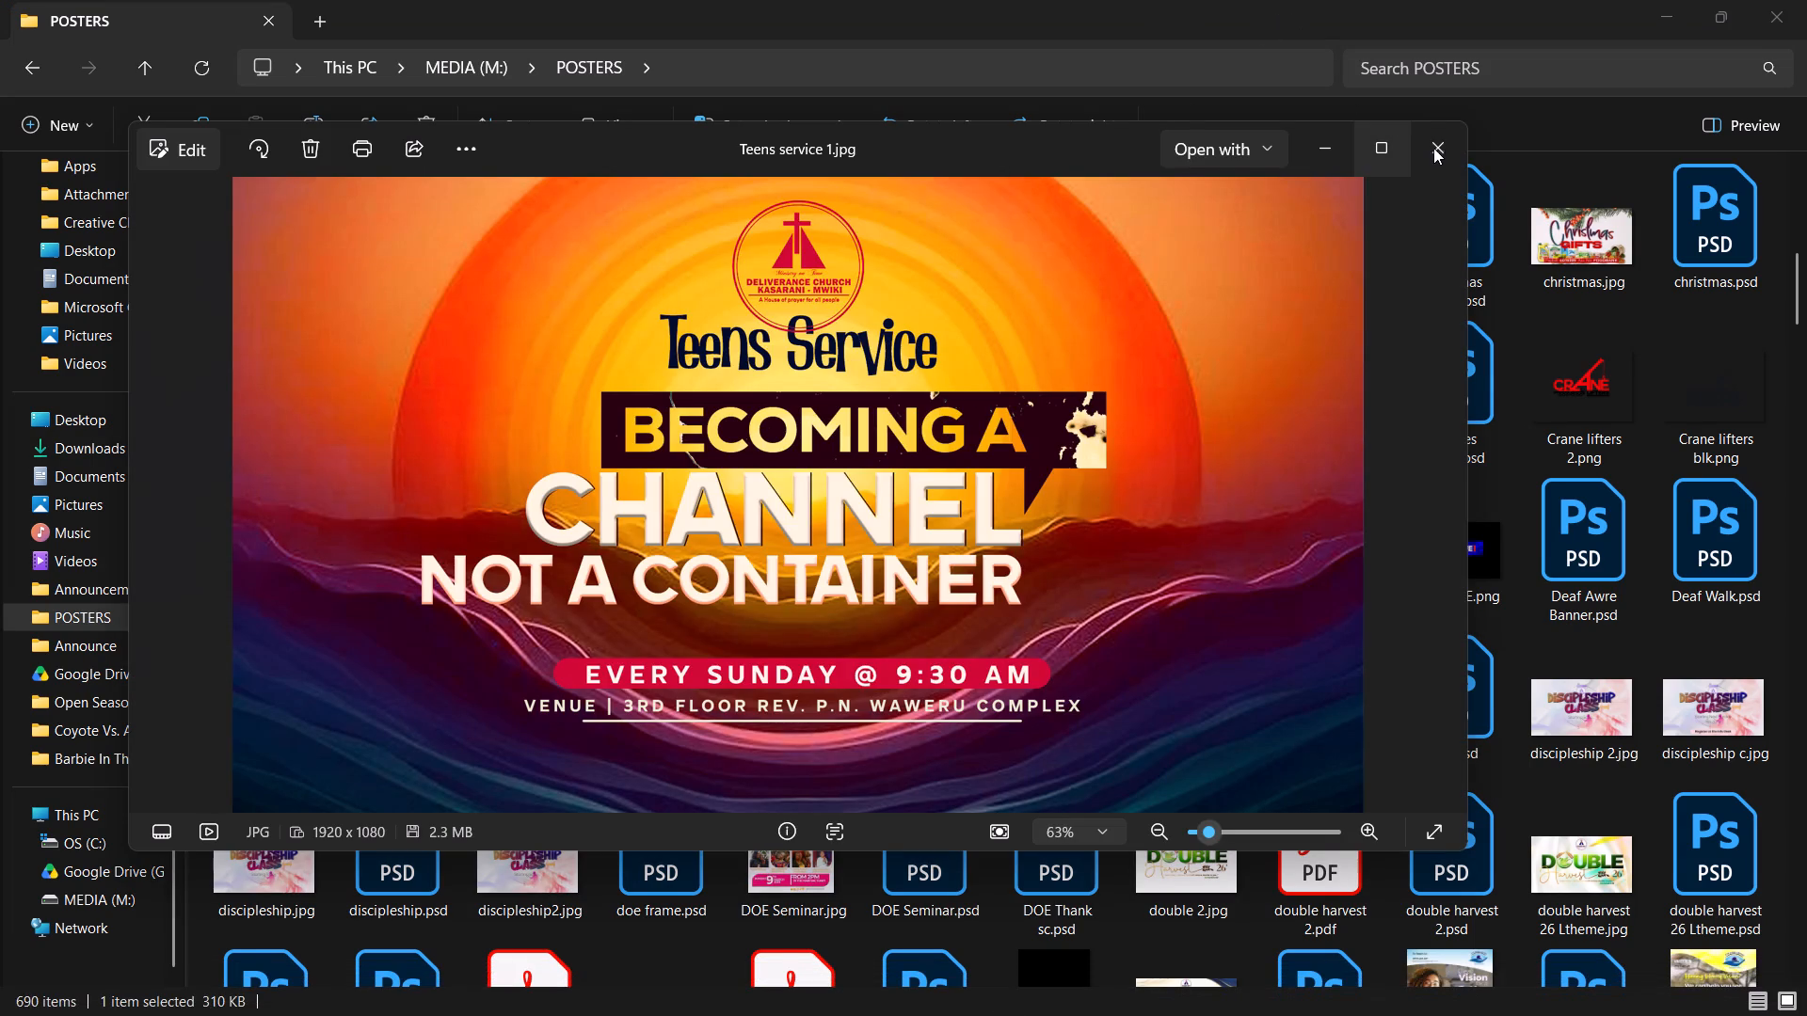
pyautogui.click(1436, 149)
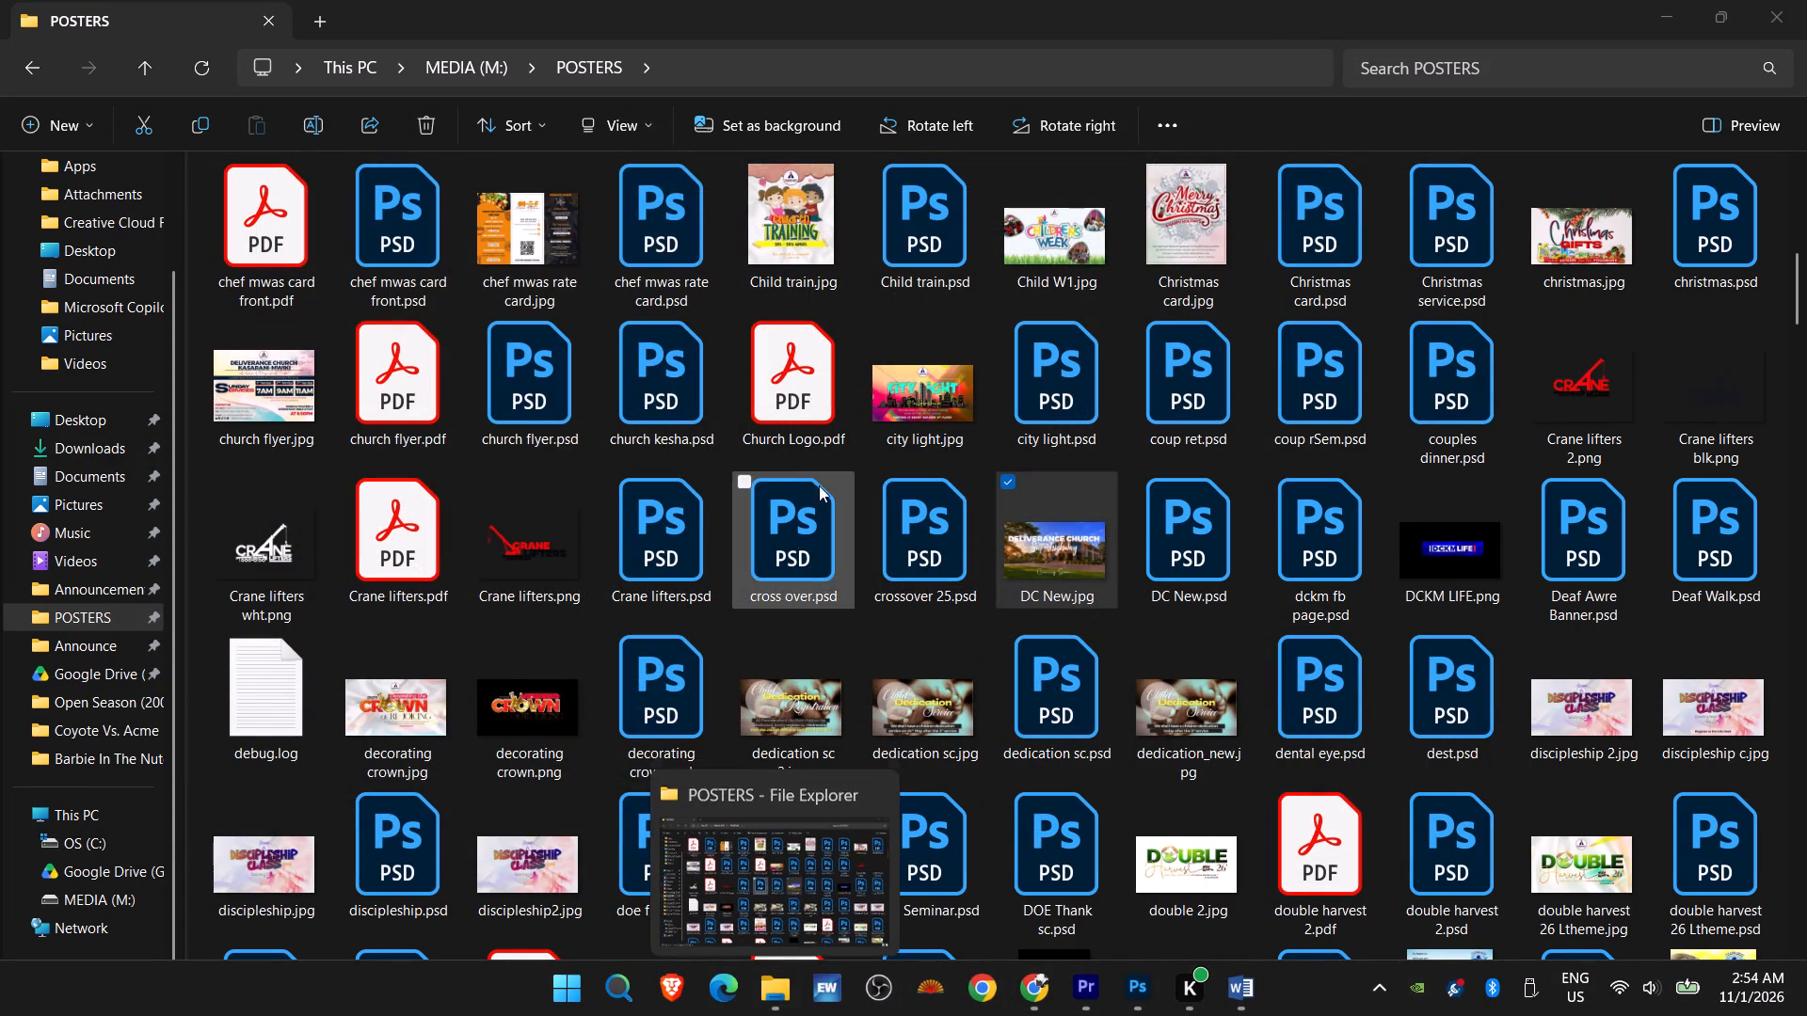
# Place DC New.jpg from the POSTERS folder on V1 in Premiere, starting where the V2 Announce clip ends.
pyautogui.moveTo(1054, 540); pyautogui.dragTo(1079, 981)
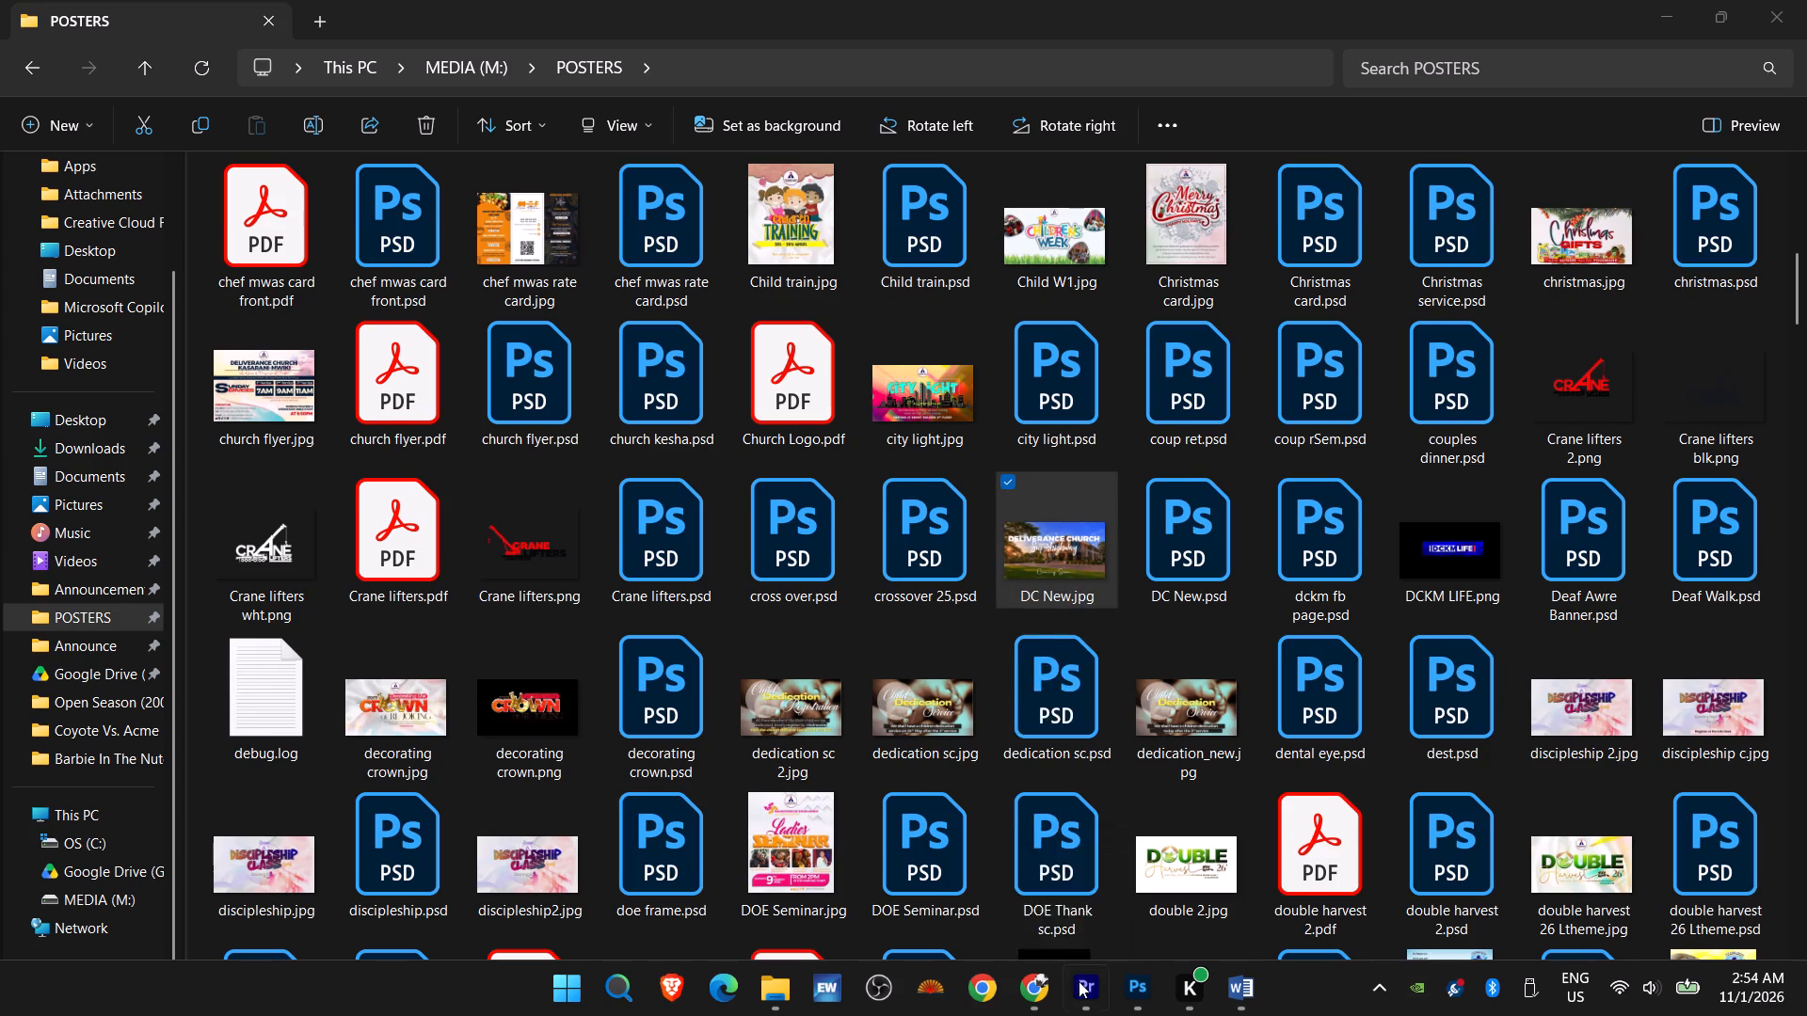
pyautogui.moveTo(1079, 981); pyautogui.dragTo(809, 827)
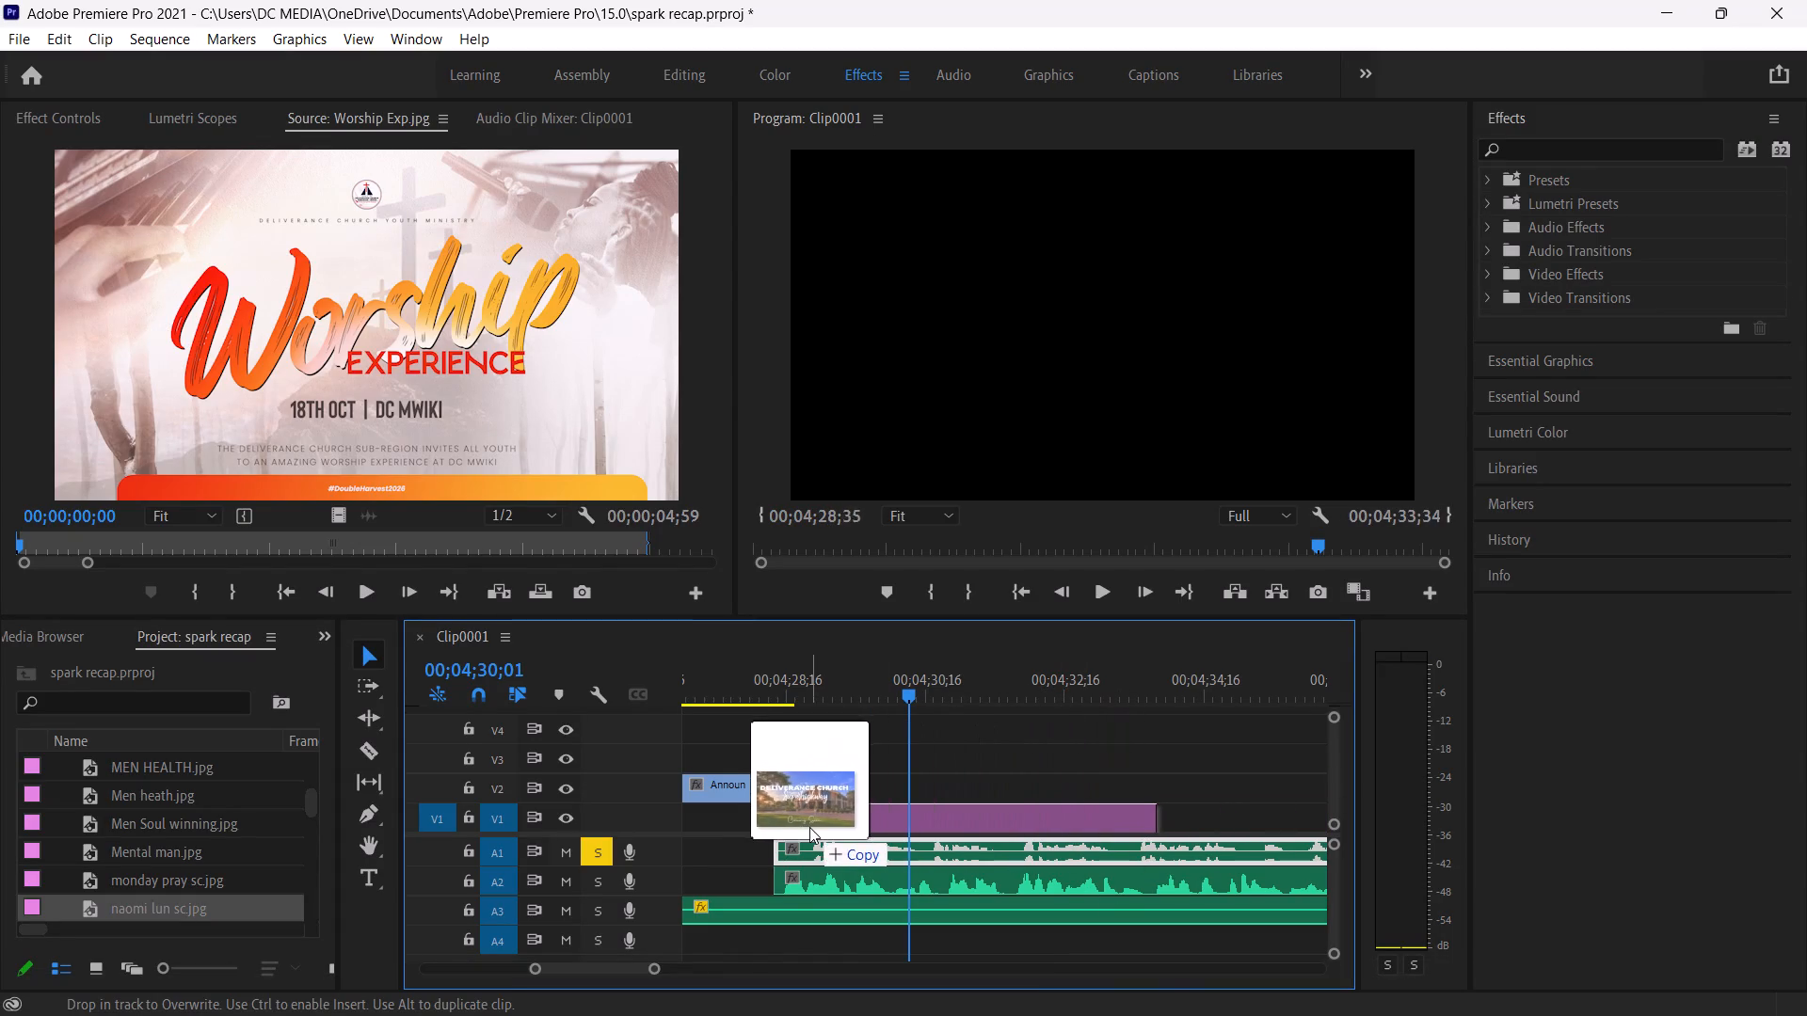
pyautogui.moveTo(809, 827); pyautogui.dragTo(795, 831)
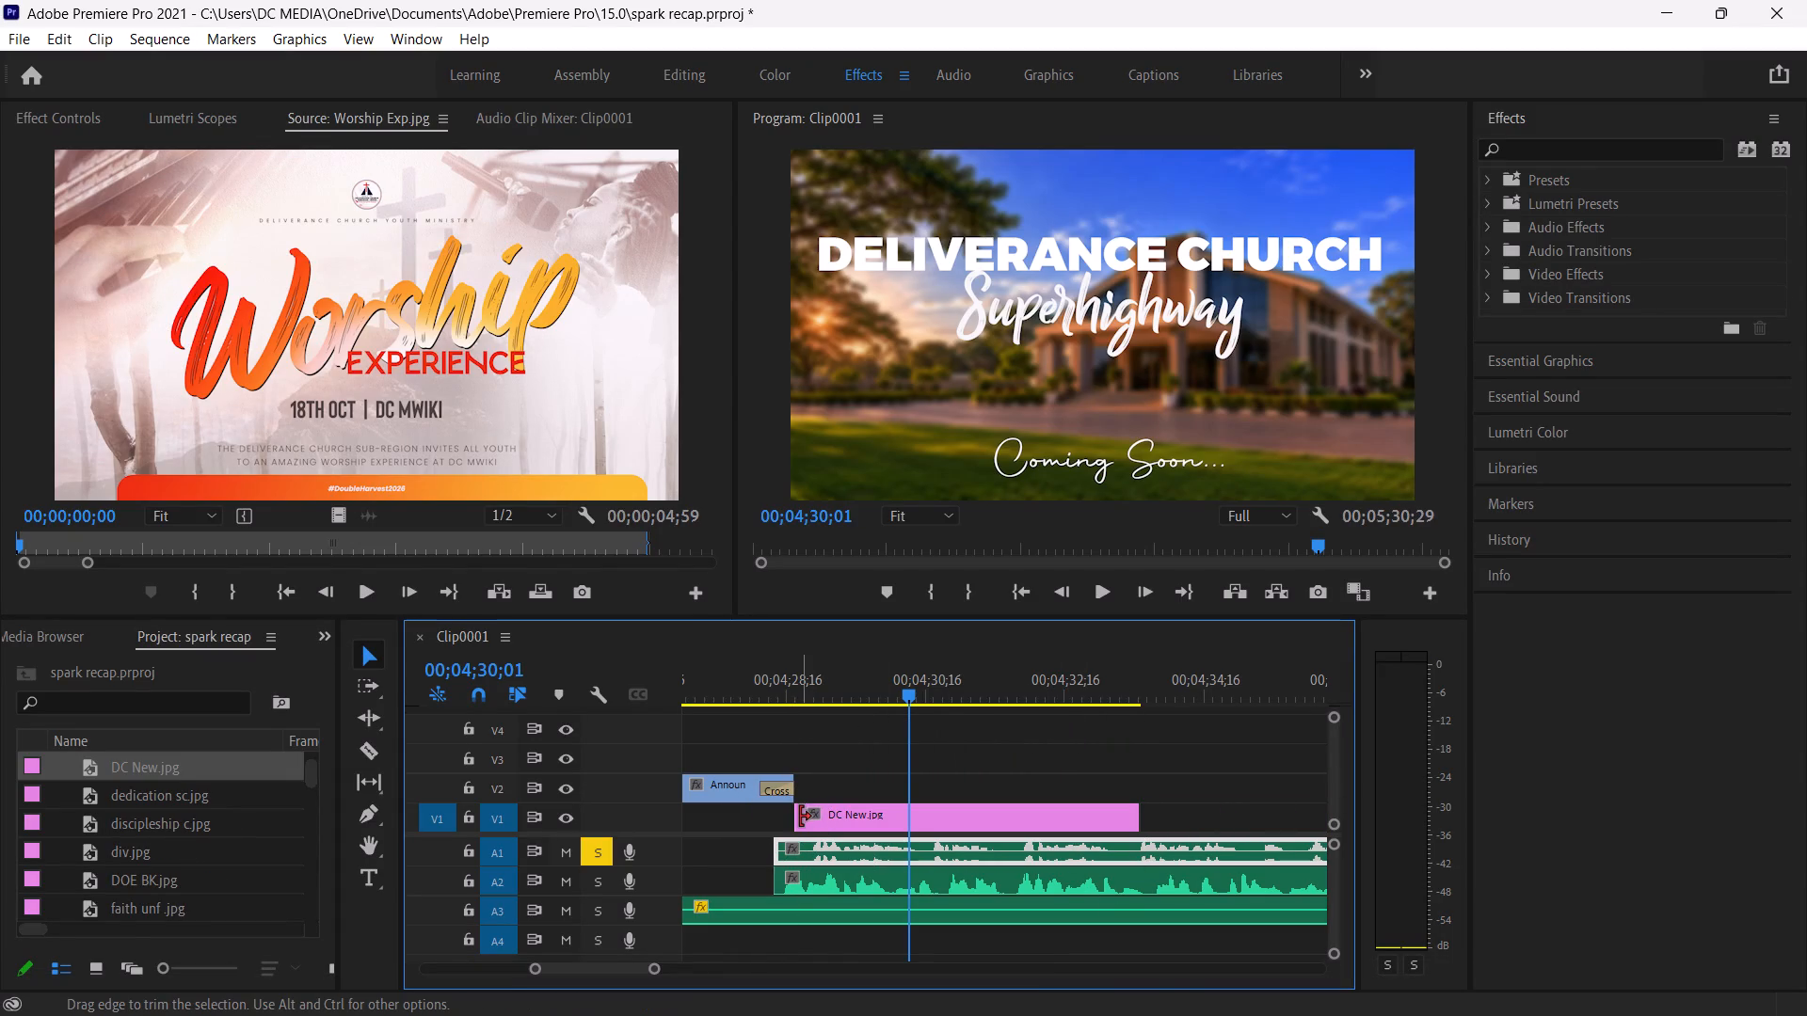
# Play the narration up to 04;38;54 and extend the end of the DC New.jpg clip on V1 to that point.
pyautogui.press('space')
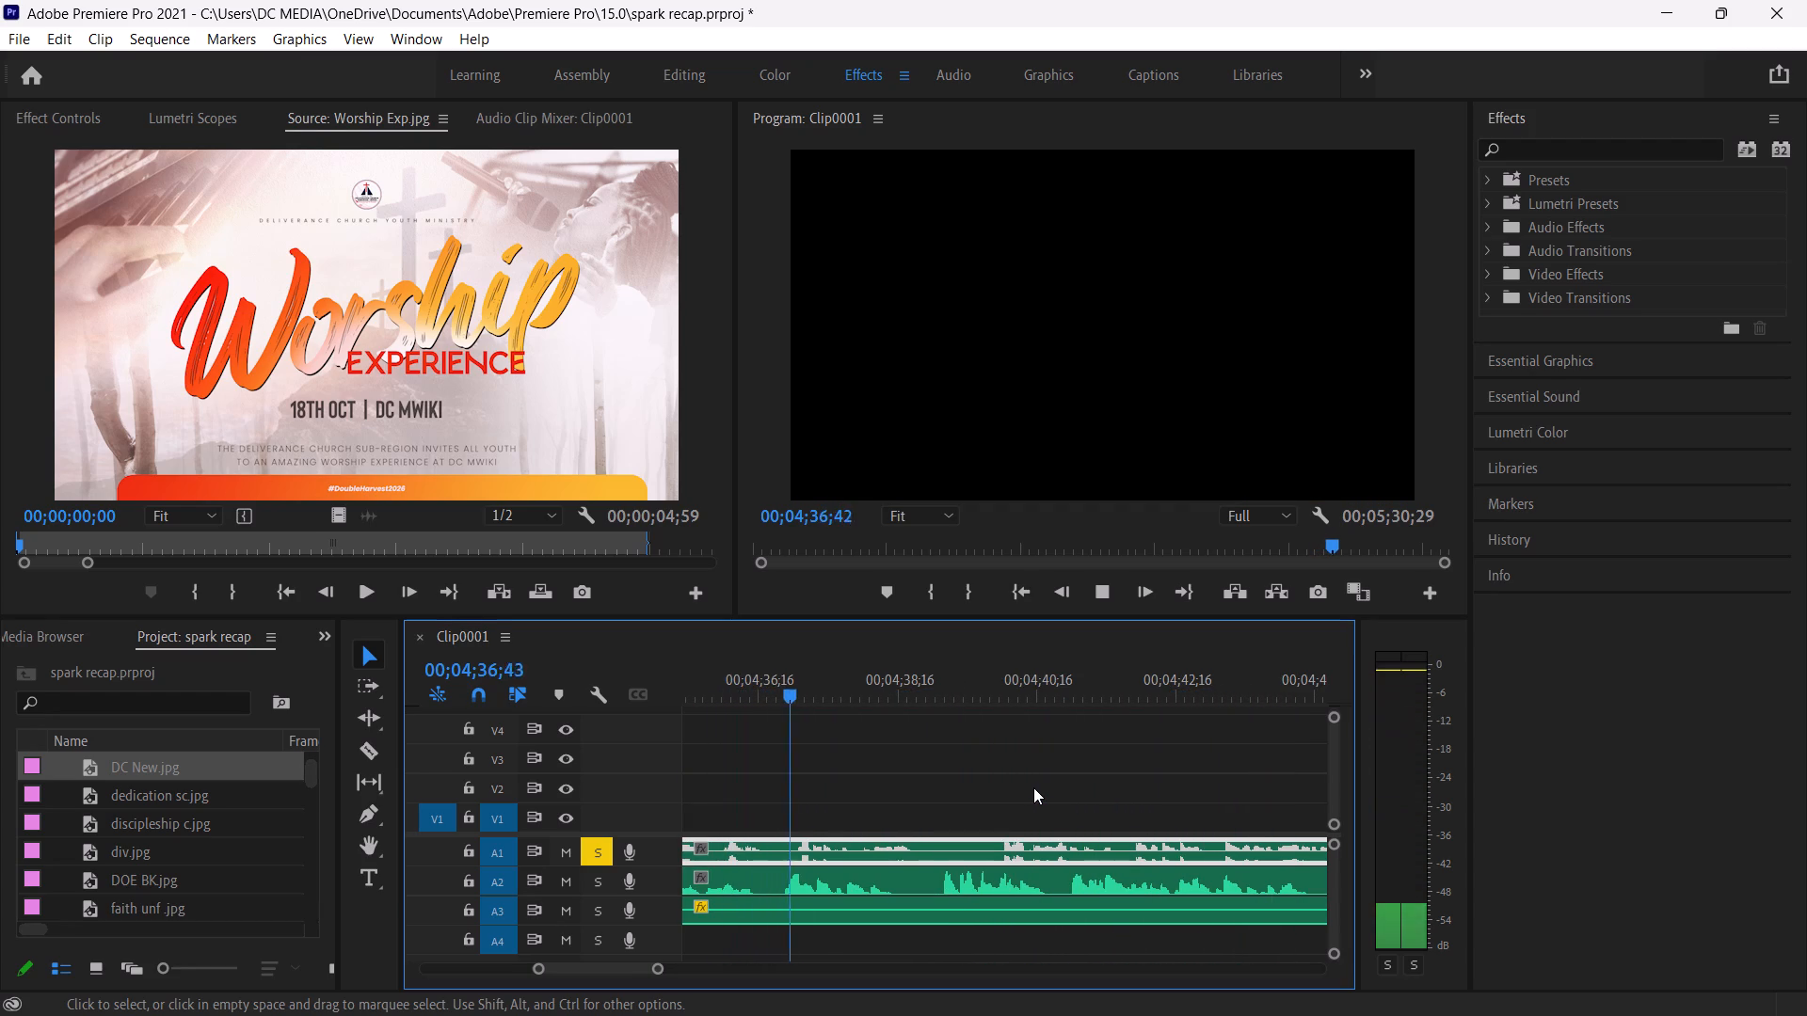
pyautogui.press('space')
pyautogui.press('space')
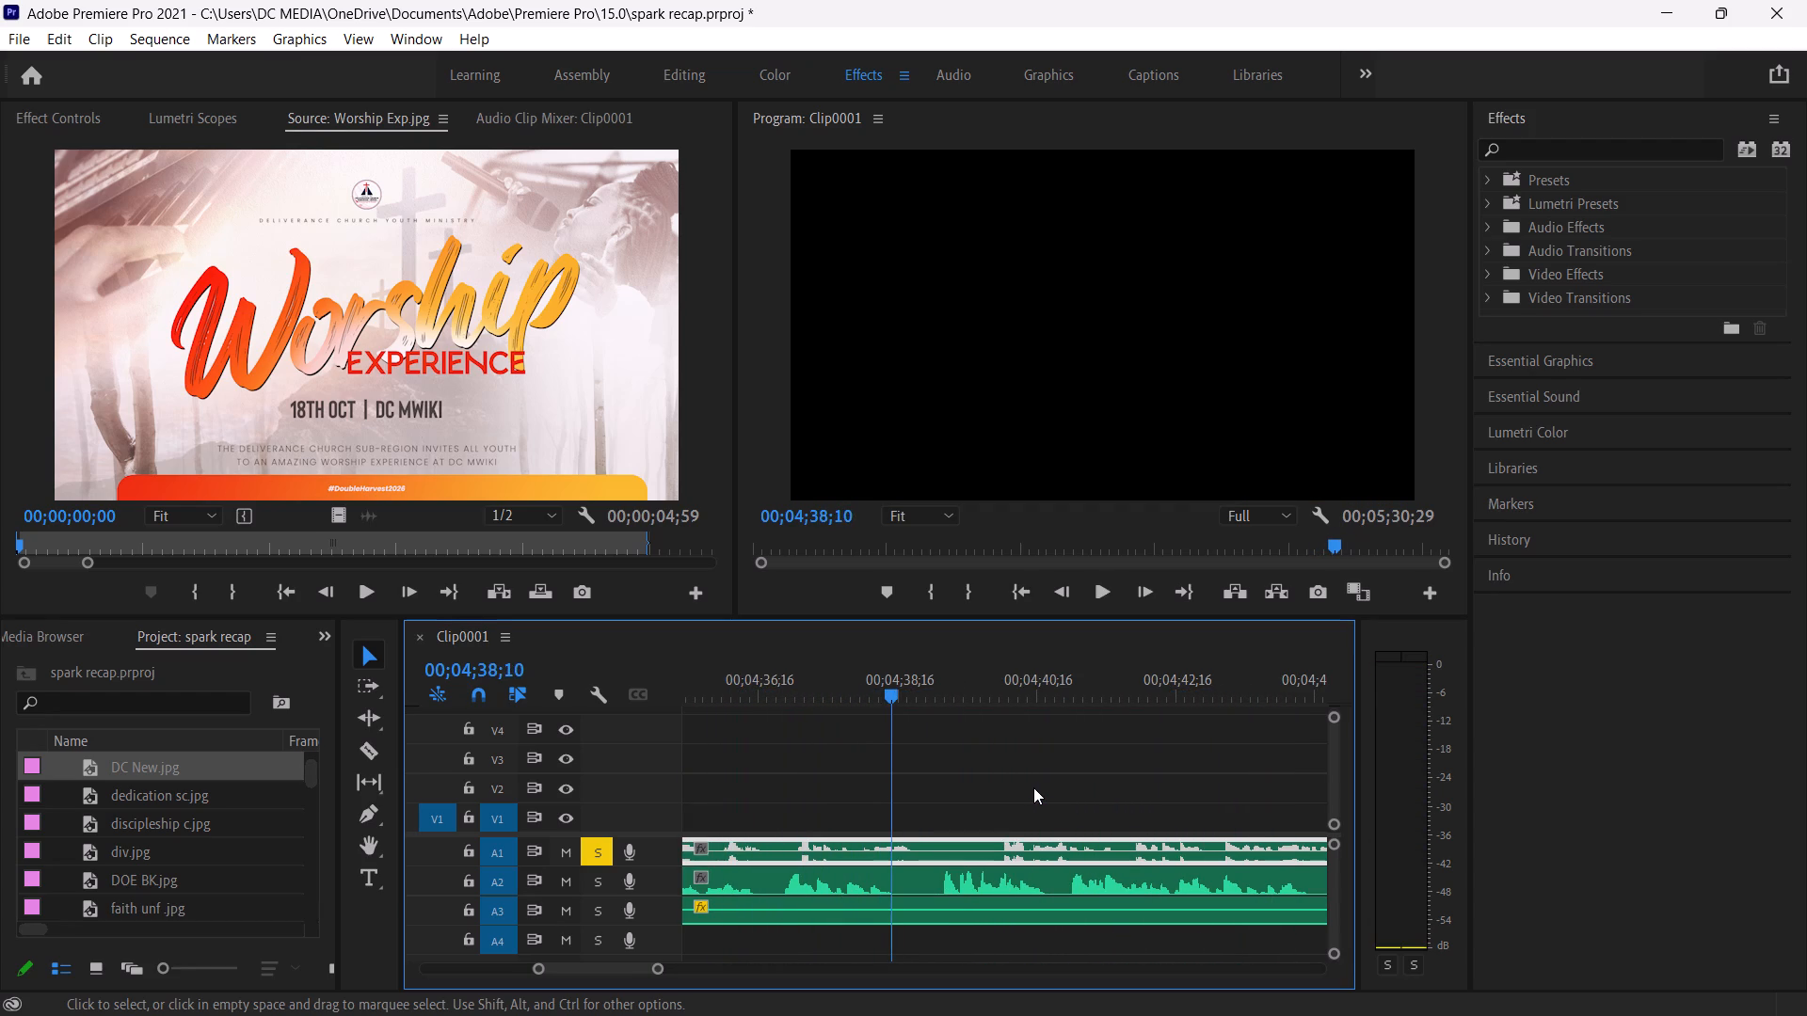
pyautogui.press('space')
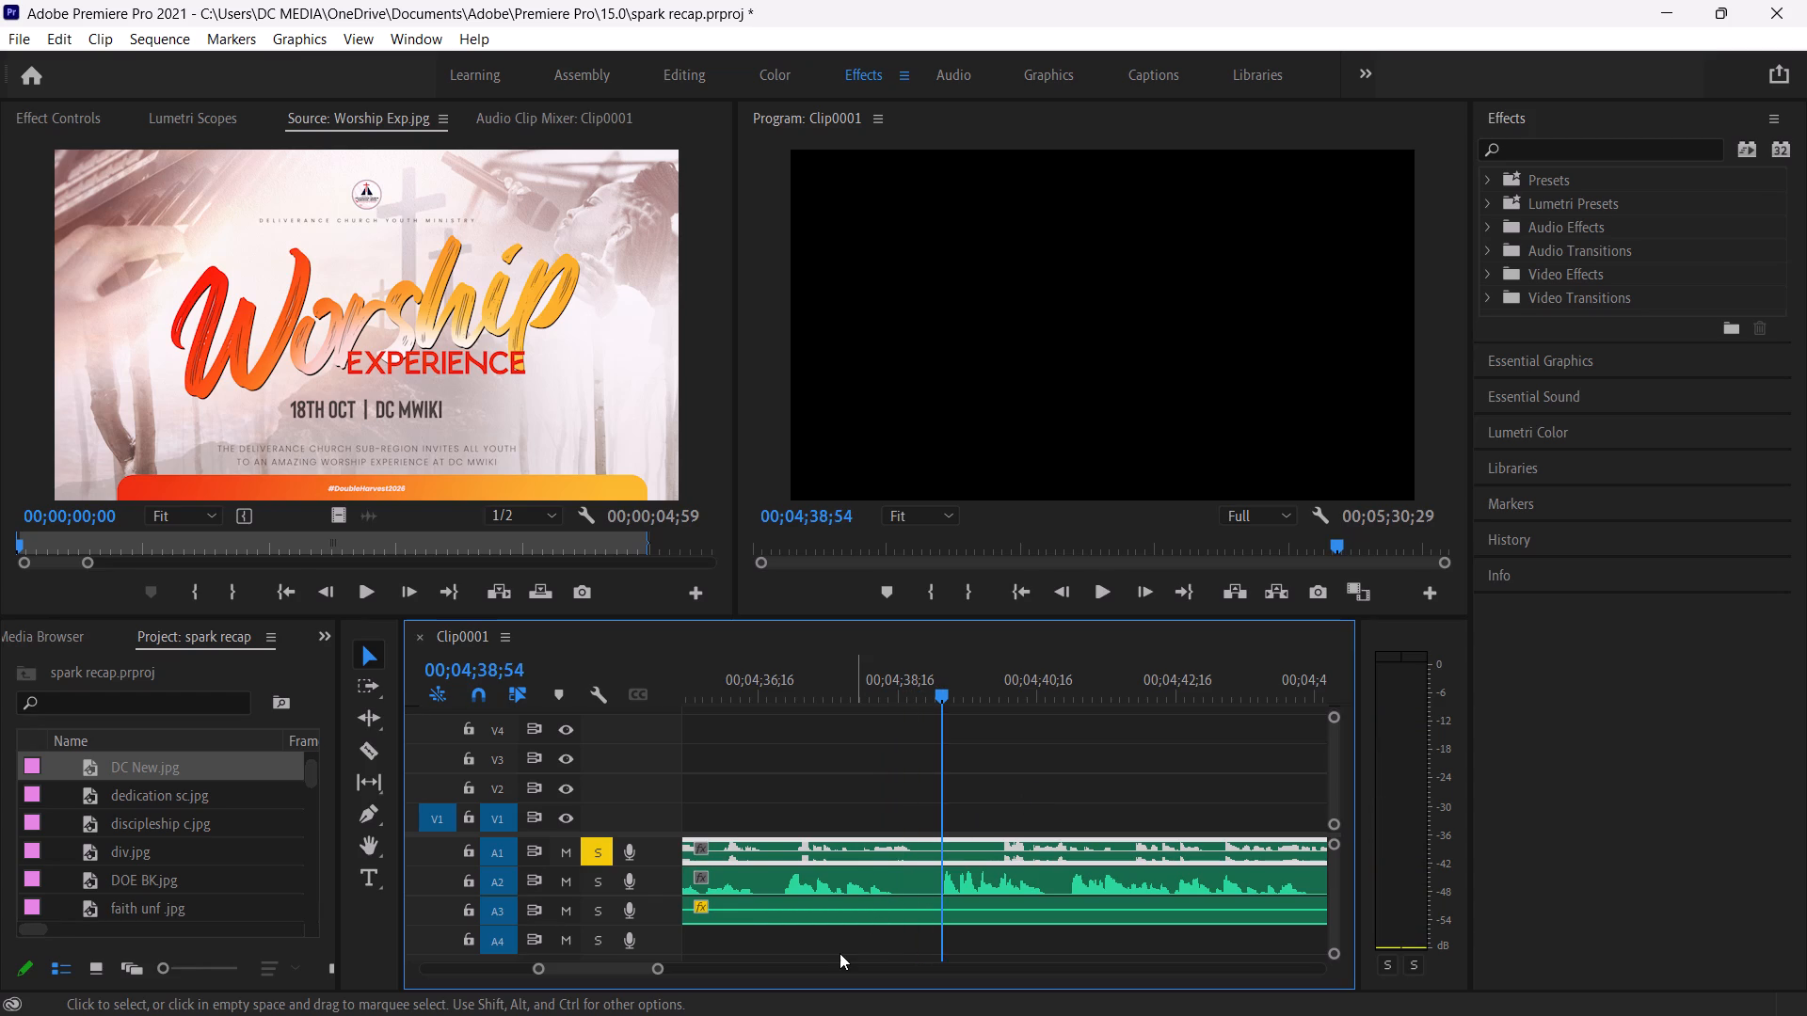
pyautogui.hscroll(1, 840, 953)
pyautogui.moveTo(838, 803); pyautogui.dragTo(1210, 836)
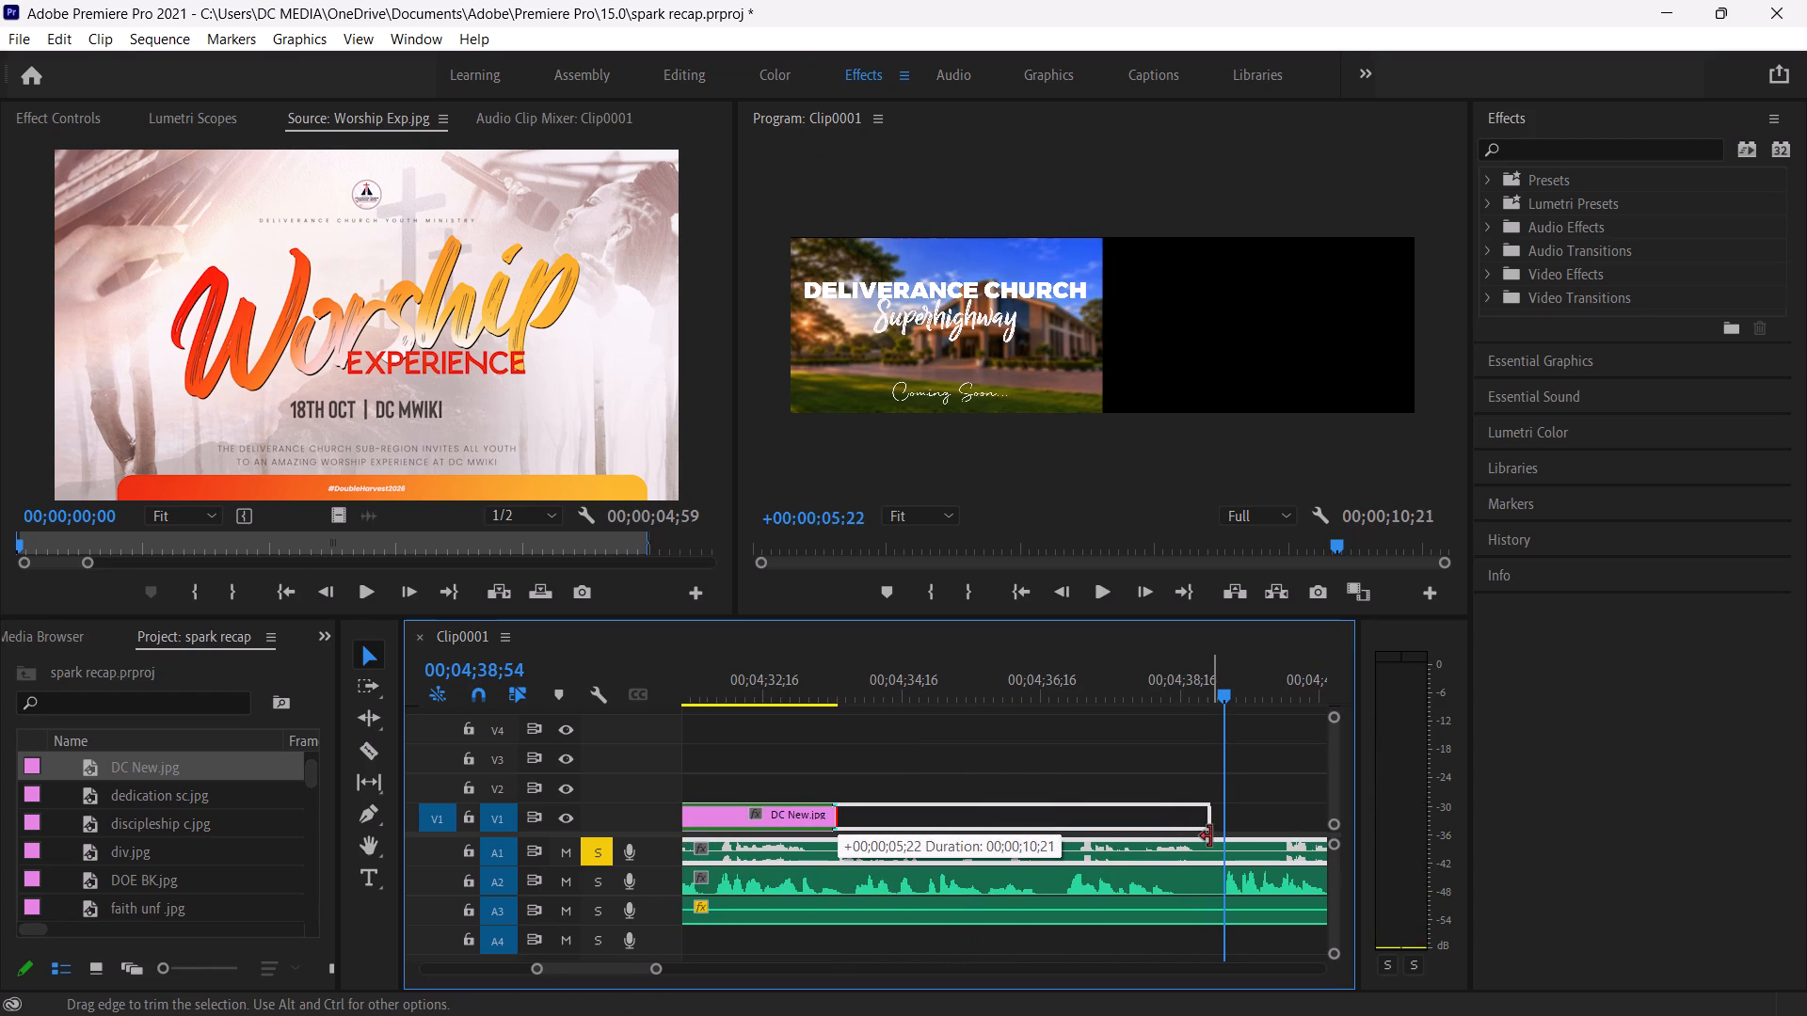
pyautogui.moveTo(1210, 836); pyautogui.dragTo(1217, 836)
# Duplicate the Announce transition clip on V2 so the copy overlaps the end of DC New.jpg, starting at about 04;38.
pyautogui.hscroll(1, 896, 866)
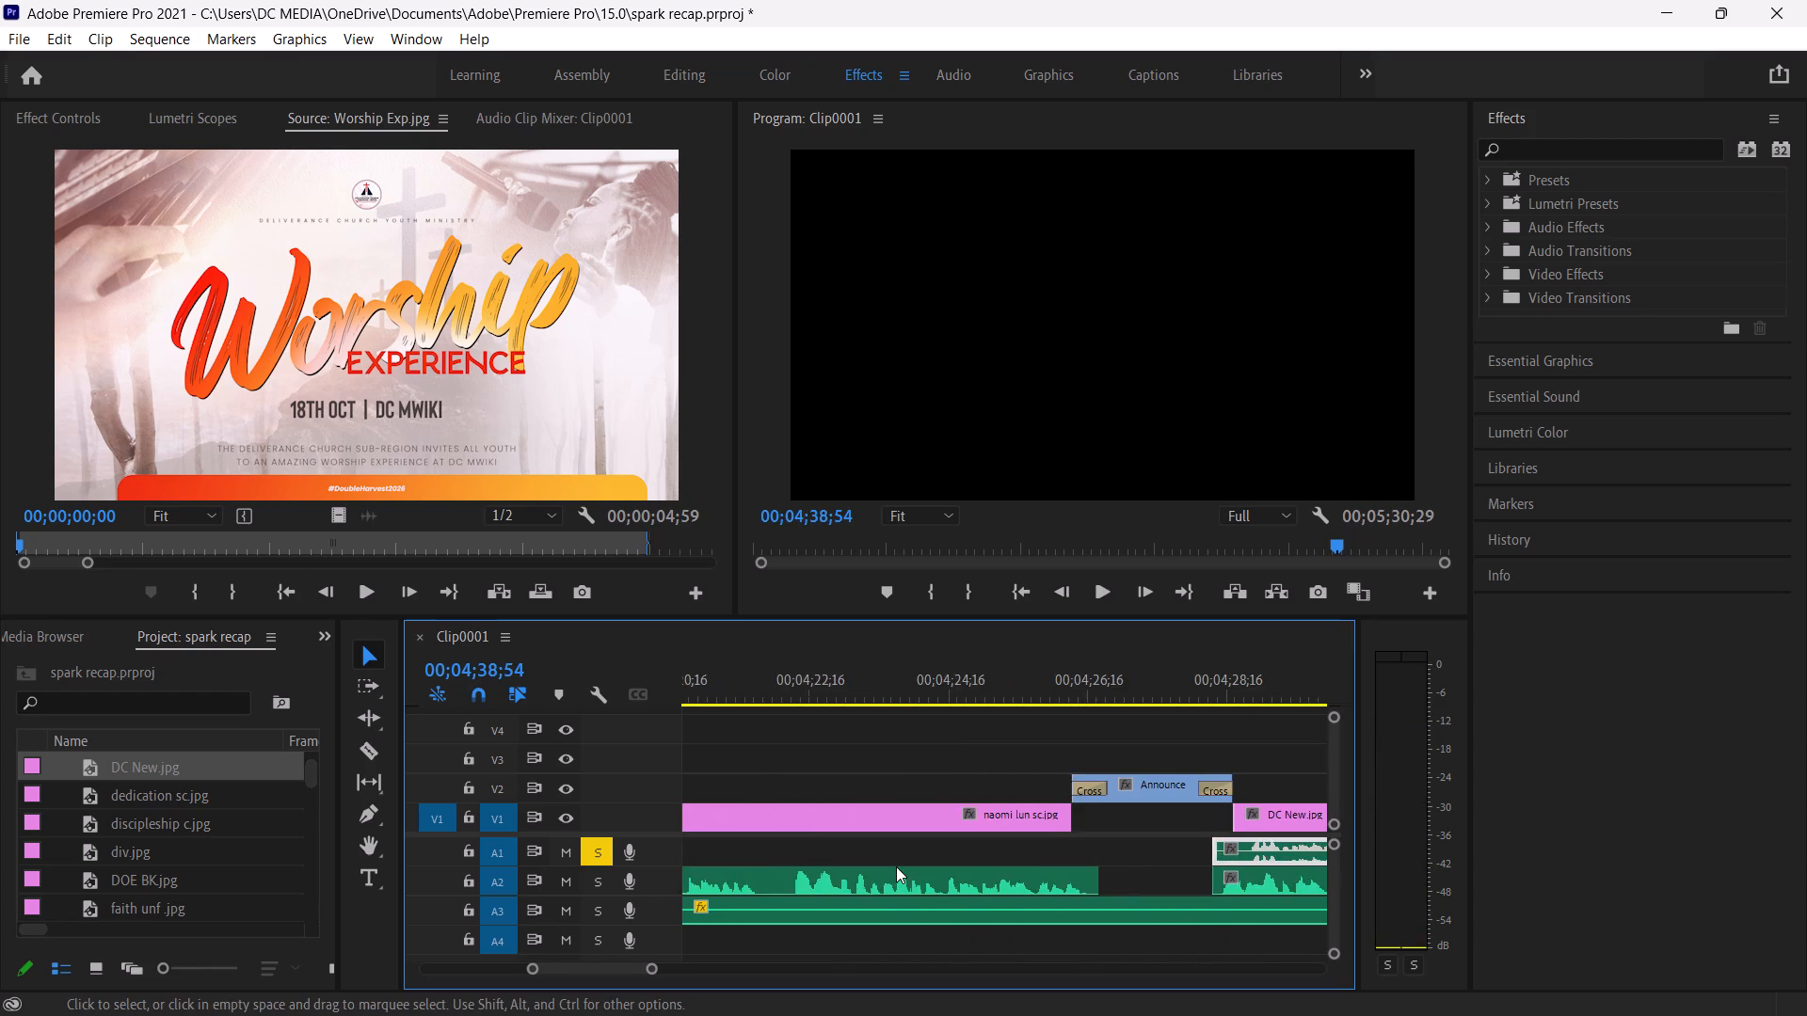
pyautogui.hscroll(2, 896, 866)
pyautogui.click(787, 799)
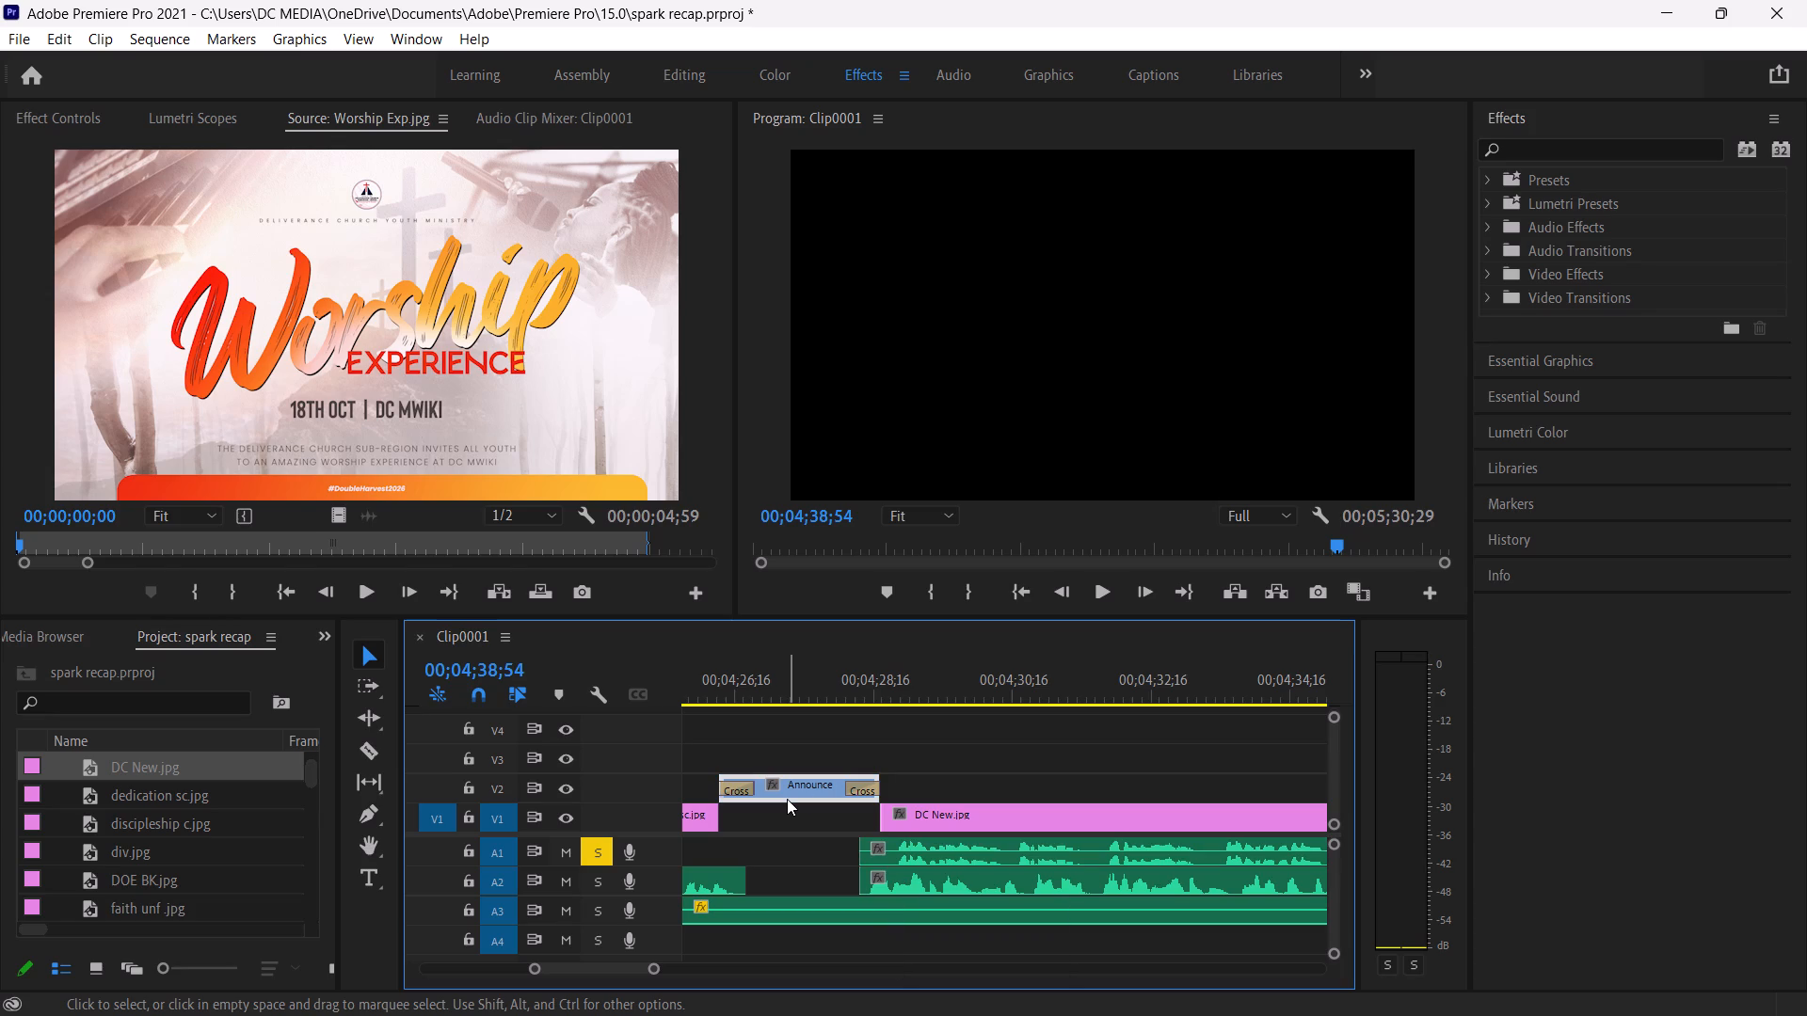
pyautogui.keyDown('alt'); pyautogui.moveTo(787, 799); pyautogui.dragTo(1093, 797); pyautogui.keyUp('alt')
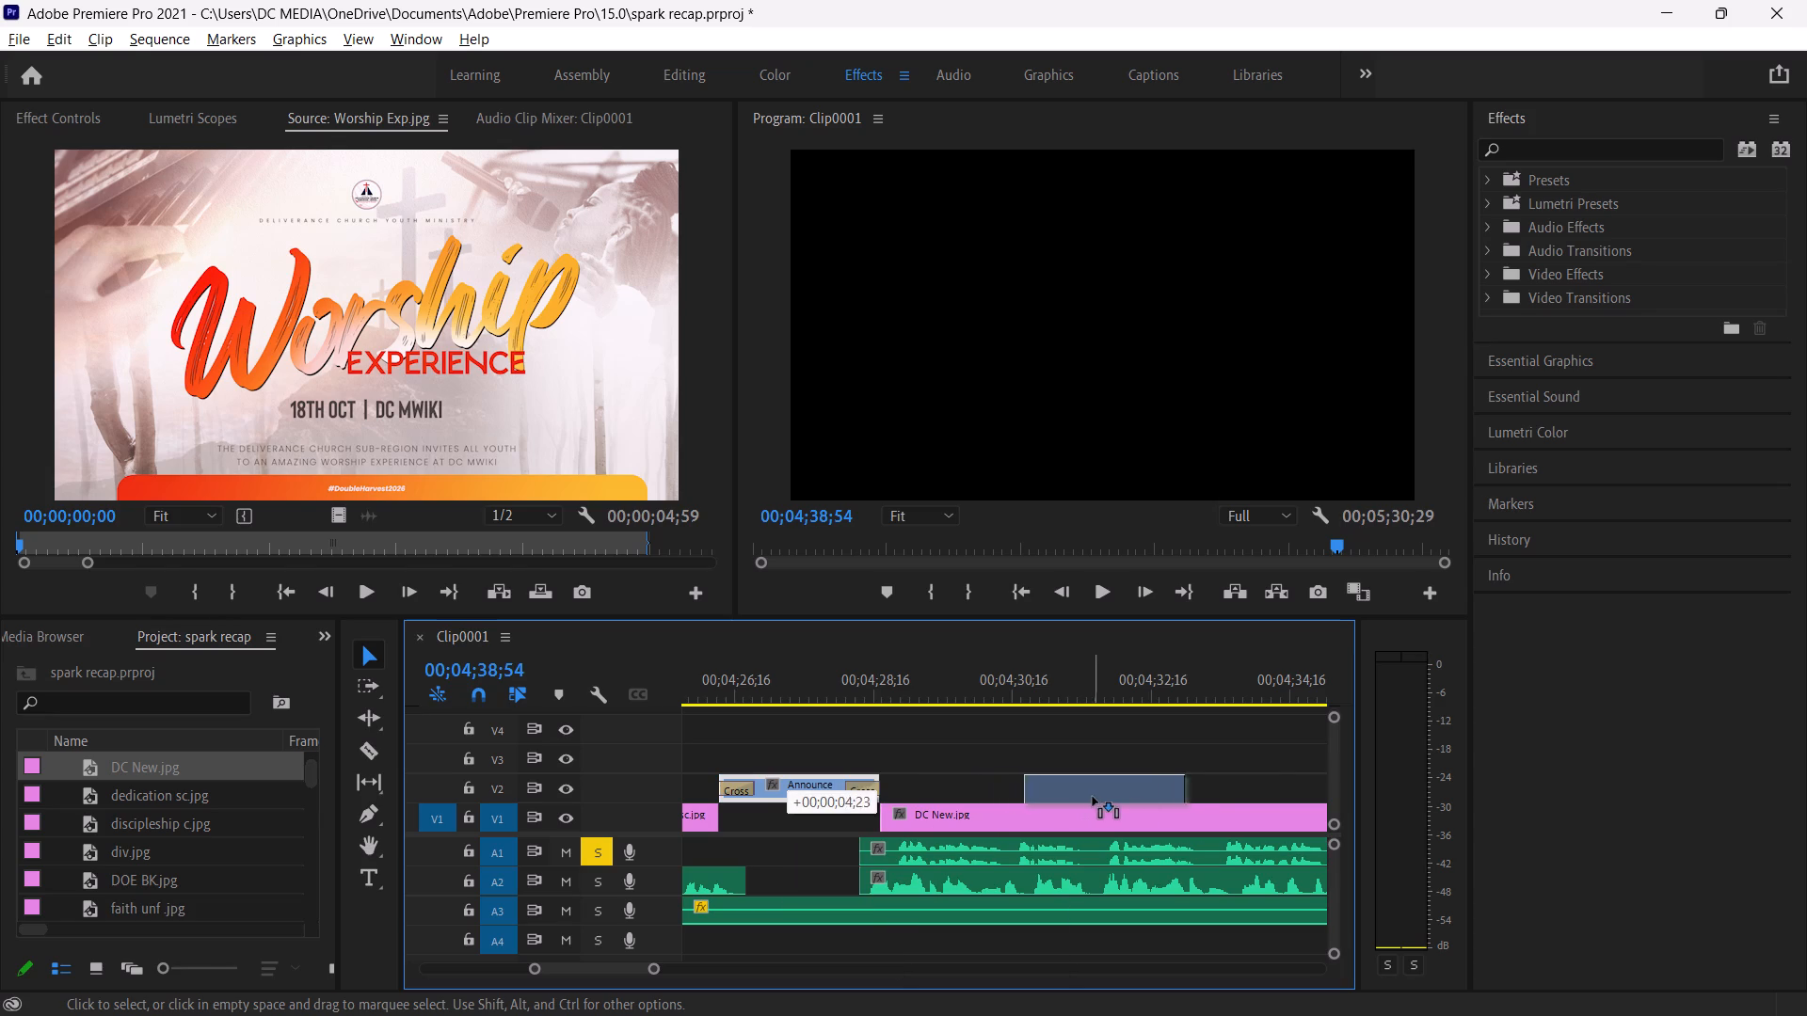
pyautogui.keyDown('alt'); pyautogui.moveTo(1093, 797); pyautogui.dragTo(1337, 785); pyautogui.keyUp('alt')
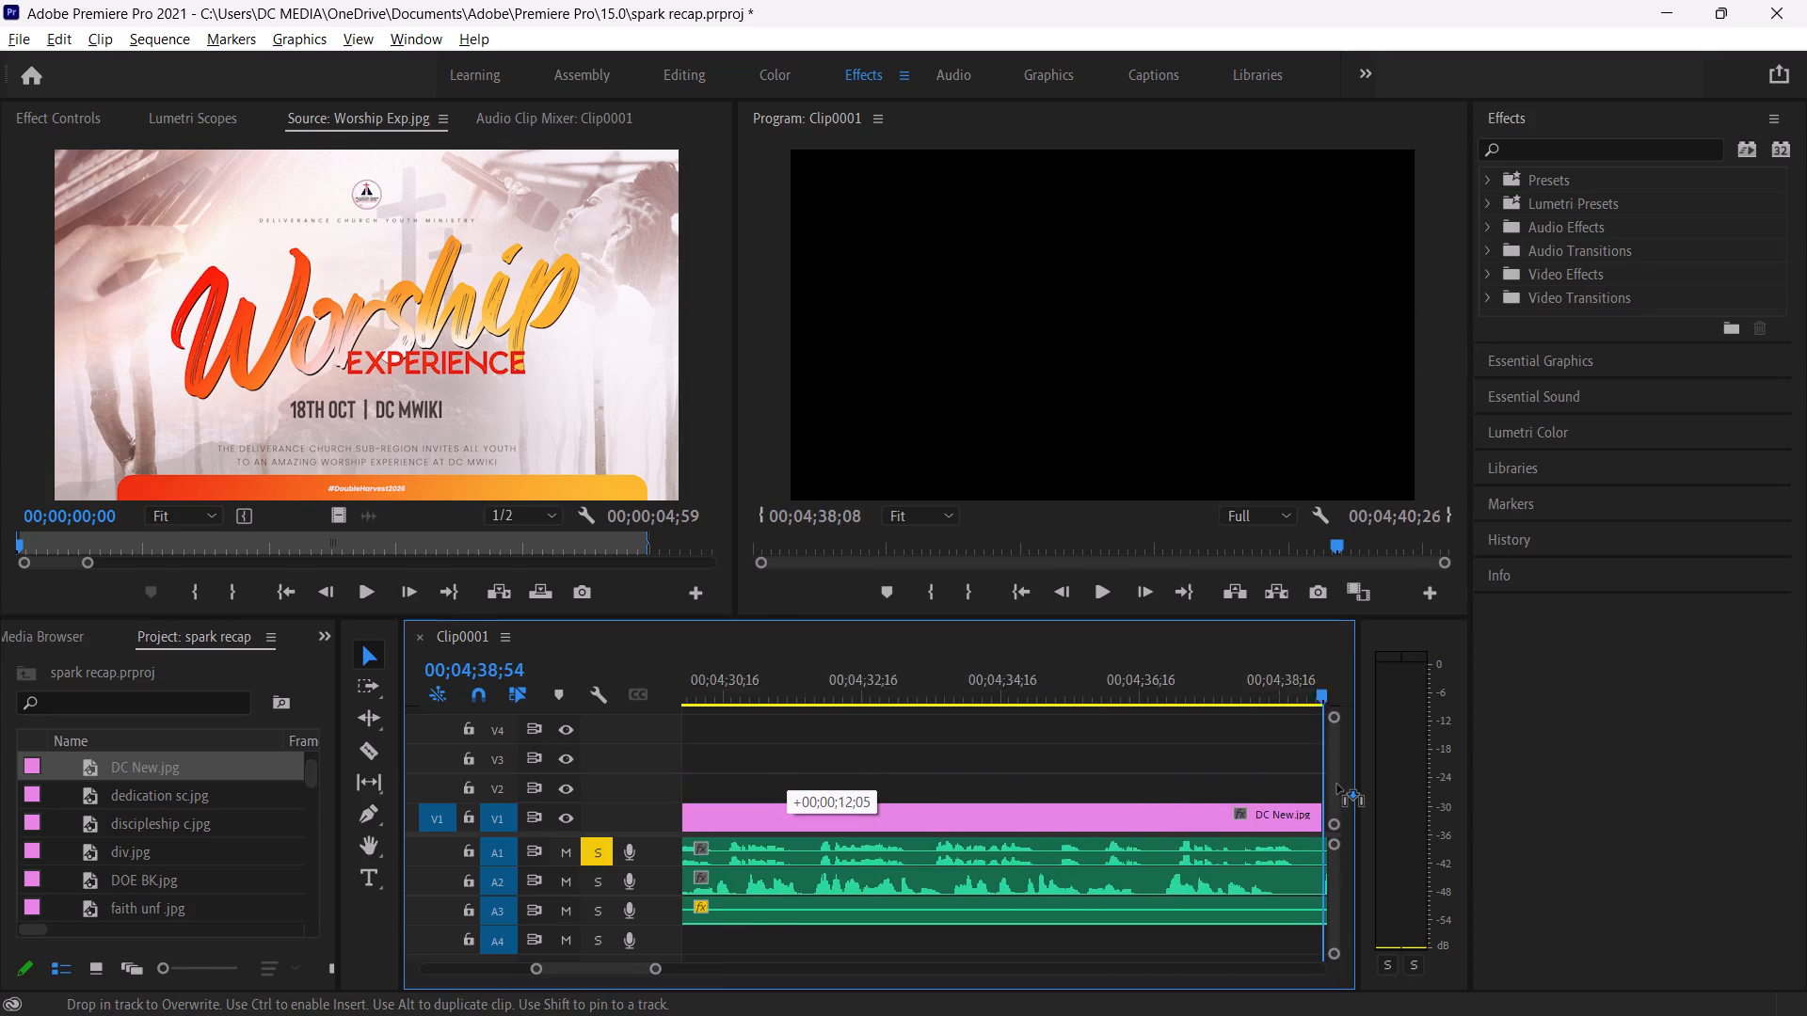
pyautogui.keyDown('alt'); pyautogui.moveTo(1337, 785); pyautogui.dragTo(1085, 786); pyautogui.keyUp('alt')
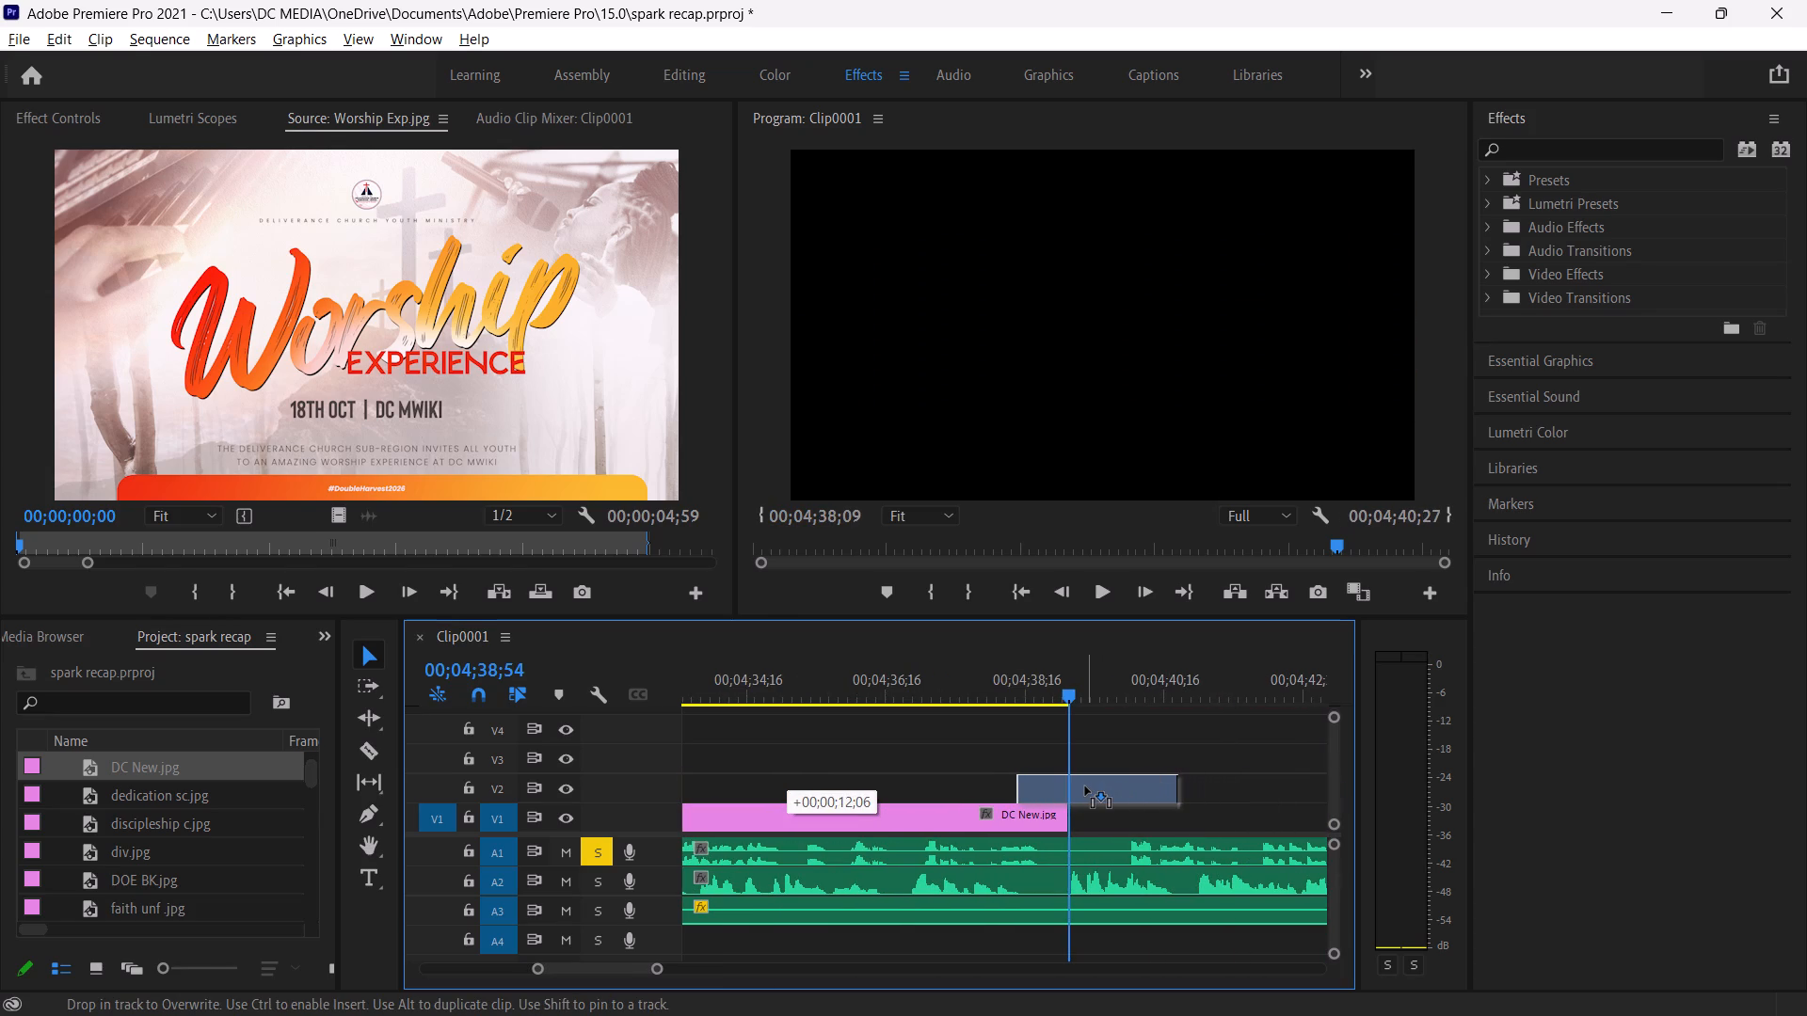
pyautogui.keyDown('alt'); pyautogui.moveTo(1085, 786); pyautogui.dragTo(1063, 789); pyautogui.keyUp('alt')
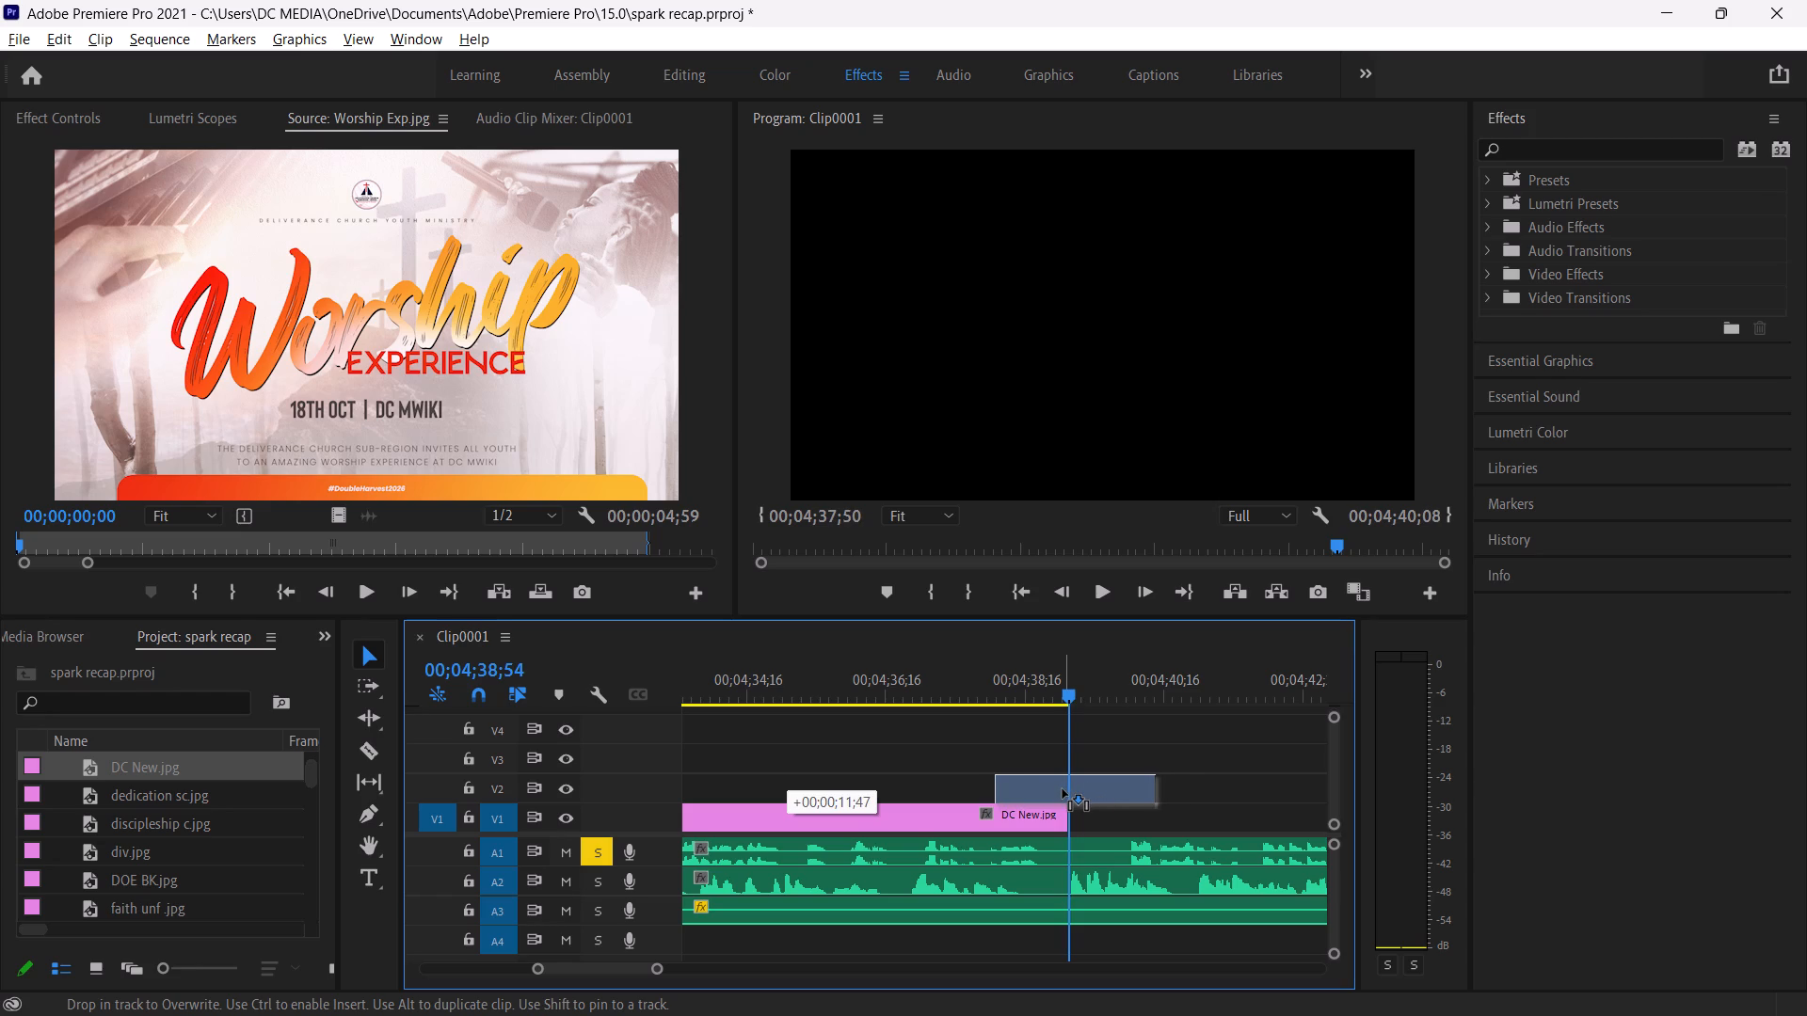
pyautogui.keyDown('alt'); pyautogui.moveTo(1063, 789); pyautogui.dragTo(1078, 784); pyautogui.keyUp('alt')
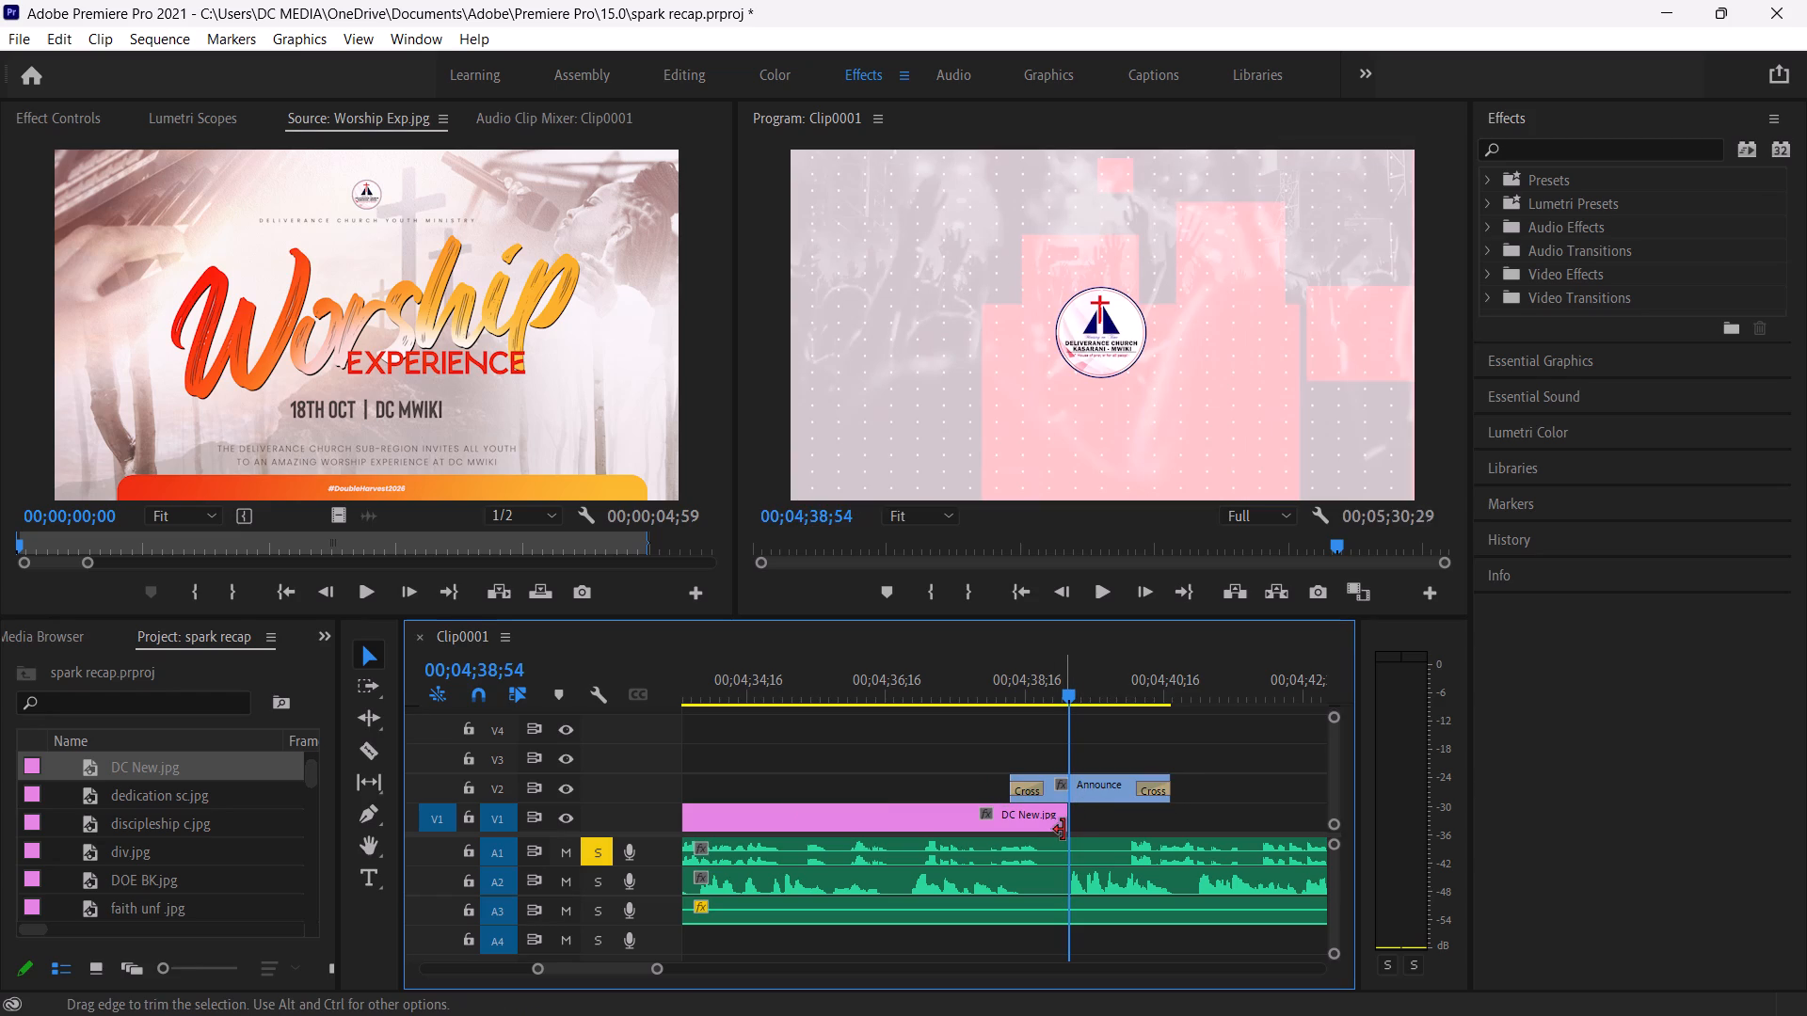
# Trim the end of the DC New.jpg clip back to the end of the Announce copy's opening cross dissolve.
pyautogui.moveTo(1063, 830); pyautogui.dragTo(1042, 829)
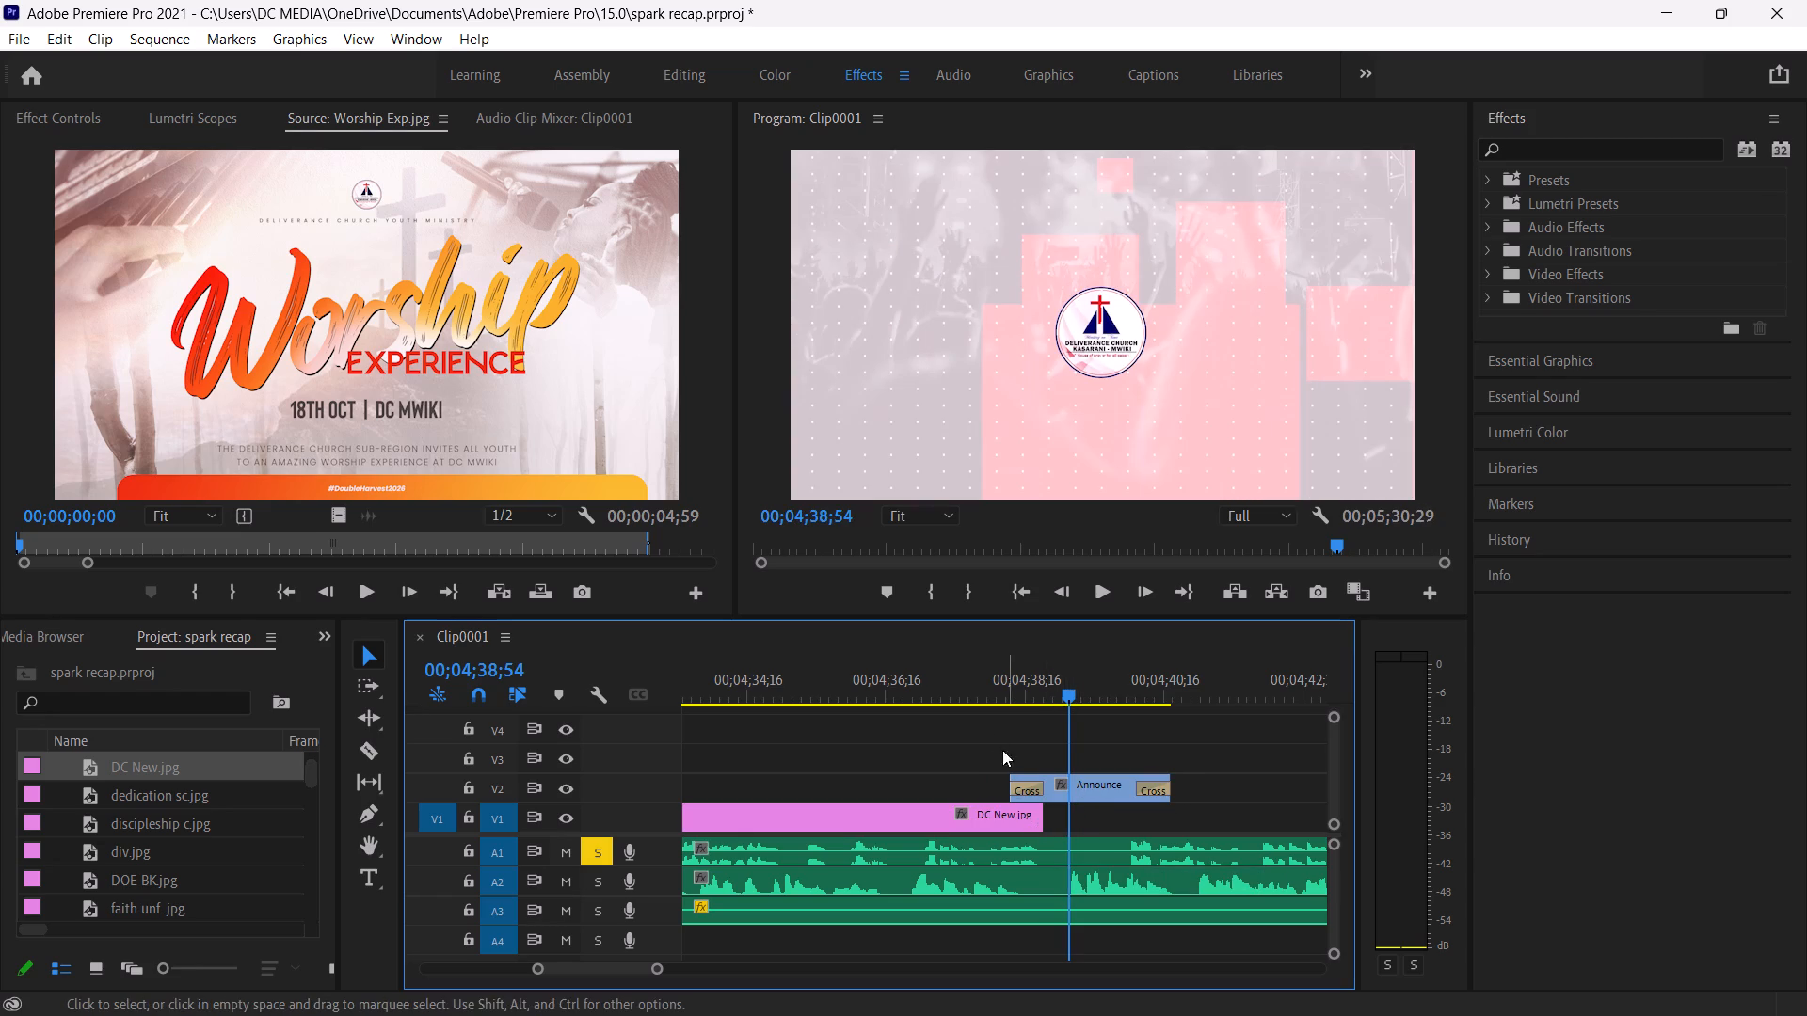
# Play the end of the Announce transition and split the A1 audio clip at about 04;39 beneath the Announce clip.
pyautogui.click(974, 696)
pyautogui.press('space')
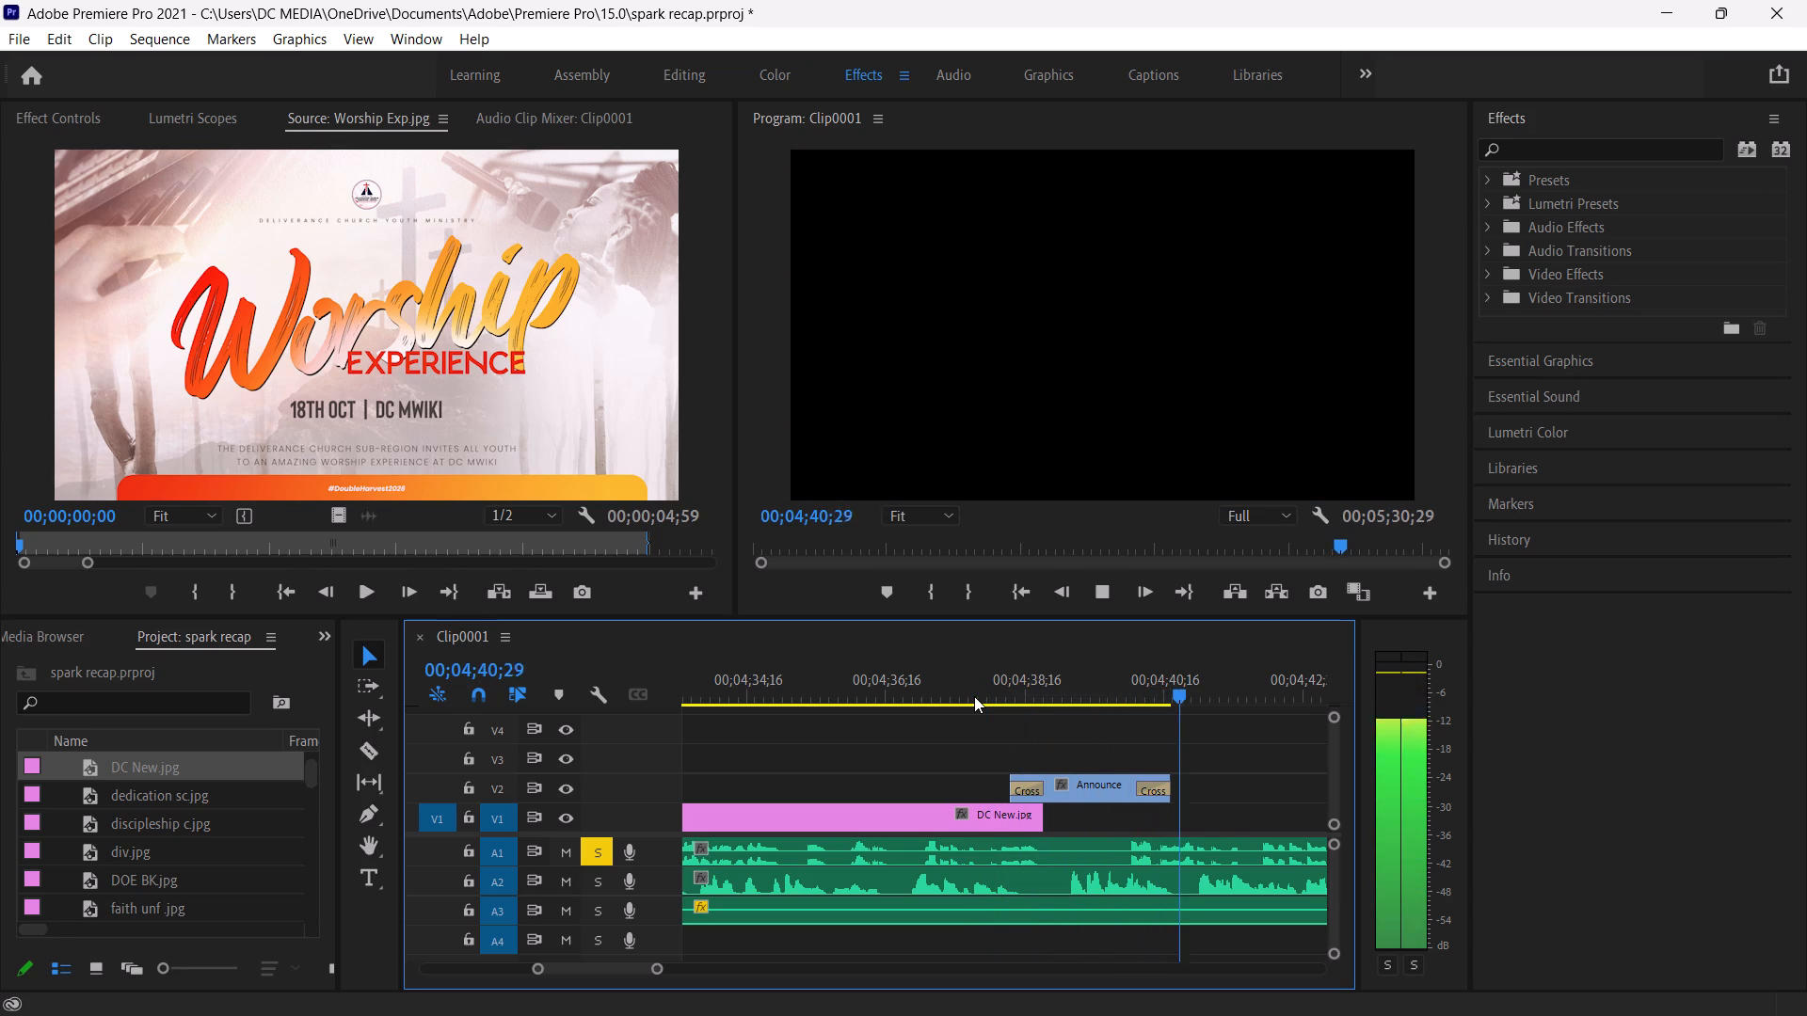
pyautogui.press('space')
pyautogui.press('c')
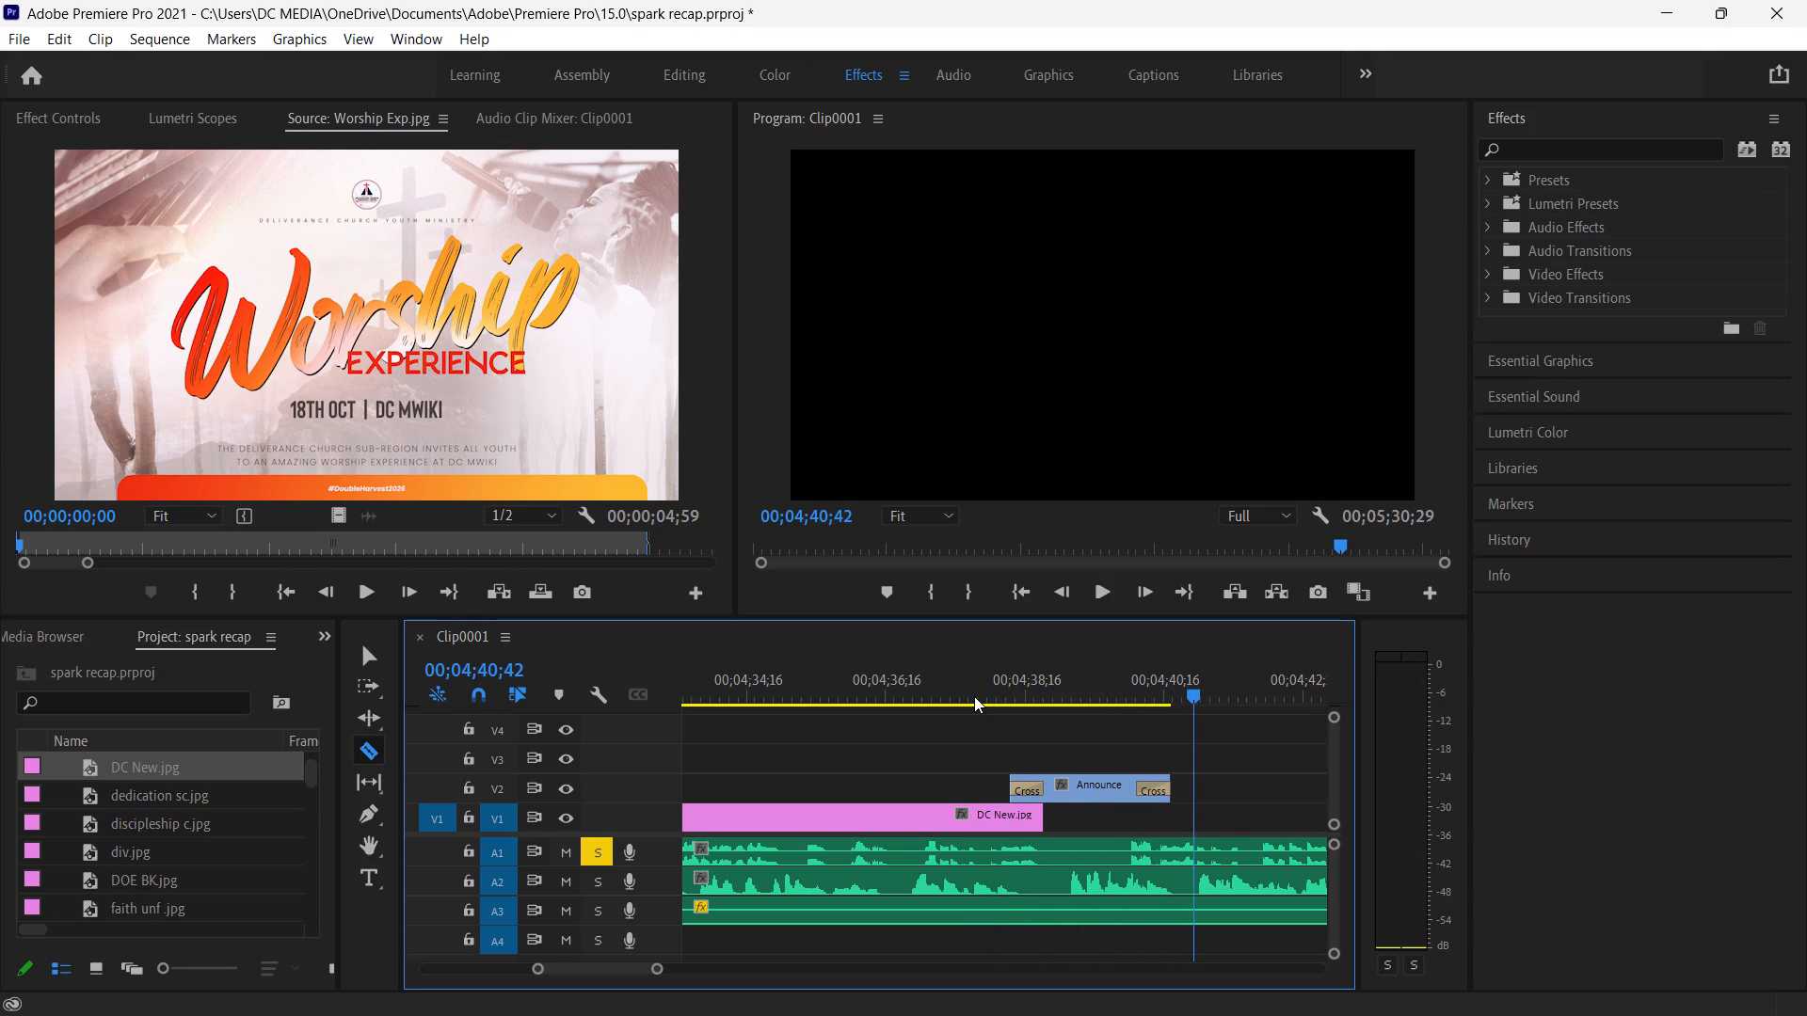
pyautogui.click(1087, 840)
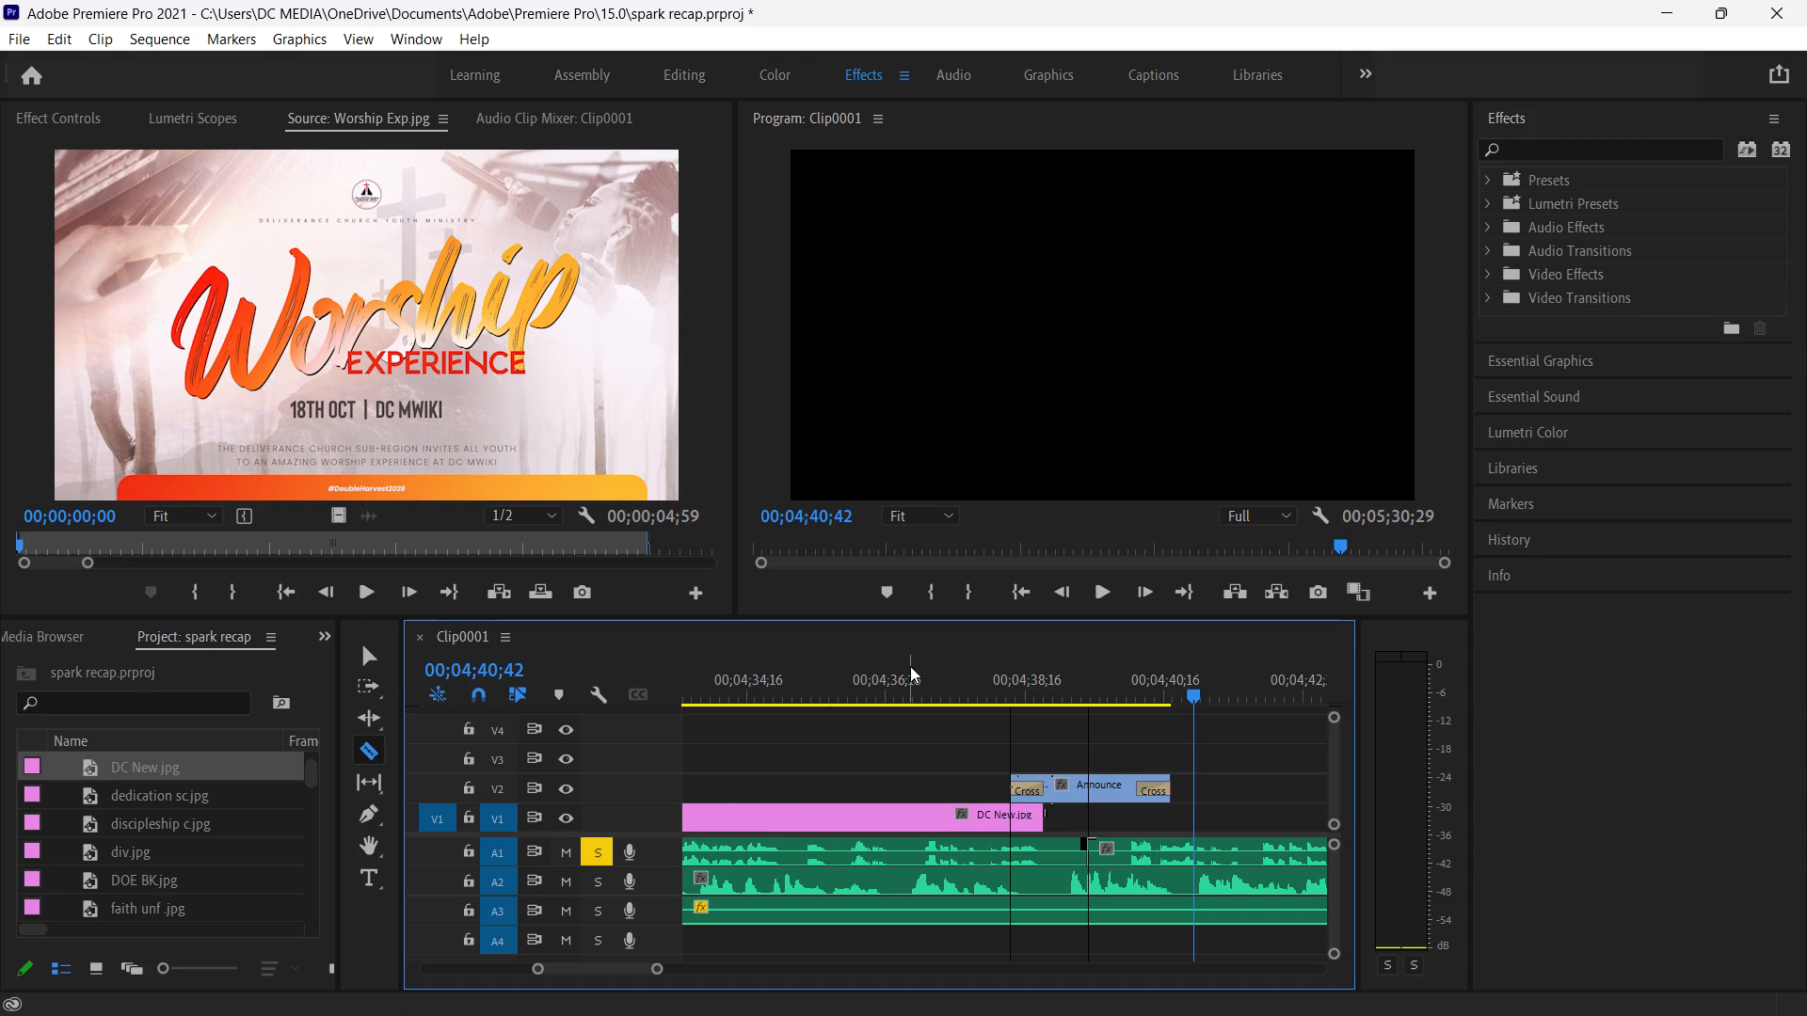
# Solo audio track A2 and turn off the solo on A1.
pyautogui.click(599, 893)
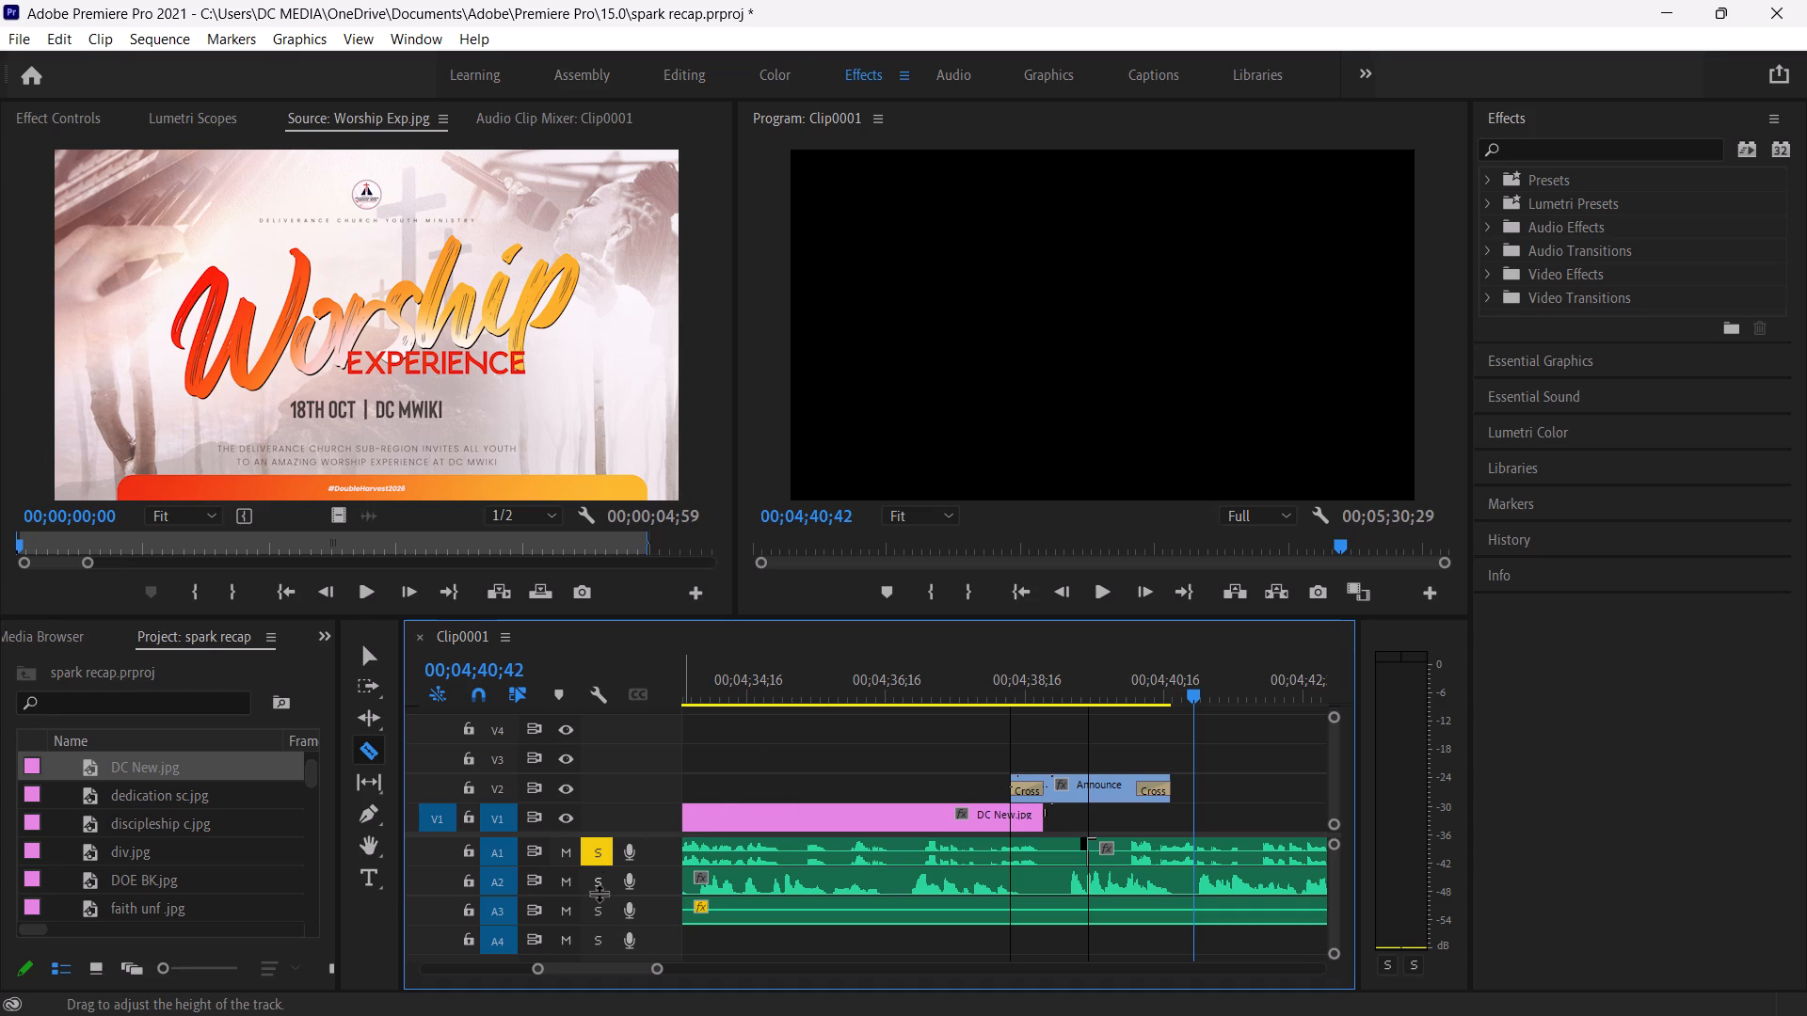
pyautogui.click(599, 883)
pyautogui.click(603, 843)
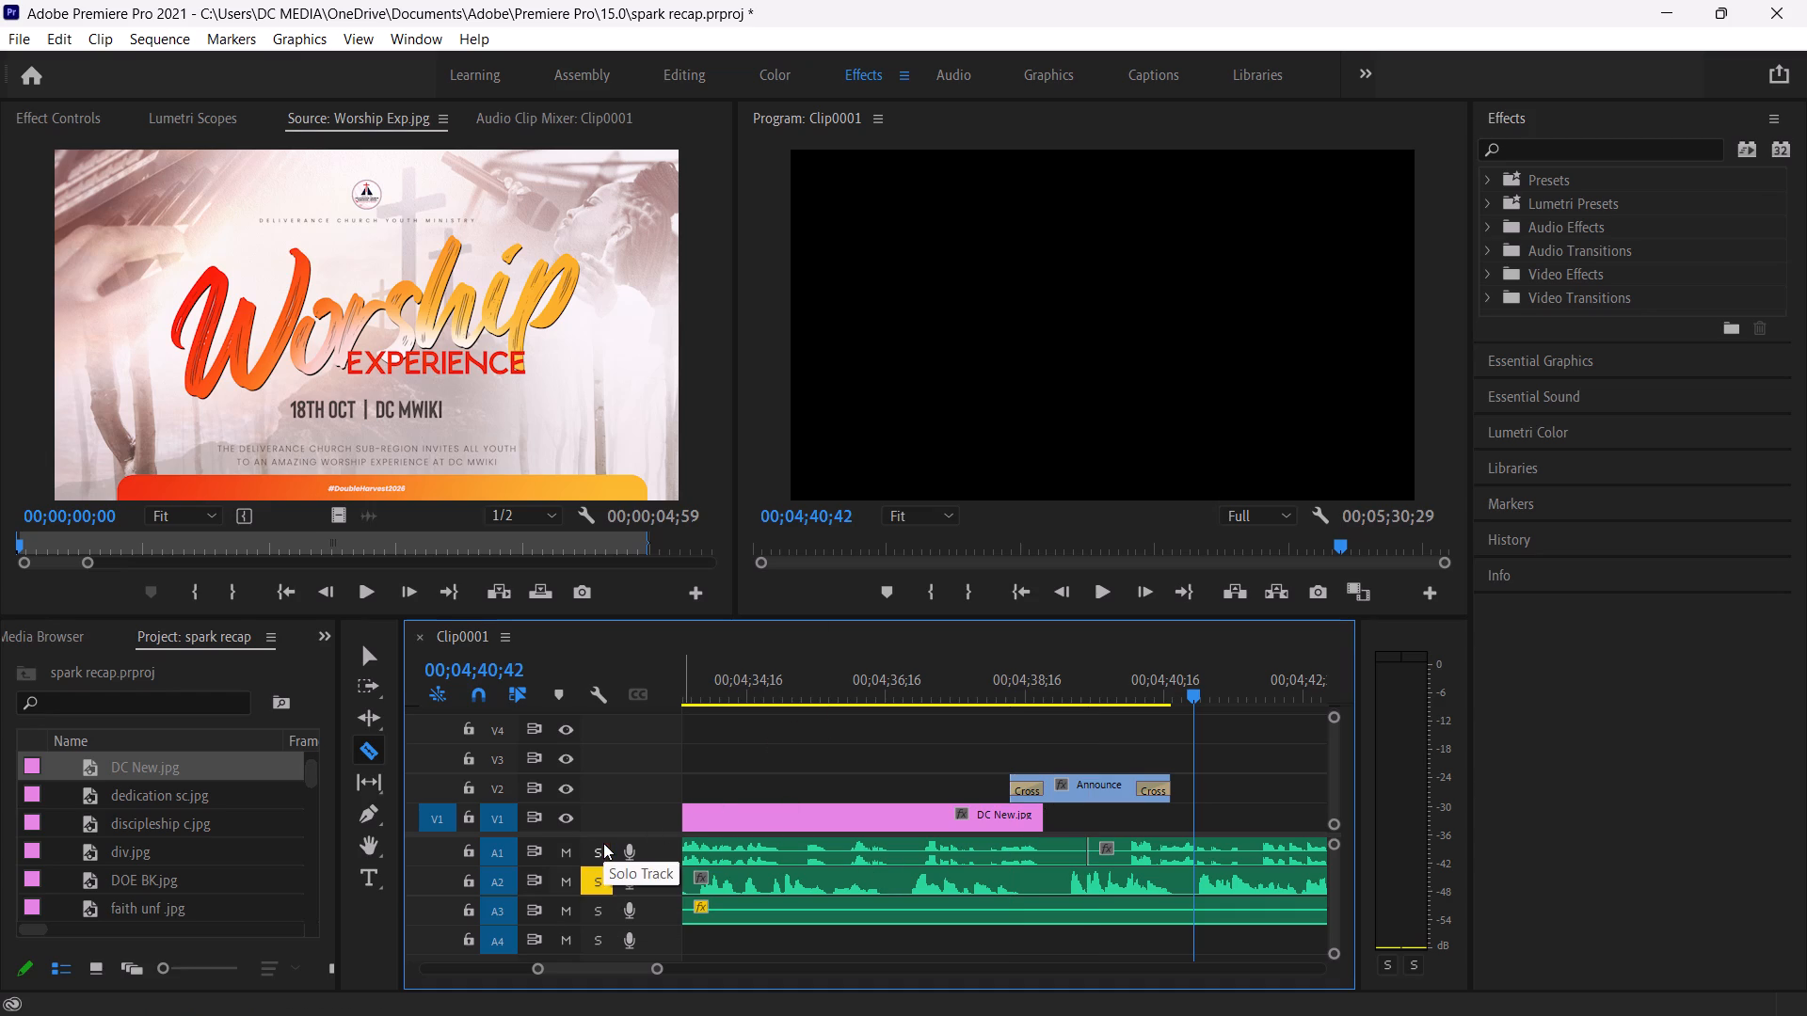
# Play the A2 narration, split its clip at 04;38;34 where DC New.jpg ends, and delete the part before the cut.
pyautogui.click(717, 673)
pyautogui.press('space')
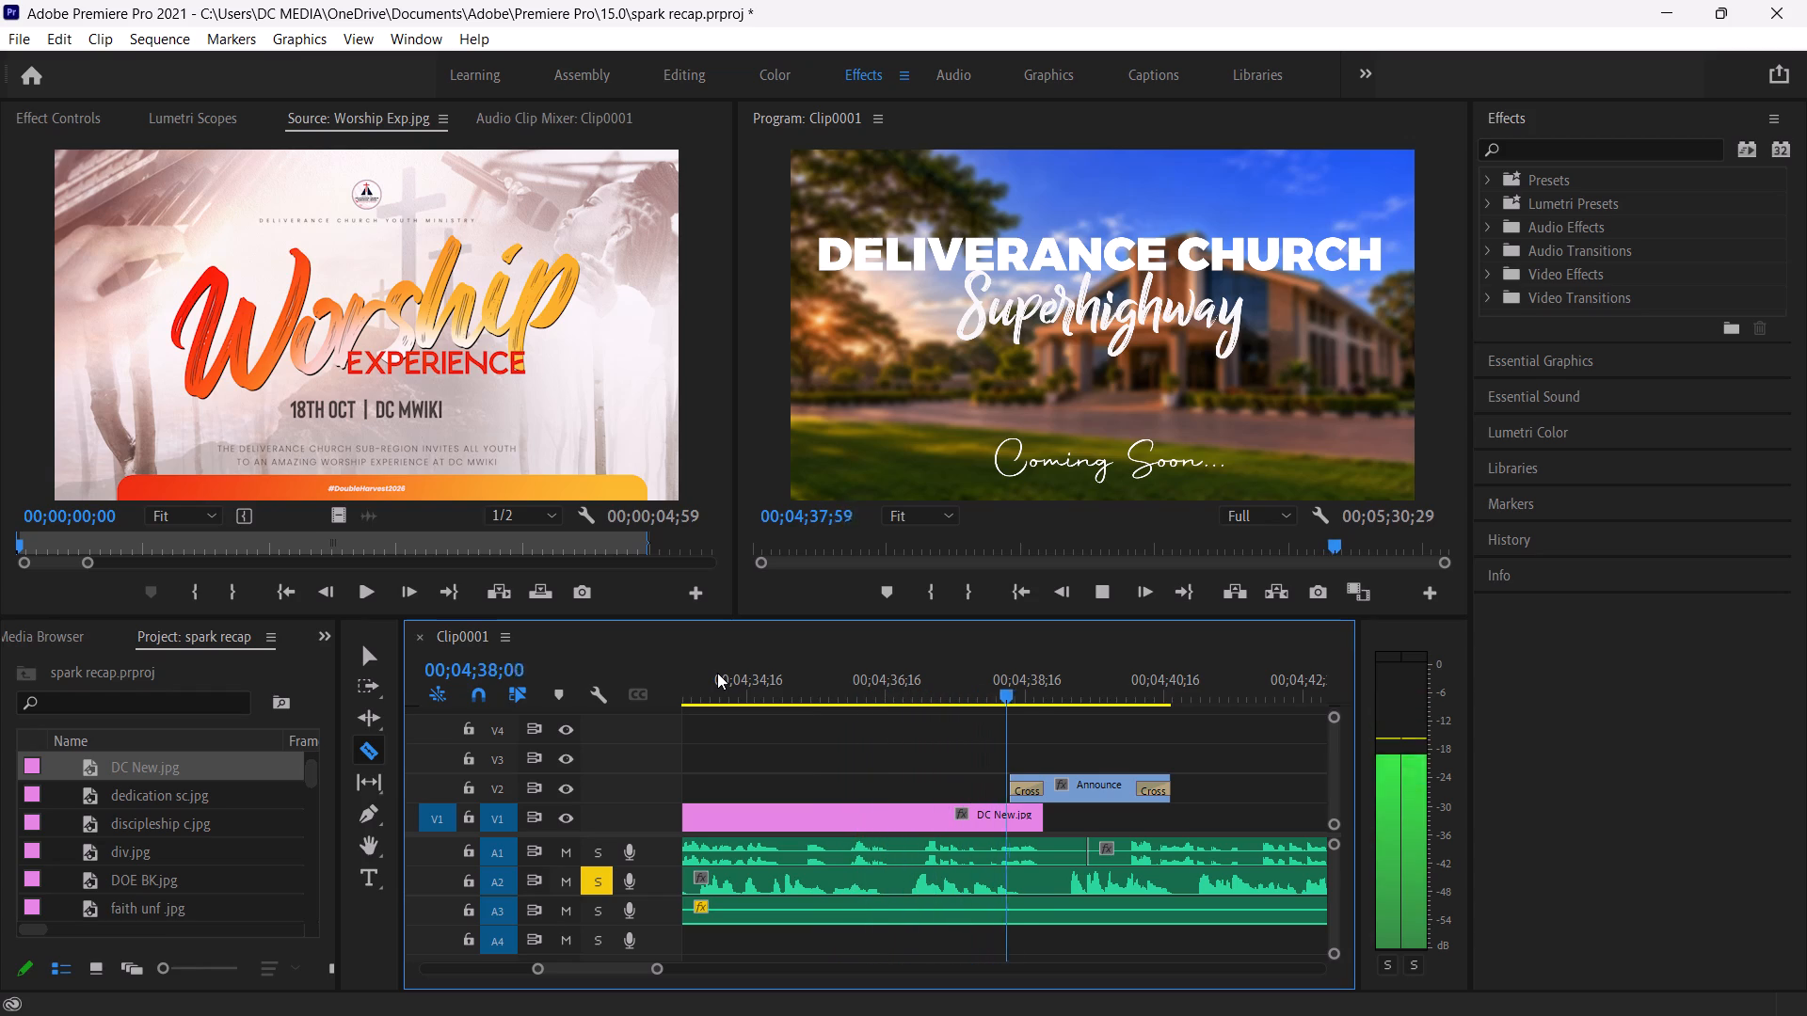
pyautogui.press('space')
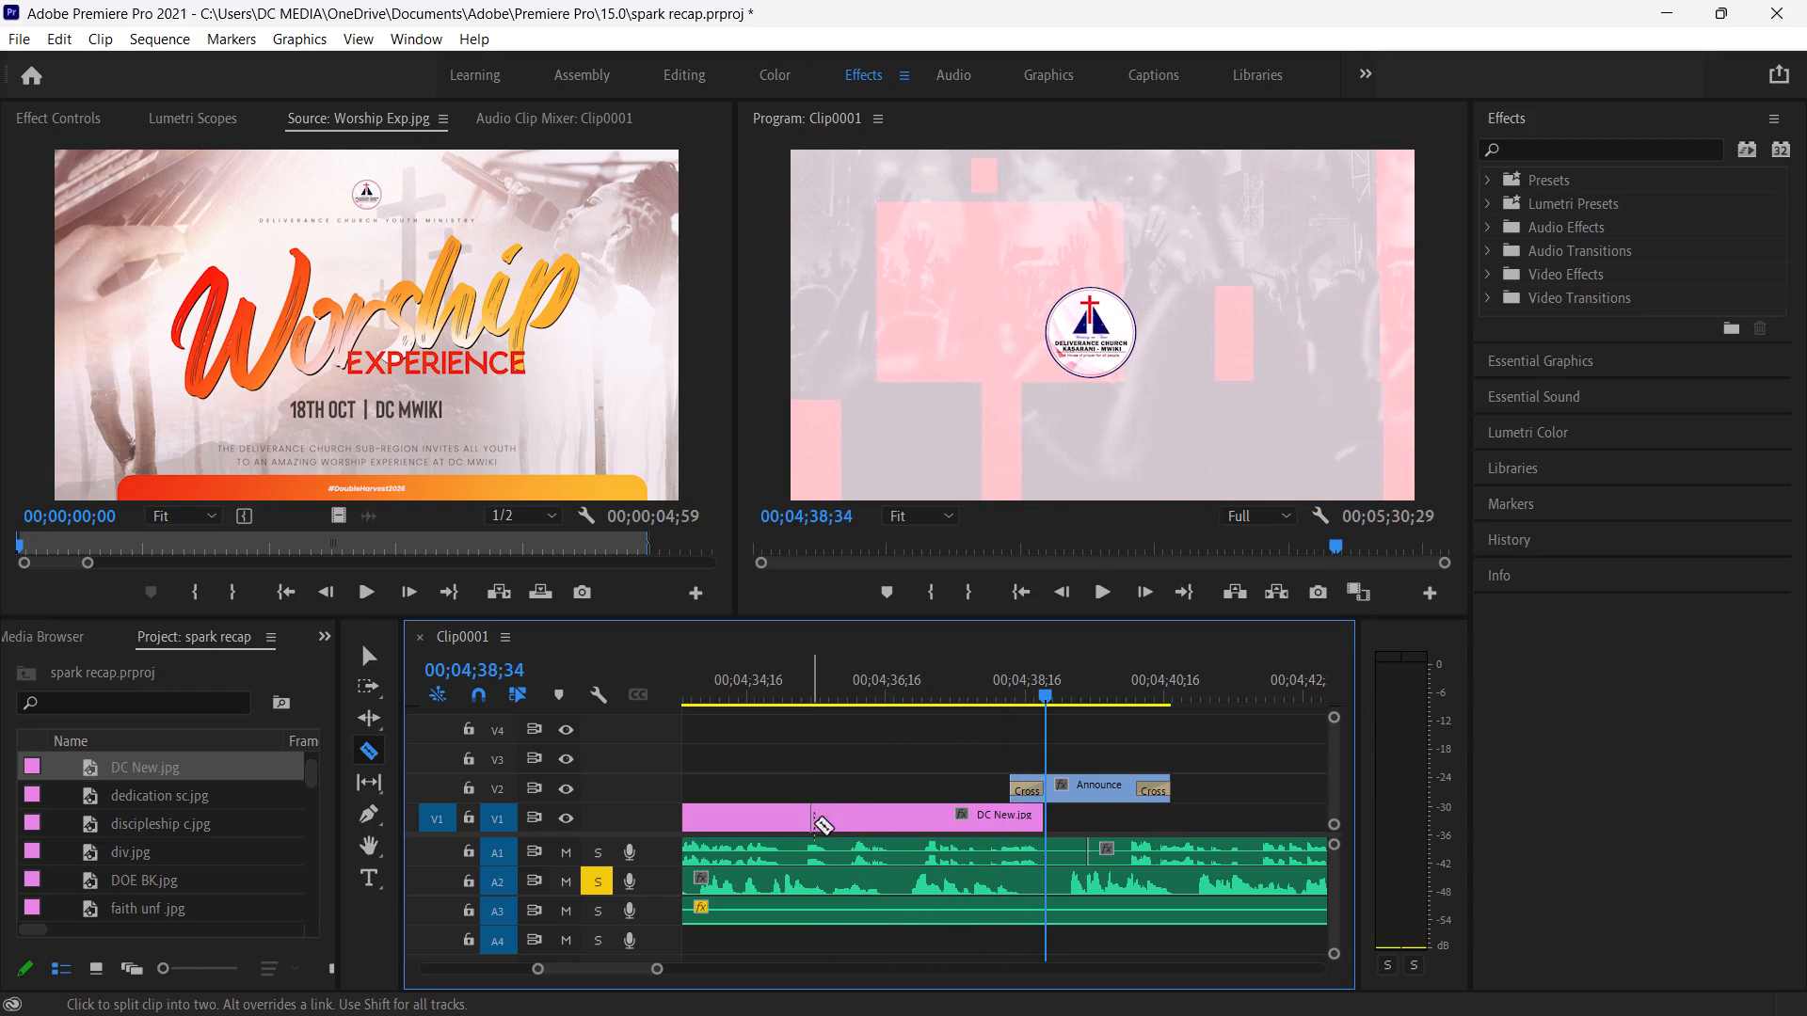
pyautogui.click(1045, 872)
pyautogui.hscroll(1, 899, 934)
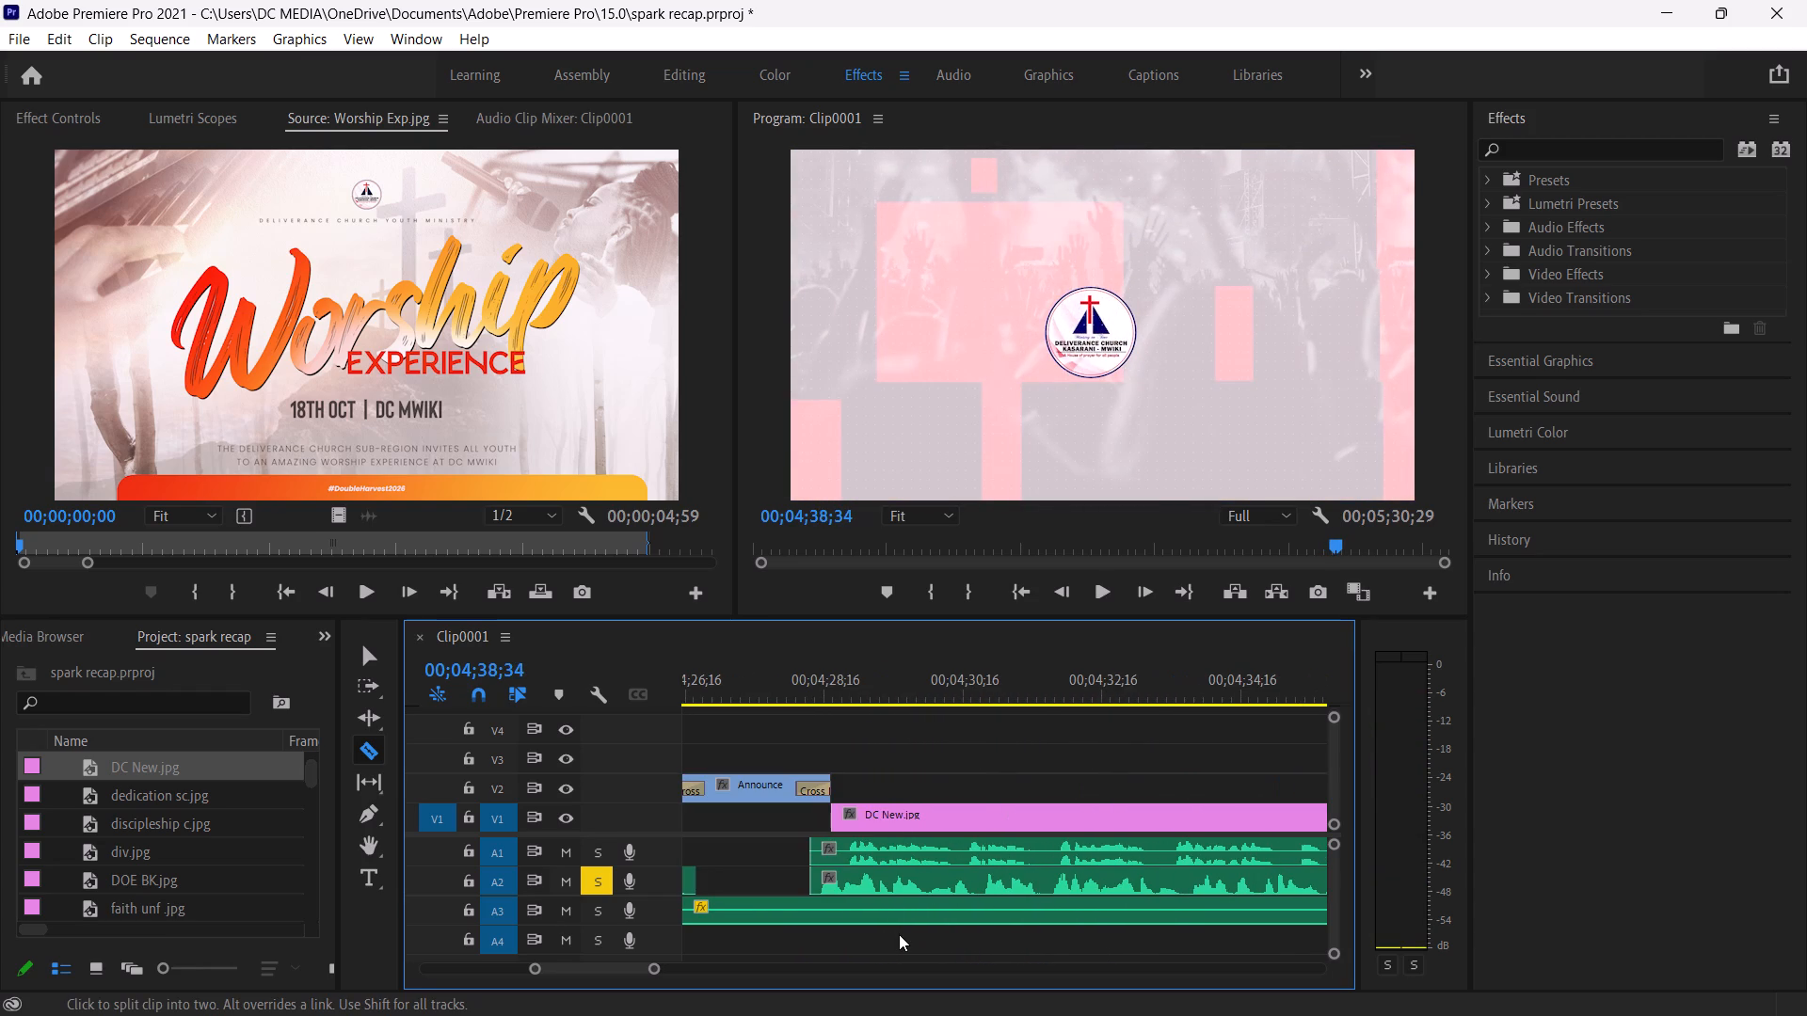
pyautogui.hscroll(1, 899, 934)
pyautogui.press('v')
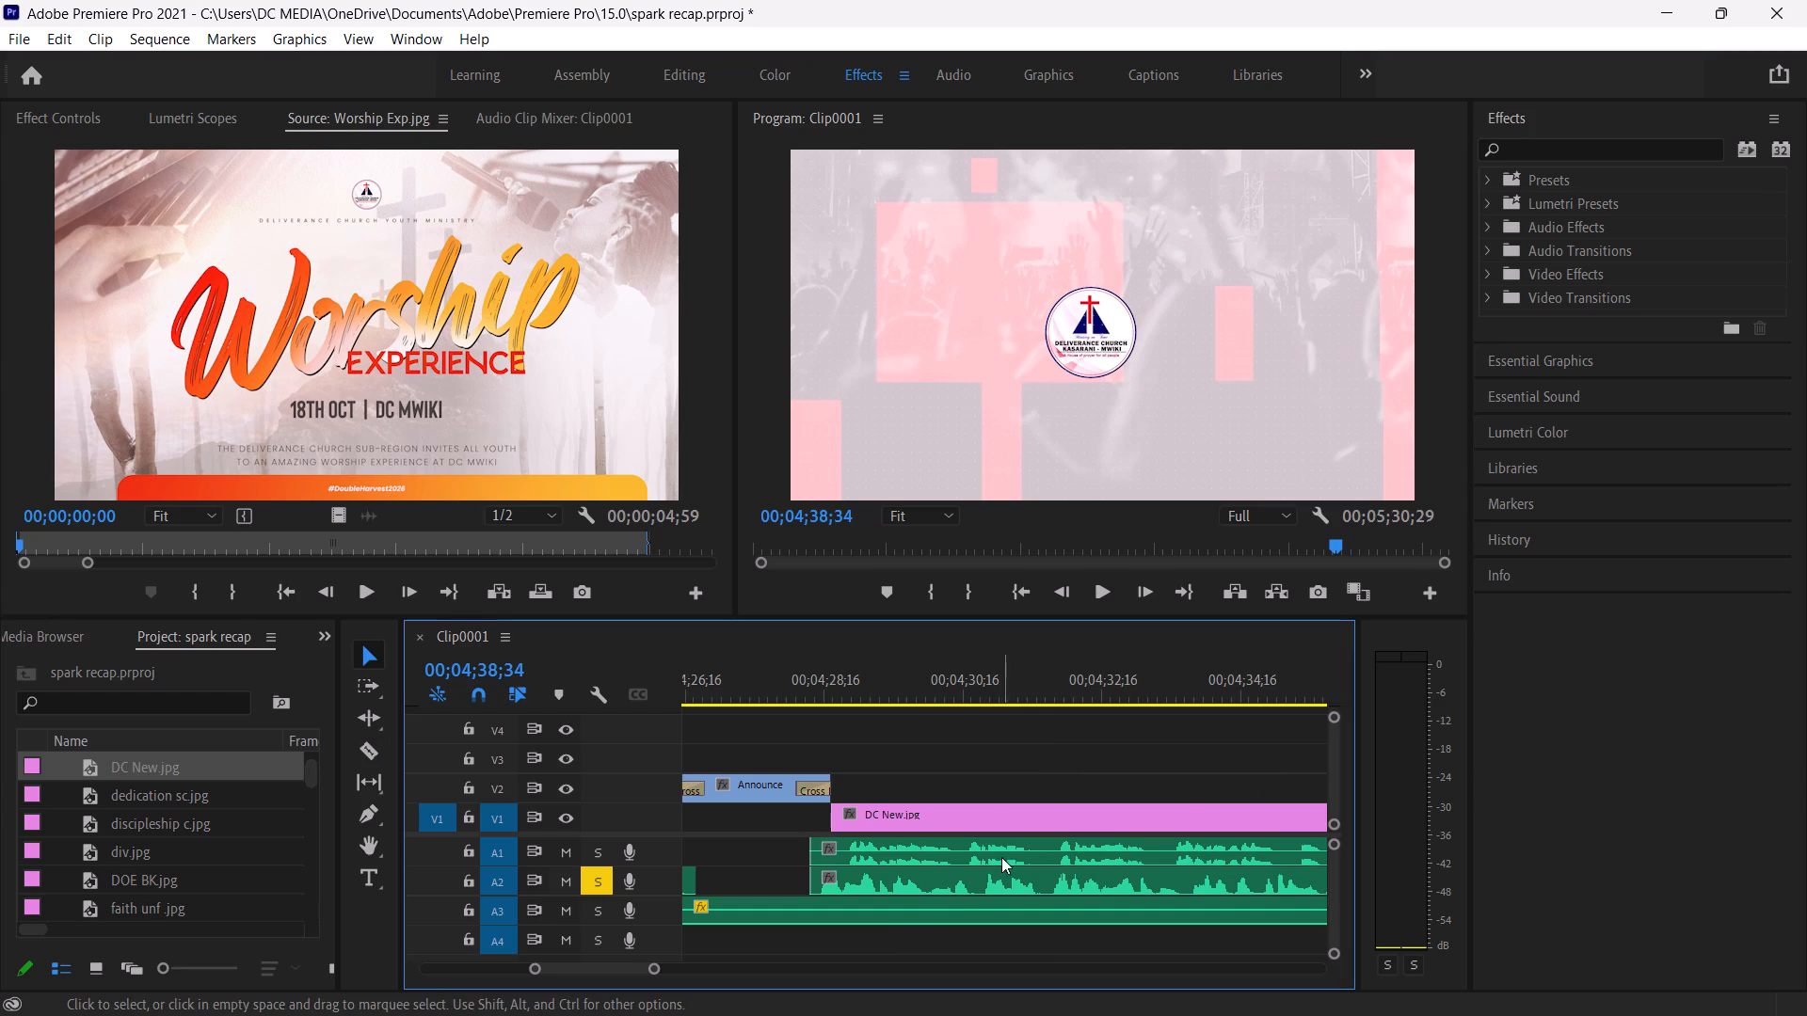
pyautogui.click(1013, 877)
pyautogui.press('BackSpace')
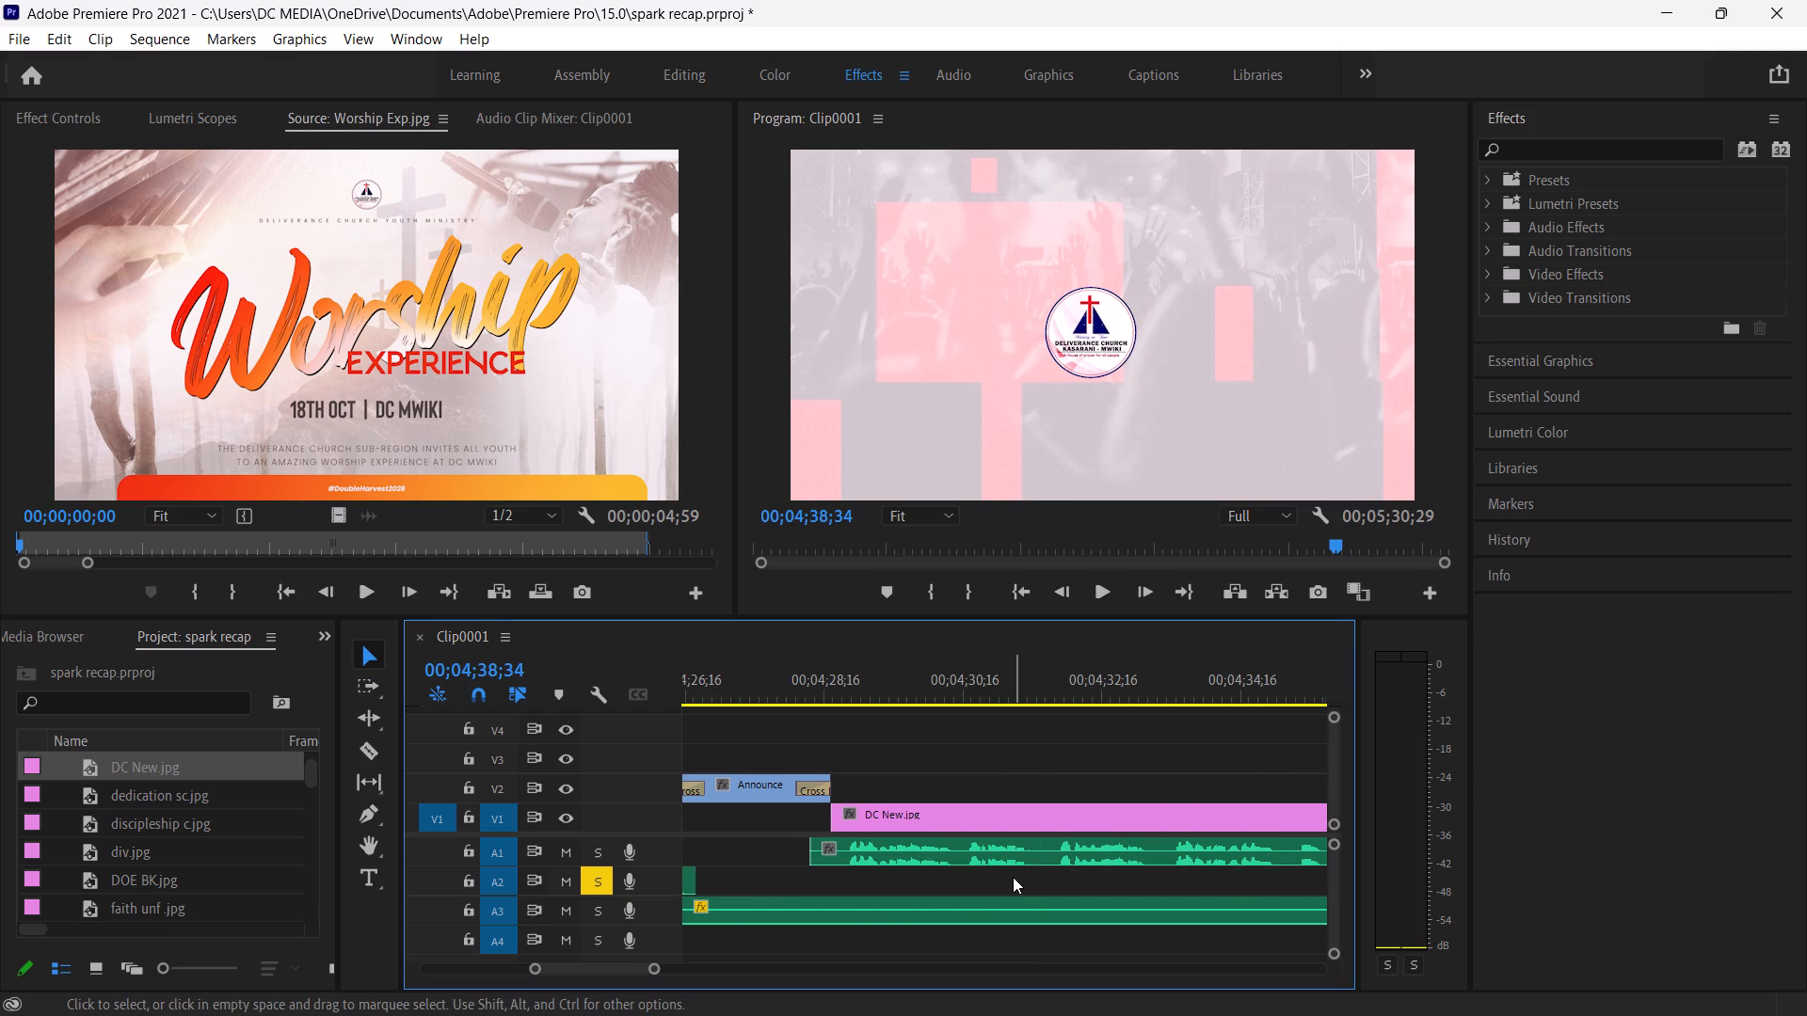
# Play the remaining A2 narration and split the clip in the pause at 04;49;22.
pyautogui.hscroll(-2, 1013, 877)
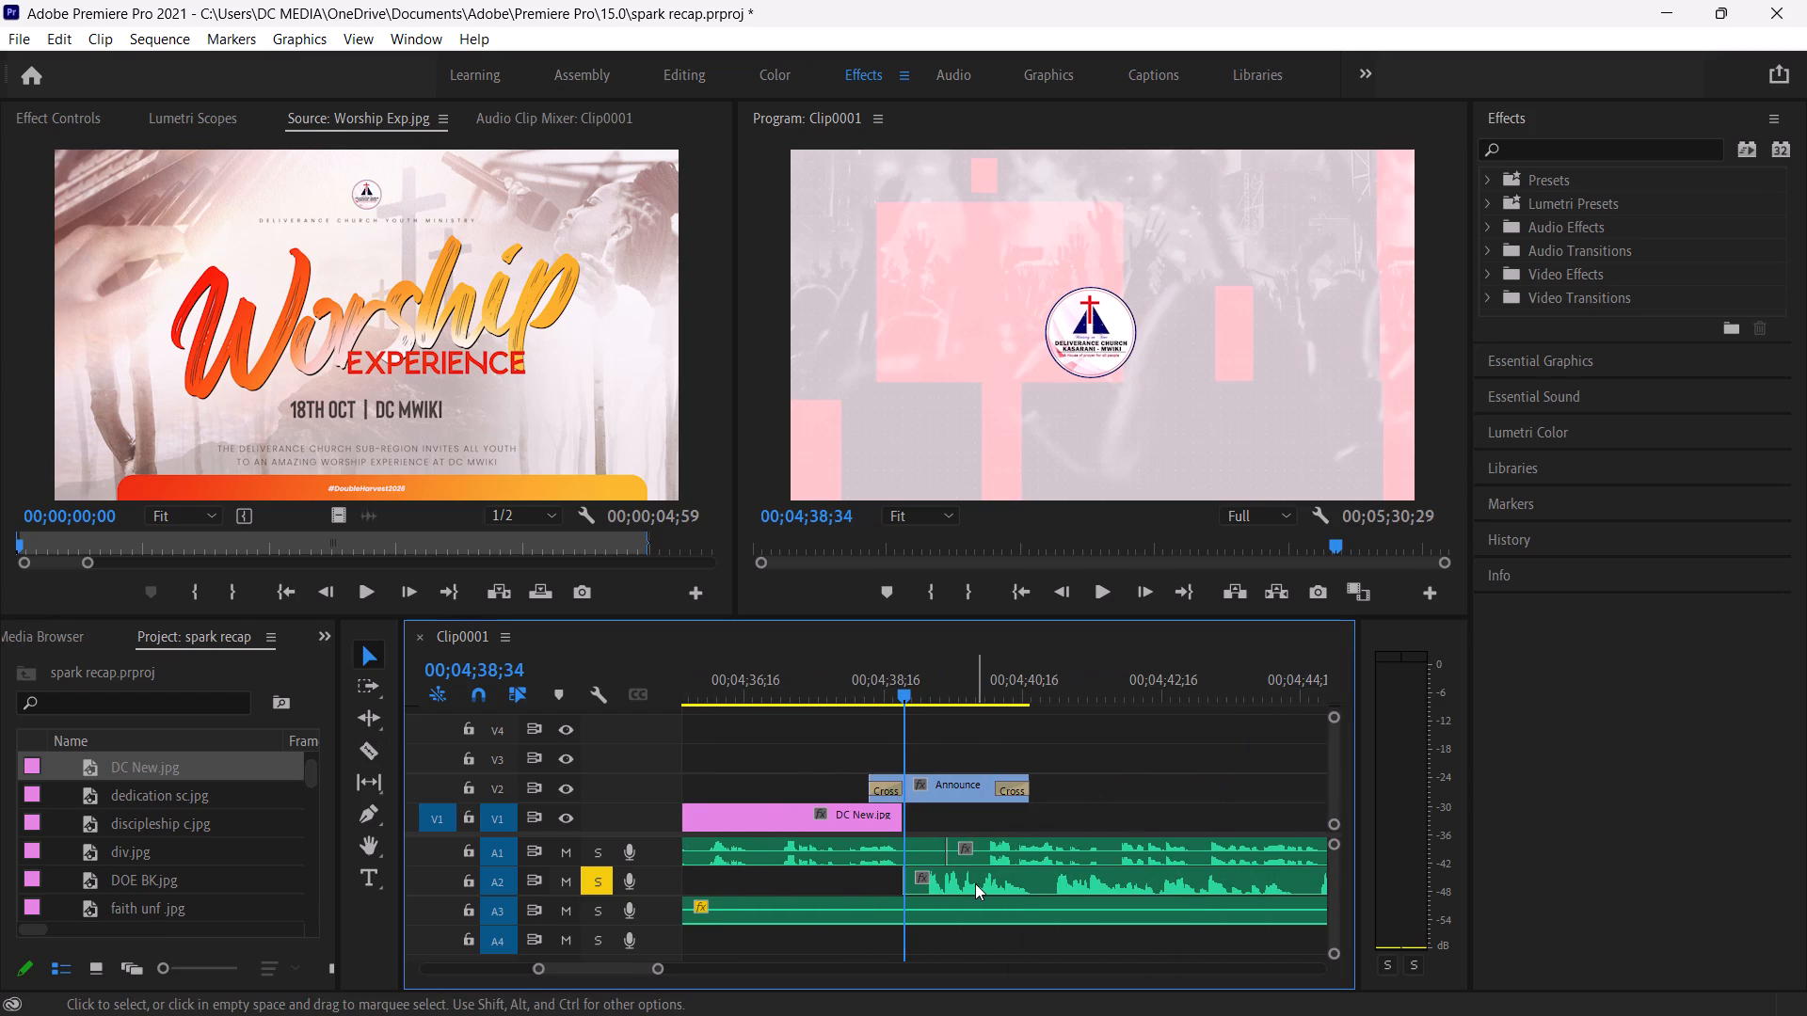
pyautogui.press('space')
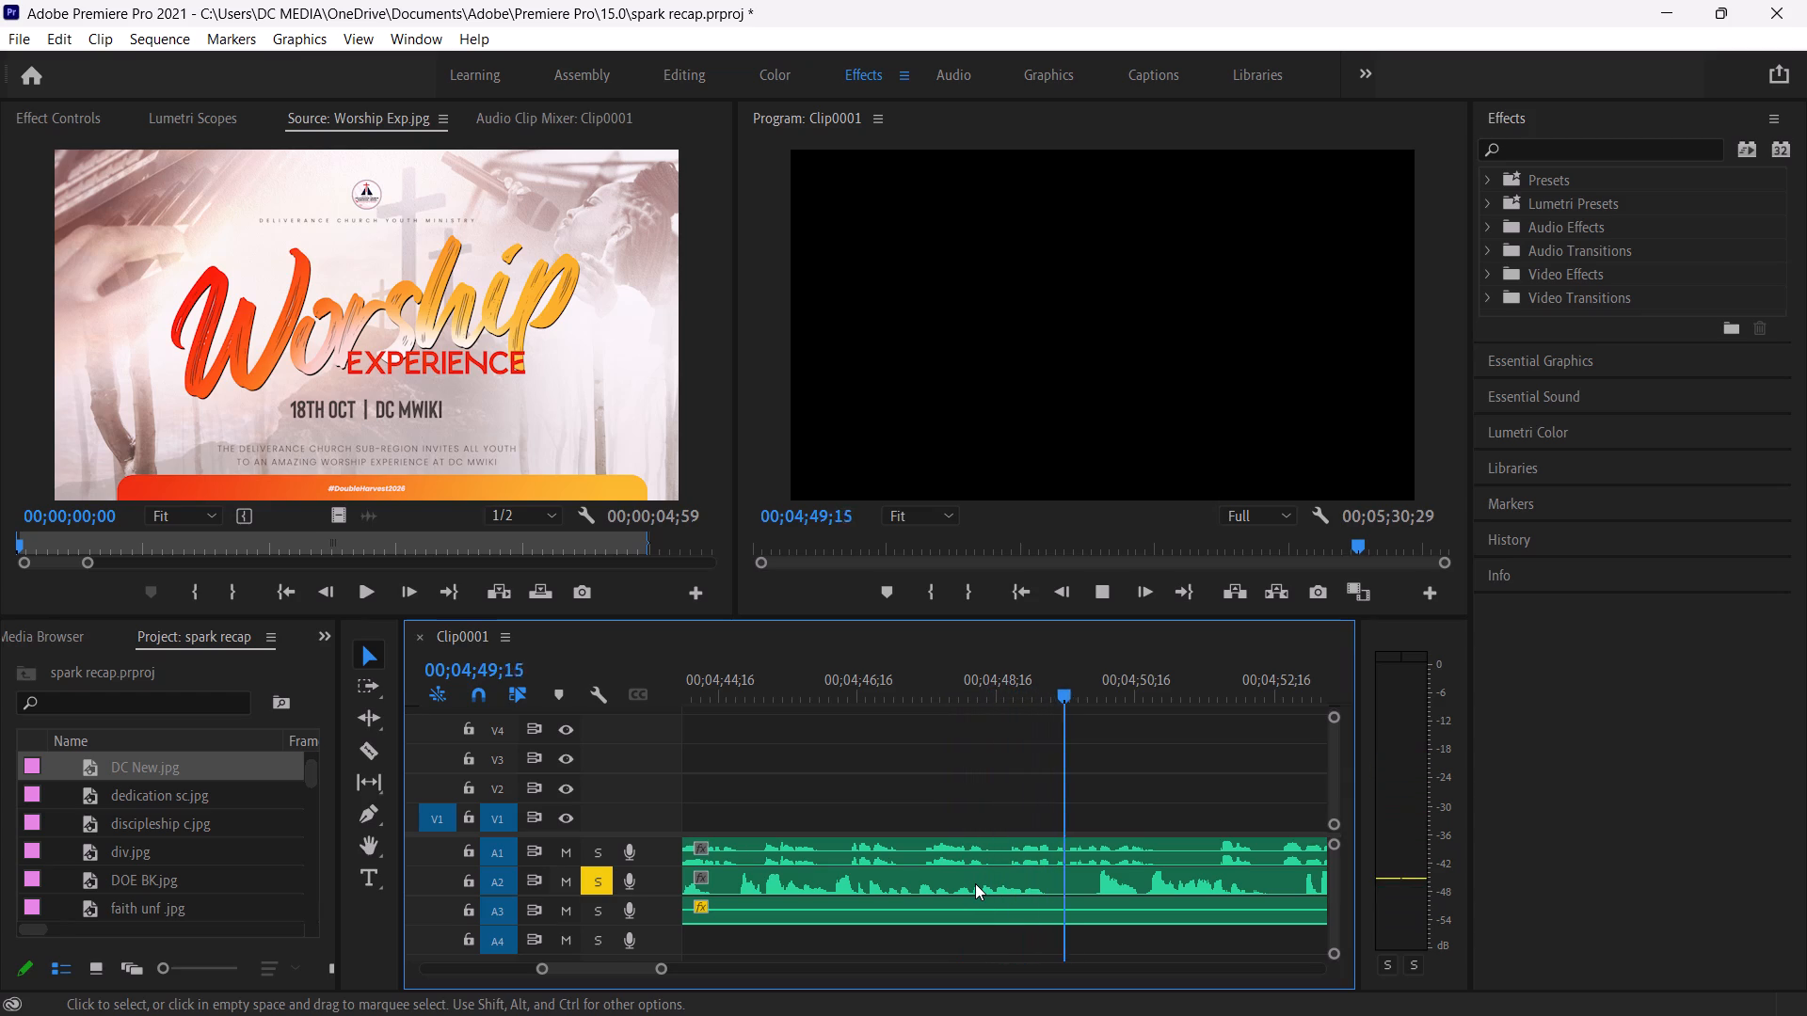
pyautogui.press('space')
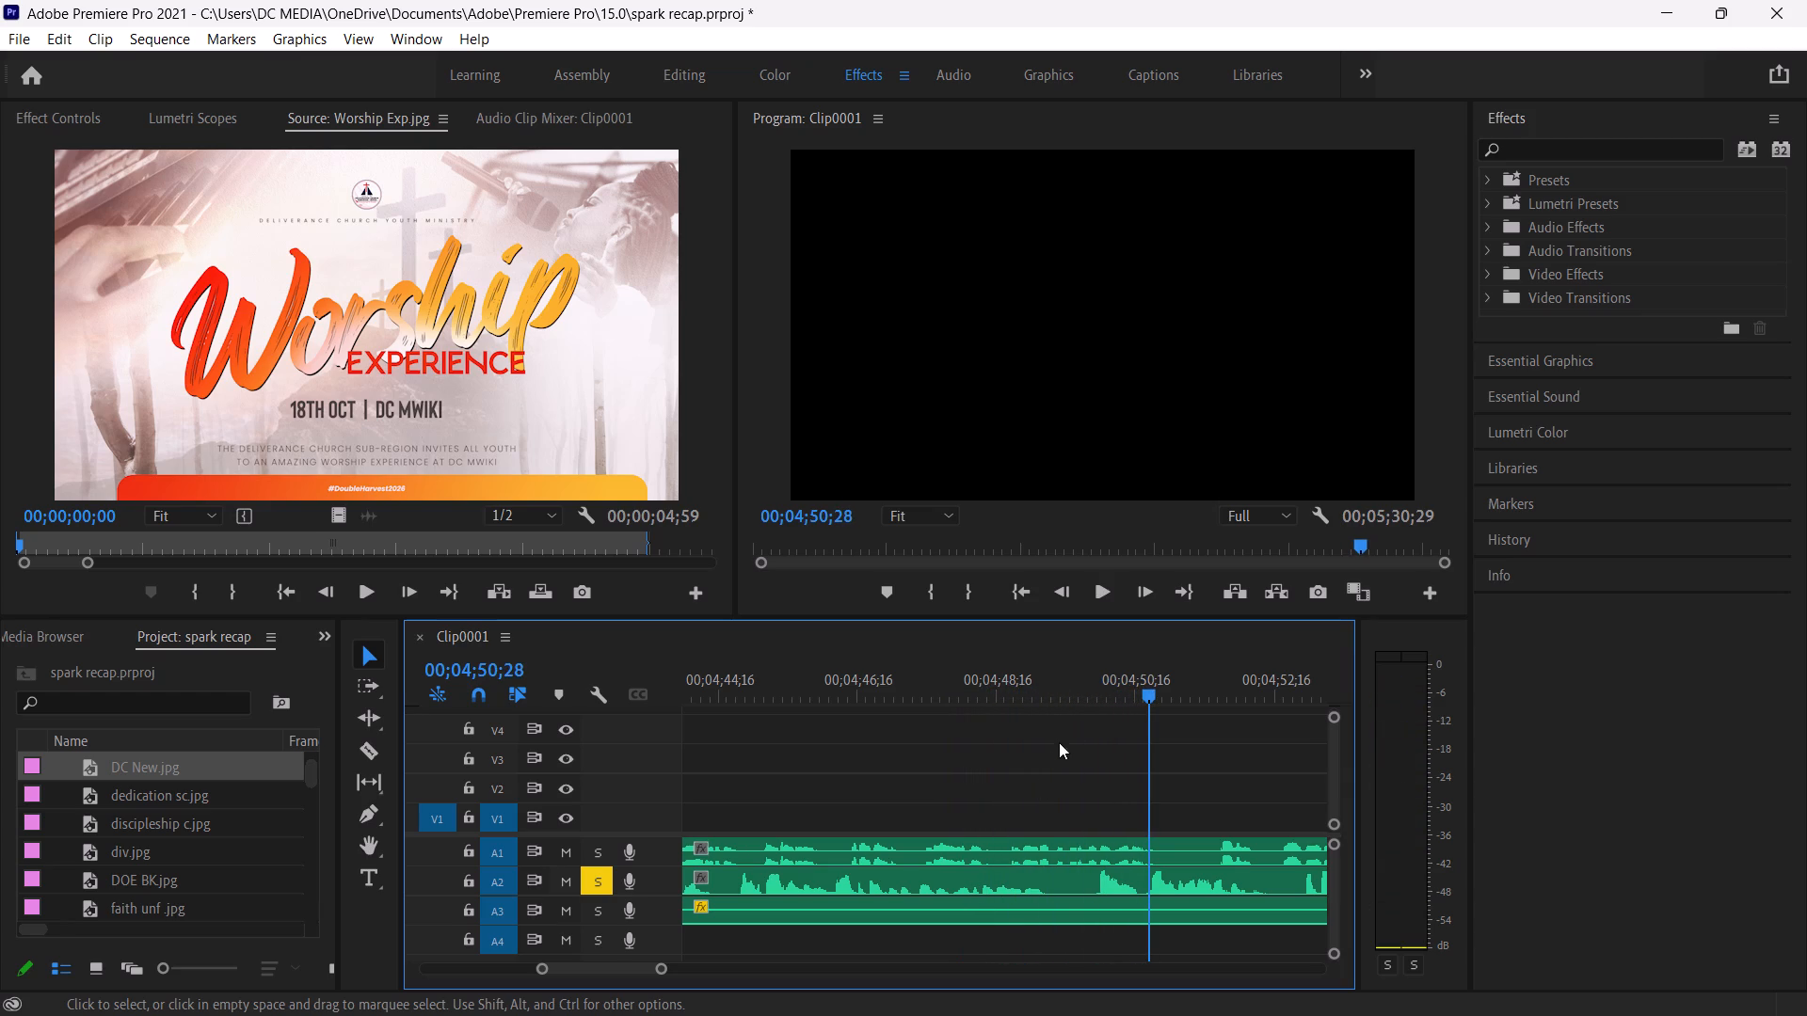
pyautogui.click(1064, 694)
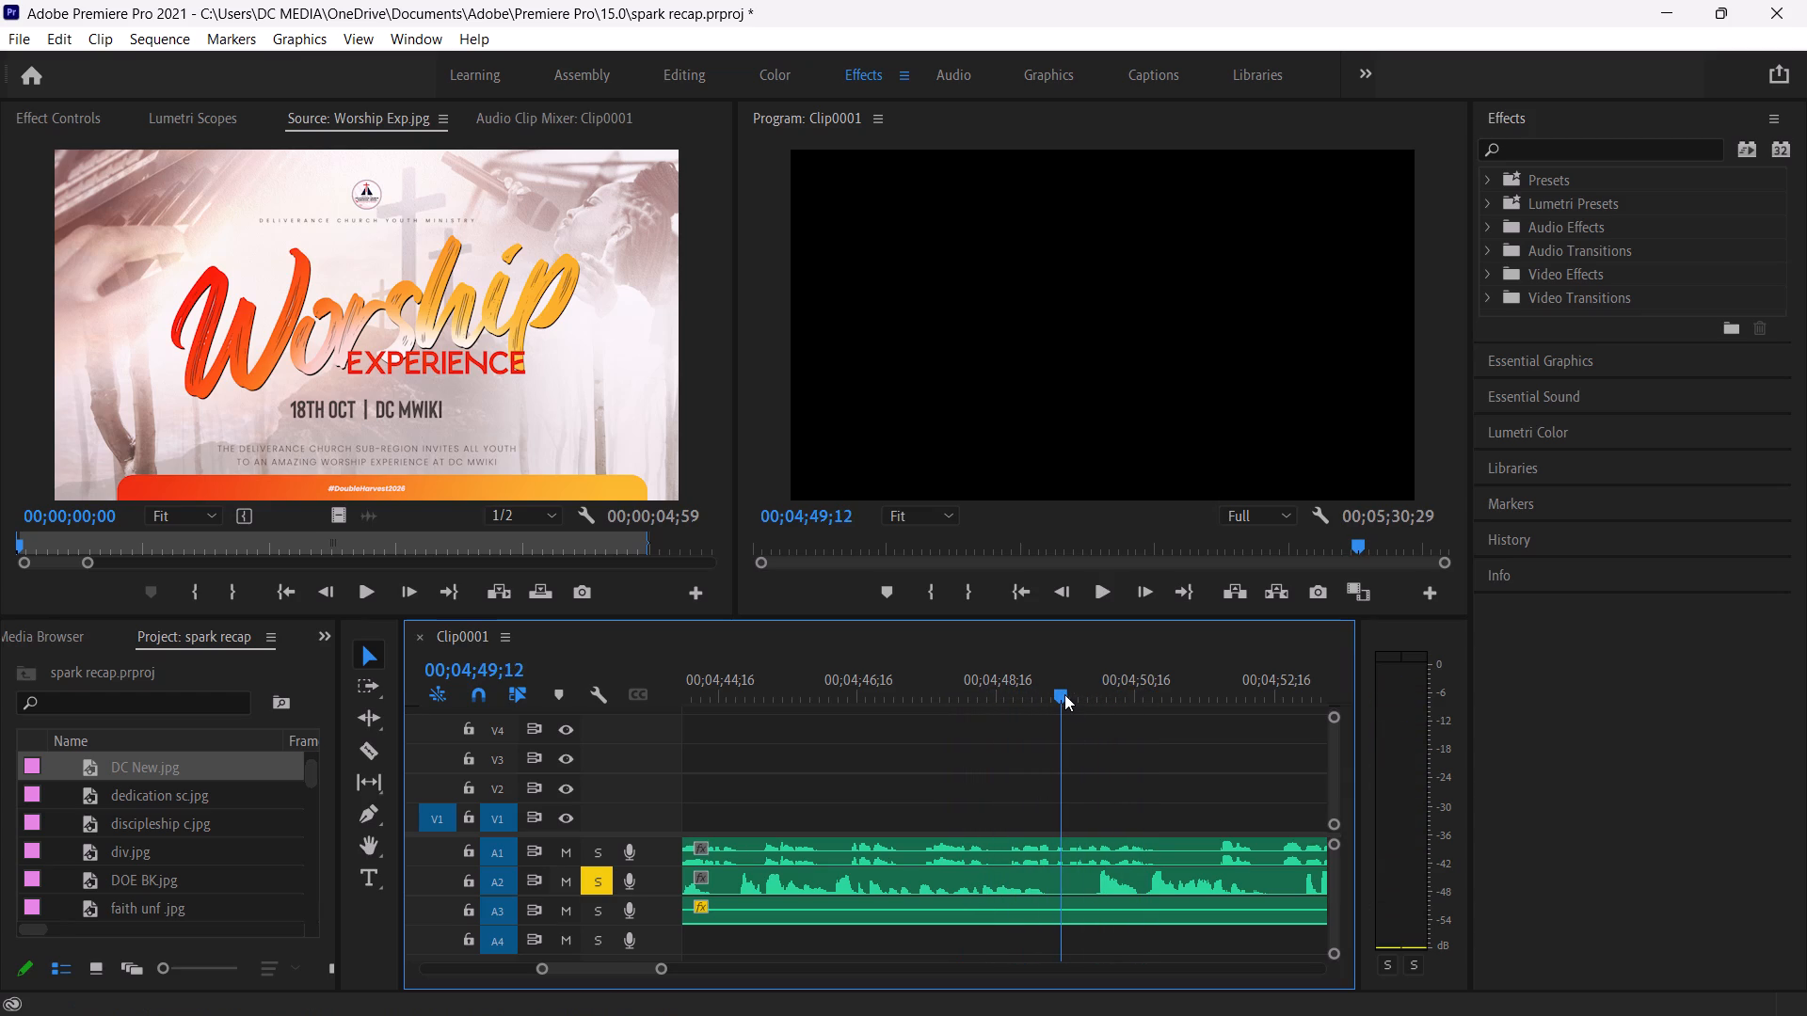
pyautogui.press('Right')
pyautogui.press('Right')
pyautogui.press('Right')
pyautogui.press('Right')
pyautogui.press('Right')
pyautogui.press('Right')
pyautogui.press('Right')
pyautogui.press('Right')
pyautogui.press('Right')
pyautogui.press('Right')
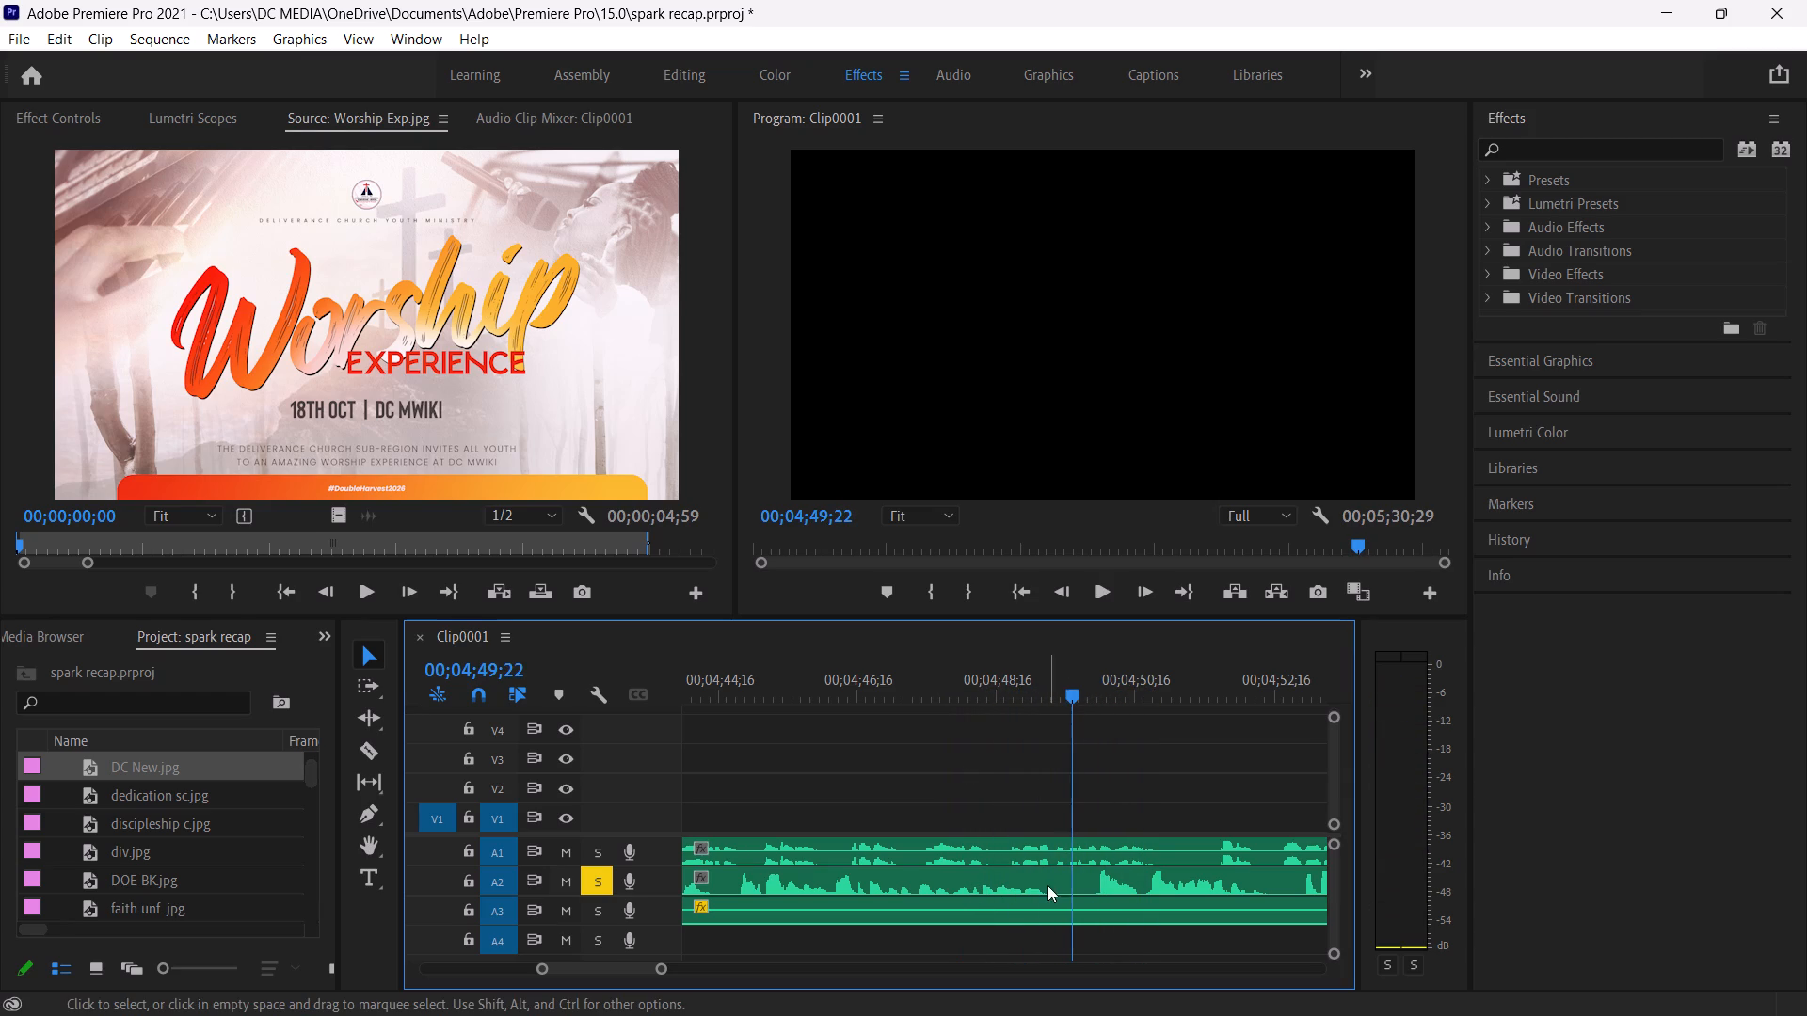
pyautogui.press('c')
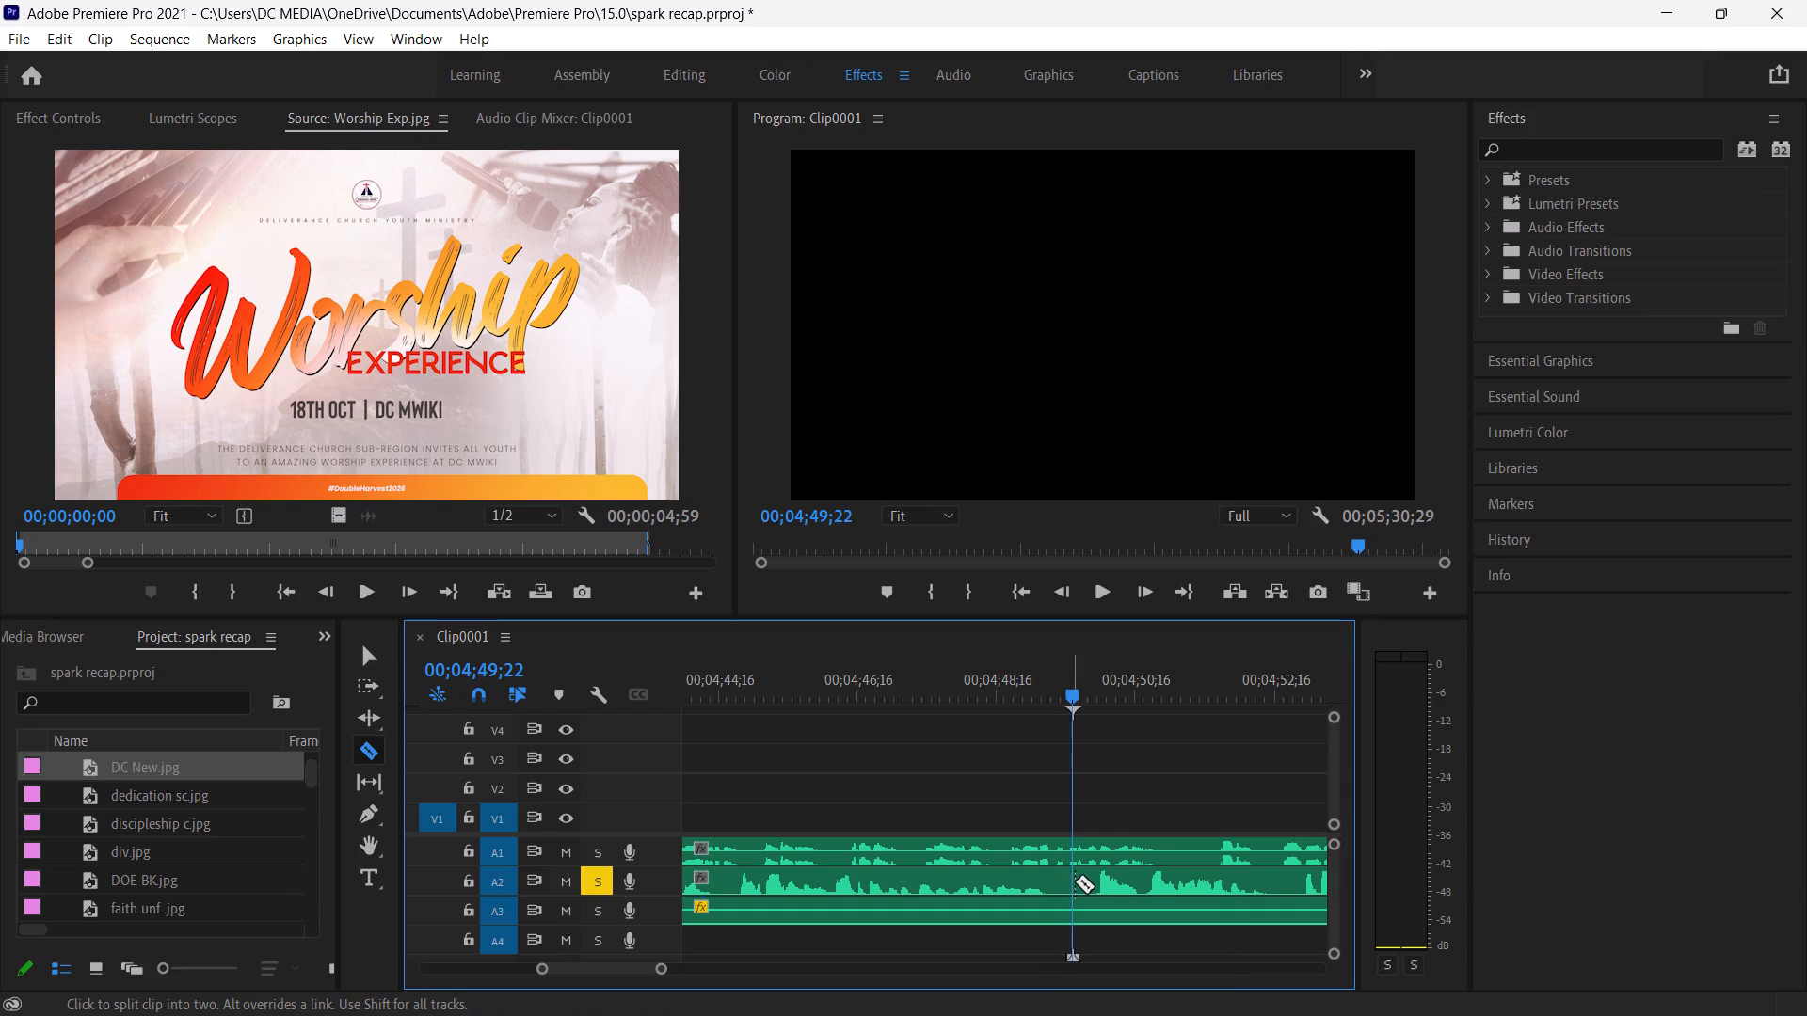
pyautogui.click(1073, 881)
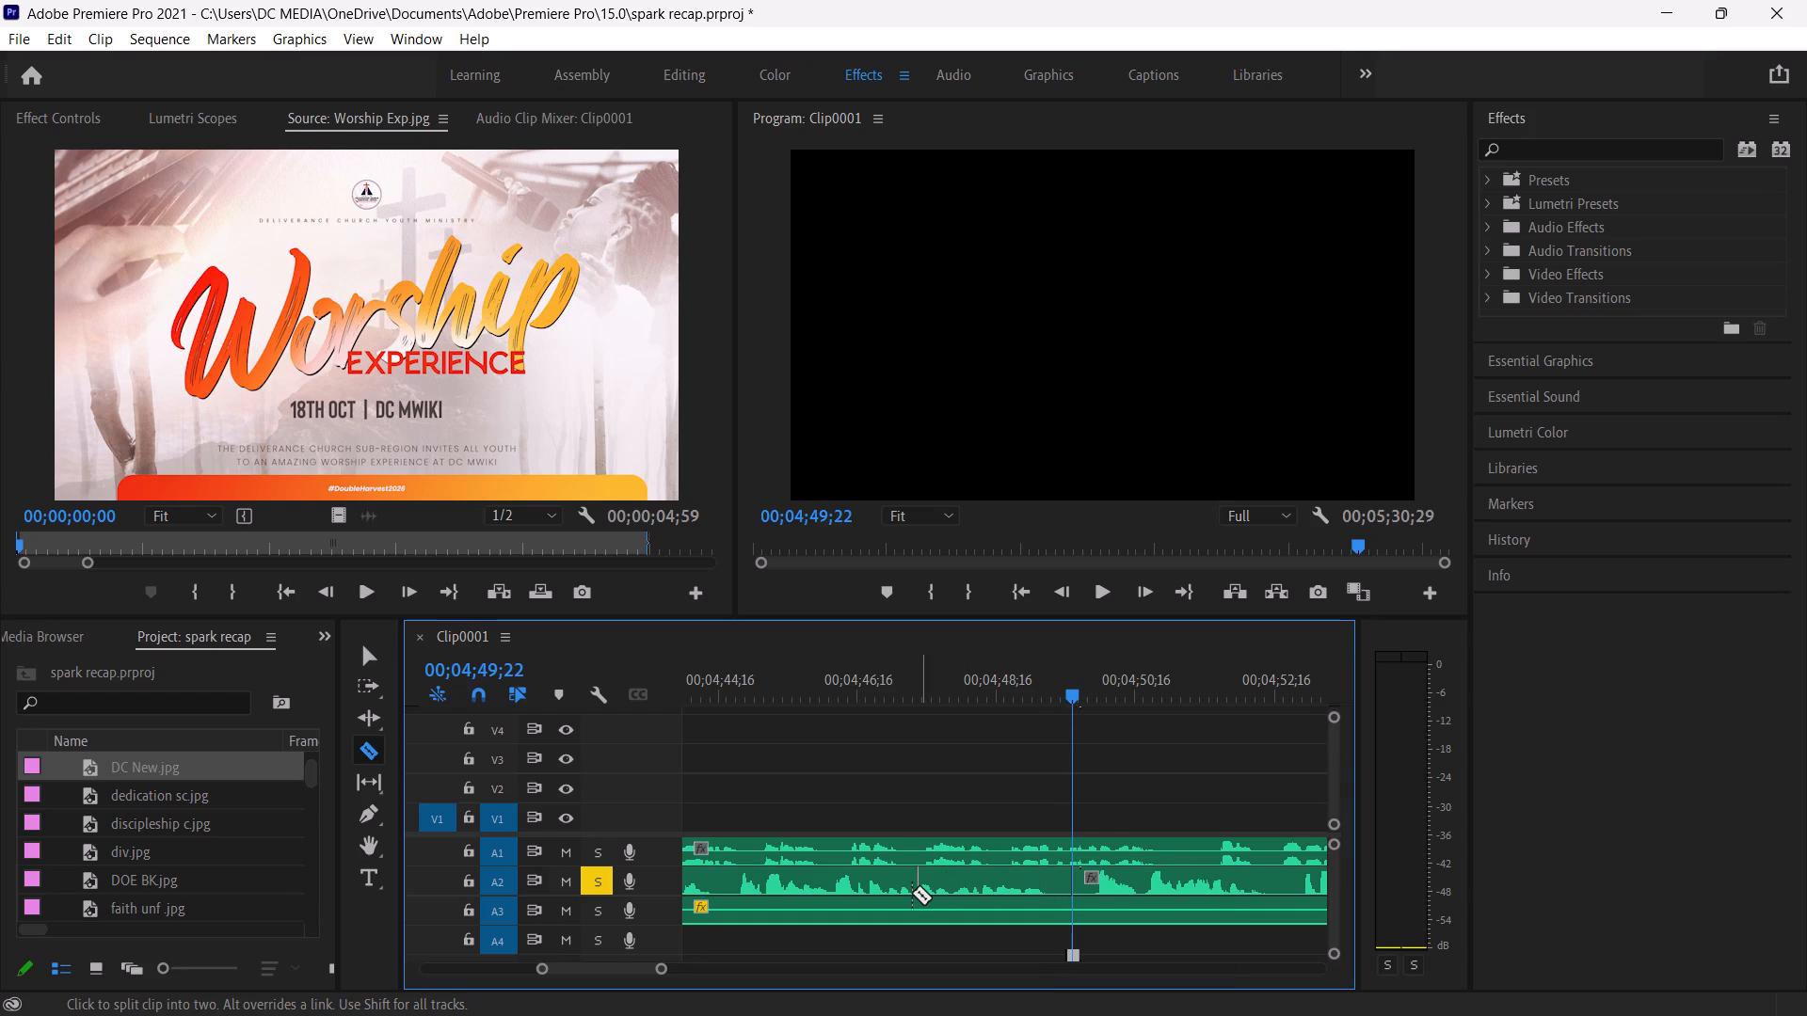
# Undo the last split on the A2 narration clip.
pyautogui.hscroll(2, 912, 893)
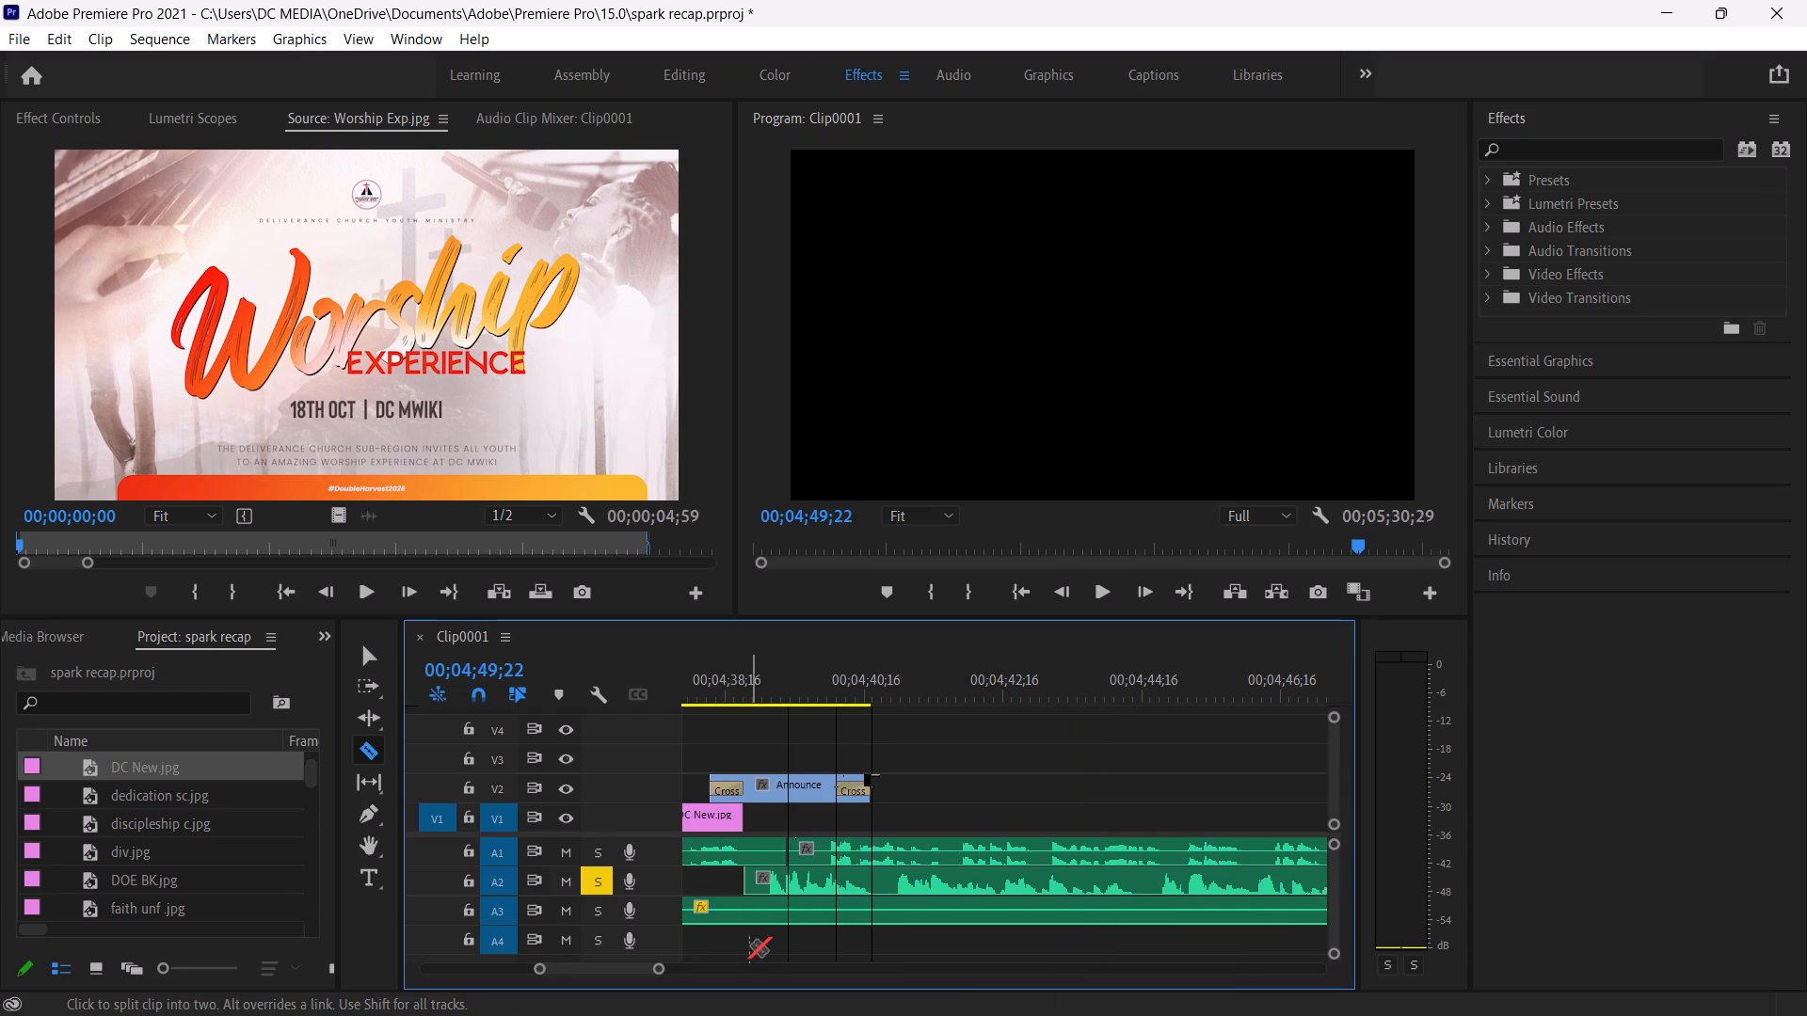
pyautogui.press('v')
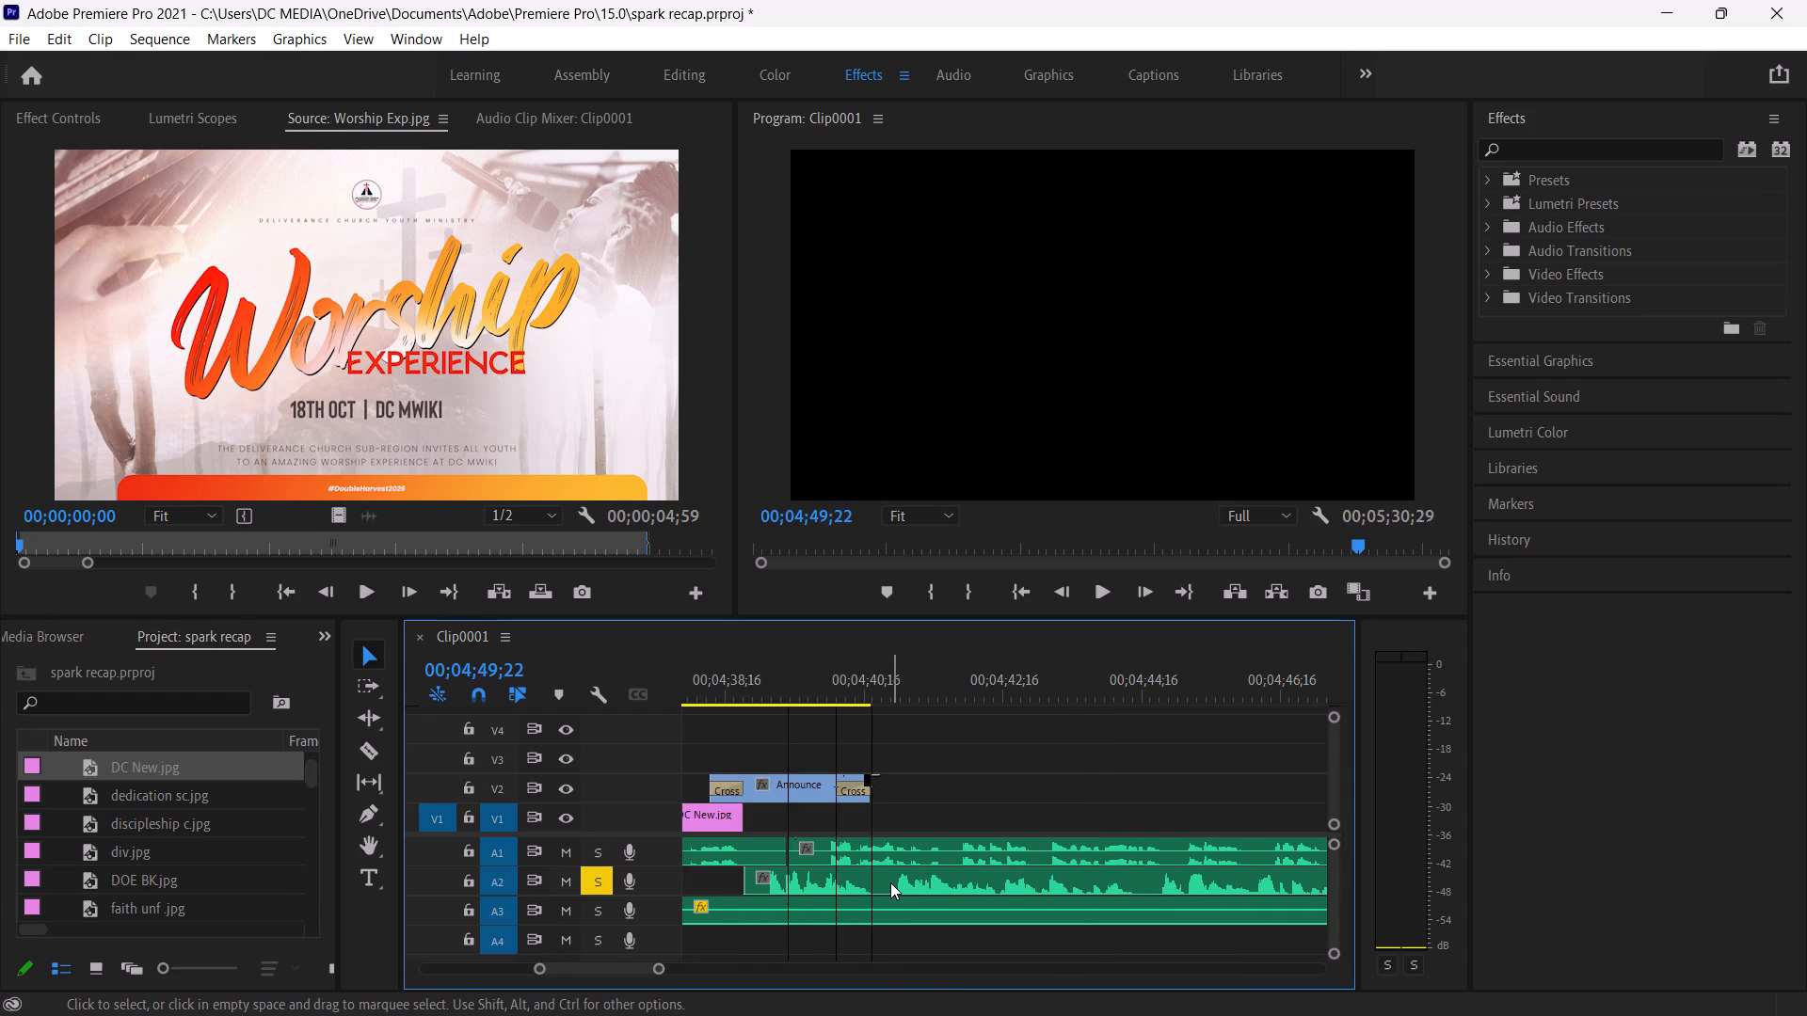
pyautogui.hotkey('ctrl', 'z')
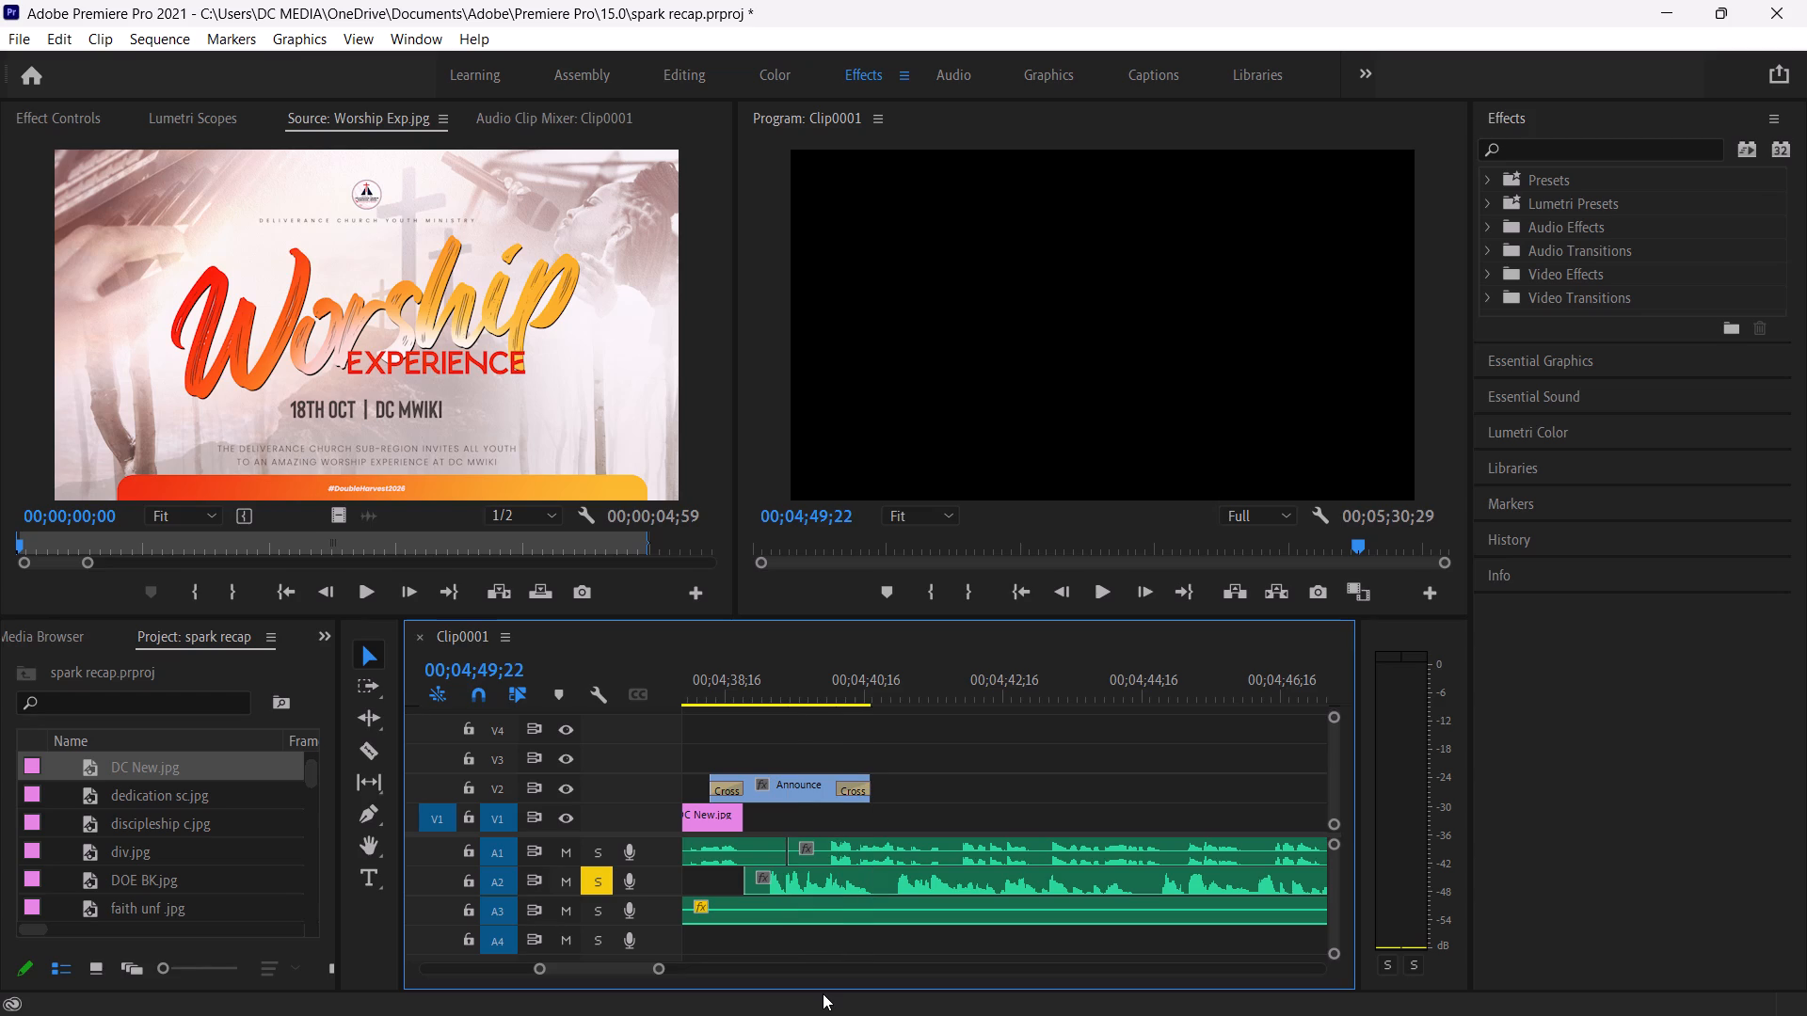
# Shift the A2 narration clip about one second later so it starts with the Announce copy's closing cross dissolve.
pyautogui.hscroll(-2, 954, 952)
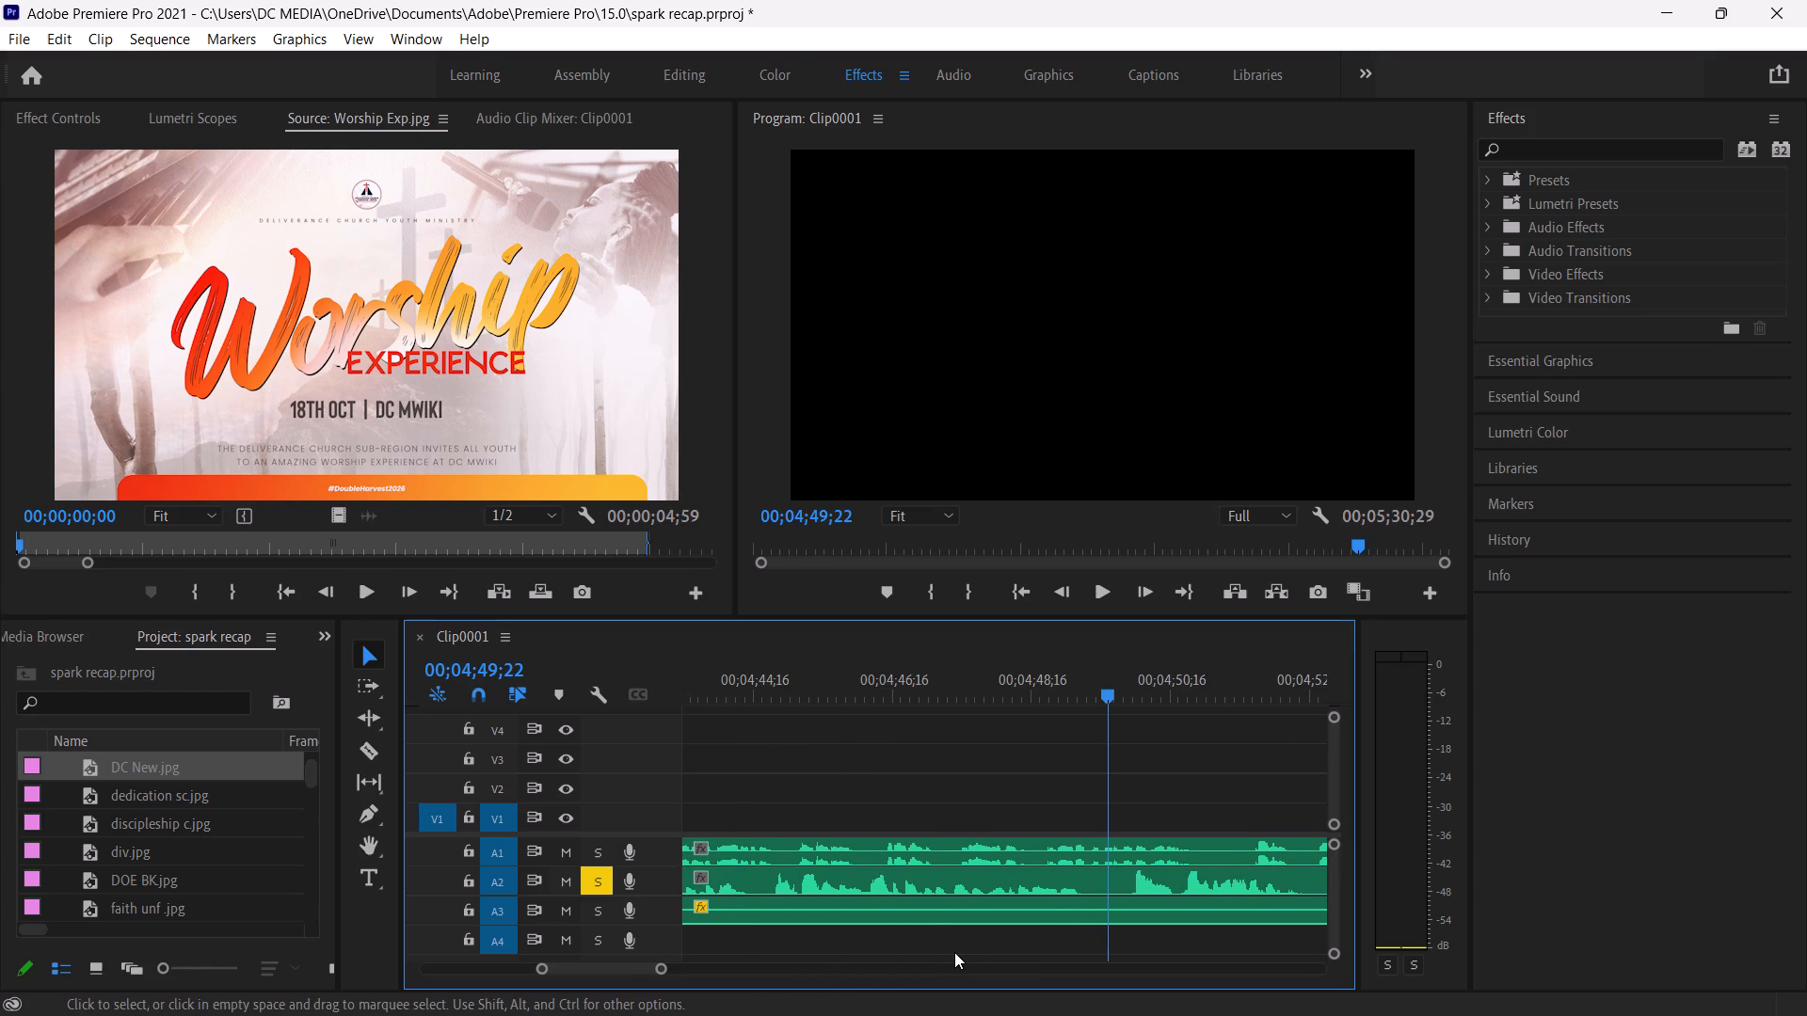
pyautogui.click(1037, 675)
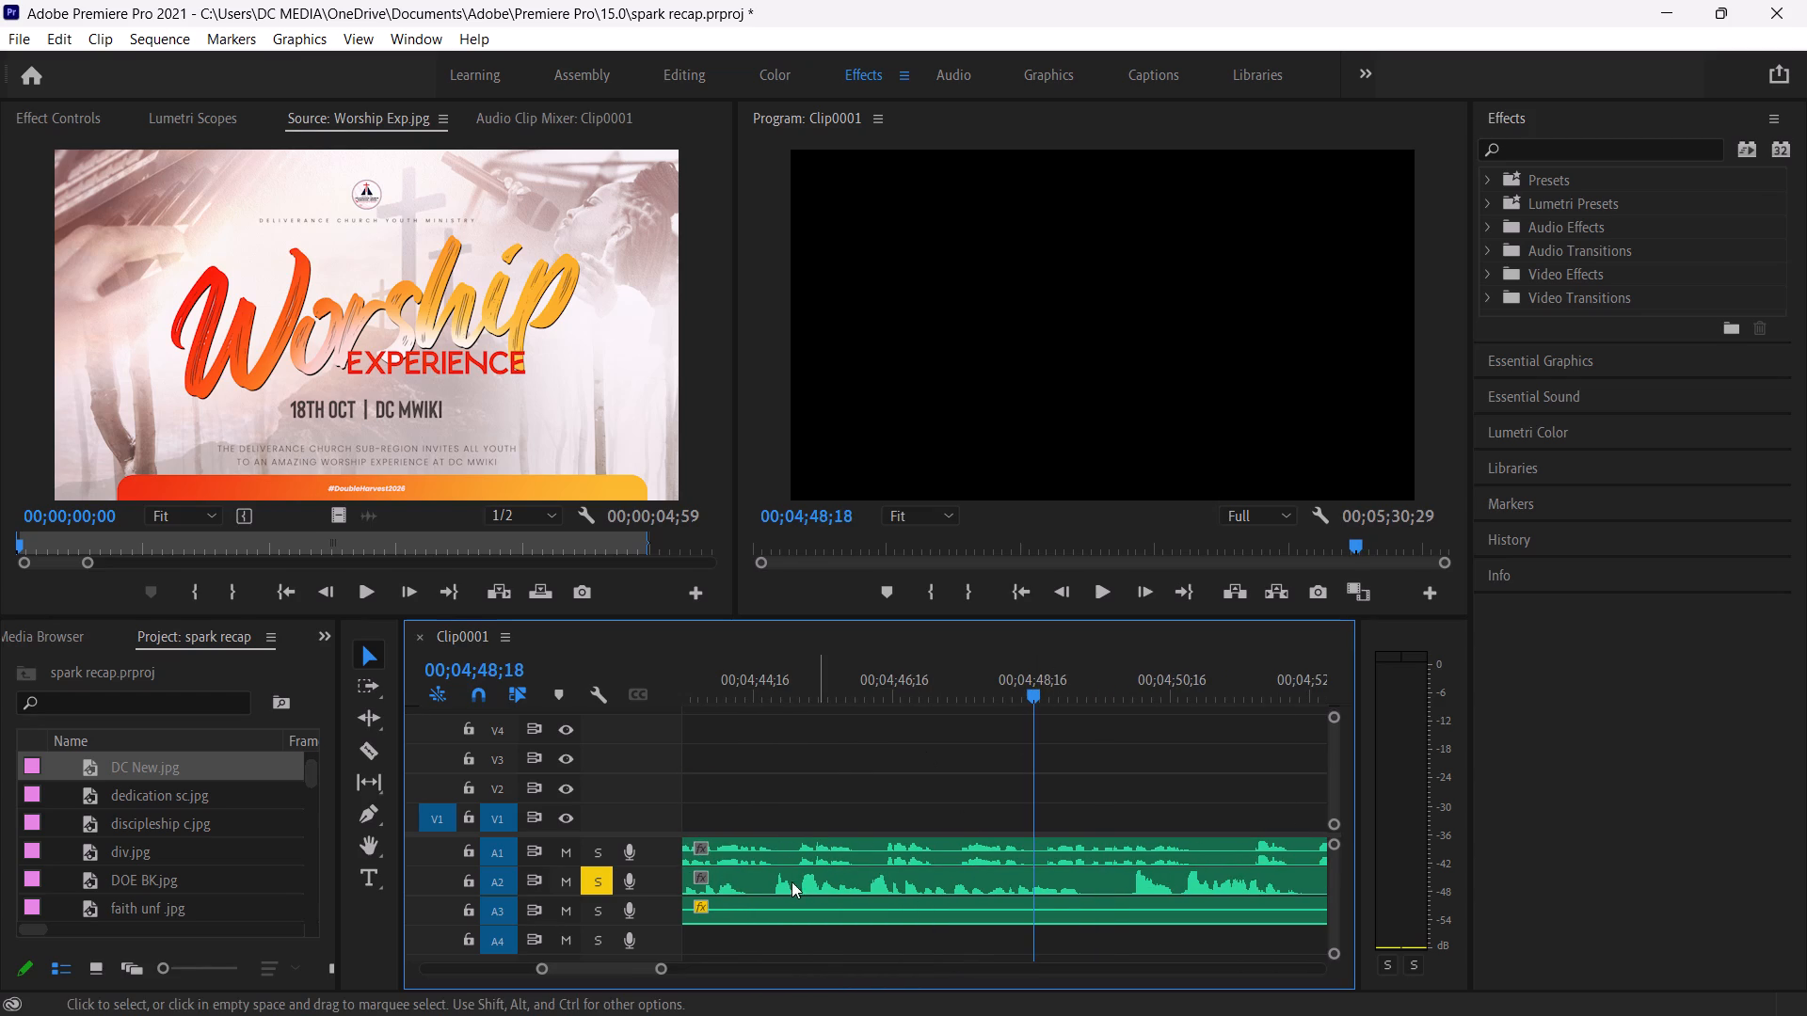
pyautogui.moveTo(786, 882); pyautogui.dragTo(856, 881)
pyautogui.hscroll(1, 856, 881)
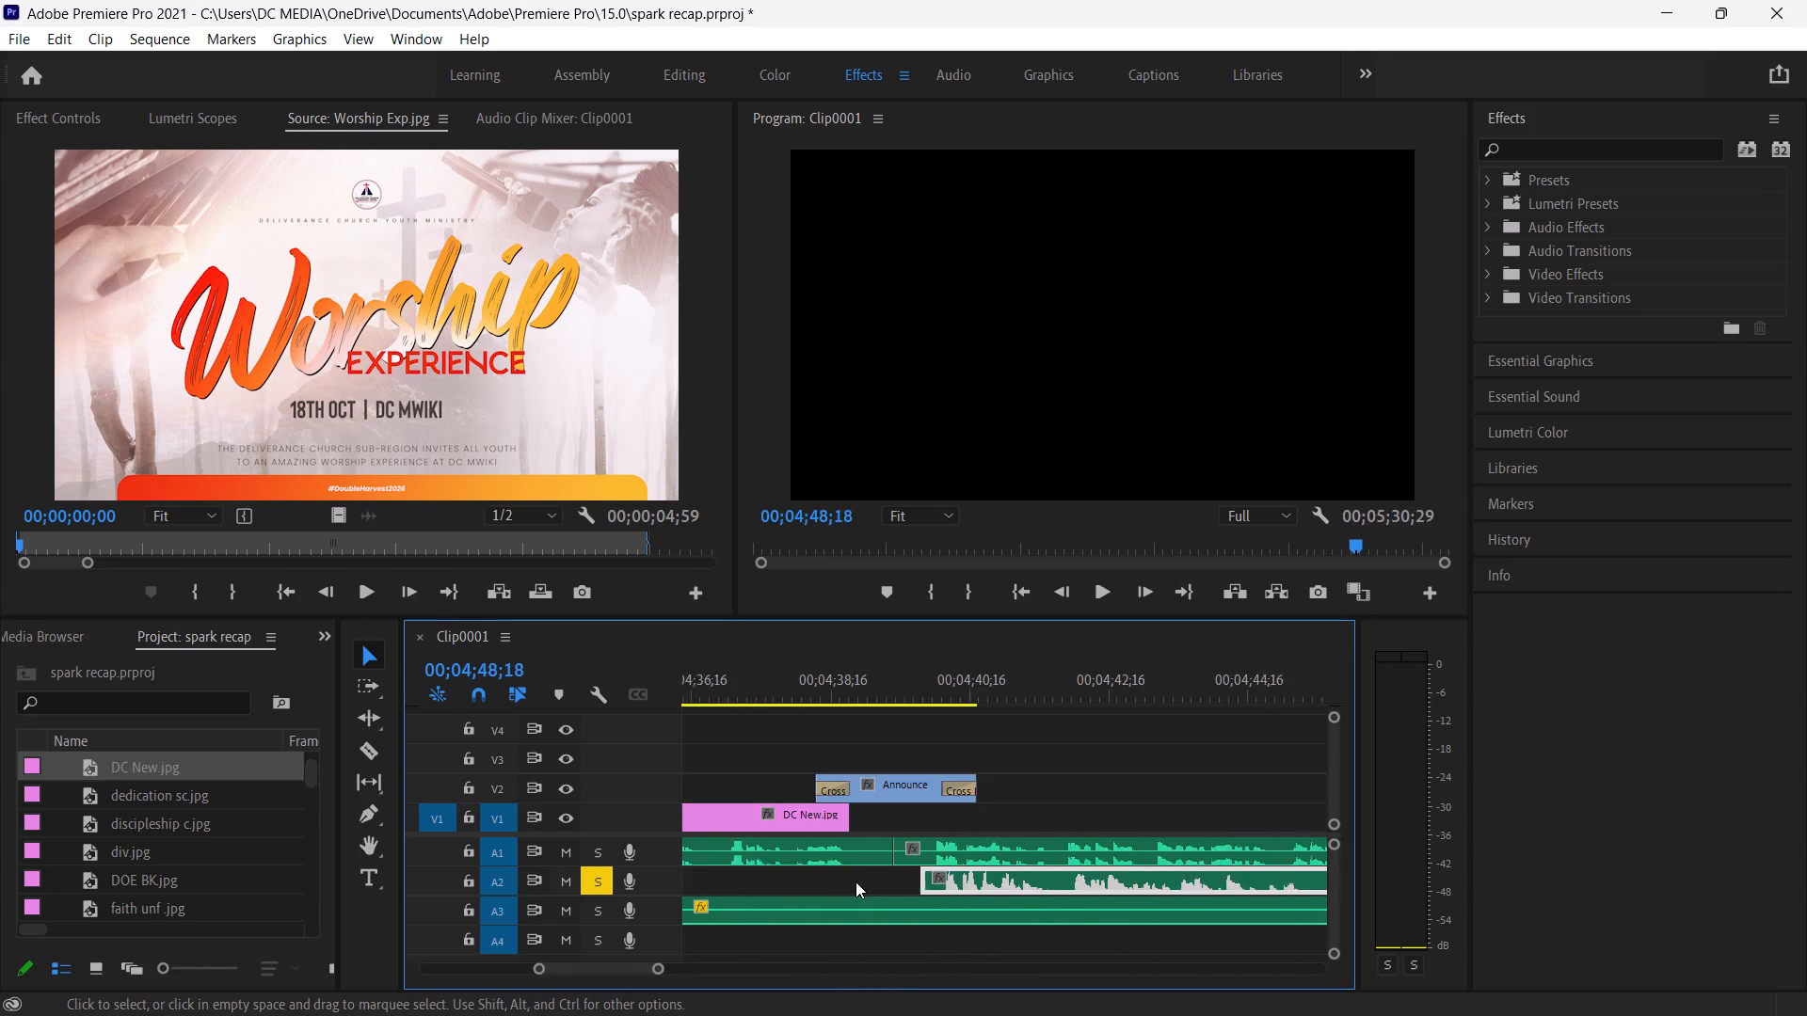
# Shift the A2 narration clip about a third of a second later, still beneath the Announce copy's closing cross dissolve.
pyautogui.hscroll(1, 856, 881)
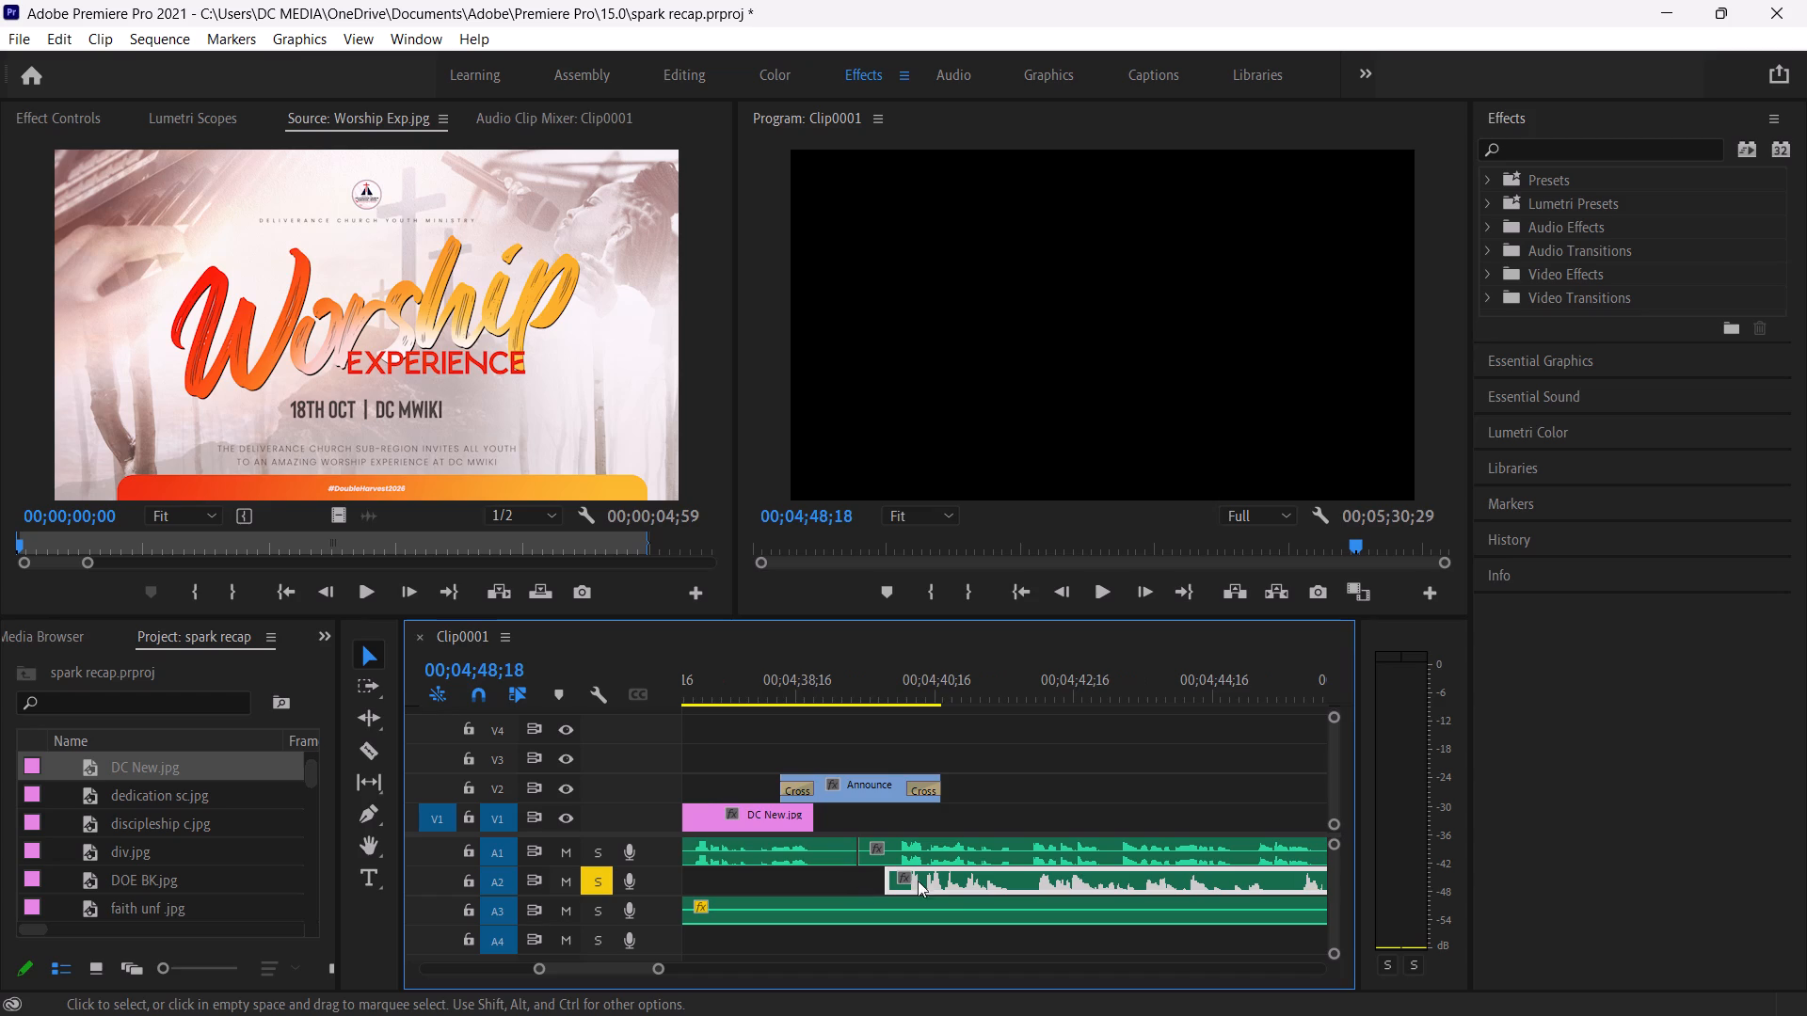
pyautogui.moveTo(953, 882); pyautogui.dragTo(988, 881)
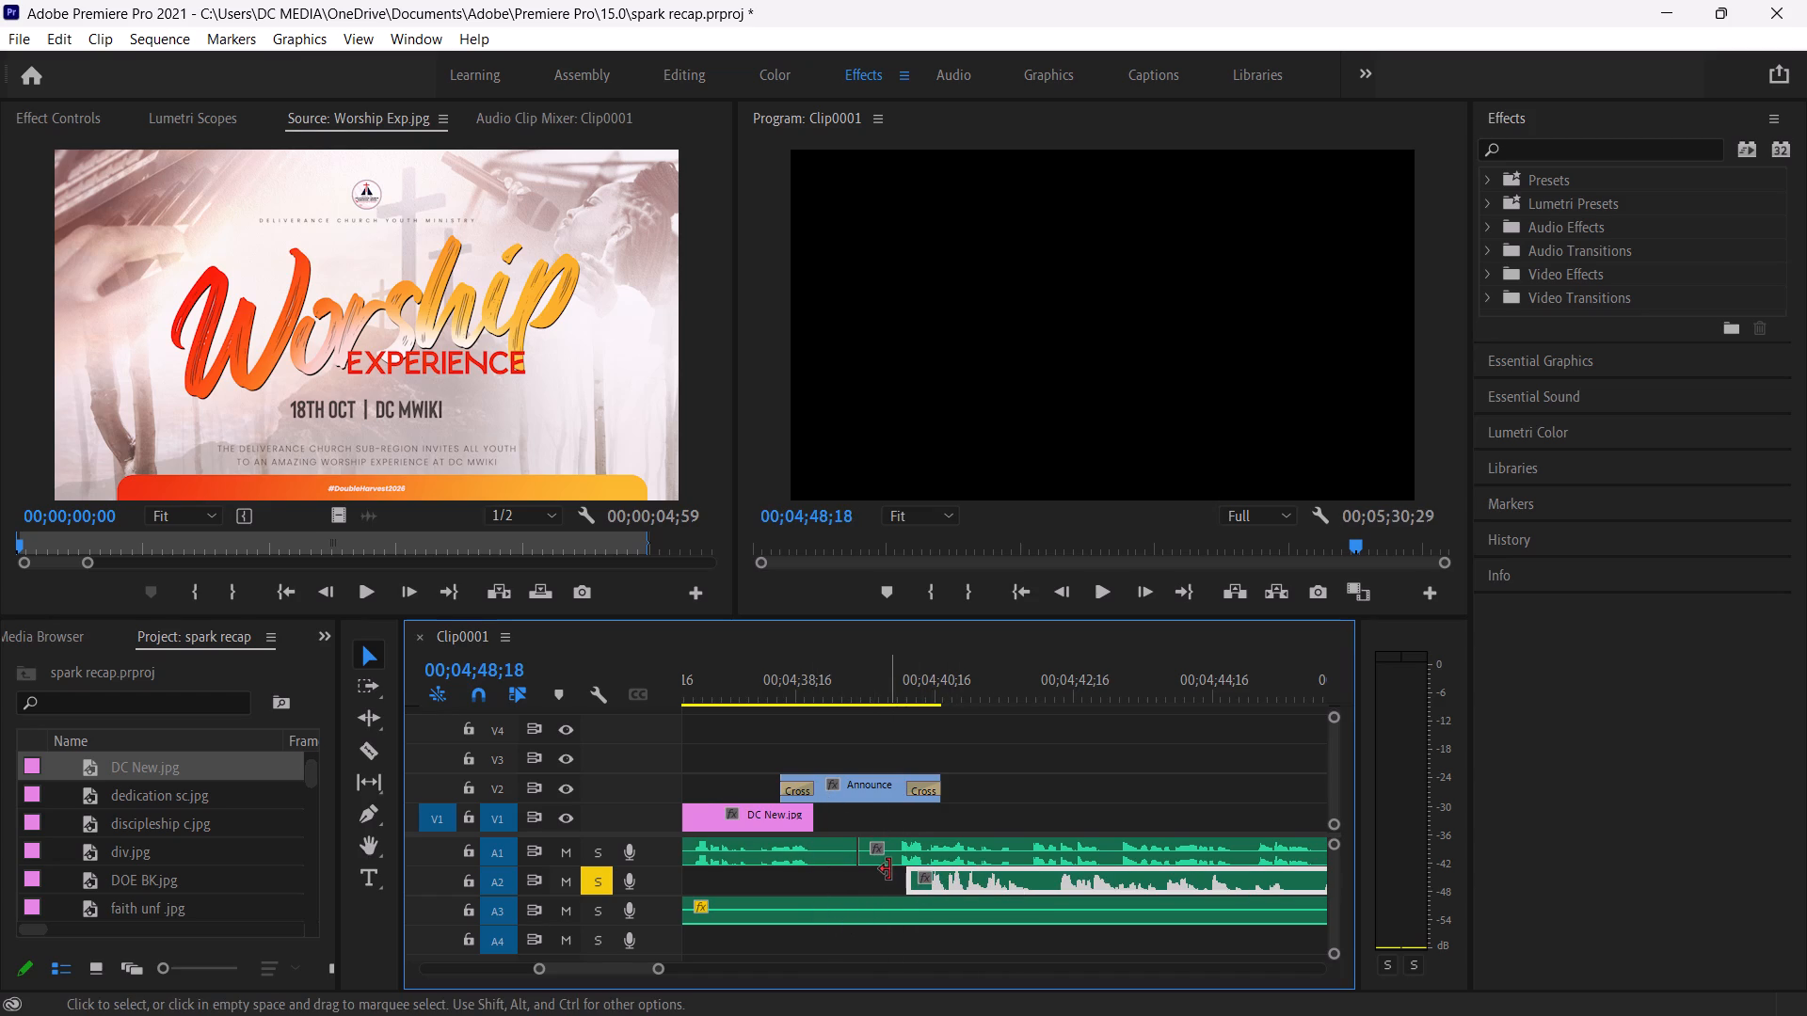
pyautogui.click(978, 876)
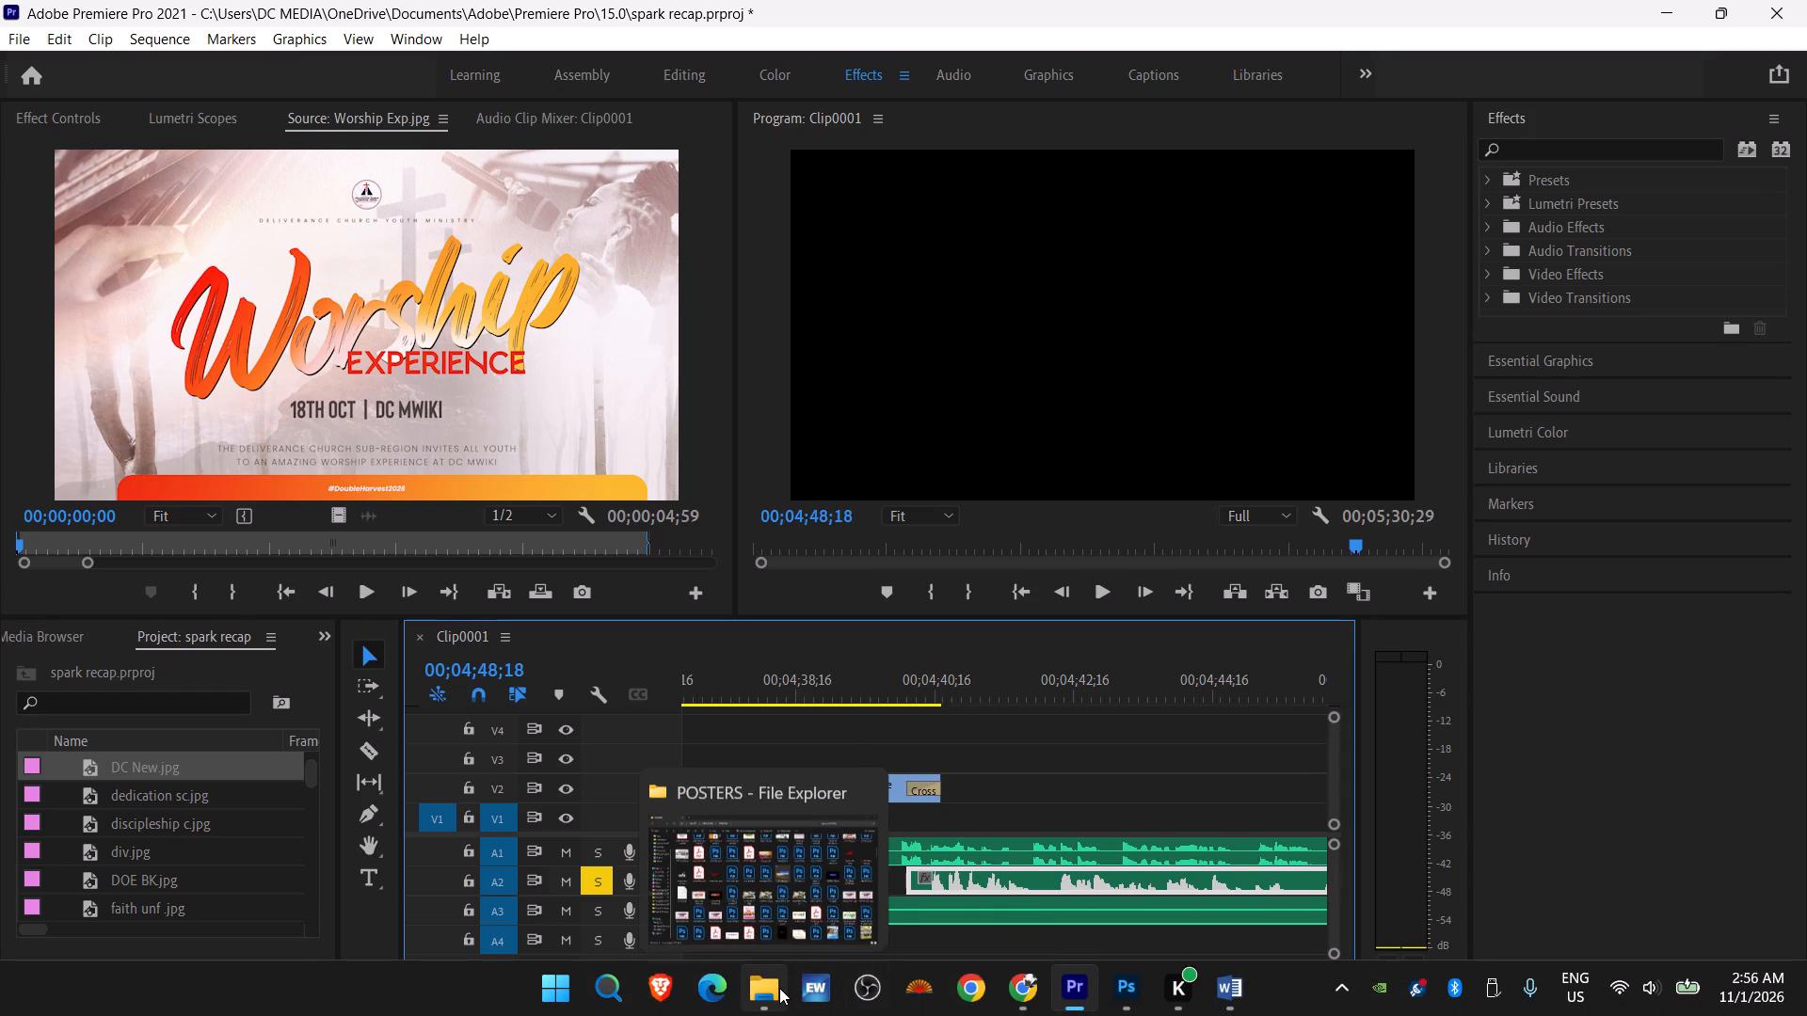
# Bring WhatsApp Image 2026-10-25 at 08.59.49.jpeg from the Downloads folder into Premiere Pro's Clip0001 sequence, on V1 just past the Announce copy's end.
pyautogui.click(779, 988)
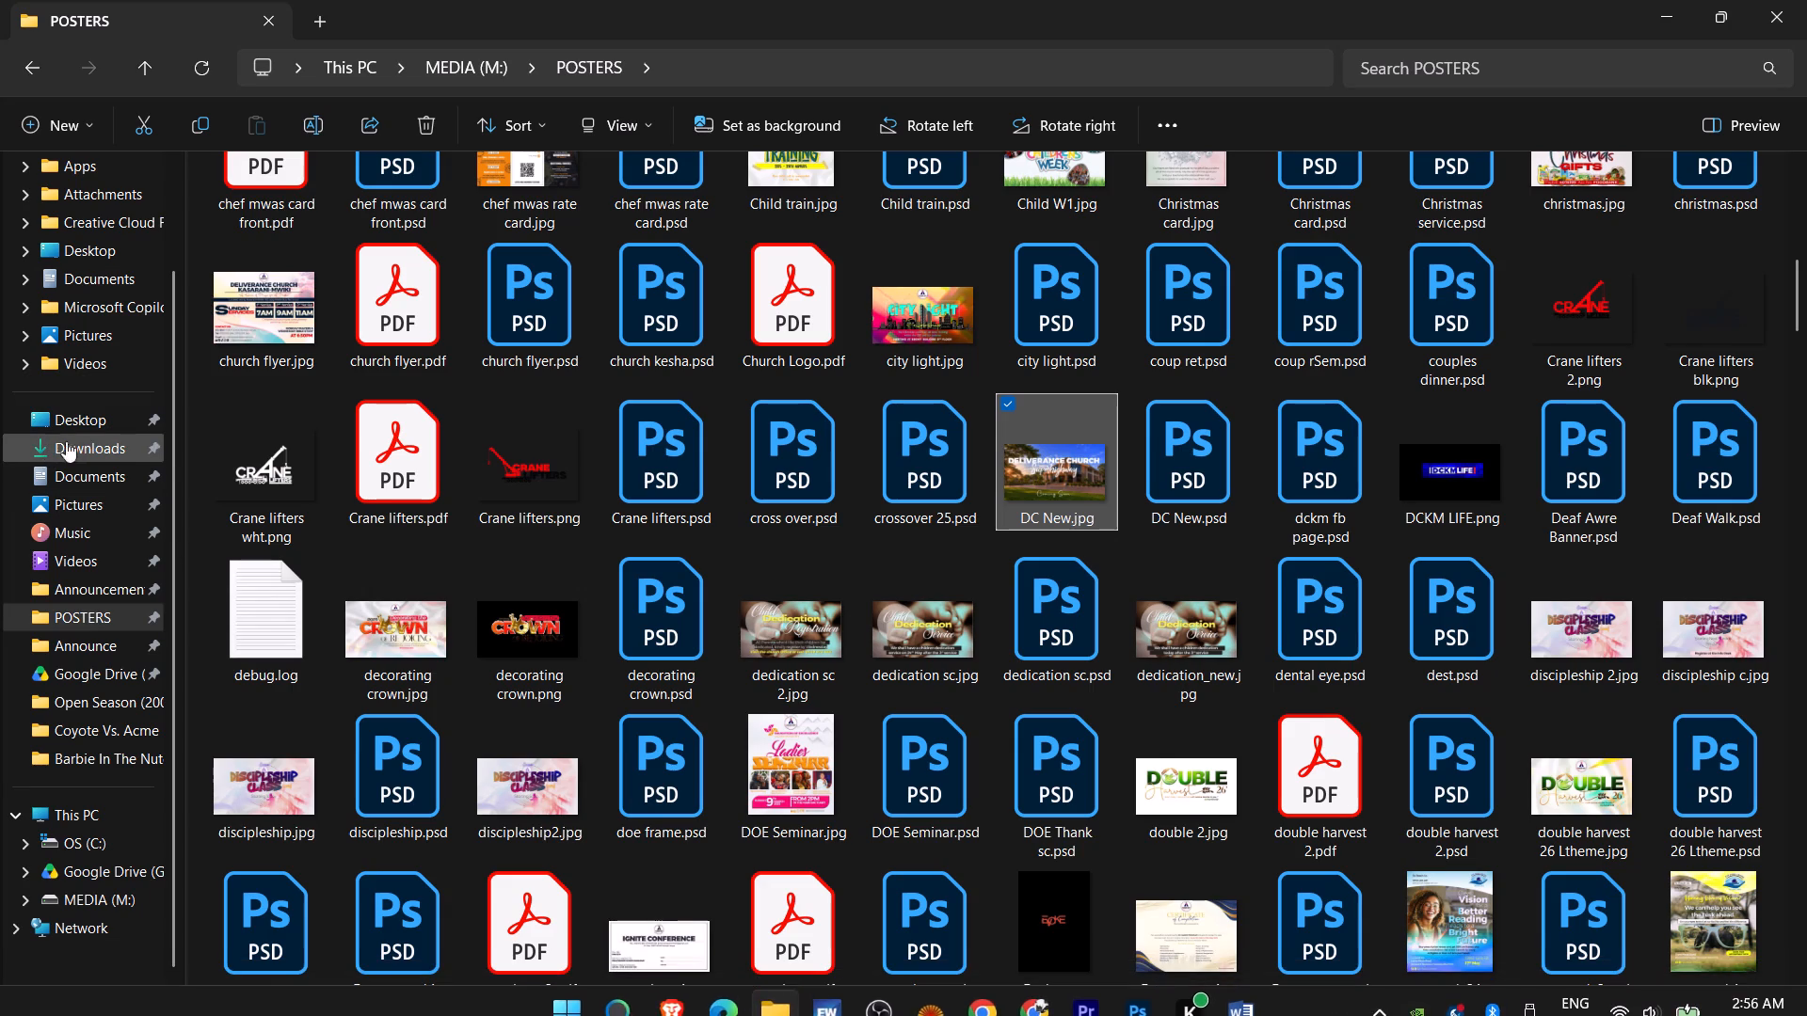
pyautogui.click(117, 454)
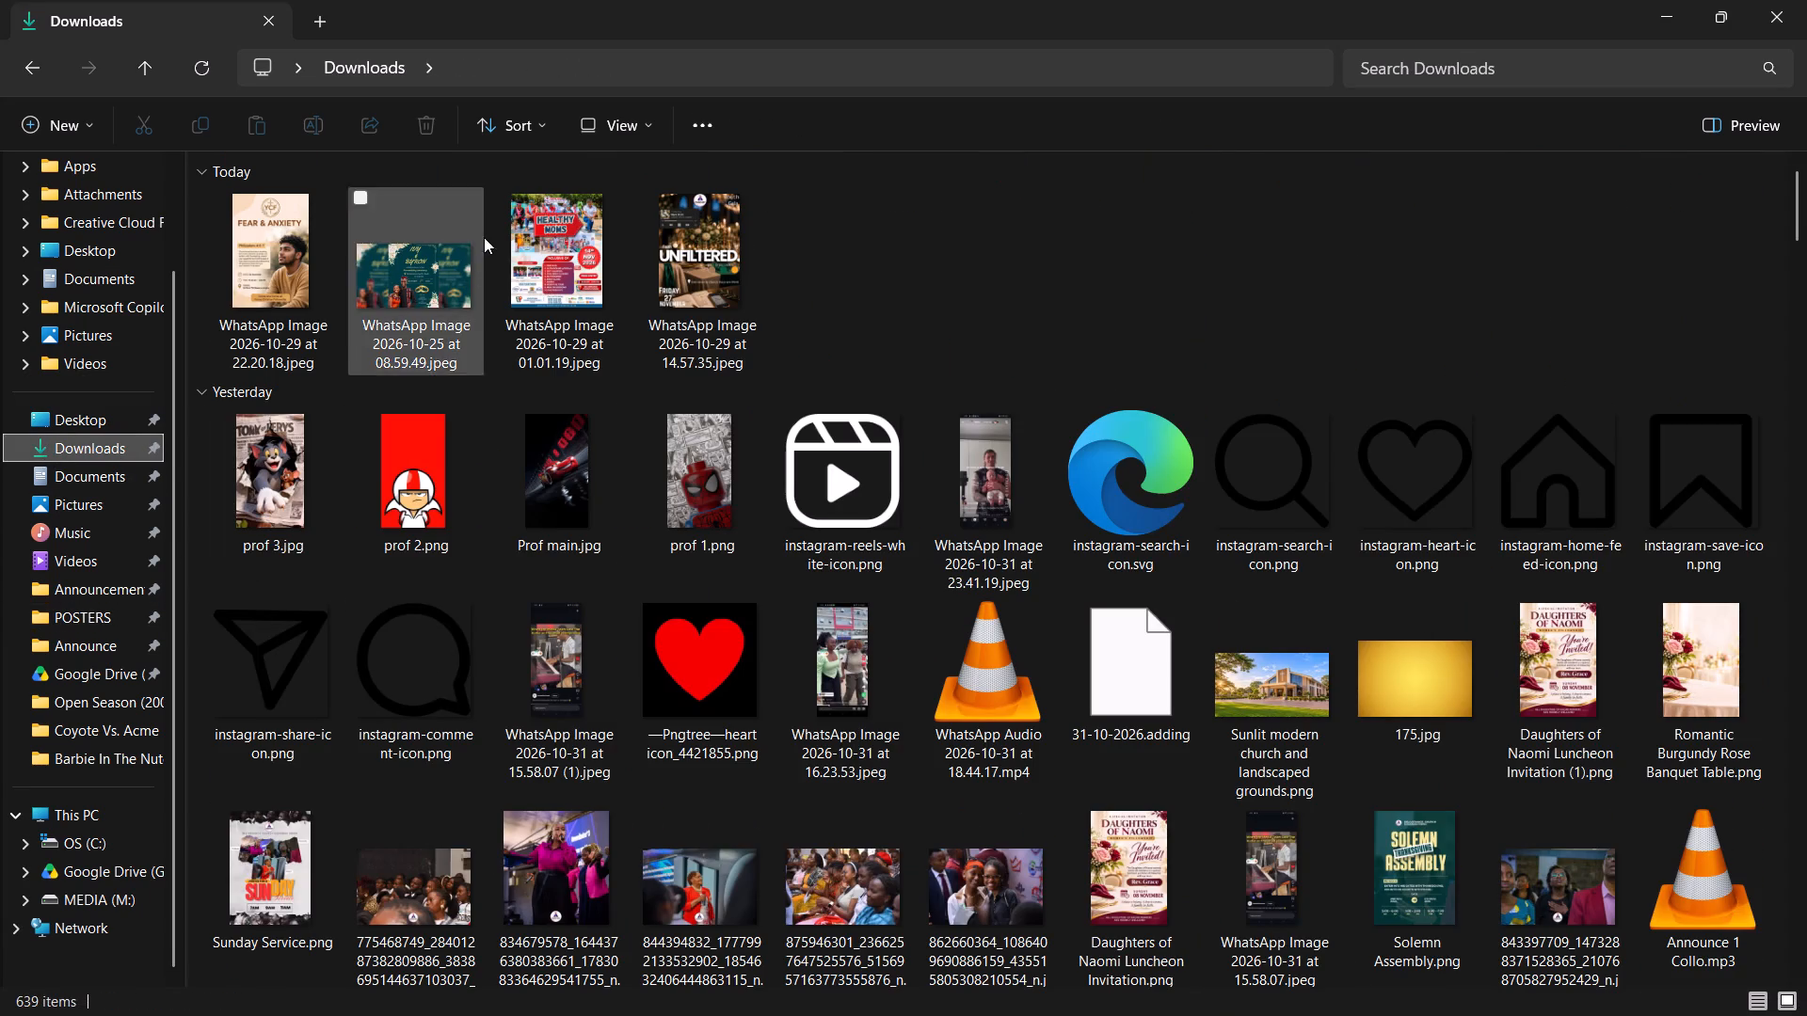
pyautogui.moveTo(416, 262); pyautogui.dragTo(722, 1015)
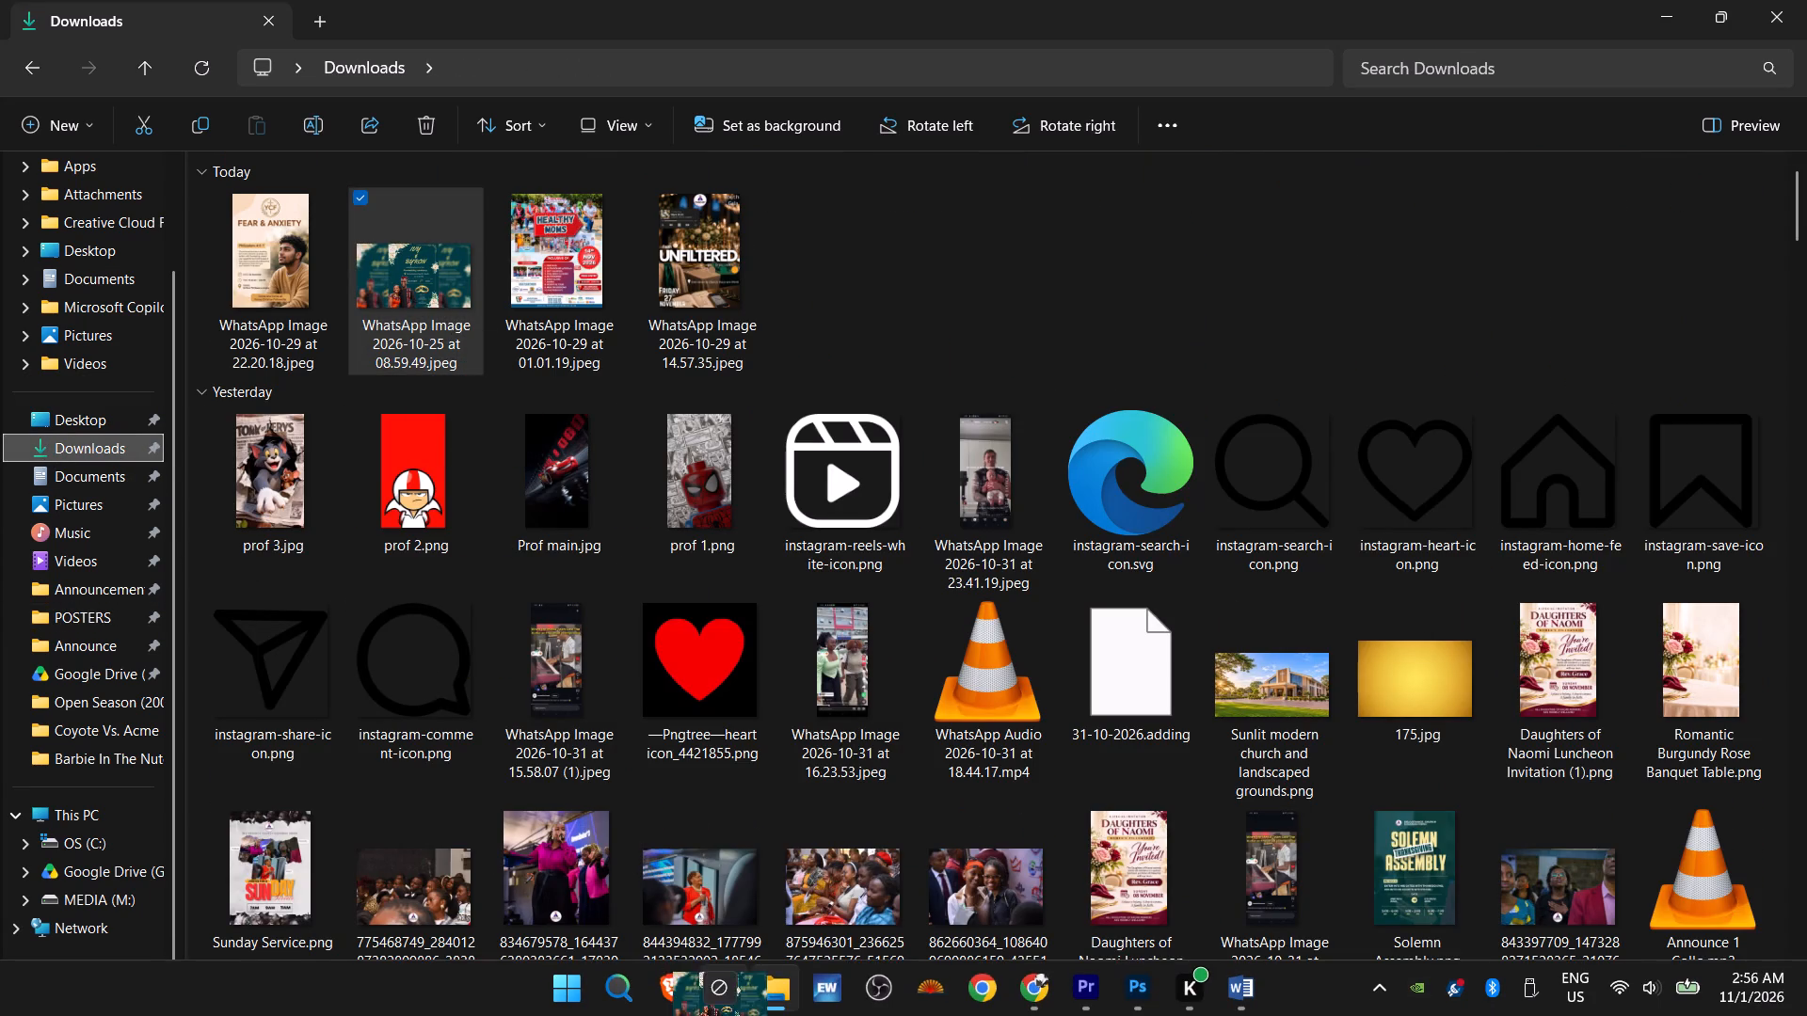
pyautogui.moveTo(722, 1015); pyautogui.dragTo(1097, 972)
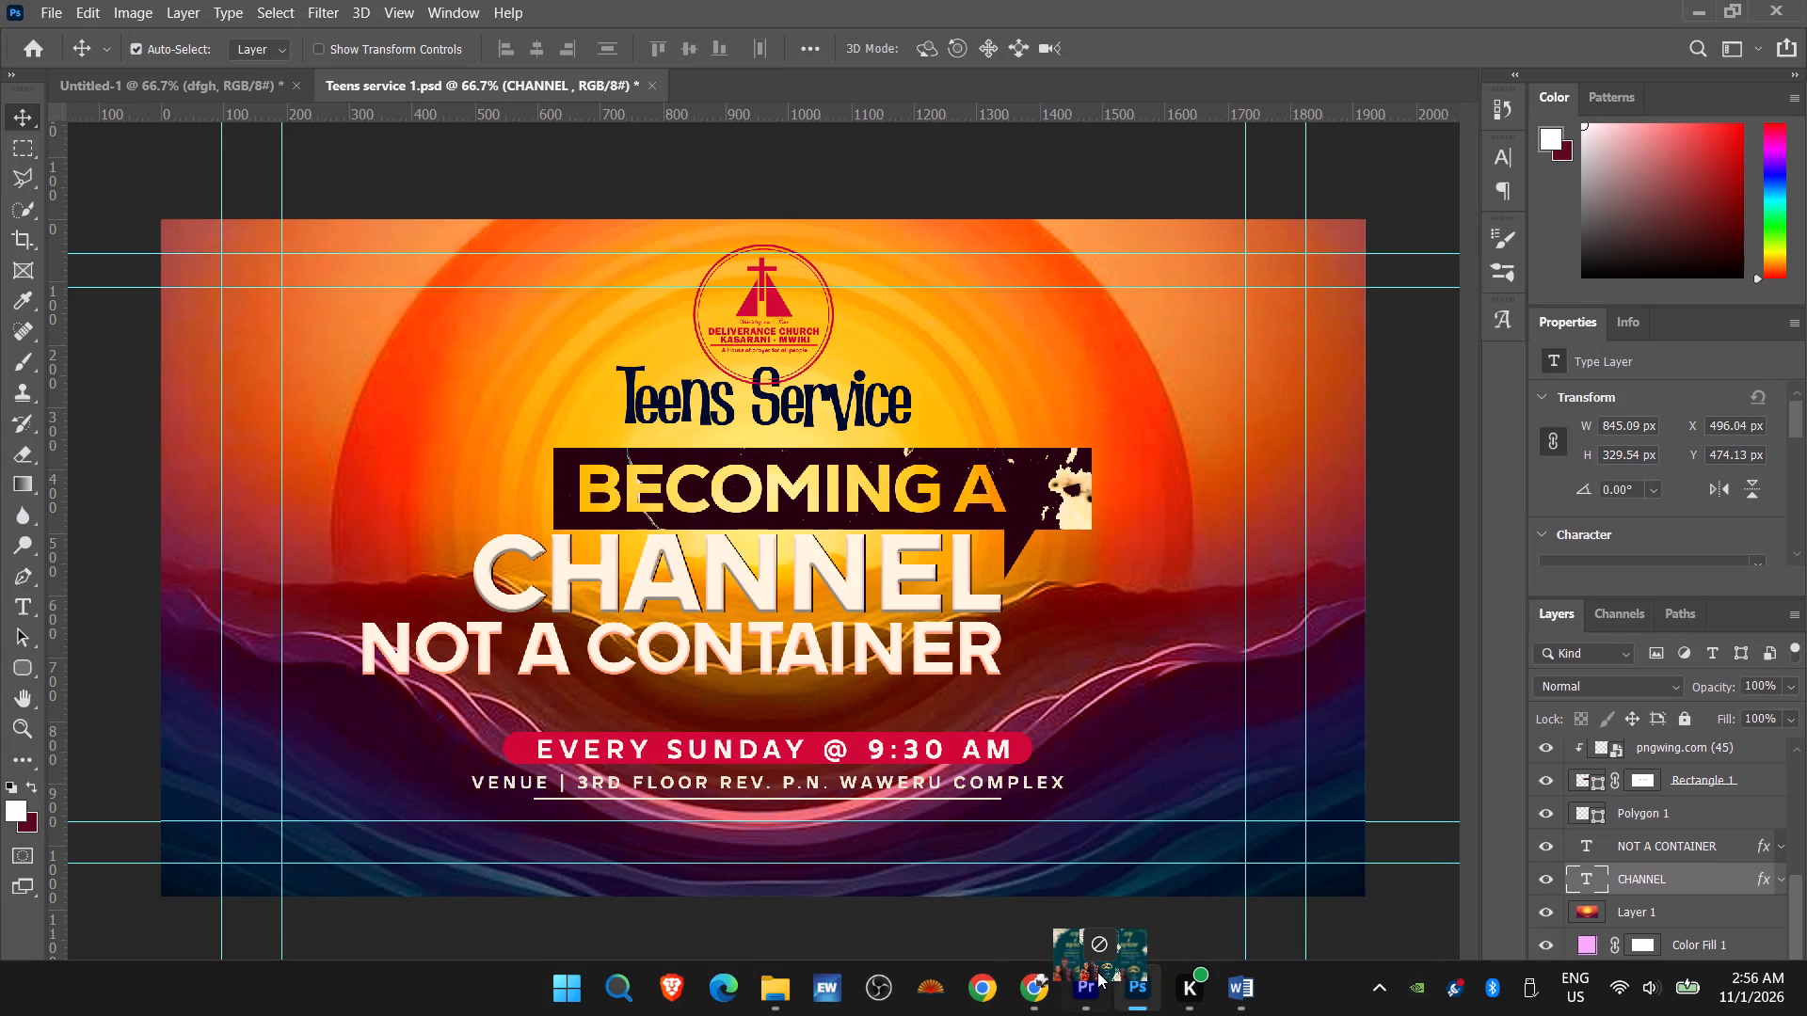
pyautogui.moveTo(1097, 972); pyautogui.dragTo(989, 818)
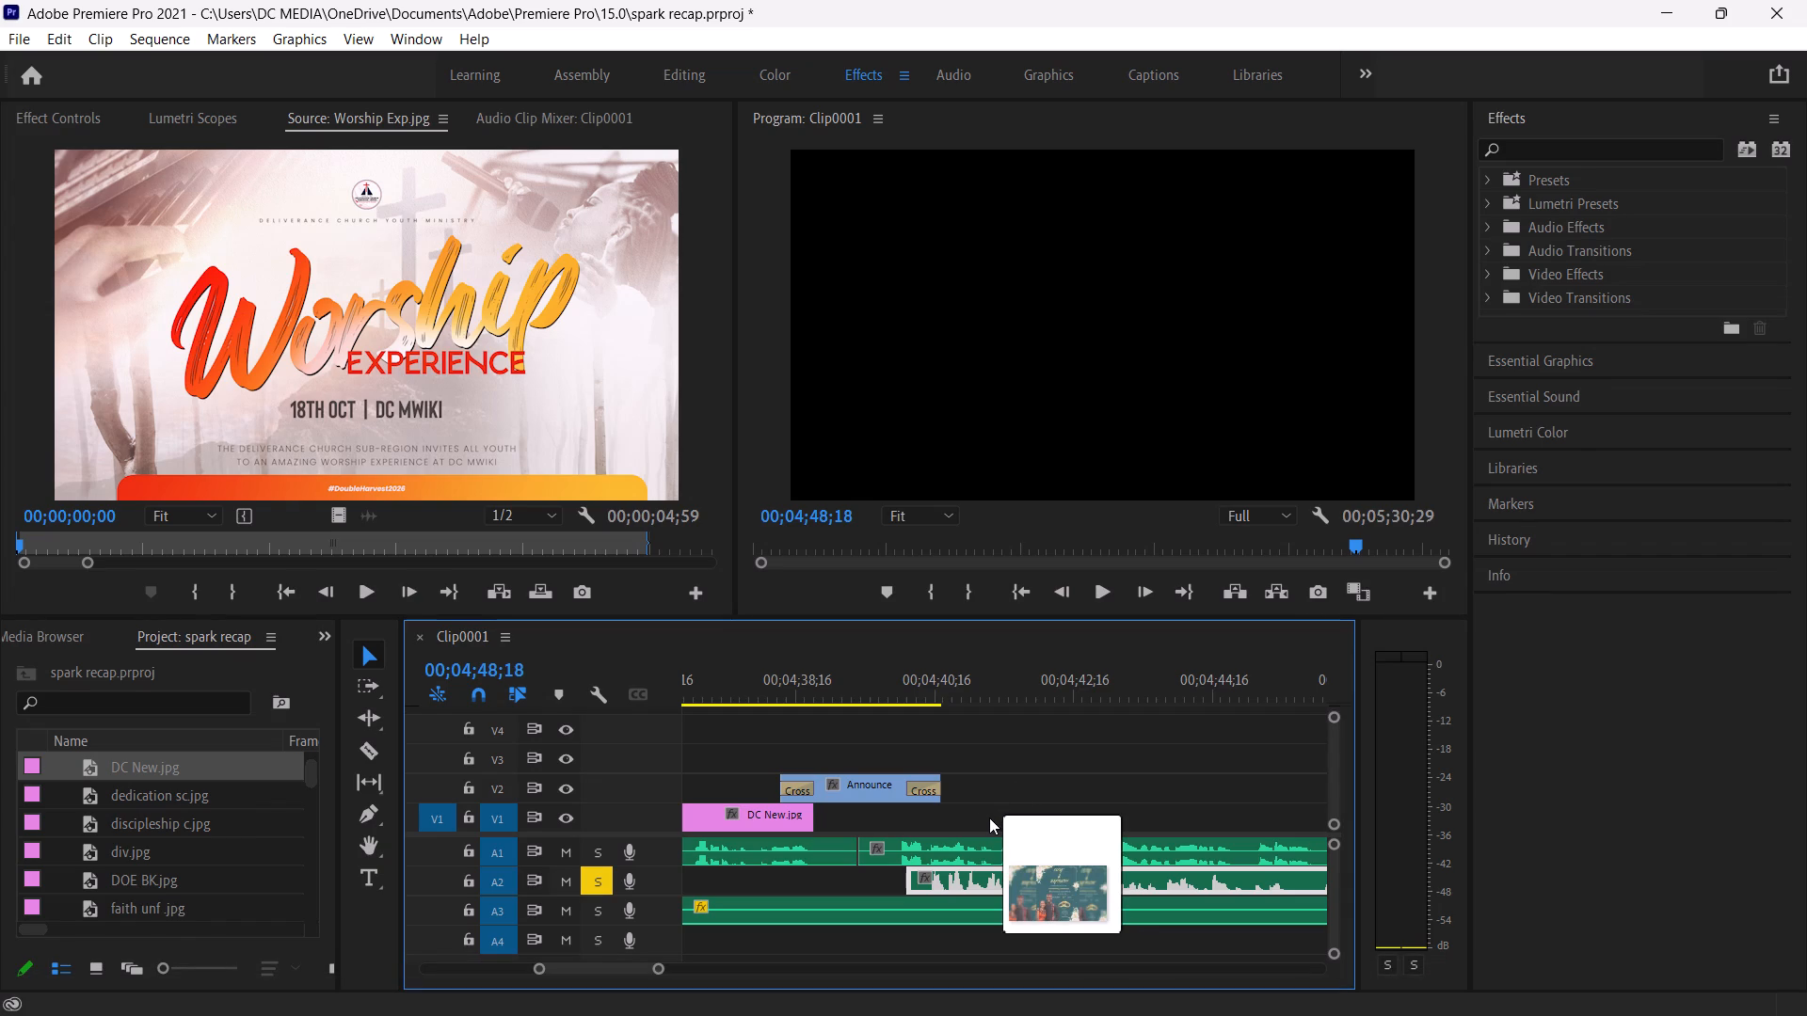
pyautogui.moveTo(989, 818); pyautogui.dragTo(991, 816)
pyautogui.moveTo(991, 816); pyautogui.dragTo(952, 820)
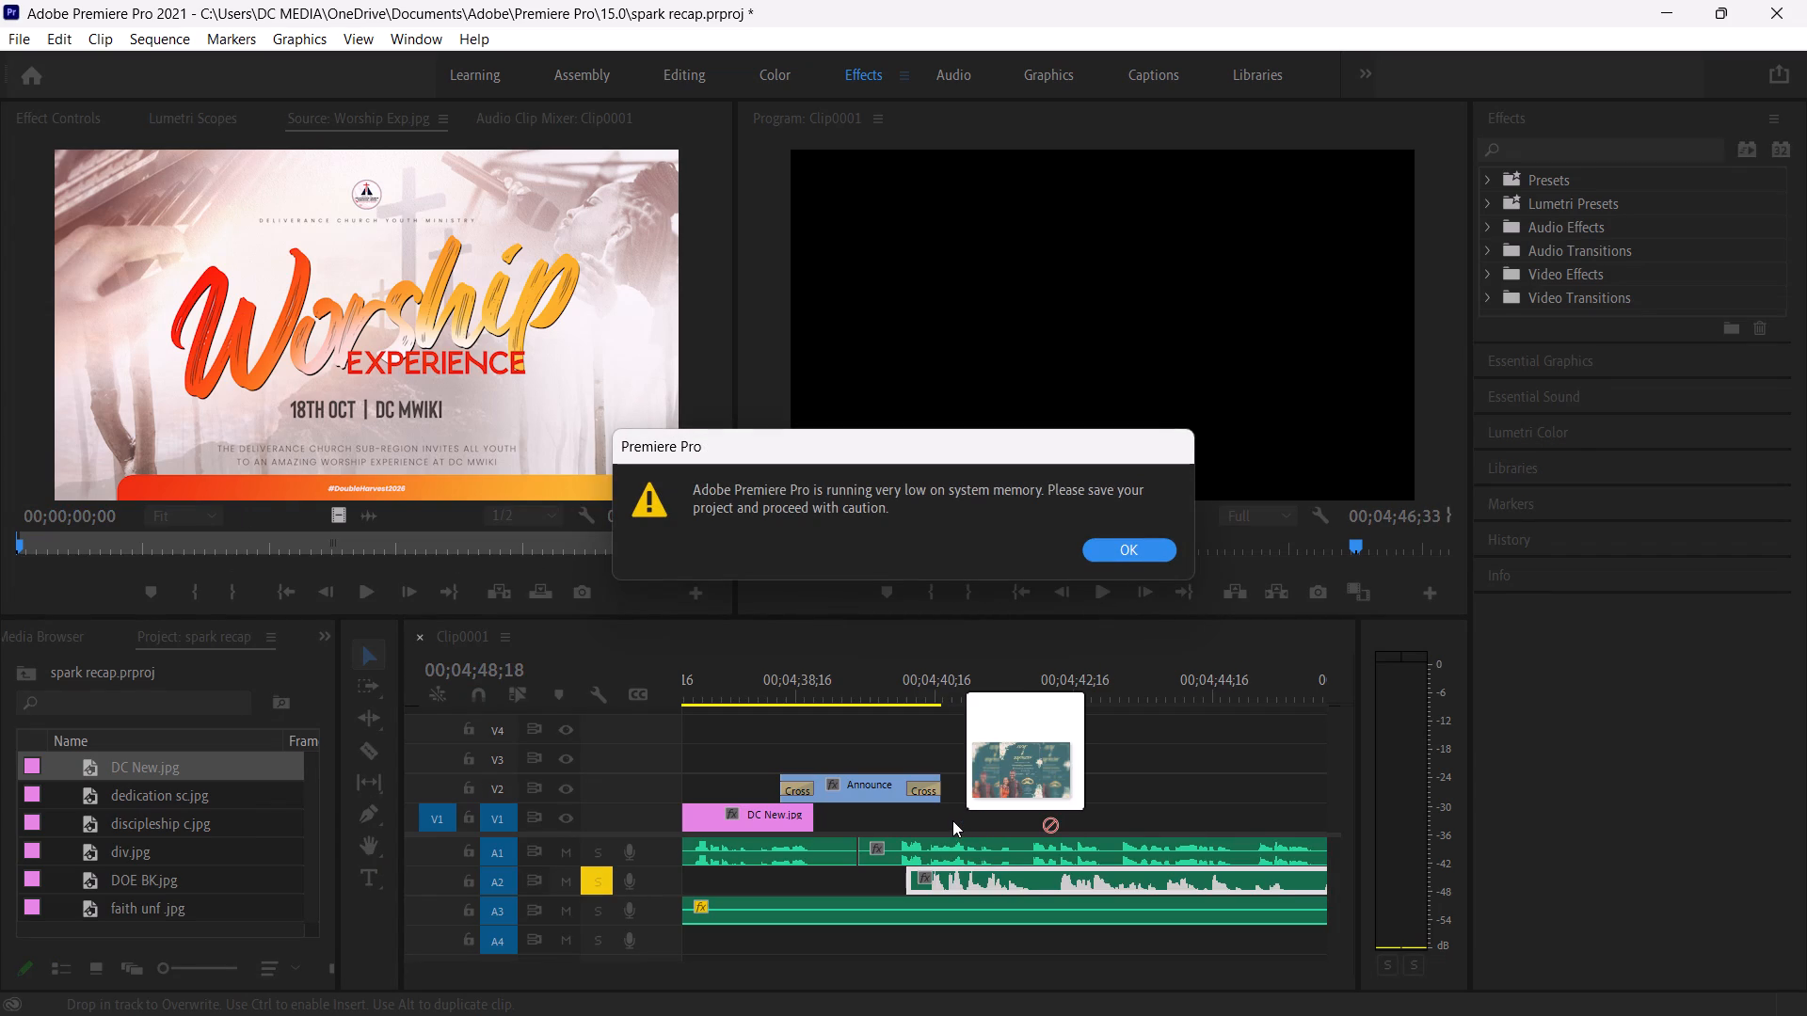
# Dismiss the low-memory warning, move the playhead to 04;40;06 and save the project.
pyautogui.click(1136, 545)
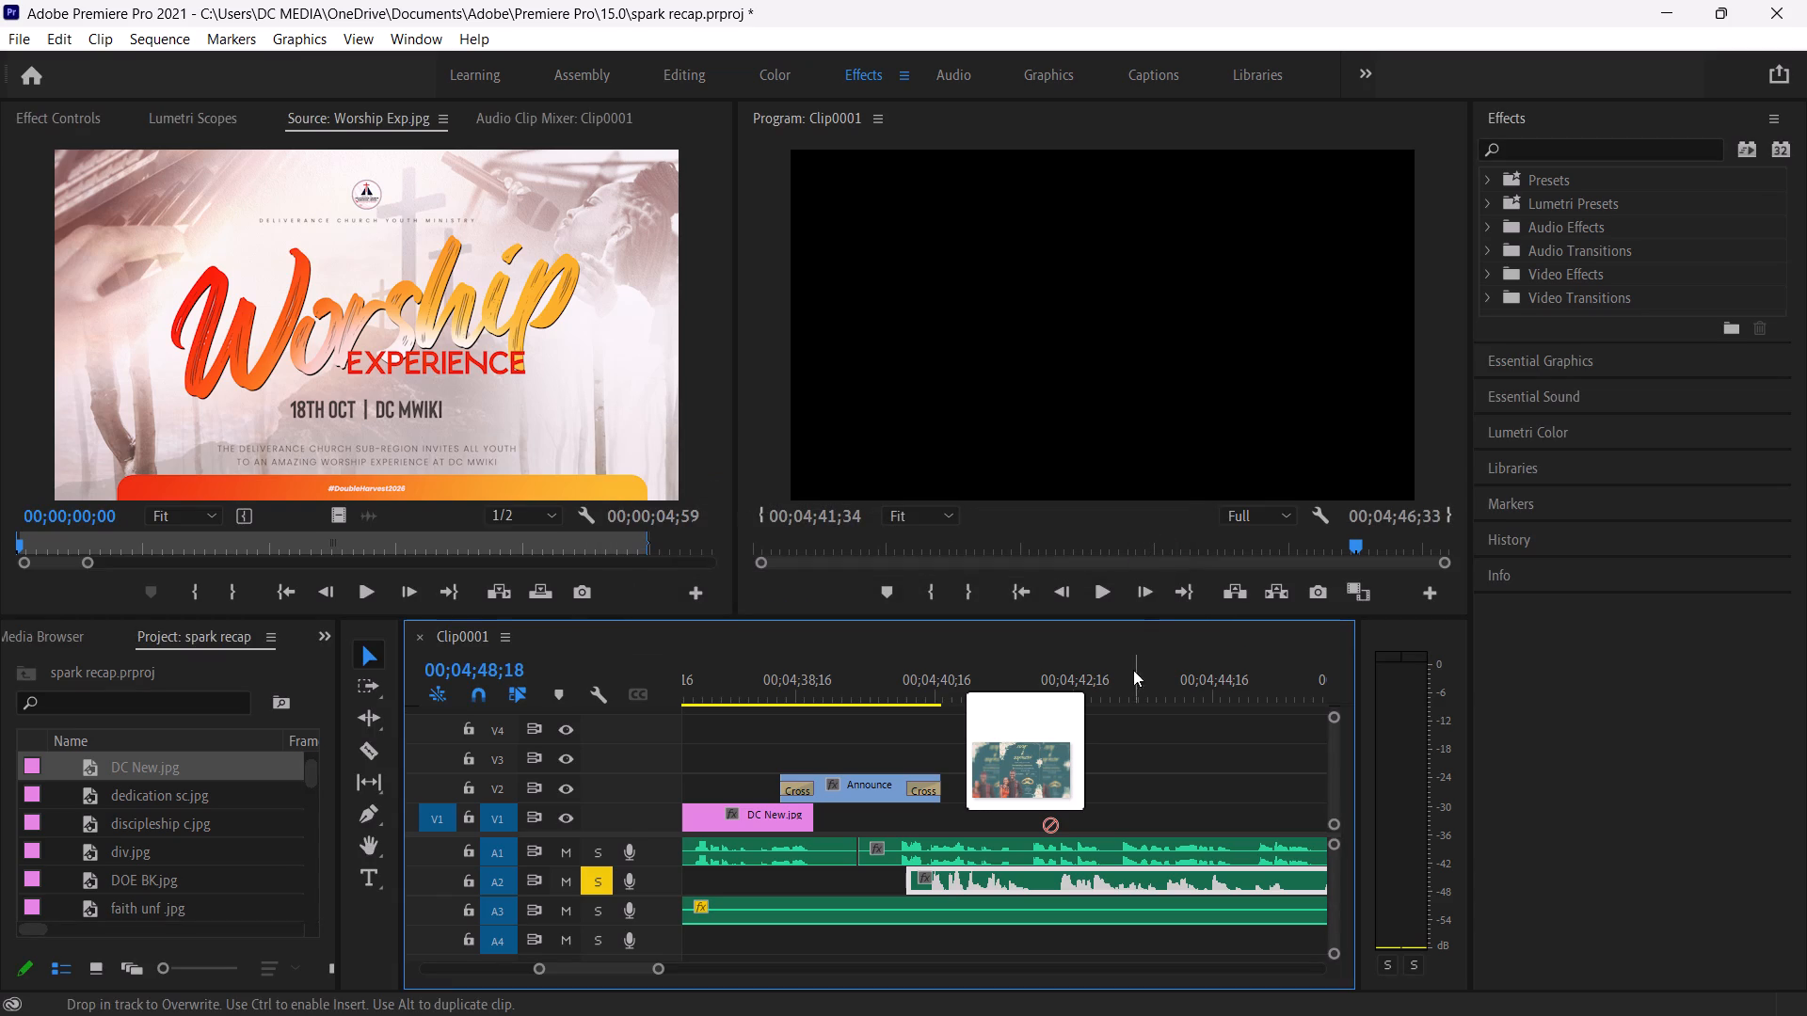
pyautogui.click(1072, 816)
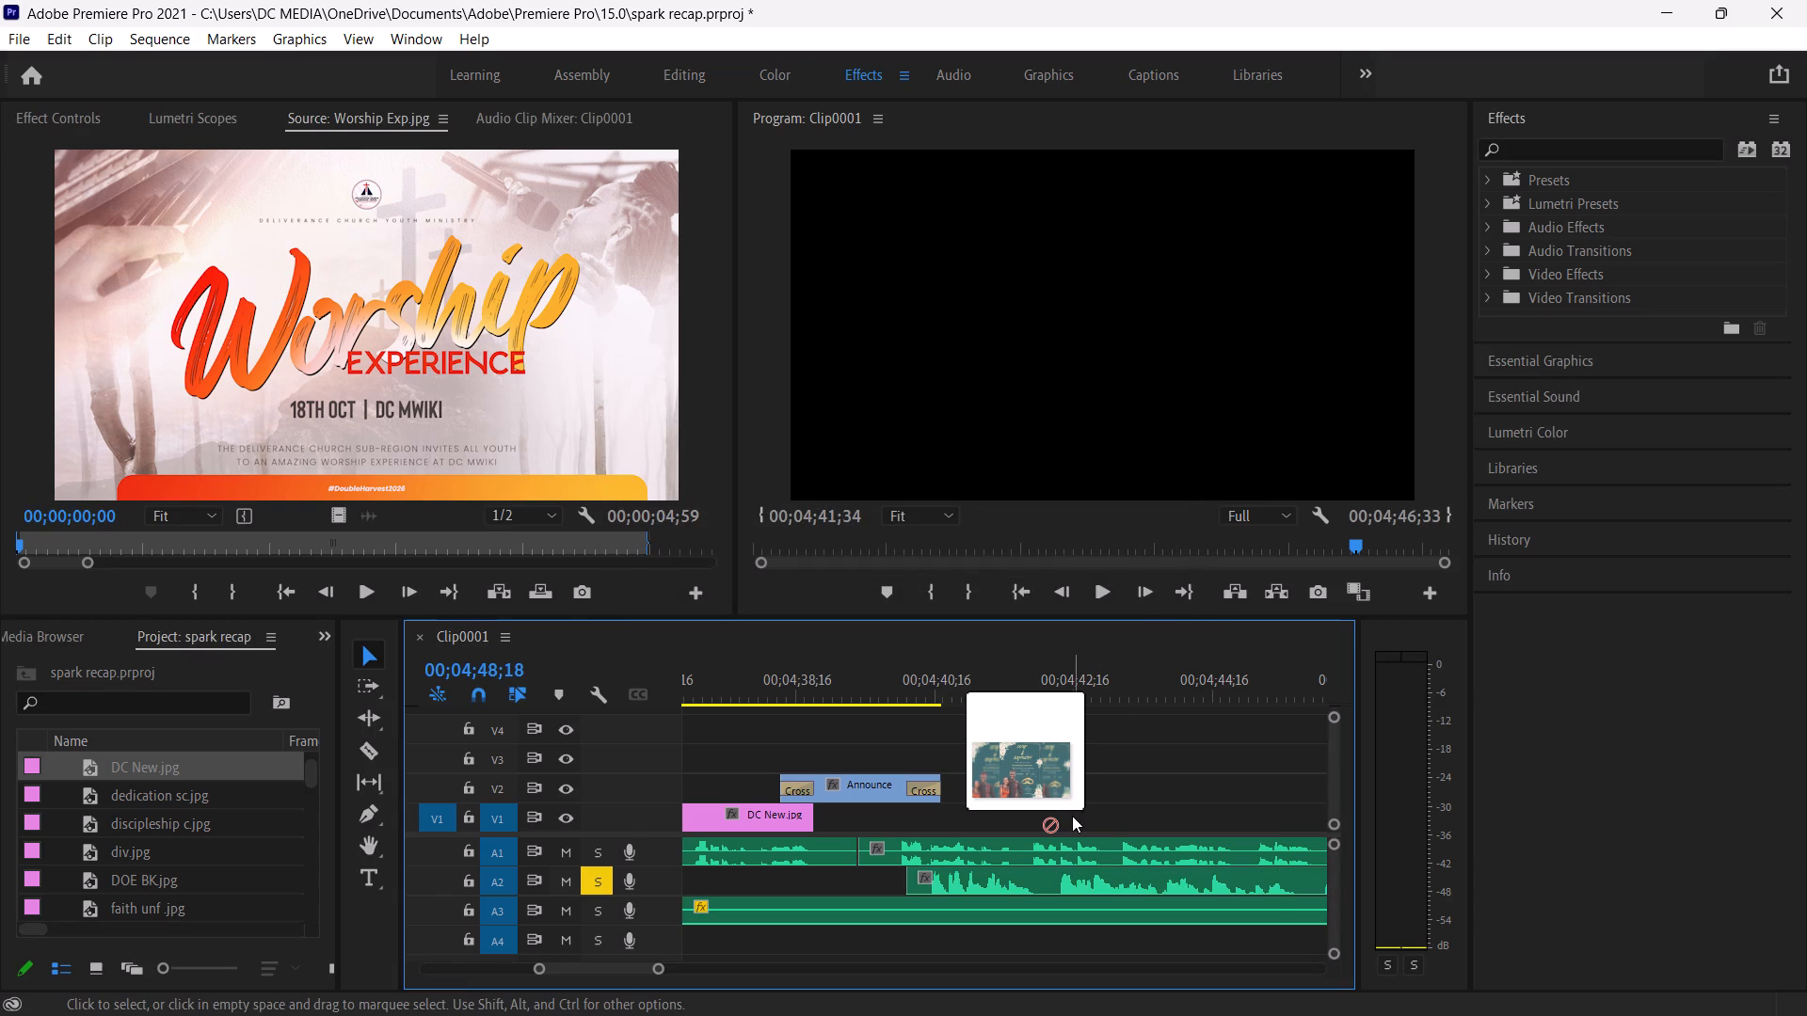
pyautogui.click(925, 693)
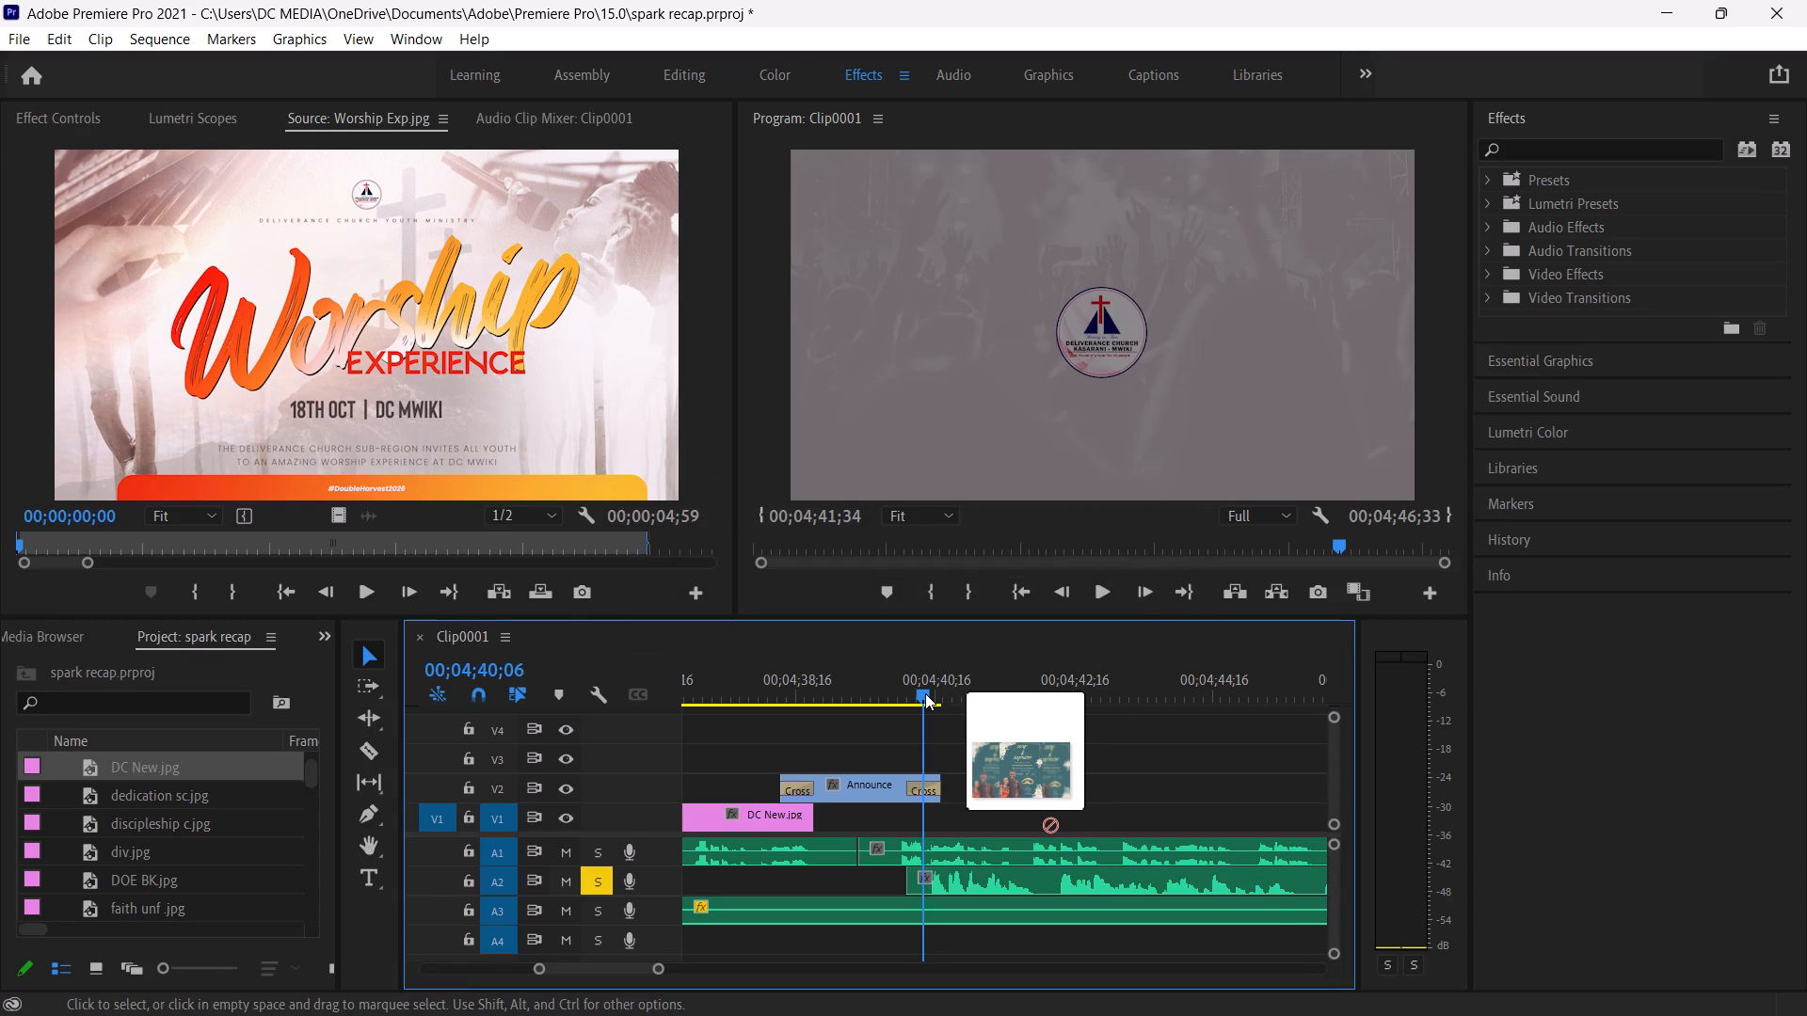
pyautogui.hotkey('ctrl', 's')
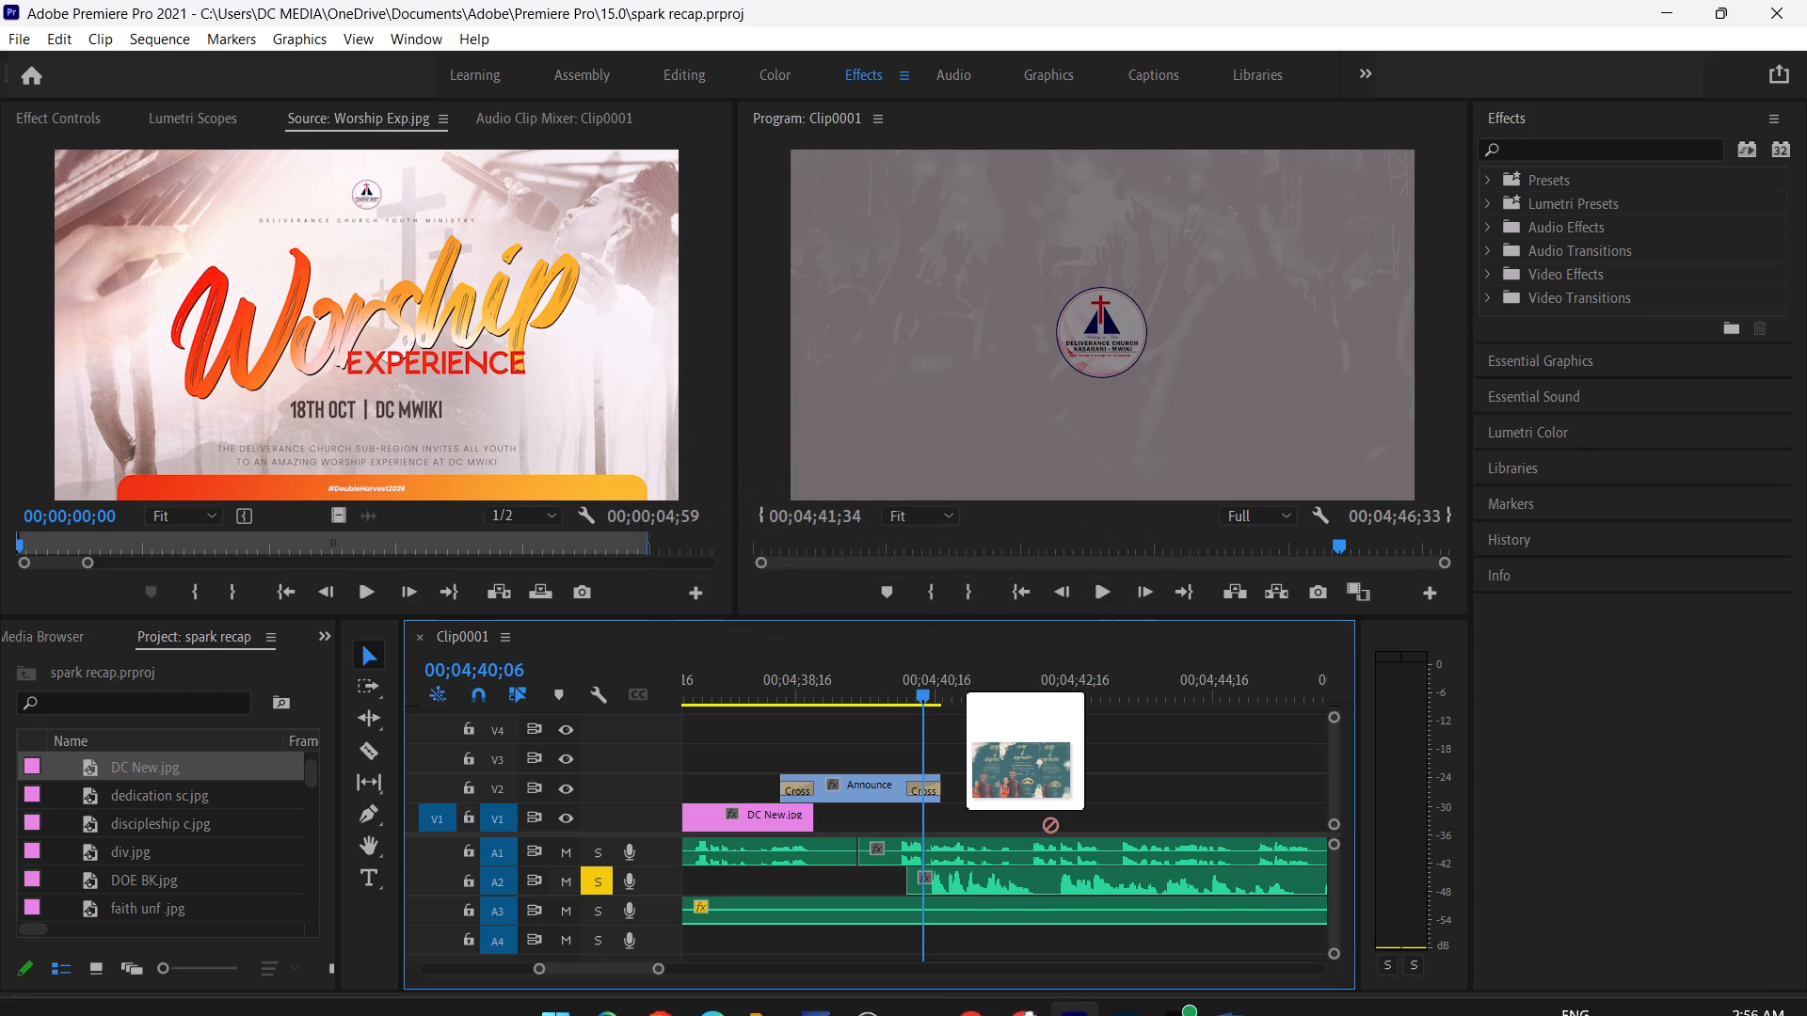
# Switch to File Explorer, check the drives under This PC, and return to Premiere Pro.
pyautogui.click(767, 1004)
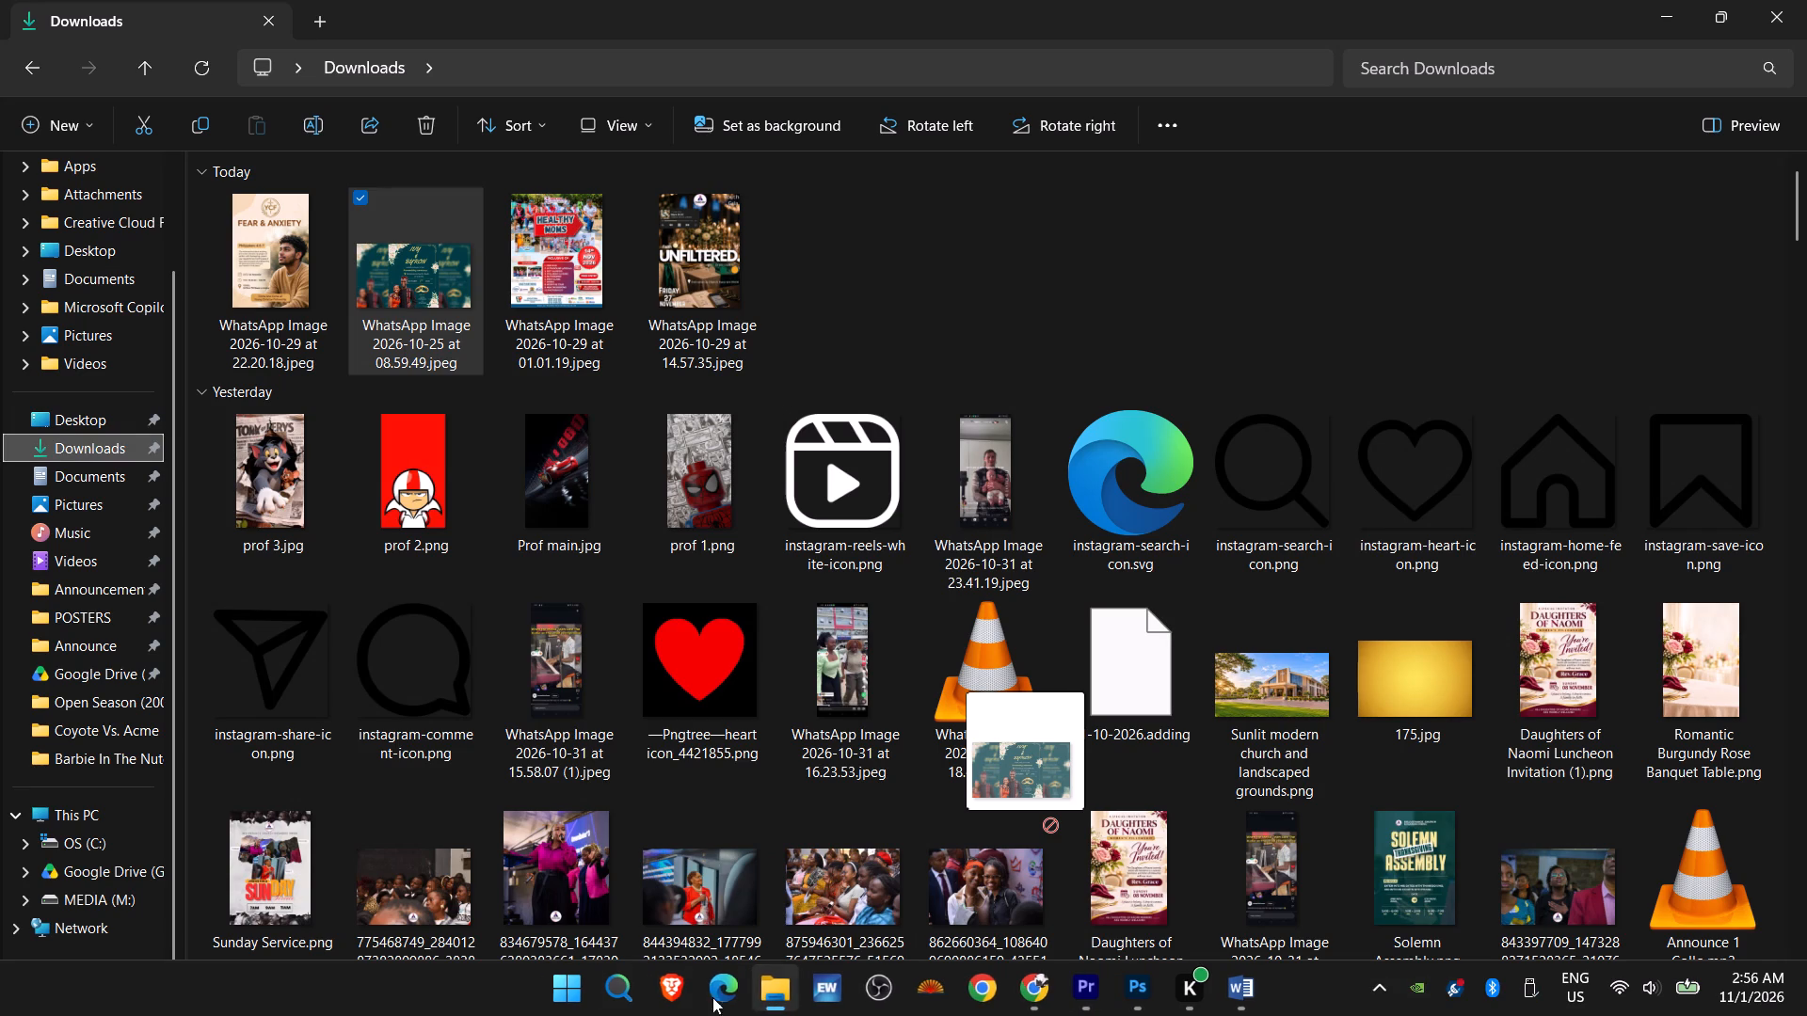
pyautogui.click(104, 817)
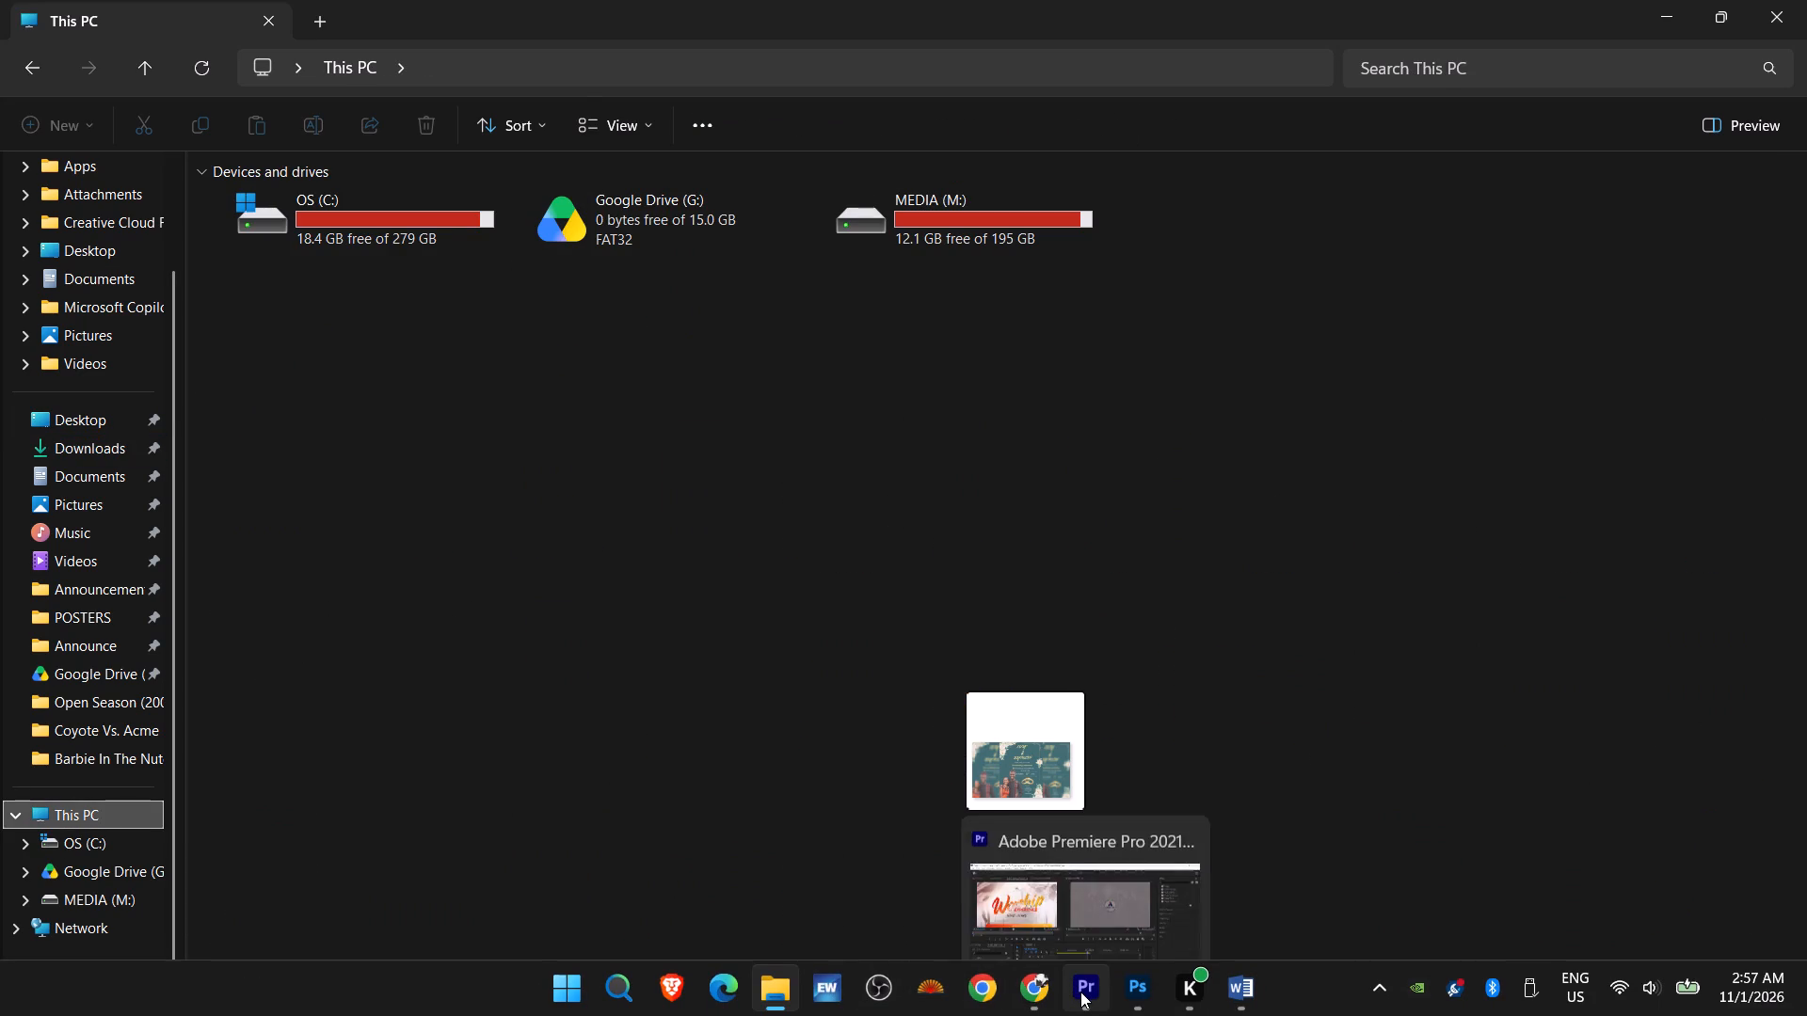
pyautogui.click(1080, 992)
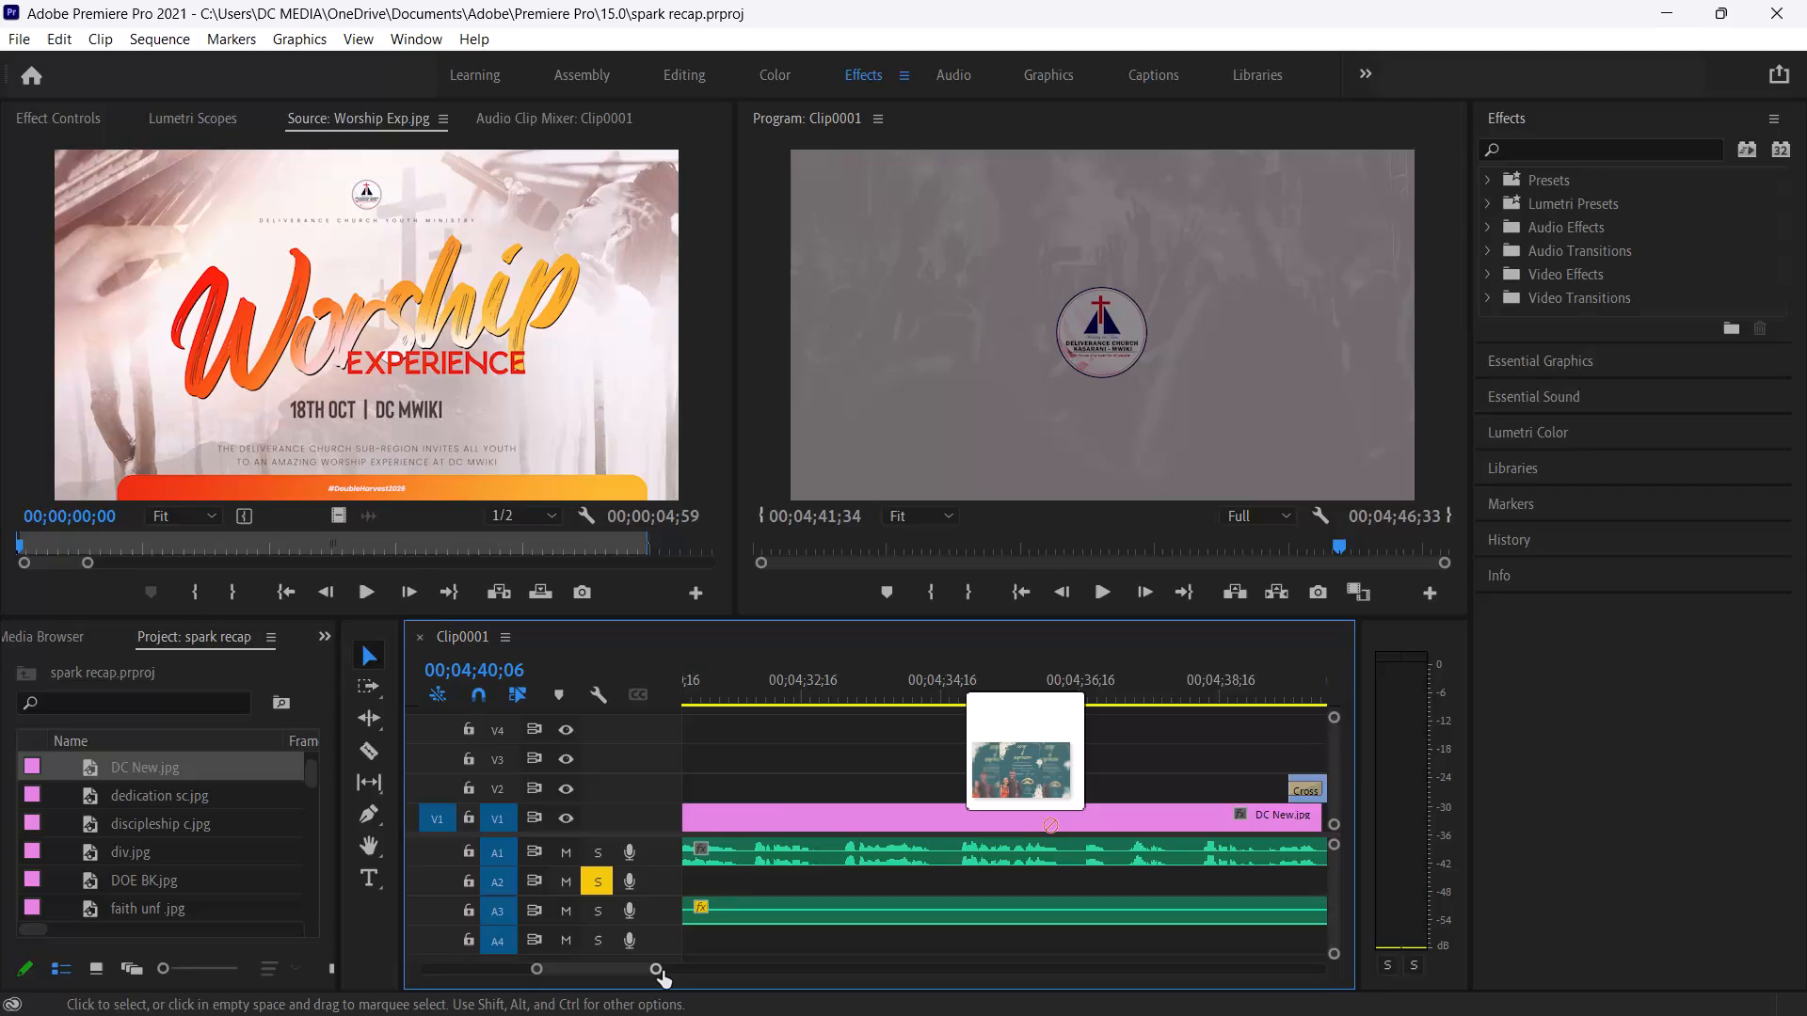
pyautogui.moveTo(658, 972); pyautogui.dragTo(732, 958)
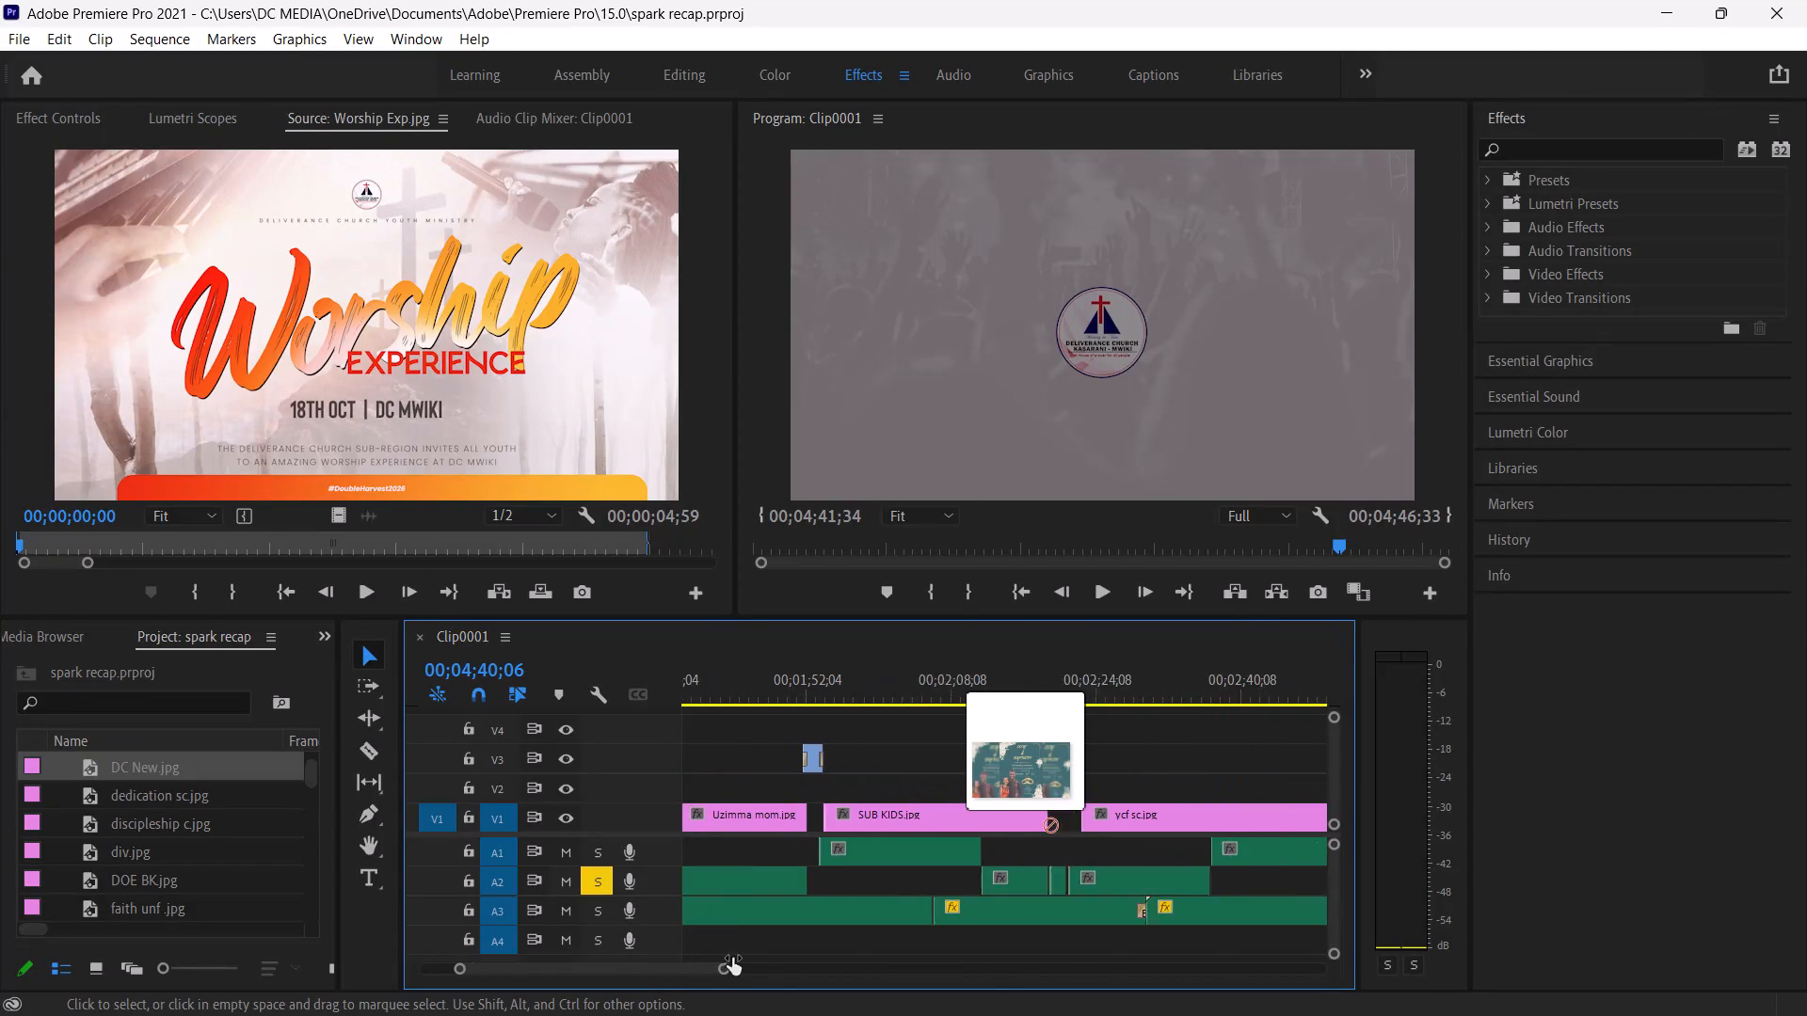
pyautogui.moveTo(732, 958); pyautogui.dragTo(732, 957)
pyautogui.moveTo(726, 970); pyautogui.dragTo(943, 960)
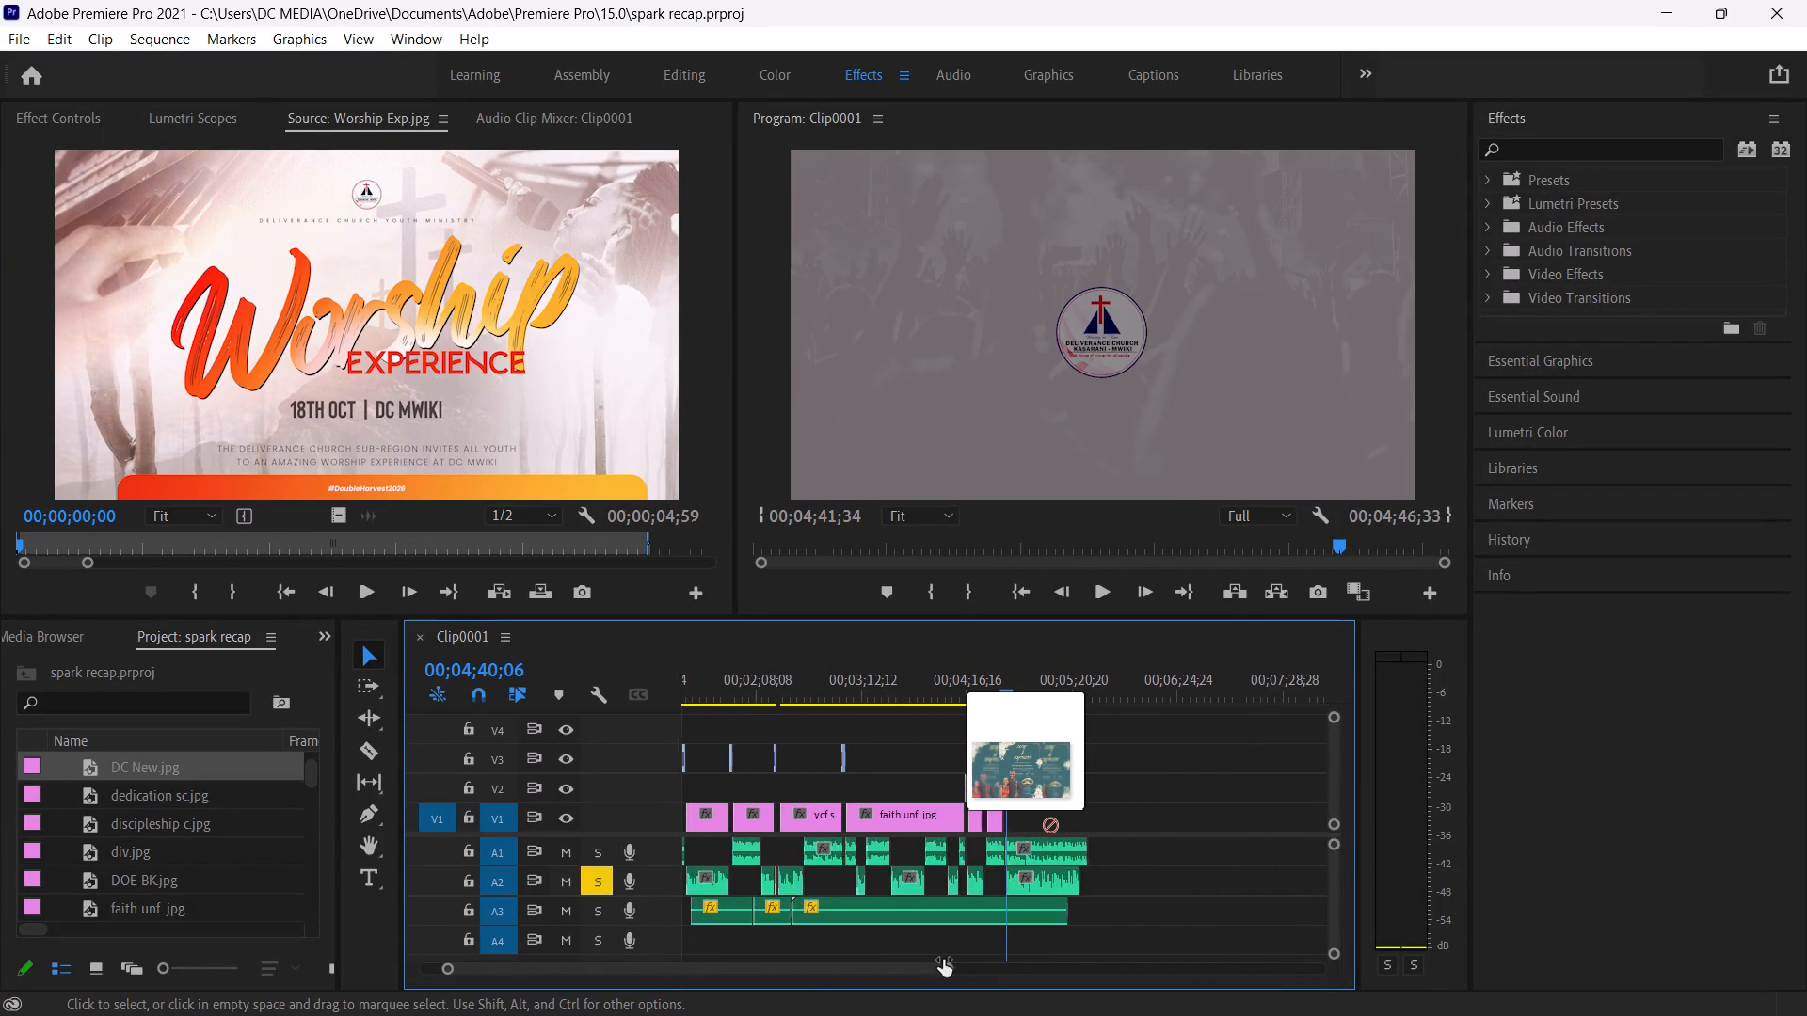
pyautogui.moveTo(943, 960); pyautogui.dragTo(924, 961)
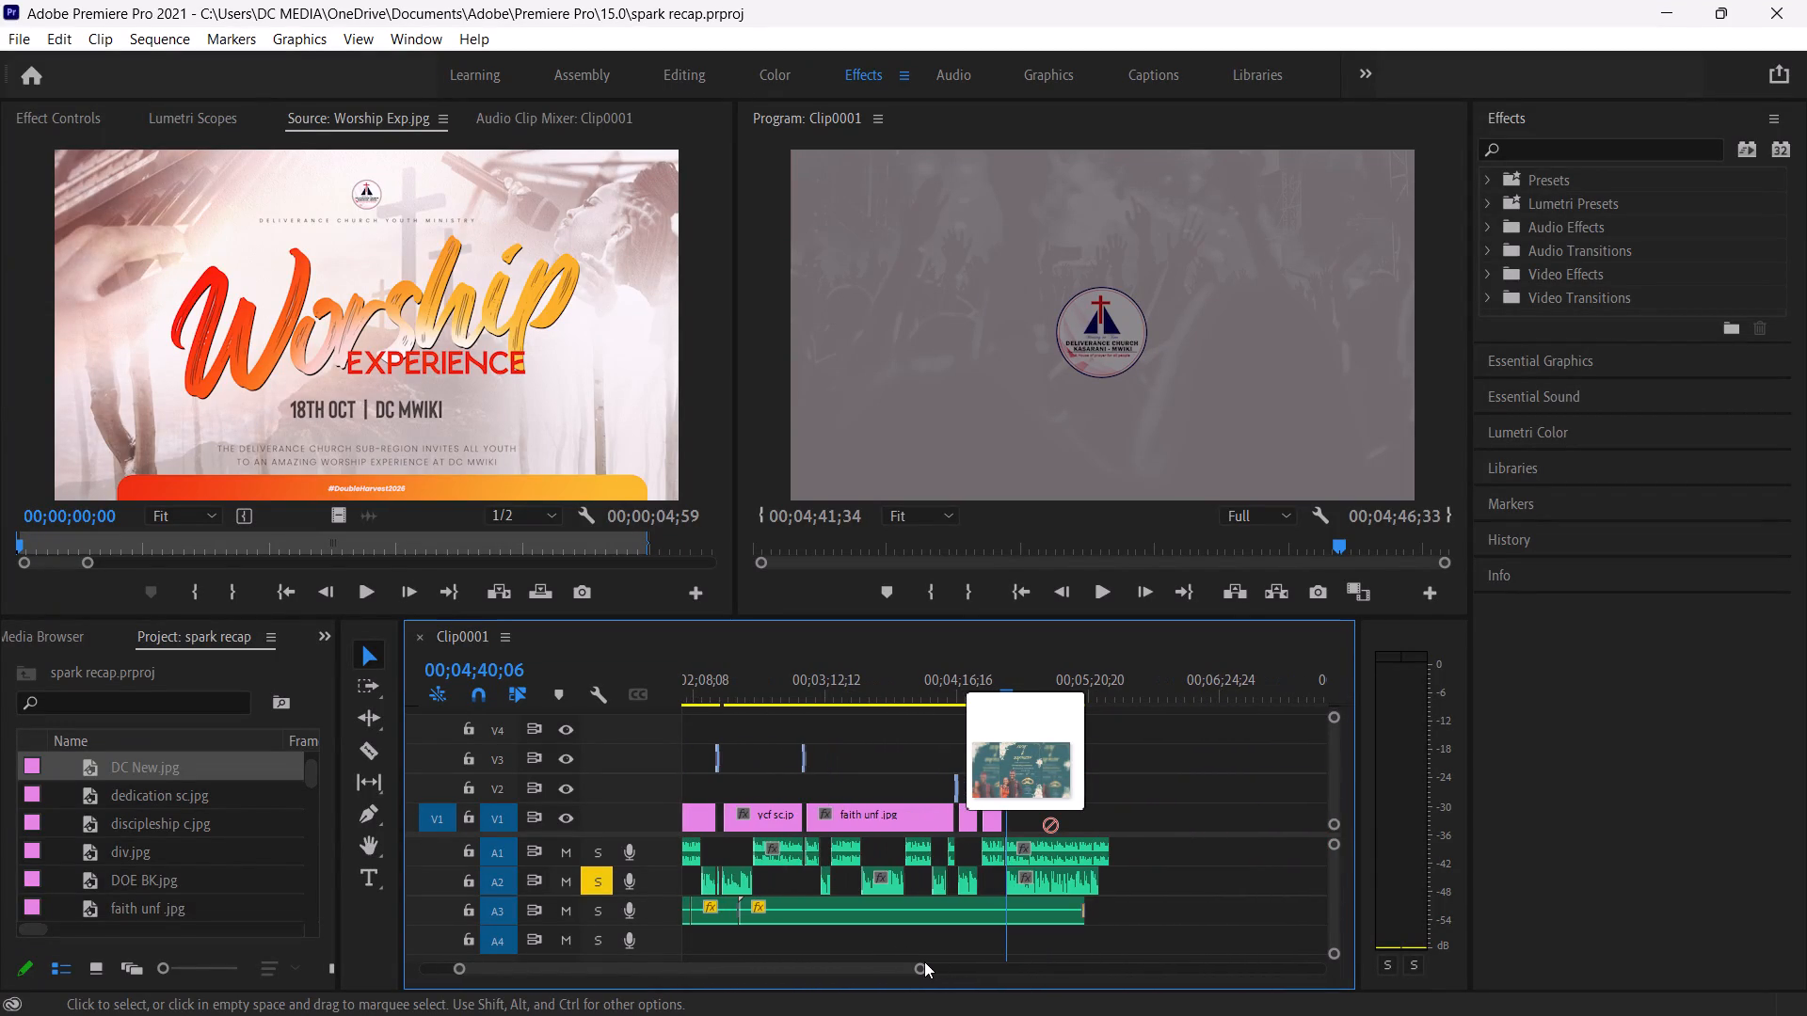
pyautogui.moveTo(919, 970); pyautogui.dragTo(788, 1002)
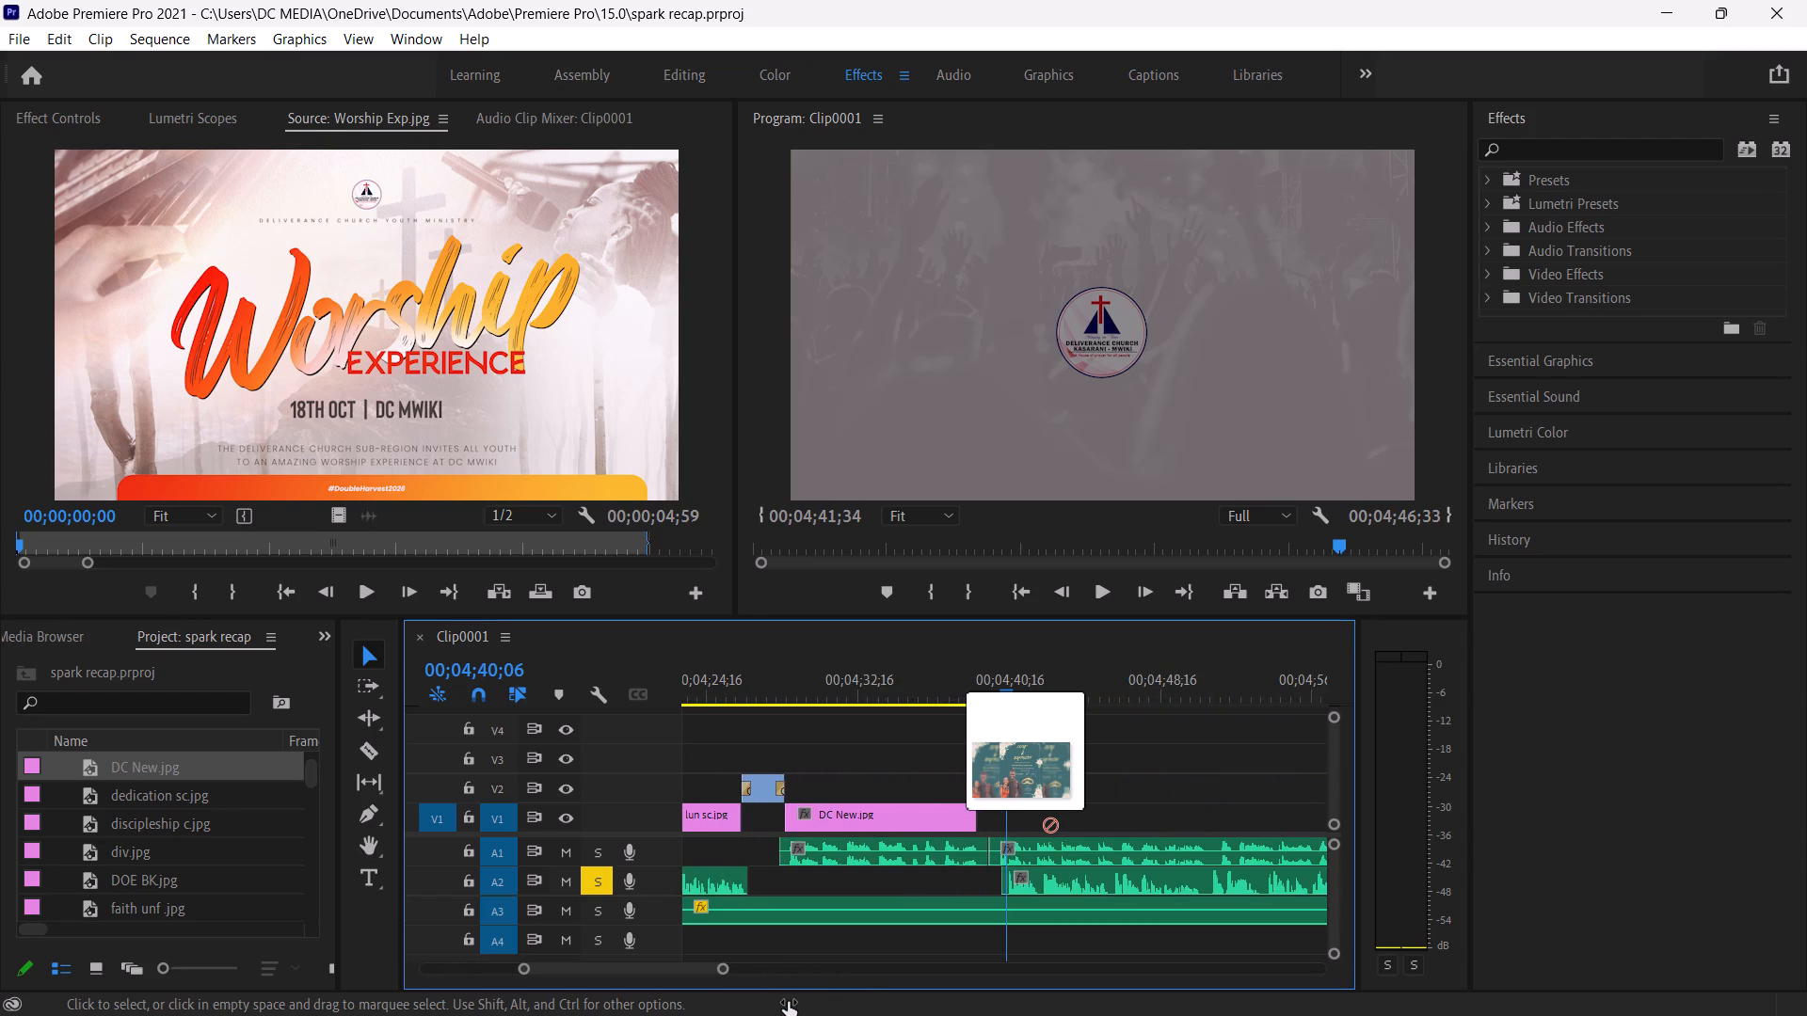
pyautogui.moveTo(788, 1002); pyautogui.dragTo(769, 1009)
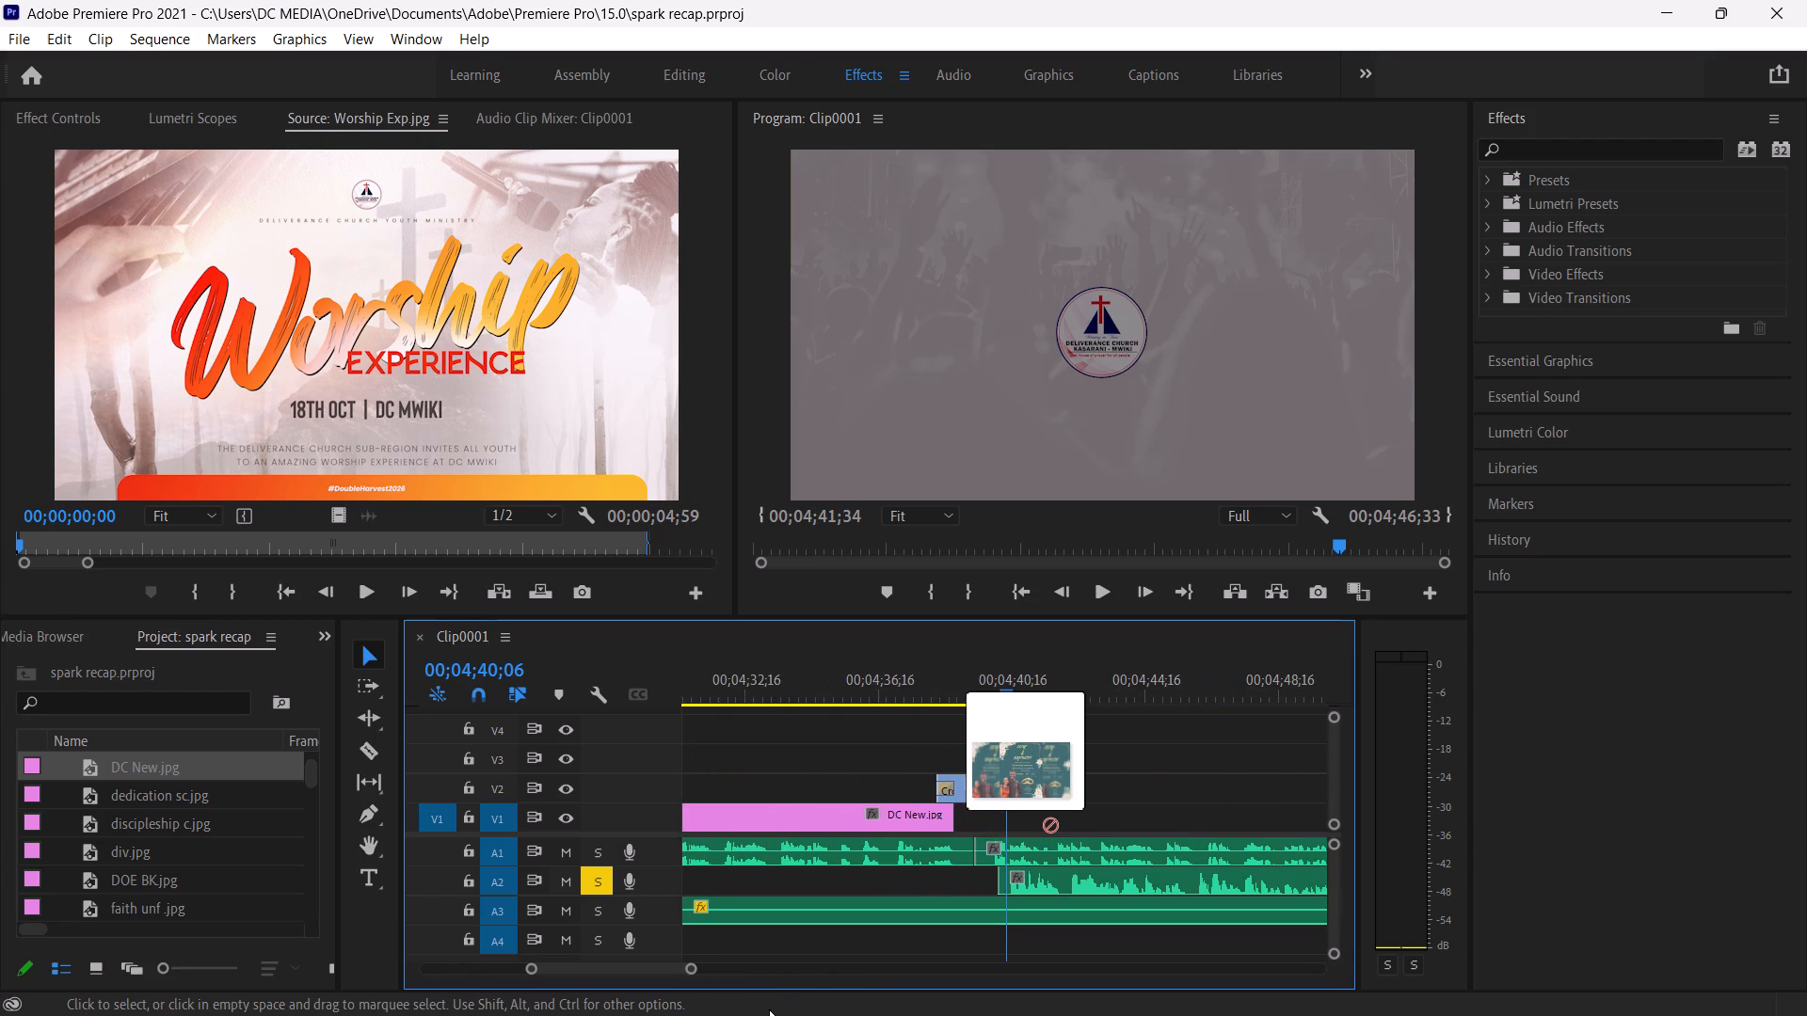
# Place the WhatsApp pre-wedding invitation image on V1, aligned with the start of the A2 narration clip, at scale 122.
pyautogui.click(766, 1008)
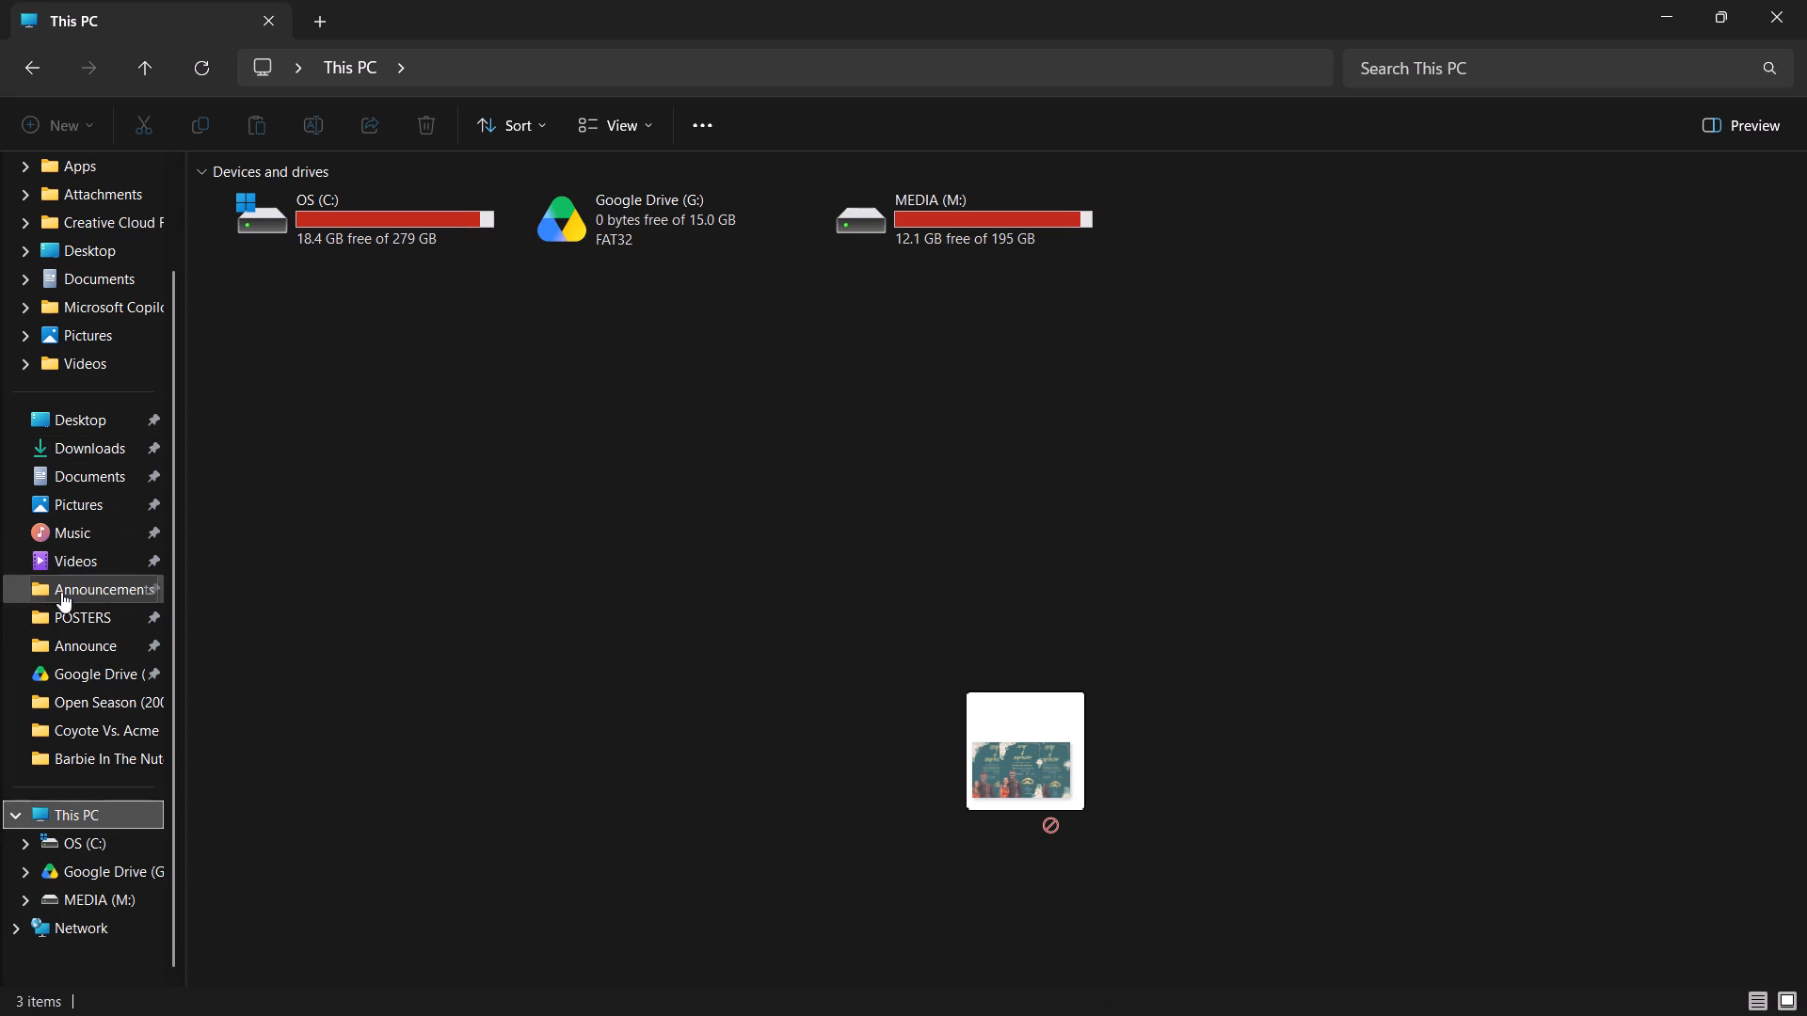
# Add WhatsApp Image 2026-10-25 at 08.59.49.jpeg from the Downloads folder to track V1, just after the Announce copy clip.
pyautogui.click(99, 460)
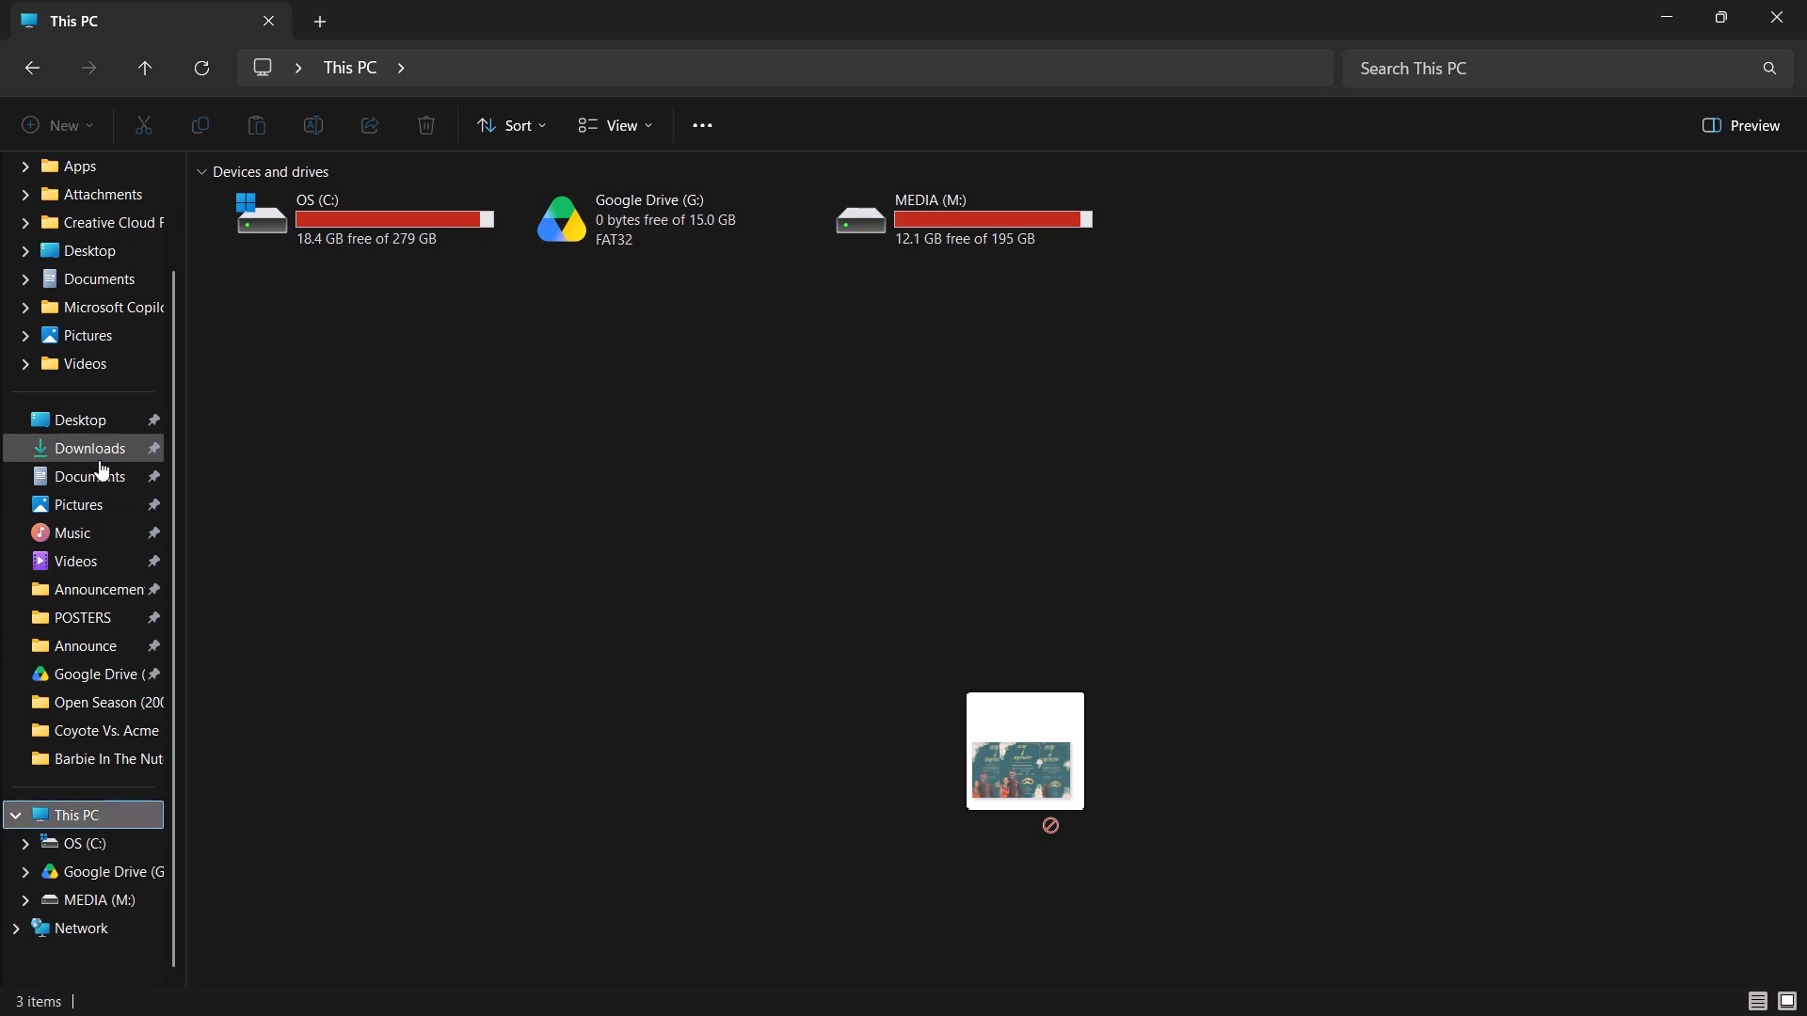
pyautogui.moveTo(402, 248); pyautogui.dragTo(1041, 1015)
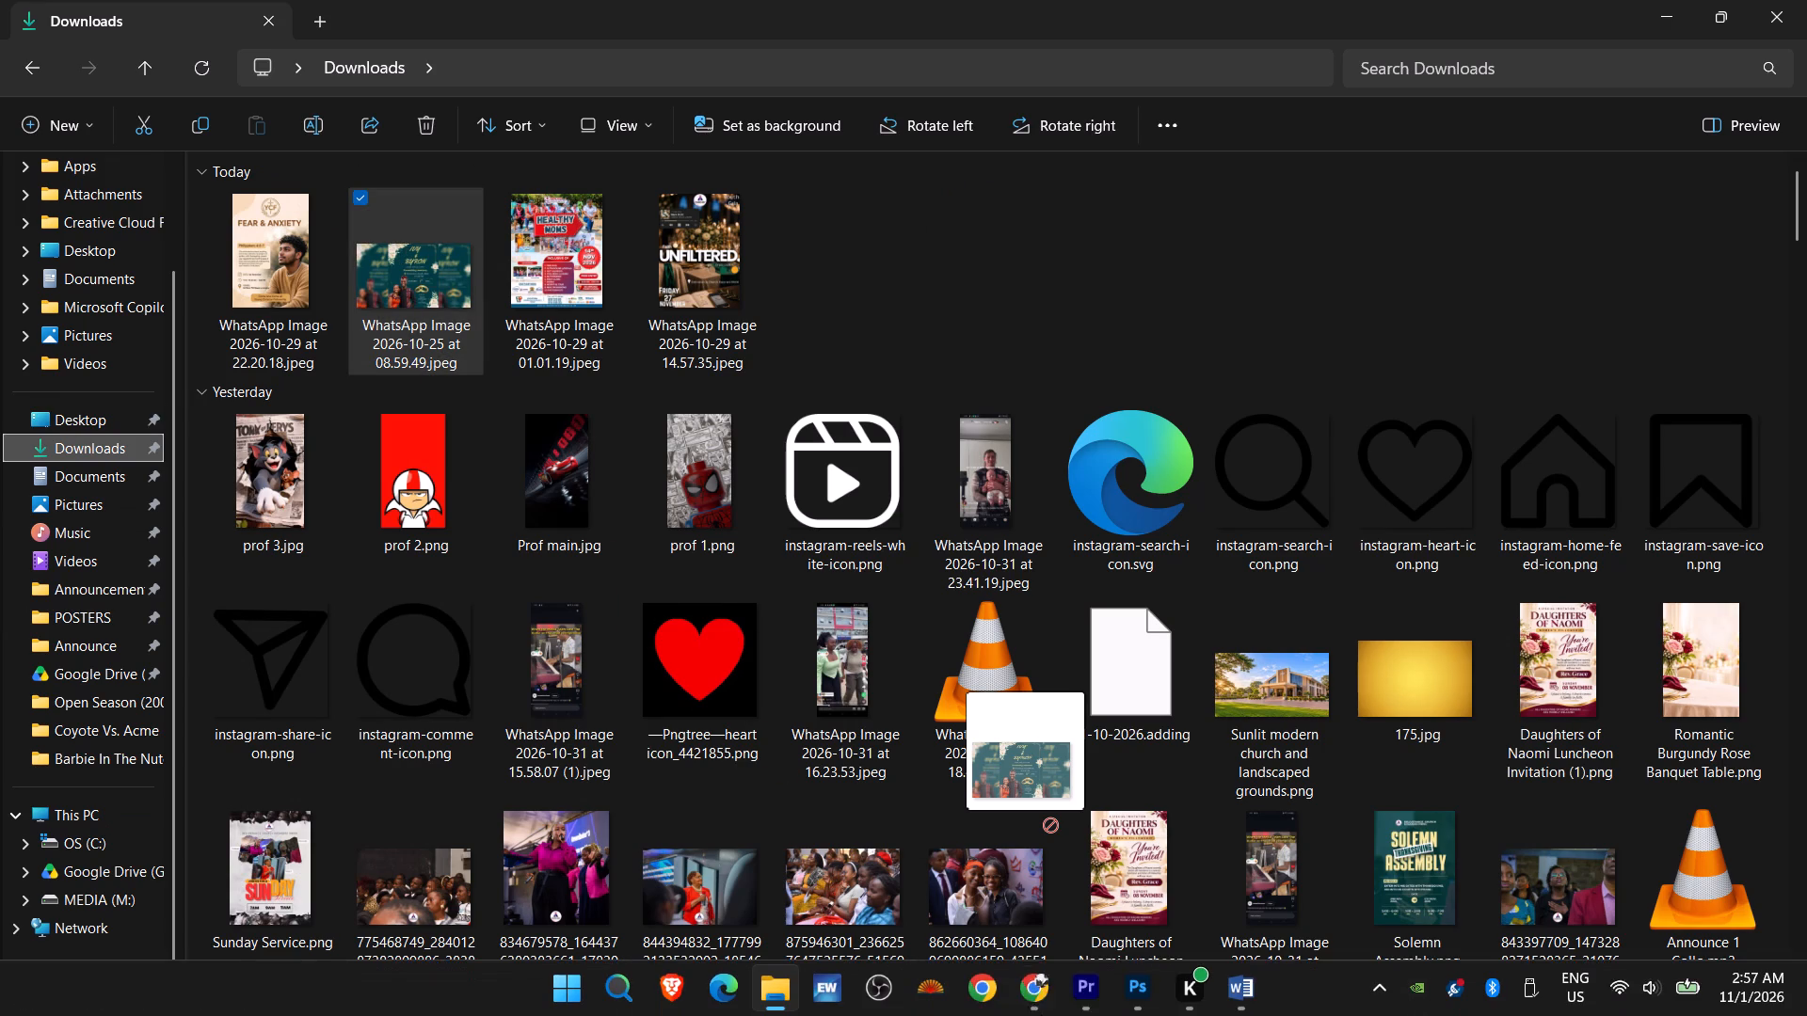
pyautogui.moveTo(1041, 1015); pyautogui.dragTo(1046, 821)
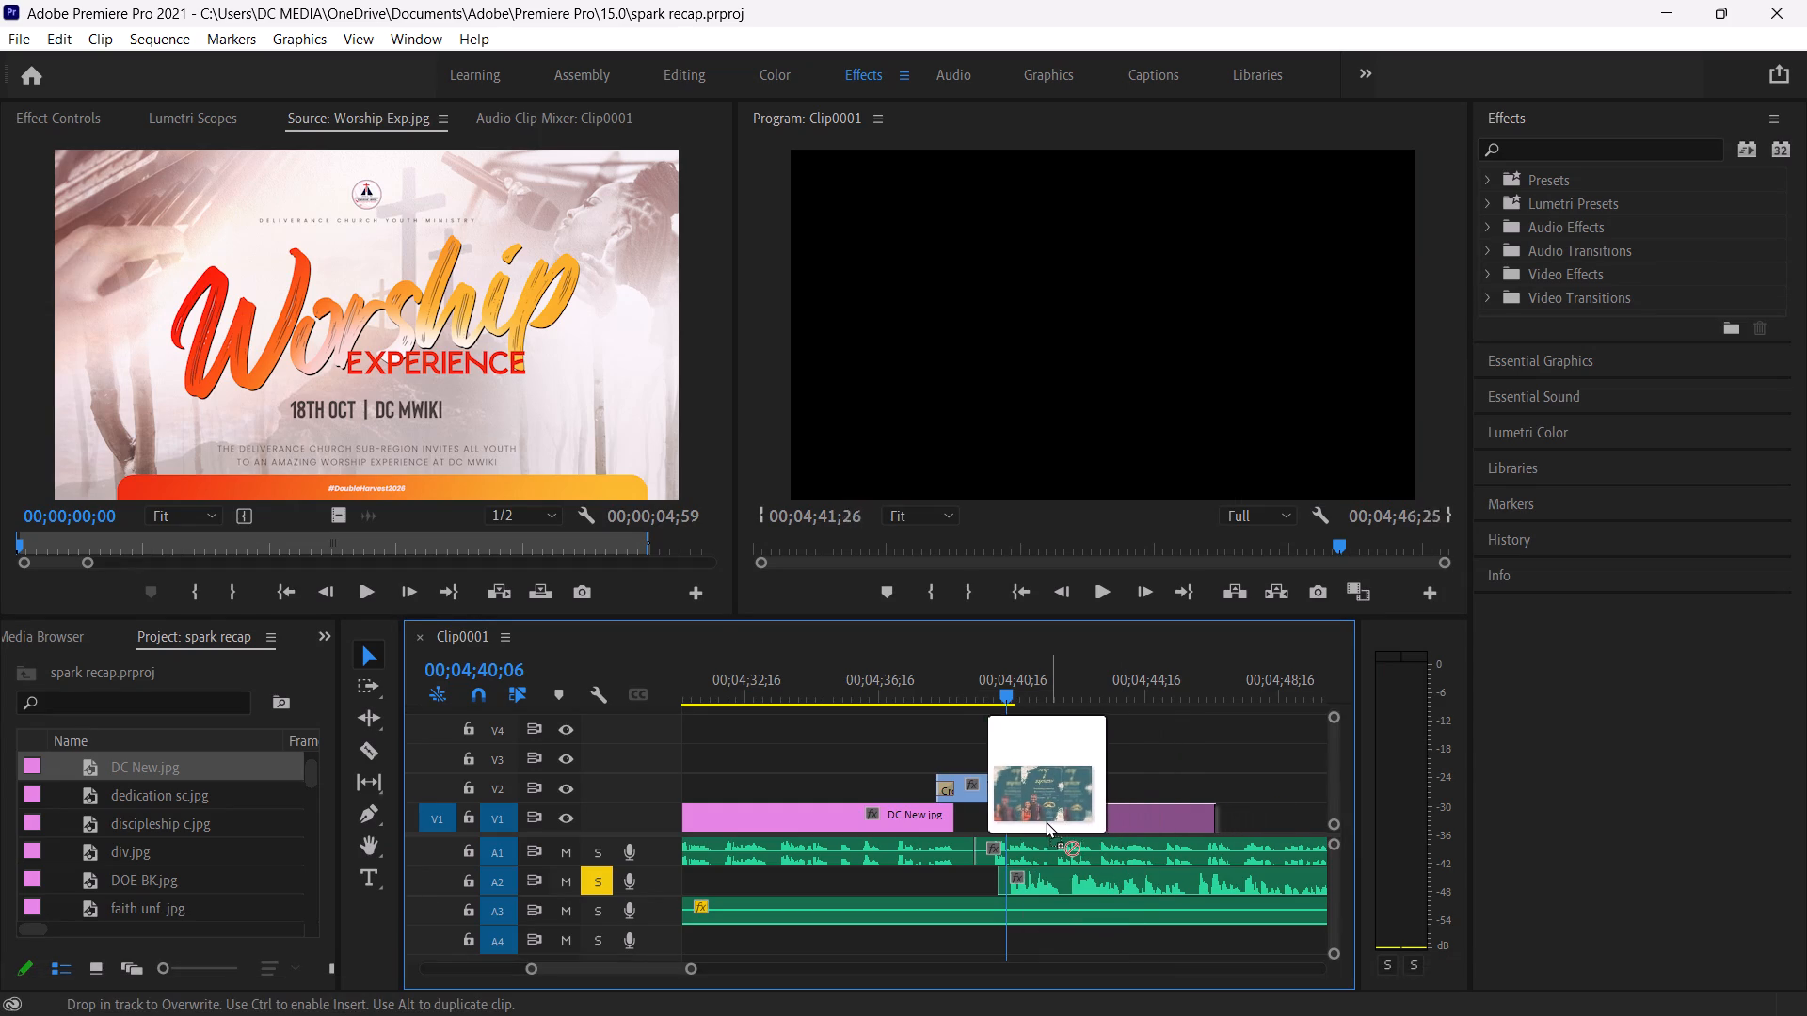
pyautogui.moveTo(1046, 821); pyautogui.dragTo(1045, 821)
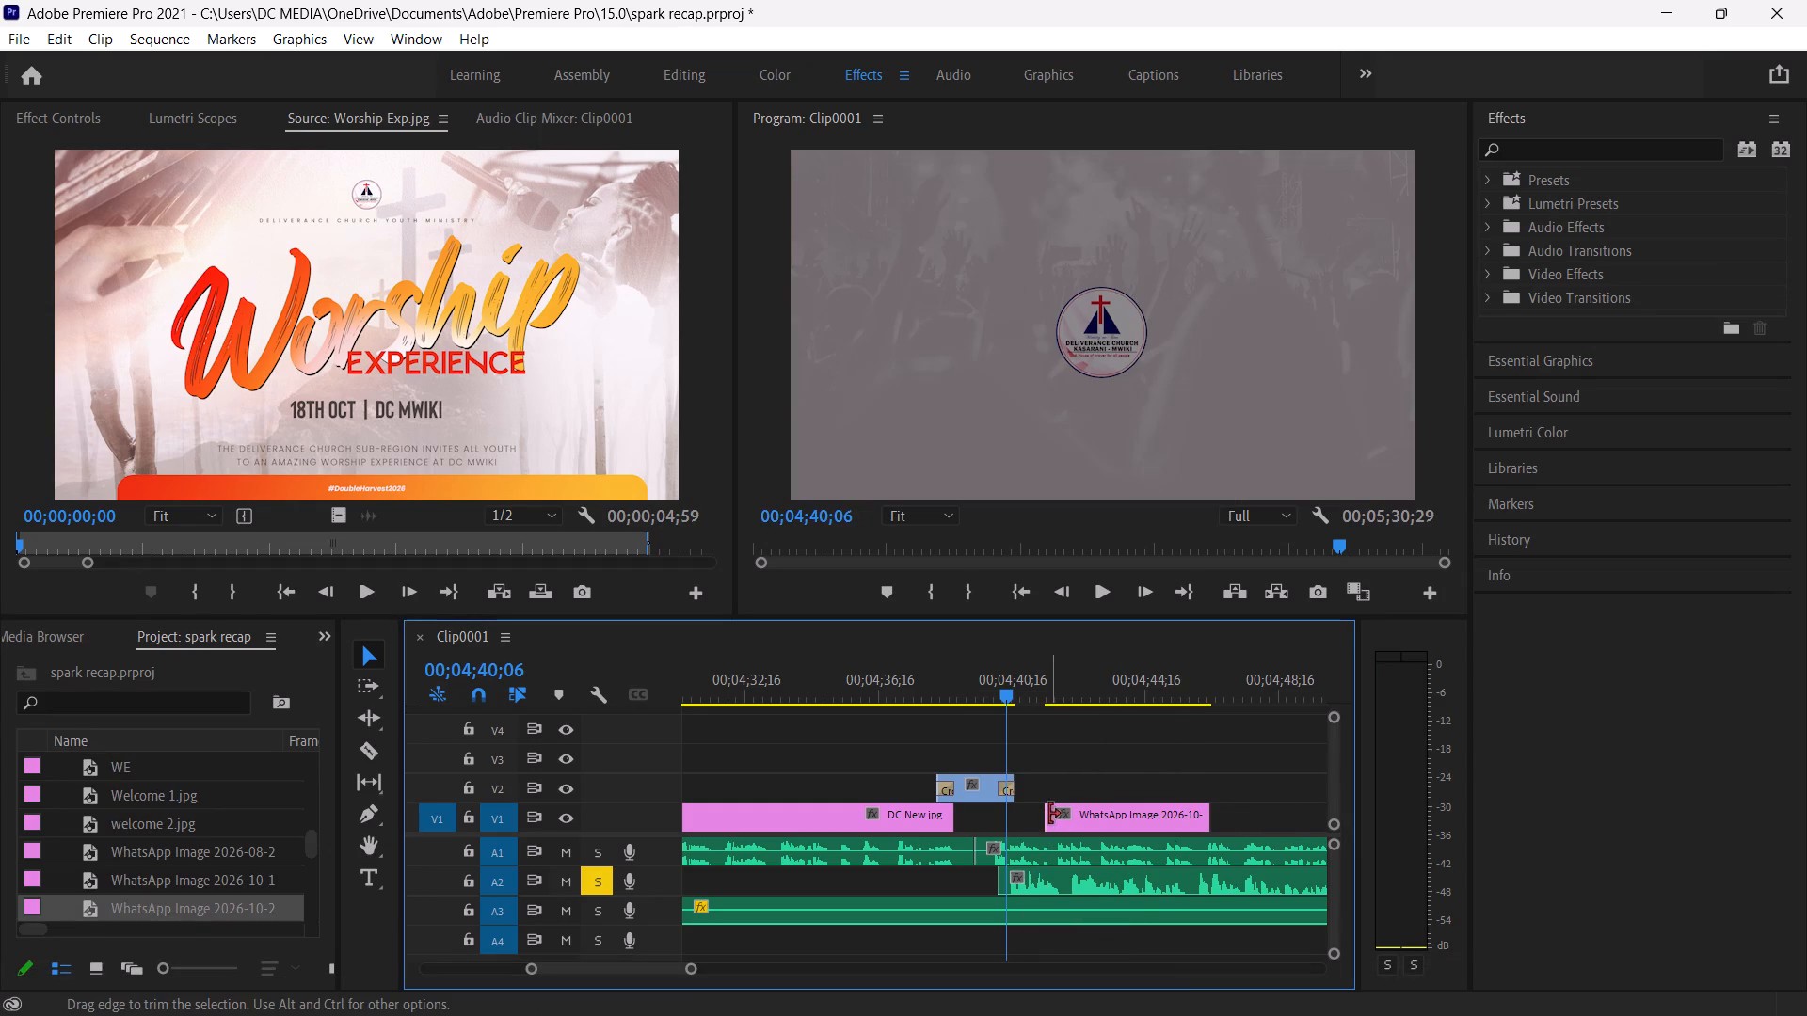
# Extend the start of the new WhatsApp image clip on V1 back to the start of the A2 narration clip.
pyautogui.moveTo(1045, 811); pyautogui.dragTo(1020, 820)
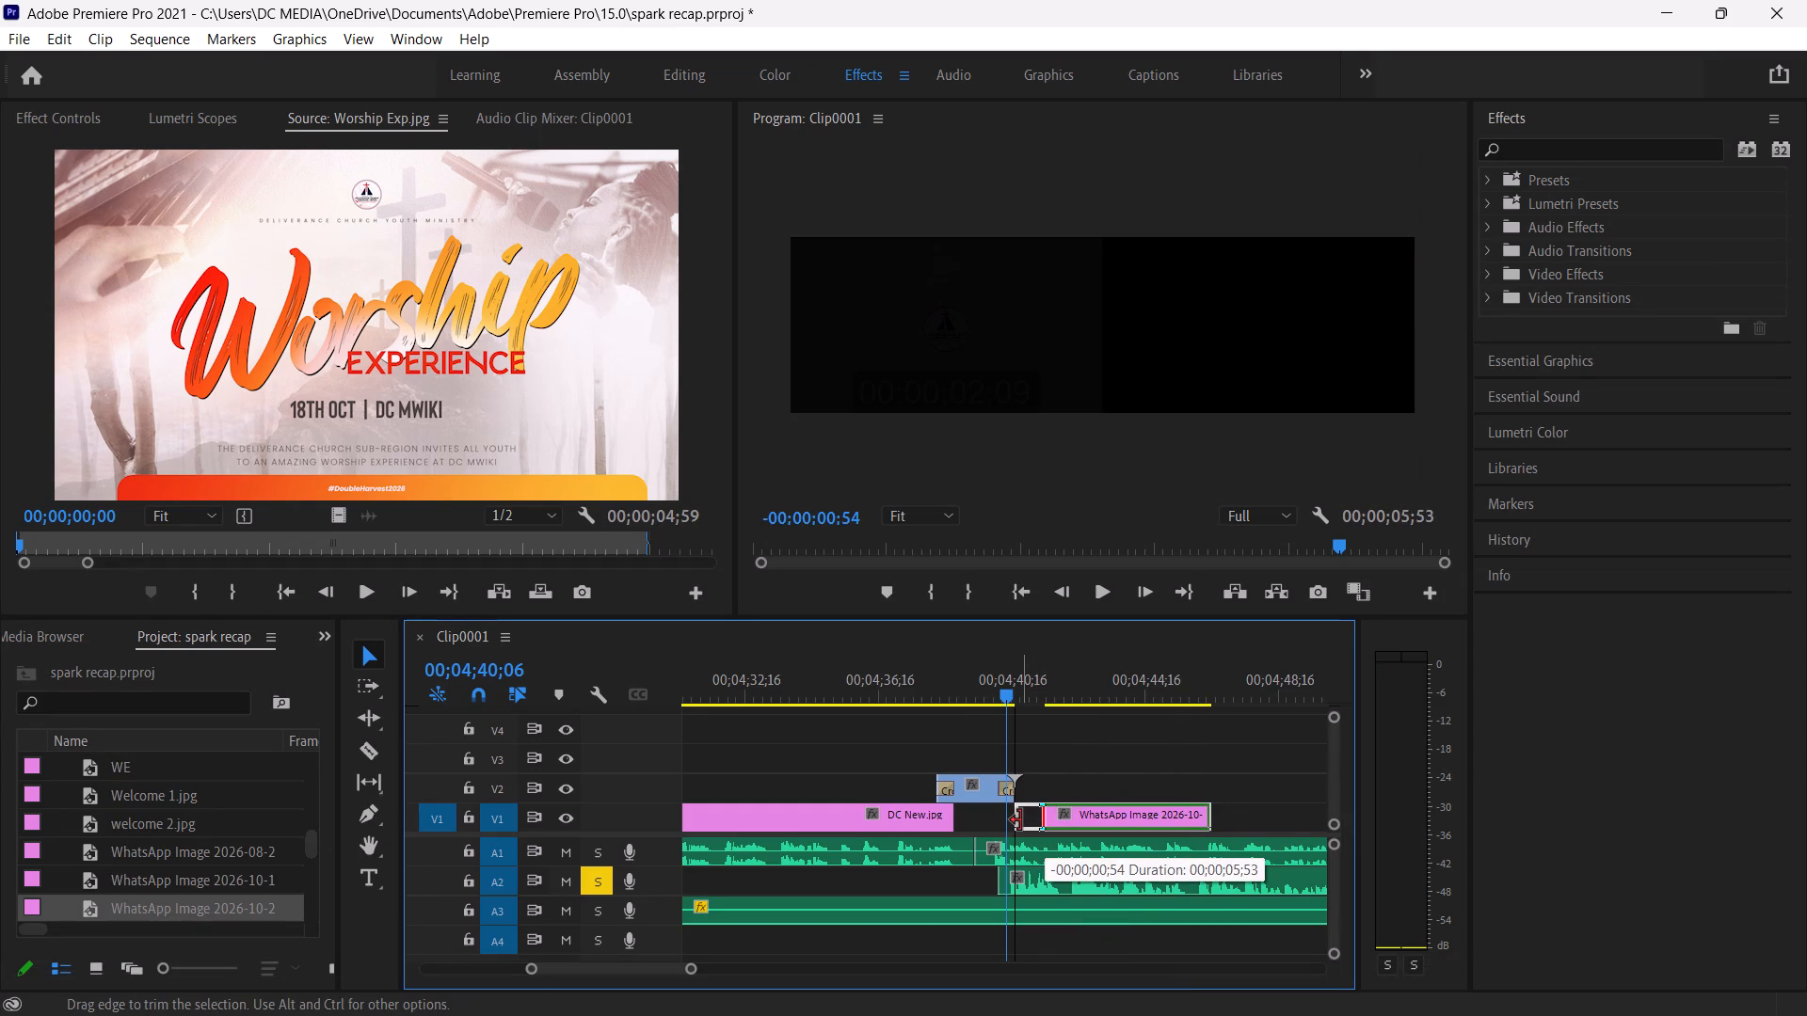
pyautogui.moveTo(1020, 820); pyautogui.dragTo(1018, 820)
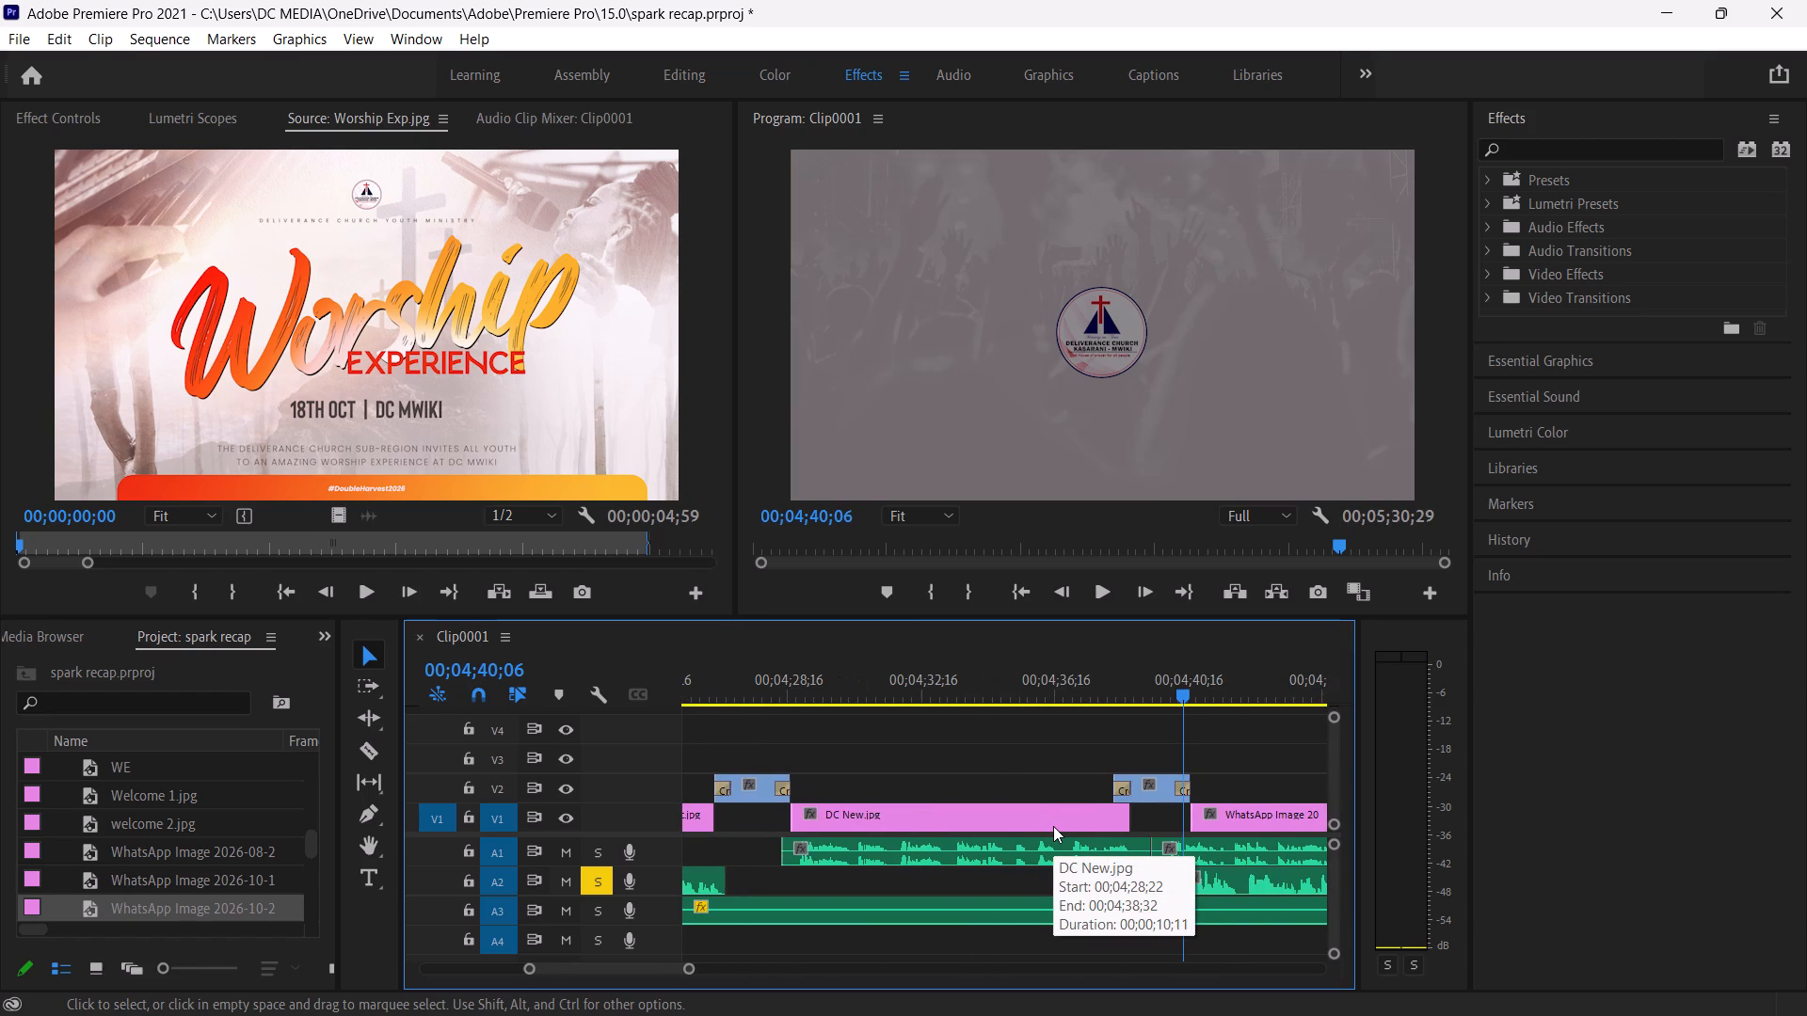
pyautogui.moveTo(1198, 817); pyautogui.dragTo(1182, 827)
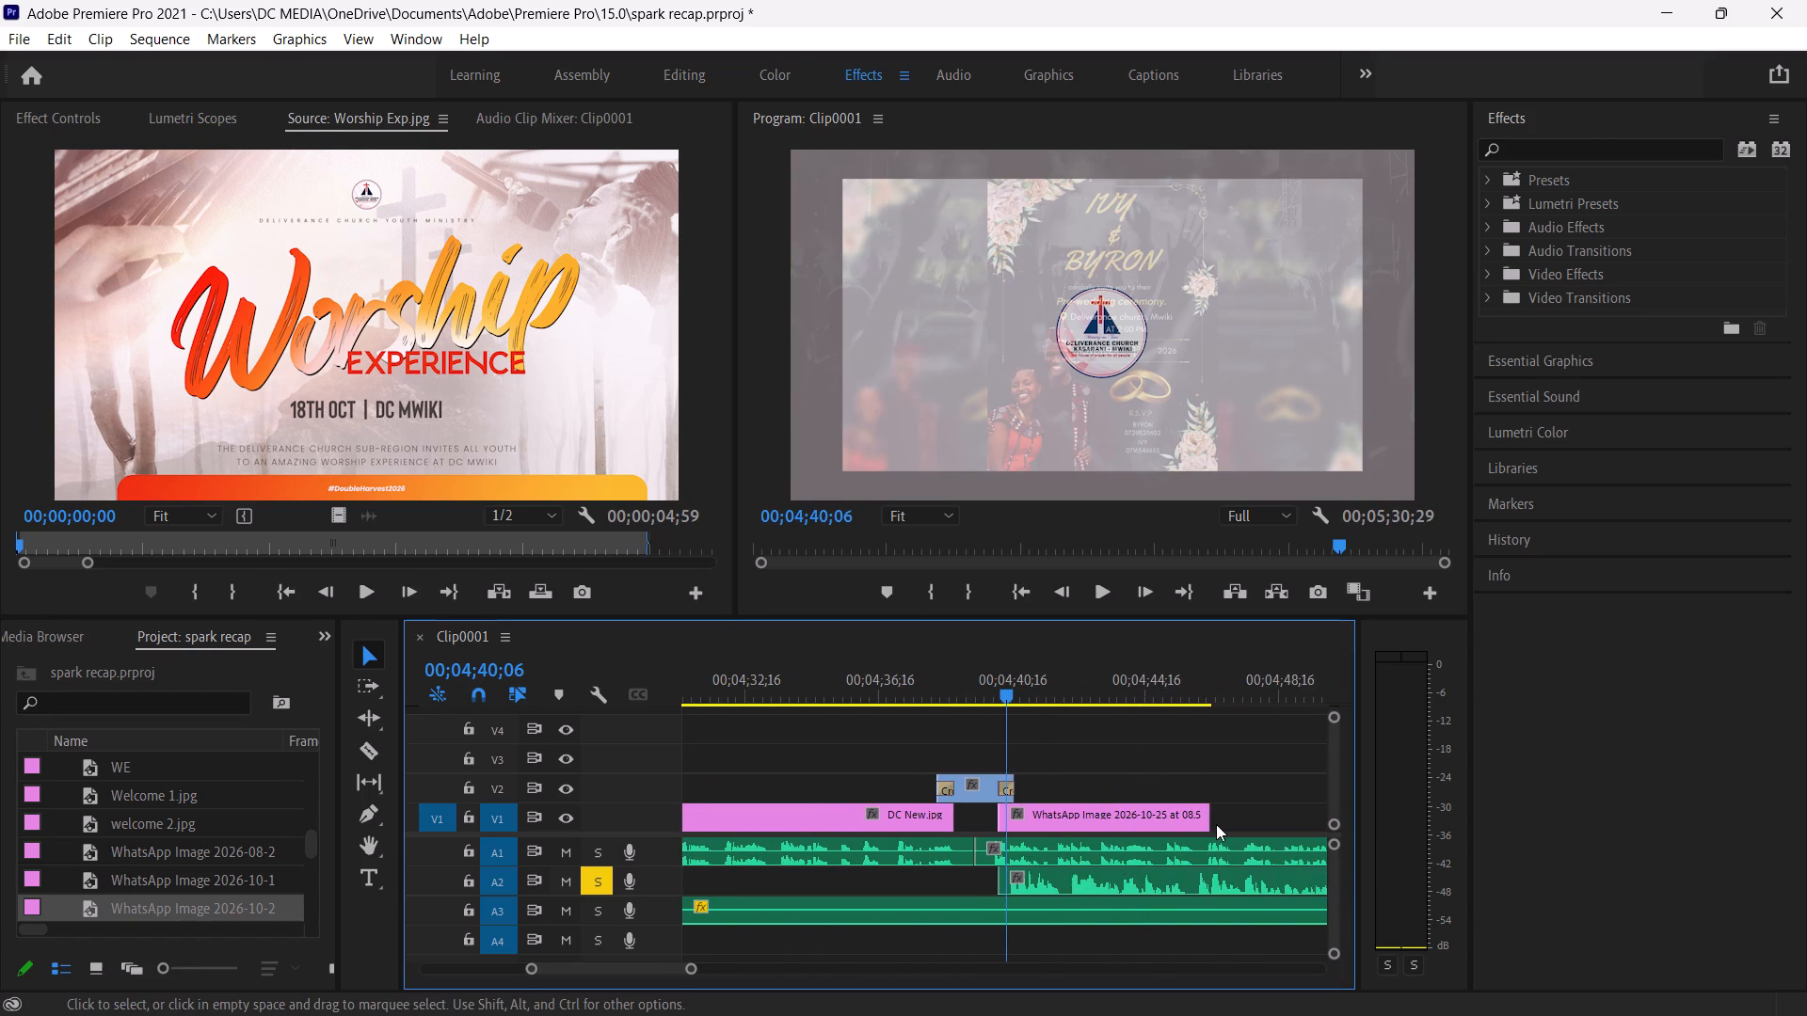
# Set the WhatsApp invitation image's scale to 122 so it fills the frame.
pyautogui.click(1067, 814)
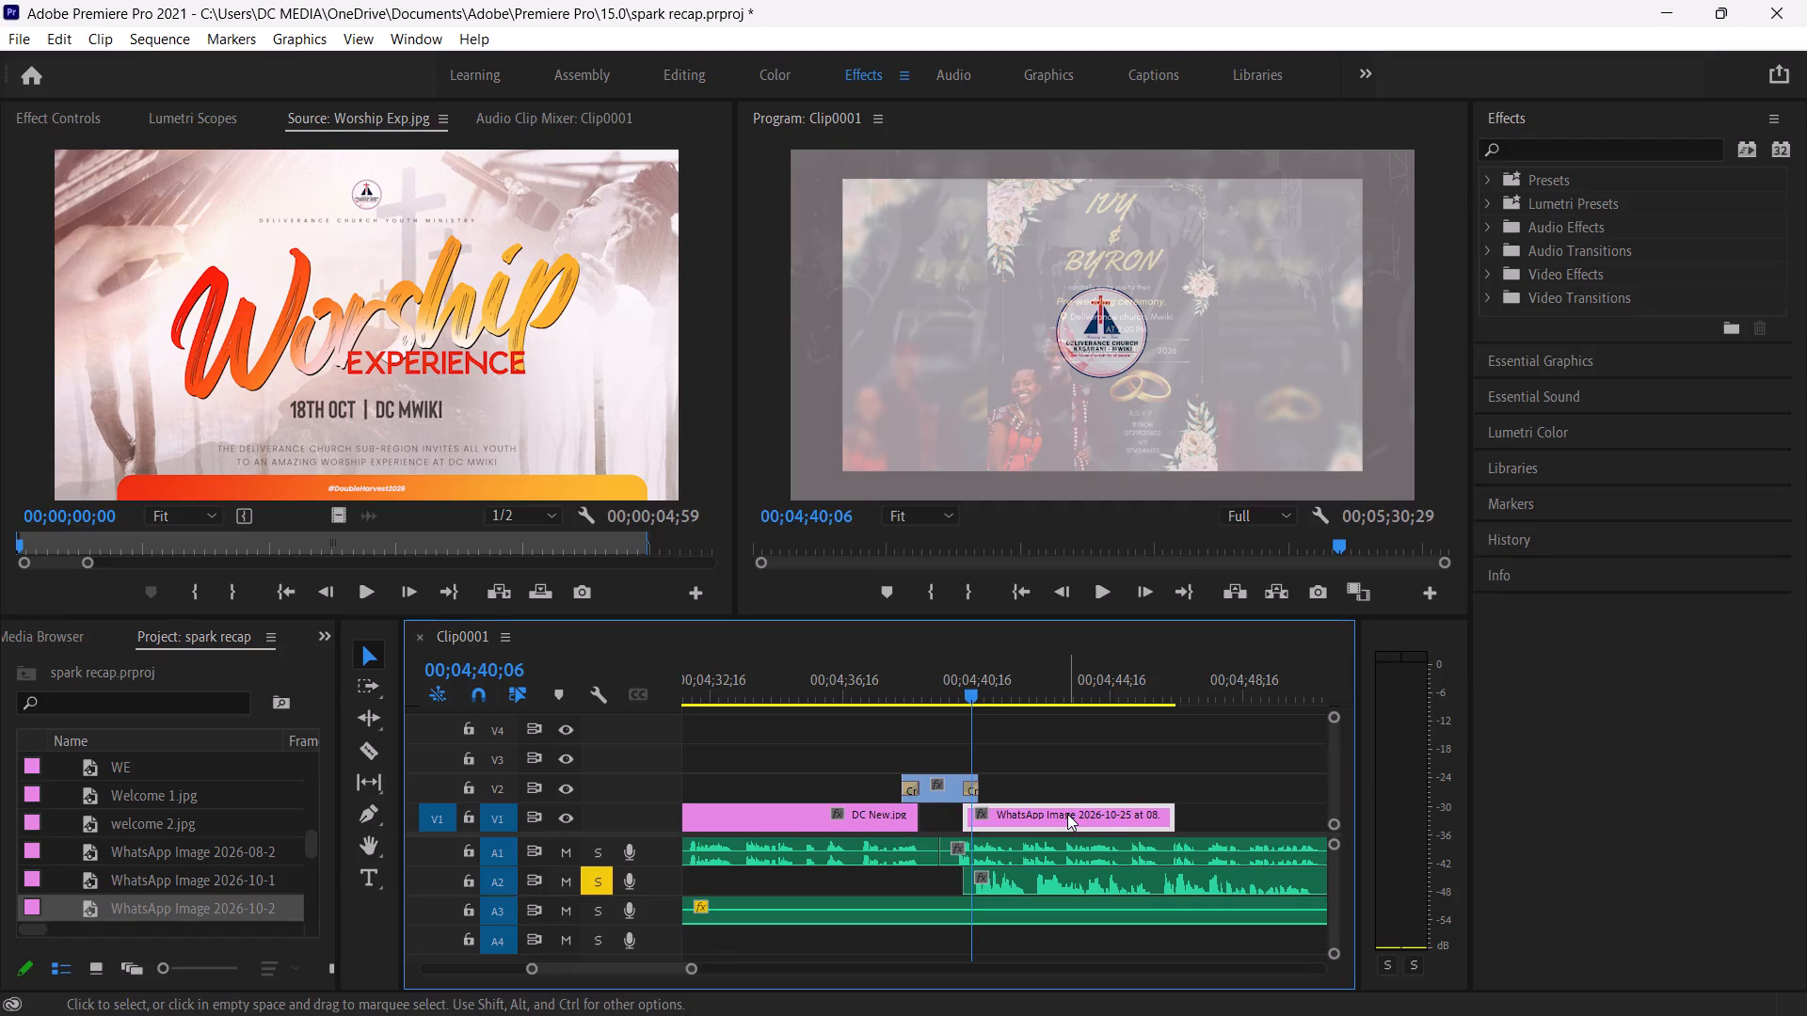
pyautogui.click(87, 121)
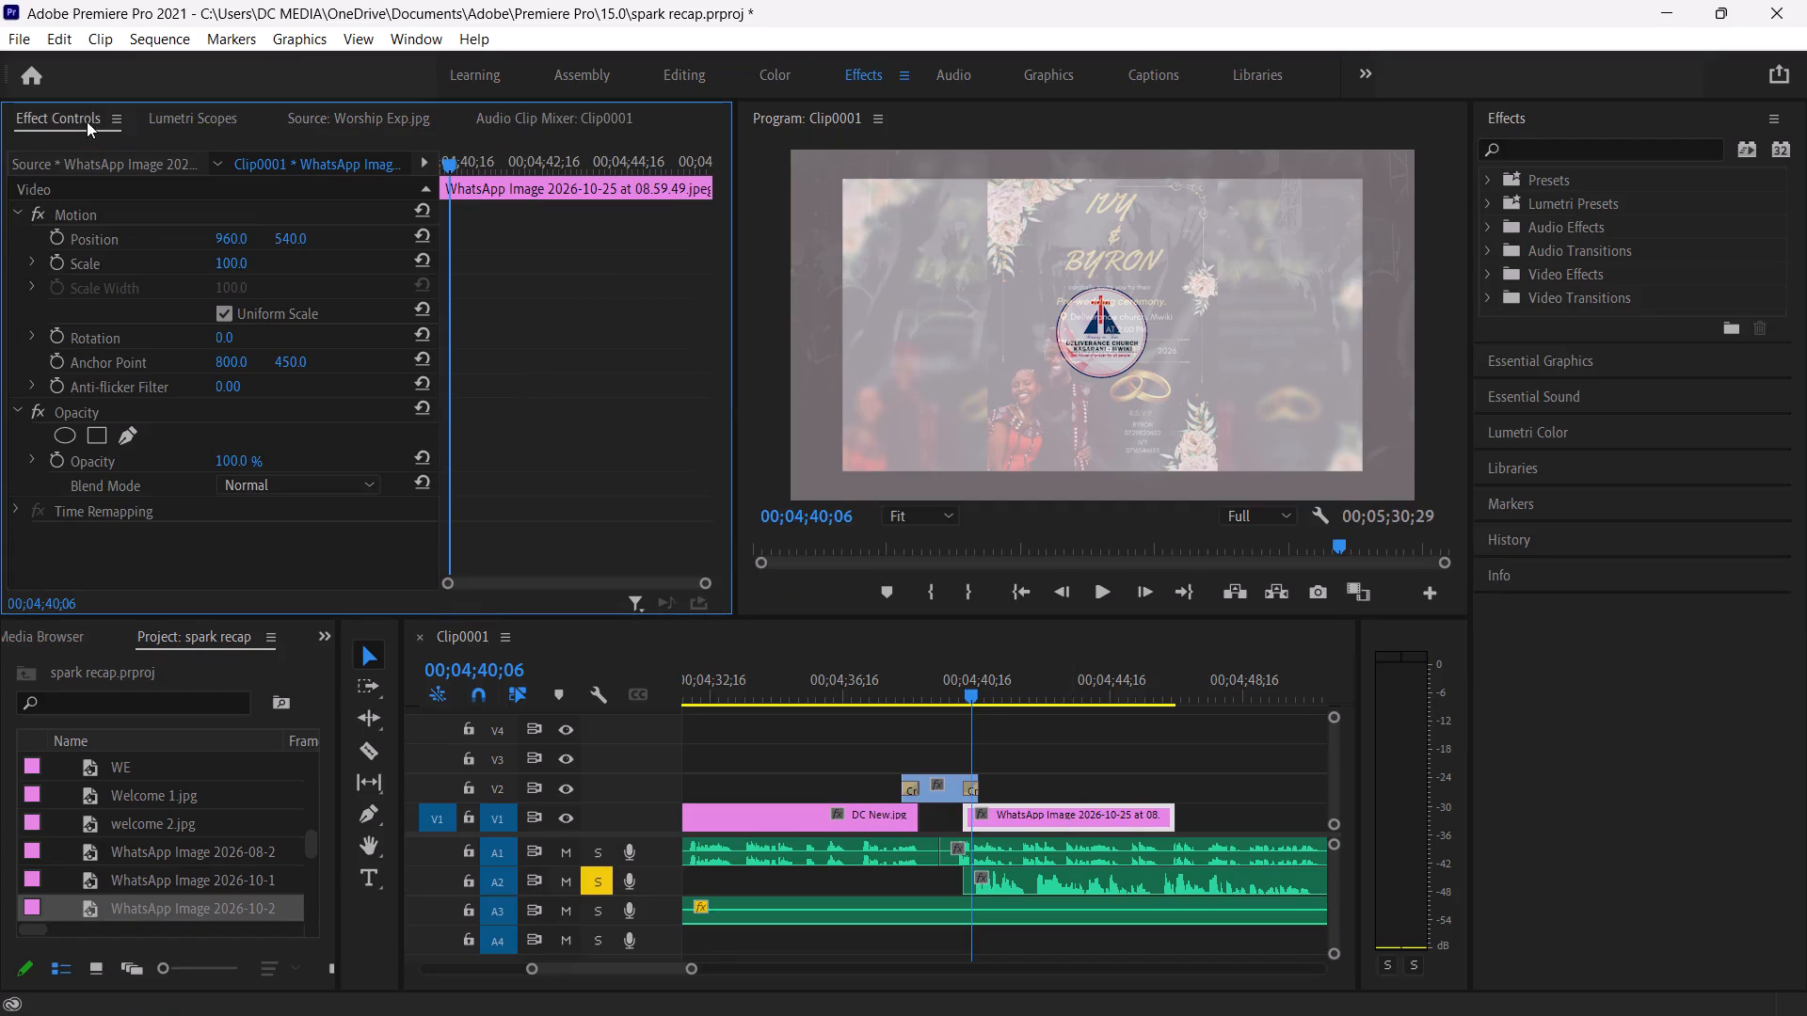
pyautogui.moveTo(242, 267); pyautogui.dragTo(296, 263)
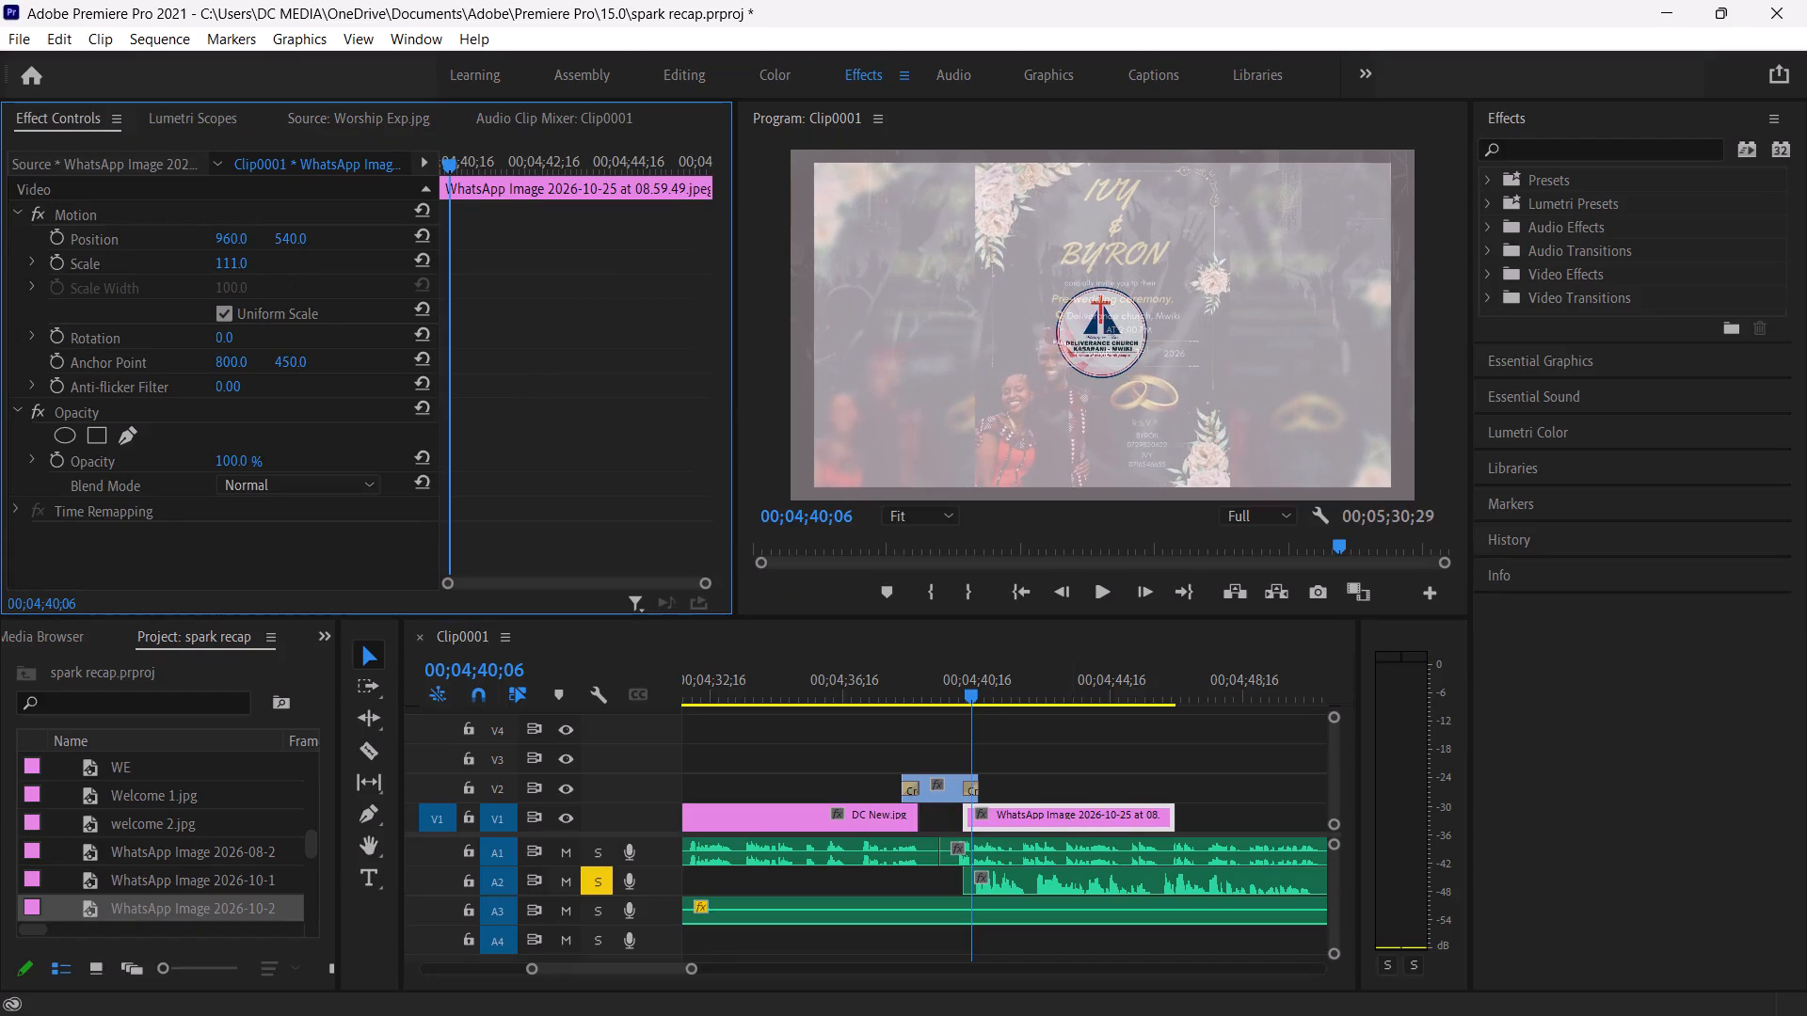
pyautogui.moveTo(296, 263); pyautogui.dragTo(304, 262)
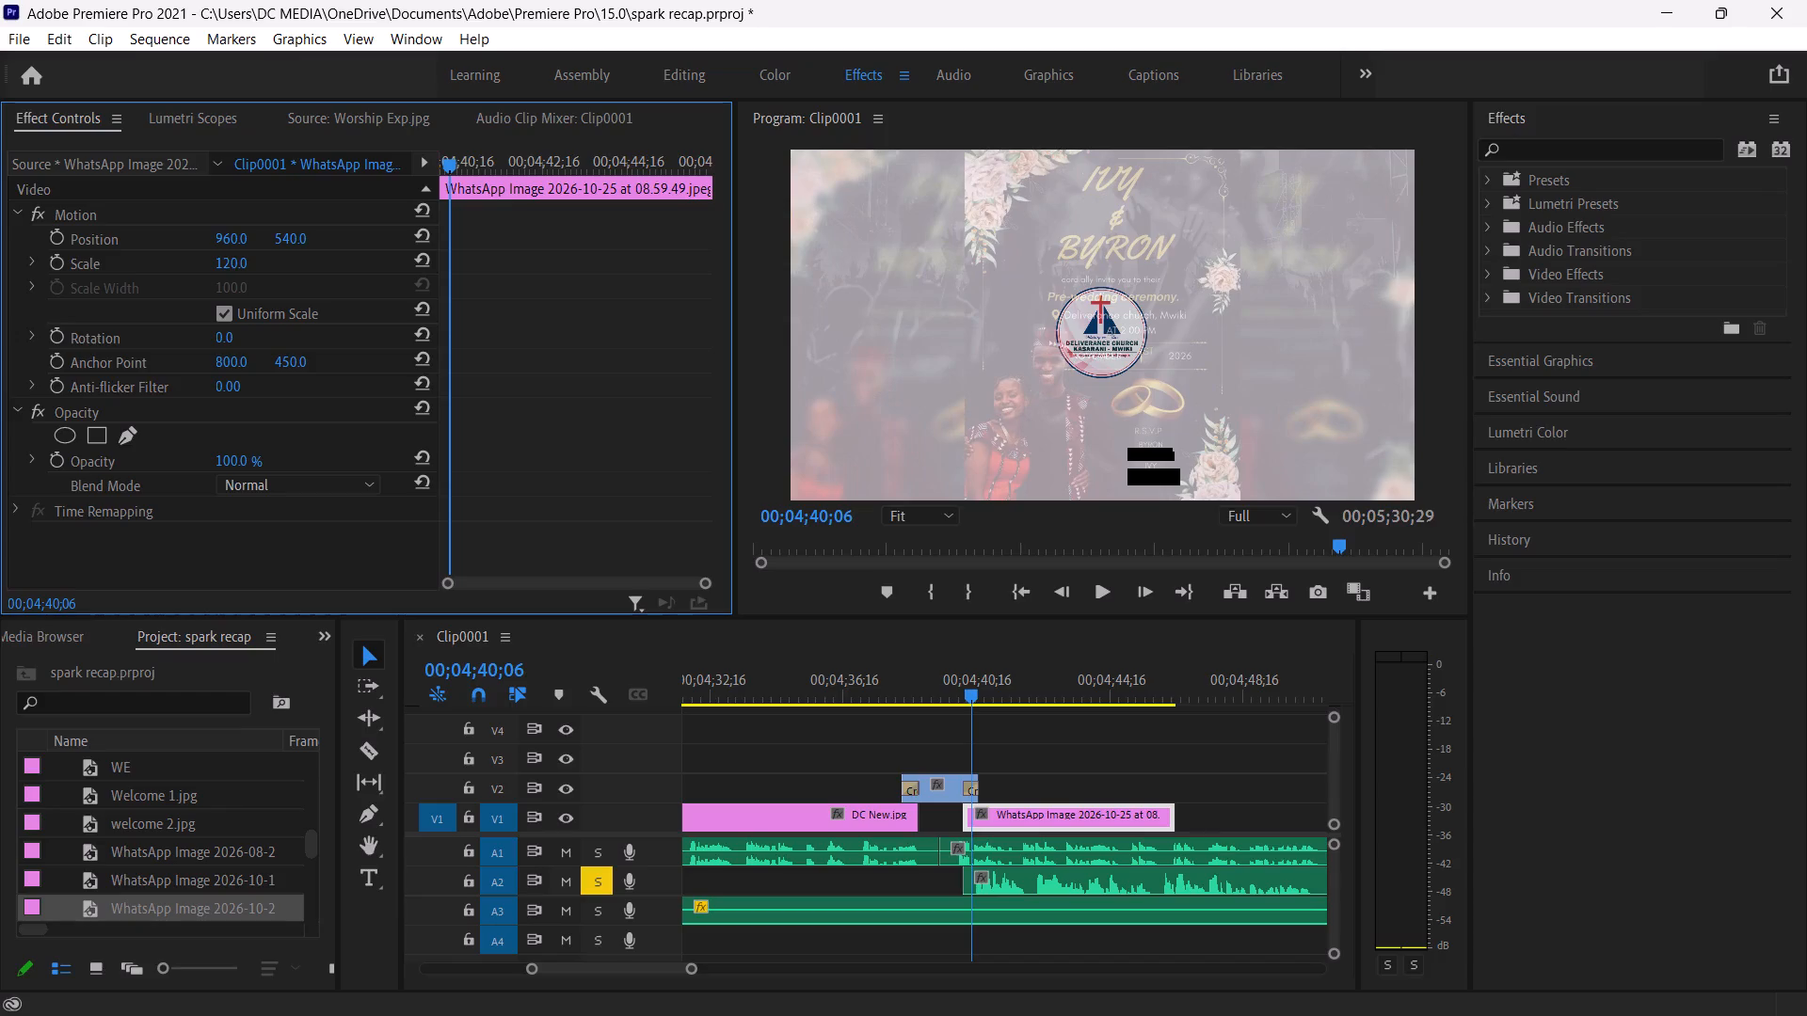
pyautogui.moveTo(304, 262); pyautogui.dragTo(305, 262)
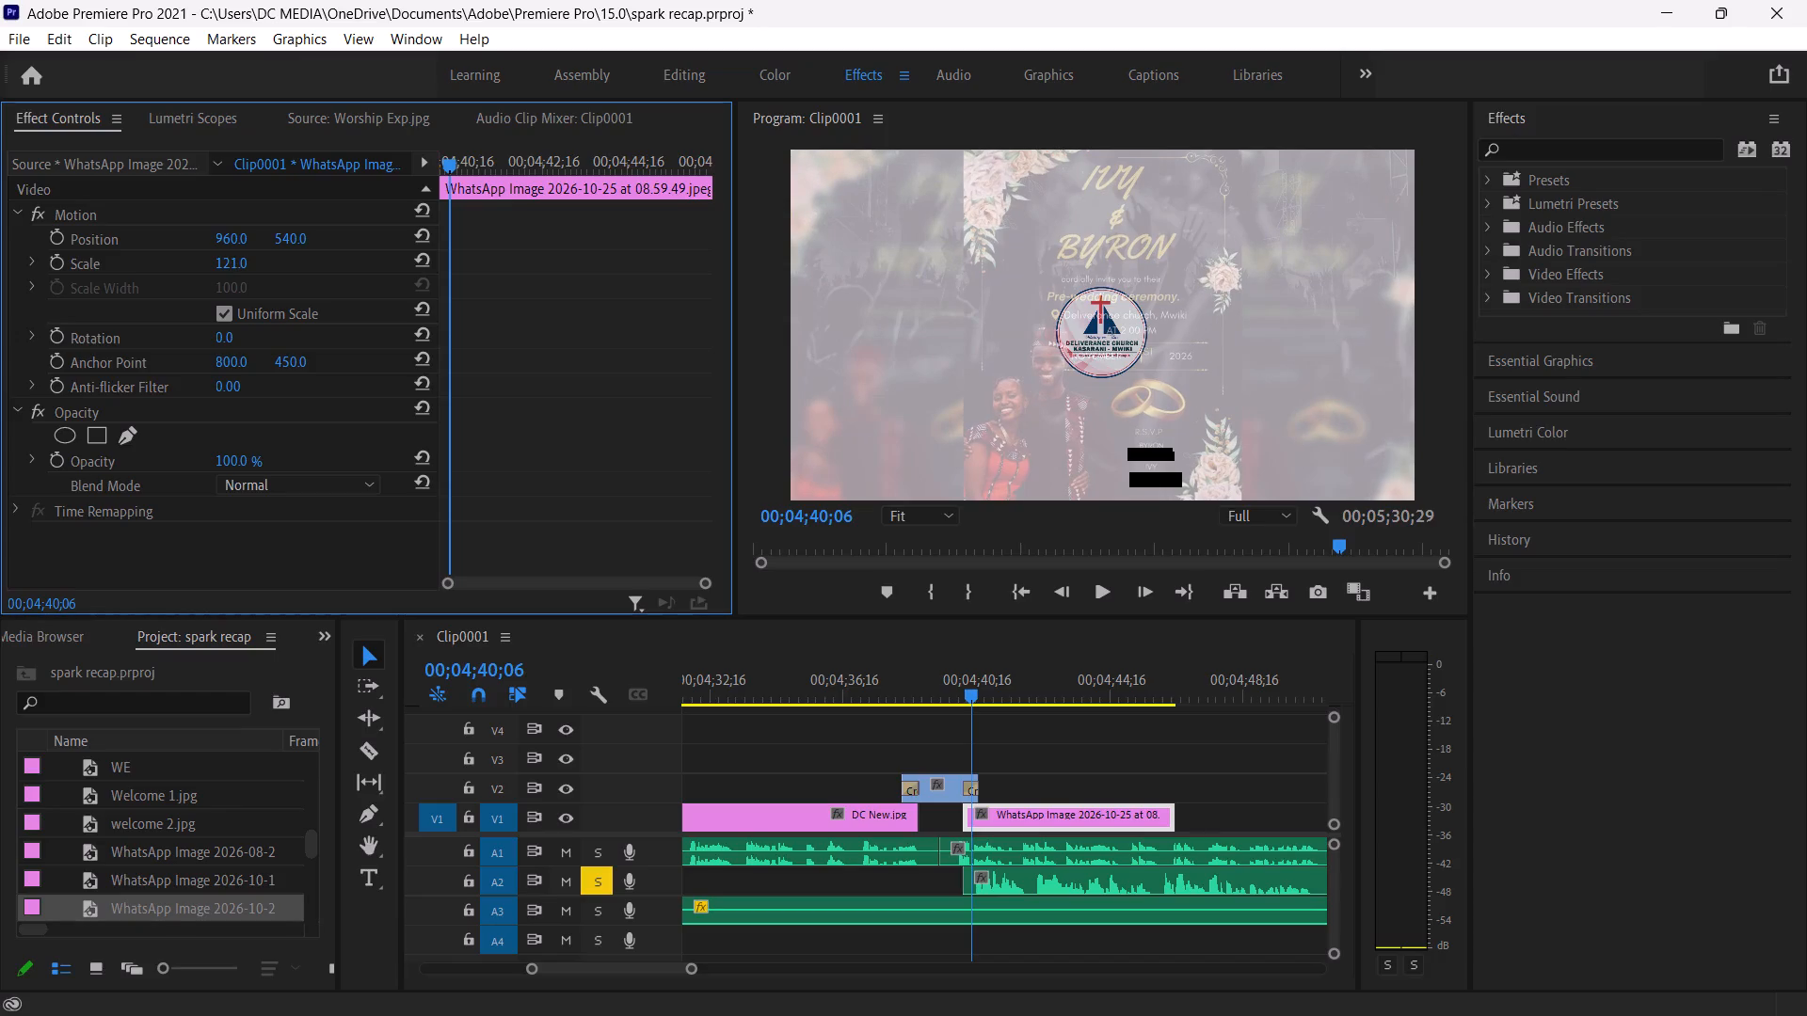
pyautogui.moveTo(305, 262); pyautogui.dragTo(306, 261)
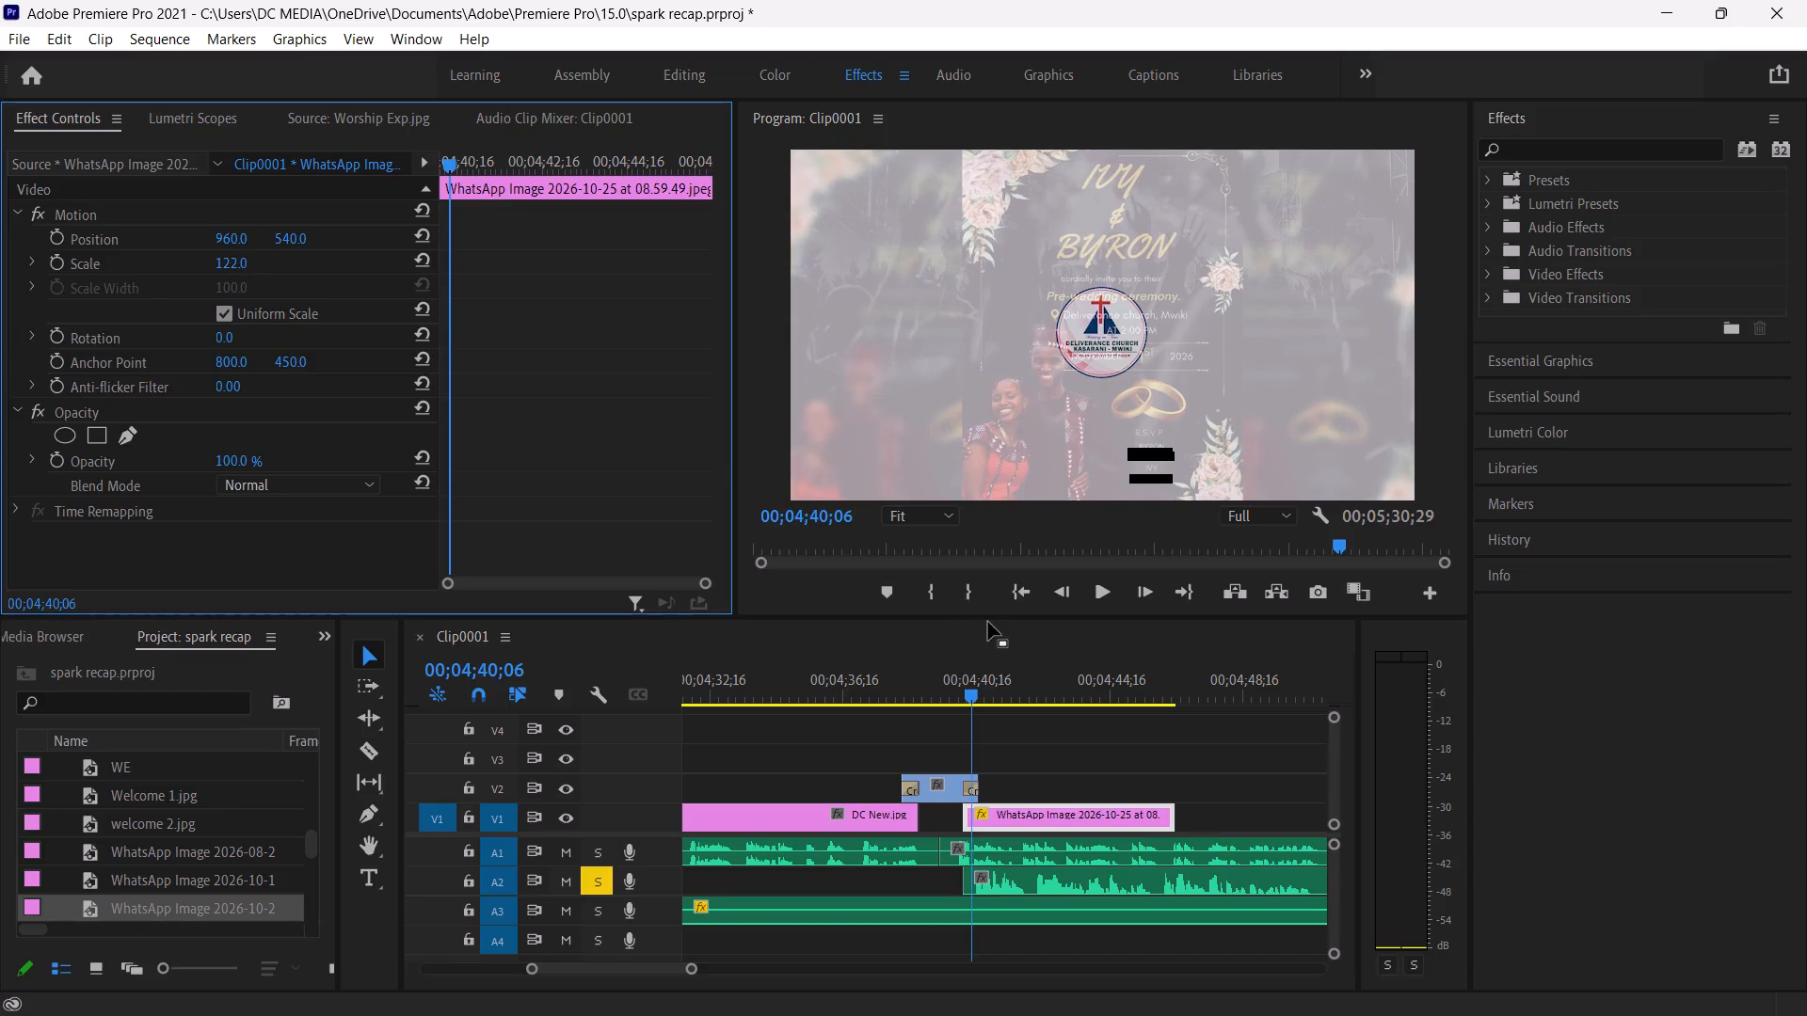
# Play the narration from 04;42;15 and extend the pre-wedding invitation image on V1 to end at about 04;50;25.
pyautogui.click(1046, 677)
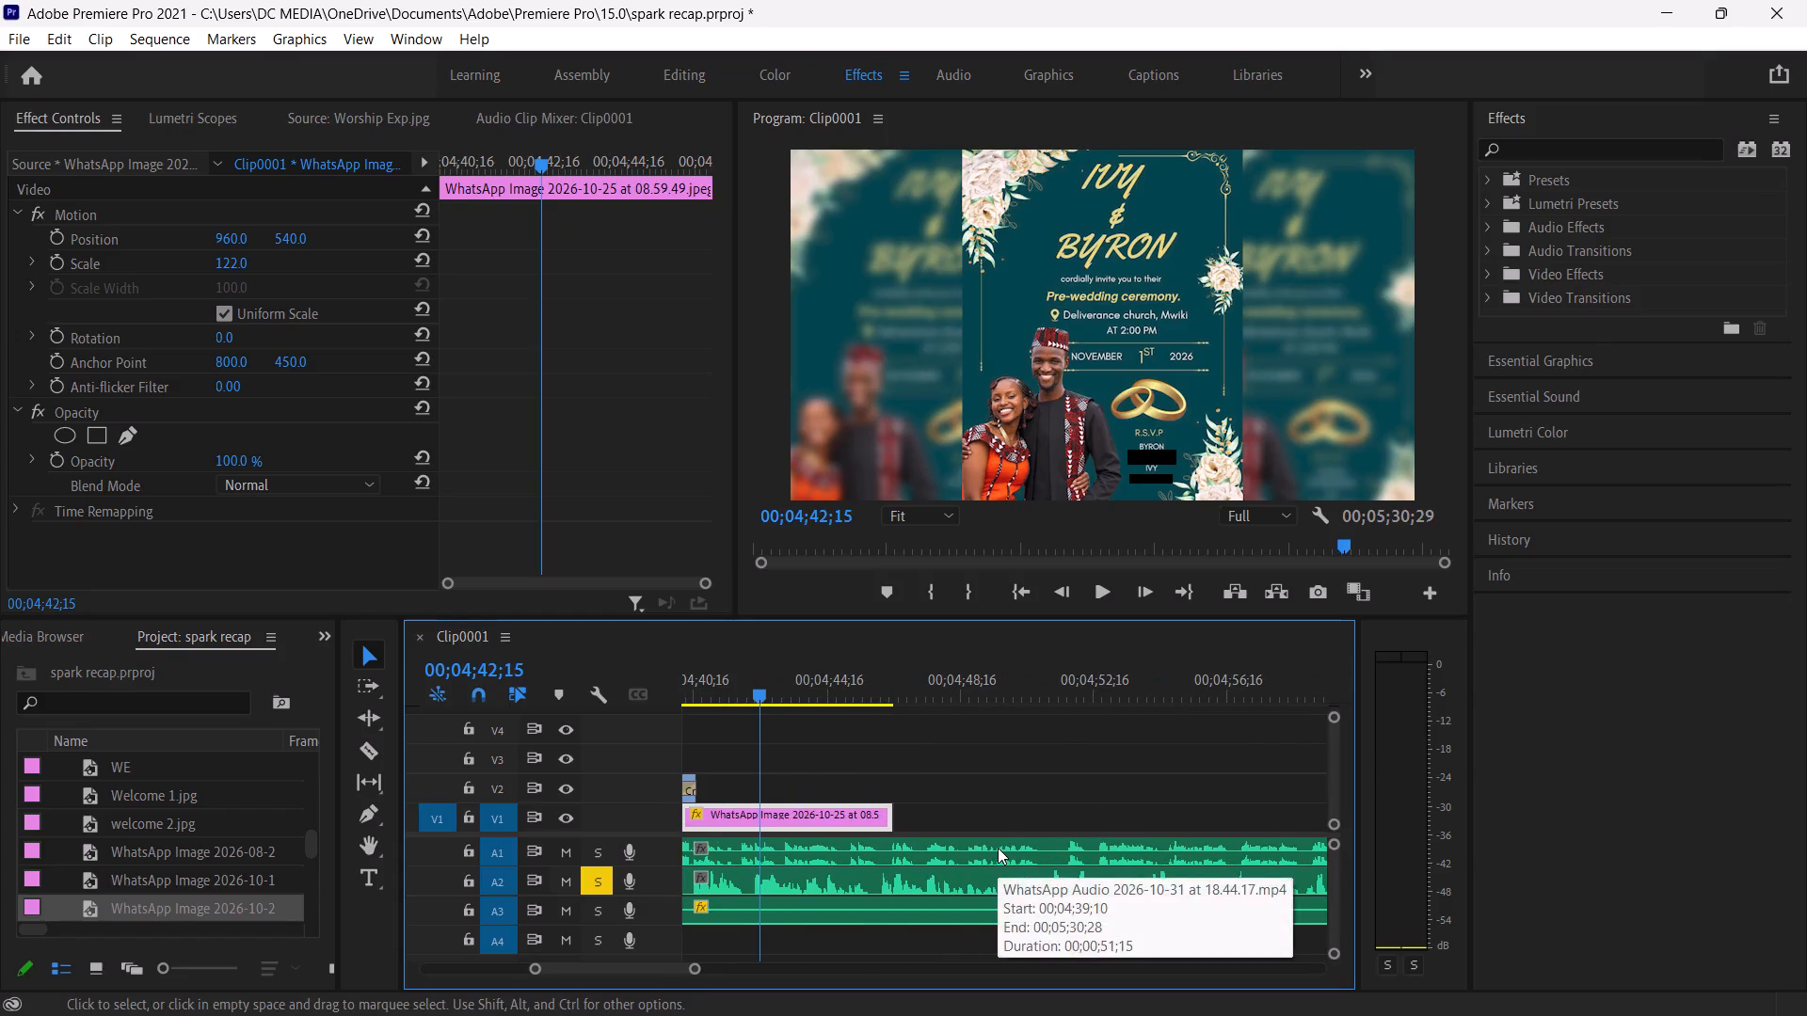
pyautogui.press('space')
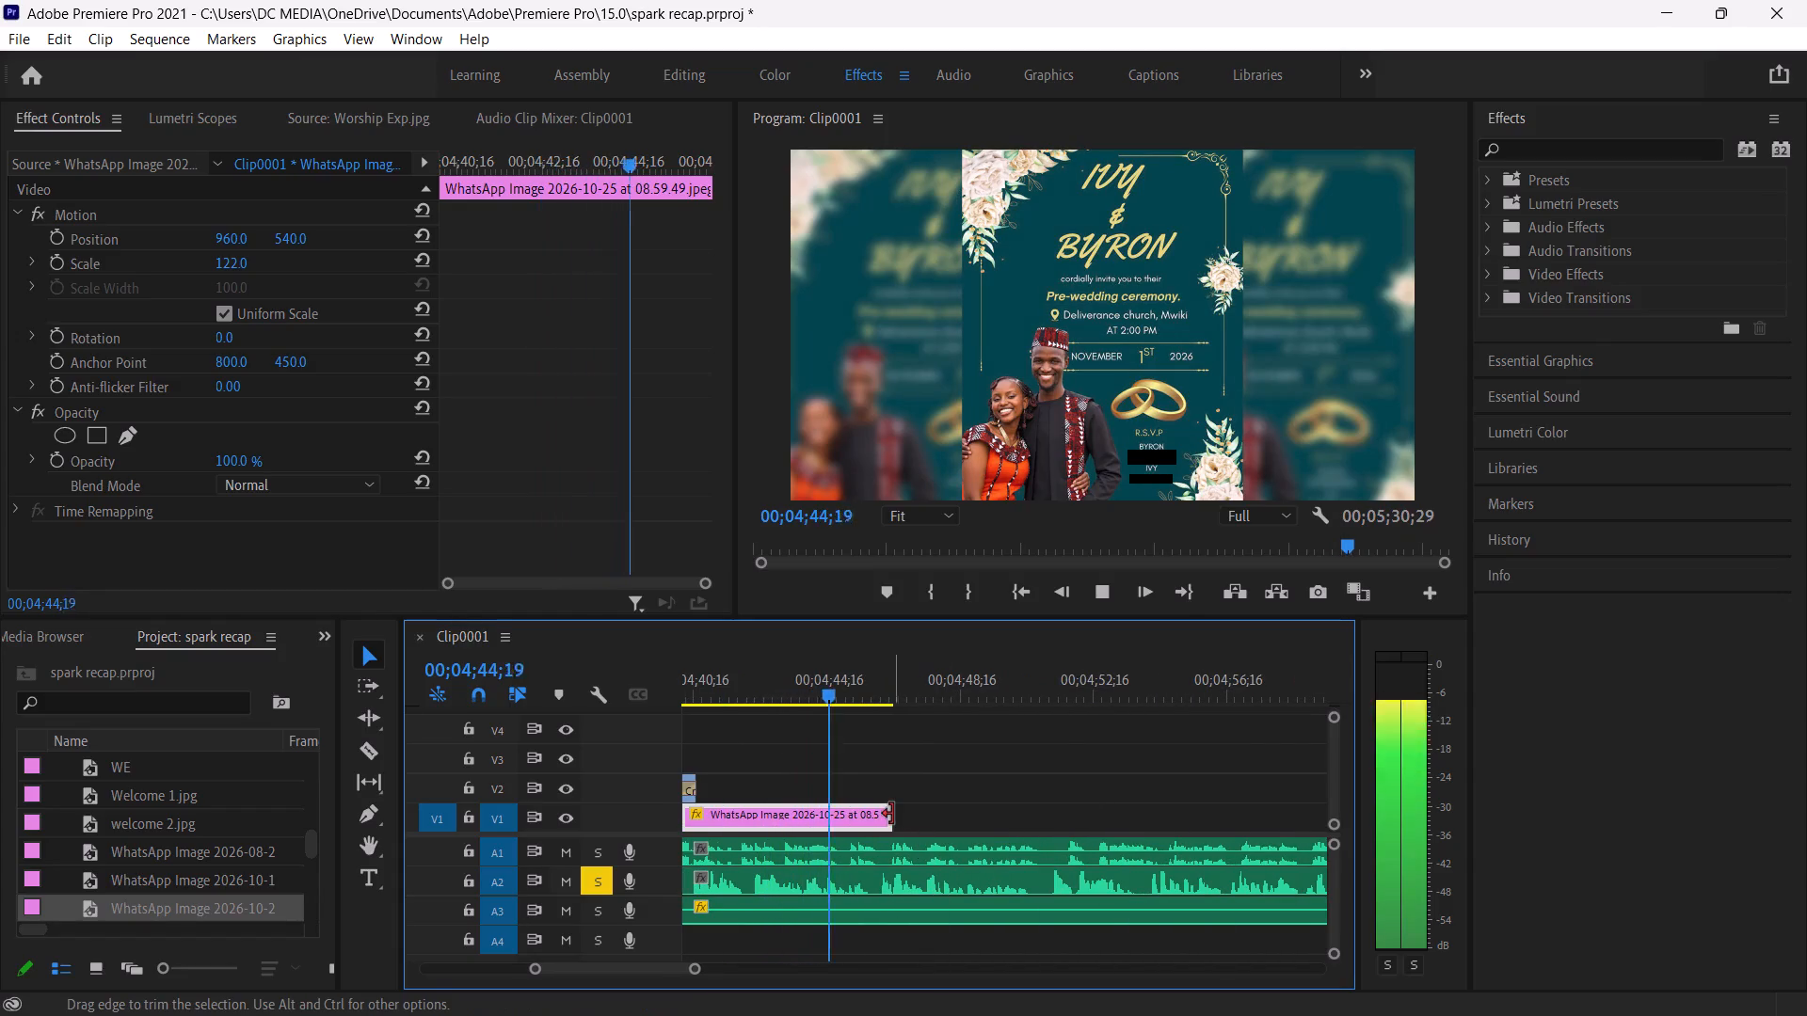
pyautogui.moveTo(886, 814); pyautogui.dragTo(1025, 802)
# Find the pause after the pre-wedding announcement and split the A2 narration clip at about 04;50;36.
pyautogui.press('c')
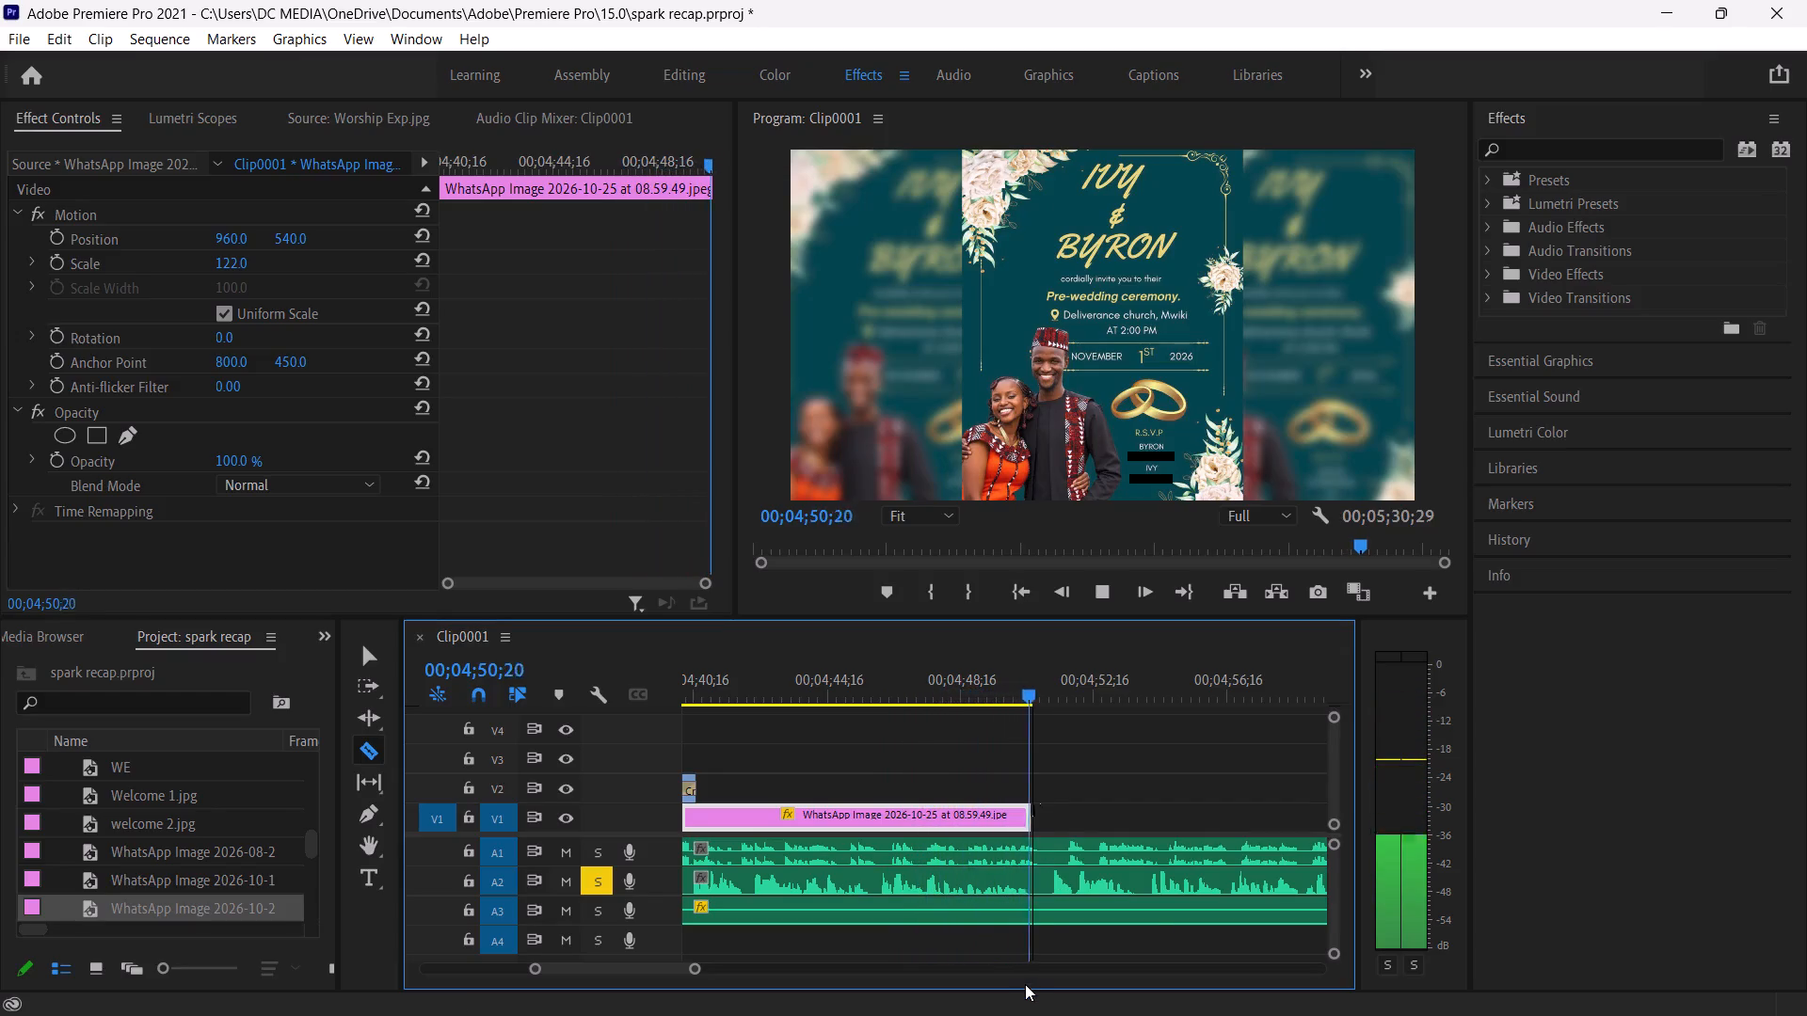
pyautogui.press('space')
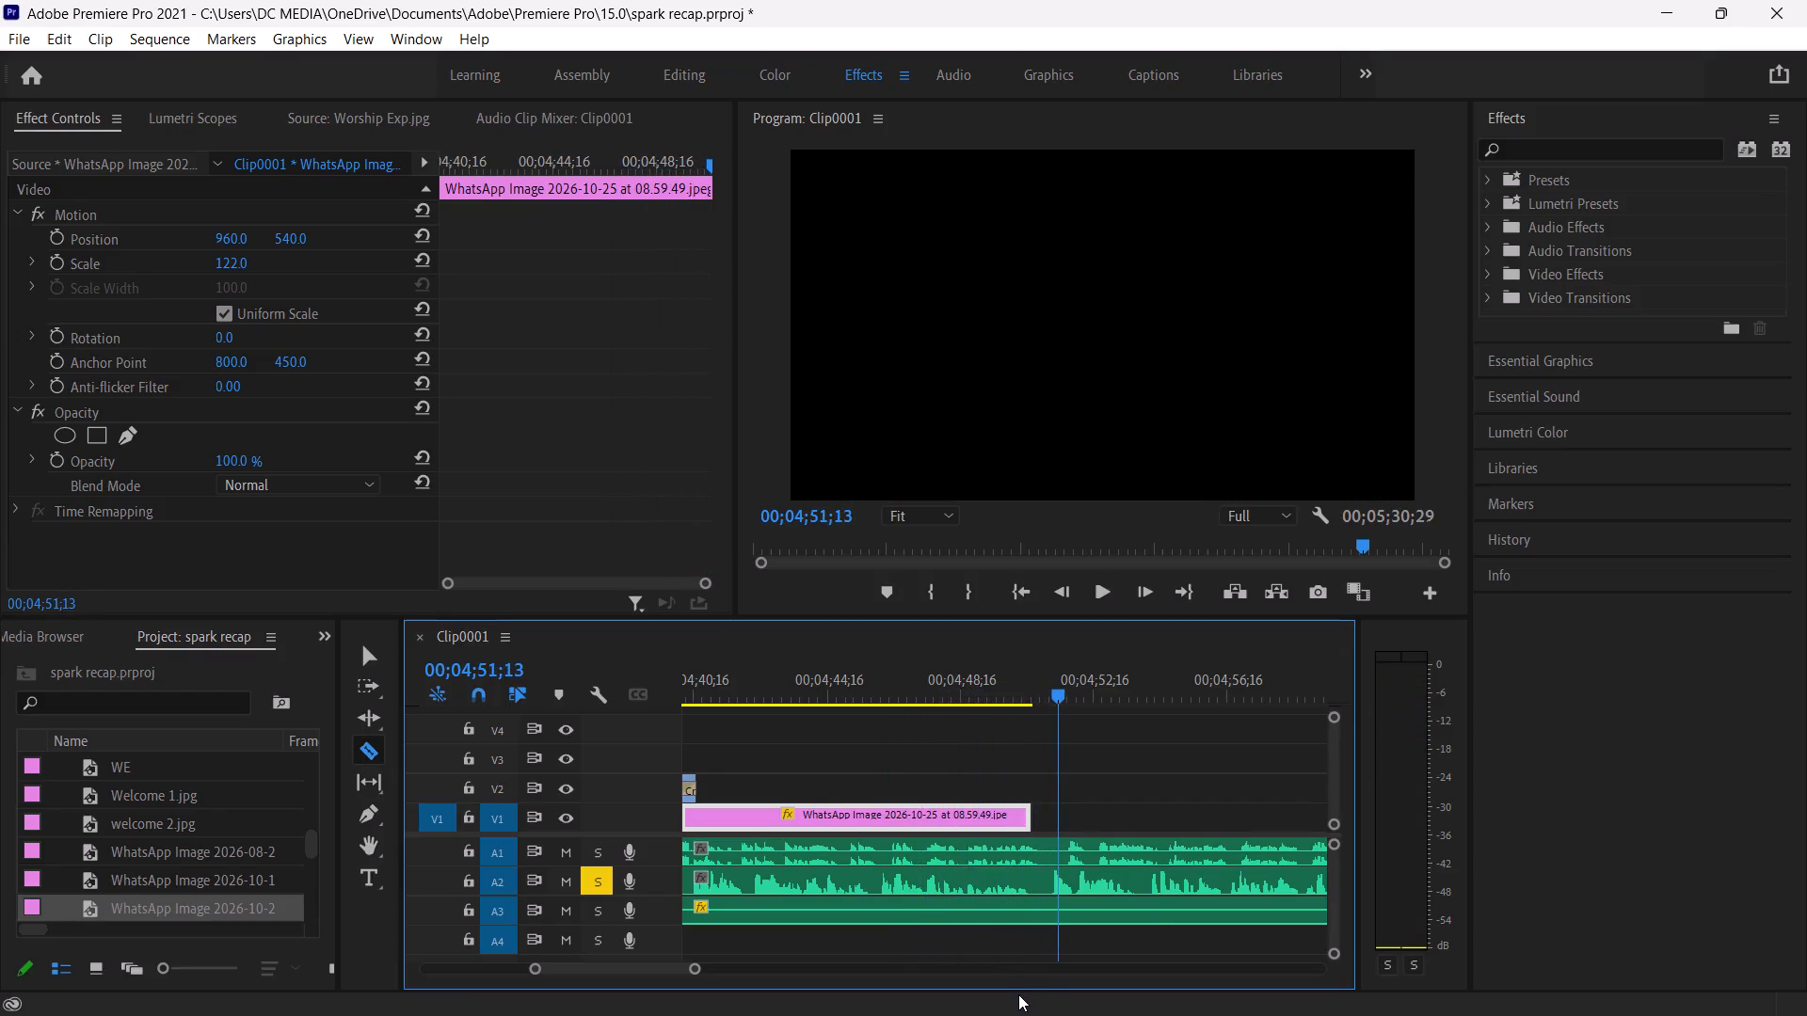
pyautogui.press('Left')
pyautogui.press('Left')
pyautogui.press('Left')
pyautogui.press('Left')
pyautogui.press('Left')
pyautogui.press('Left')
pyautogui.press('Left')
pyautogui.press('Left')
pyautogui.press('Left')
pyautogui.press('Left')
pyautogui.press('Left')
pyautogui.press('Left')
pyautogui.press('Left')
pyautogui.press('Left')
pyautogui.press('Left')
pyautogui.press('Left')
pyautogui.press('Left')
pyautogui.press('Left')
pyautogui.press('Left')
pyautogui.press('Left')
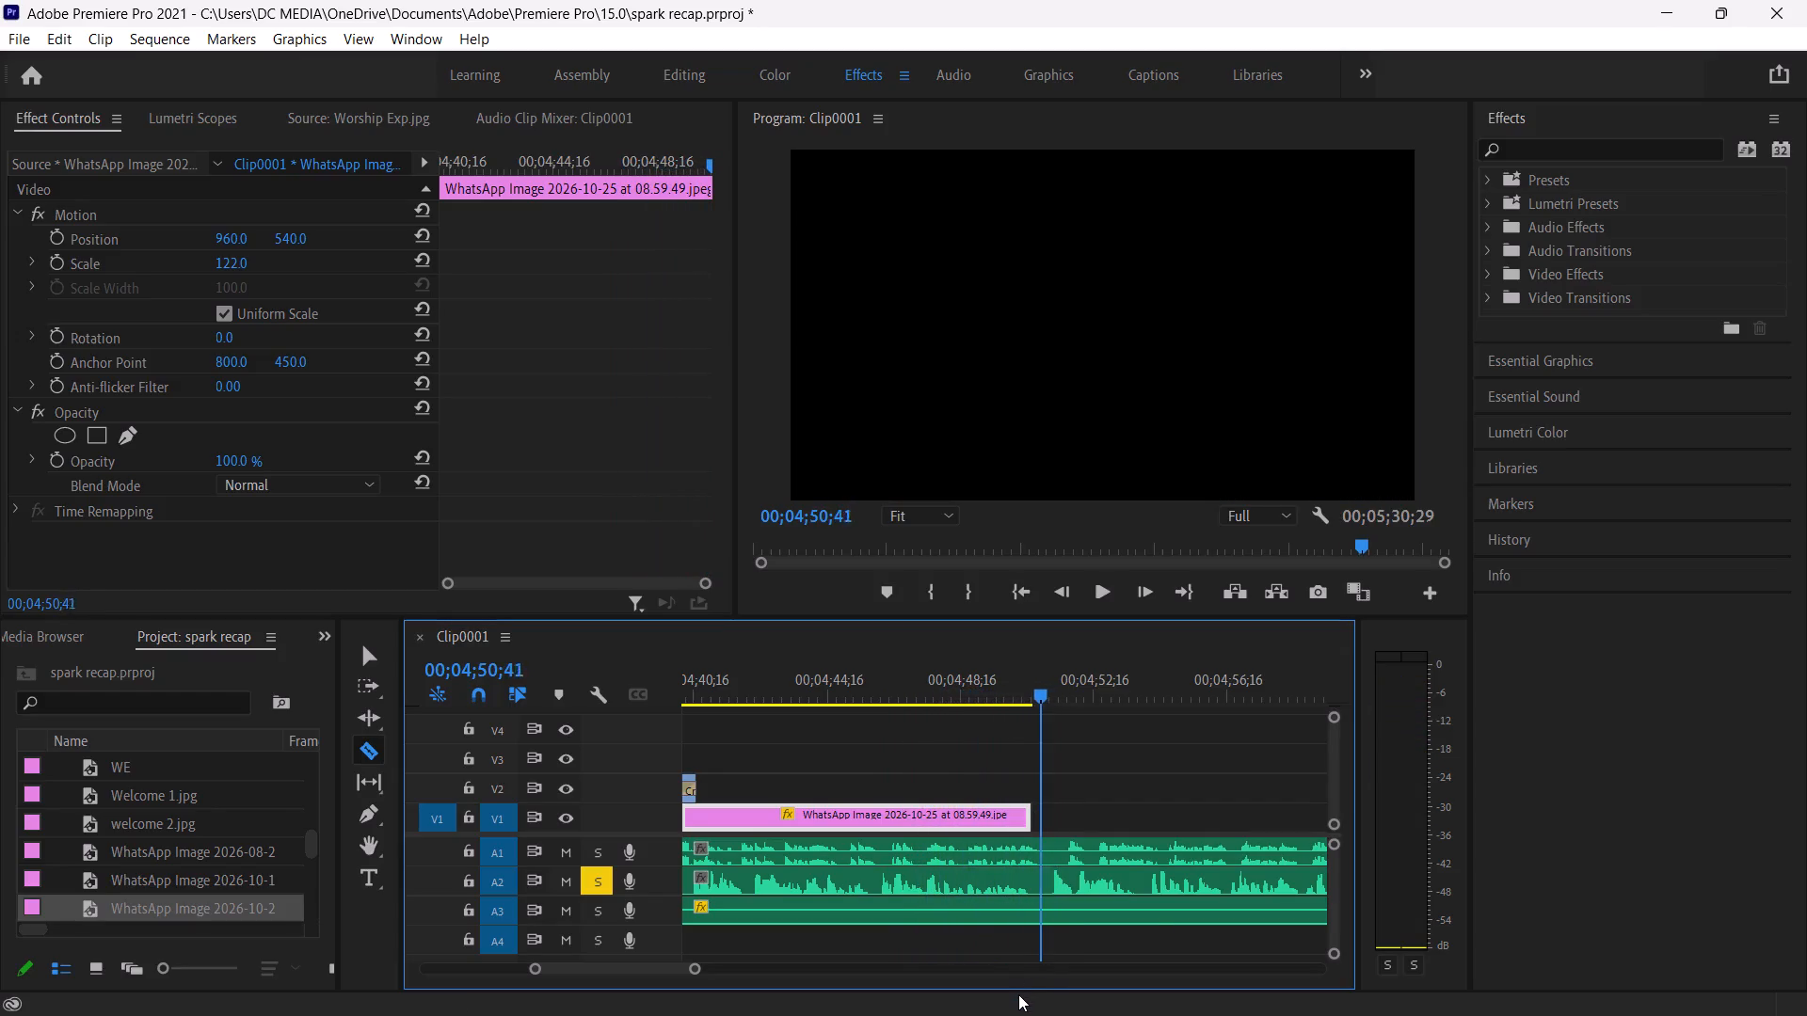
pyautogui.press('Left')
pyautogui.press('Left')
pyautogui.press('Left')
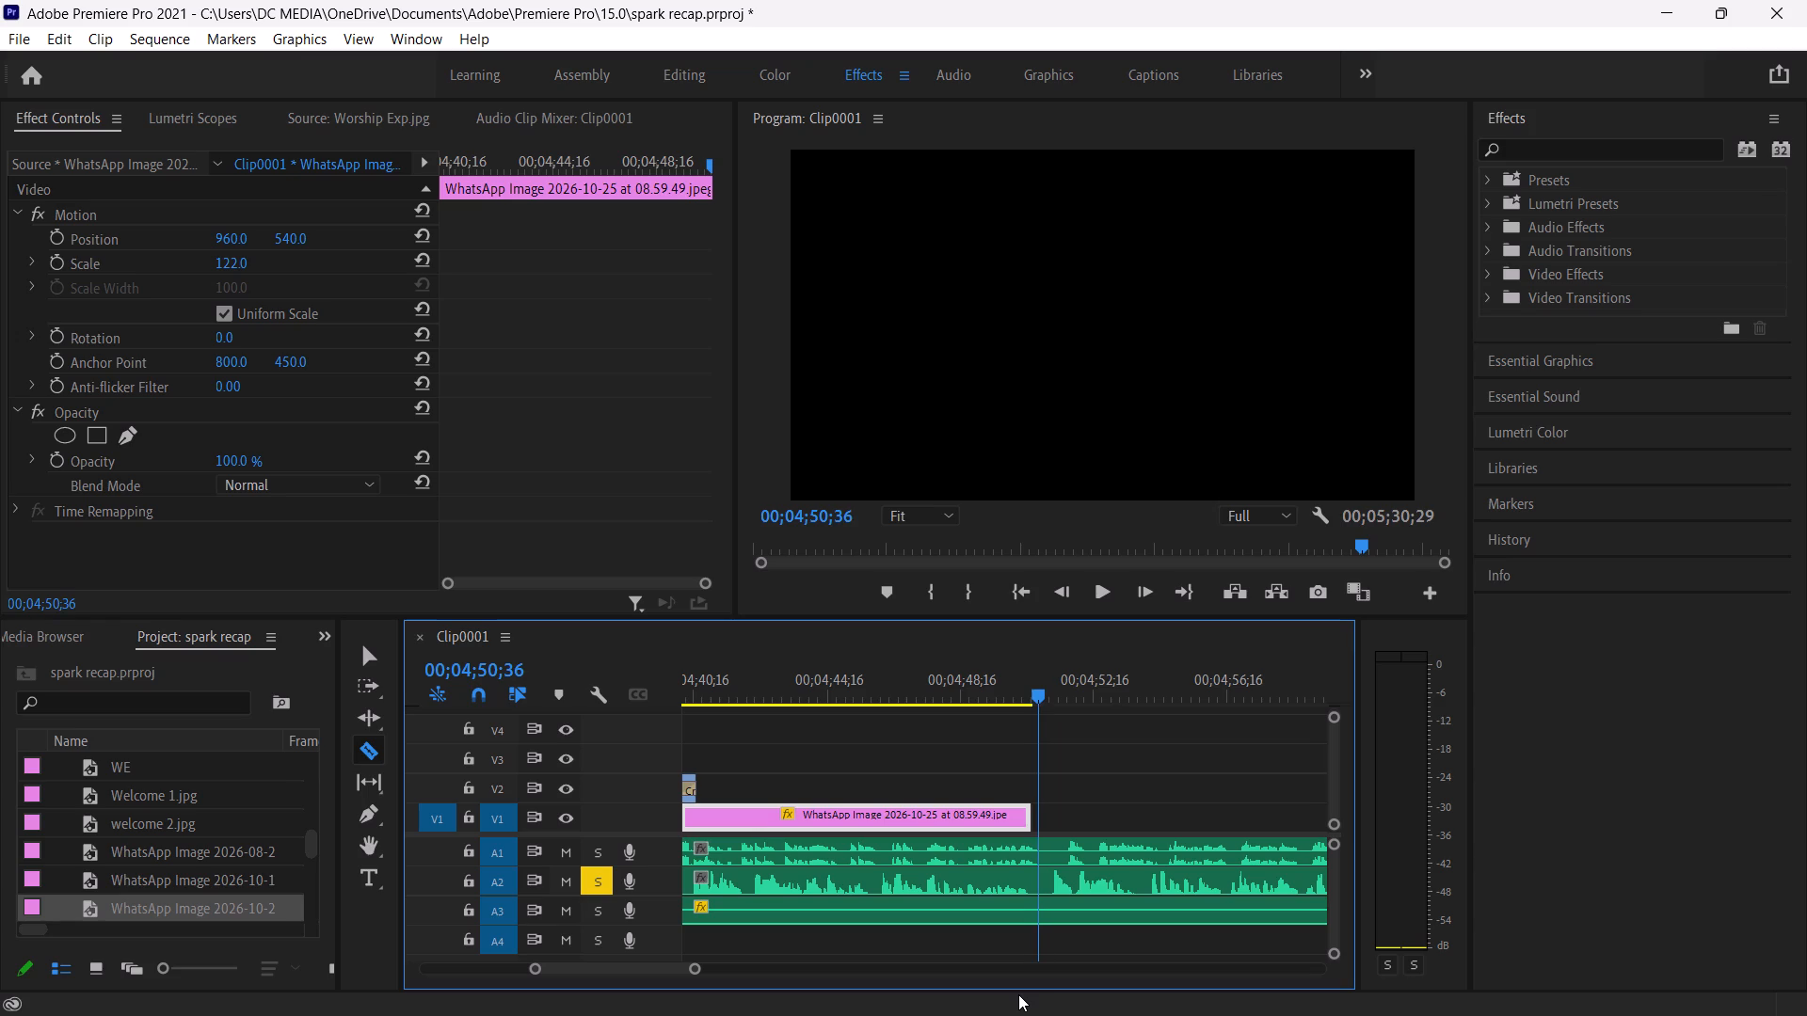
pyautogui.click(1041, 881)
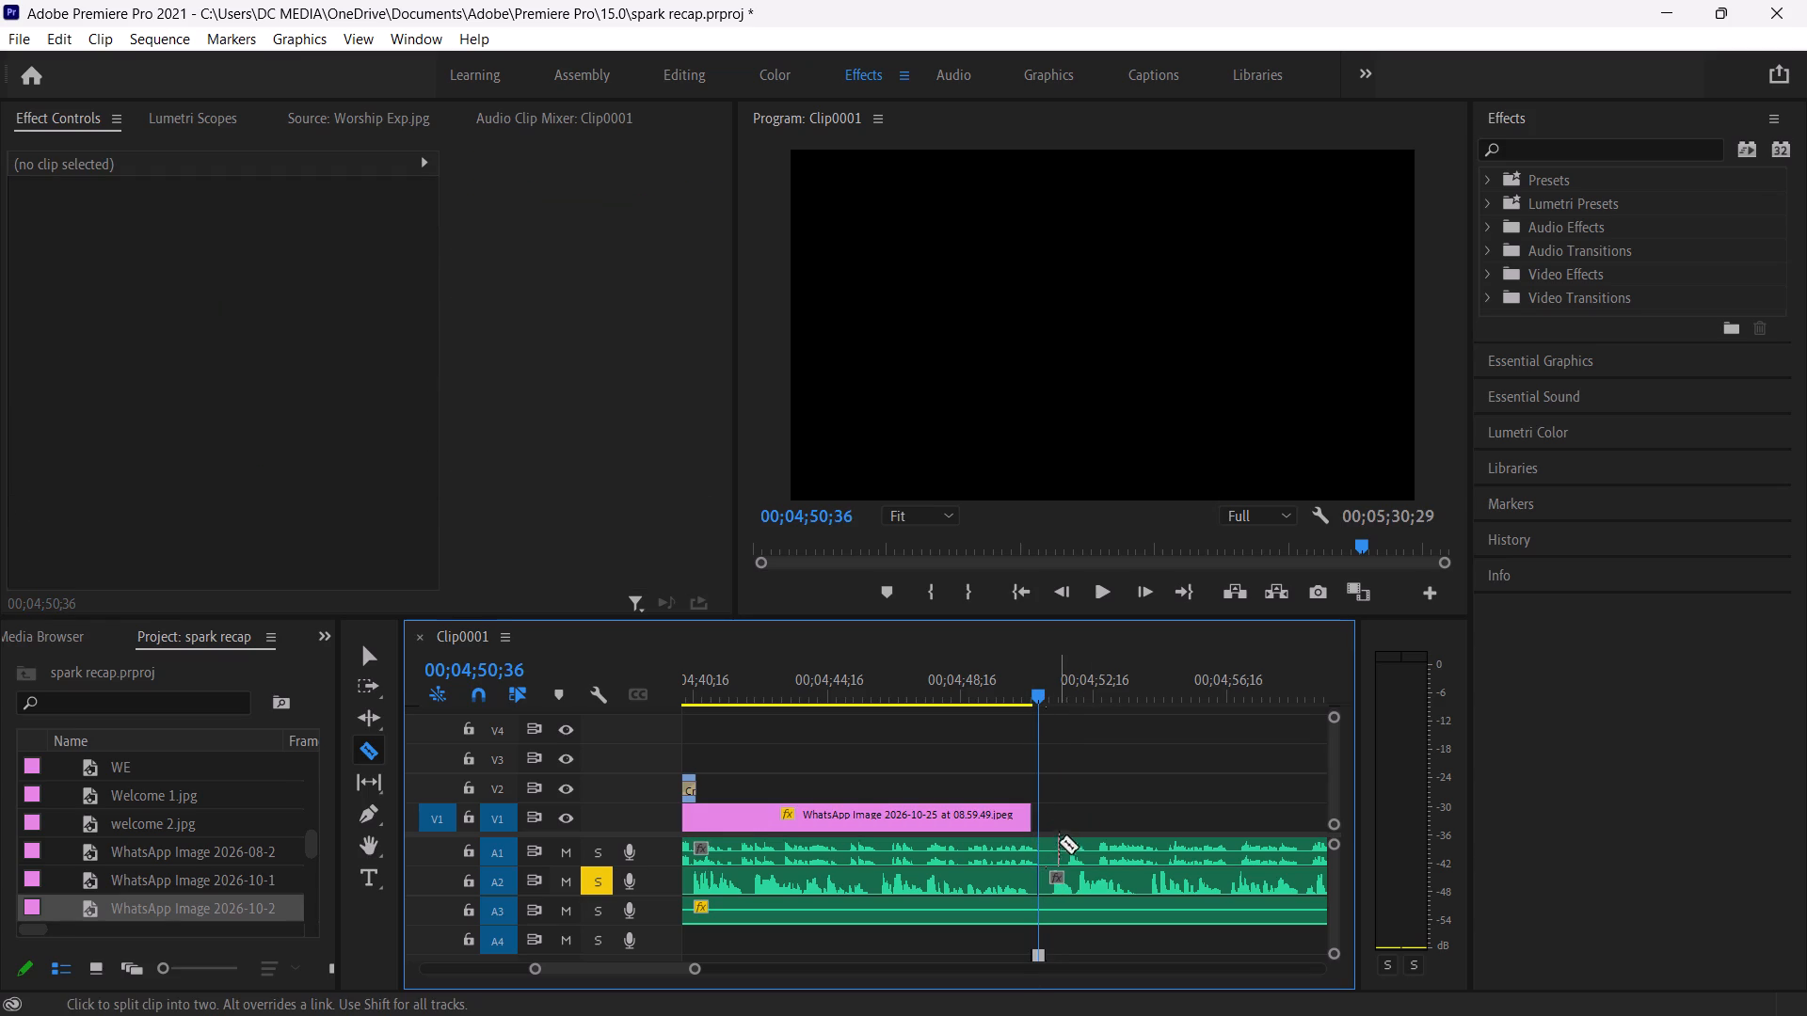
# Split the A1 narration at about 04;51;07 and delete its segment beneath the pre-wedding invitation image.
pyautogui.click(1055, 842)
pyautogui.press('v')
pyautogui.click(998, 854)
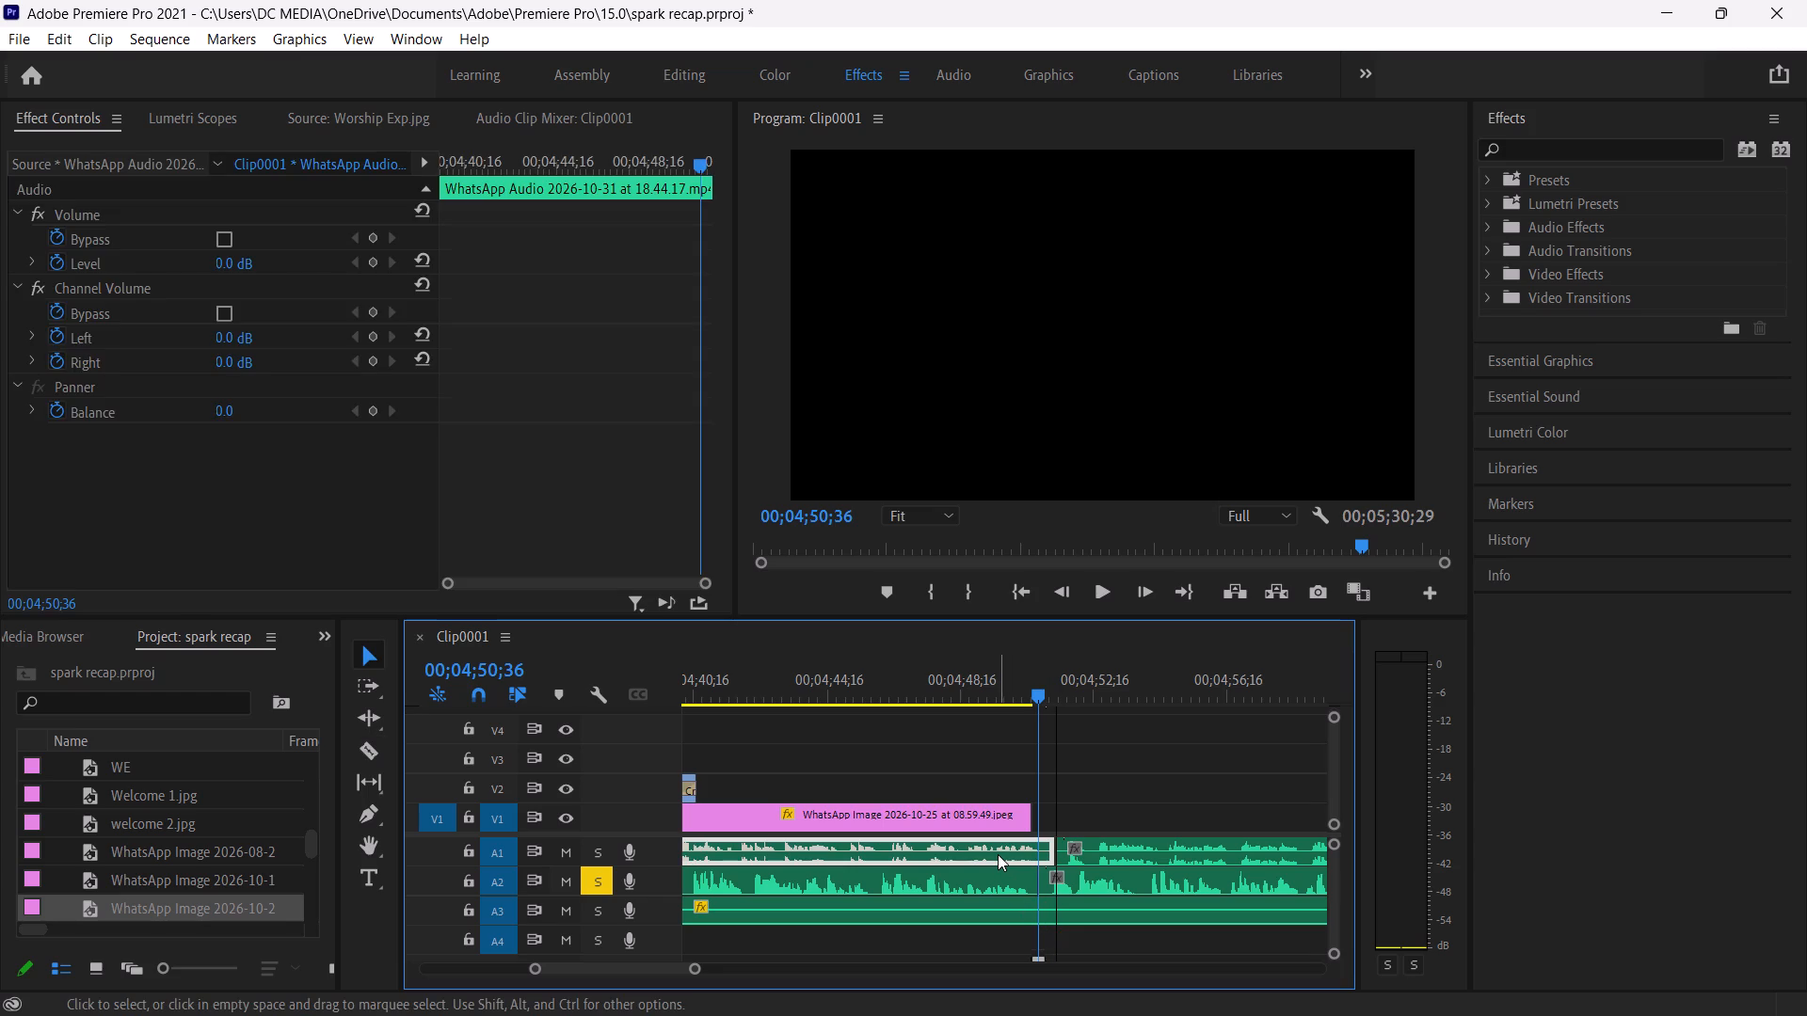
pyautogui.press('BackSpace')
# Move the remaining A1 narration clip earlier so it starts at the end of the pre-wedding invitation image.
pyautogui.hscroll(1, 998, 854)
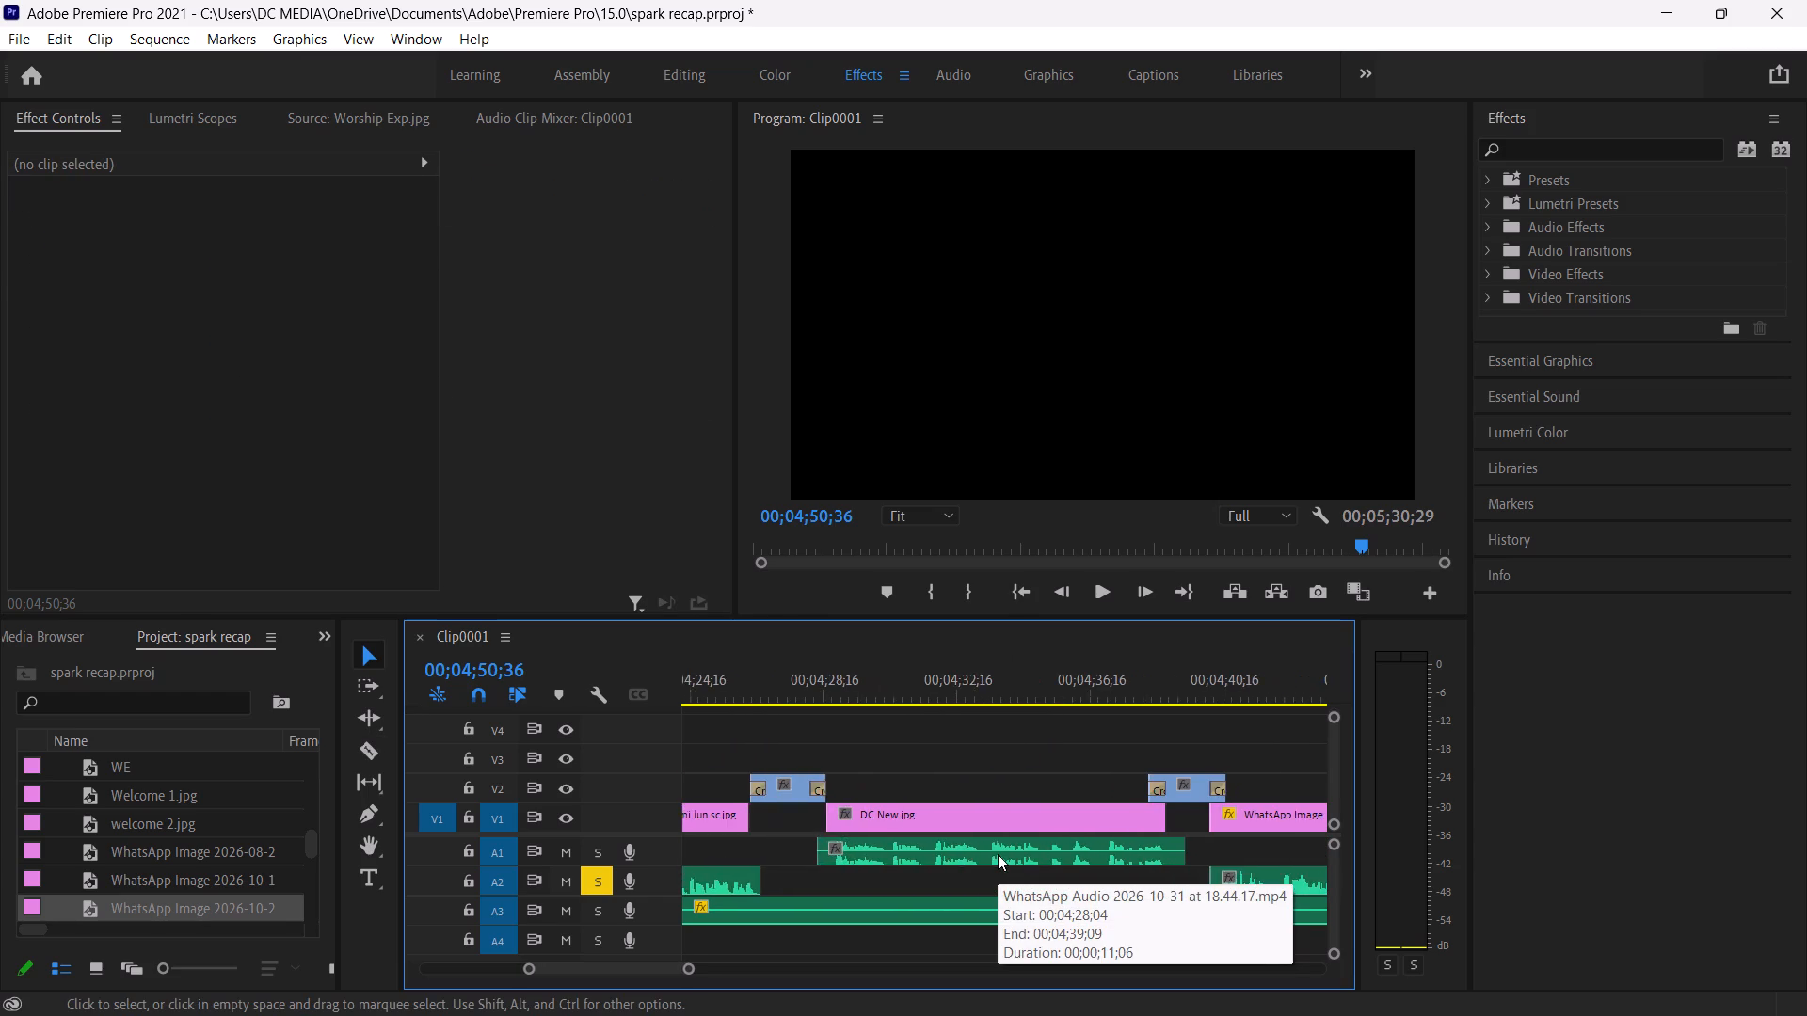
pyautogui.hscroll(2, 998, 854)
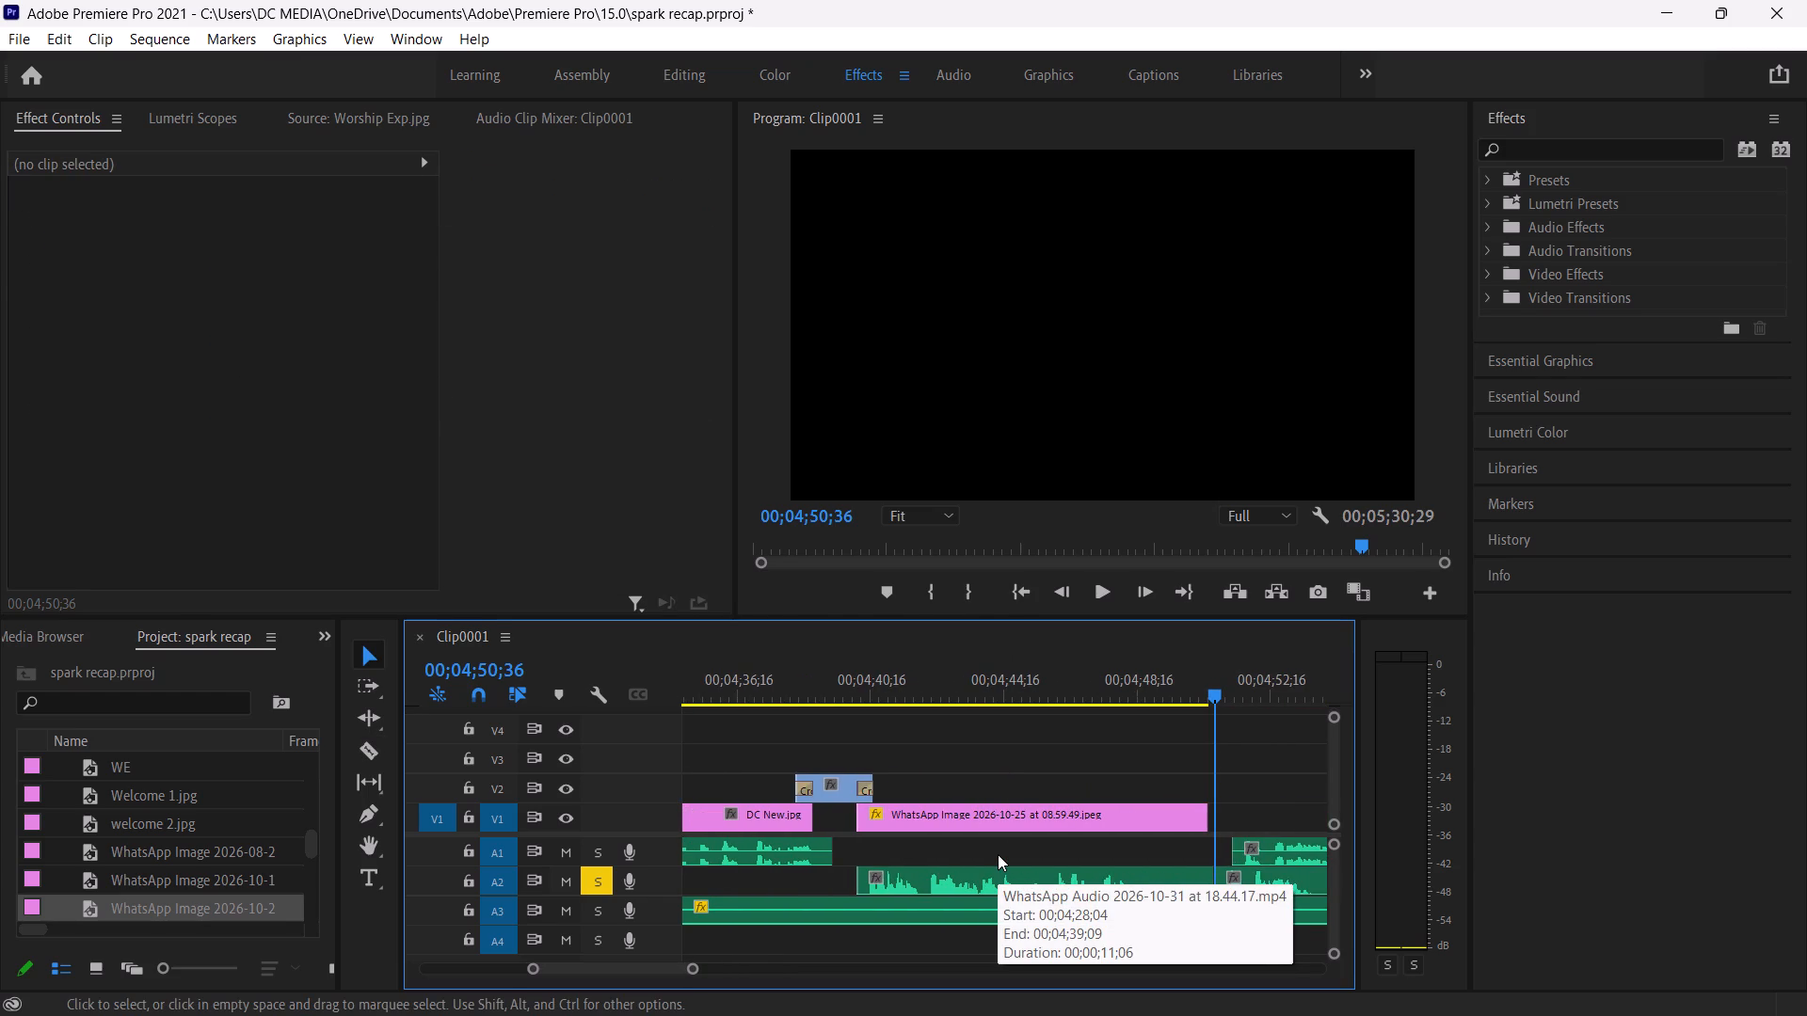
pyautogui.hscroll(2, 998, 854)
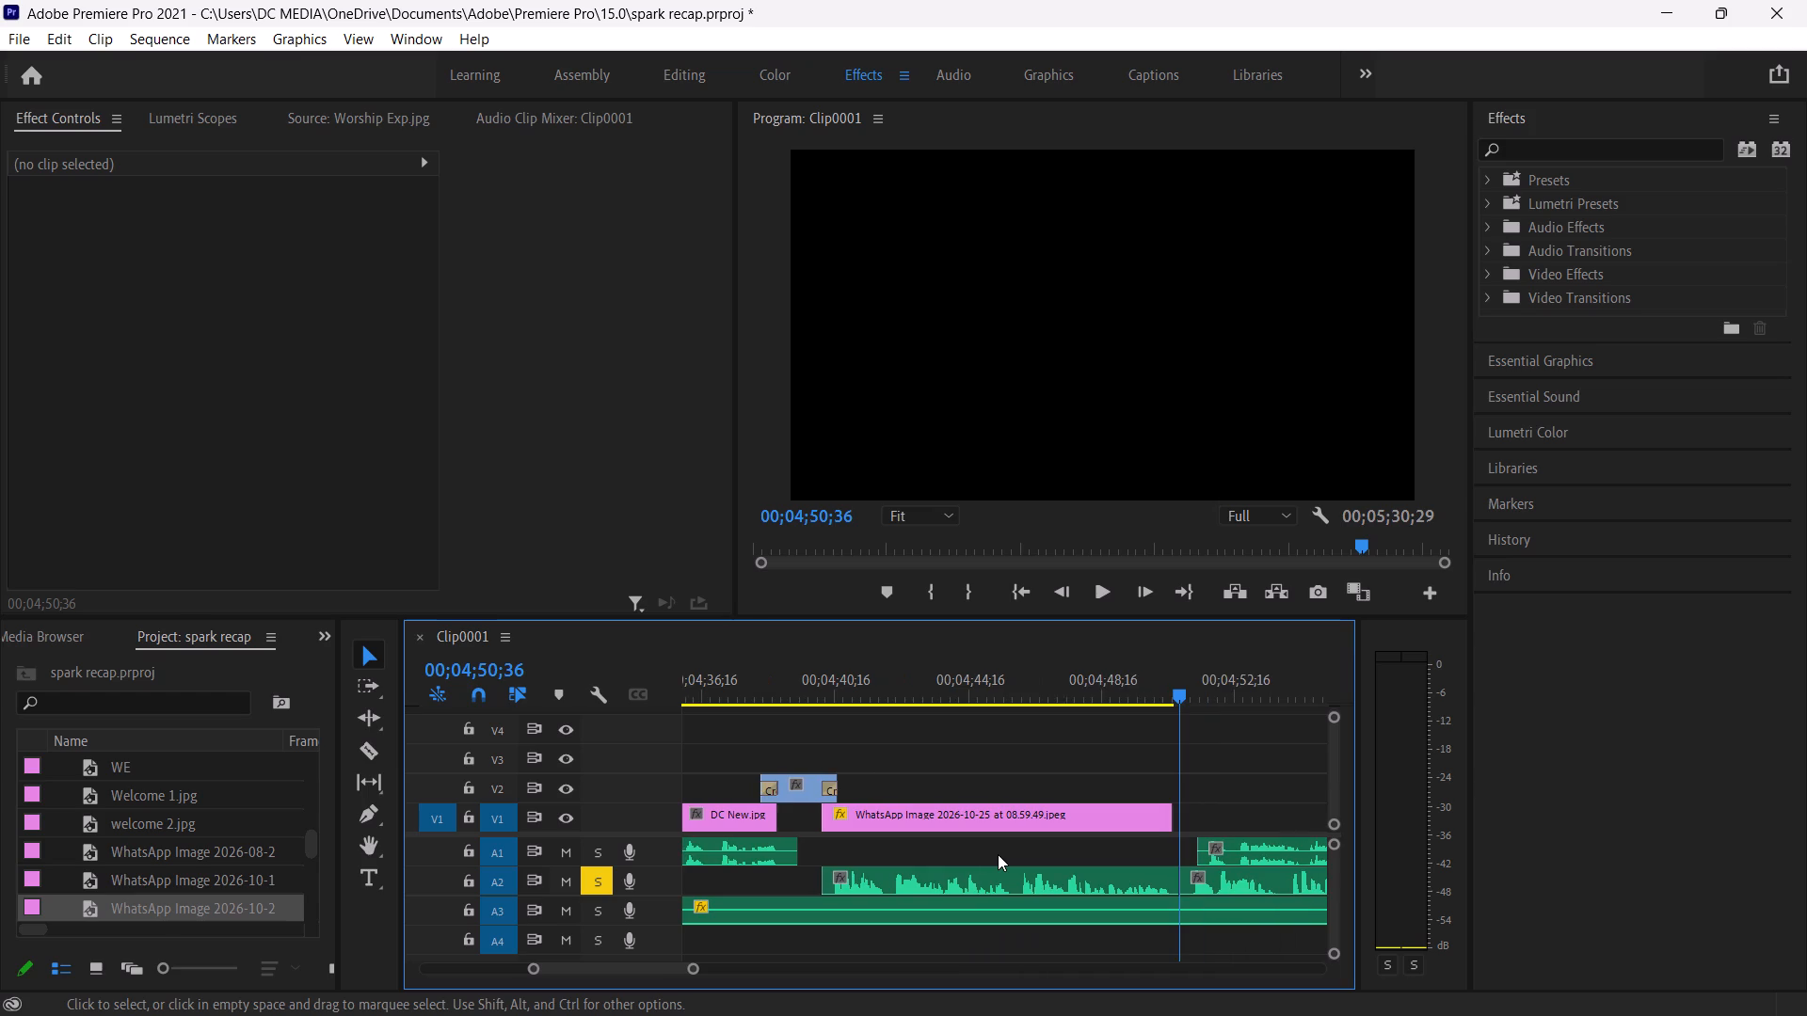
pyautogui.hscroll(4, 998, 854)
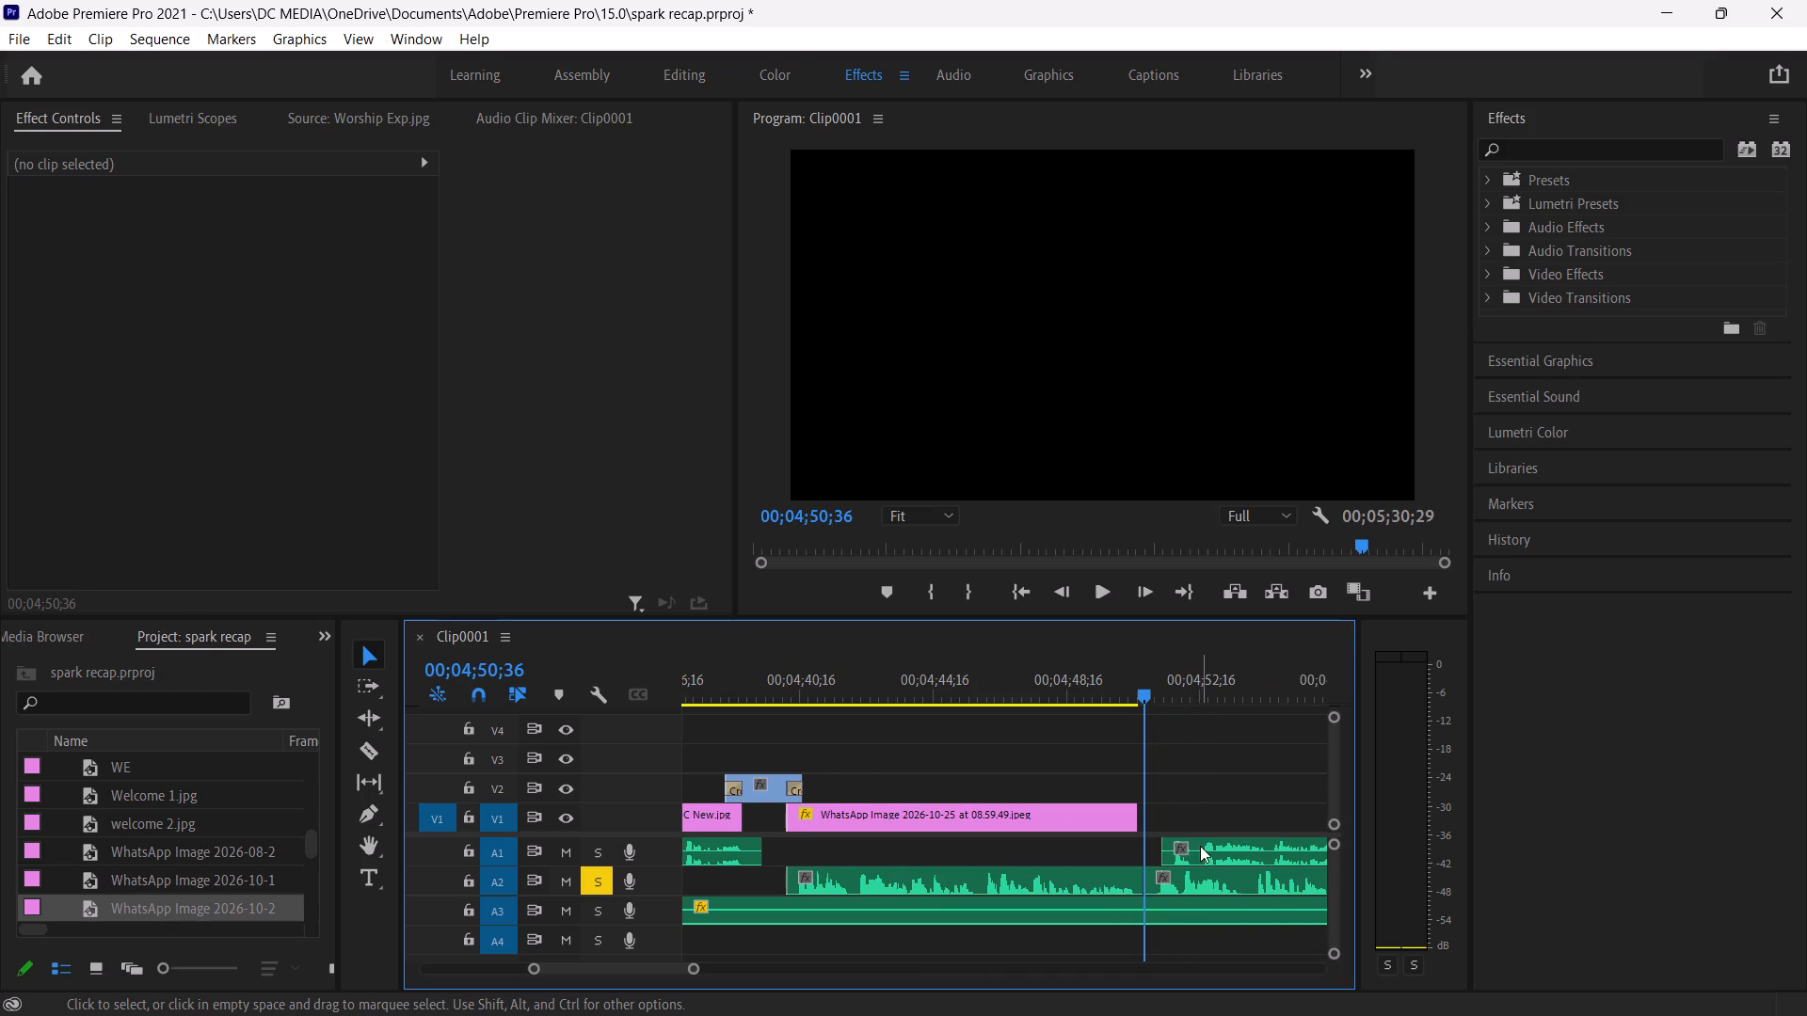
pyautogui.moveTo(1235, 848); pyautogui.dragTo(1209, 847)
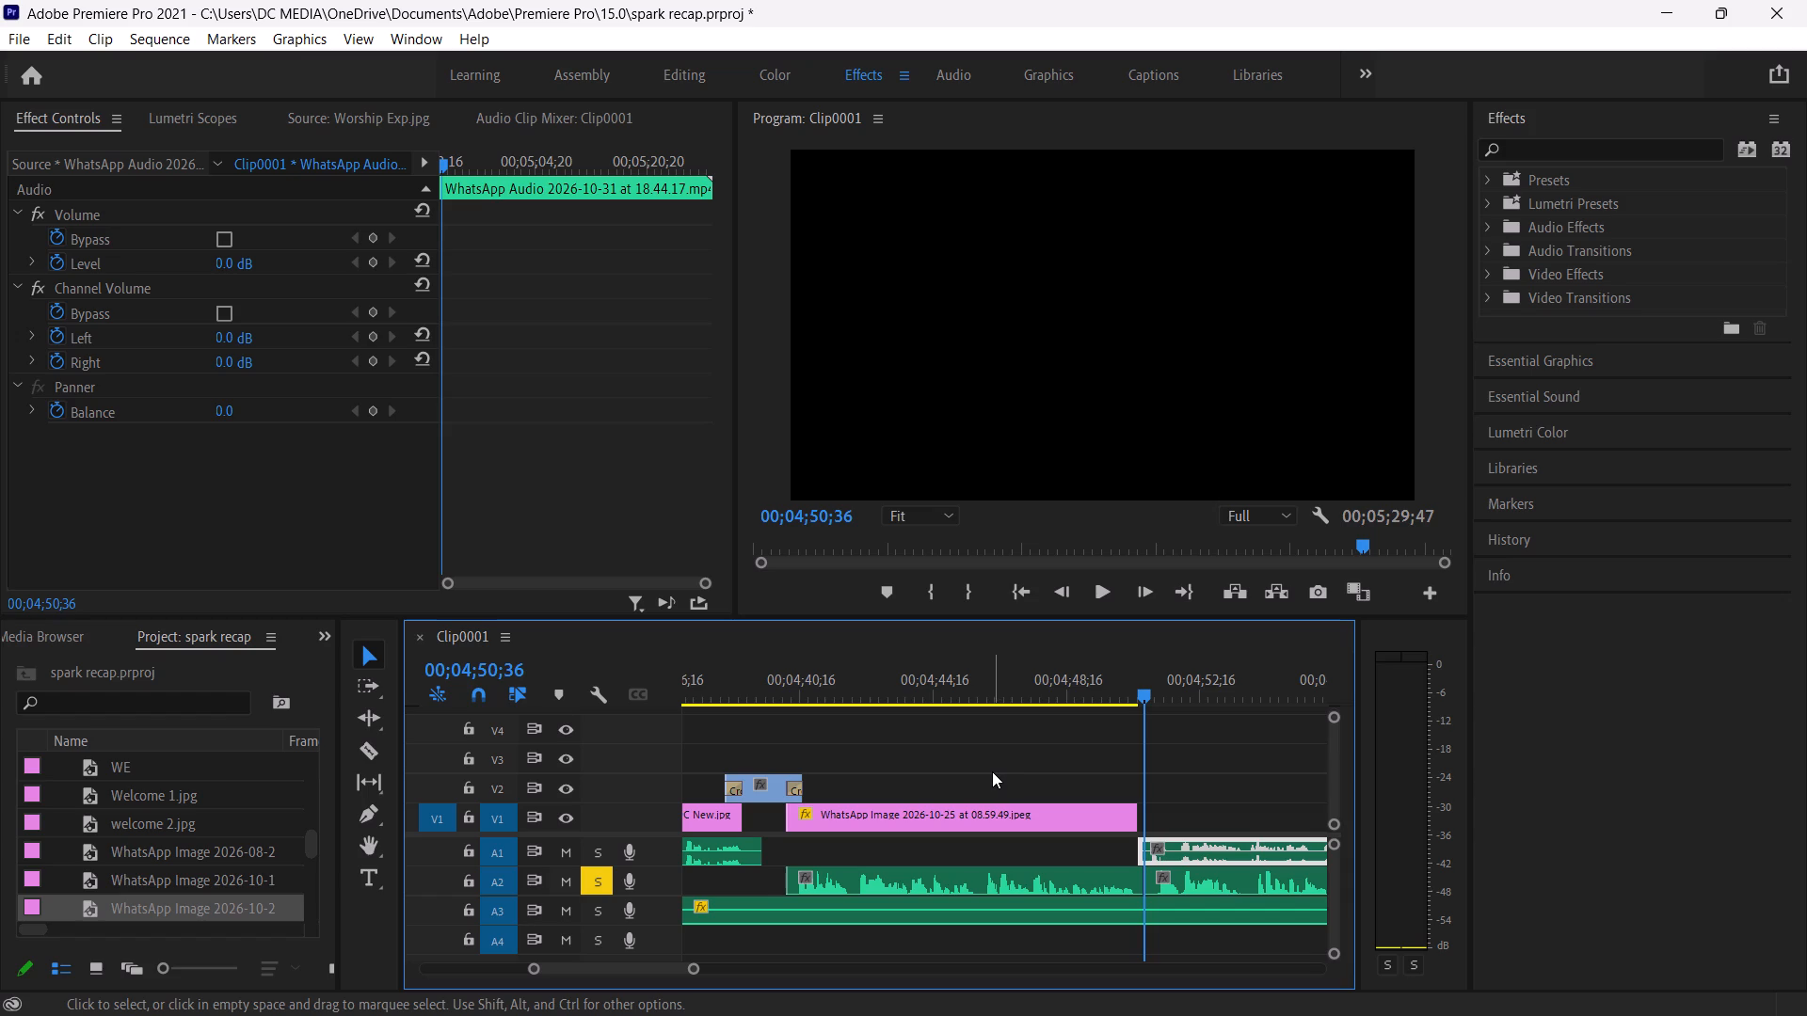
# Duplicate the Announce Outro clip on V2 so the copy starts at the end of the pre-wedding invitation image, 04;50;25.
pyautogui.press('v')
pyautogui.click(756, 792)
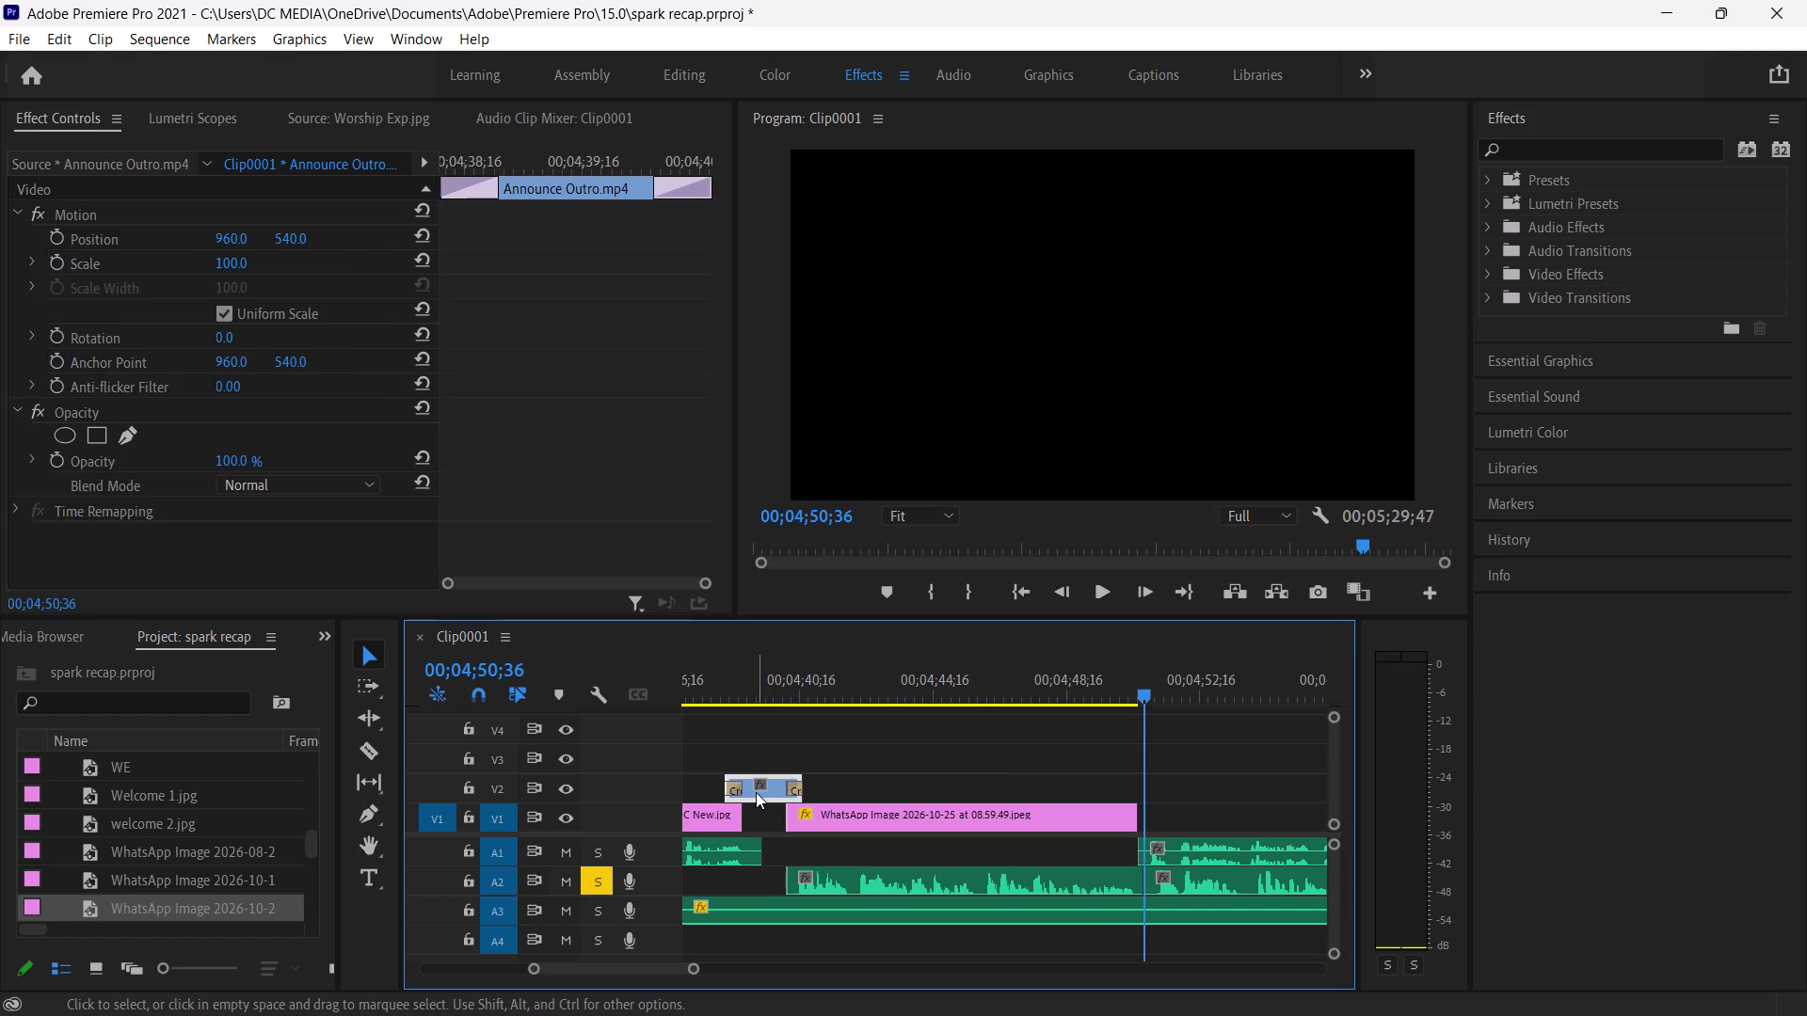
pyautogui.keyDown('alt'); pyautogui.moveTo(756, 792); pyautogui.dragTo(1159, 788); pyautogui.keyUp('alt')
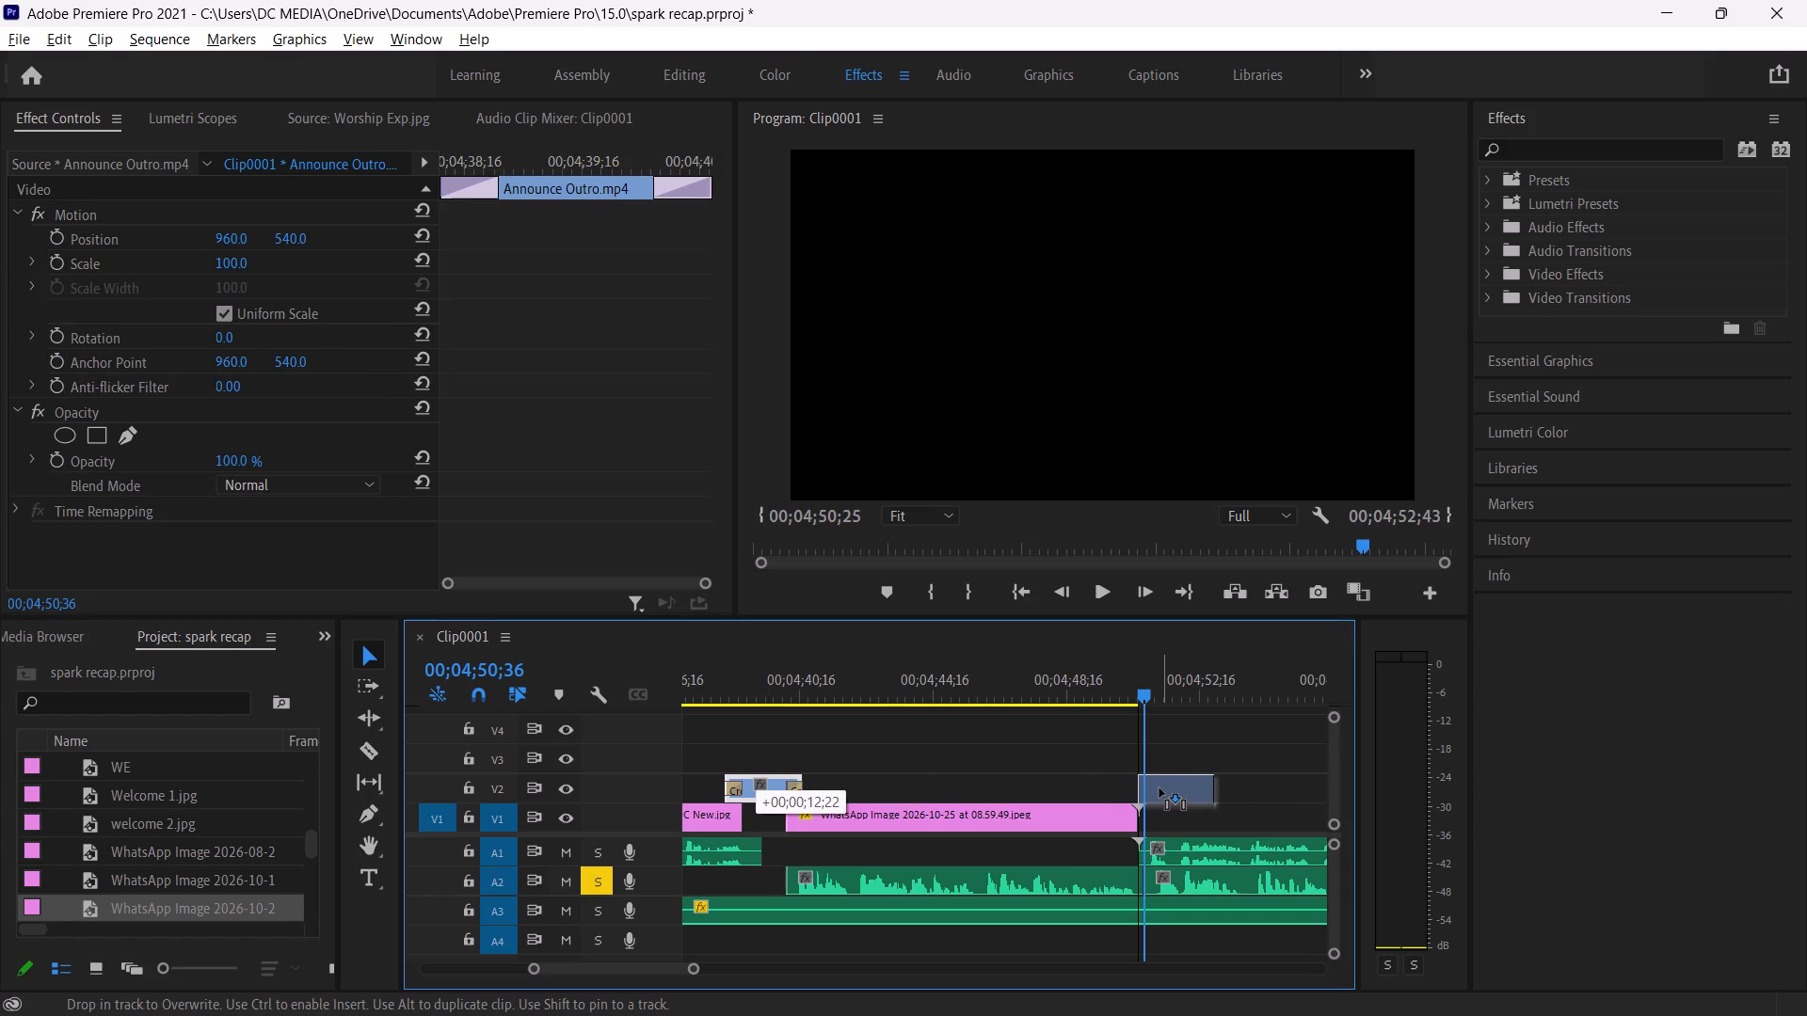
pyautogui.keyDown('alt'); pyautogui.moveTo(1159, 788); pyautogui.dragTo(1149, 781); pyautogui.keyUp('alt')
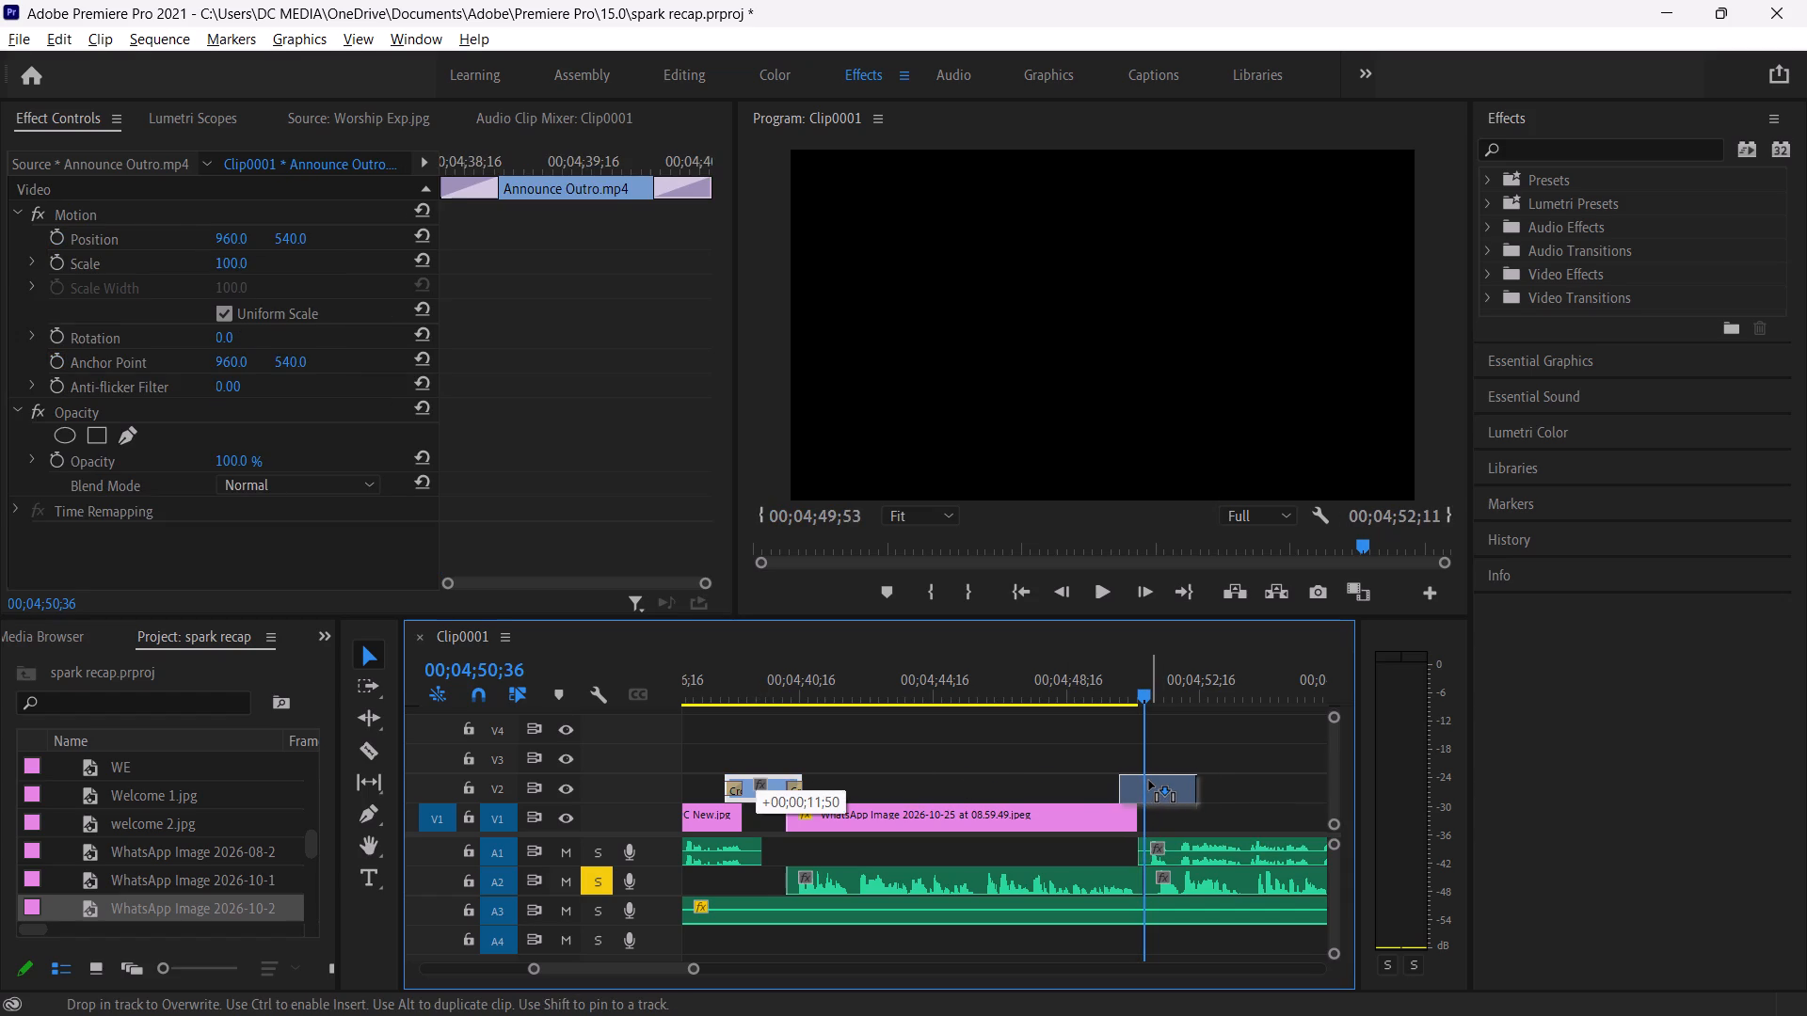
pyautogui.keyDown('alt'); pyautogui.moveTo(1149, 781); pyautogui.dragTo(1157, 781); pyautogui.keyUp('alt')
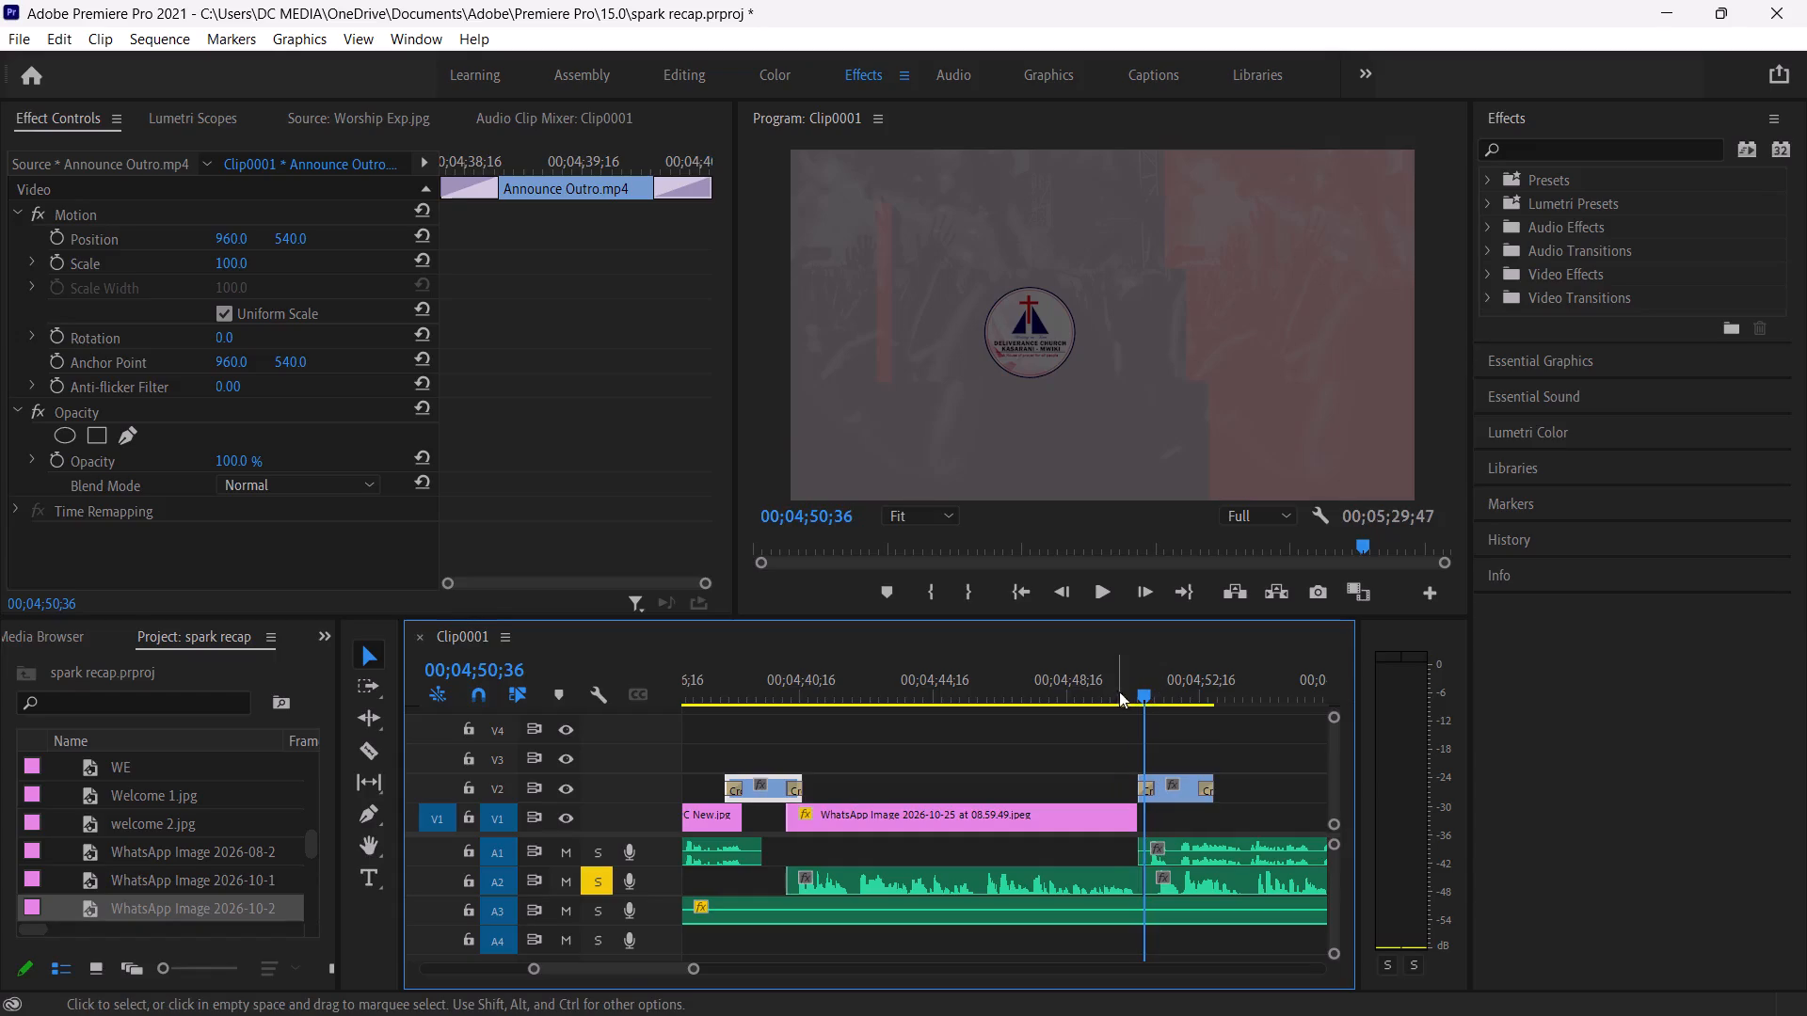
# Play across the new Announce Outro copy while switching solo from track A2 to A1.
pyautogui.click(1090, 687)
pyautogui.press('space')
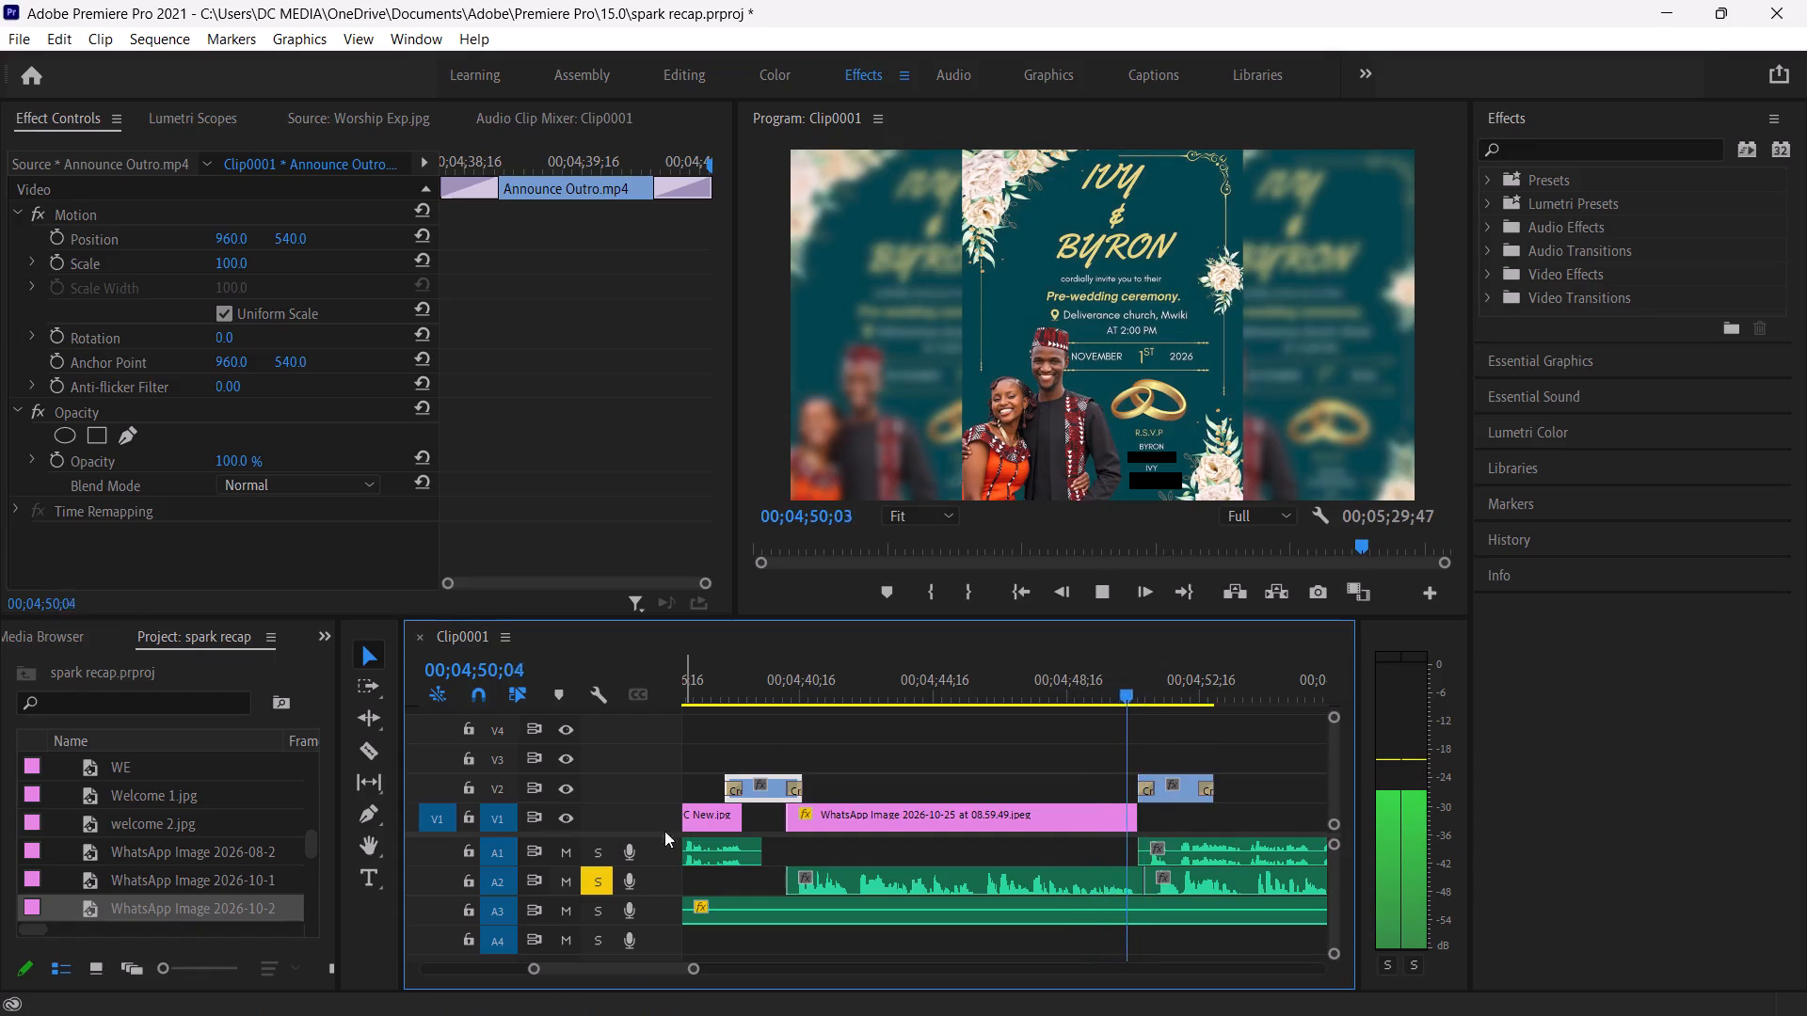
pyautogui.click(601, 853)
pyautogui.click(597, 881)
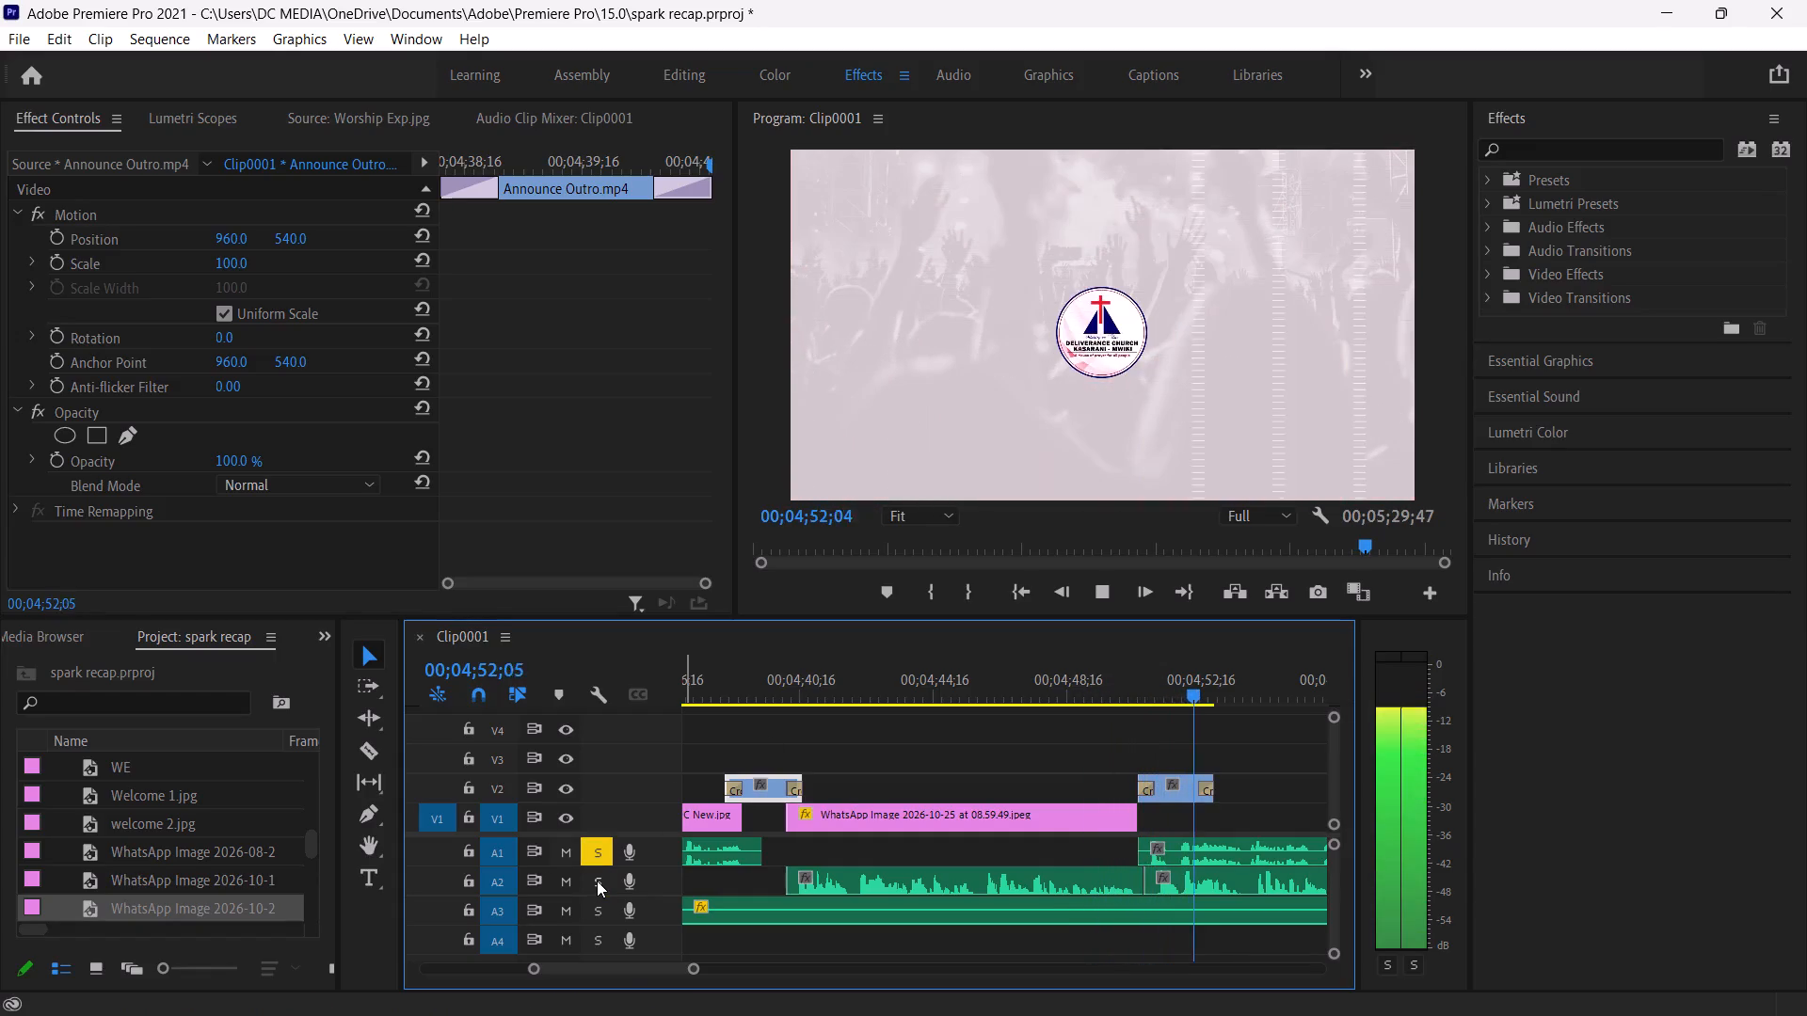
pyautogui.press('space')
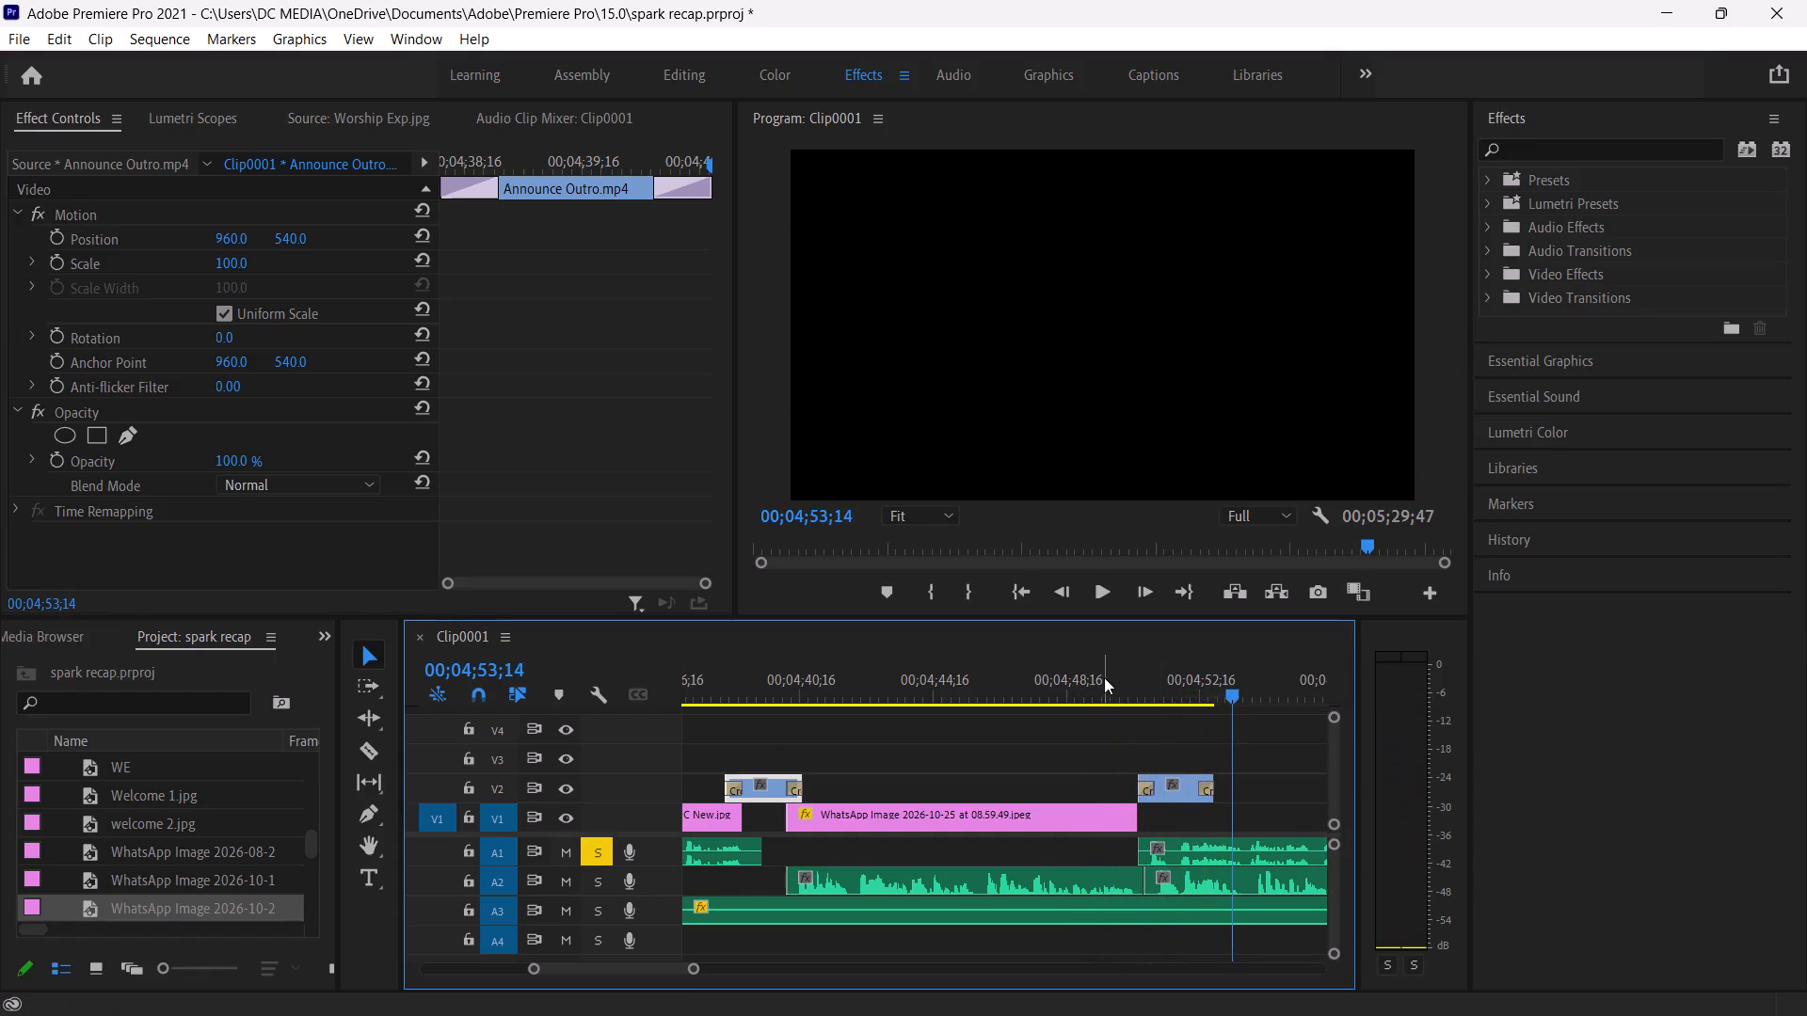
# Replay the A1 narration, extend the new Announce Outro copy on V2 to end at 04;53;30, and review it.
pyautogui.click(1104, 677)
pyautogui.press('space')
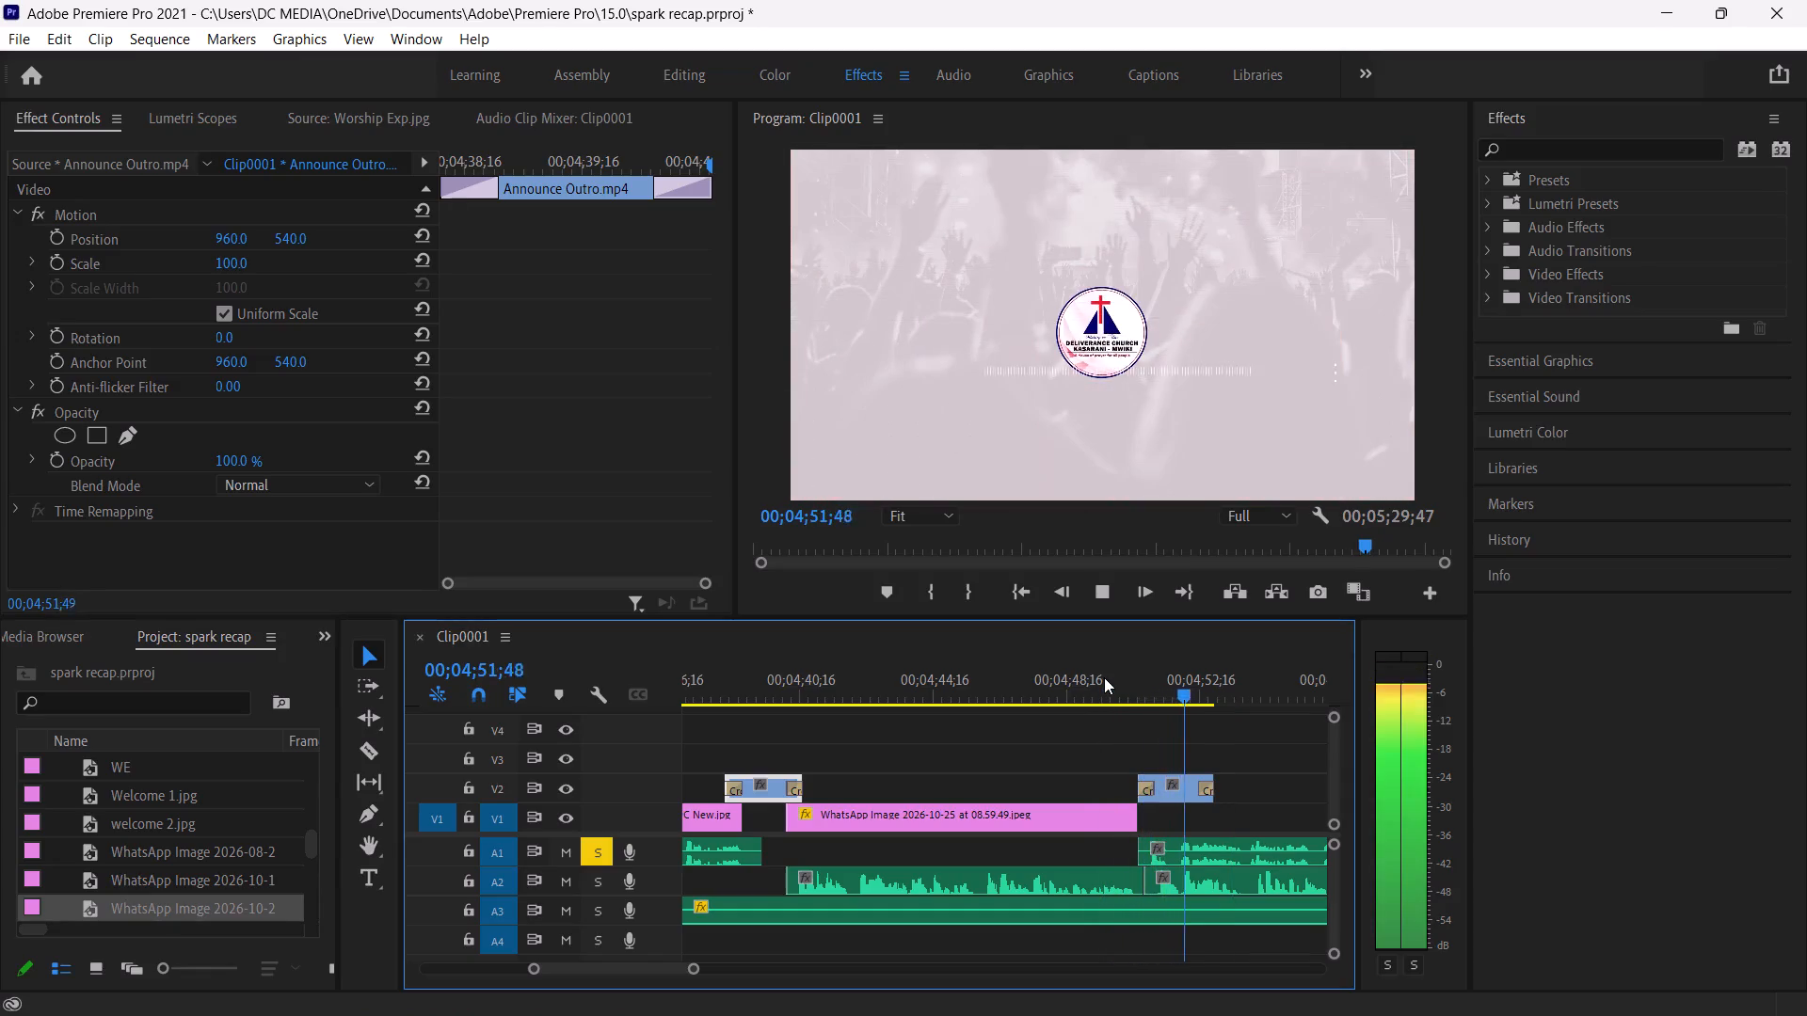
pyautogui.press('space')
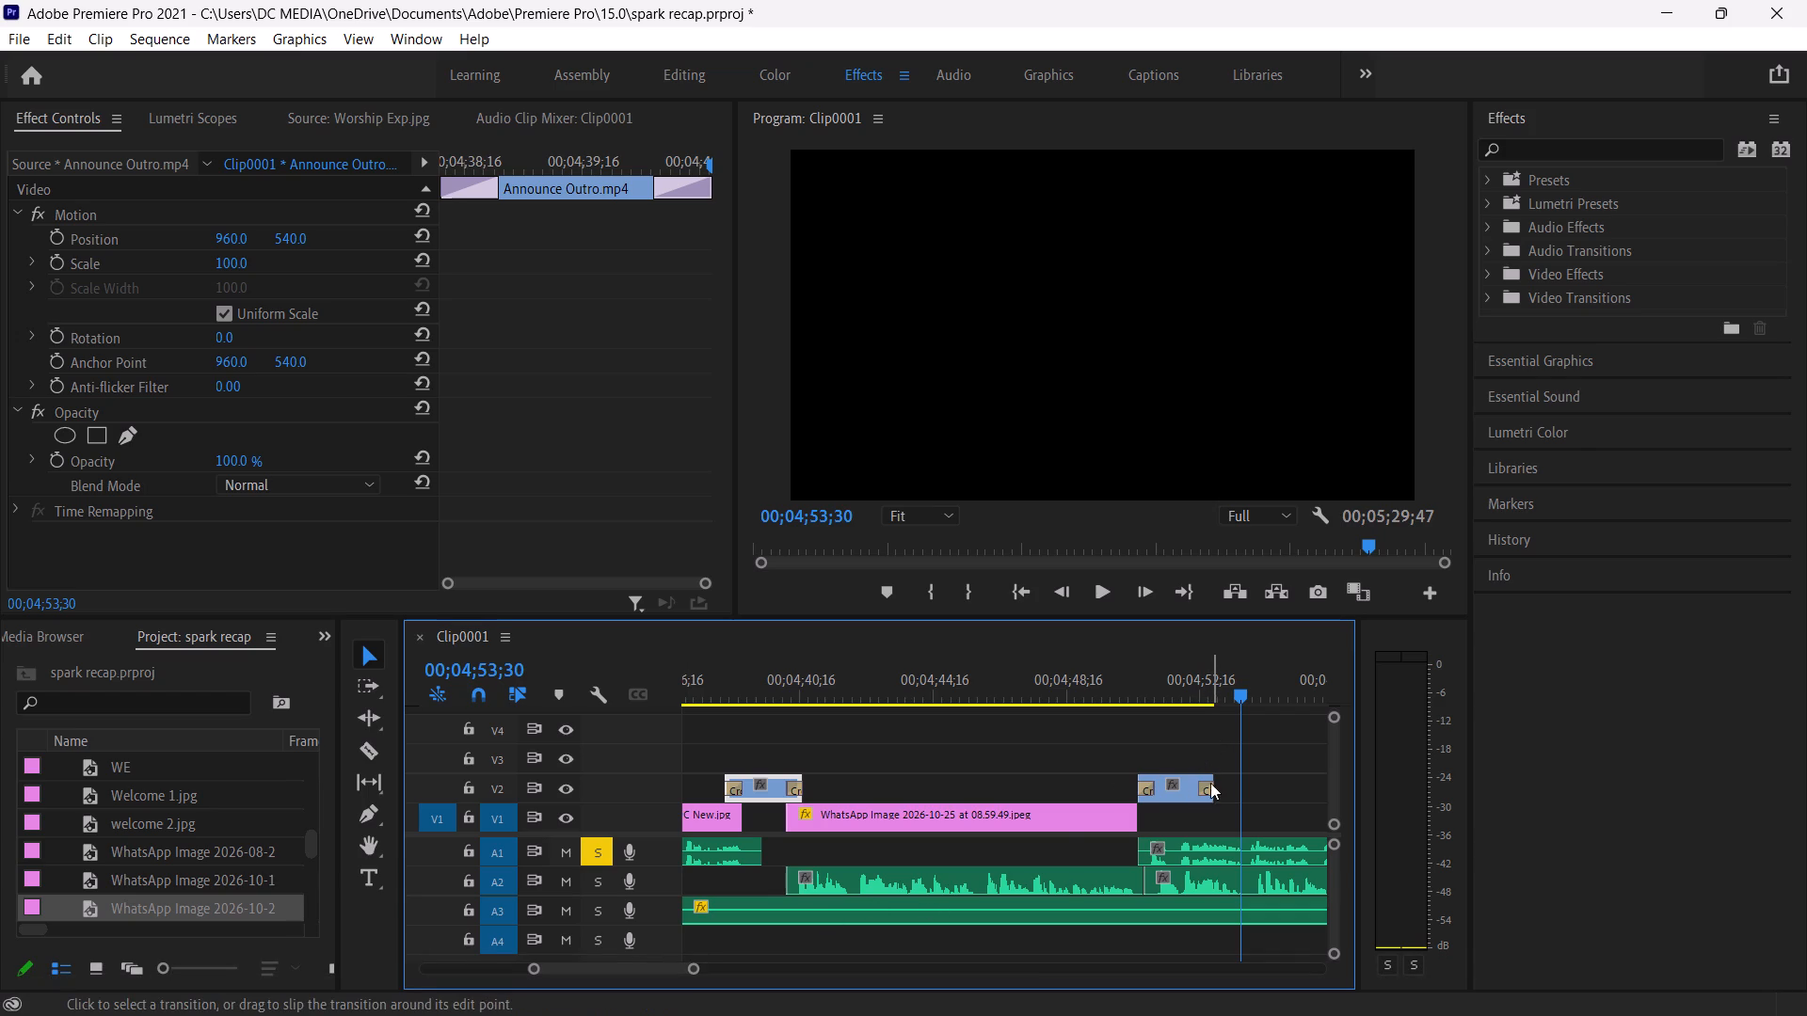
pyautogui.moveTo(1212, 777); pyautogui.dragTo(1243, 777)
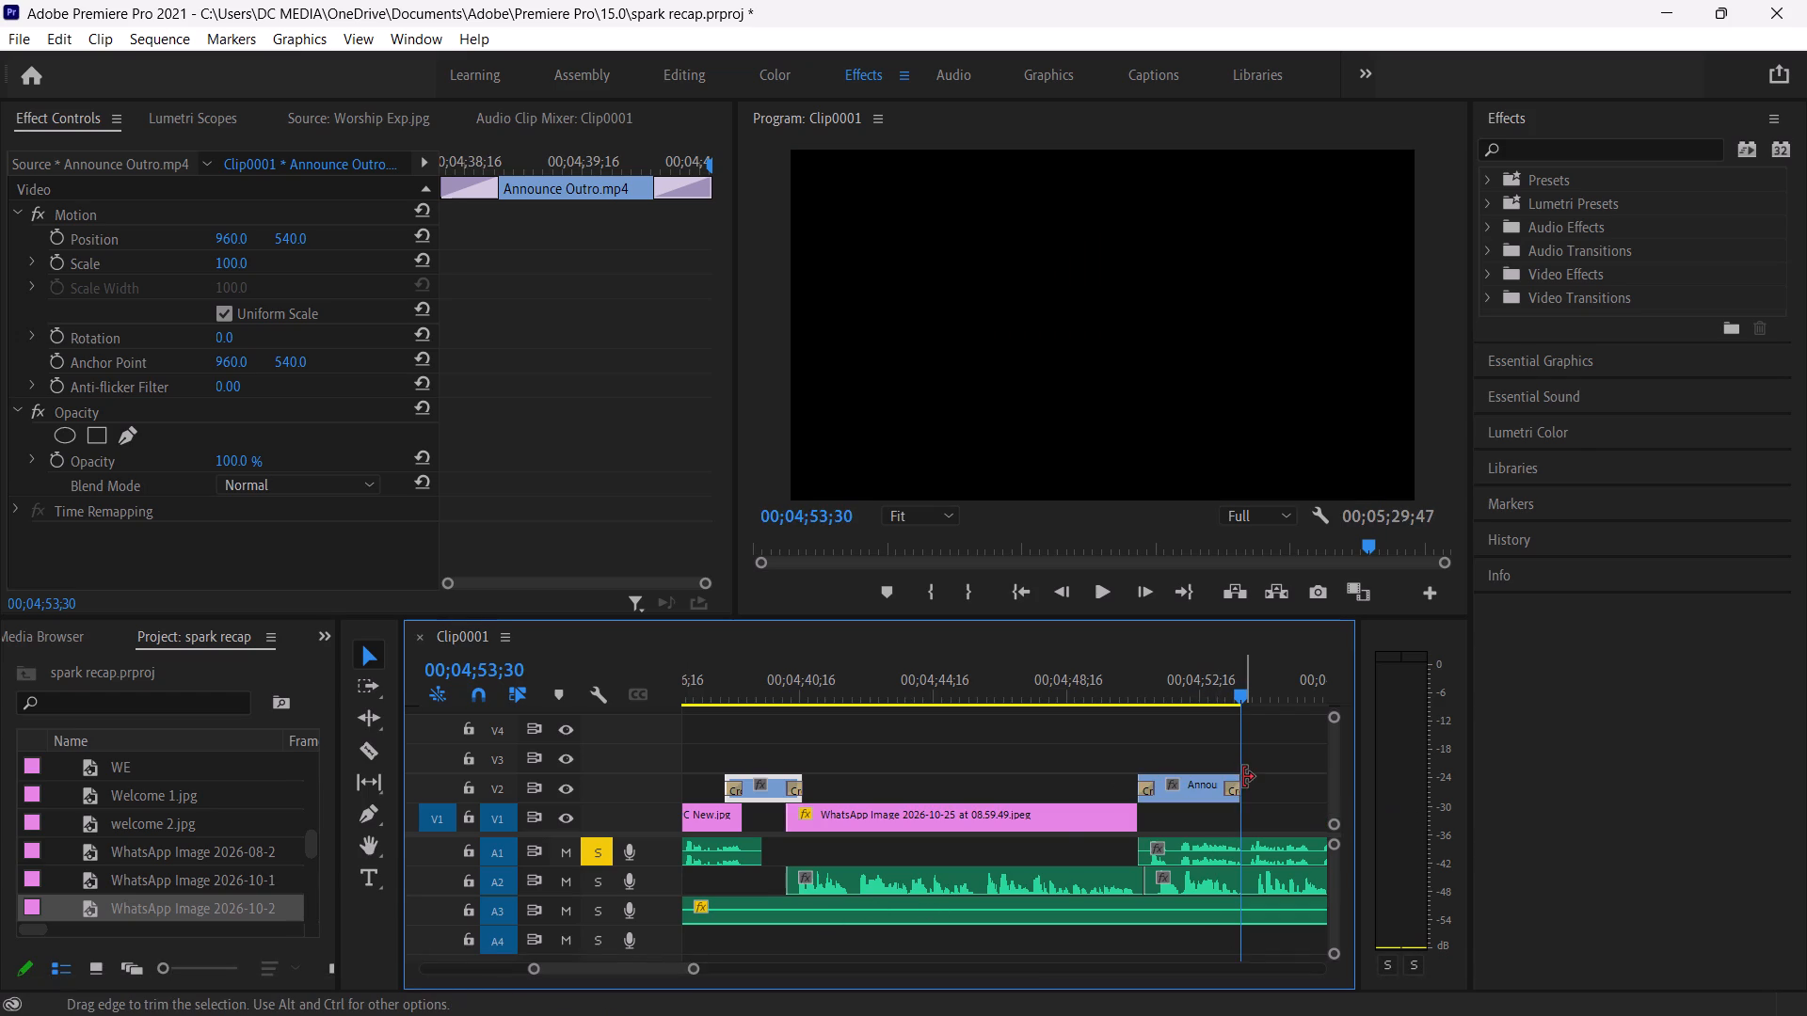
pyautogui.click(1159, 687)
pyautogui.press('space')
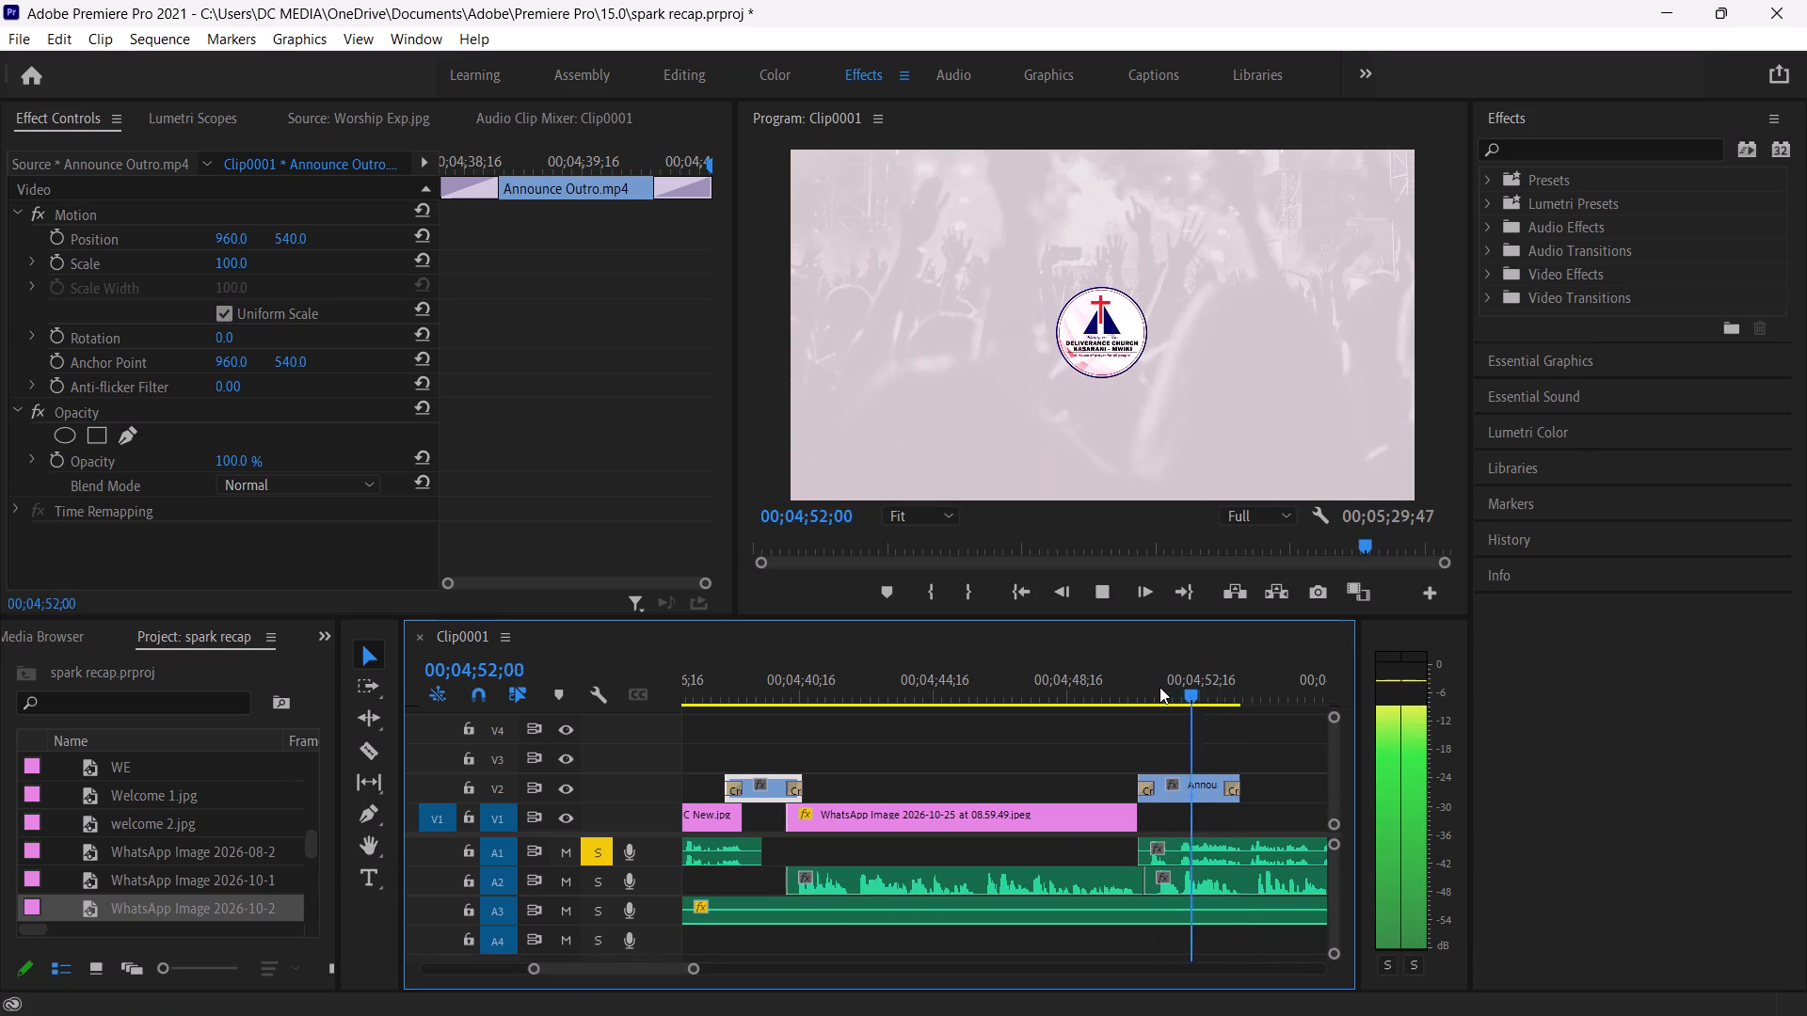
pyautogui.press('space')
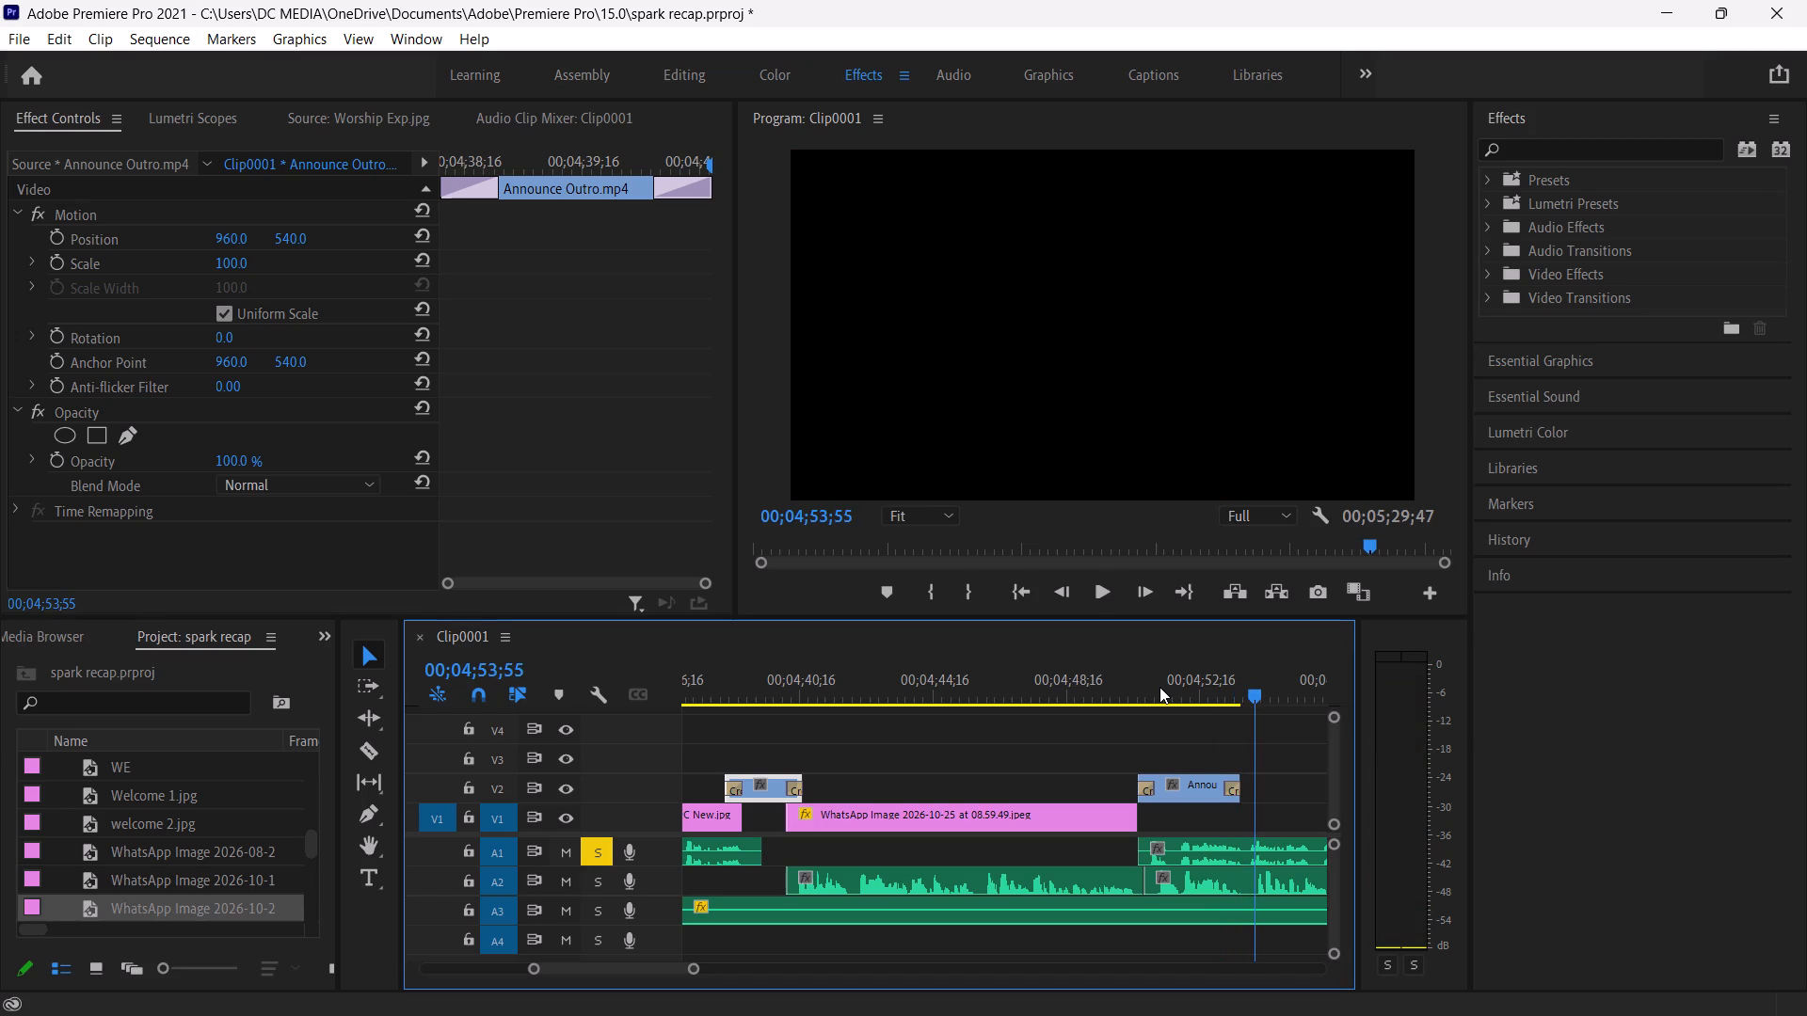
# Find the sunday serv thumb 26.jpg poster by searching "sun" and place it on V1 at the end of the last Announce Outro.
pyautogui.scroll(-1, 169, 911)
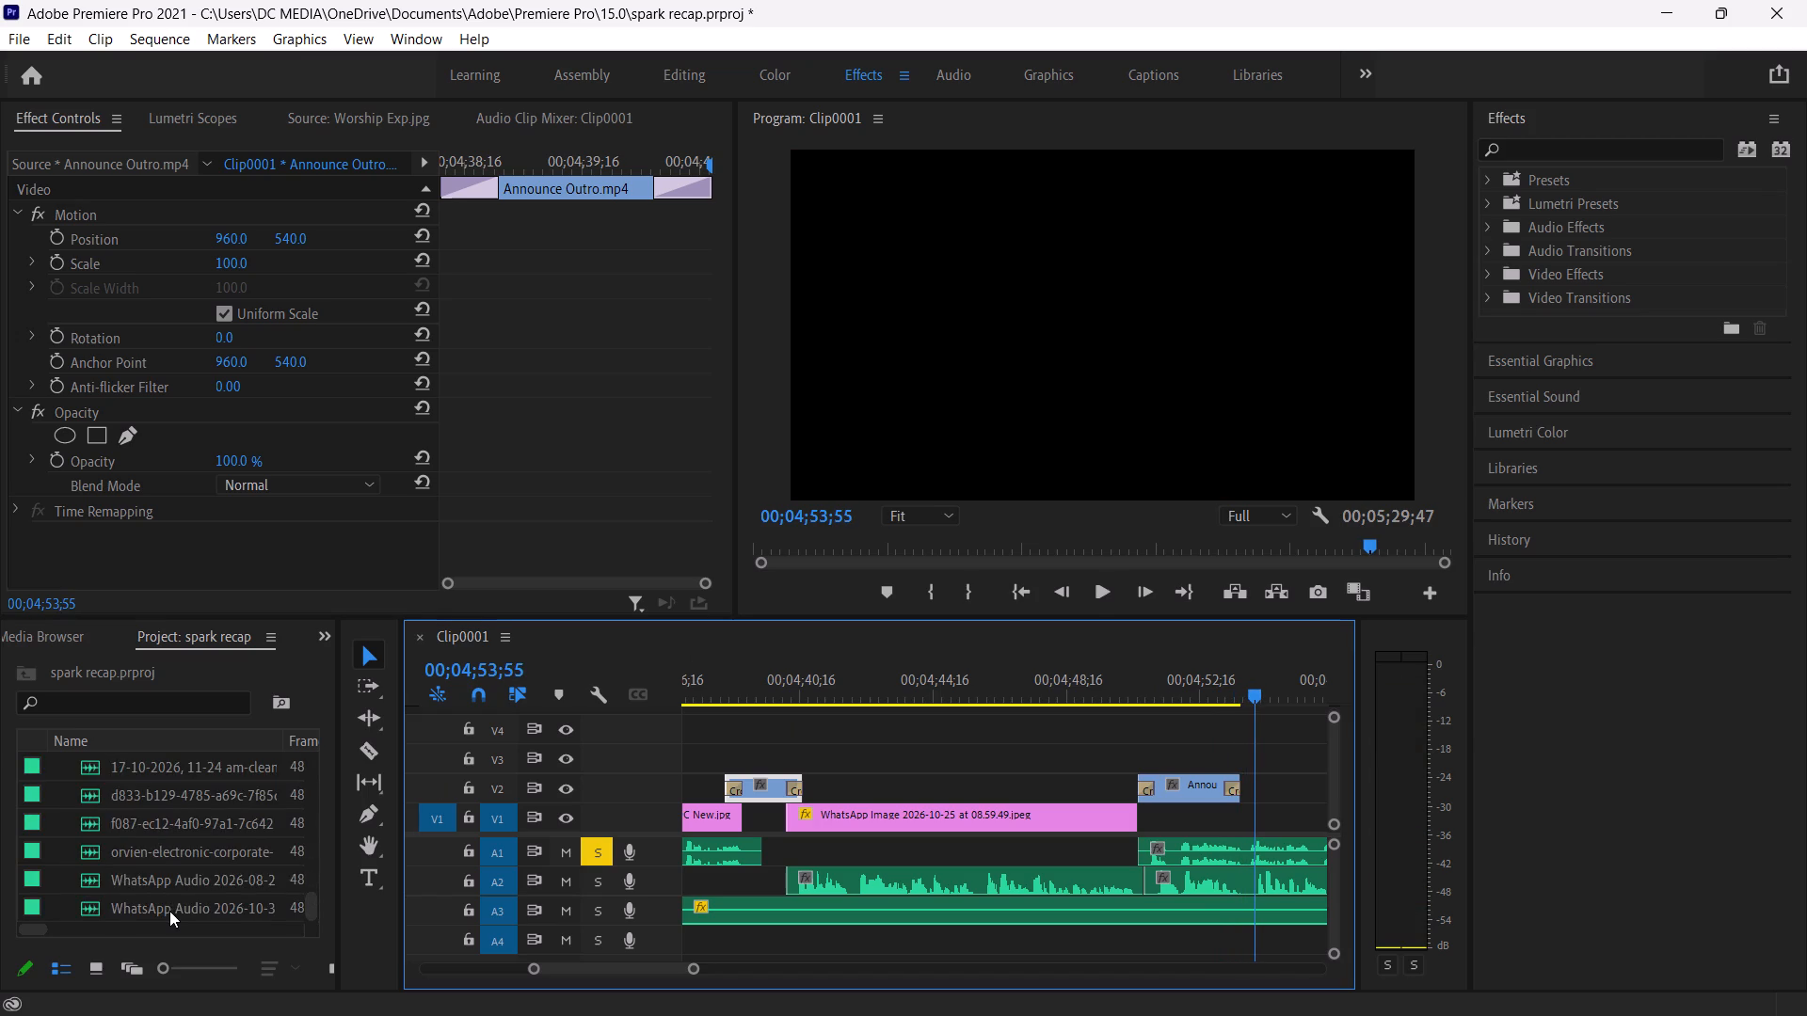
pyautogui.scroll(-1, 169, 911)
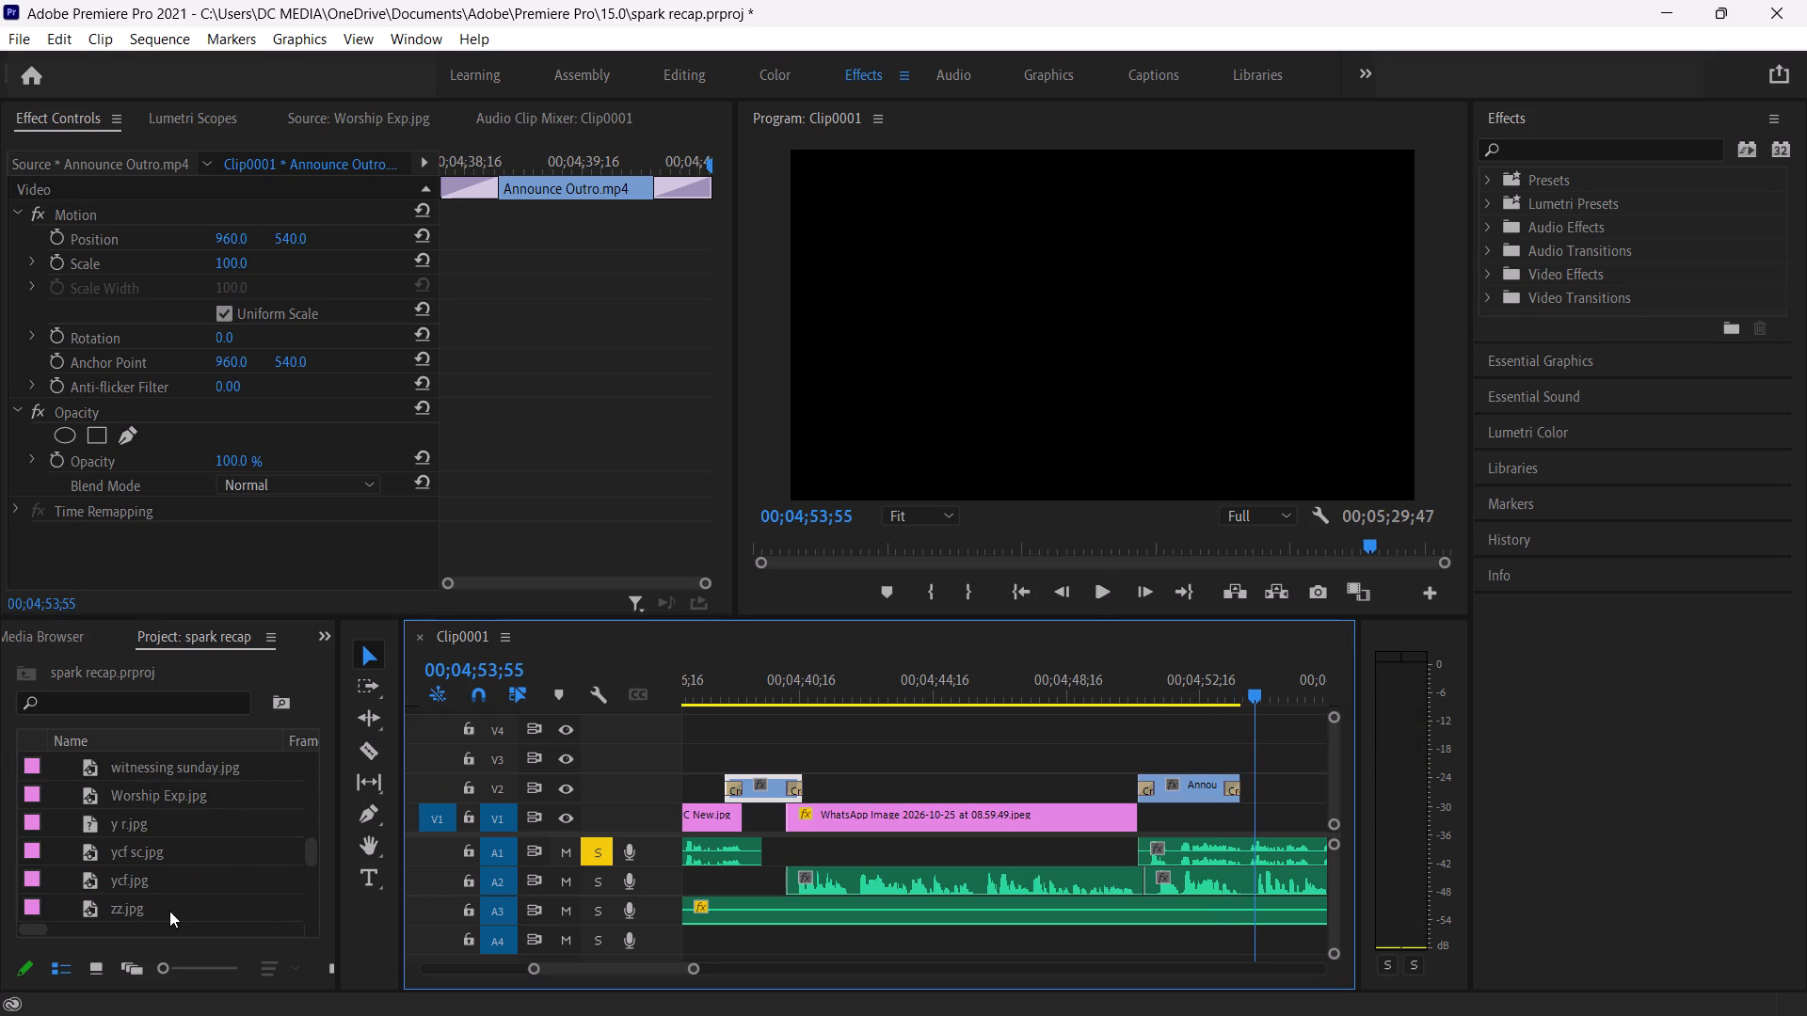
pyautogui.scroll(-1, 169, 911)
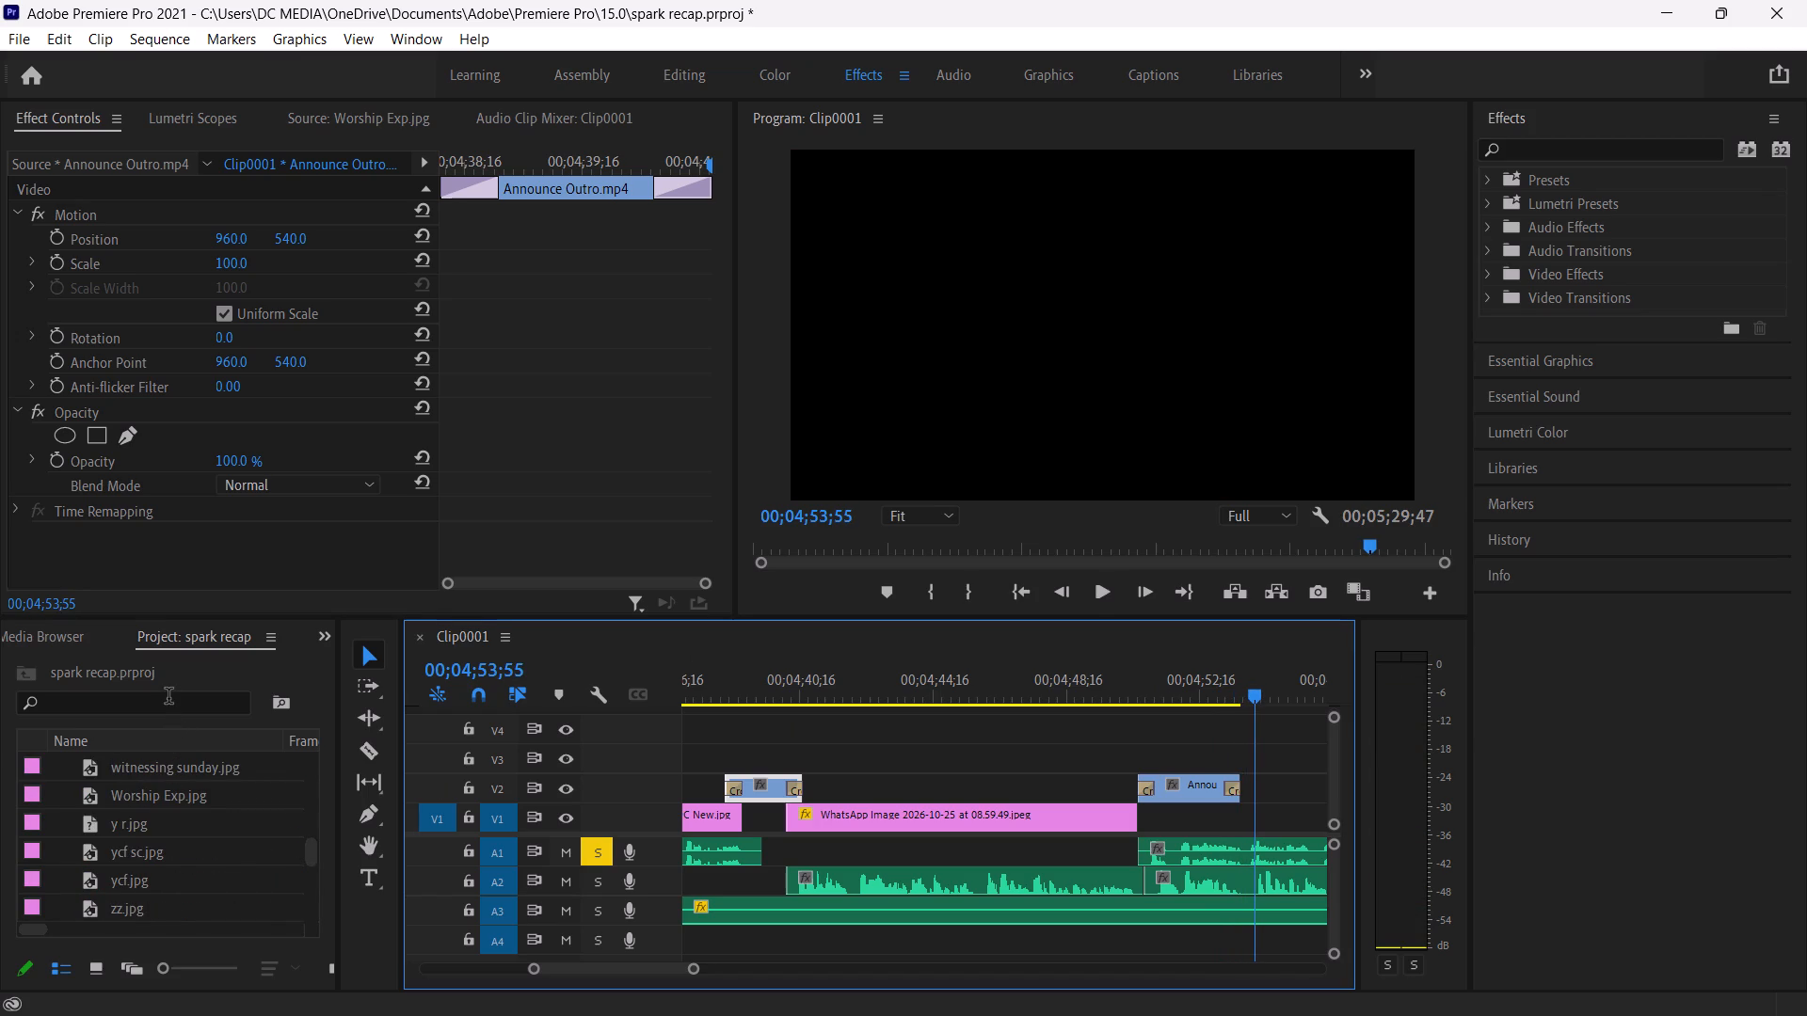
pyautogui.click(168, 698)
pyautogui.write('su')
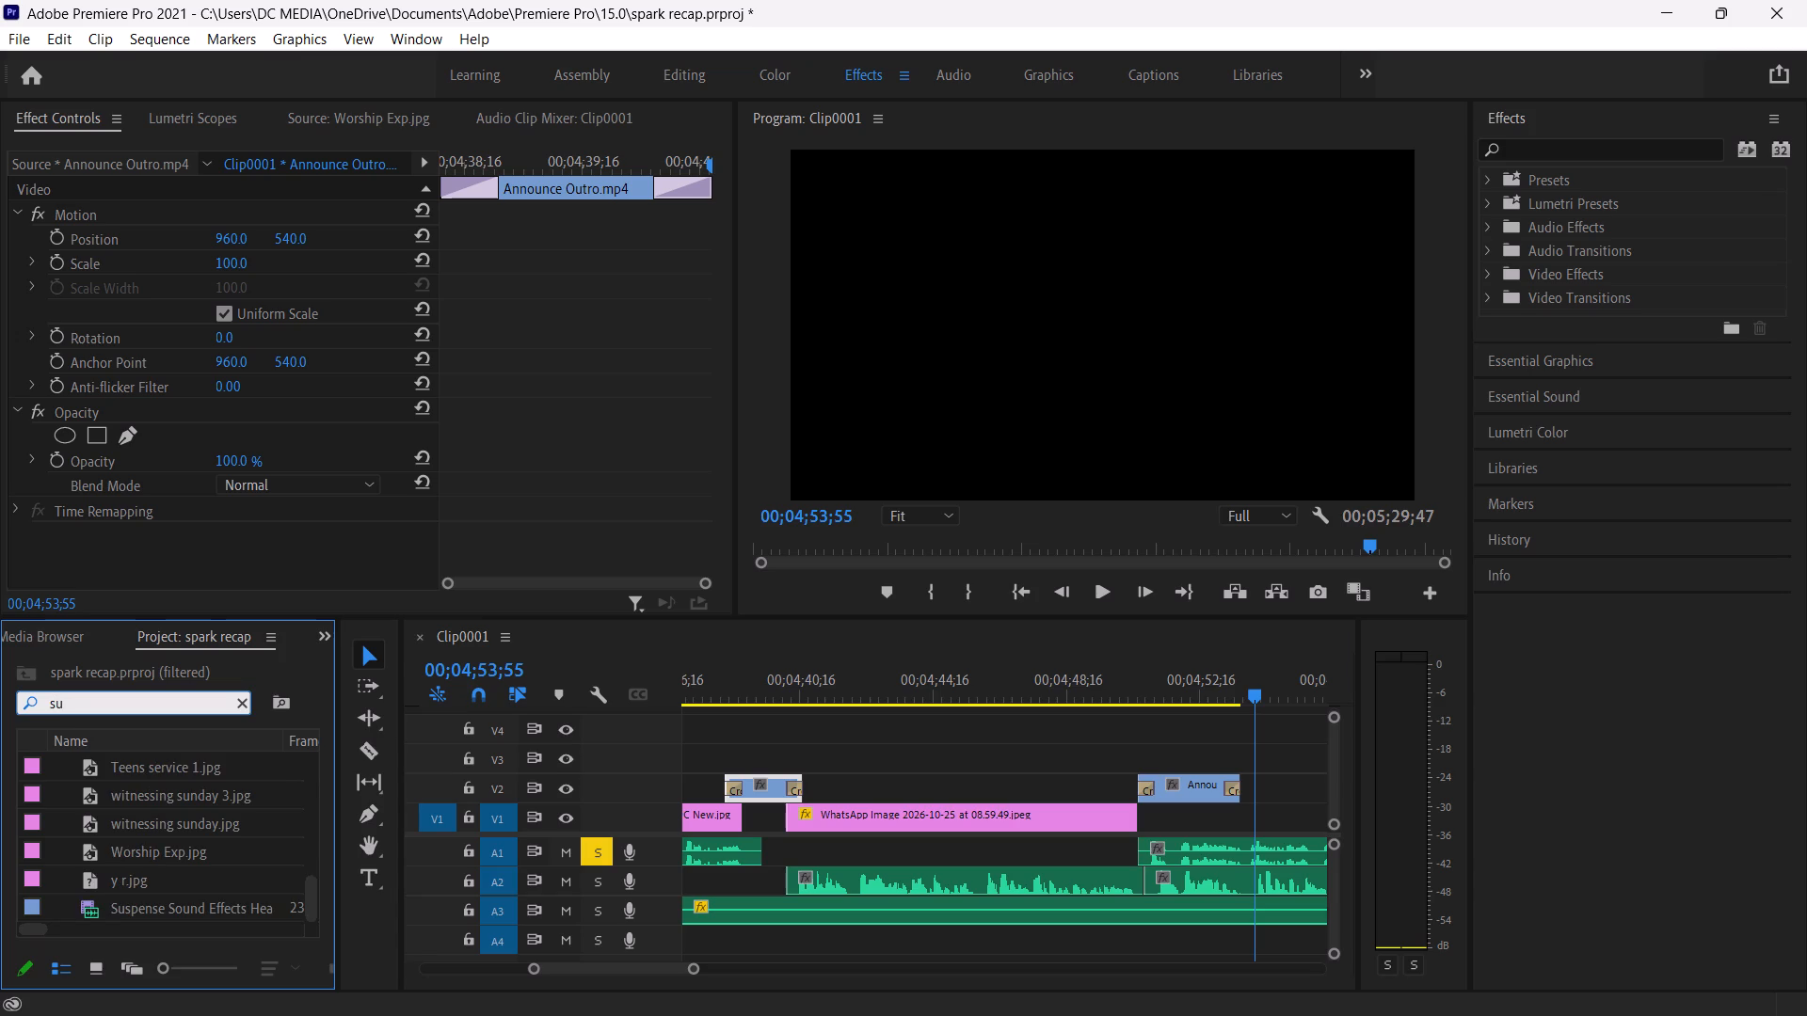
pyautogui.press('n')
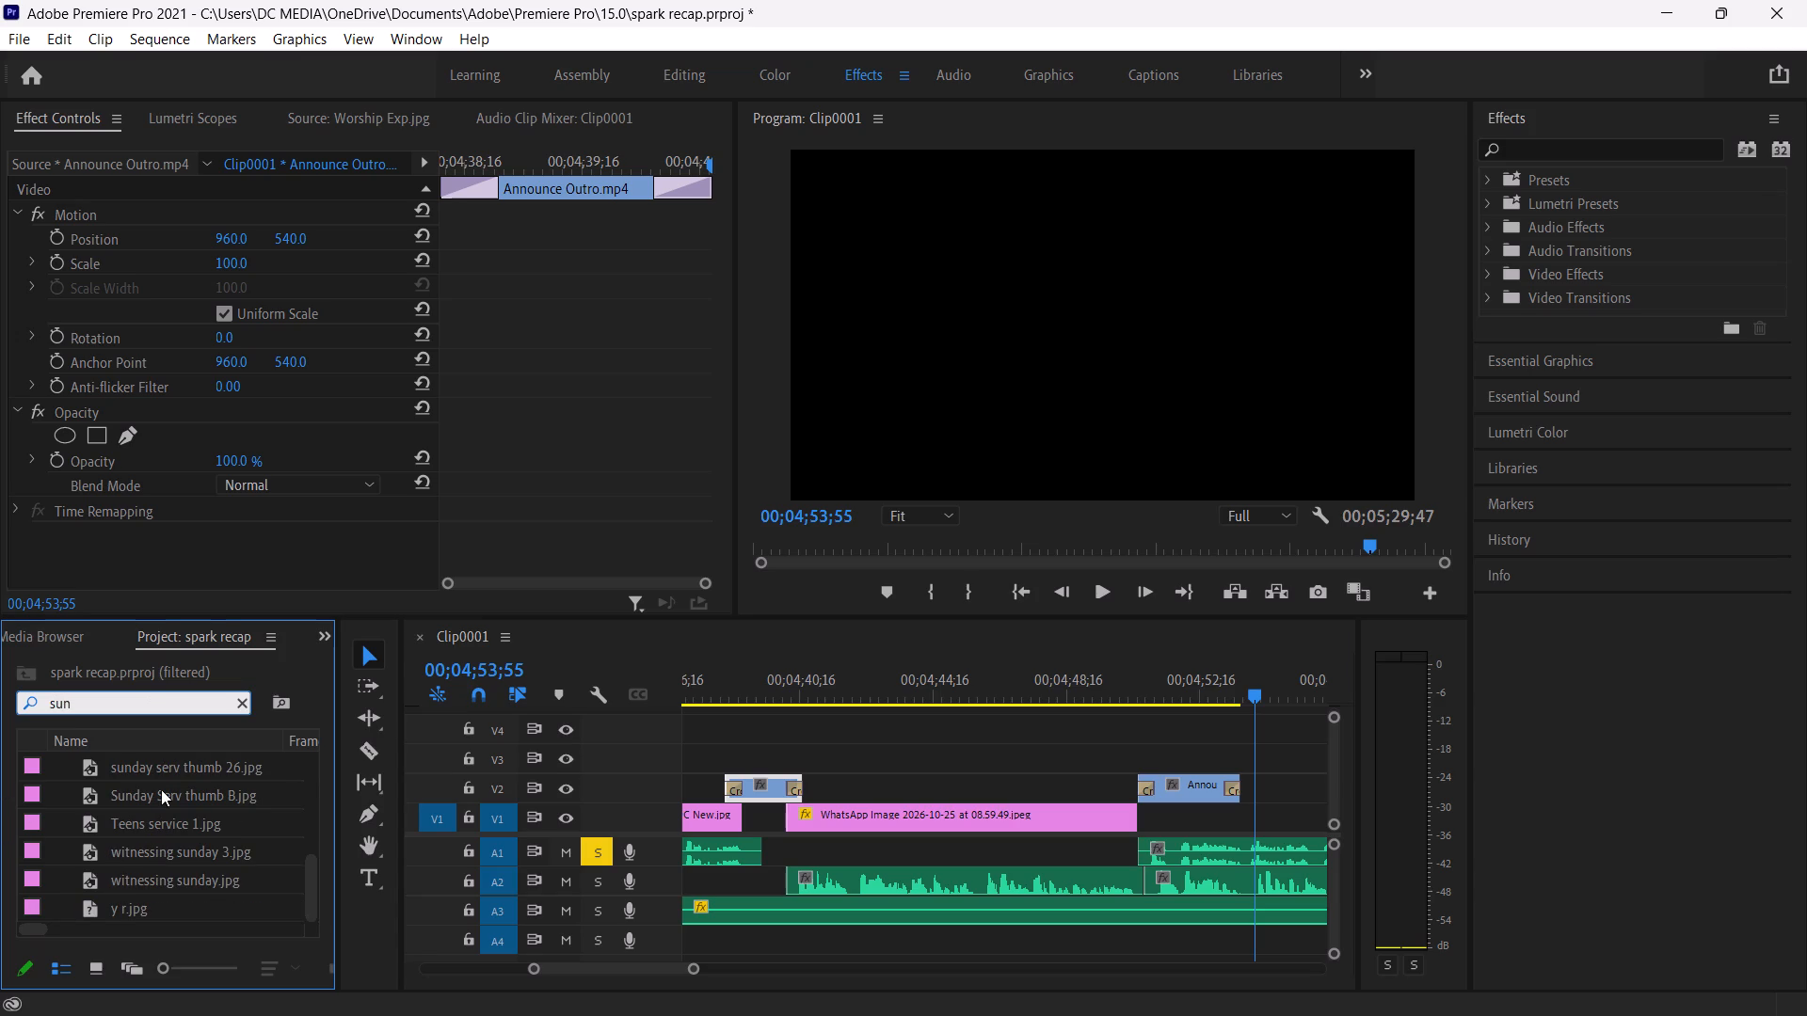
pyautogui.doubleClick(85, 770)
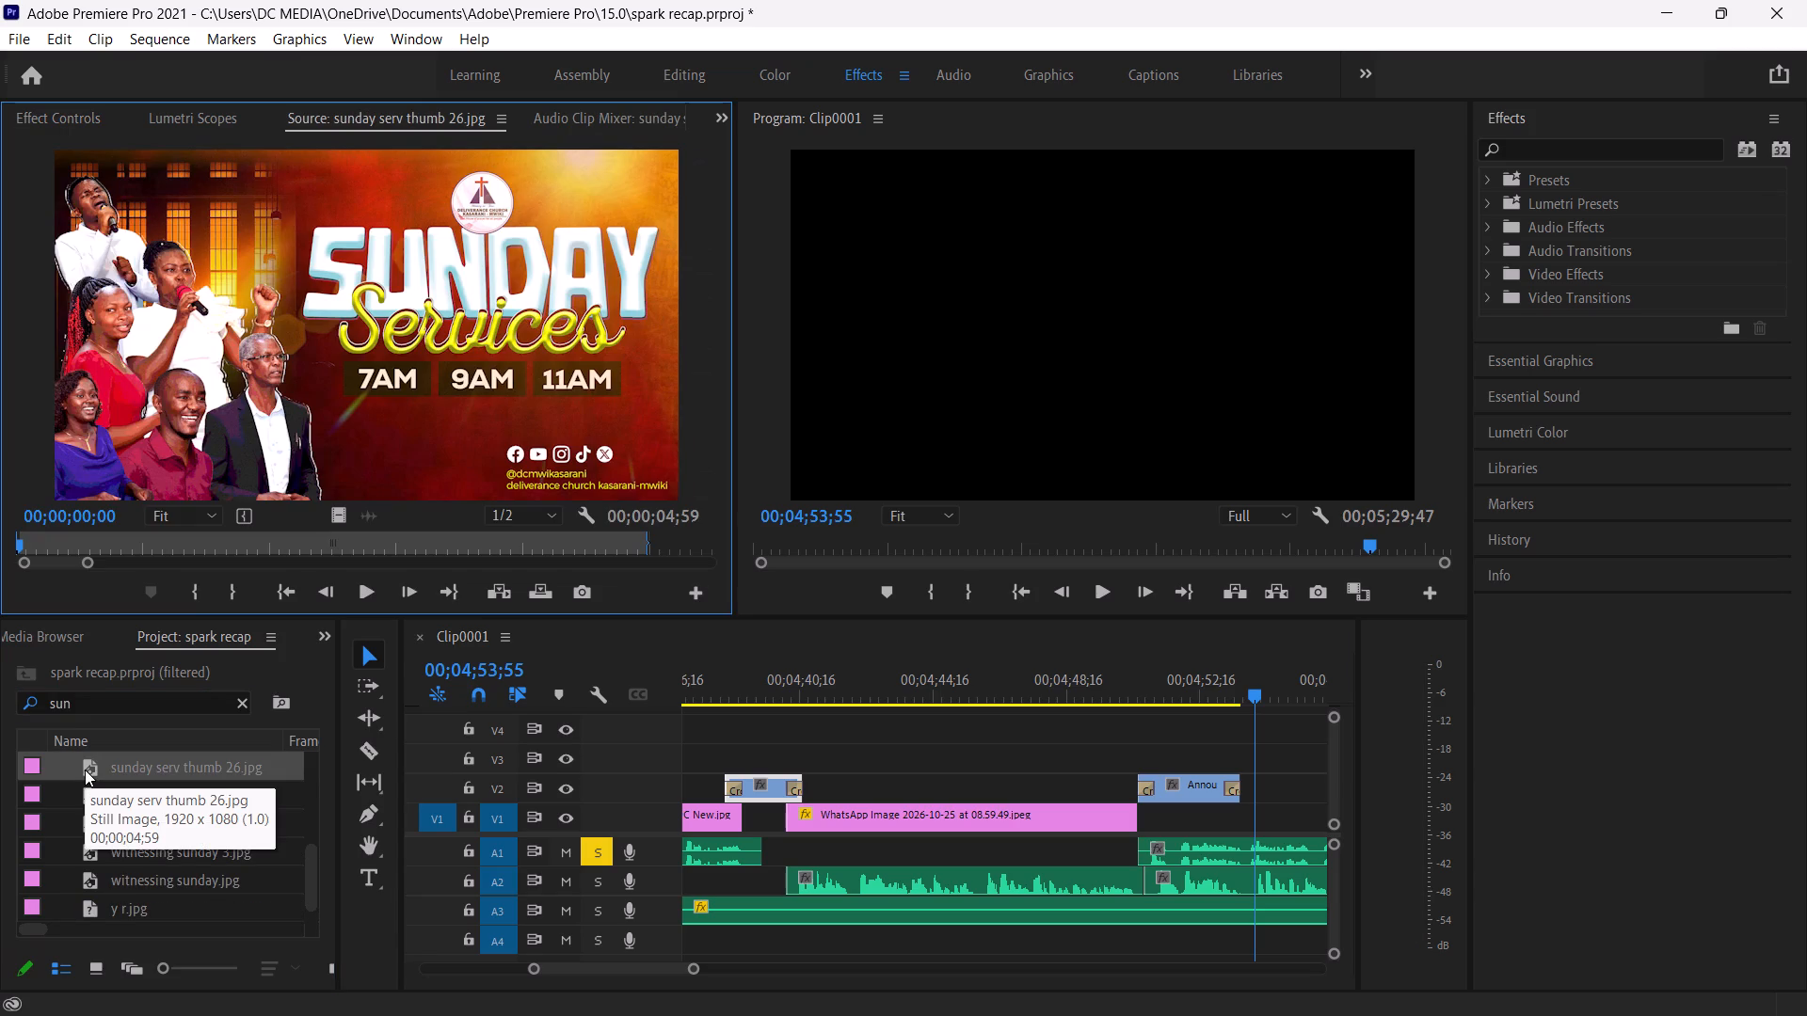
pyautogui.moveTo(85, 770); pyautogui.dragTo(1204, 812)
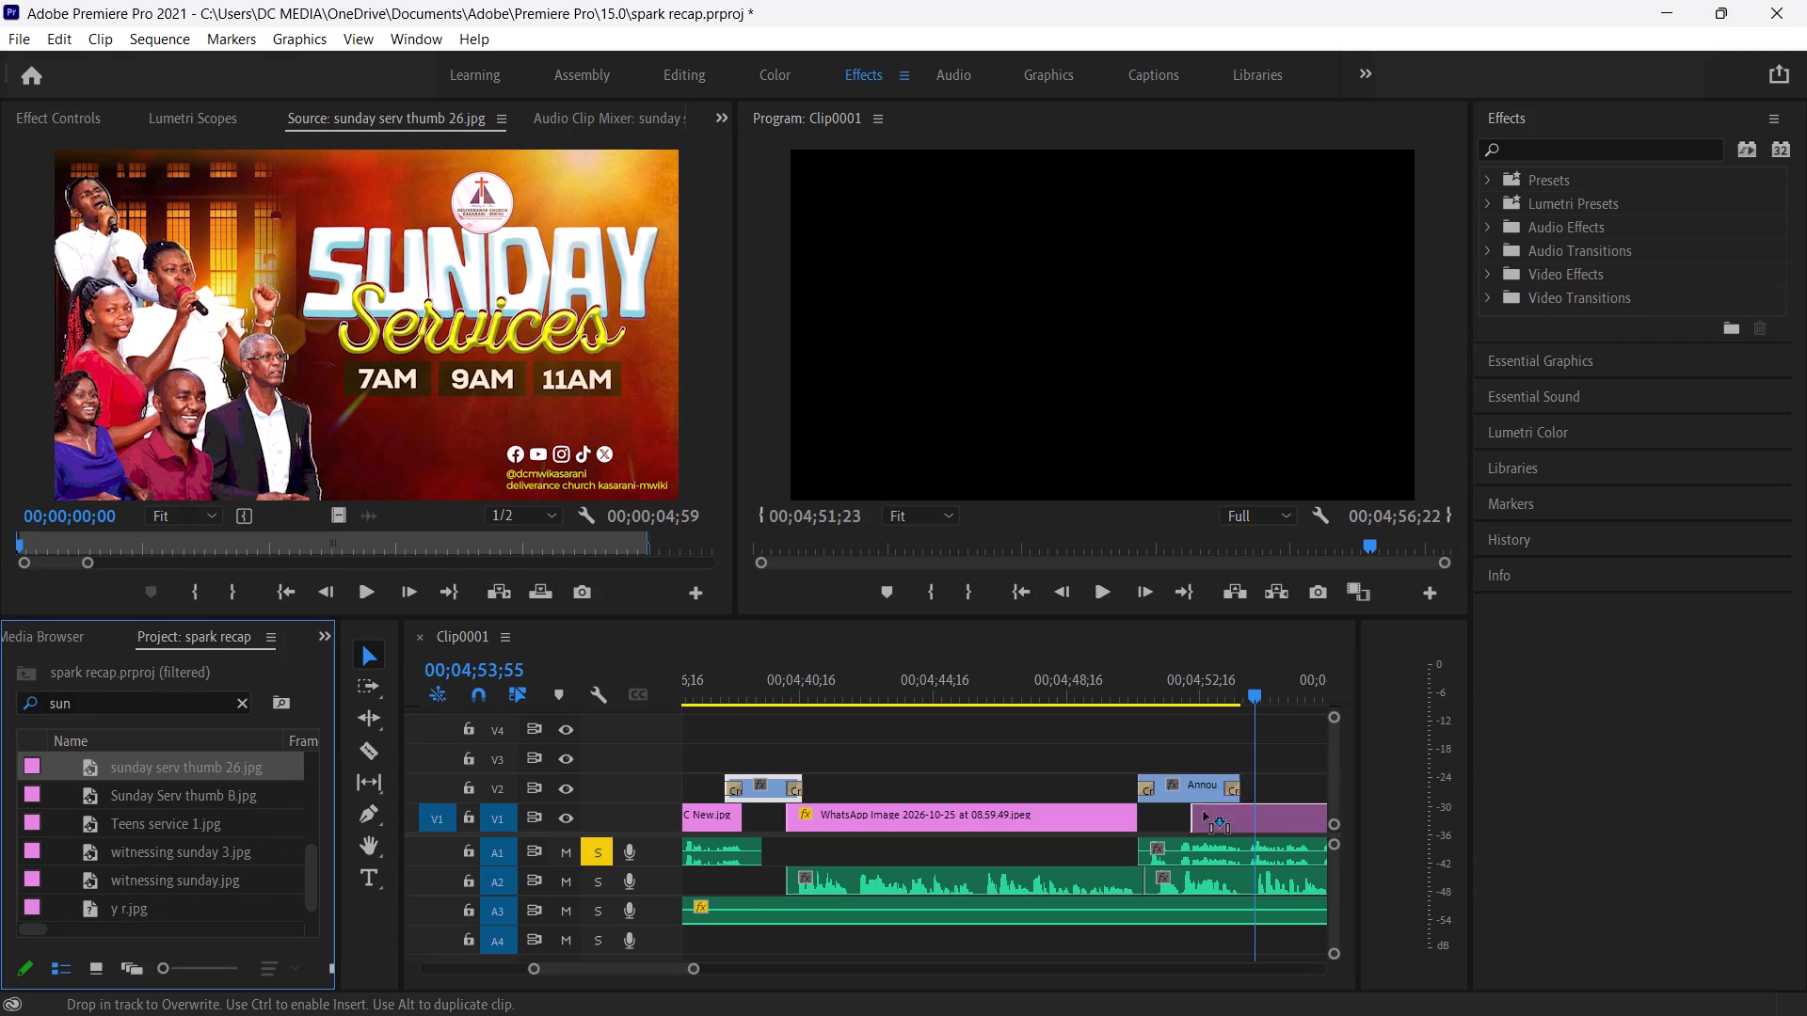
pyautogui.moveTo(1204, 812); pyautogui.dragTo(1248, 793)
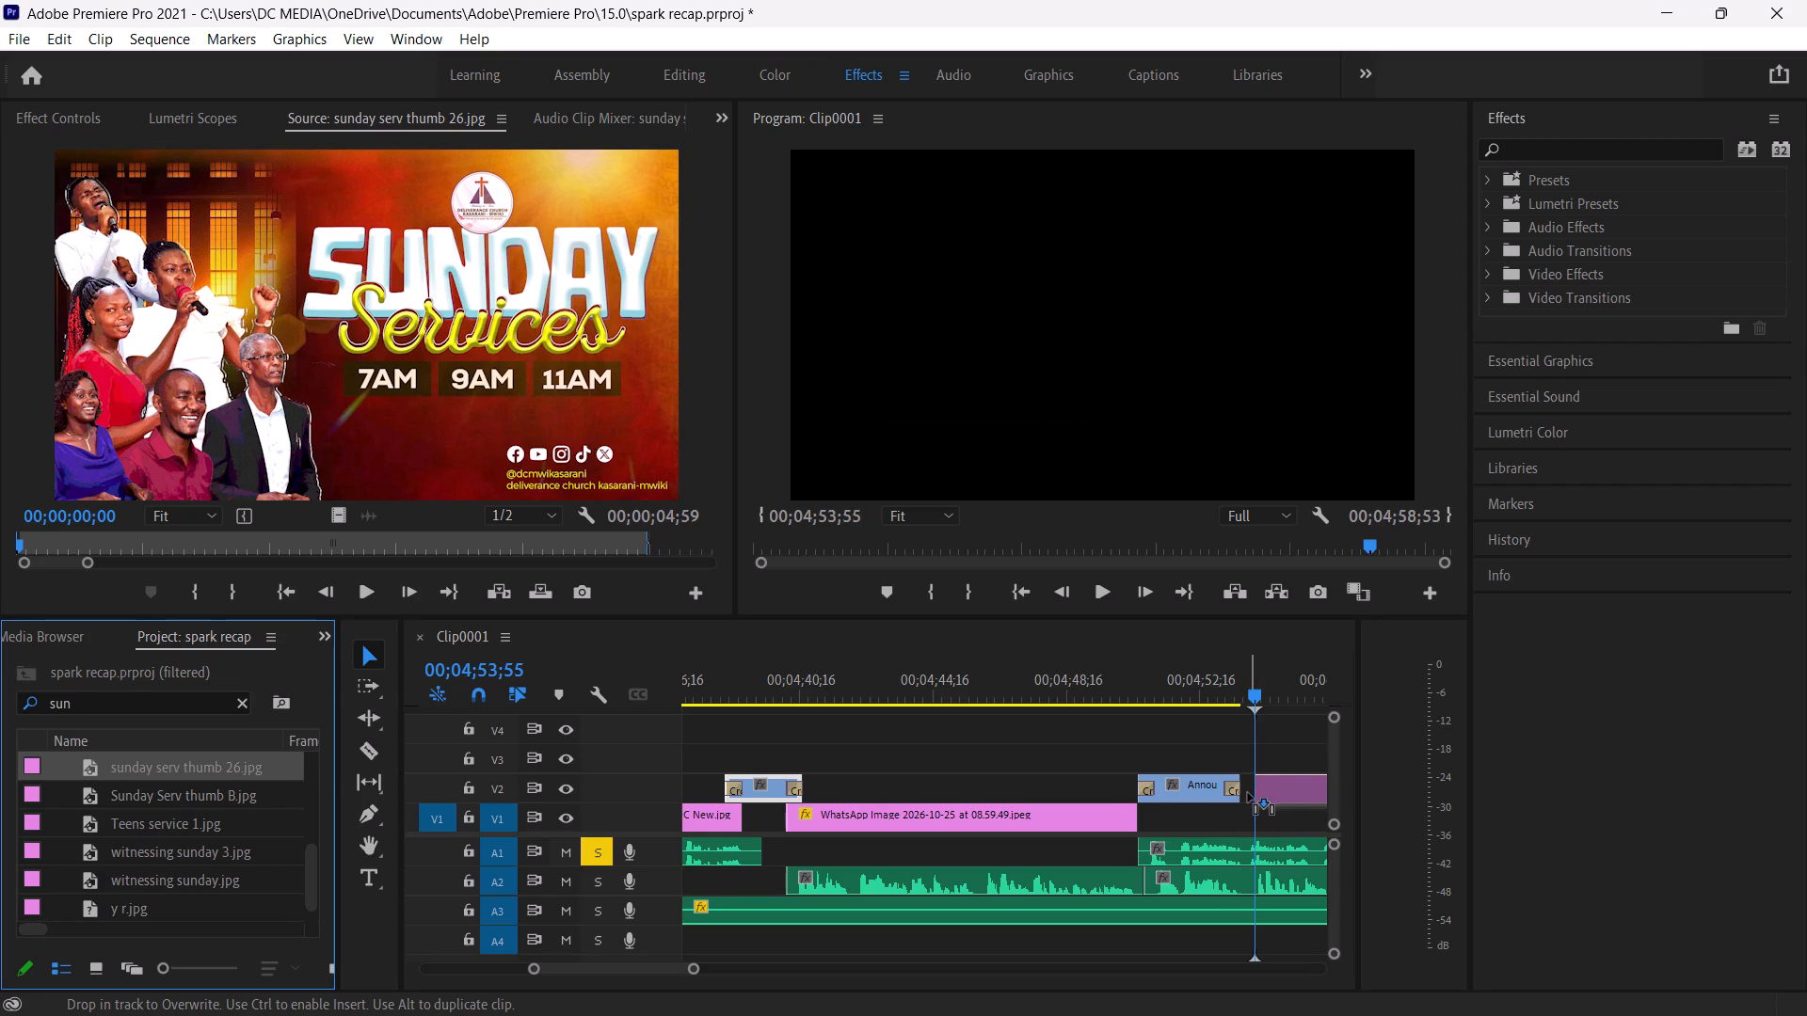
pyautogui.moveTo(1248, 793); pyautogui.dragTo(1240, 825)
# Play the A1 narration past the Sunday services poster and cut the A1 clip at 05;00;27.
pyautogui.hscroll(-1, 1151, 829)
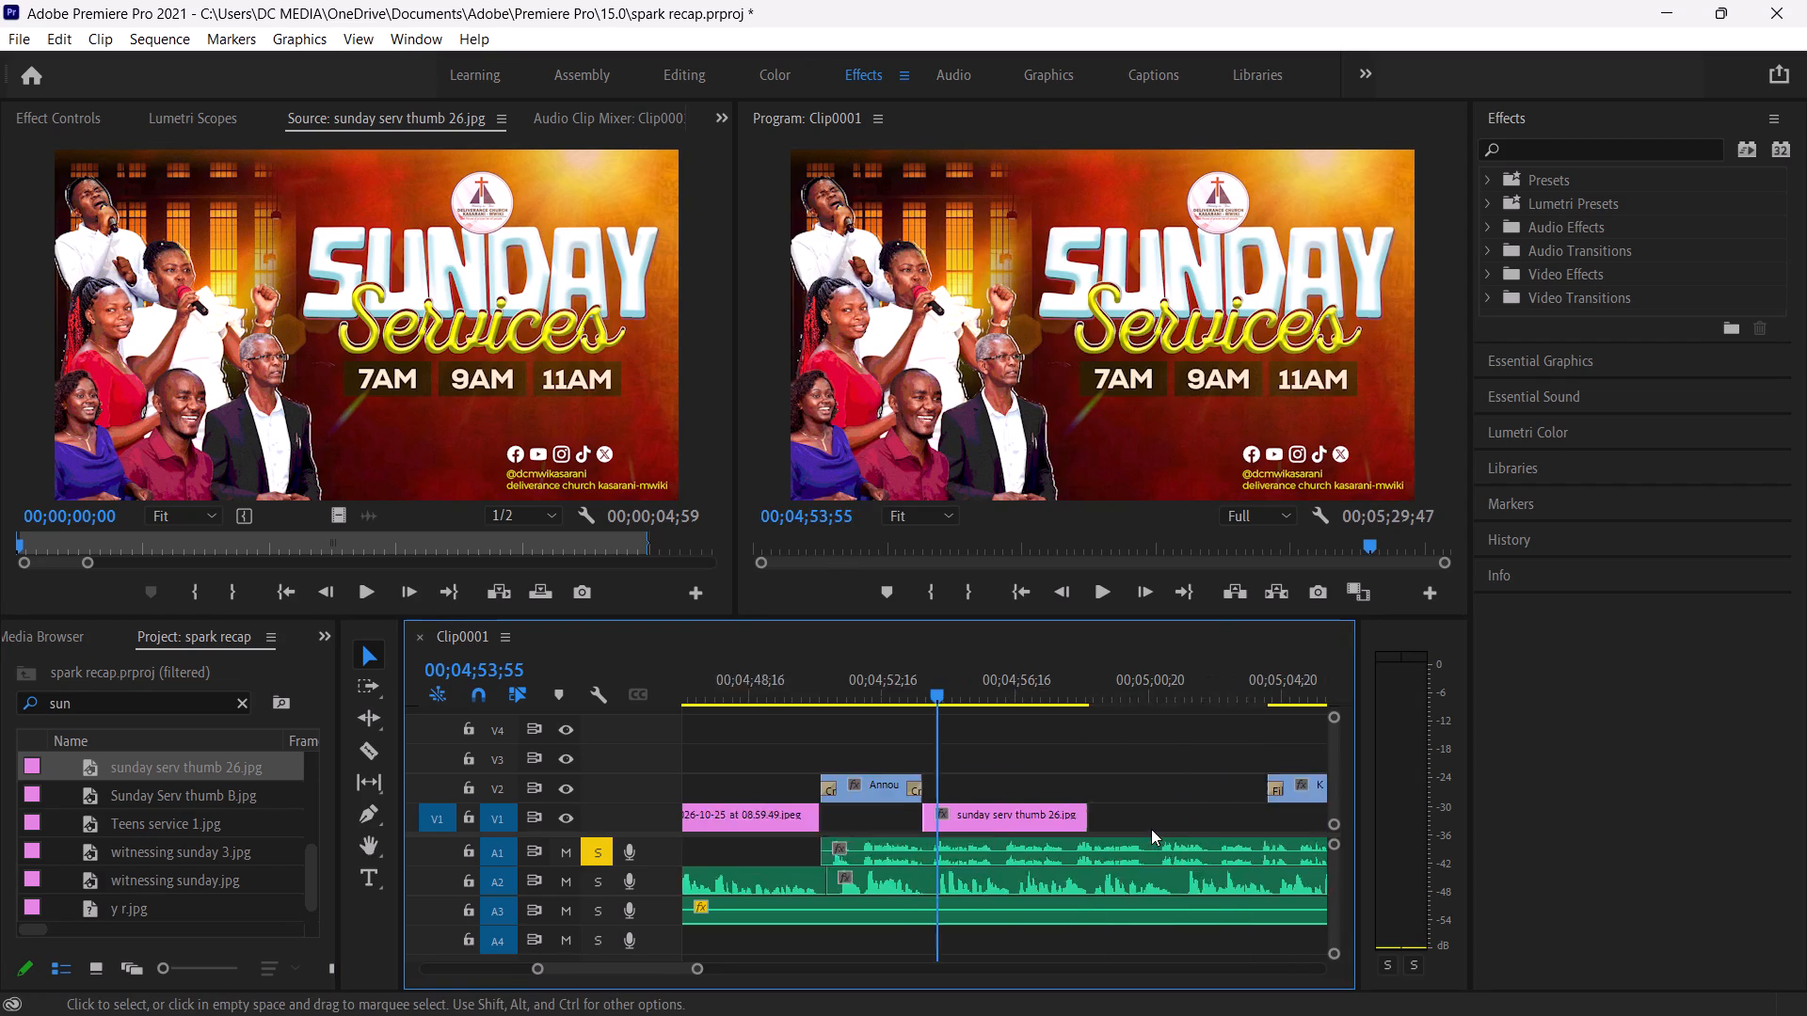
pyautogui.hscroll(-1, 1151, 829)
pyautogui.press('space')
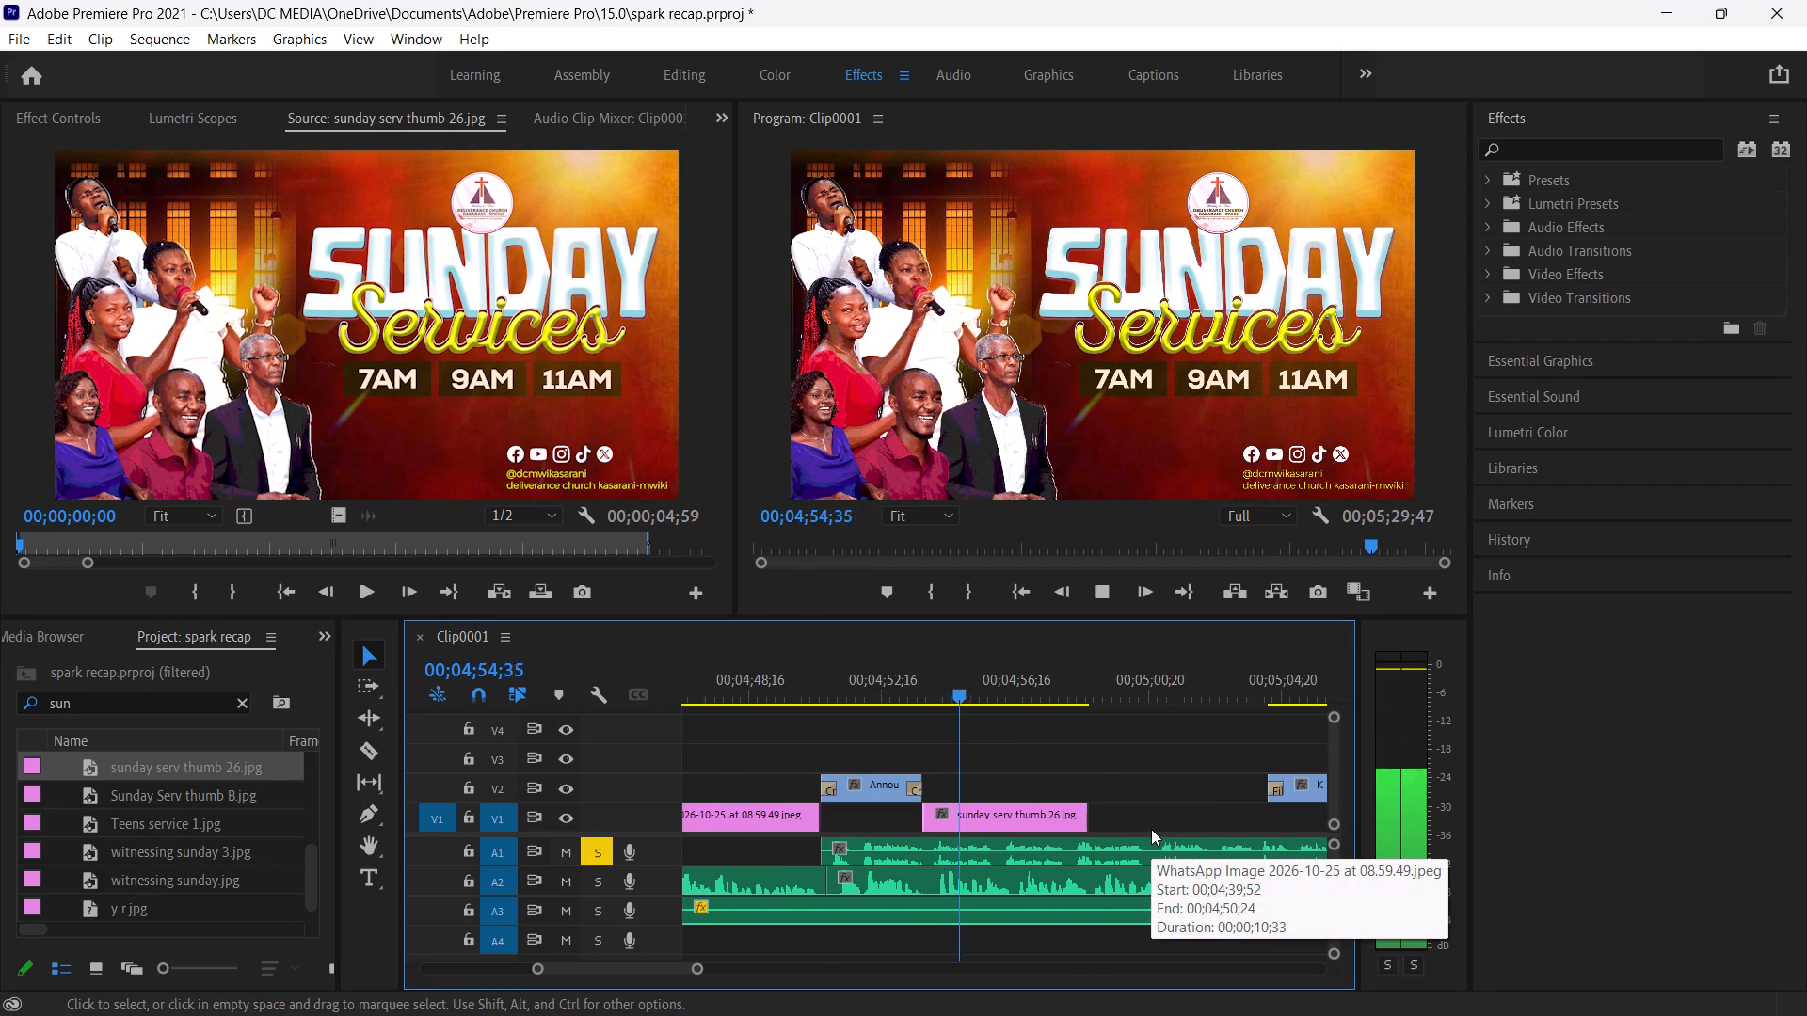
pyautogui.click(240, 697)
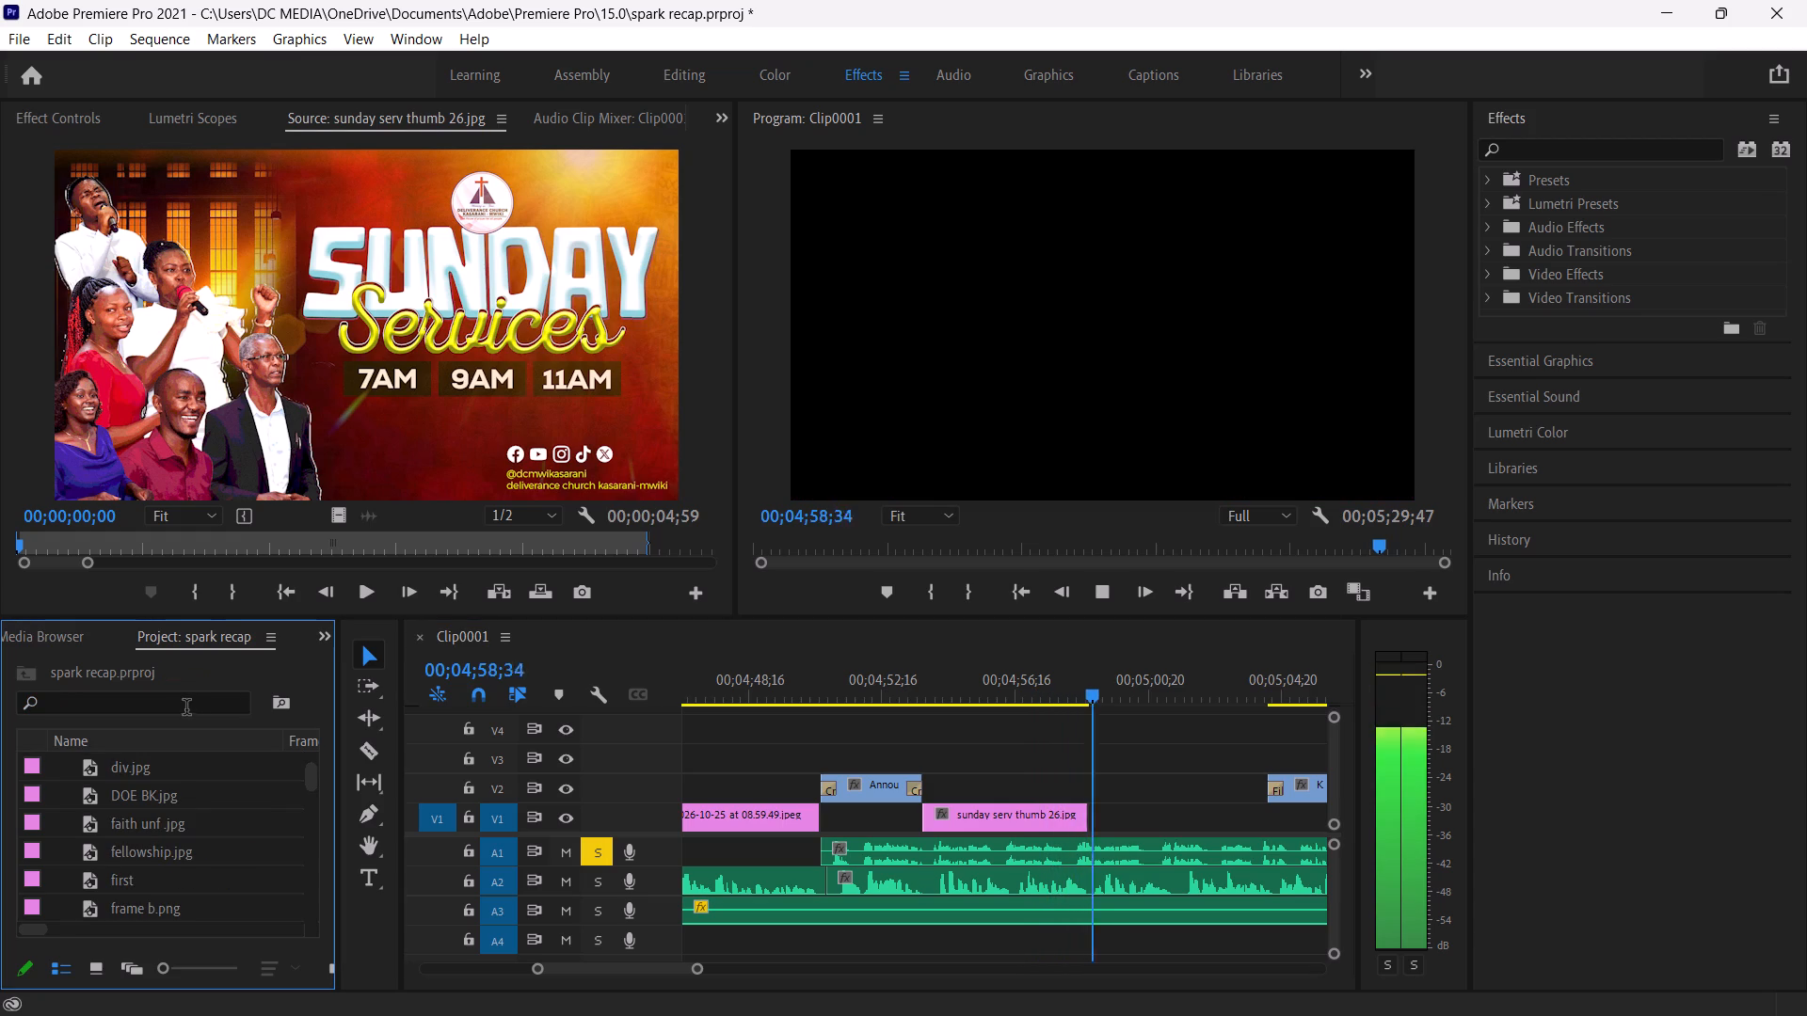
pyautogui.click(183, 710)
pyautogui.press('s')
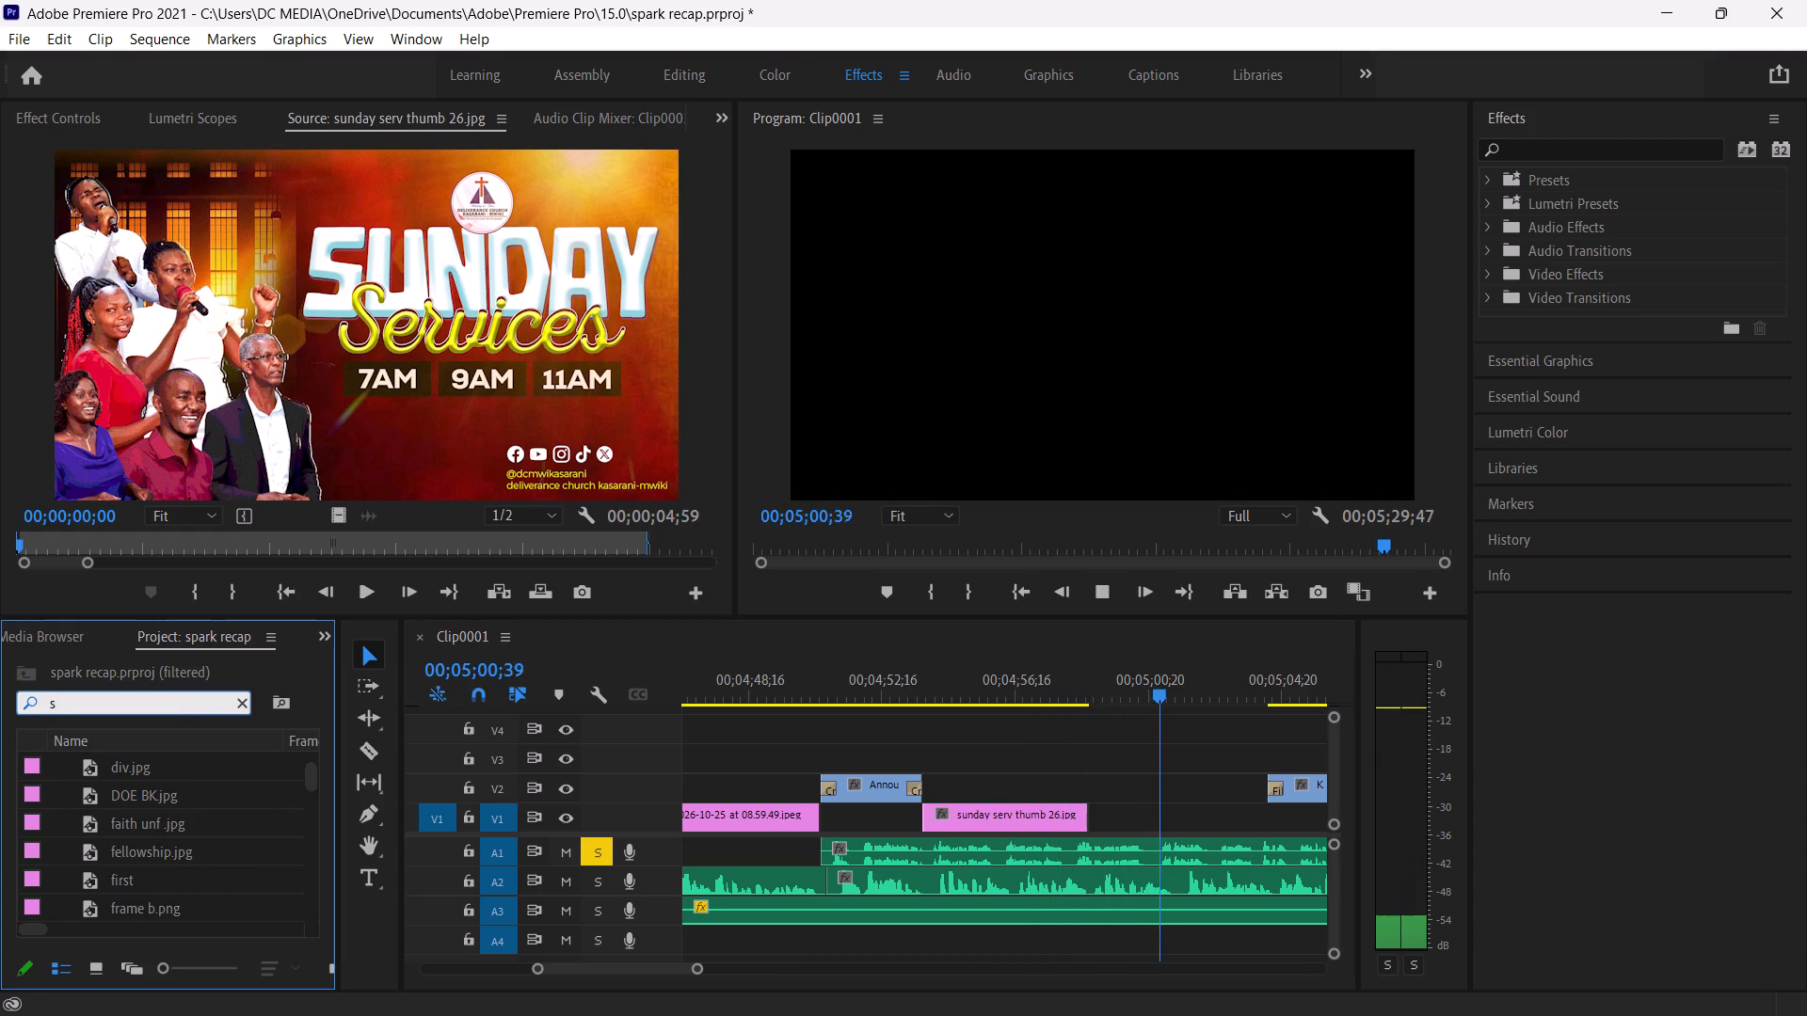
pyautogui.press('space')
pyautogui.click(930, 750)
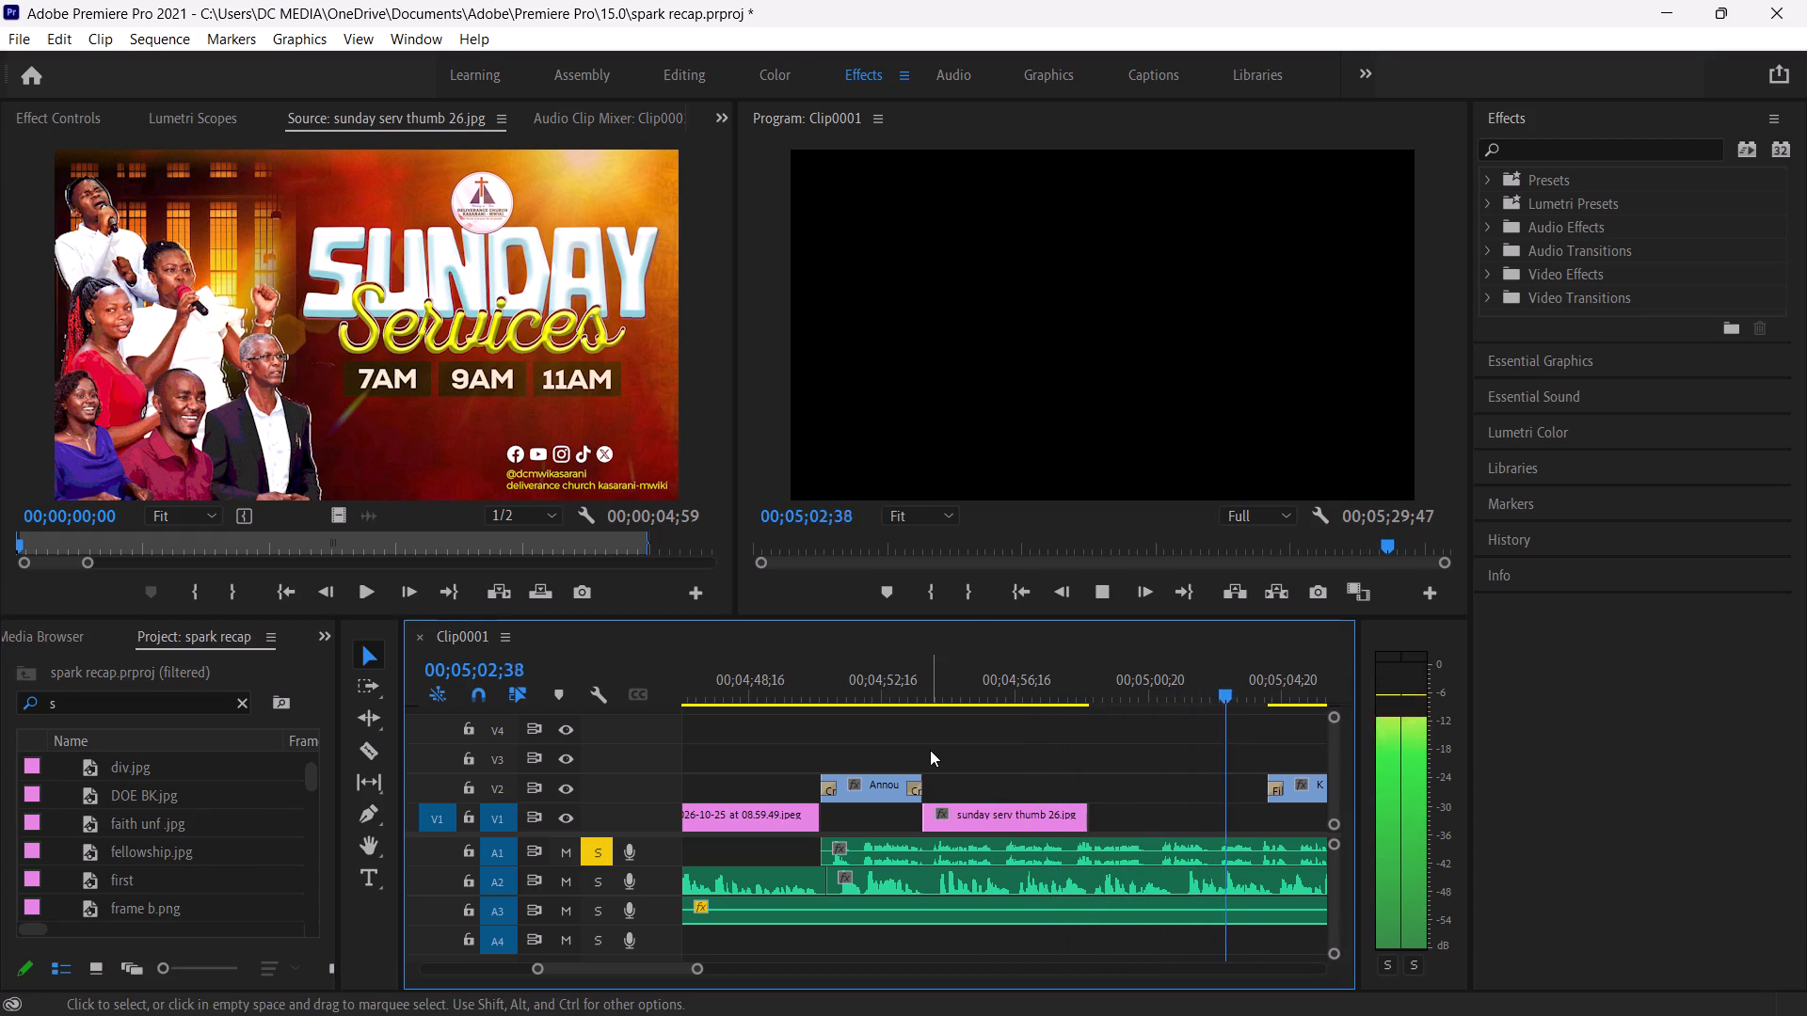
pyautogui.press('space')
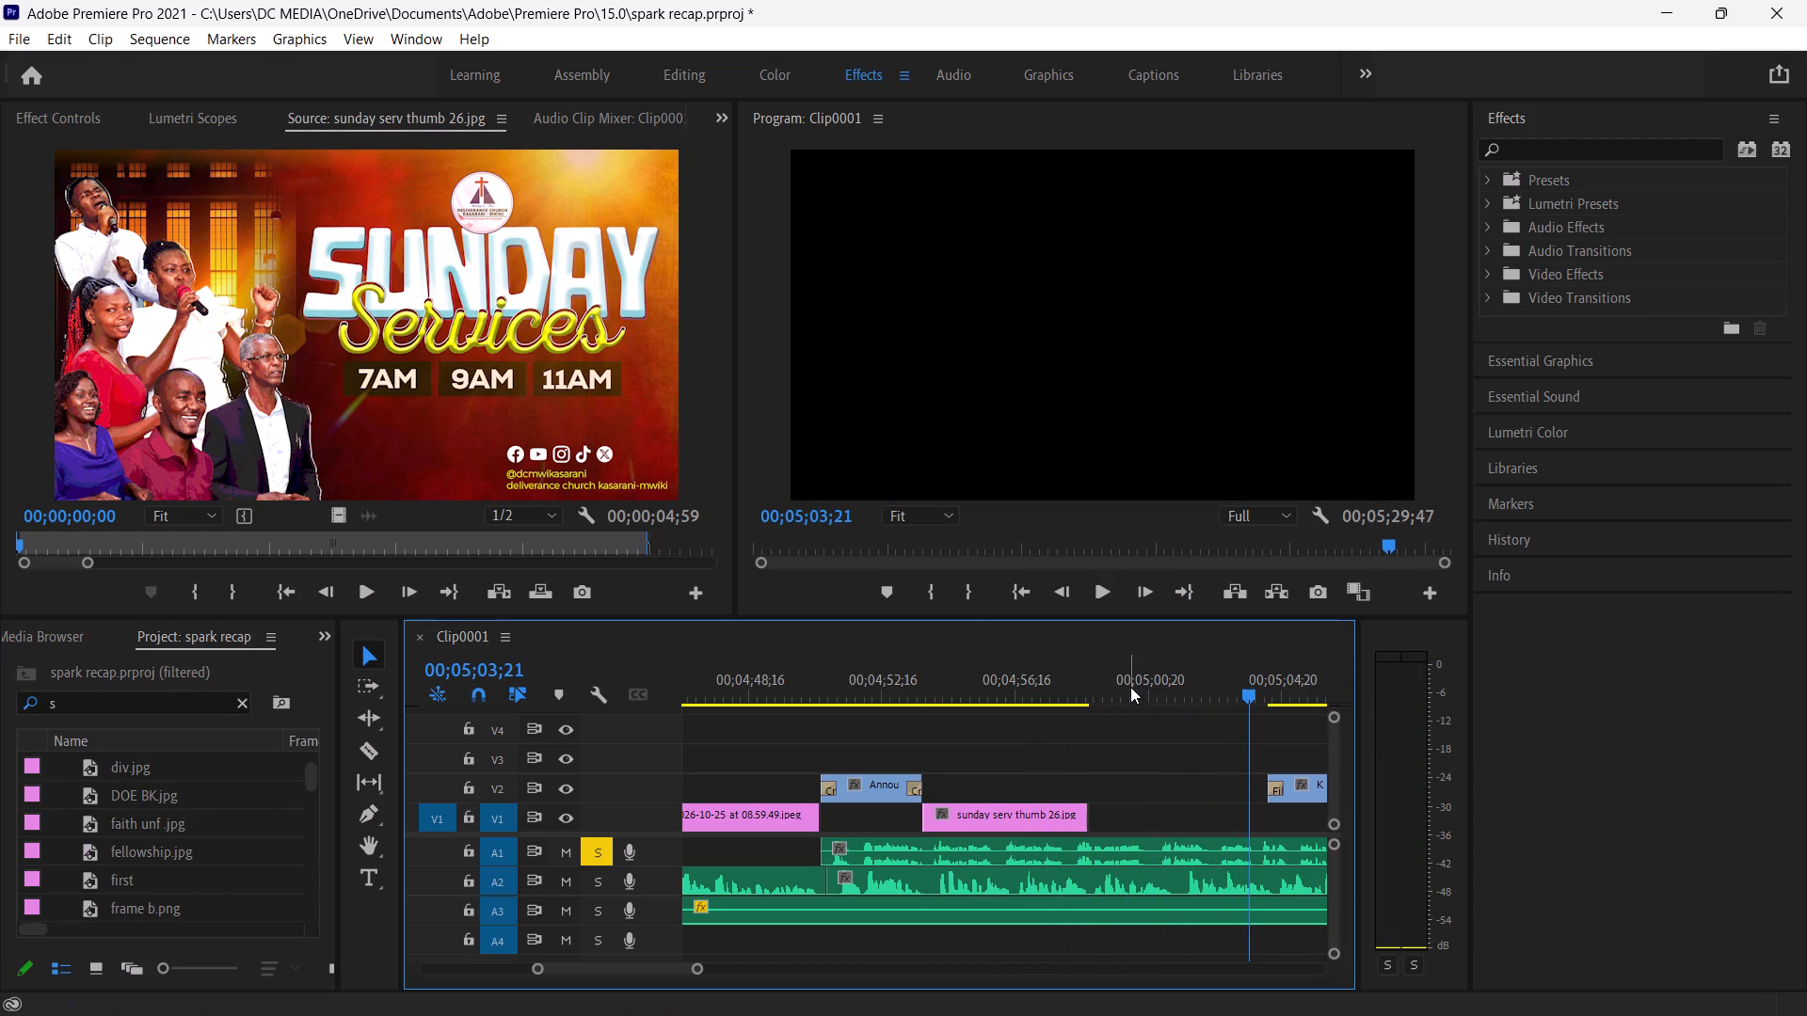
pyautogui.click(1130, 687)
pyautogui.press('space')
pyautogui.press('space')
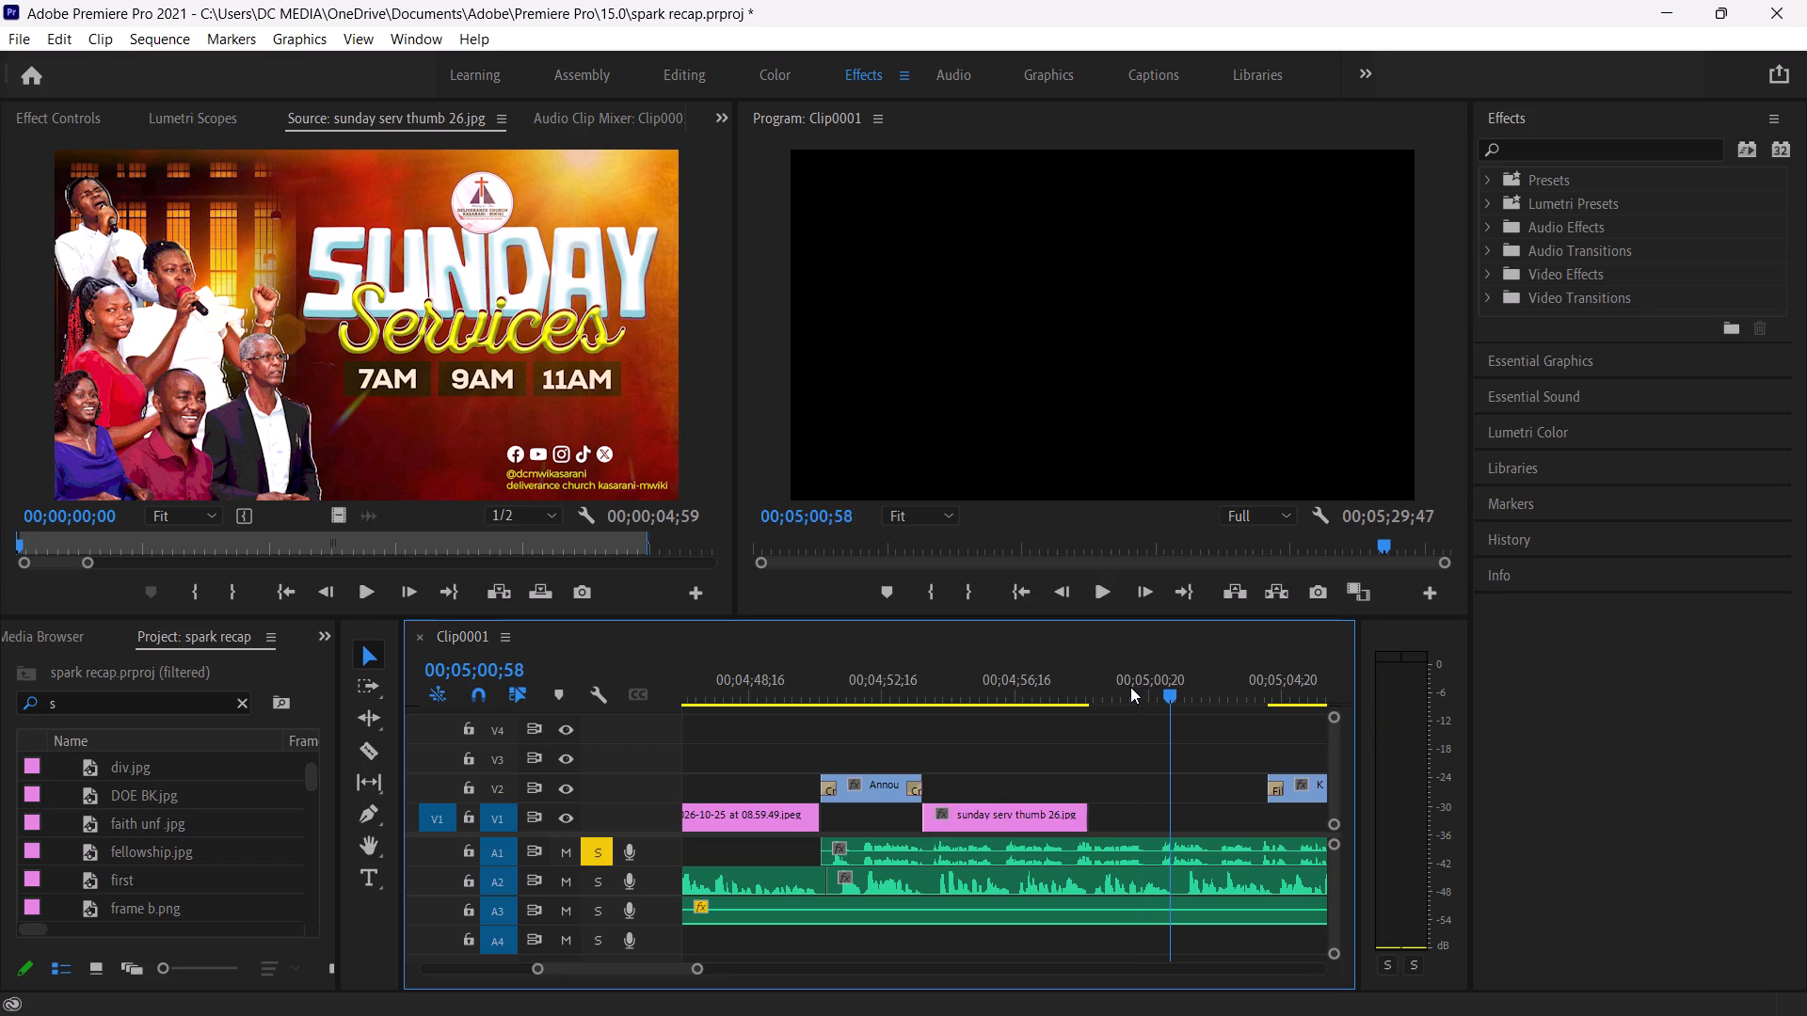
pyautogui.click(1143, 687)
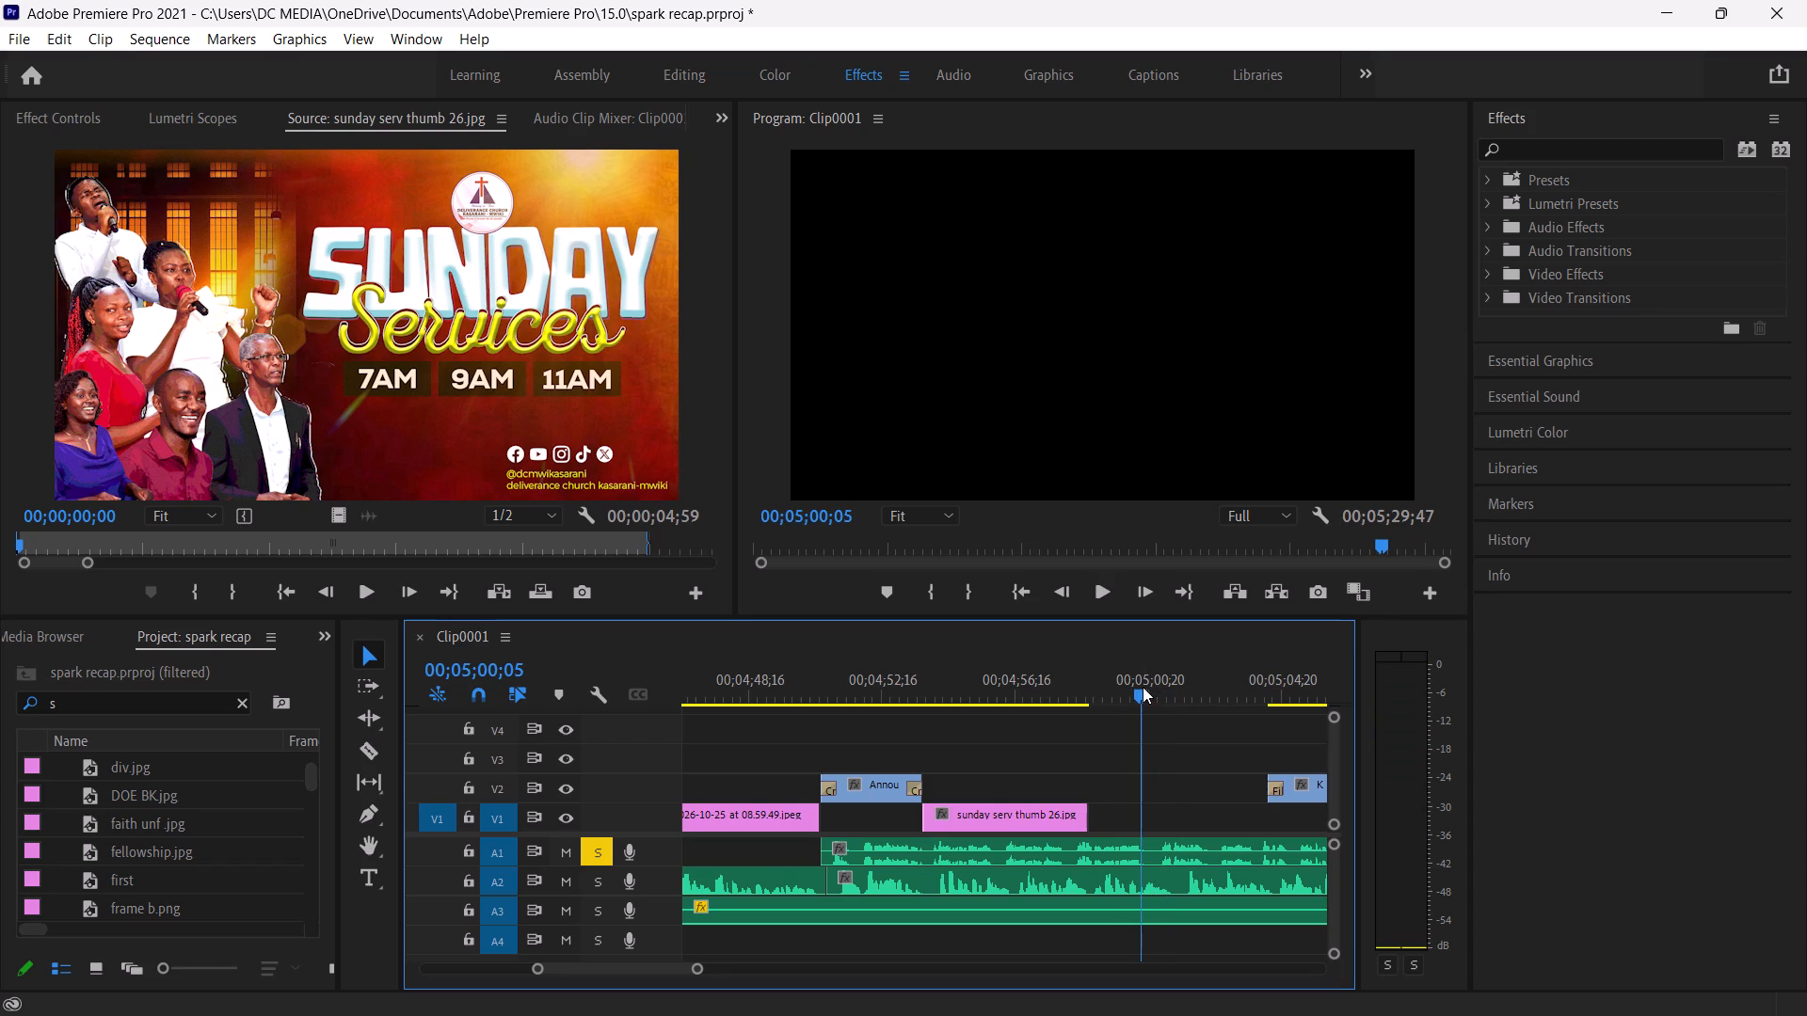
pyautogui.press('Right')
pyautogui.press('Right')
pyautogui.press('Right')
pyautogui.press('Right')
pyautogui.press('Right')
pyautogui.press('Right')
pyautogui.press('Right')
pyautogui.press('Right')
pyautogui.press('Right')
pyautogui.press('Right')
pyautogui.press('Right')
pyautogui.press('Right')
pyautogui.press('Right')
pyautogui.press('Right')
pyautogui.press('Right')
pyautogui.press('Right')
pyautogui.press('Right')
pyautogui.press('Right')
pyautogui.press('Right')
pyautogui.press('Right')
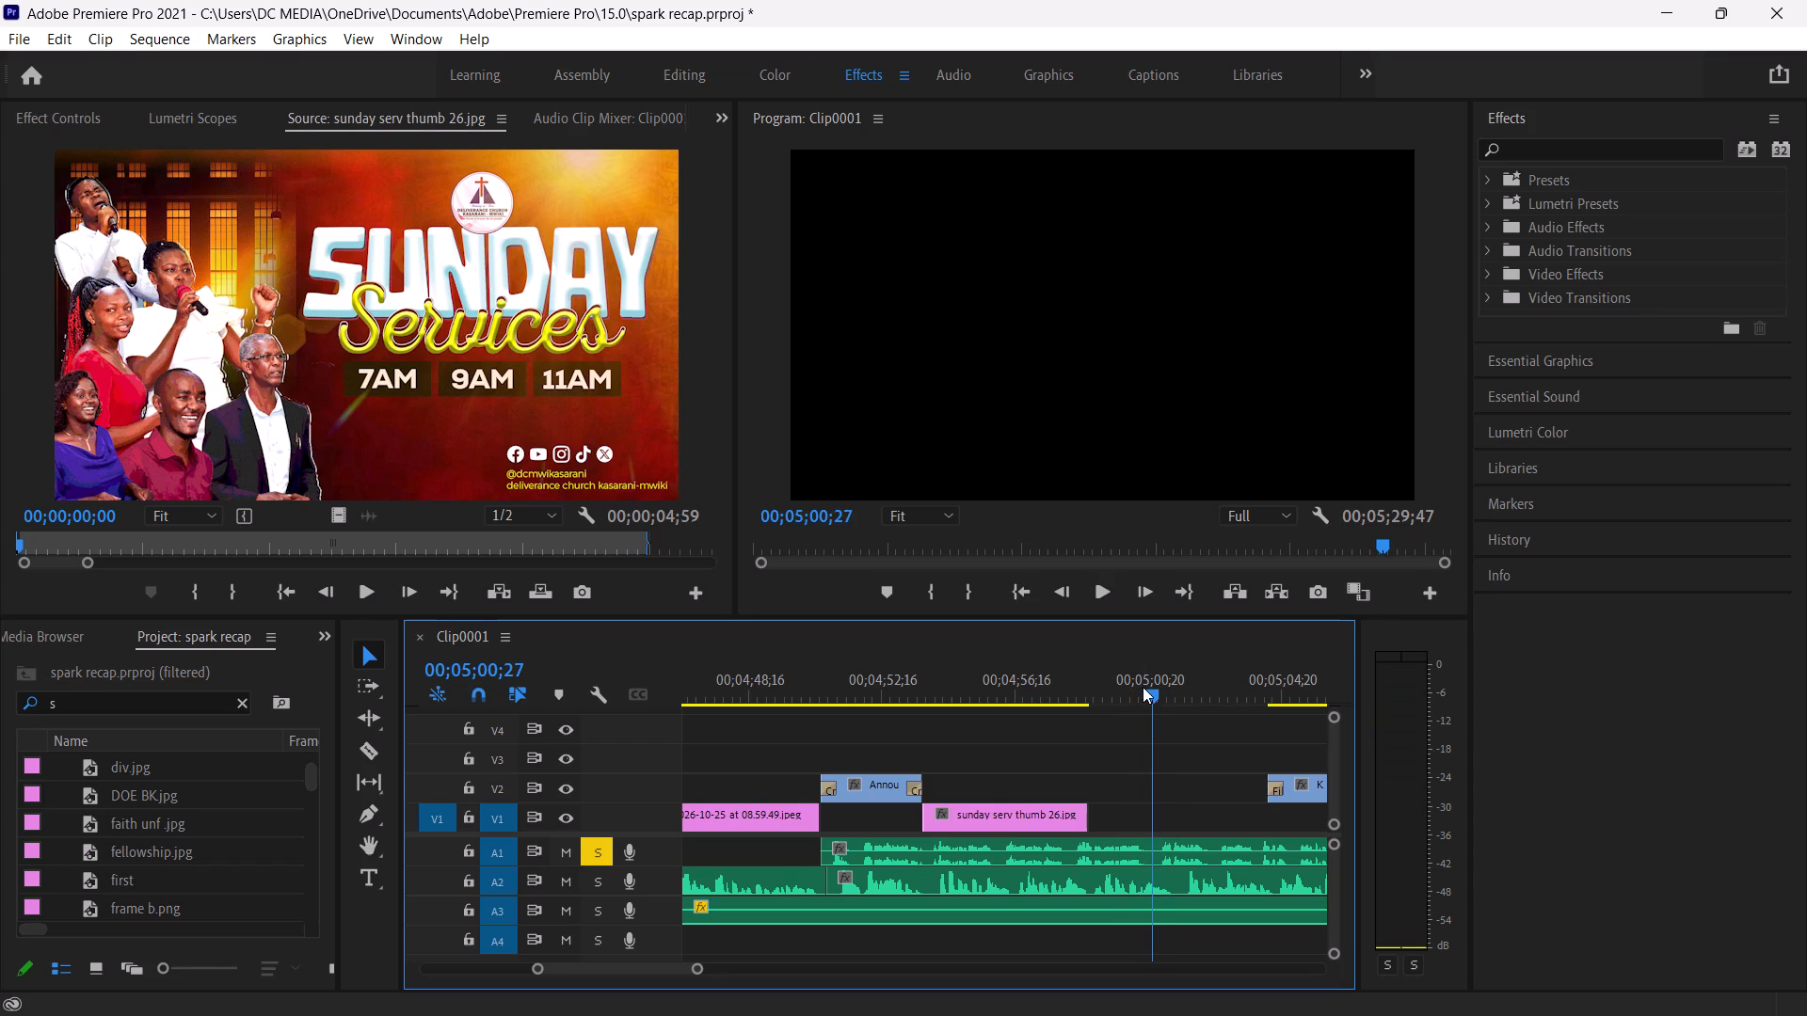
pyautogui.press('c')
pyautogui.click(1152, 846)
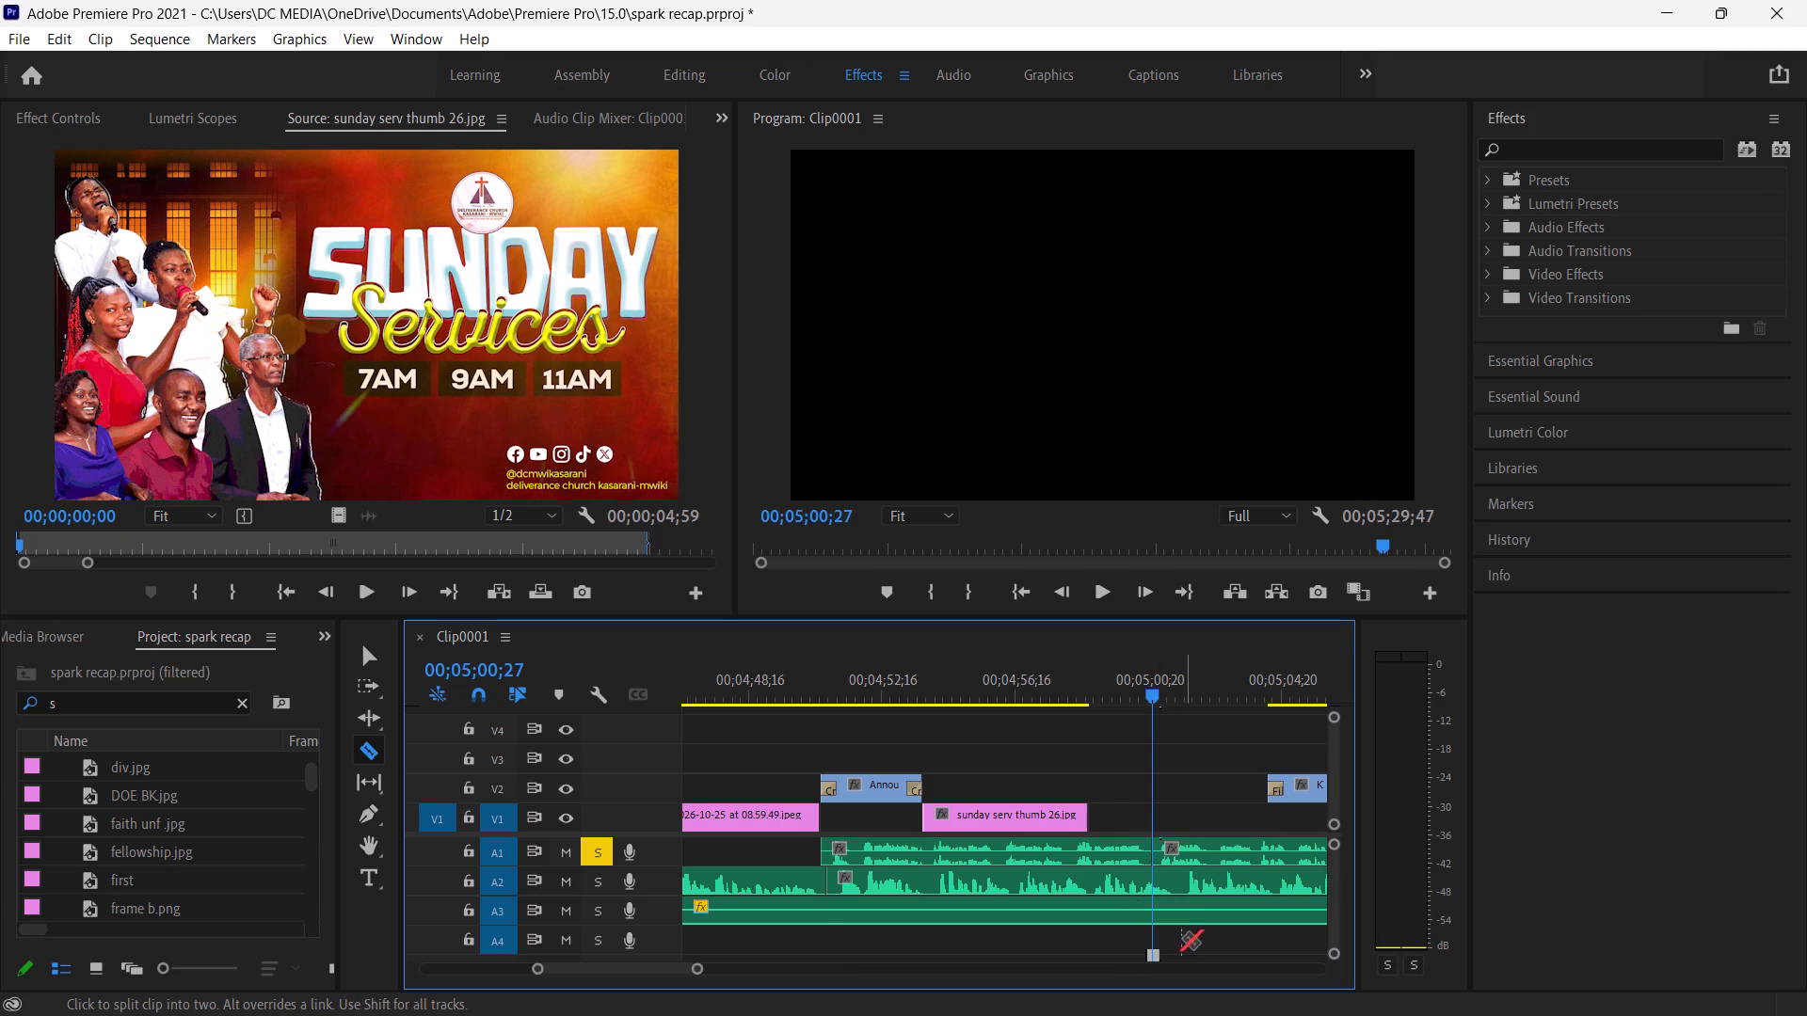
# Switch solo from track A1 to A2, listen past the poster, and cut the A2 narration clip at 05;01;13.
pyautogui.click(594, 871)
pyautogui.click(597, 851)
pyautogui.press('space')
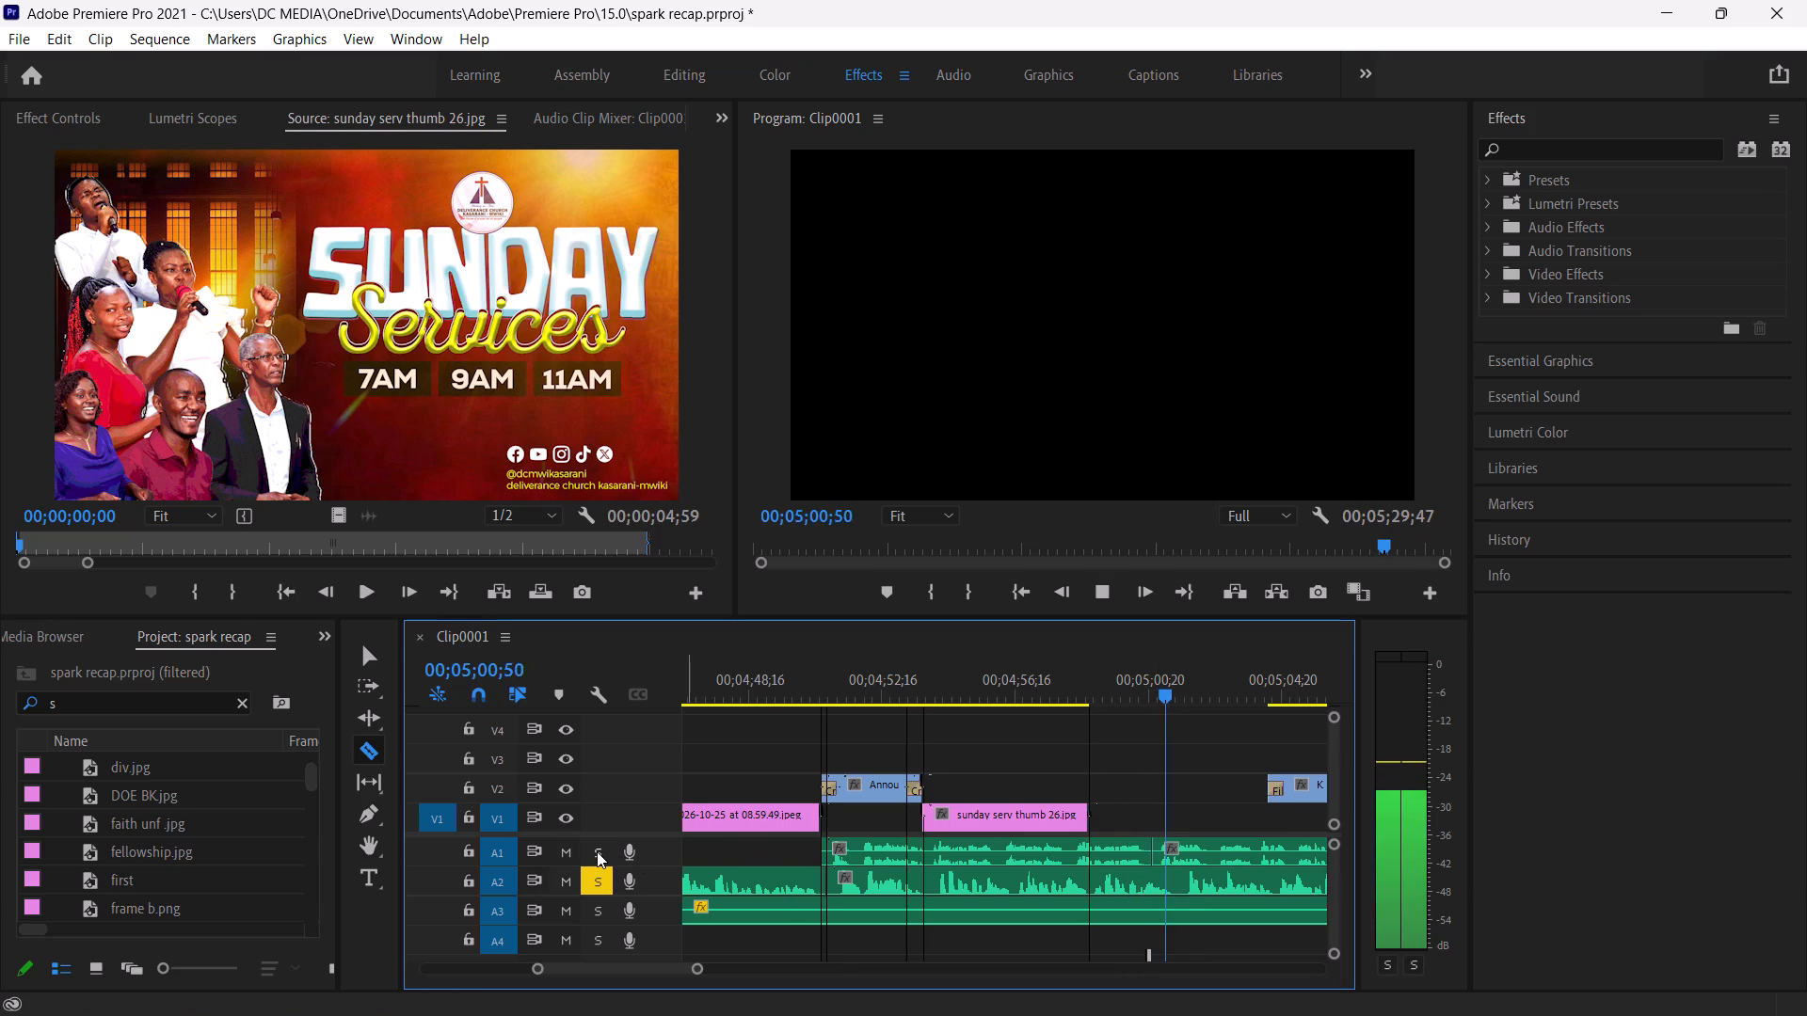
pyautogui.press('space')
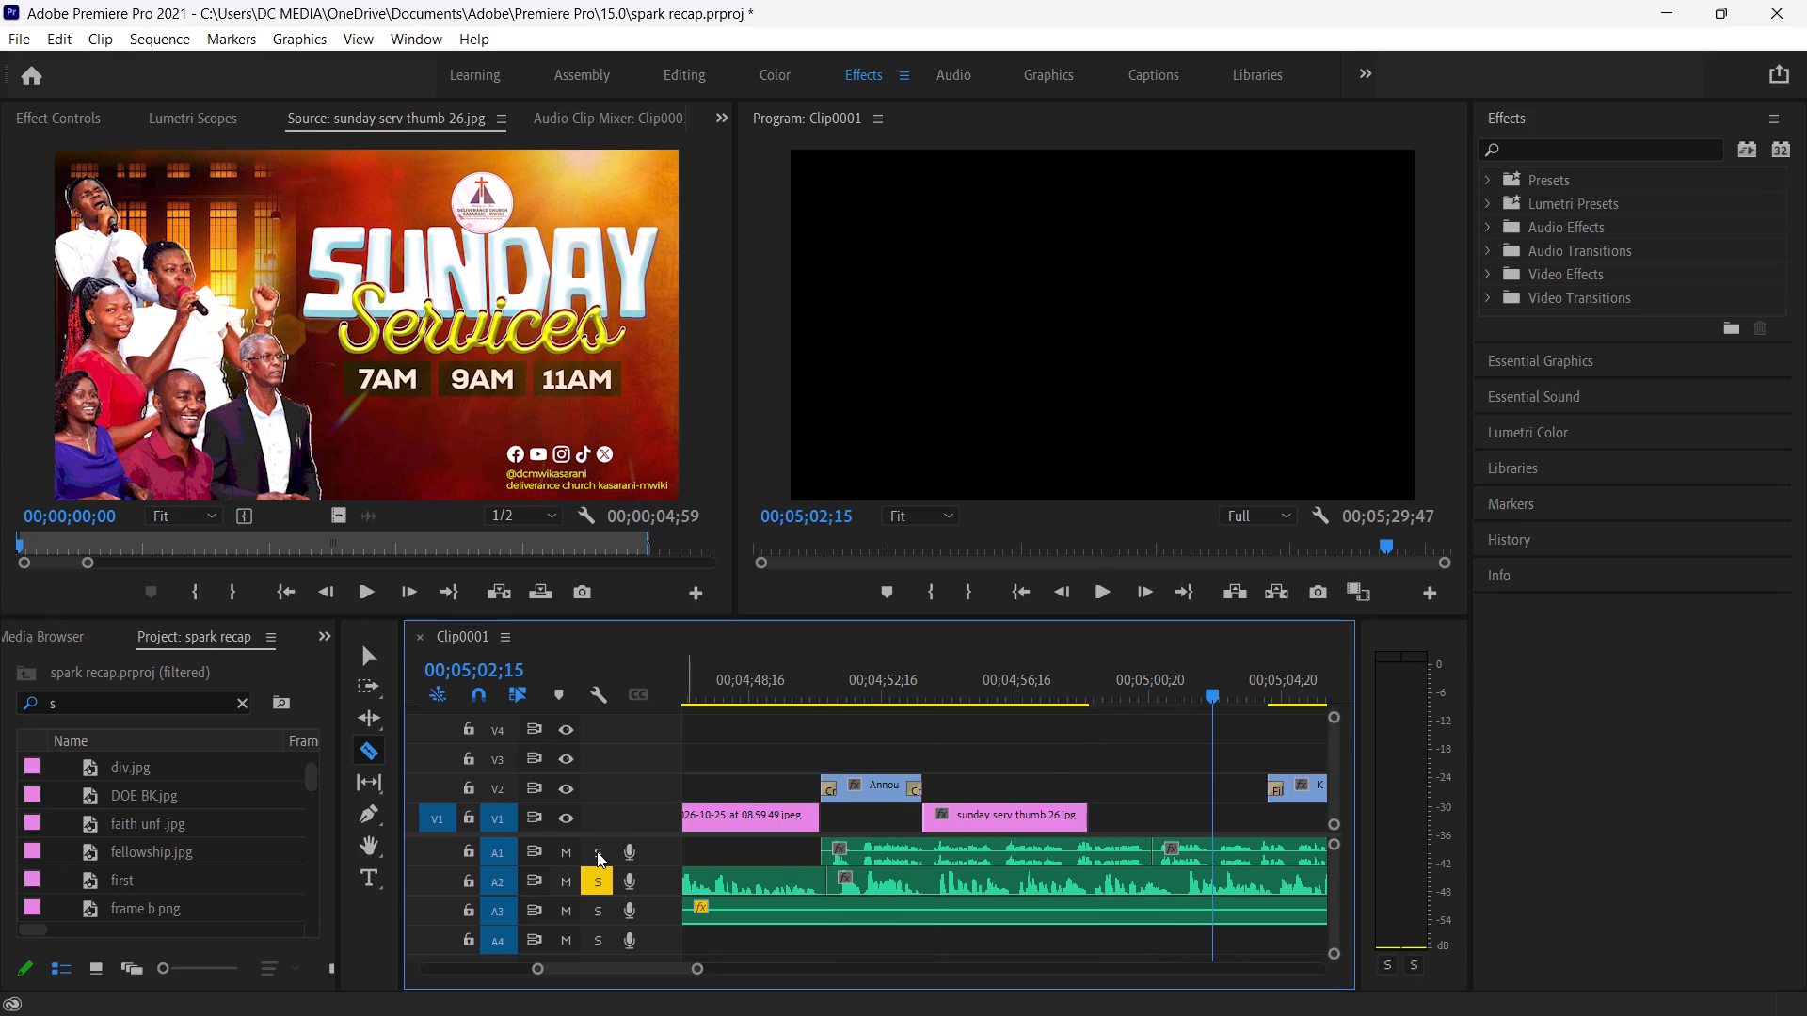
pyautogui.click(1168, 691)
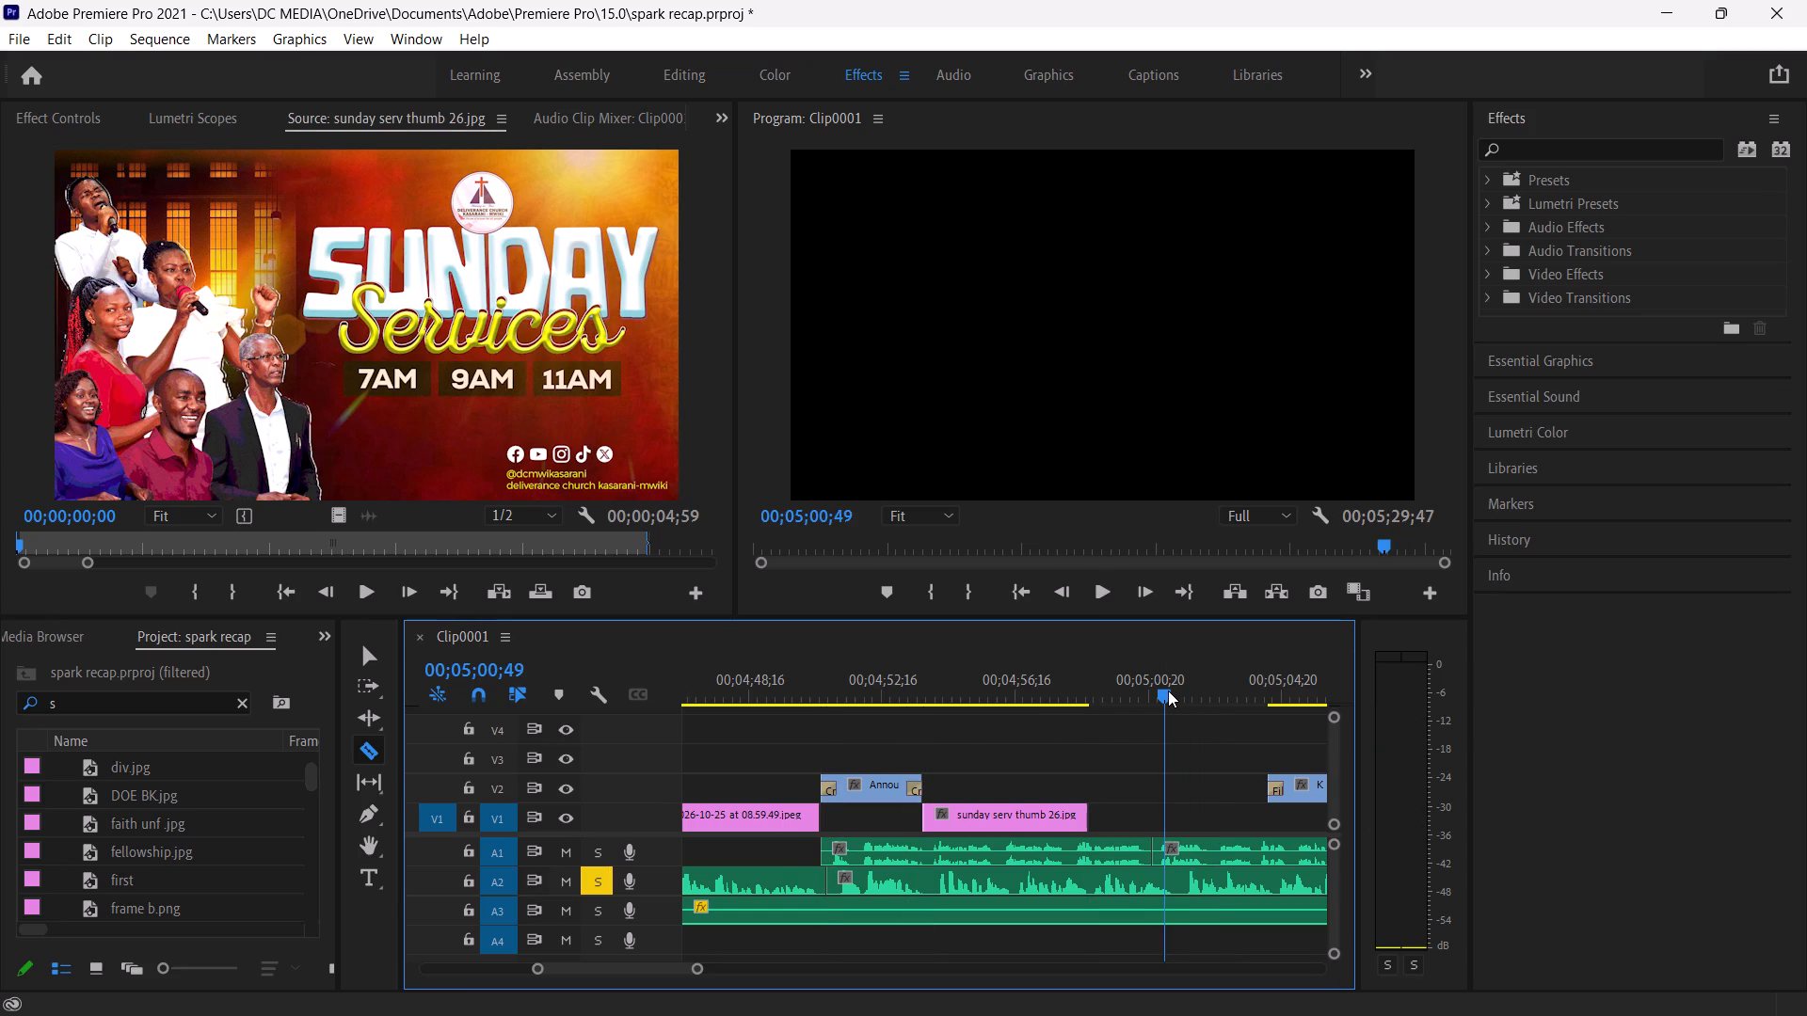
pyautogui.press('Right')
pyautogui.press('Right')
pyautogui.press('Right')
pyautogui.press('Right')
pyautogui.press('Right')
pyautogui.press('Right')
pyautogui.press('Right')
pyautogui.press('Right')
pyautogui.press('Right')
pyautogui.press('Right')
pyautogui.press('Right')
pyautogui.press('Right')
pyautogui.press('Right')
pyautogui.press('Right')
pyautogui.press('Right')
pyautogui.press('Right')
pyautogui.press('Right')
pyautogui.press('Right')
pyautogui.press('Right')
pyautogui.press('Right')
pyautogui.press('Right')
pyautogui.press('Right')
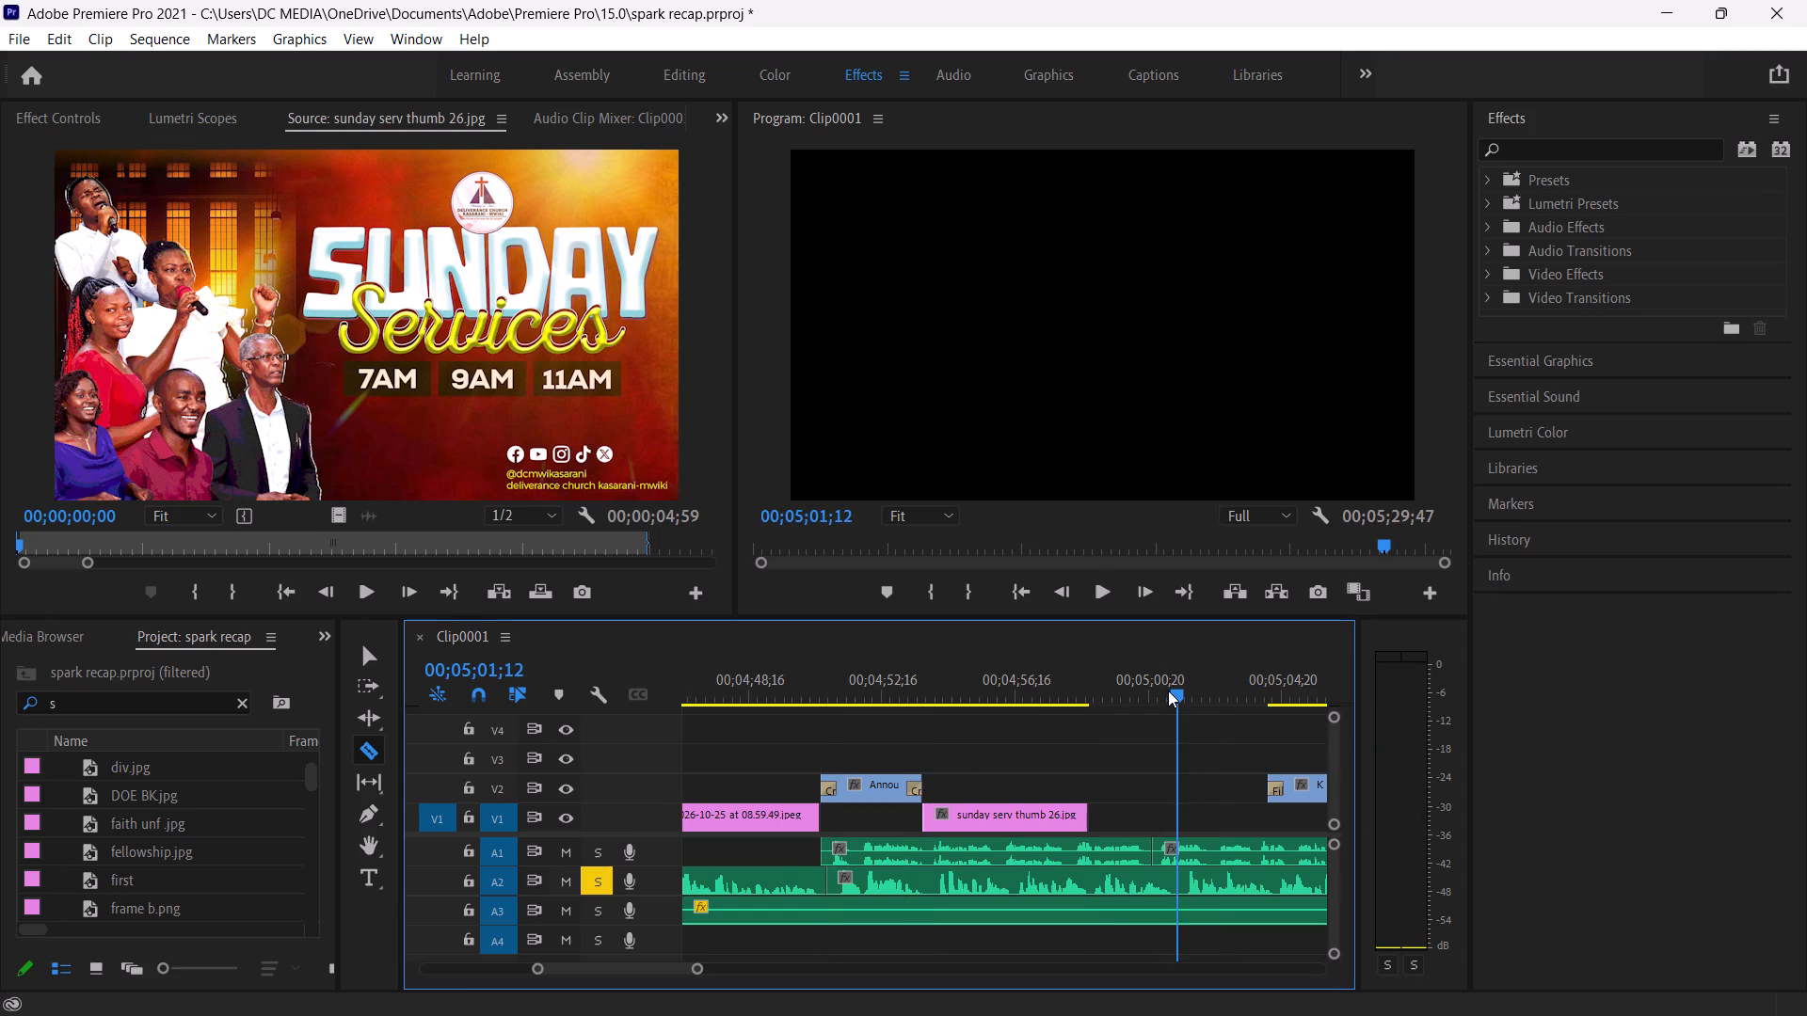
pyautogui.press('Right')
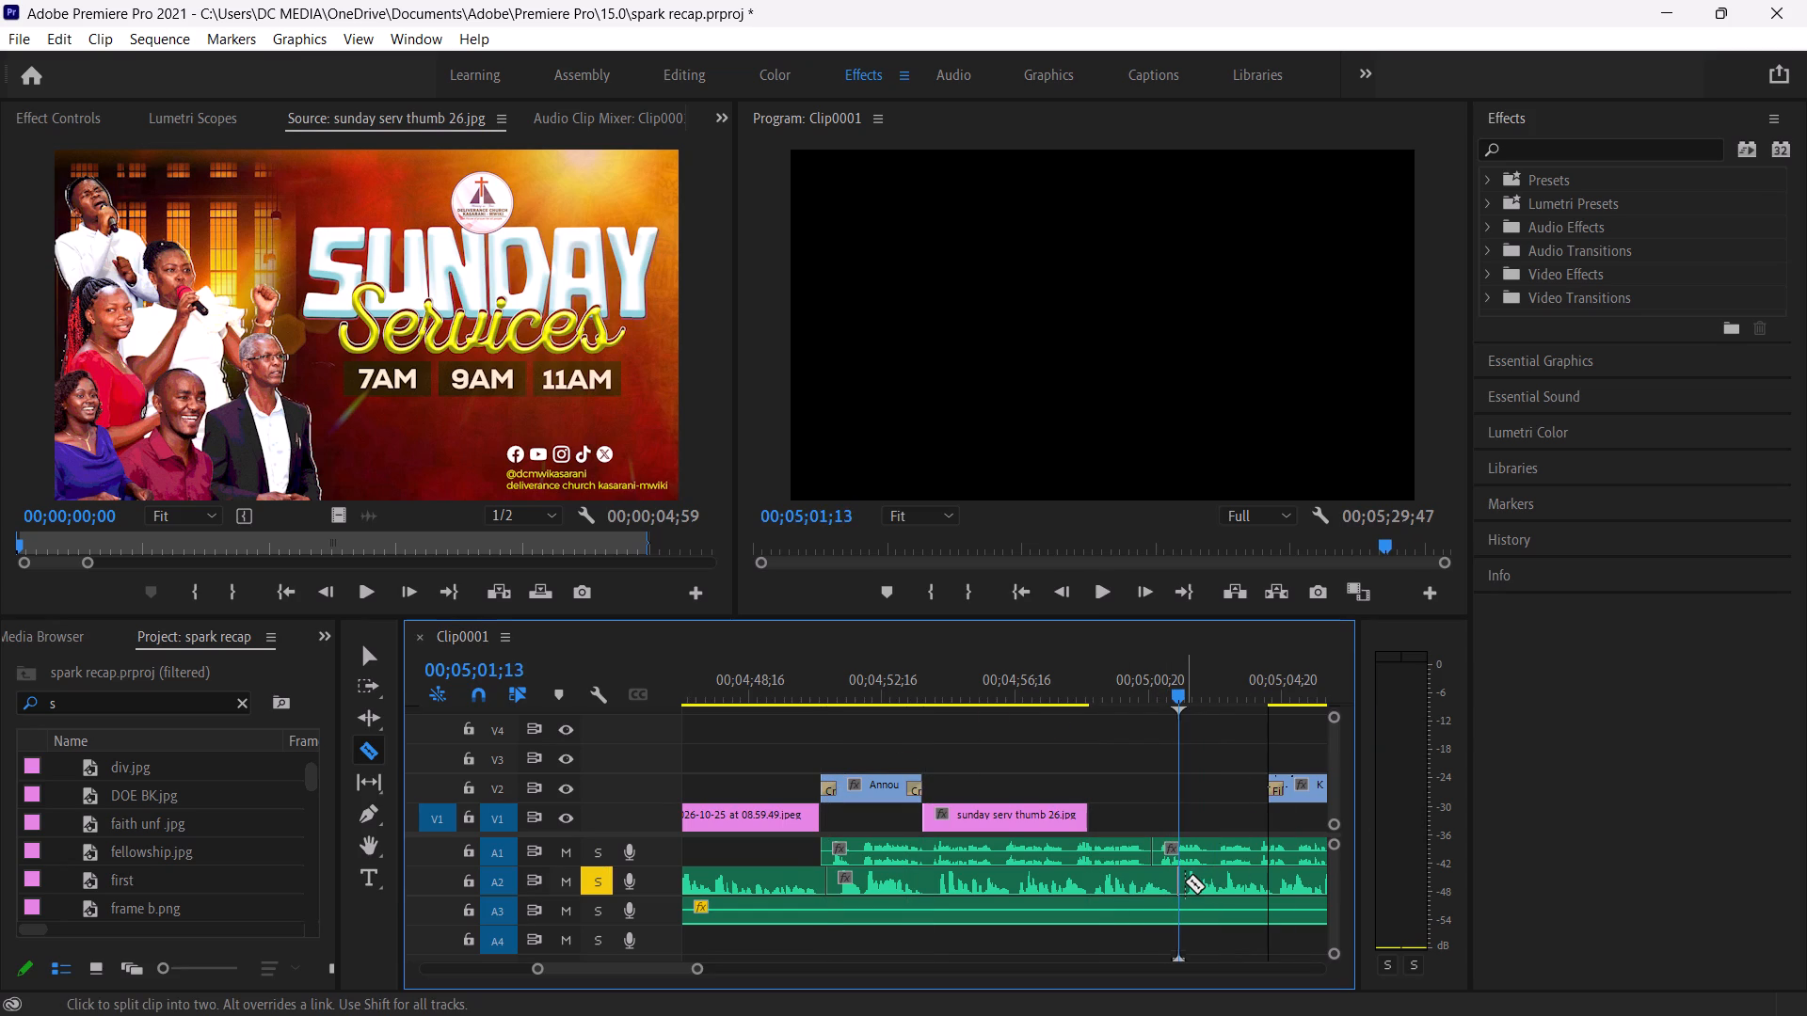
pyautogui.click(1185, 881)
# Delete the A2 narration segment that ends at the 05;01;13 cut.
pyautogui.press('v')
pyautogui.click(930, 873)
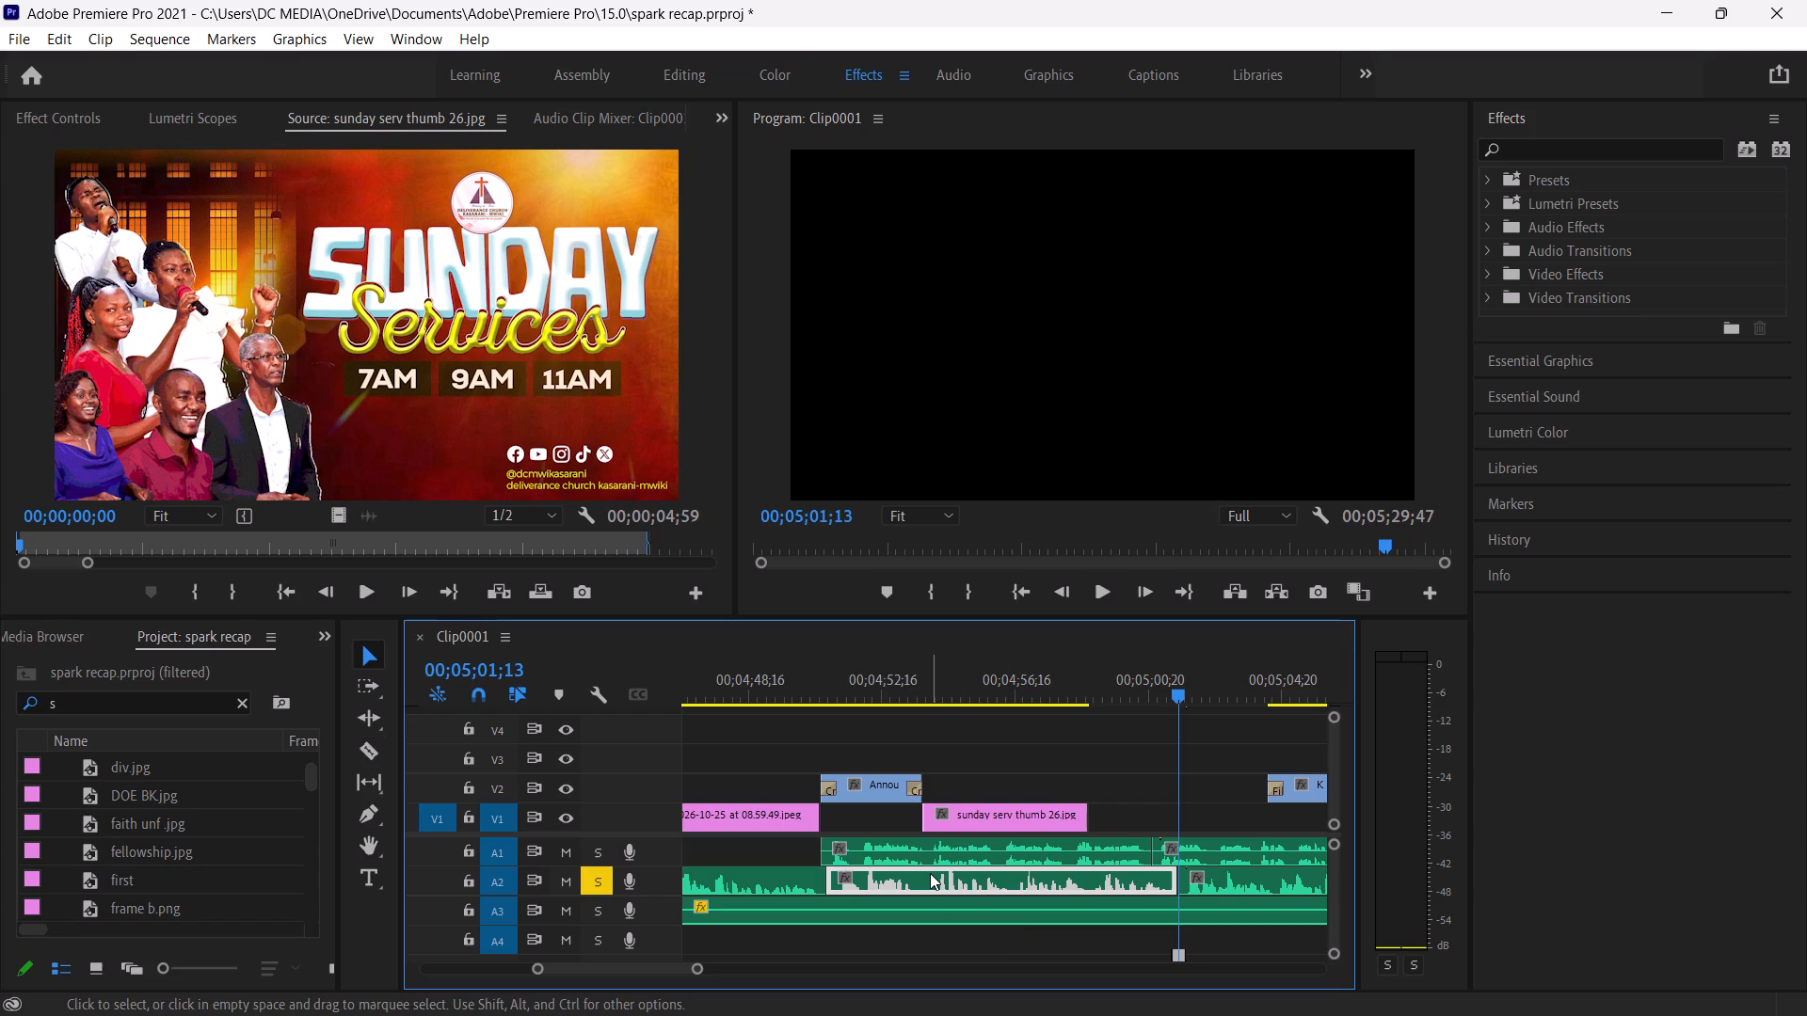
pyautogui.press('BackSpace')
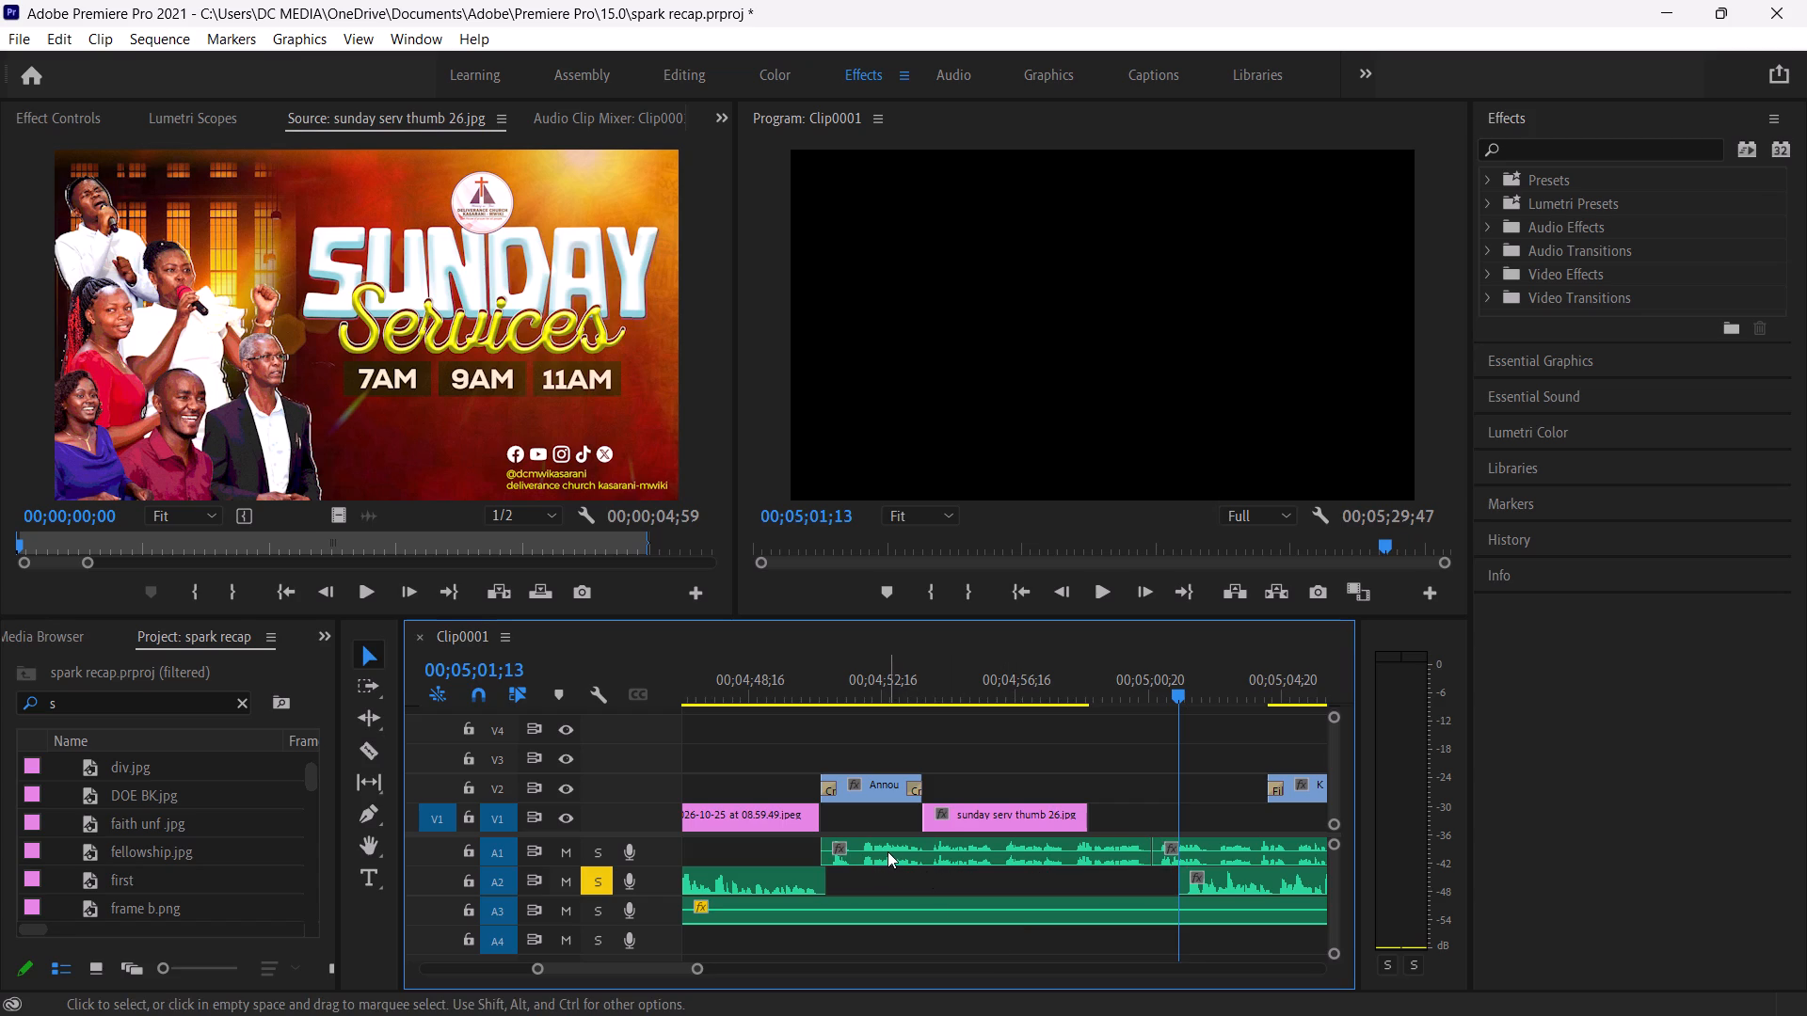
# Move the remaining A1 narration about 00;00;01.
pyautogui.moveTo(888, 851); pyautogui.dragTo(1063, 866)
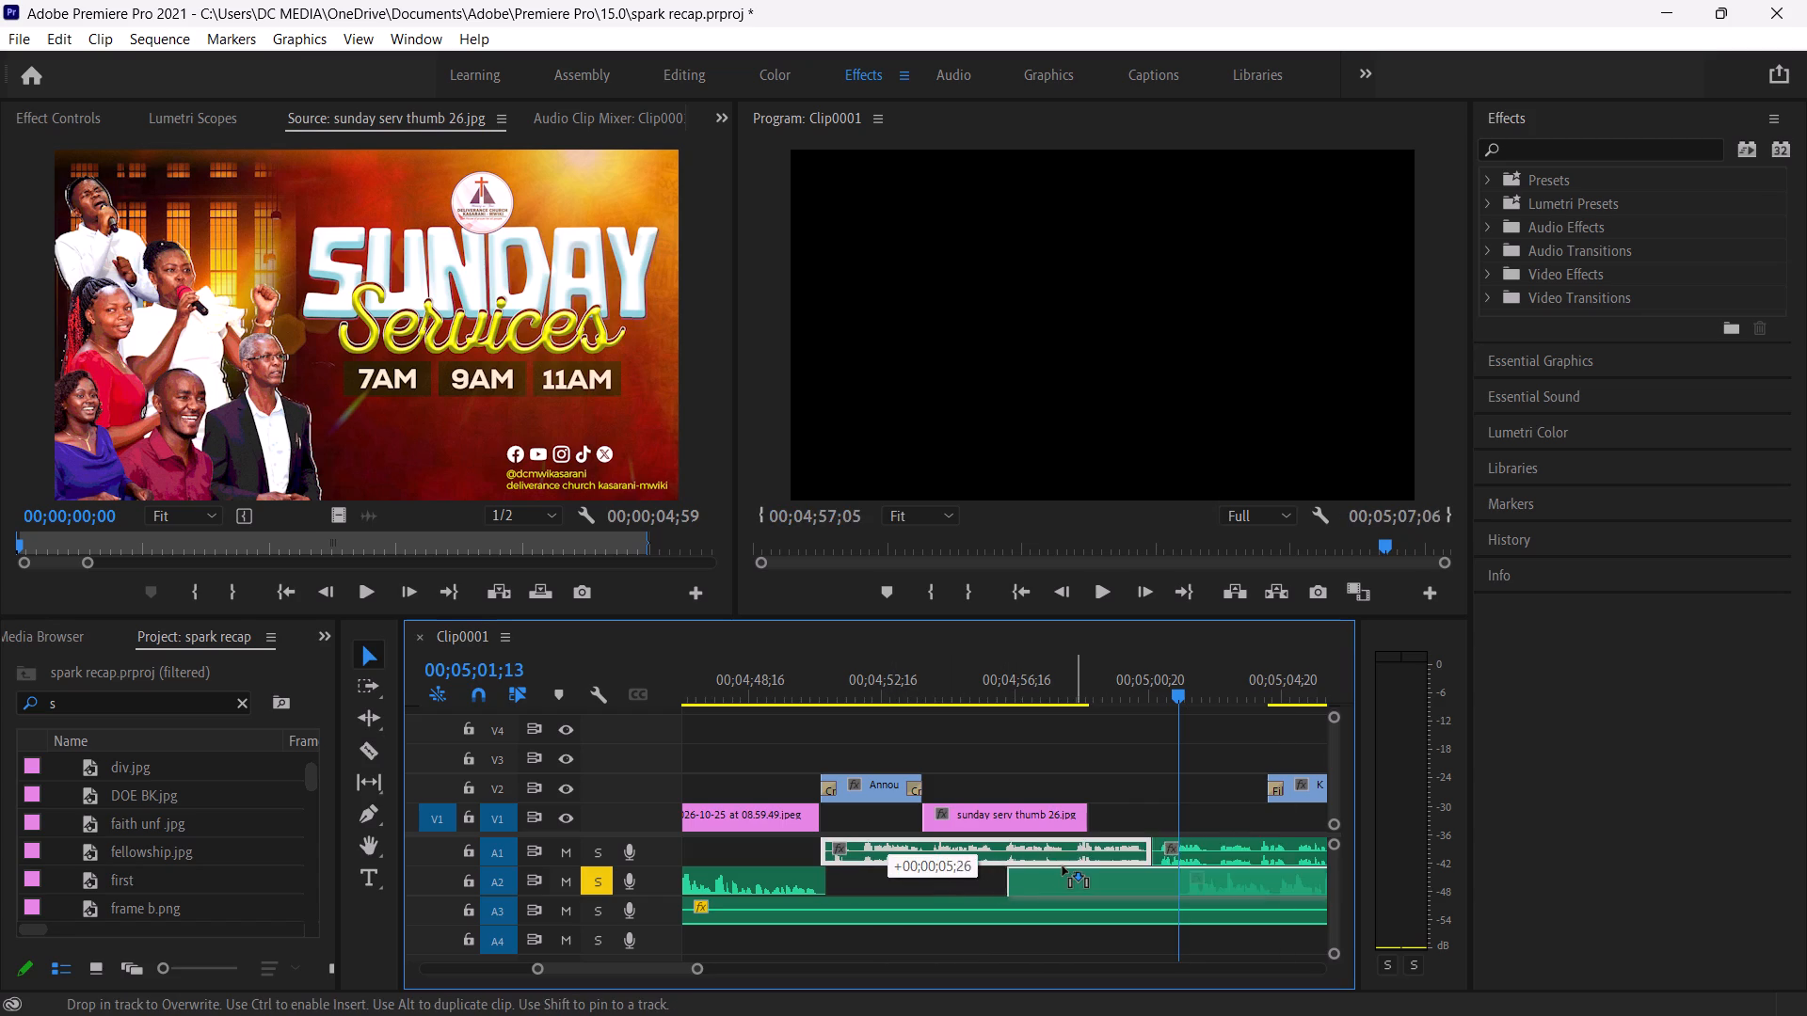
pyautogui.moveTo(1063, 866); pyautogui.dragTo(887, 843)
pyautogui.moveTo(1191, 850); pyautogui.dragTo(1246, 844)
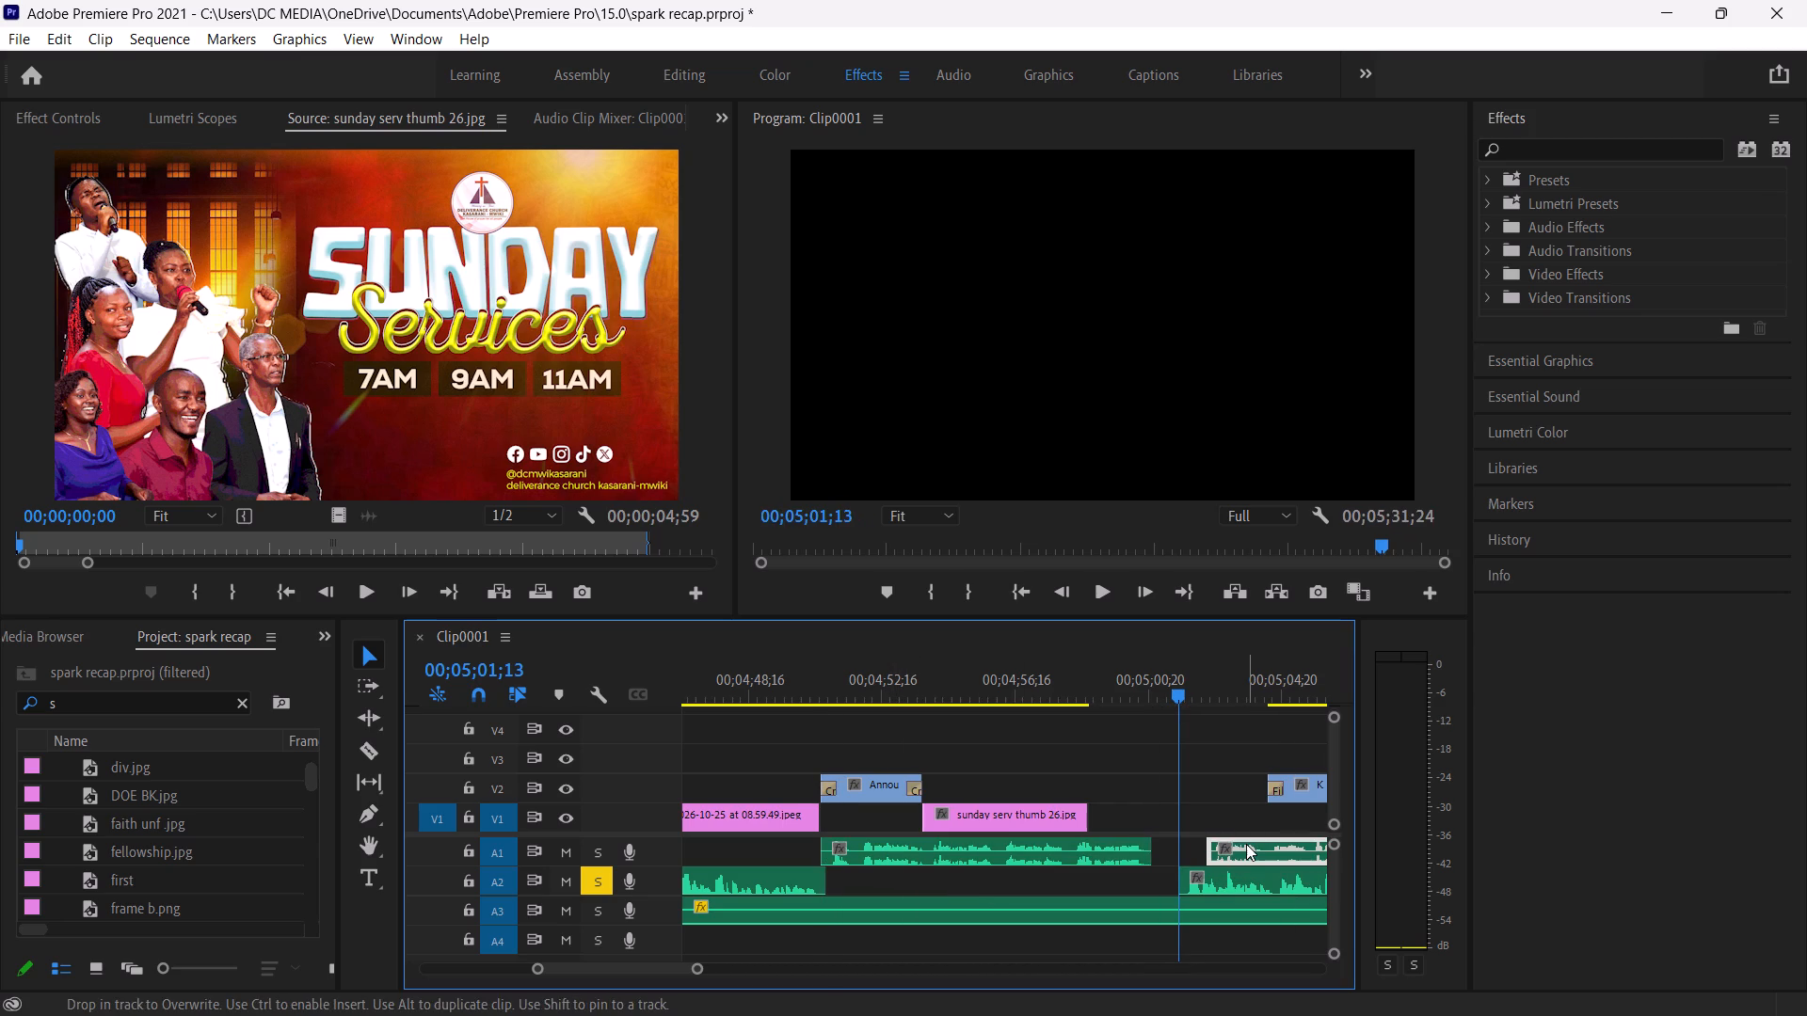
pyautogui.click(1049, 839)
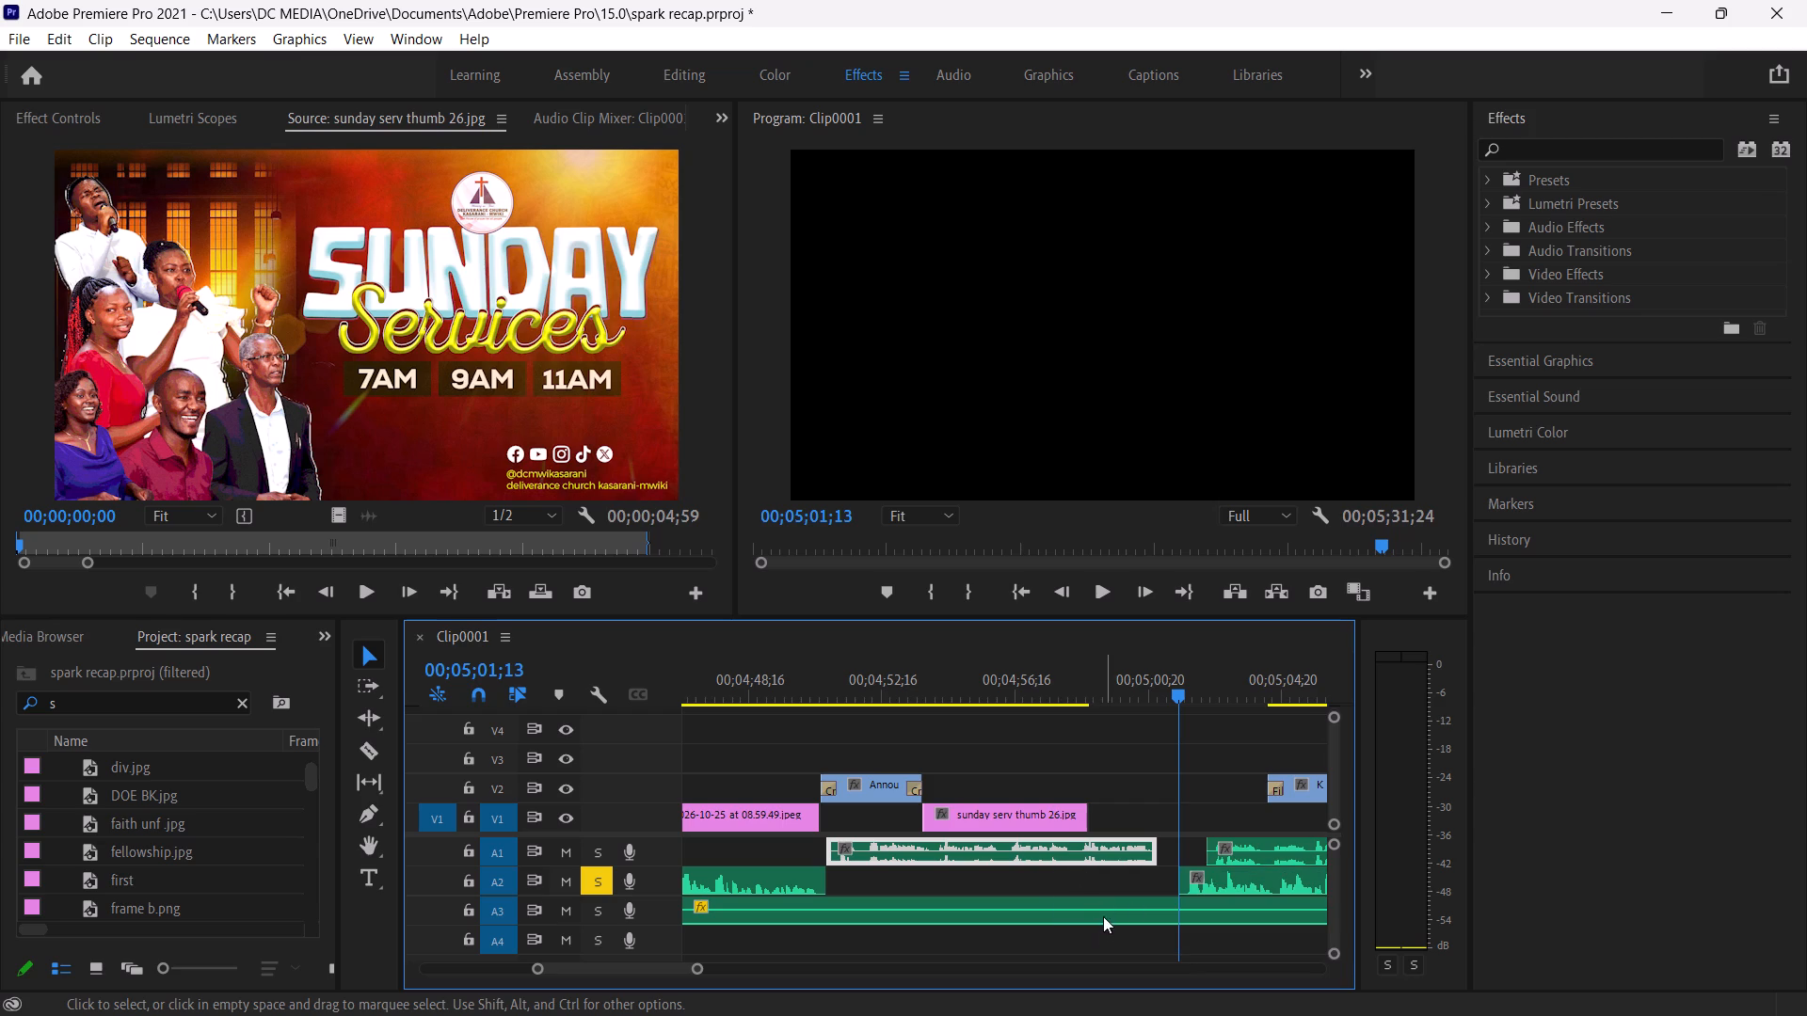
# Move the remaining A2 narration earlier to start at the end of the Sunday services segment on A1, and play across the join.
pyautogui.moveTo(1233, 883); pyautogui.dragTo(1211, 885)
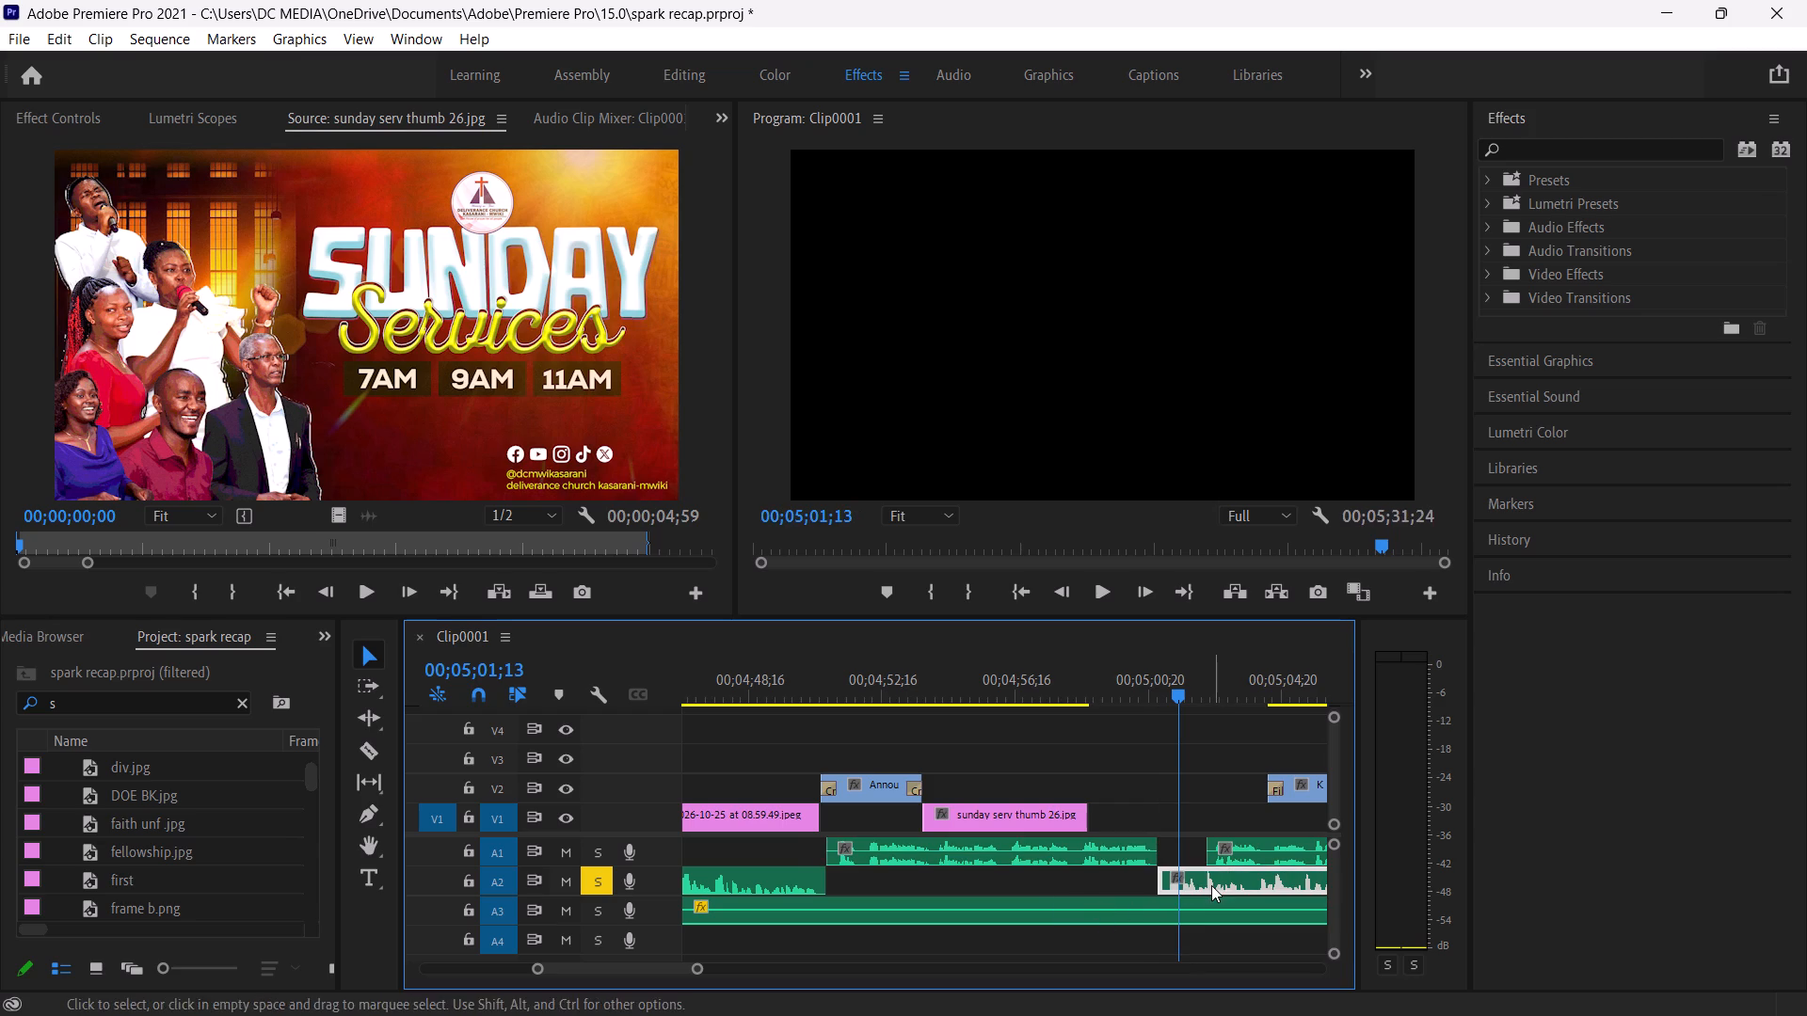
pyautogui.click(1106, 685)
pyautogui.press('space')
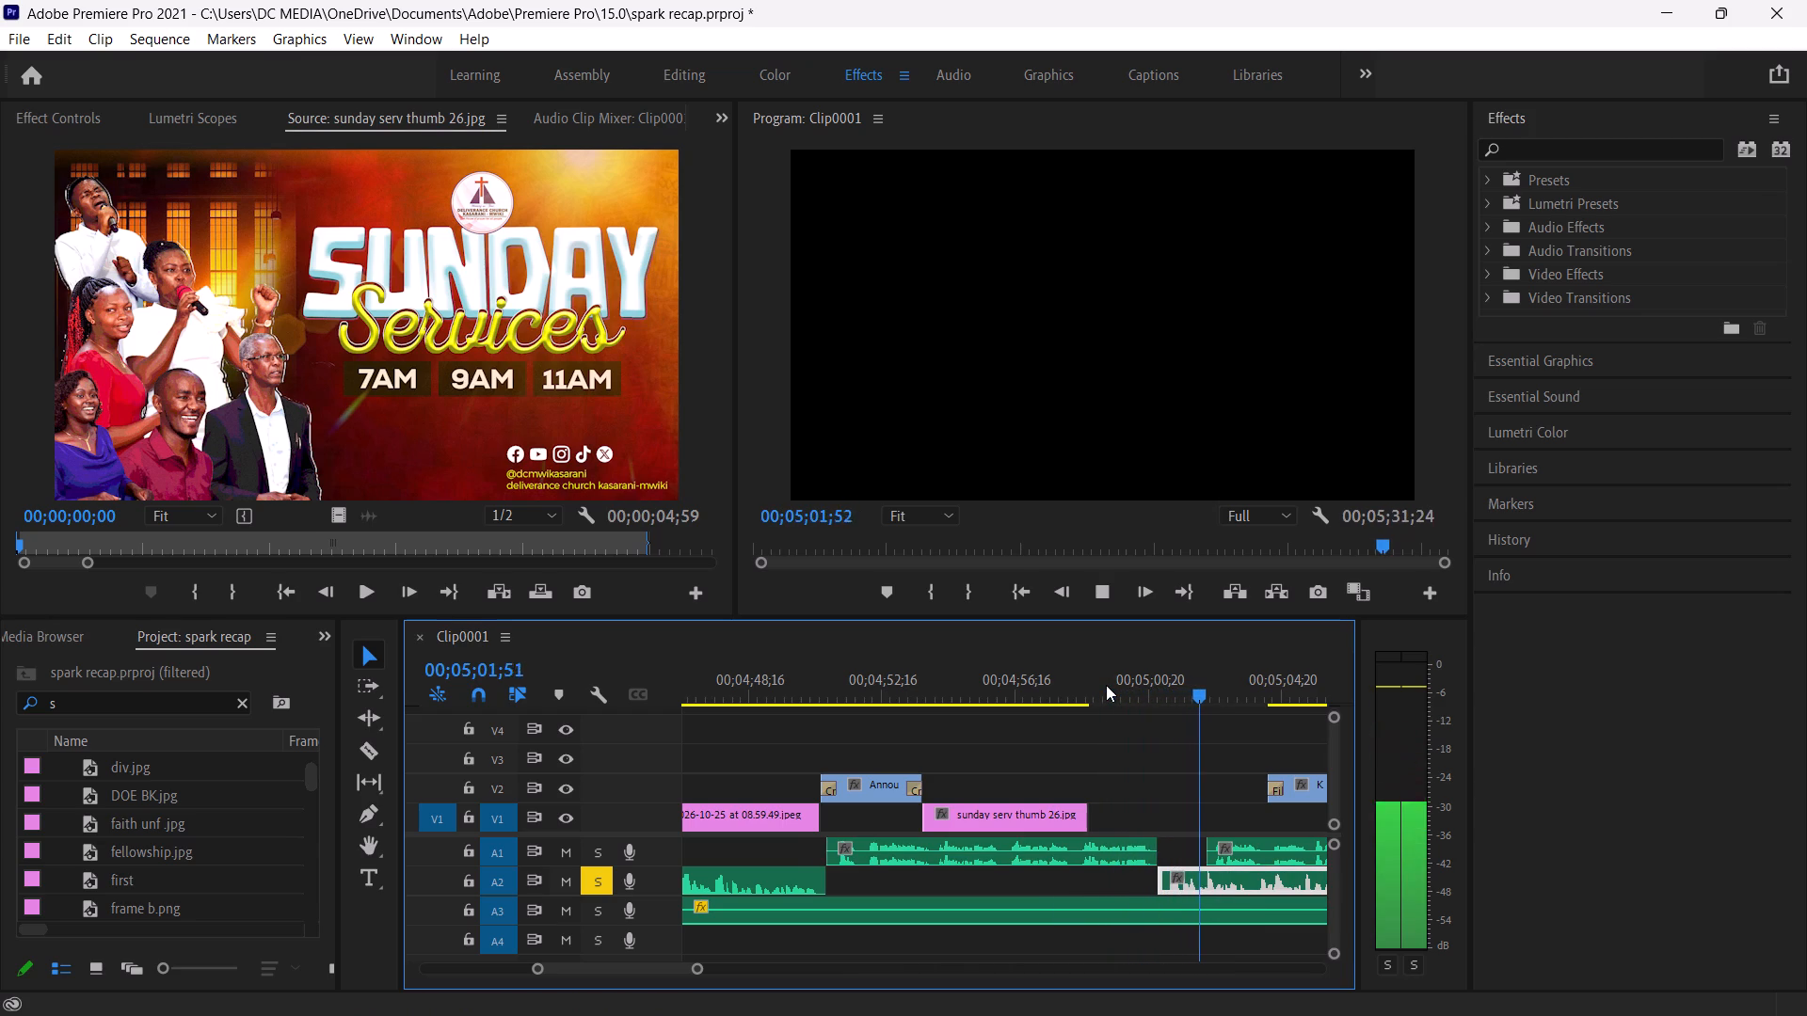
pyautogui.press('space')
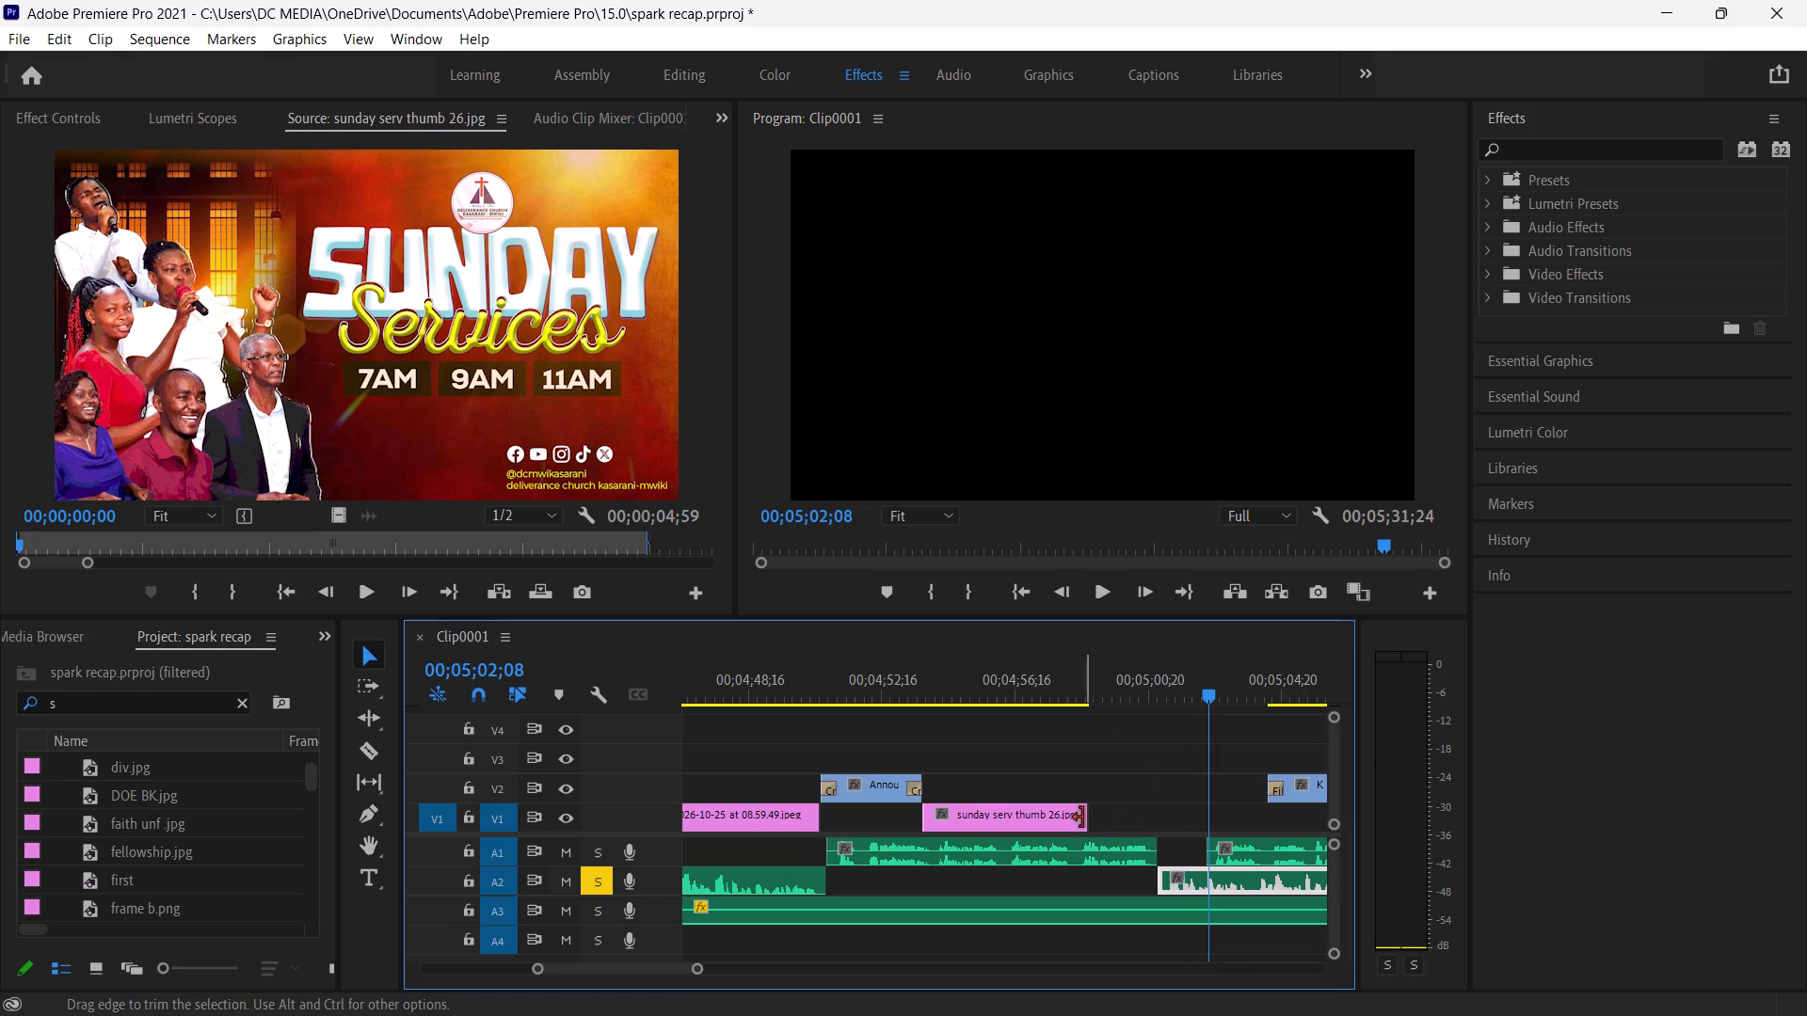
# Extend the Sunday services poster on V1 to a duration of 00;00;07;04, ending with its A1 narration.
pyautogui.moveTo(1081, 819); pyautogui.dragTo(1146, 815)
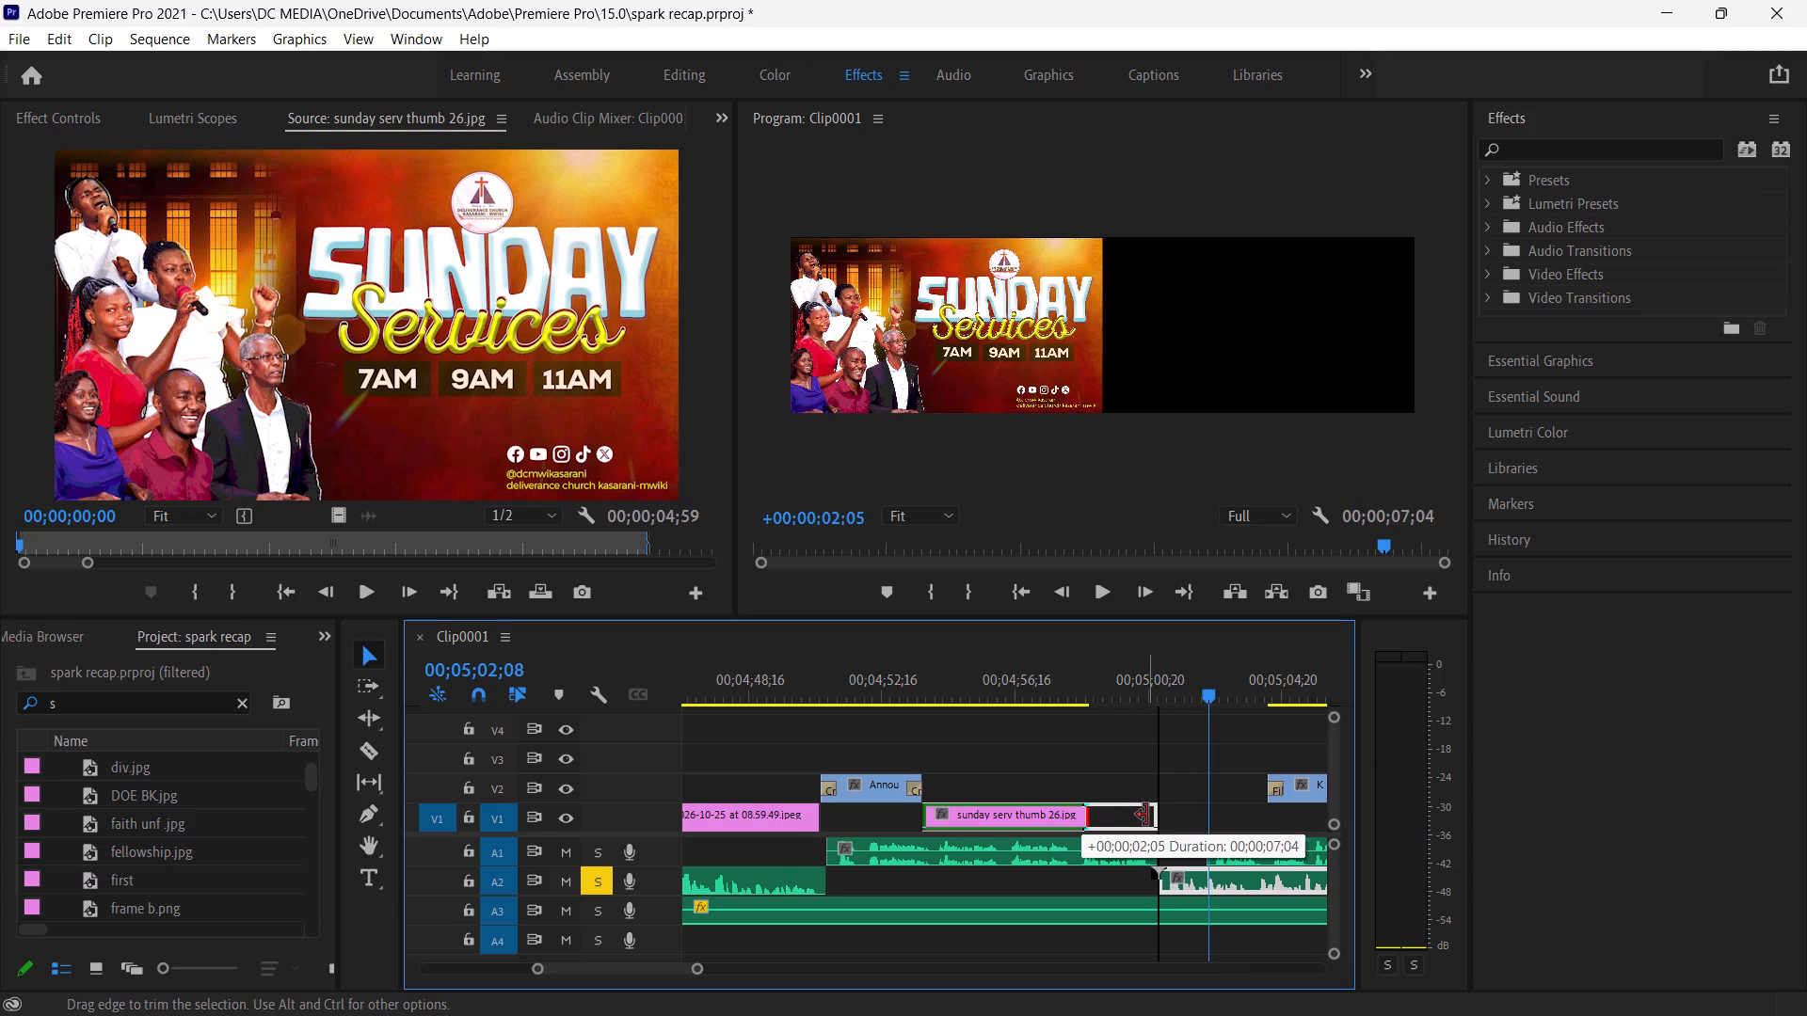
# Search the project for "sun" and place Sun Sch.jpg on V1 directly after the Sunday services poster.
pyautogui.click(131, 704)
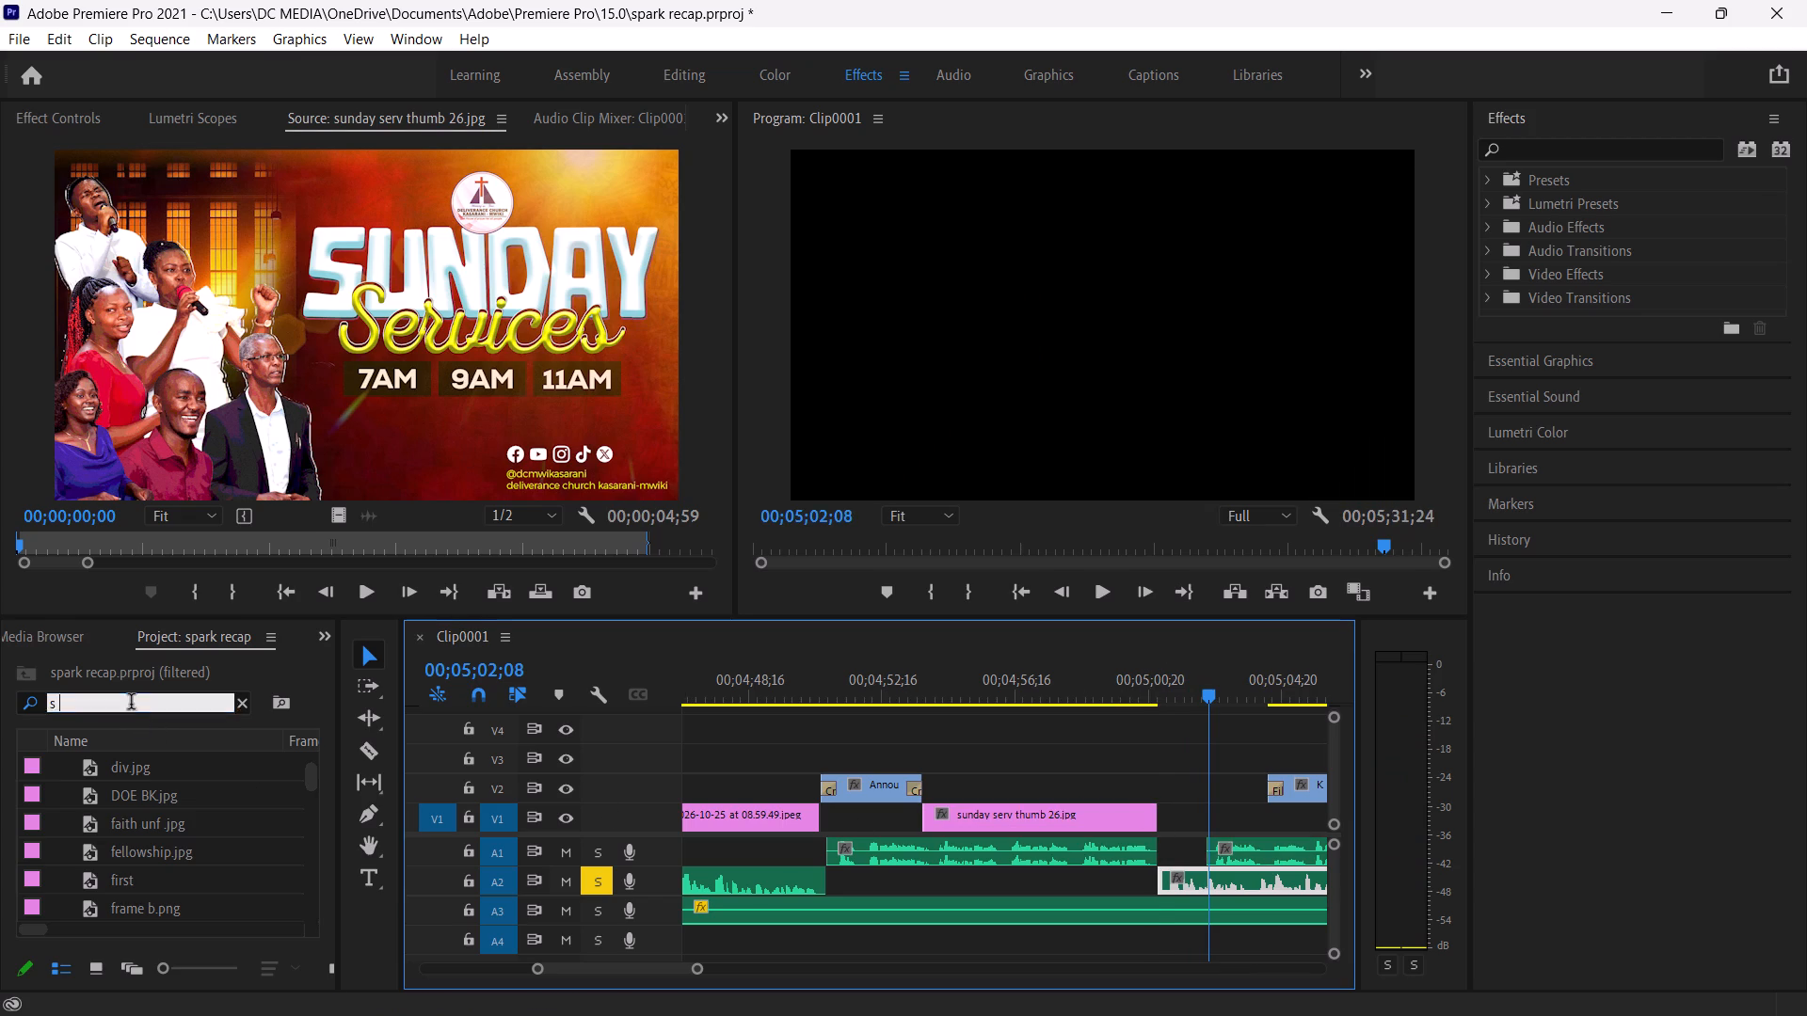
pyautogui.press('BackSpace')
pyautogui.write('un')
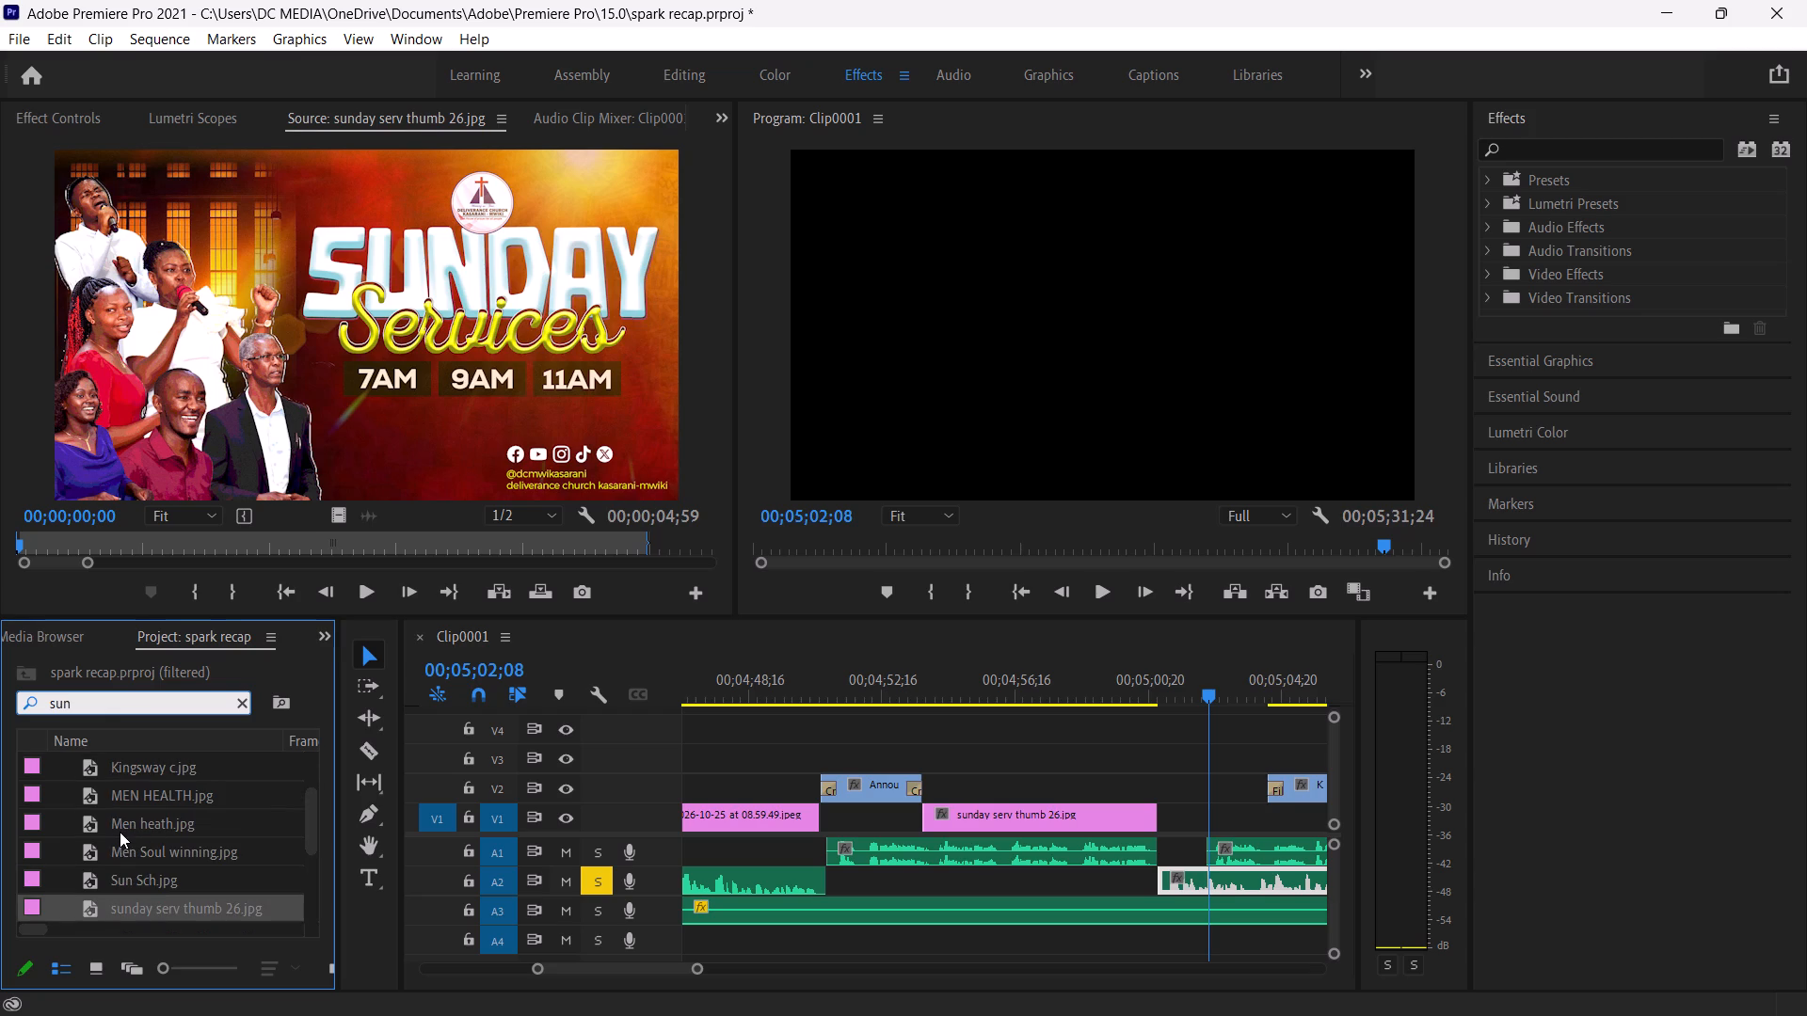
pyautogui.moveTo(91, 876); pyautogui.dragTo(1220, 833)
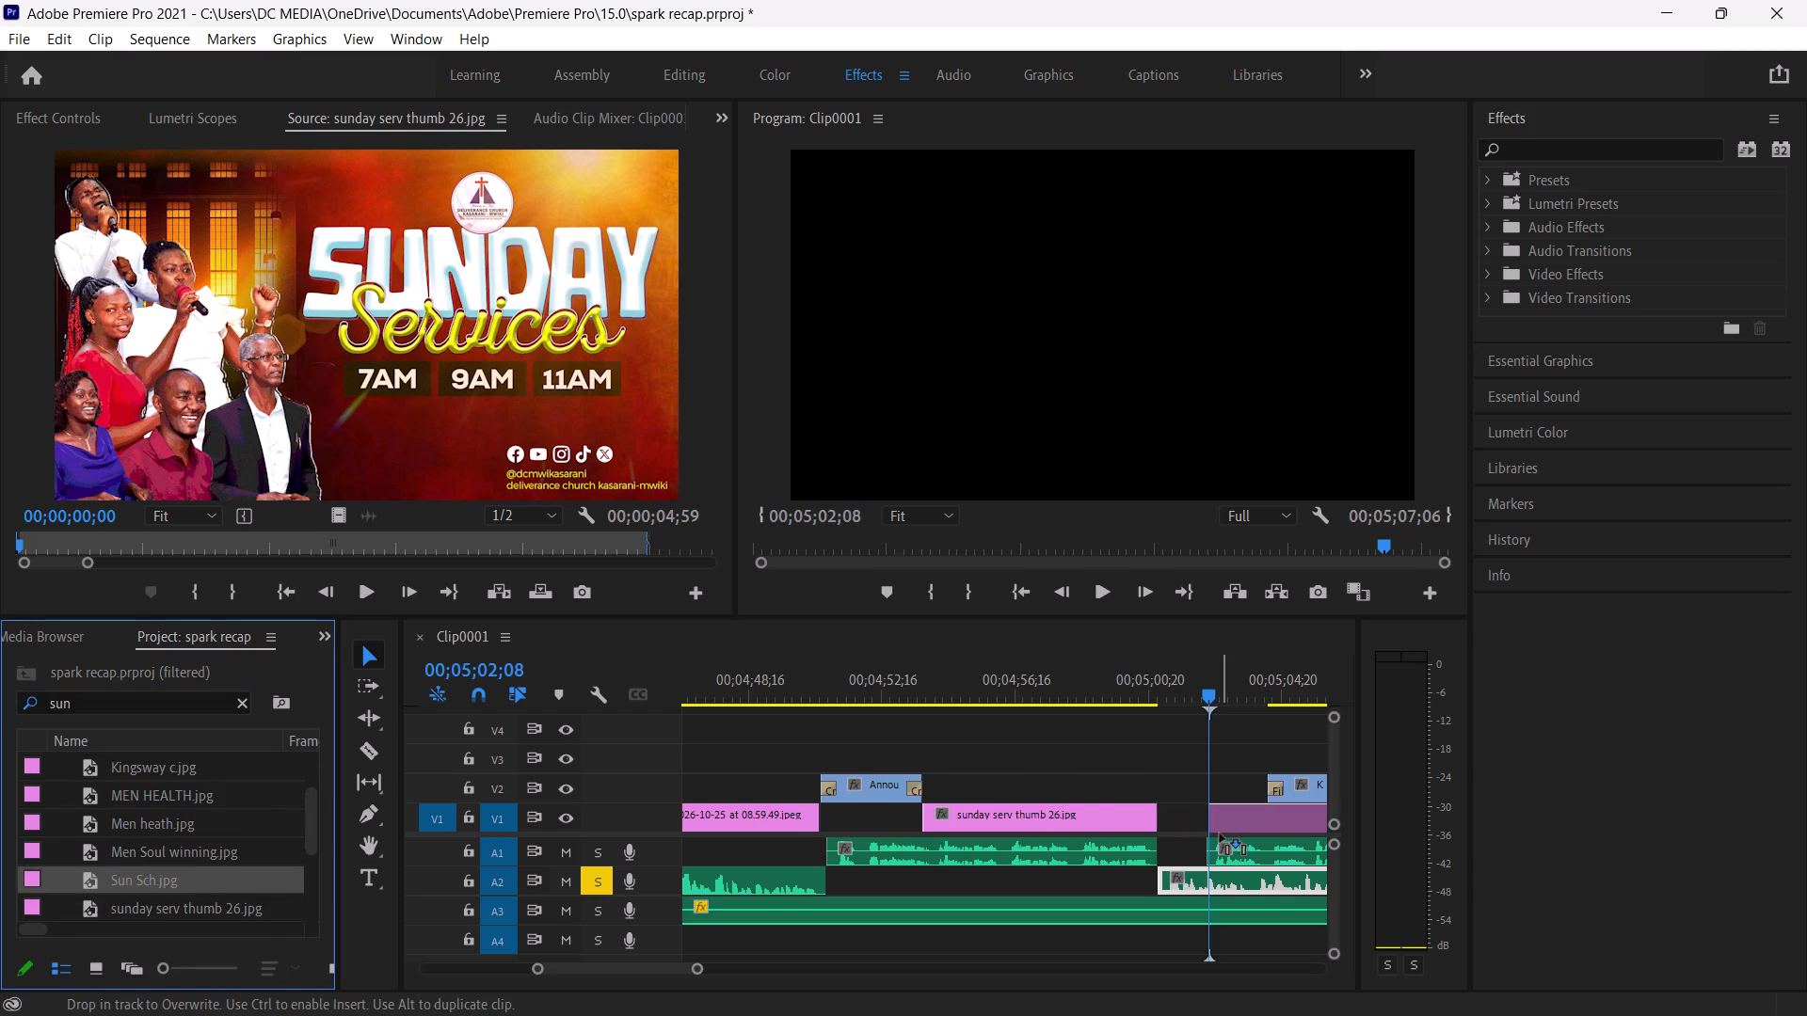
pyautogui.moveTo(1220, 833); pyautogui.dragTo(1165, 835)
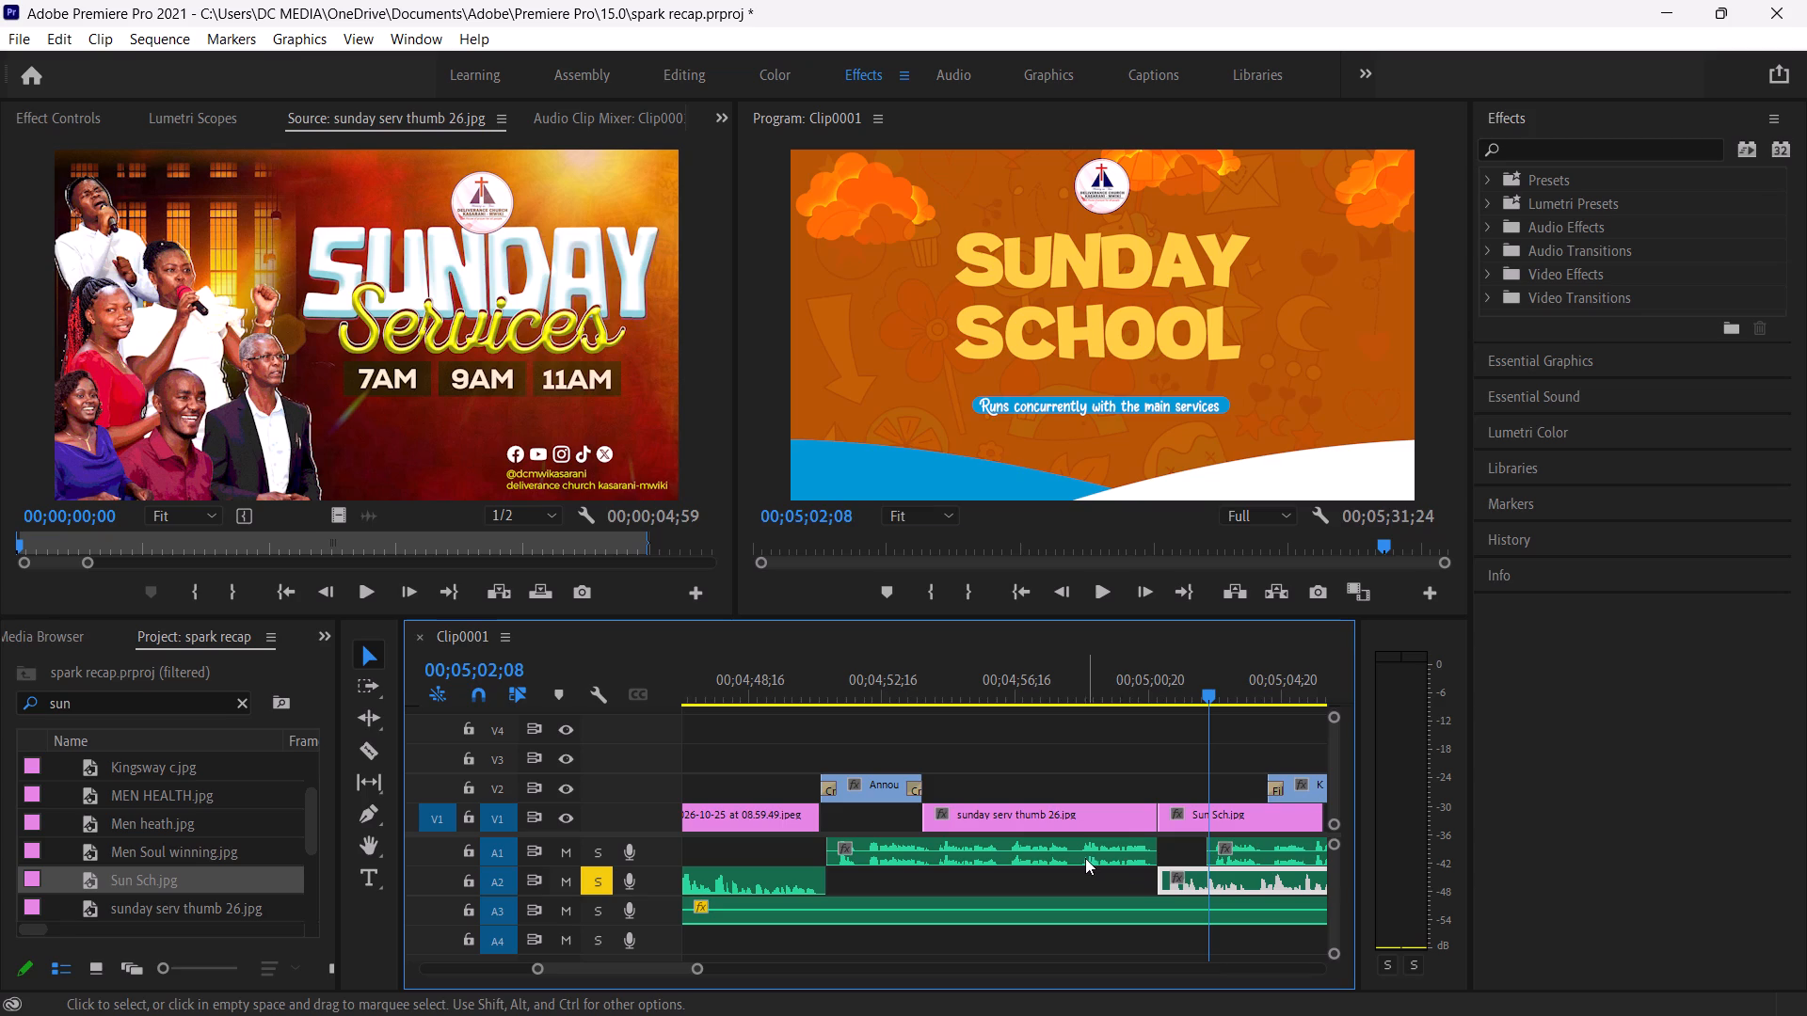
# Locate the end of the Sunday School narration and trim the Sun Sch poster on V1 to end at 00;05;03;27.
pyautogui.press('space')
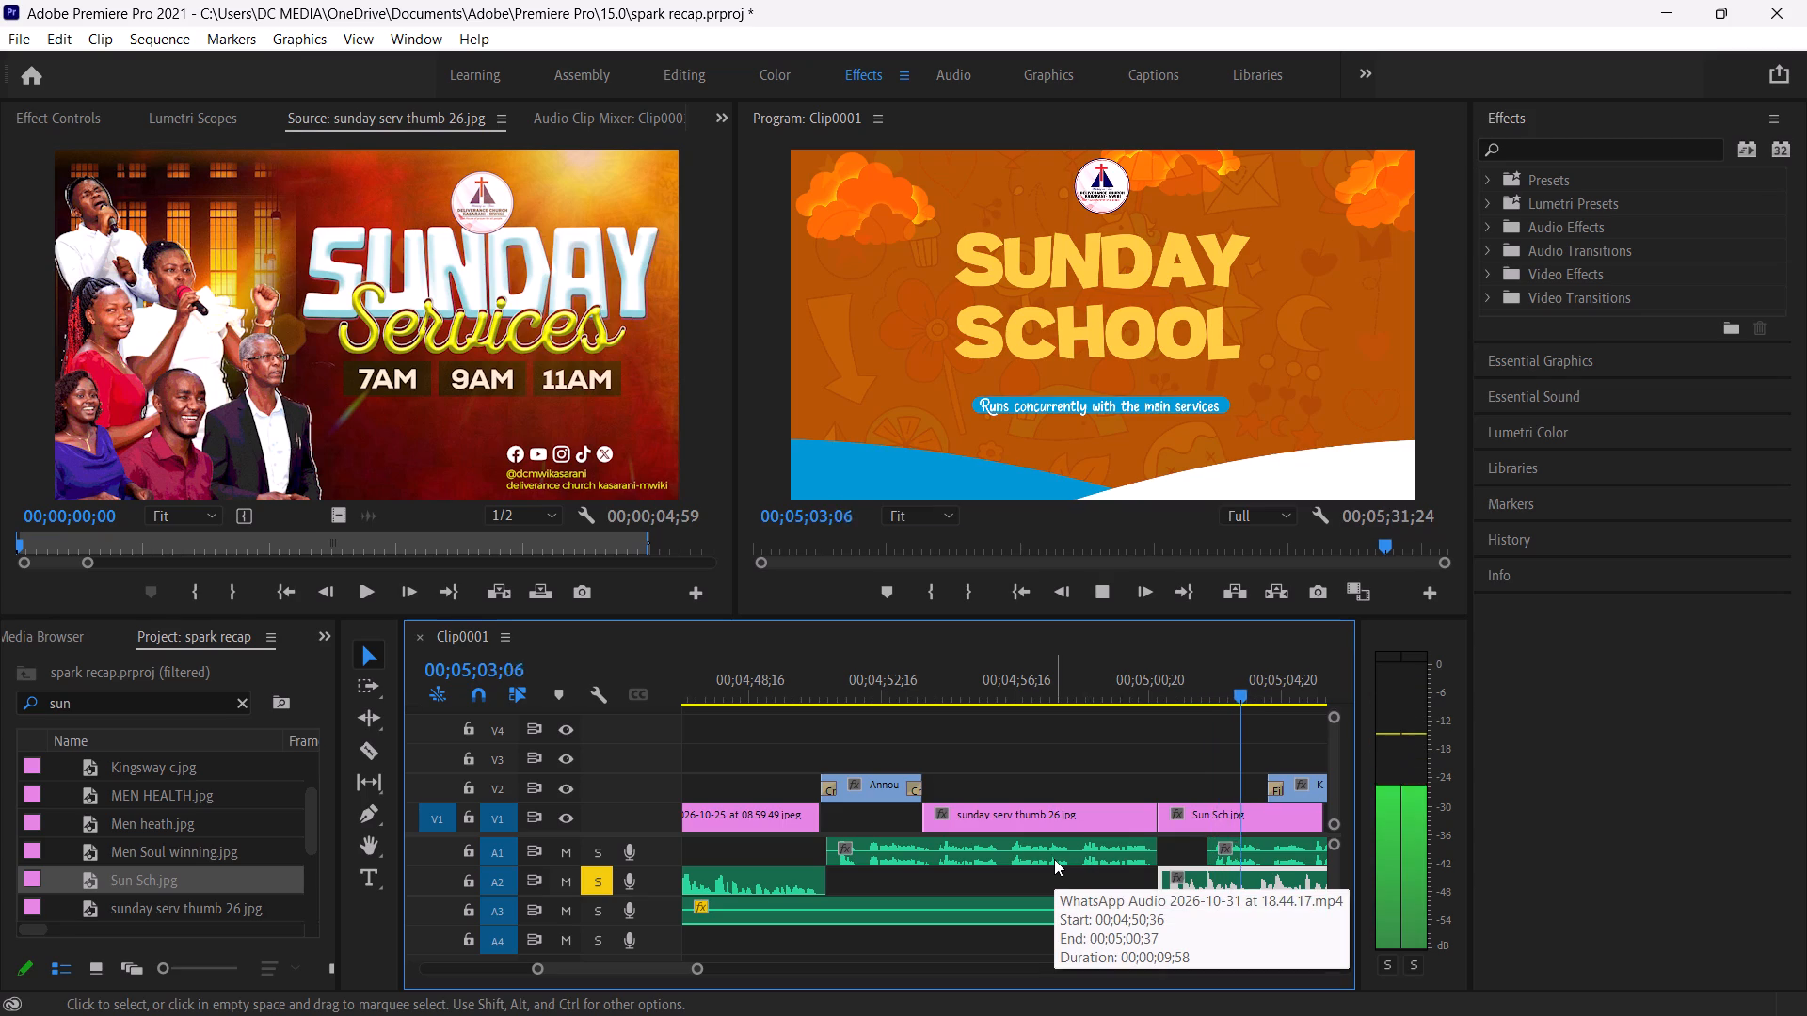
pyautogui.press('space')
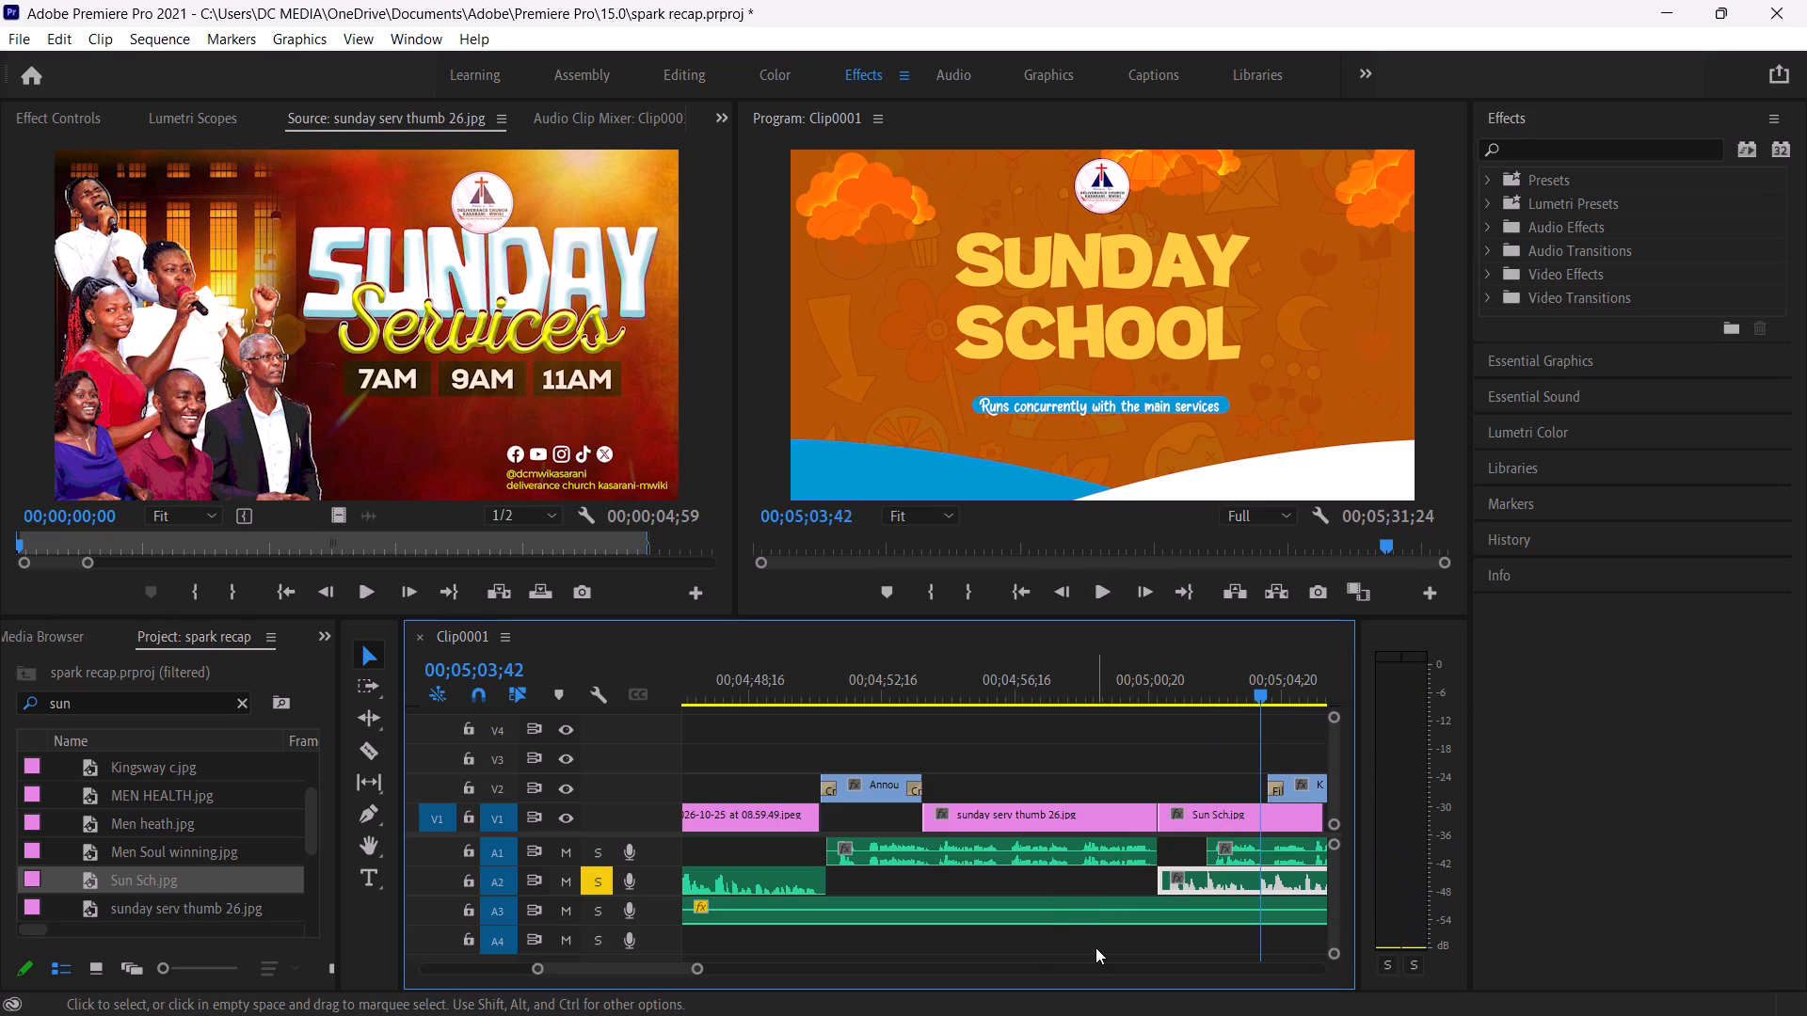
pyautogui.press('Left')
pyautogui.press('Left')
pyautogui.press('Left')
pyautogui.press('Left')
pyautogui.press('Left')
pyautogui.press('Left')
pyautogui.press('Left')
pyautogui.press('Left')
pyautogui.press('Left')
pyautogui.press('Left')
pyautogui.press('Left')
pyautogui.press('Left')
pyautogui.press('Left')
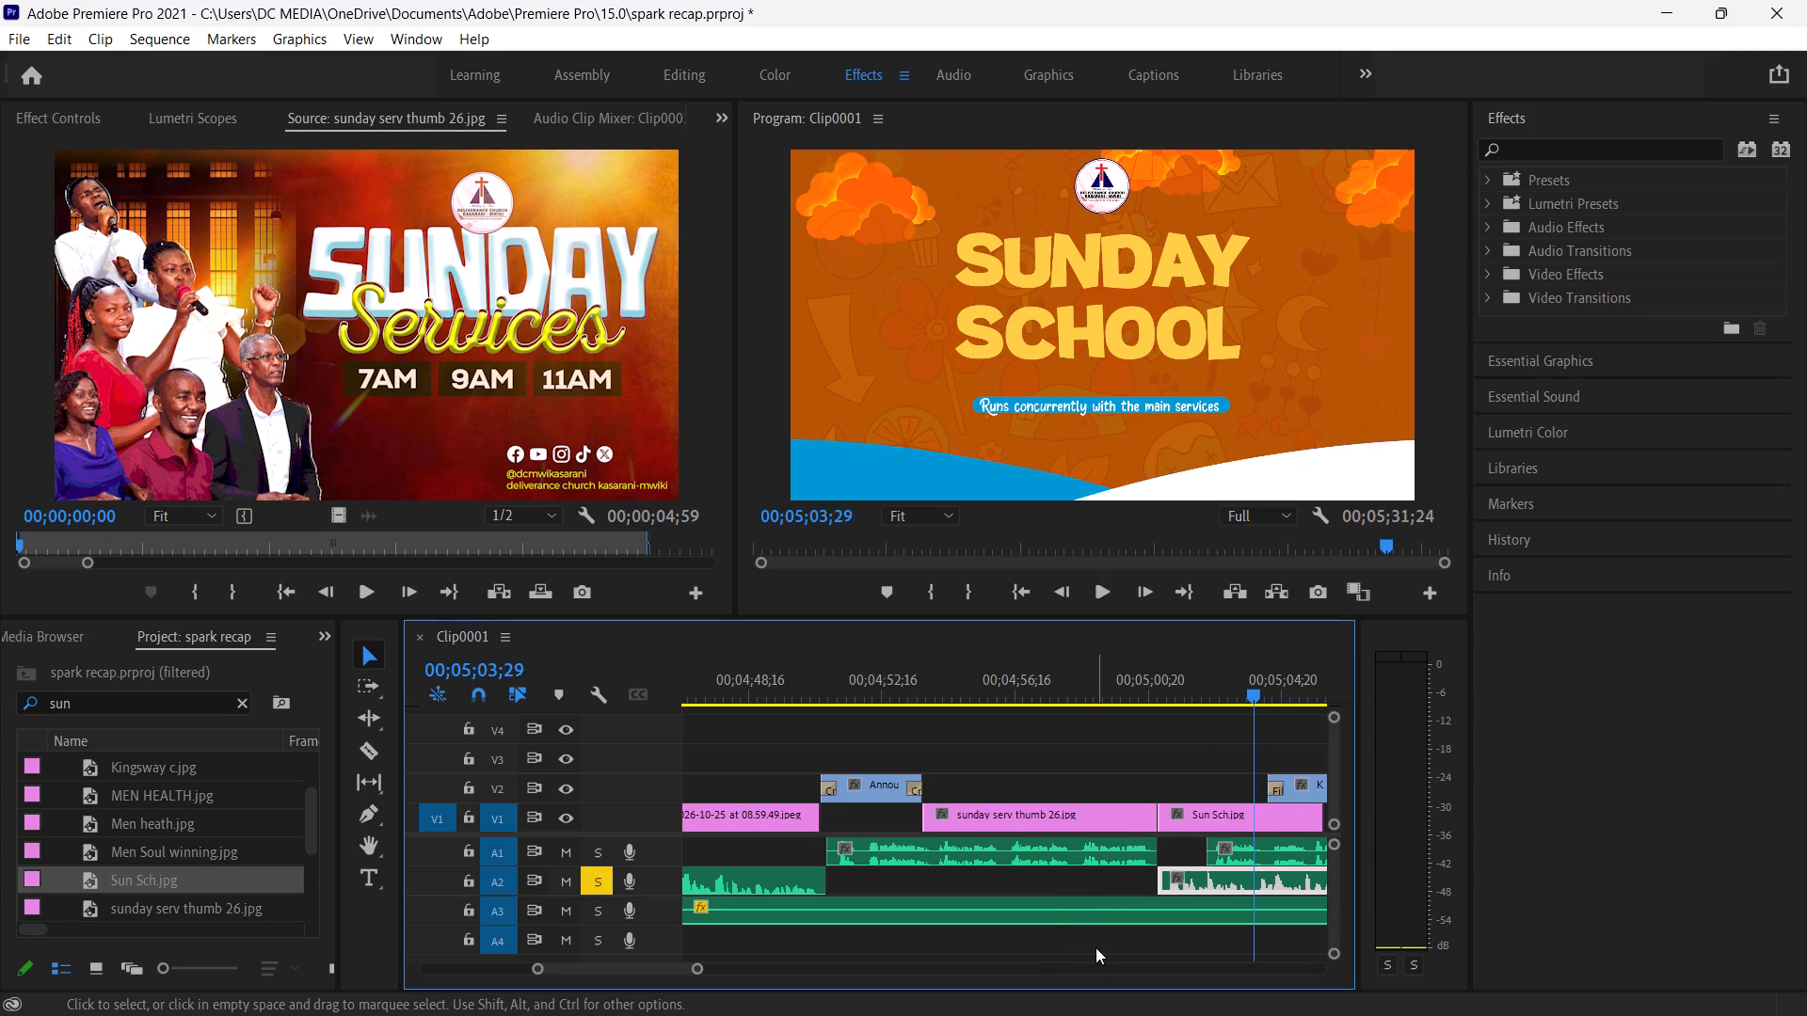
pyautogui.press('Left')
pyautogui.press('Left')
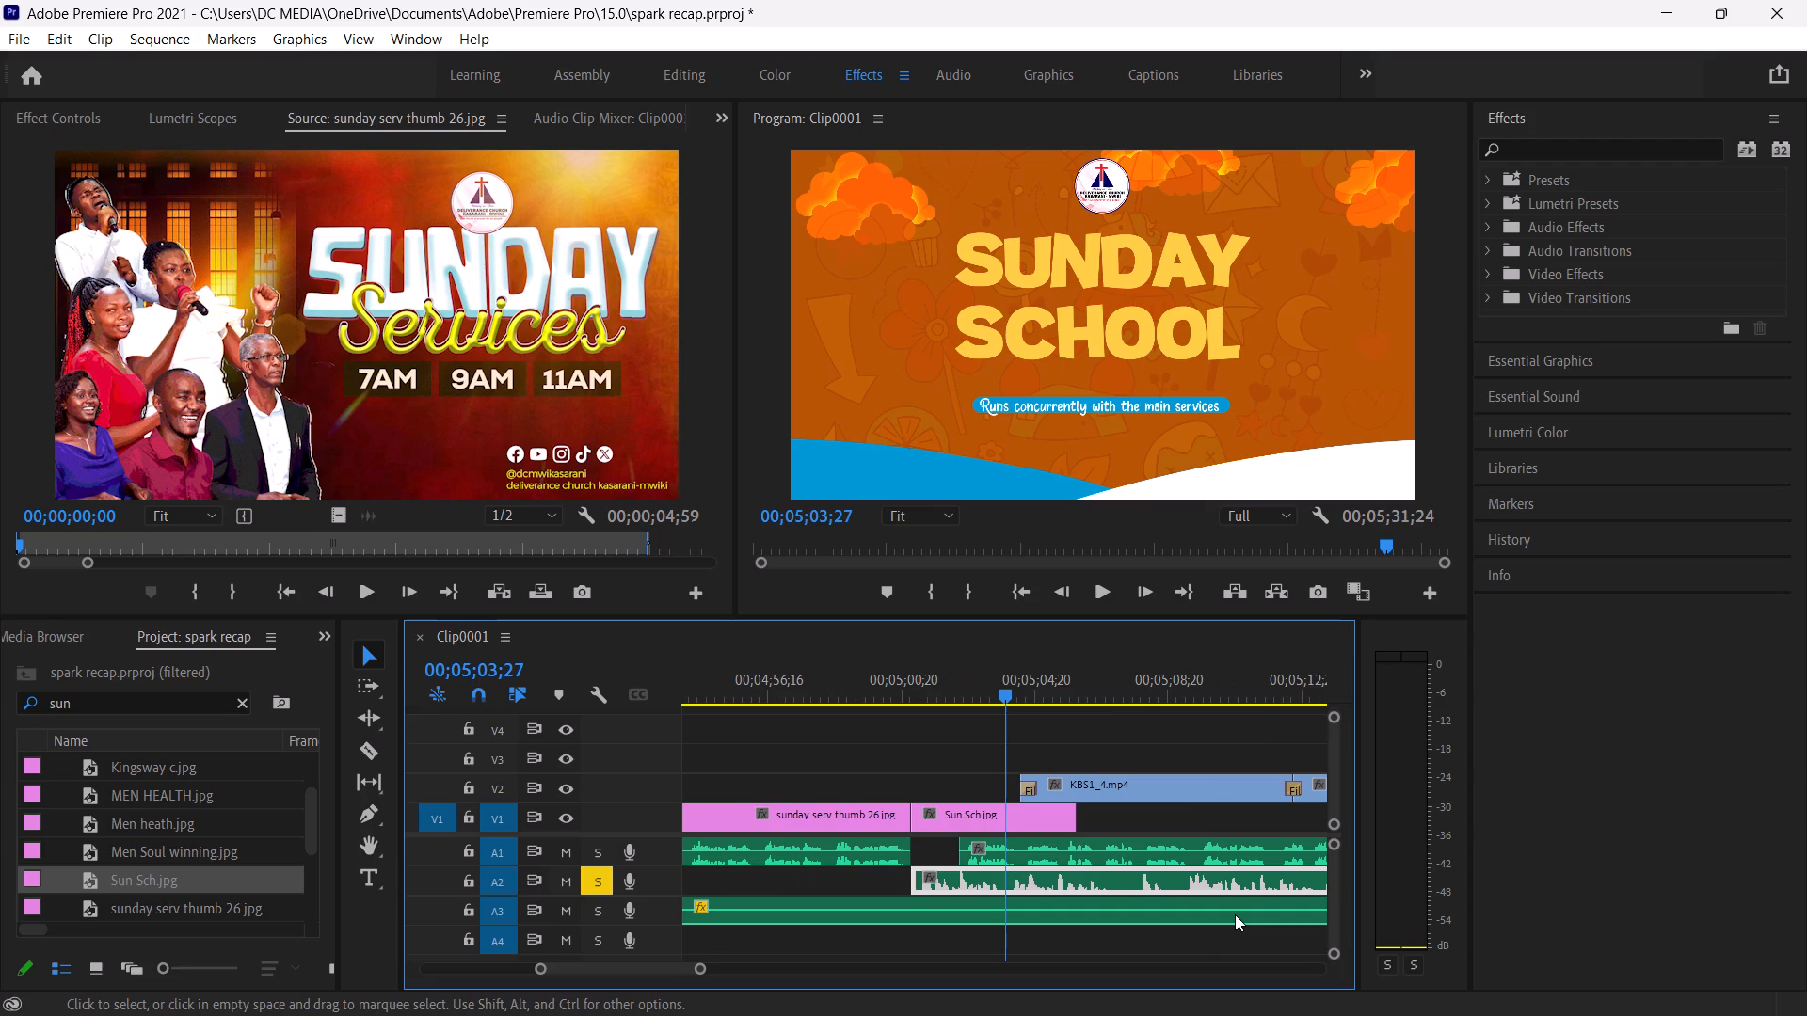
pyautogui.moveTo(1075, 817); pyautogui.dragTo(985, 825)
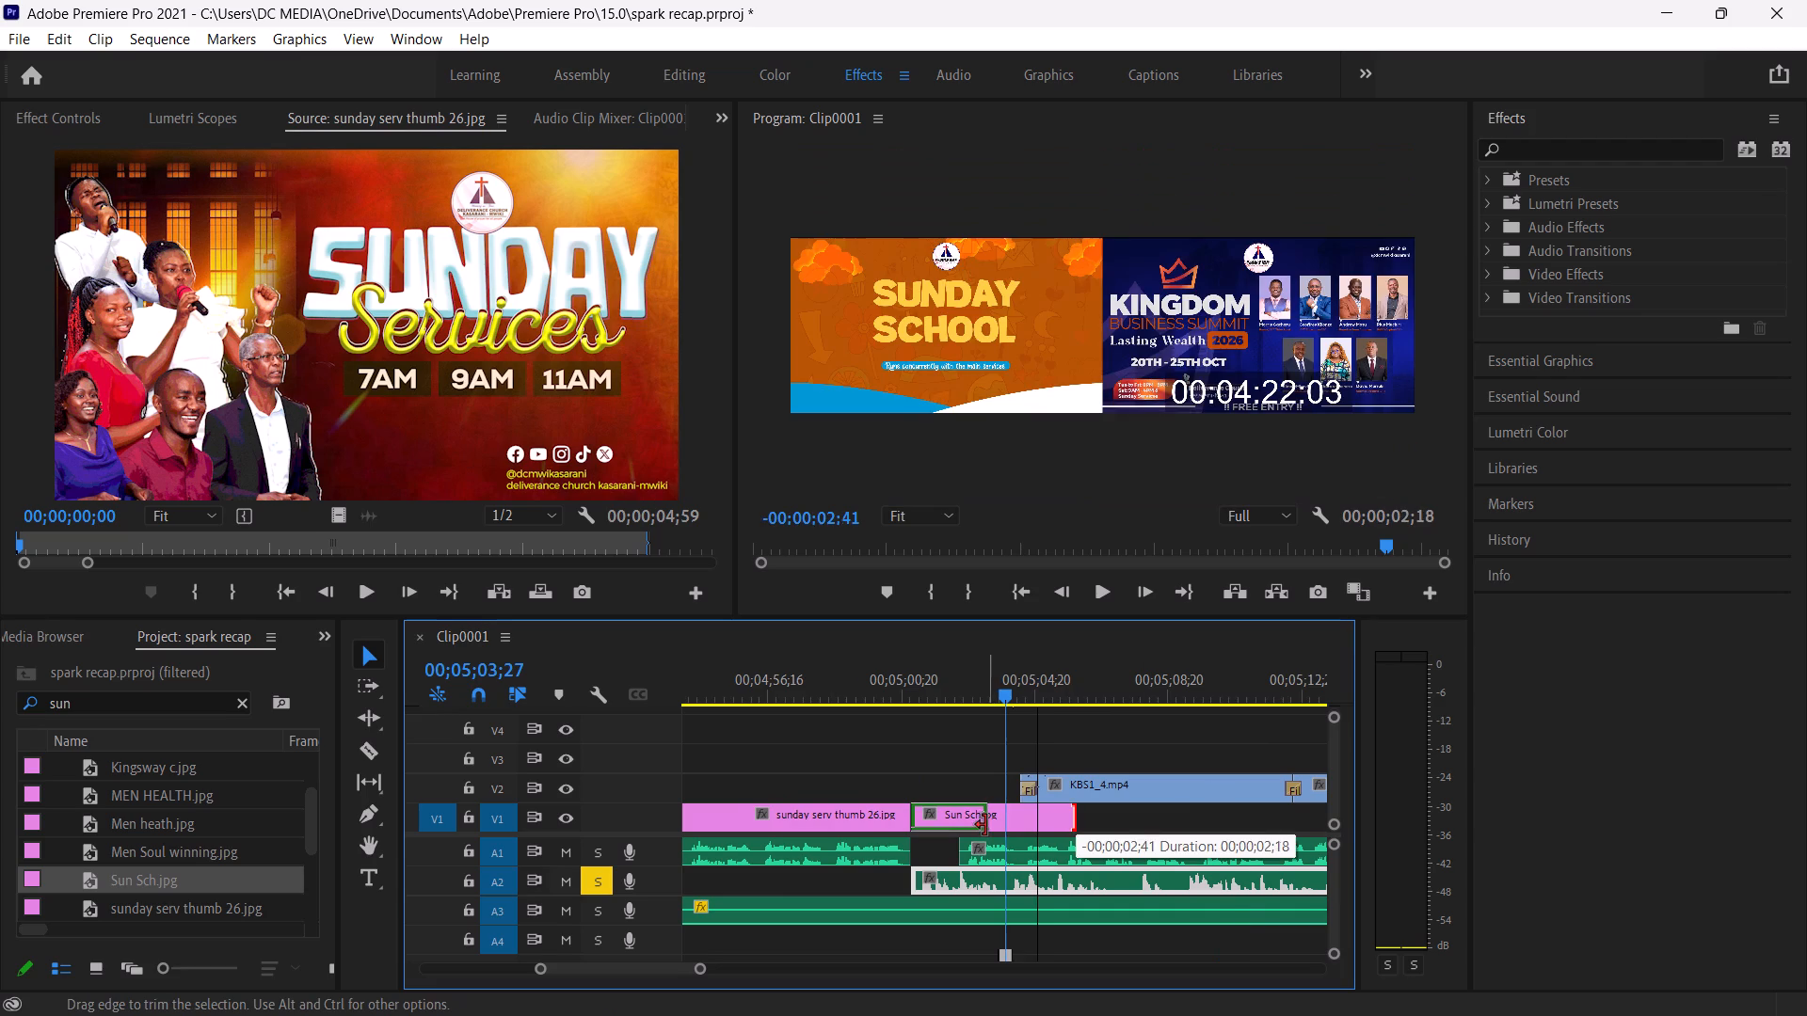
pyautogui.moveTo(985, 825); pyautogui.dragTo(1001, 825)
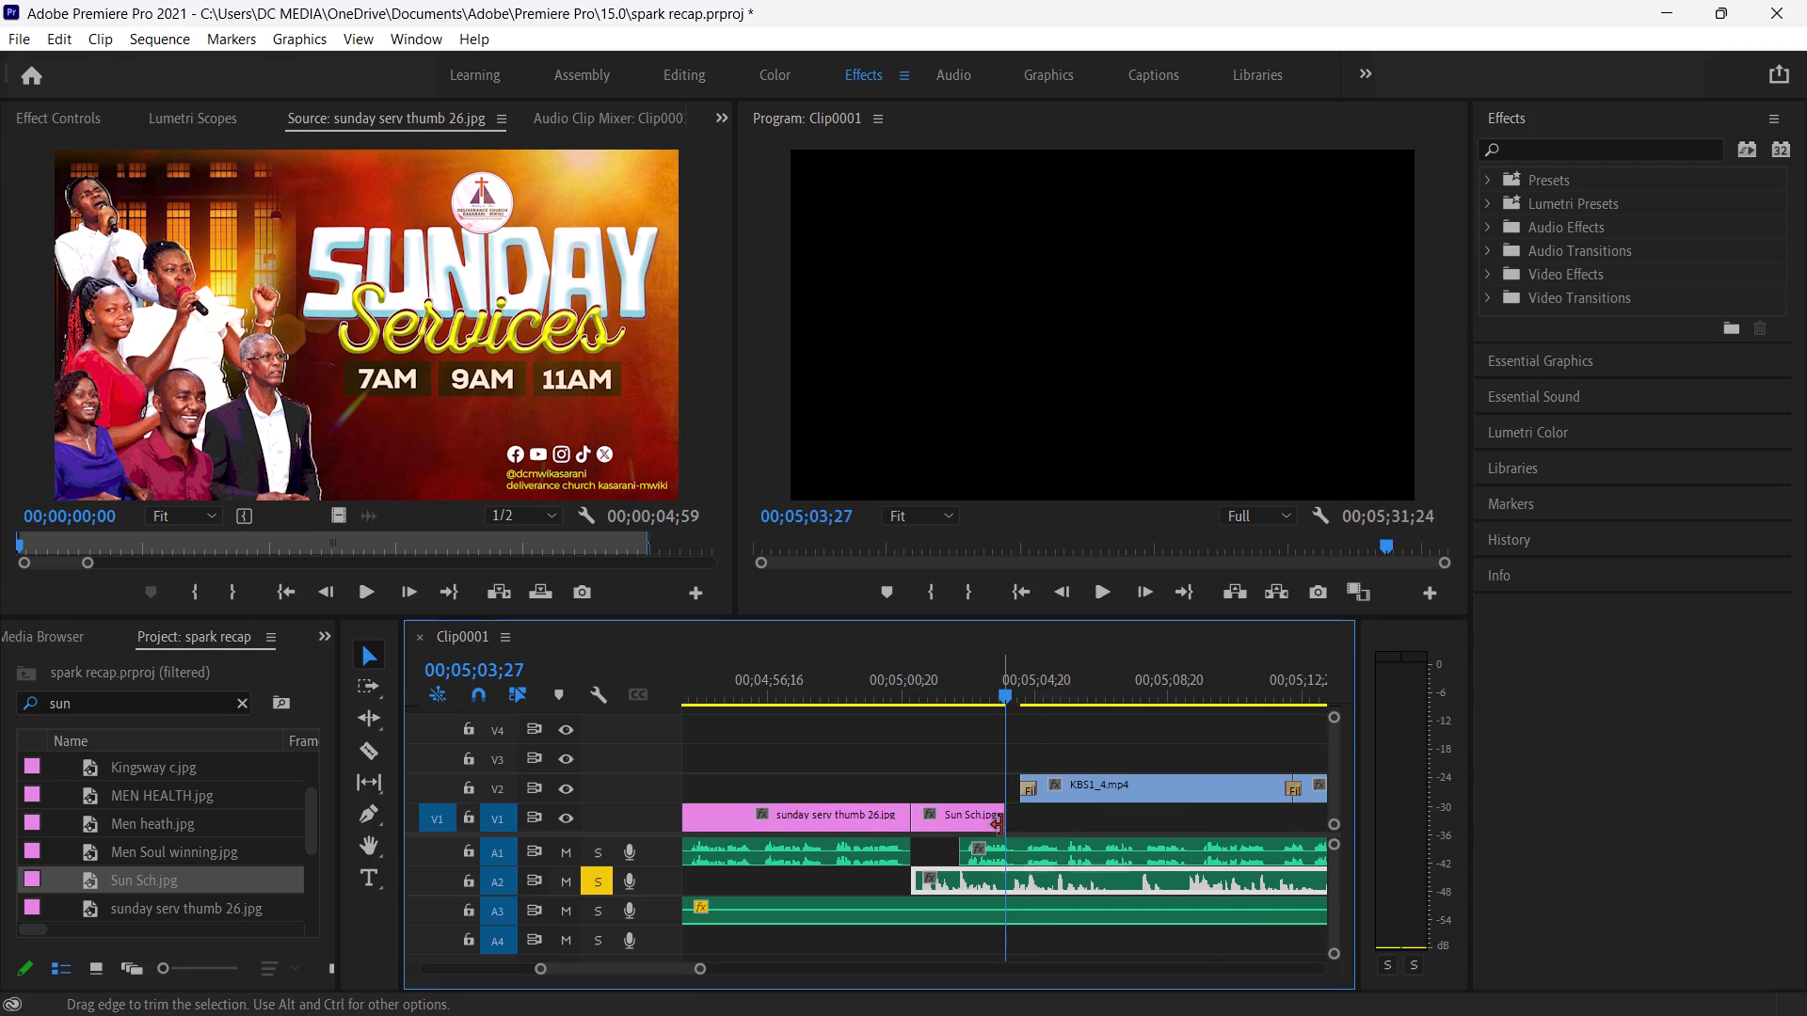
# Search the project for "grad" and place grade 9.jpg on V1 directly after the Sun Sch poster.
pyautogui.click(239, 708)
pyautogui.click(187, 708)
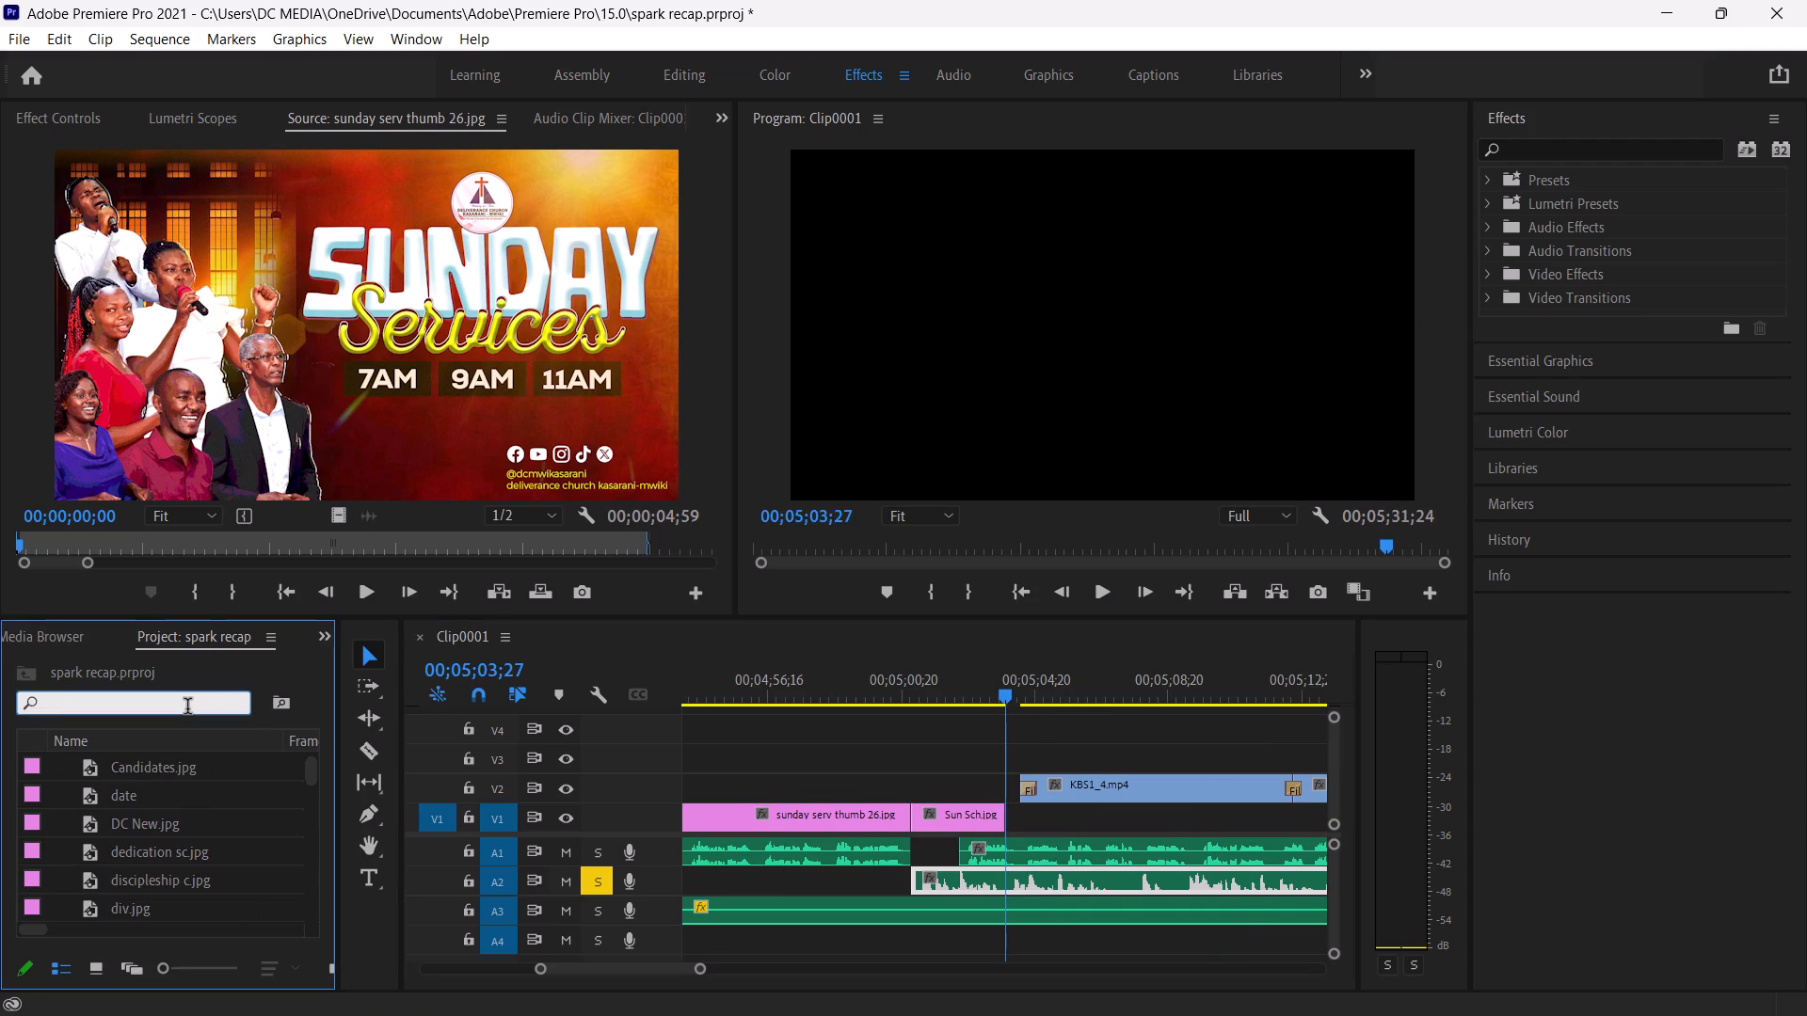
pyautogui.write('gra')
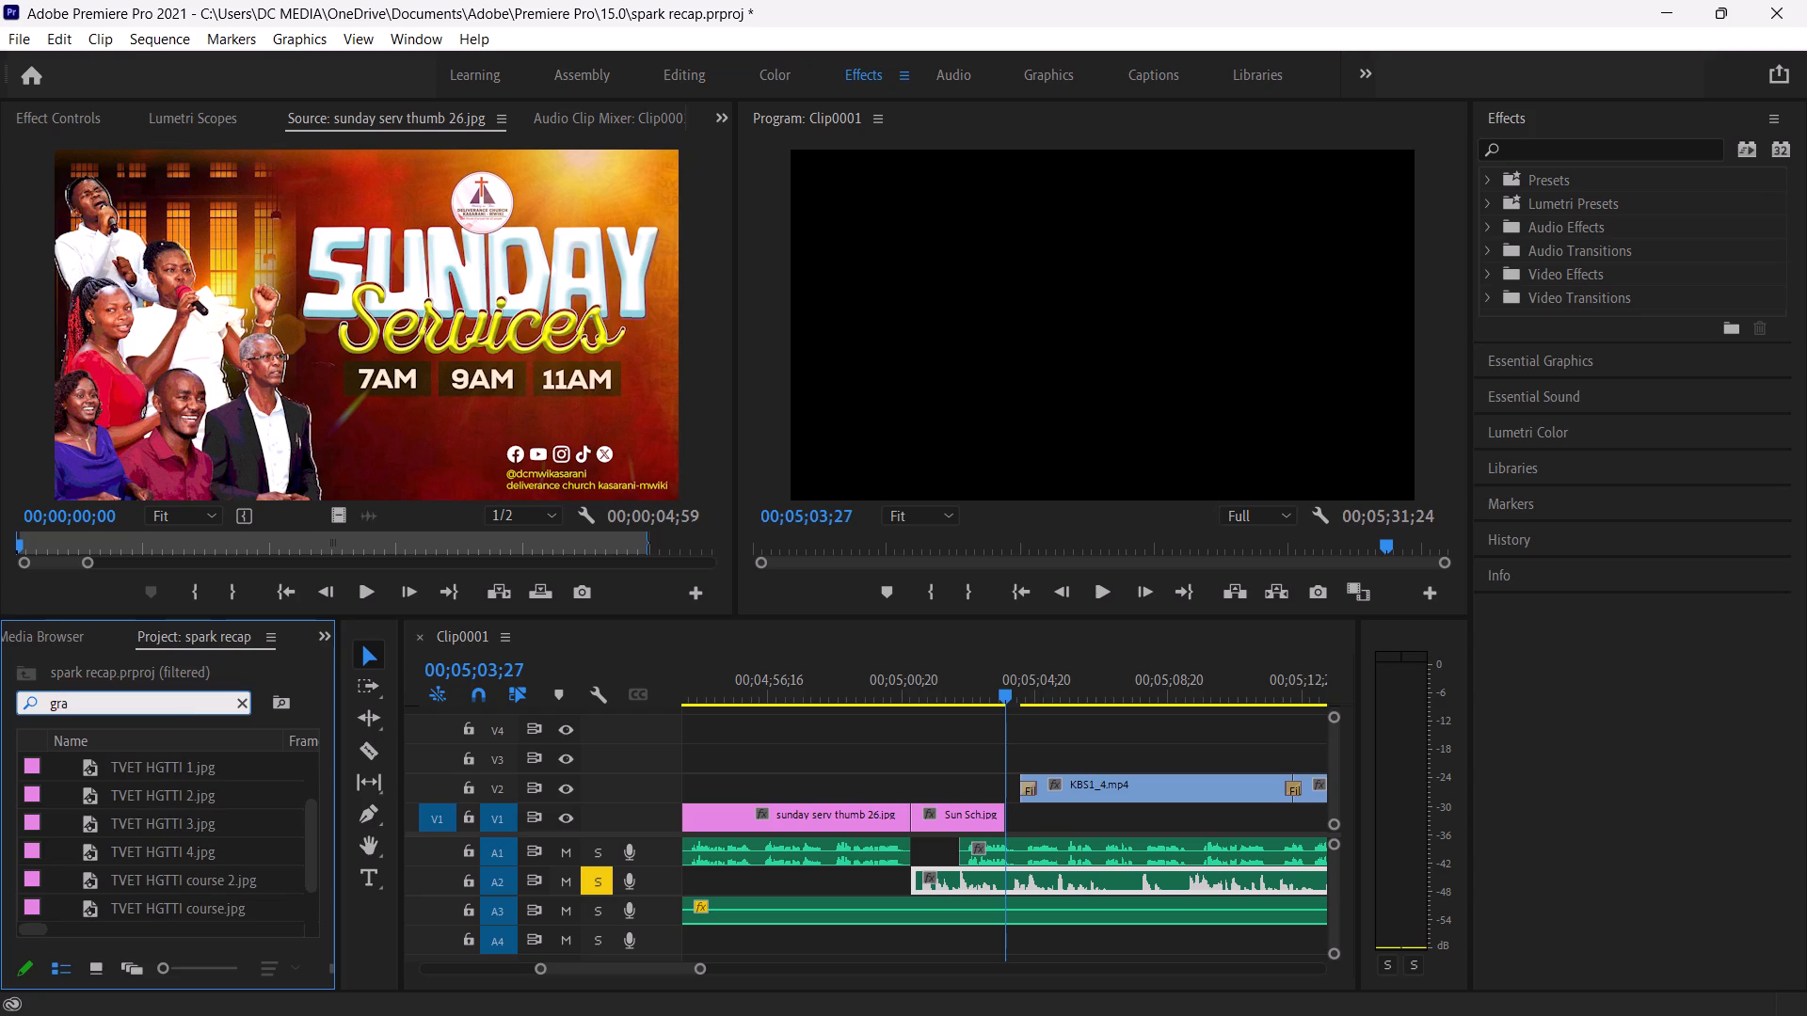
pyautogui.press('d')
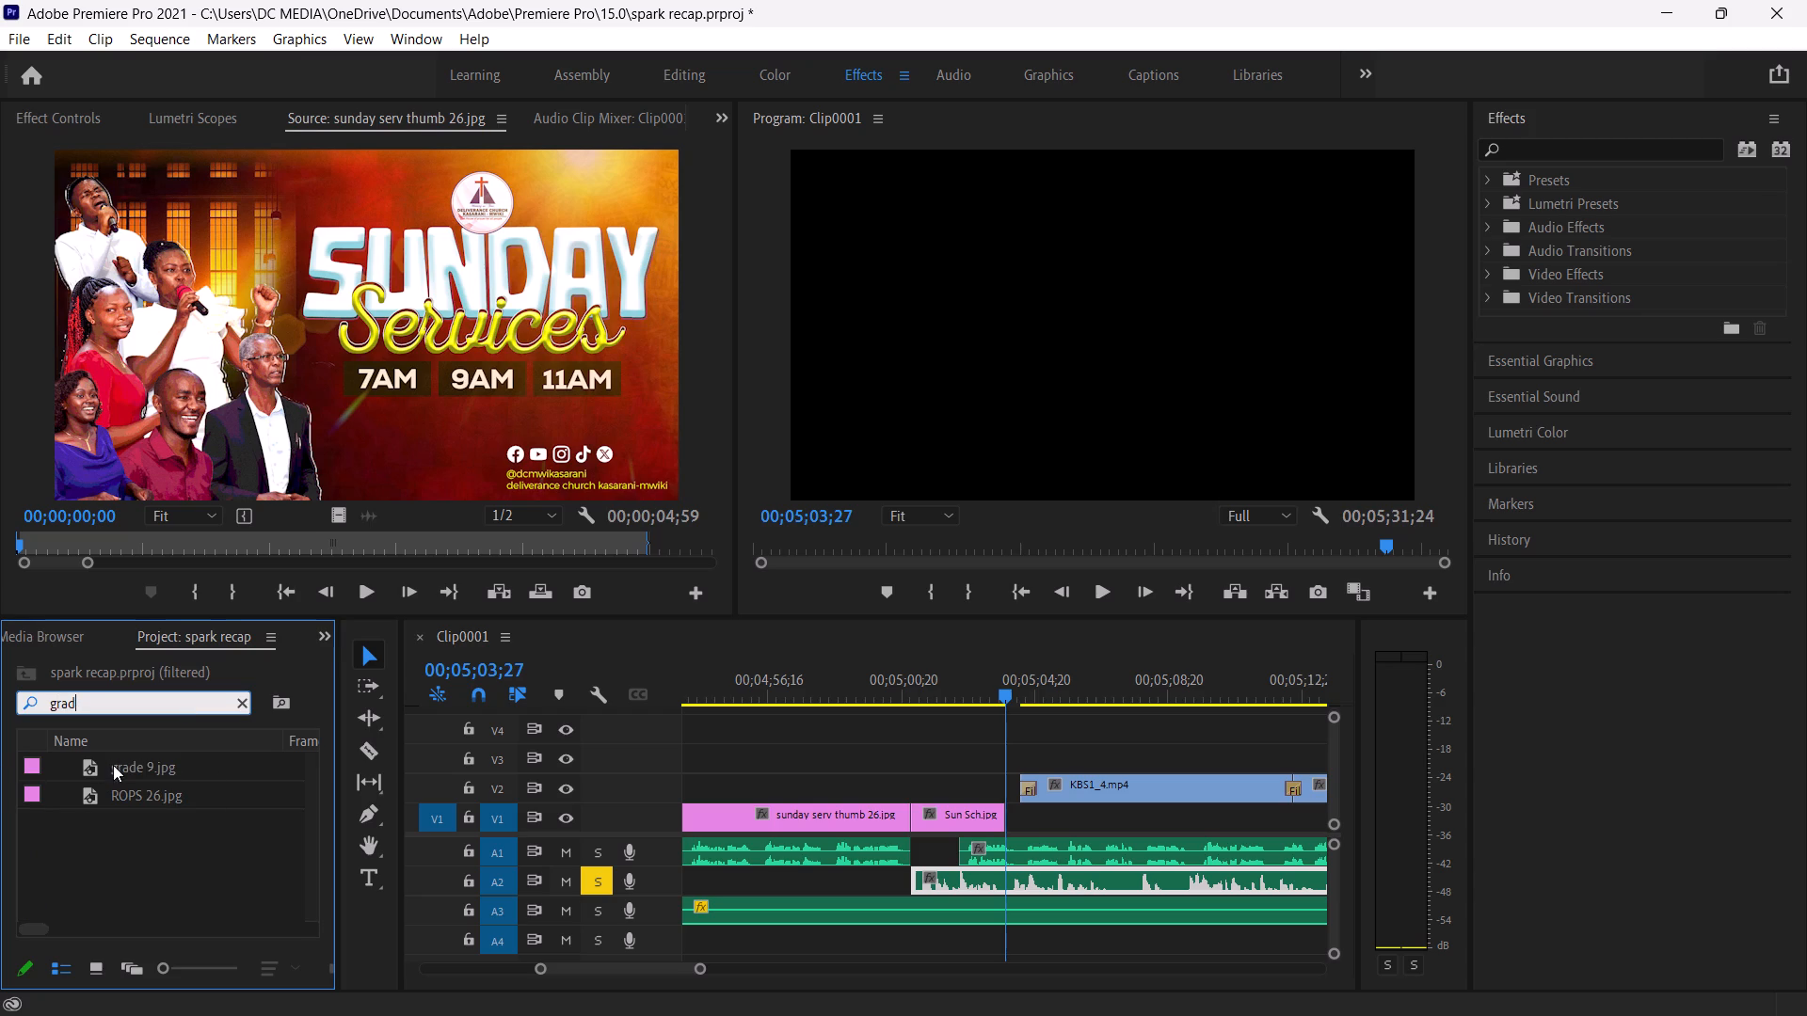
pyautogui.moveTo(88, 768); pyautogui.dragTo(1021, 830)
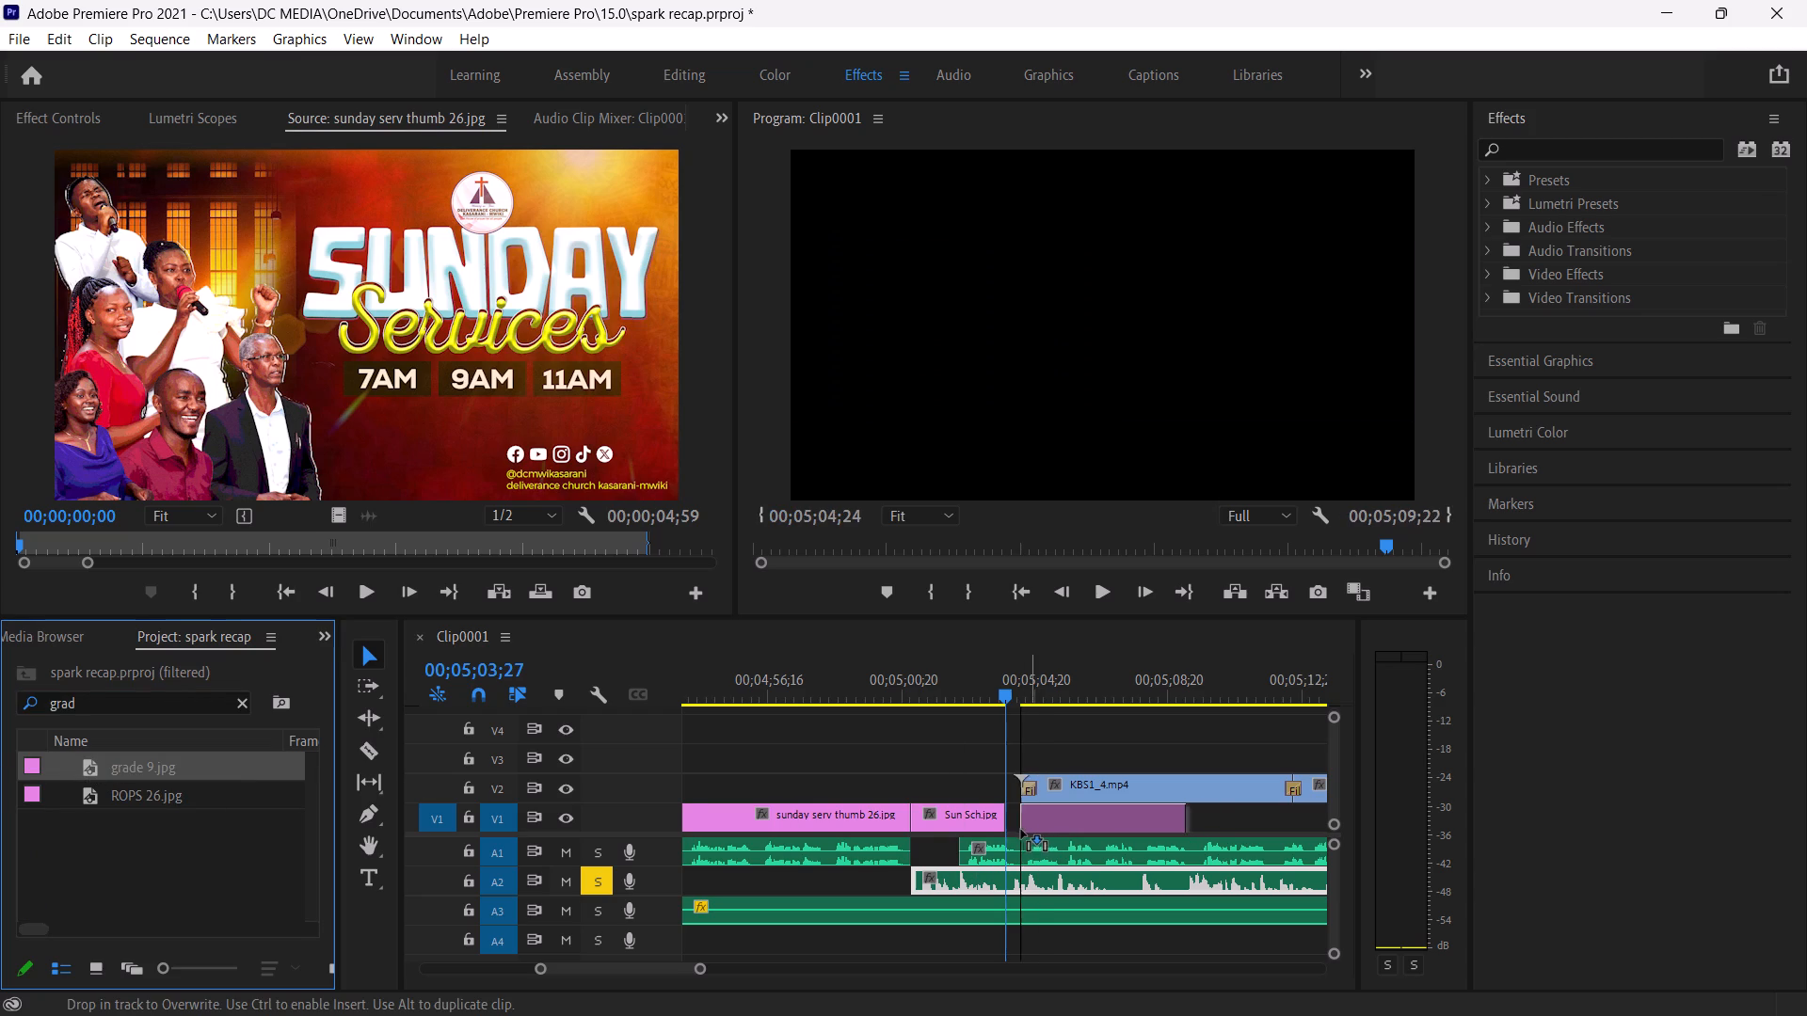
pyautogui.moveTo(1021, 830); pyautogui.dragTo(1002, 828)
# Delete the KBS1_4.mp4 clip that covers the grade 9 poster on V2.
pyautogui.press('space')
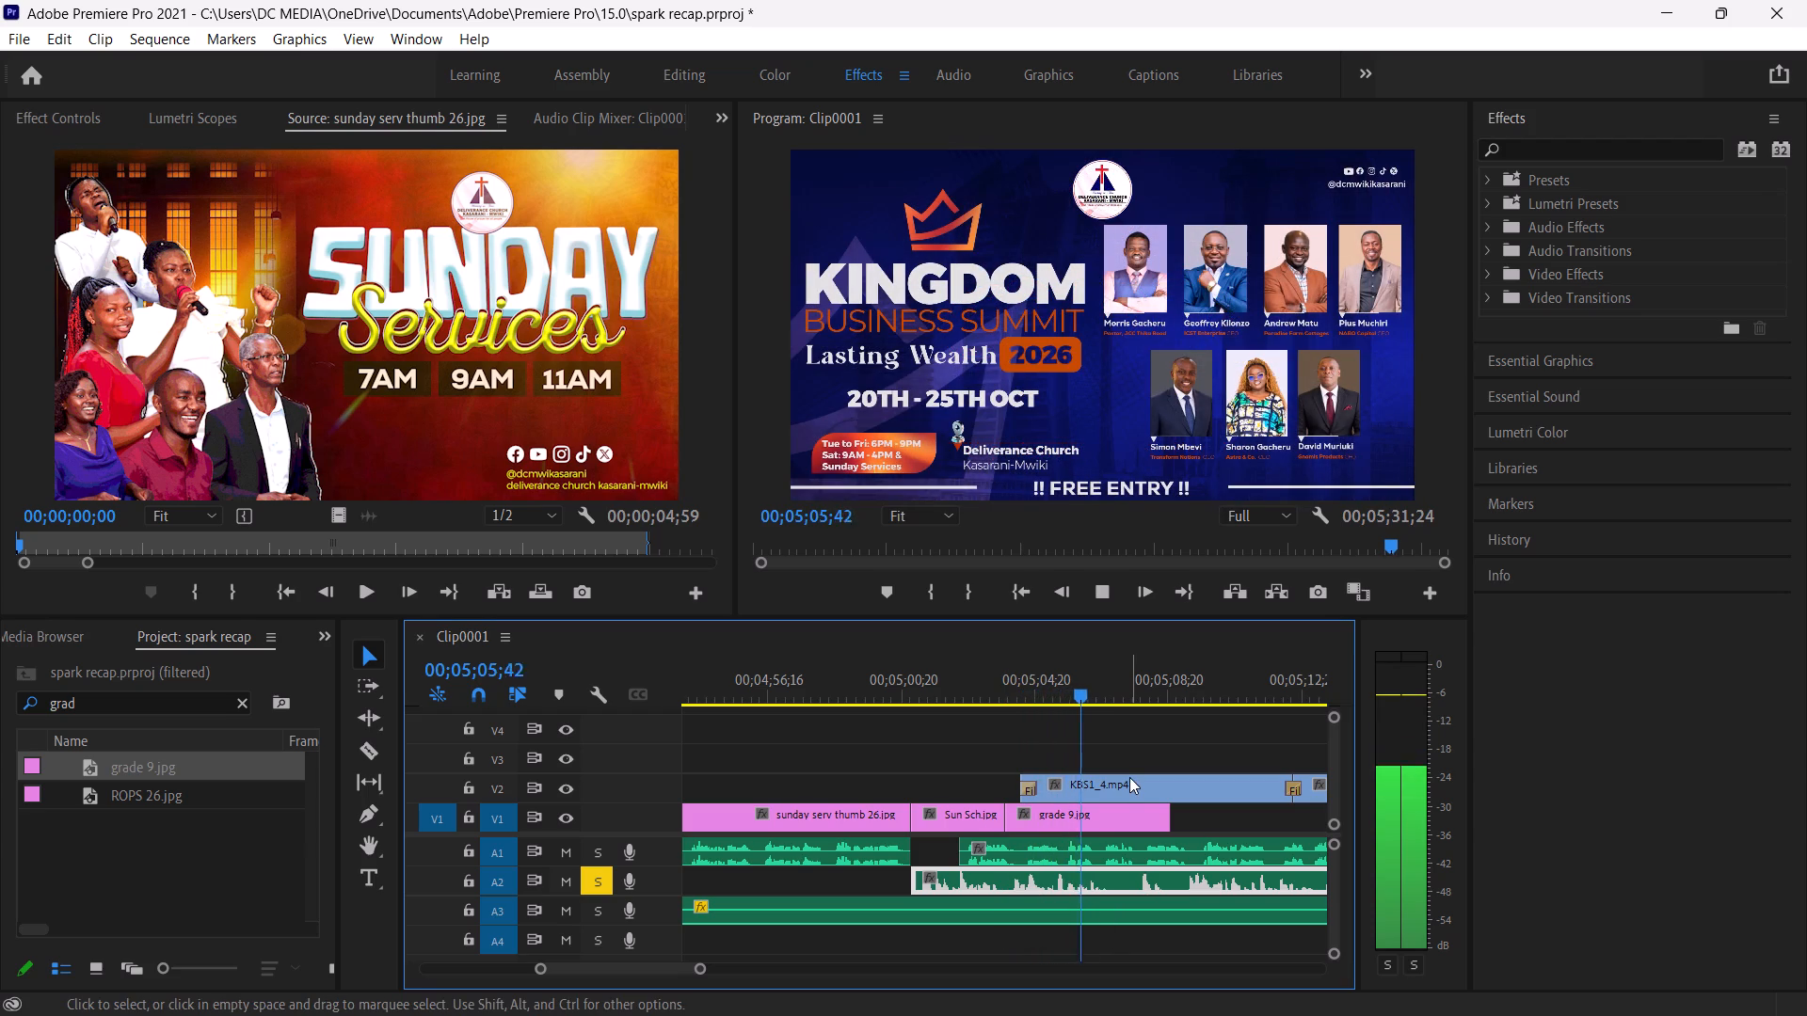
pyautogui.click(1129, 777)
pyautogui.press('BackSpace')
pyautogui.press('space')
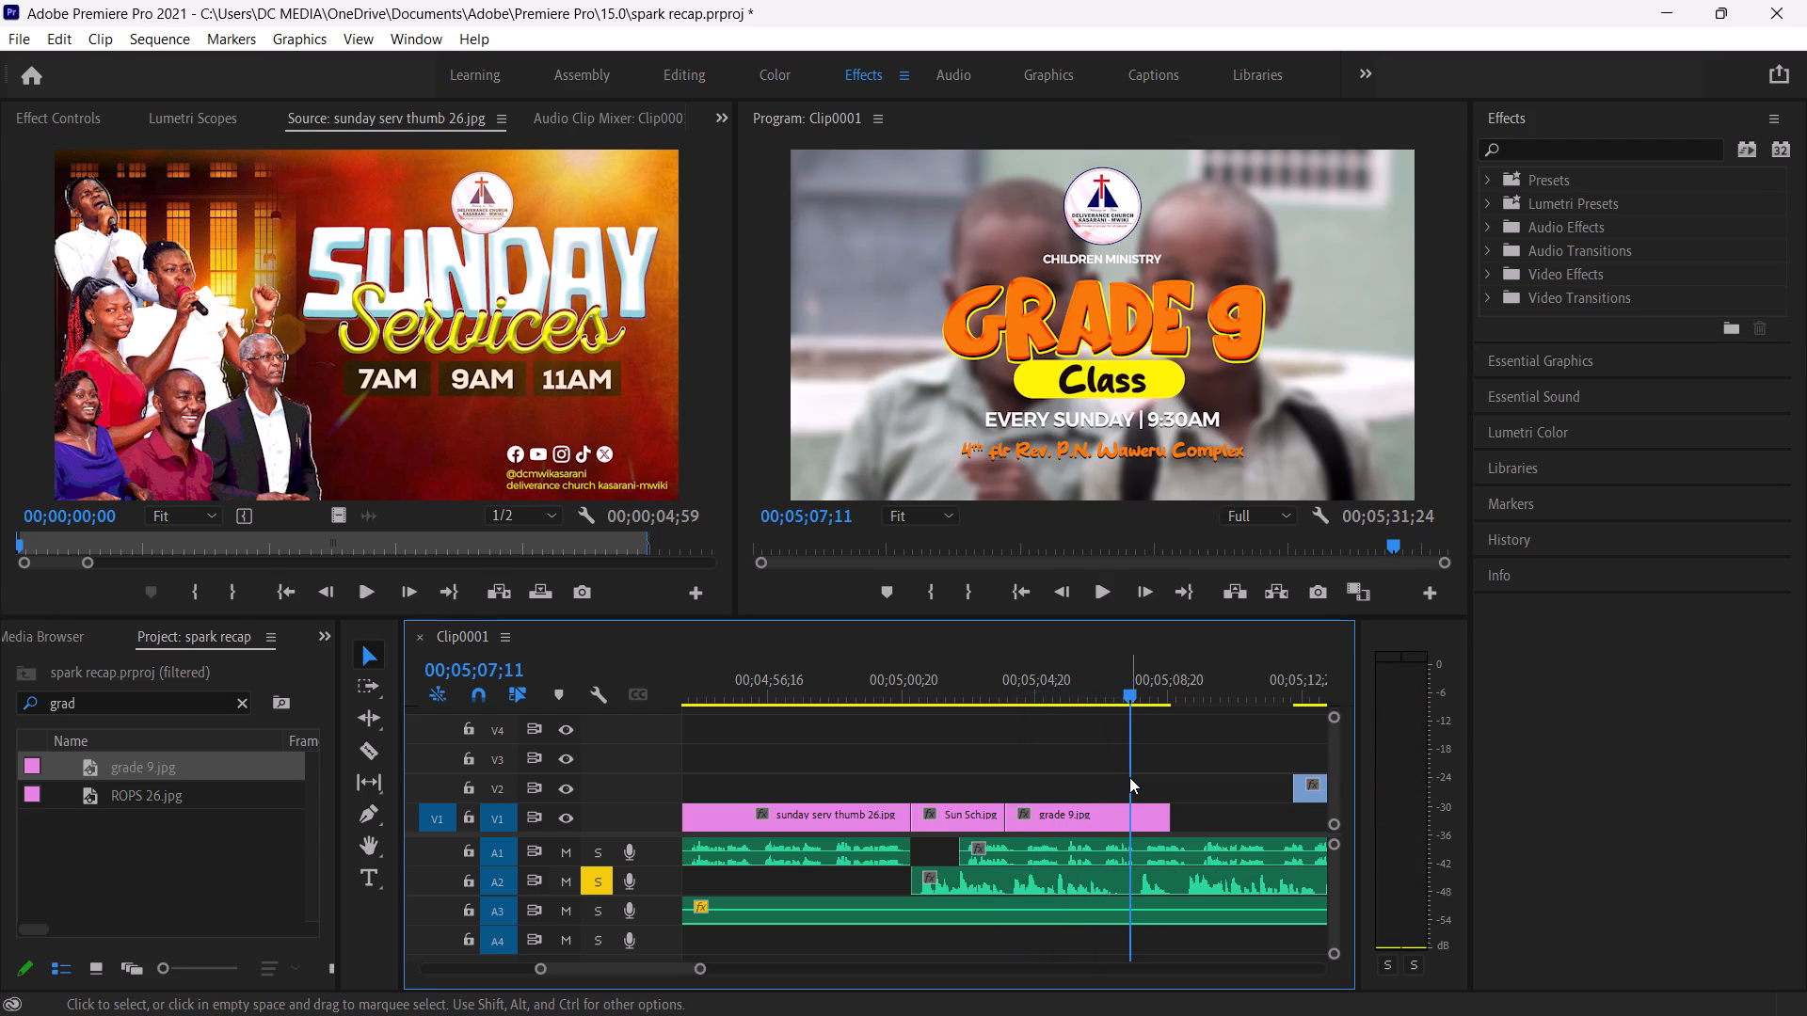
# Play to the end of the grade 9 narration and trim the grade 9 poster on V1 to end at 00;05;07;27.
pyautogui.press('space')
pyautogui.press('space')
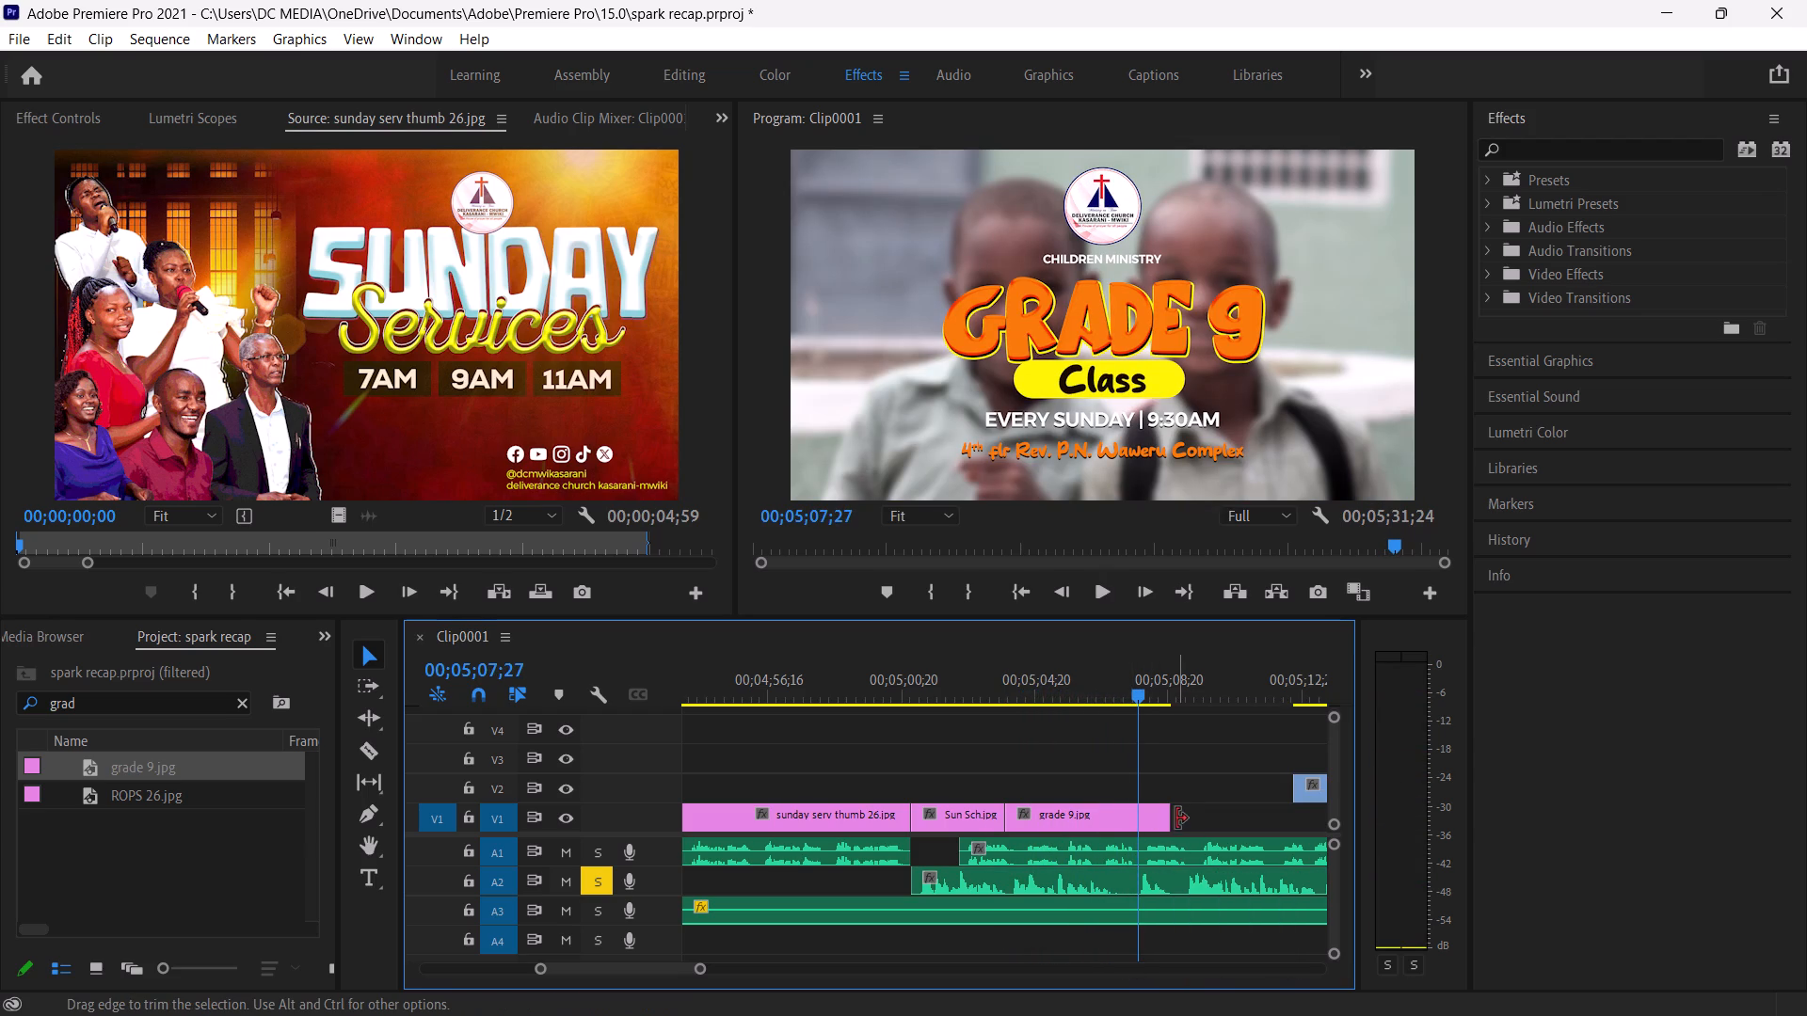
pyautogui.moveTo(1165, 818); pyautogui.dragTo(1128, 821)
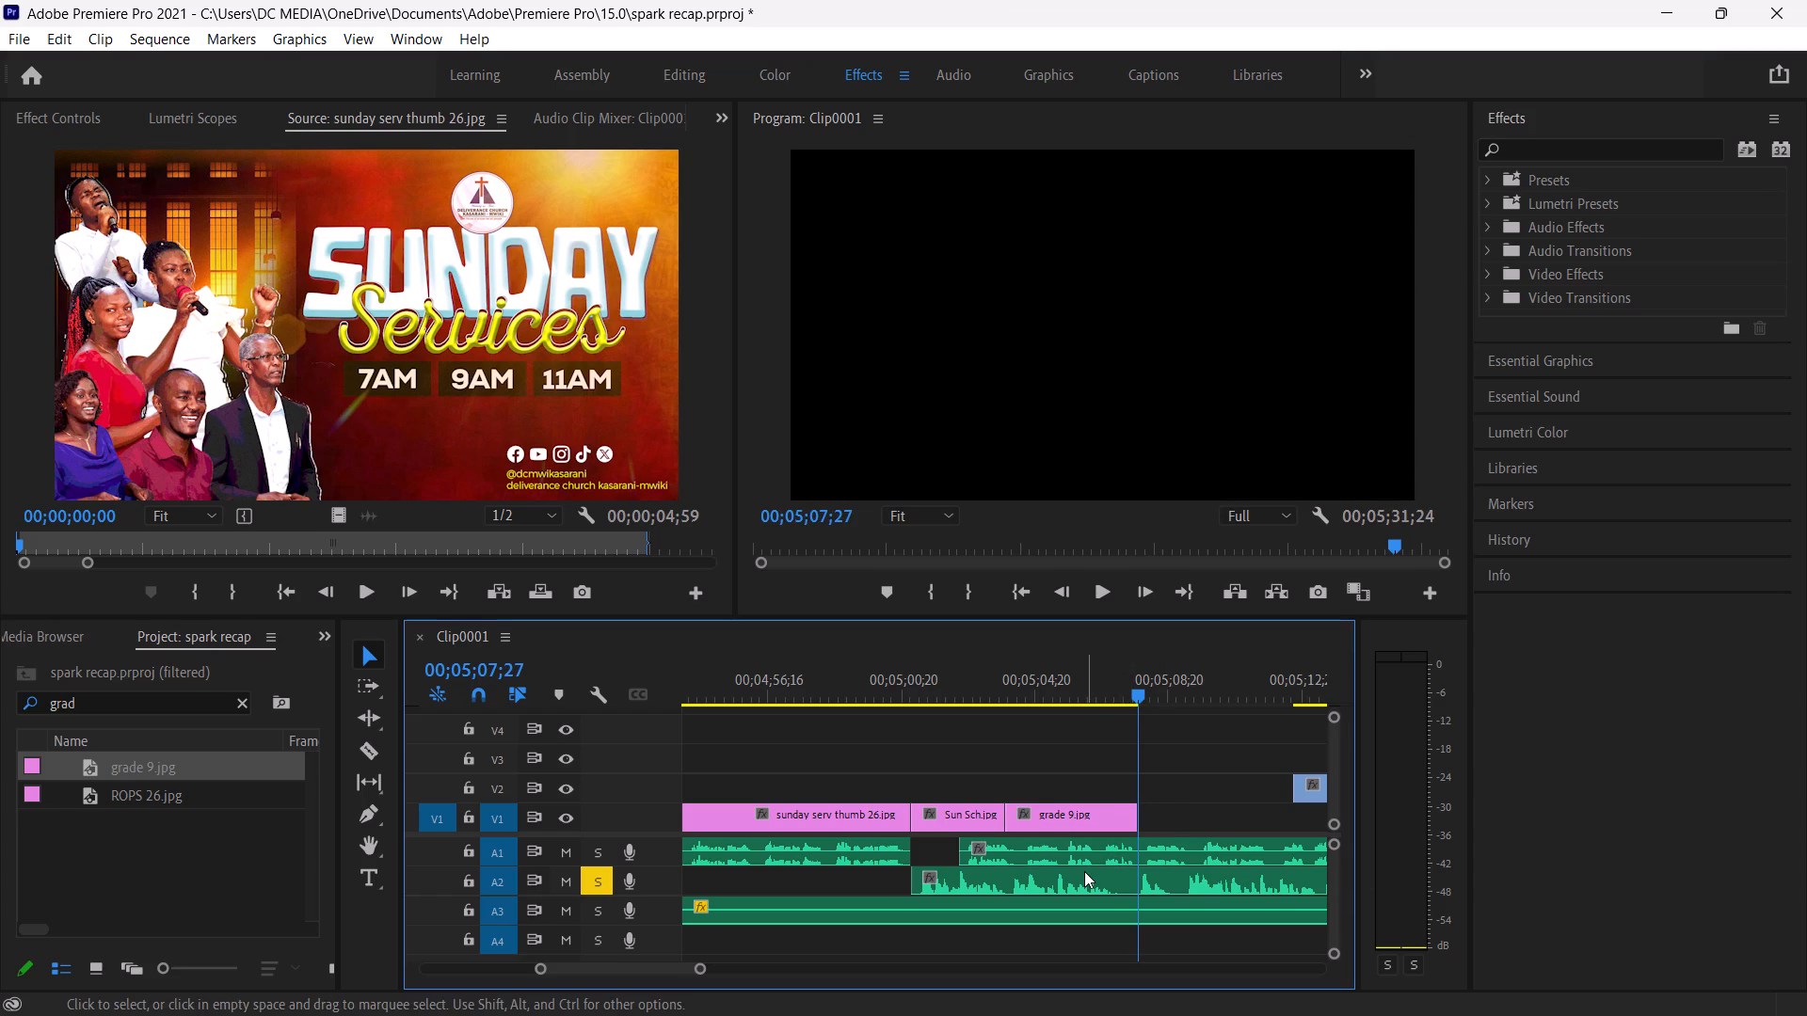
# Listen past the grade 9 poster, and cut the A1 narration just after the poster's end and about two seconds later.
pyautogui.press('space')
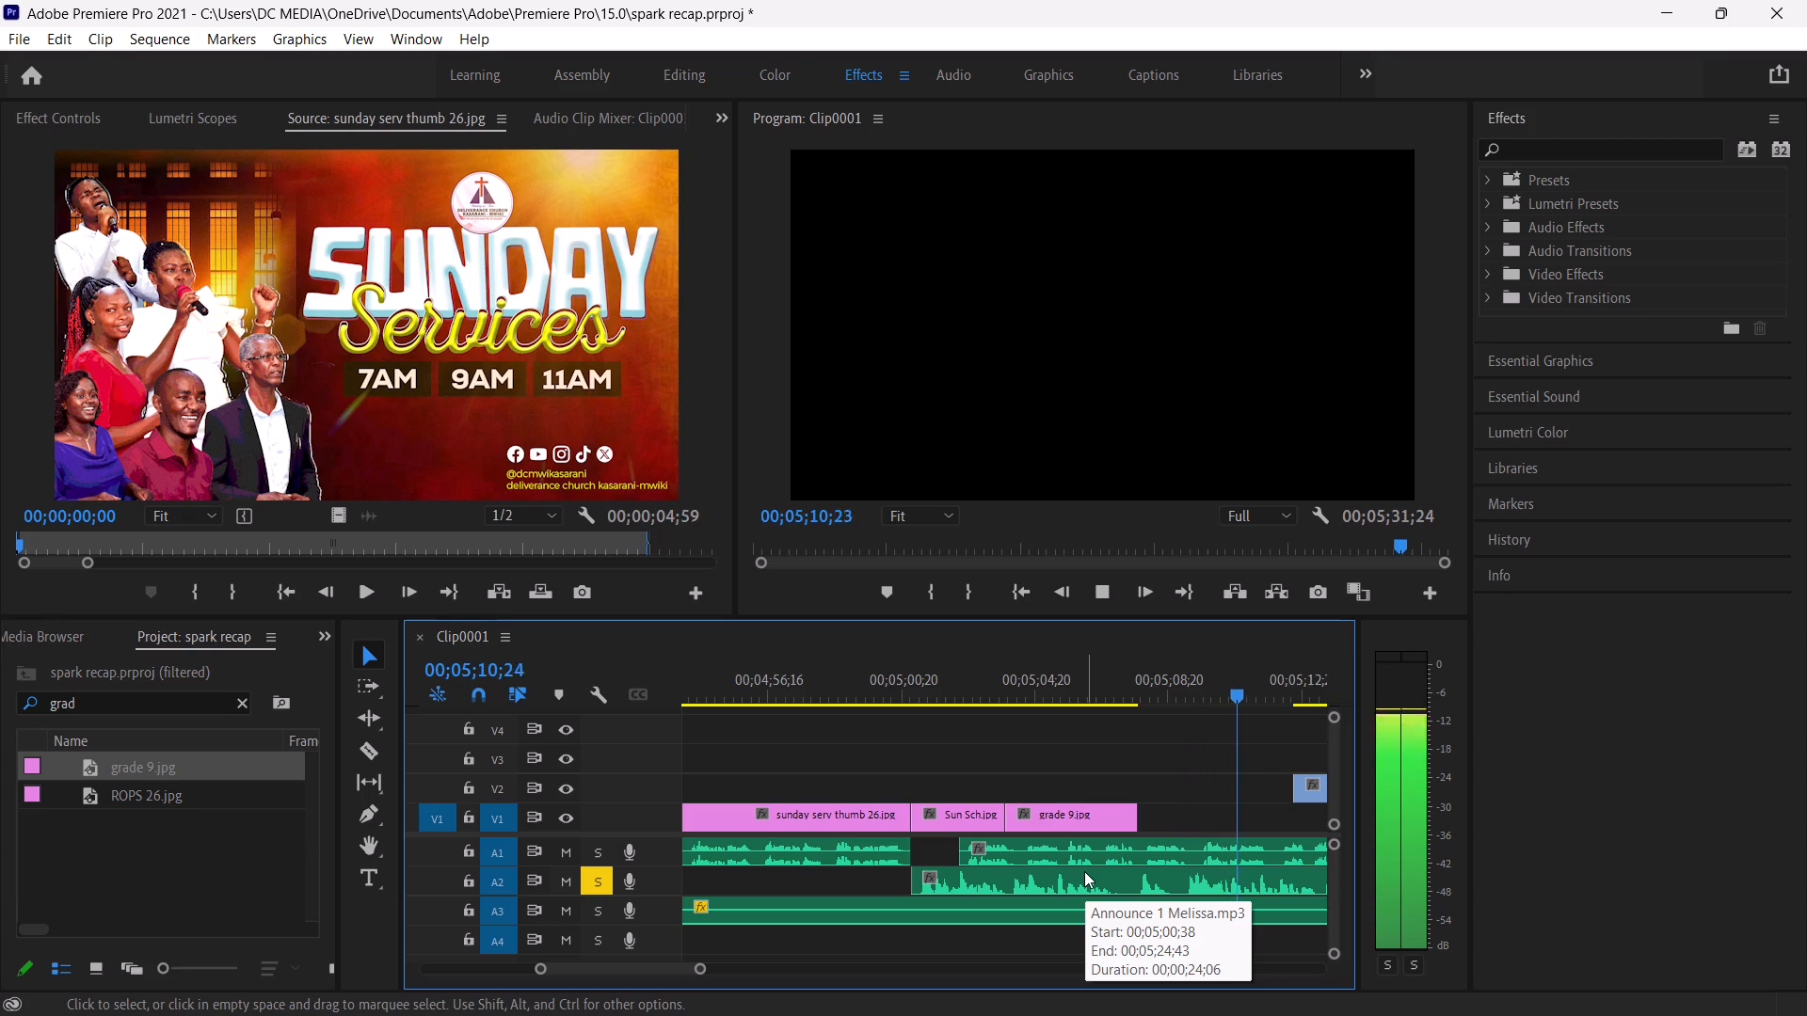
pyautogui.press('space')
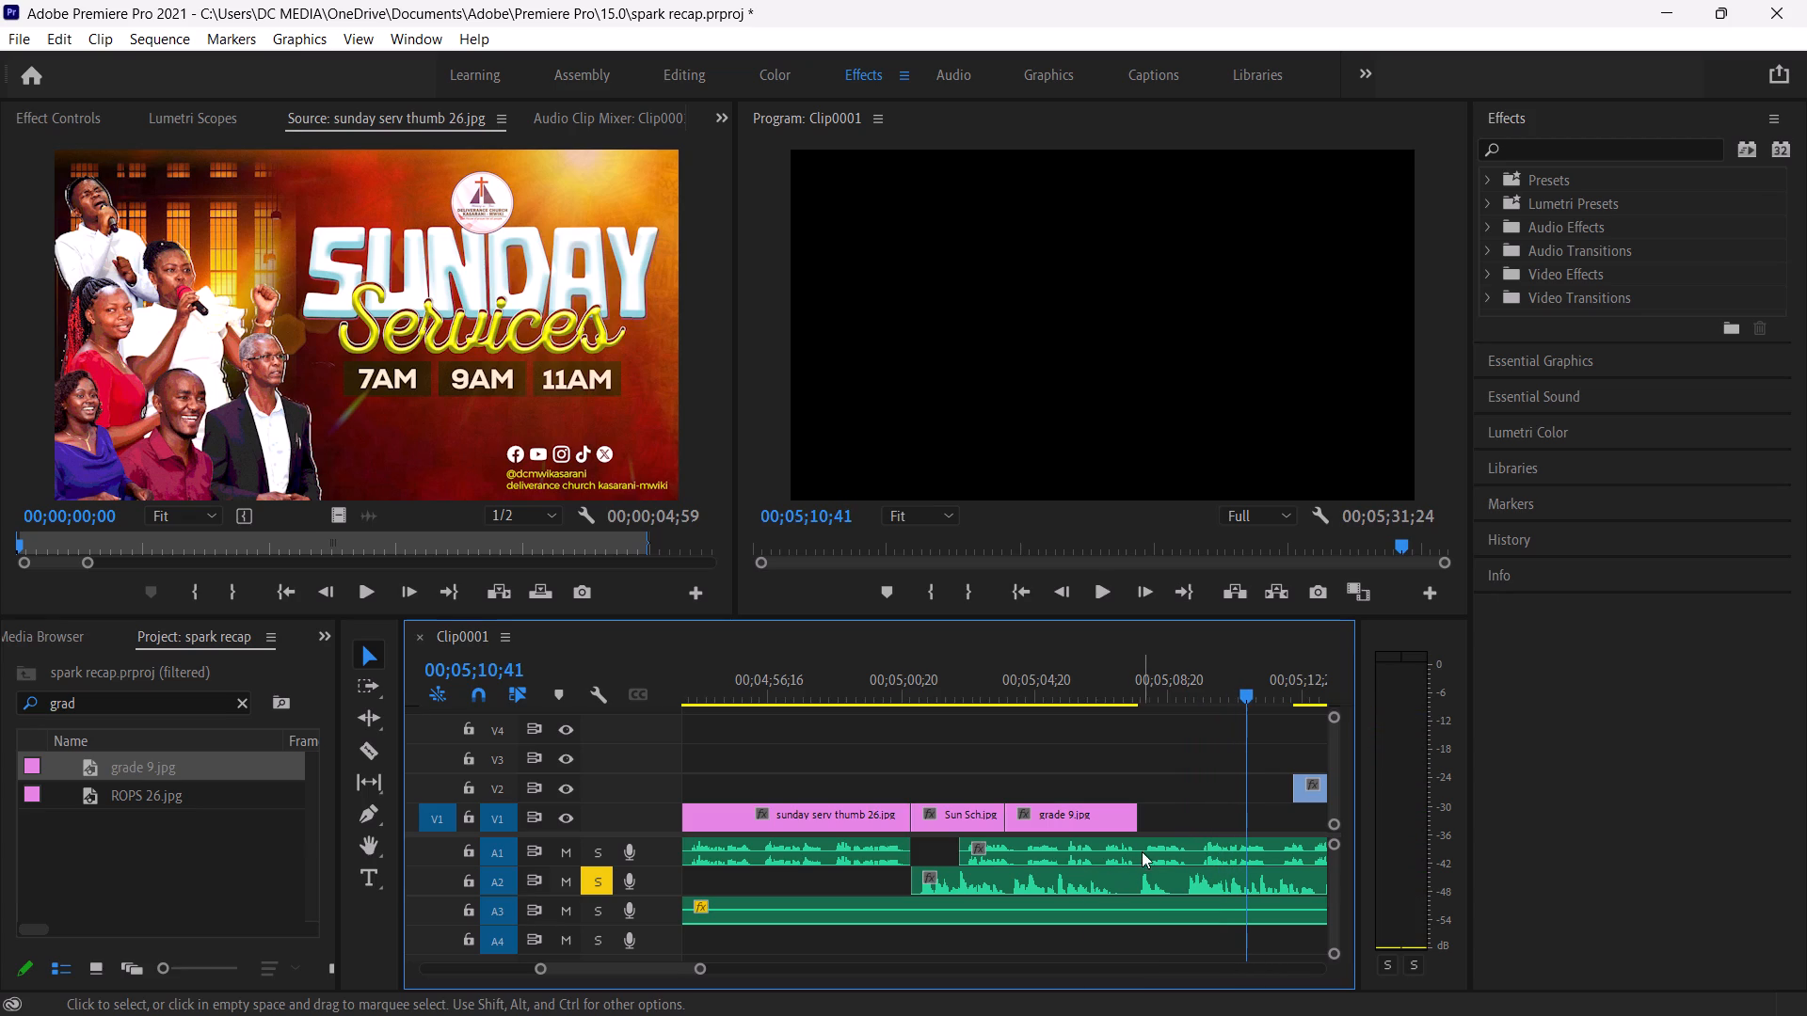
pyautogui.press('c')
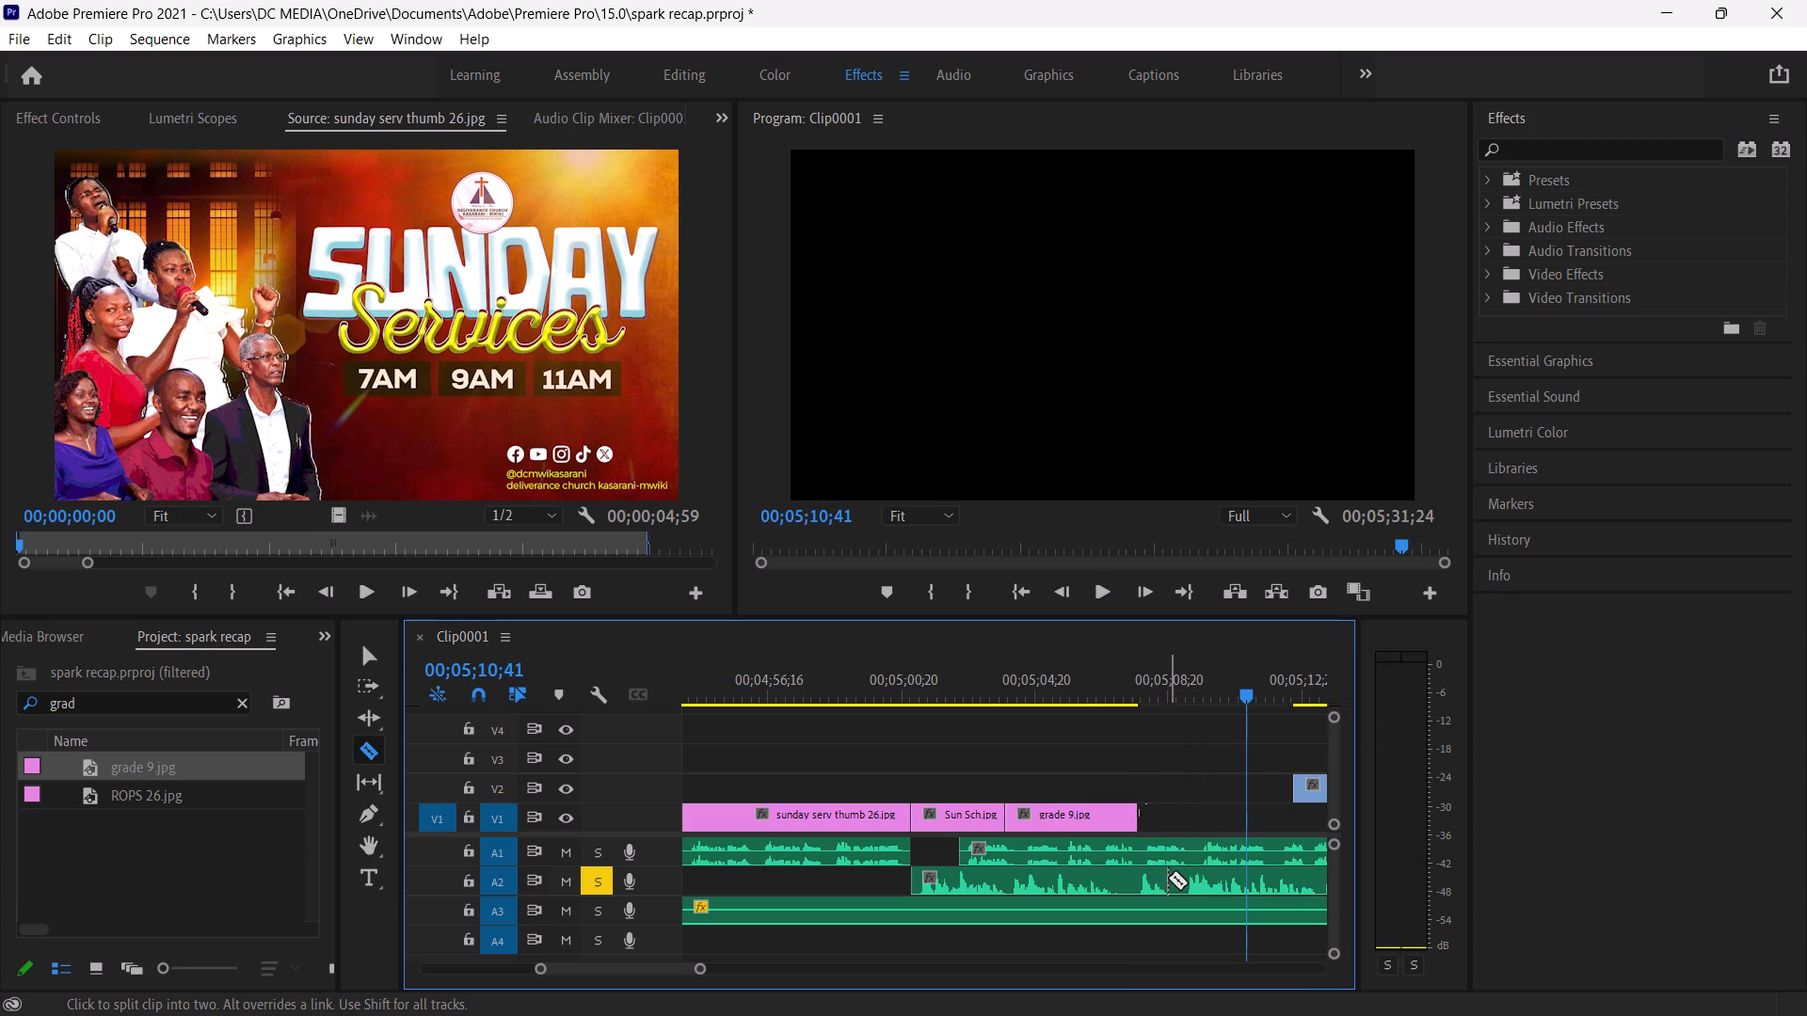
pyautogui.click(1142, 846)
pyautogui.click(1198, 844)
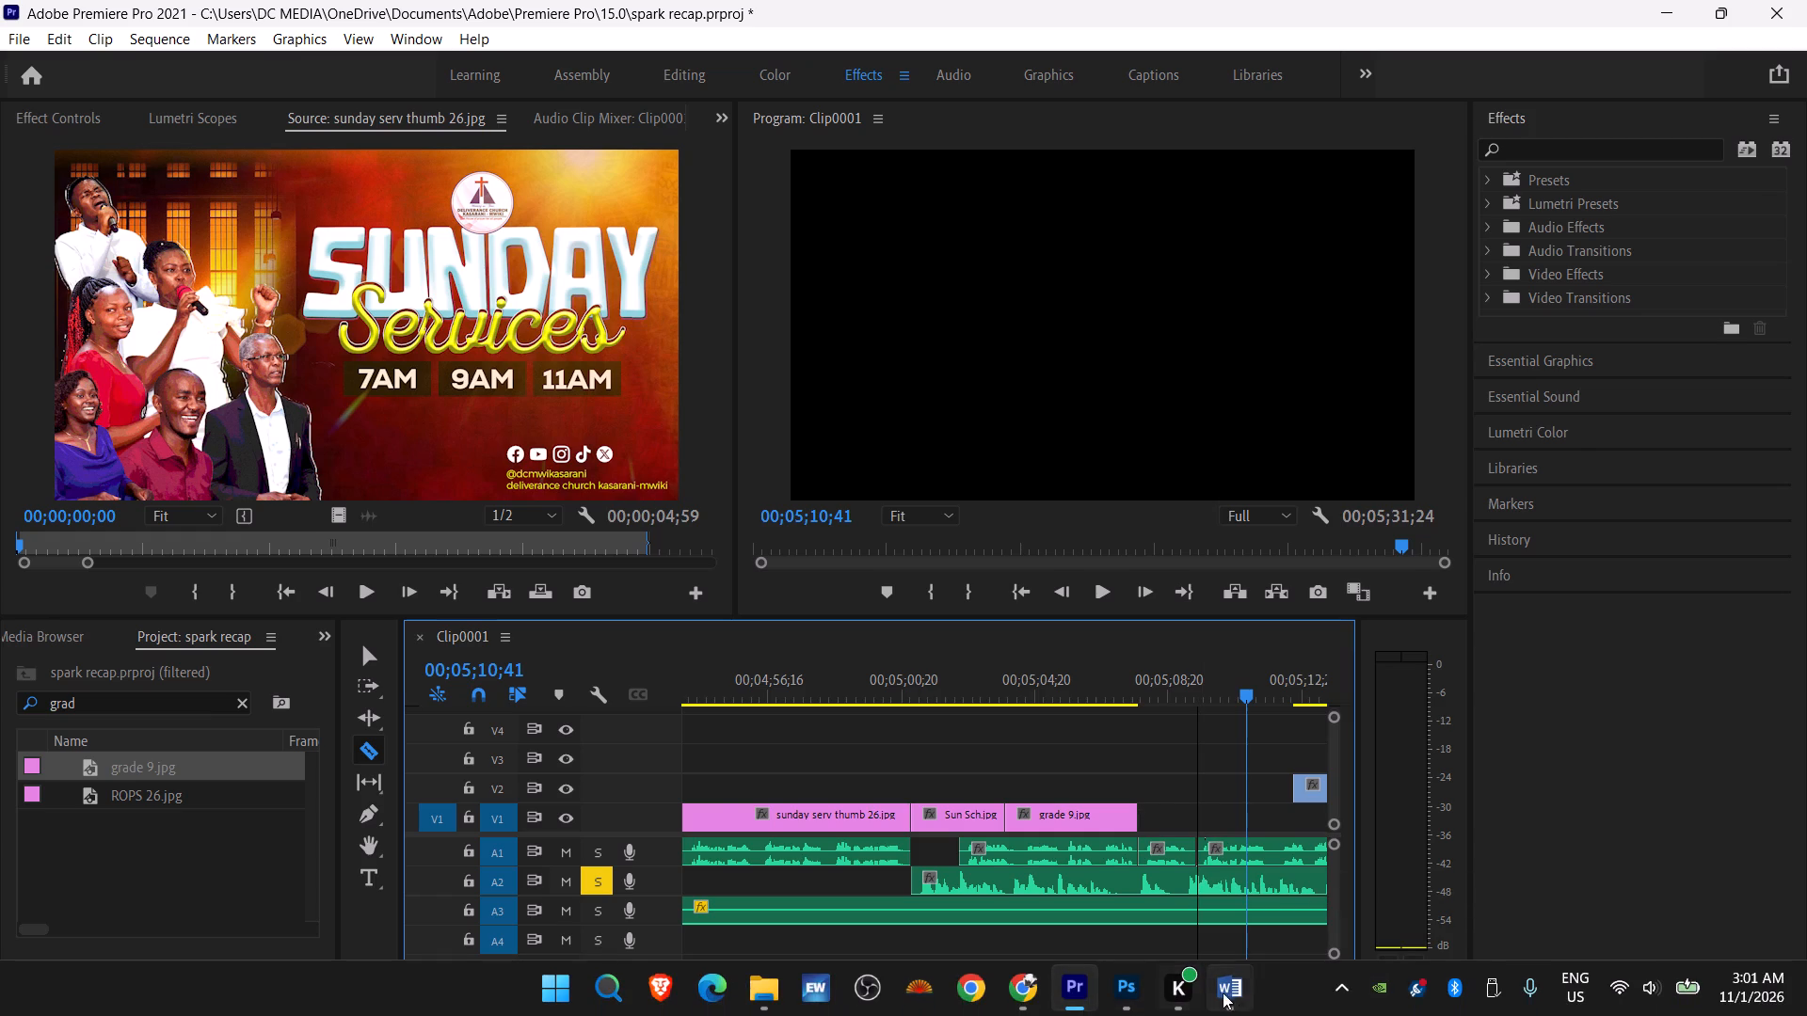
# Switch to Word and check the order-of-services paragraph in the 31 Oct announcements script.
pyautogui.click(1232, 994)
pyautogui.scroll(-1, 933, 833)
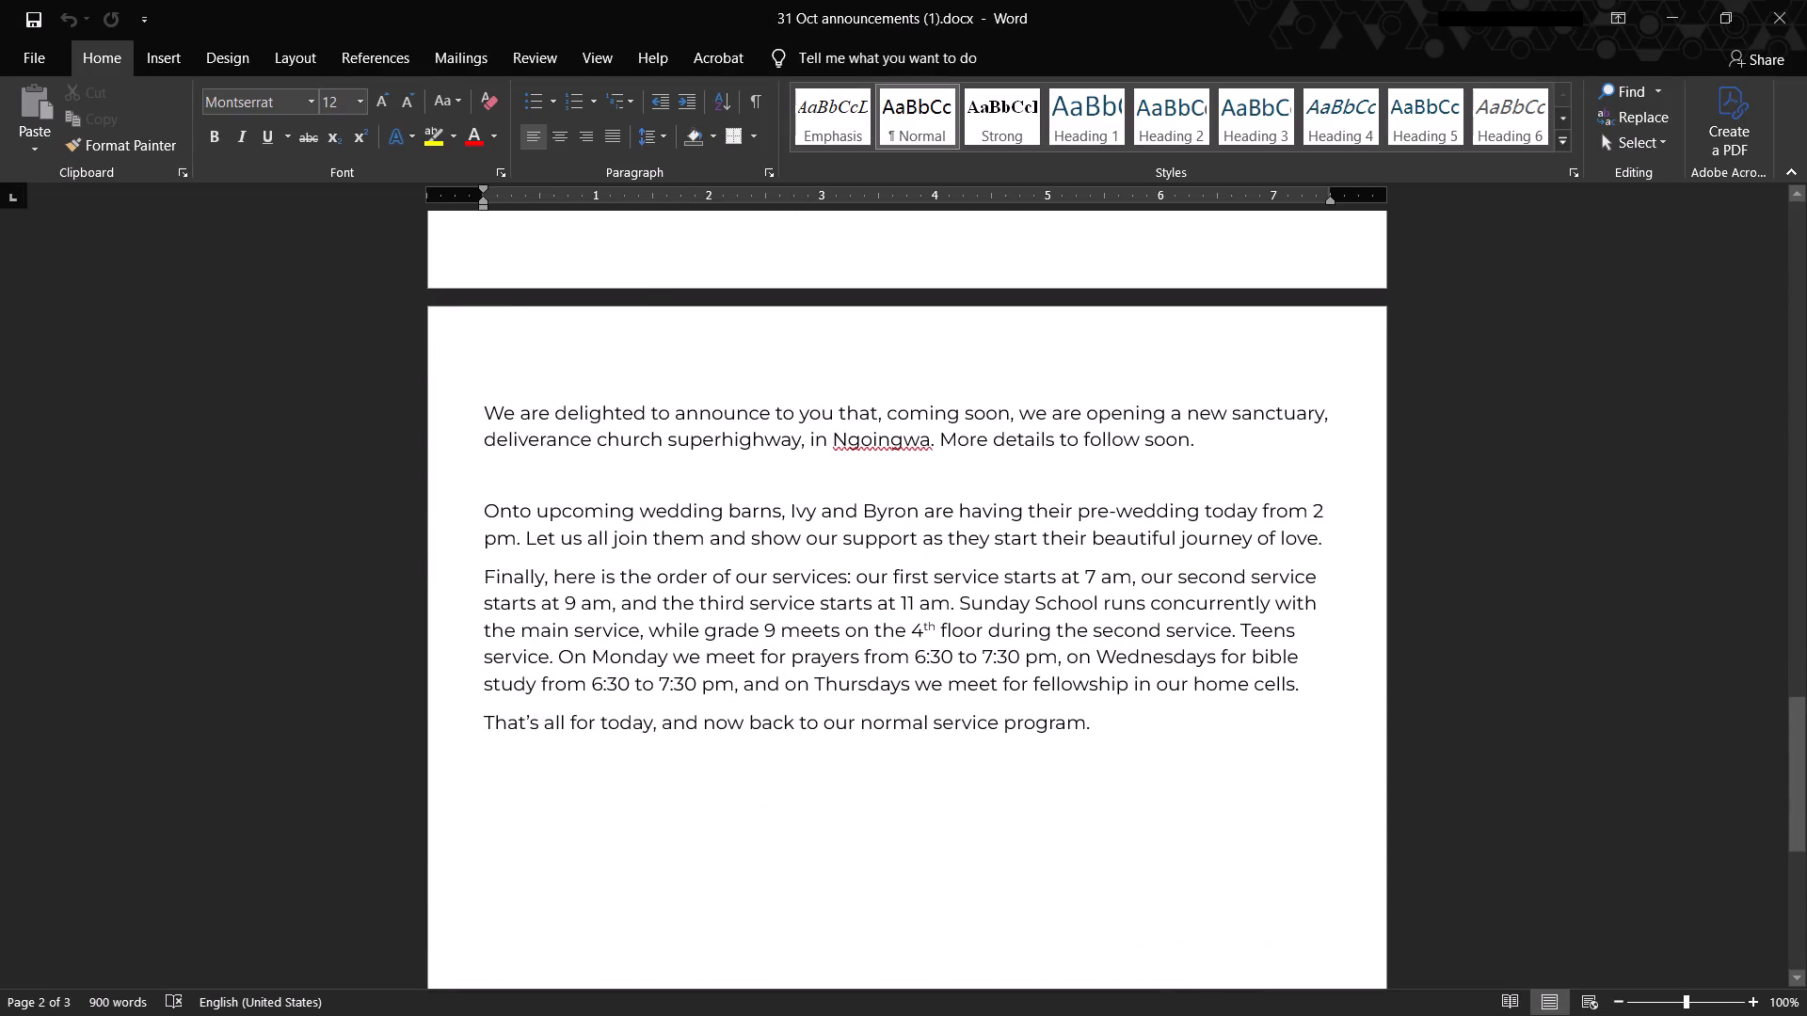
pyautogui.scroll(-1, 933, 833)
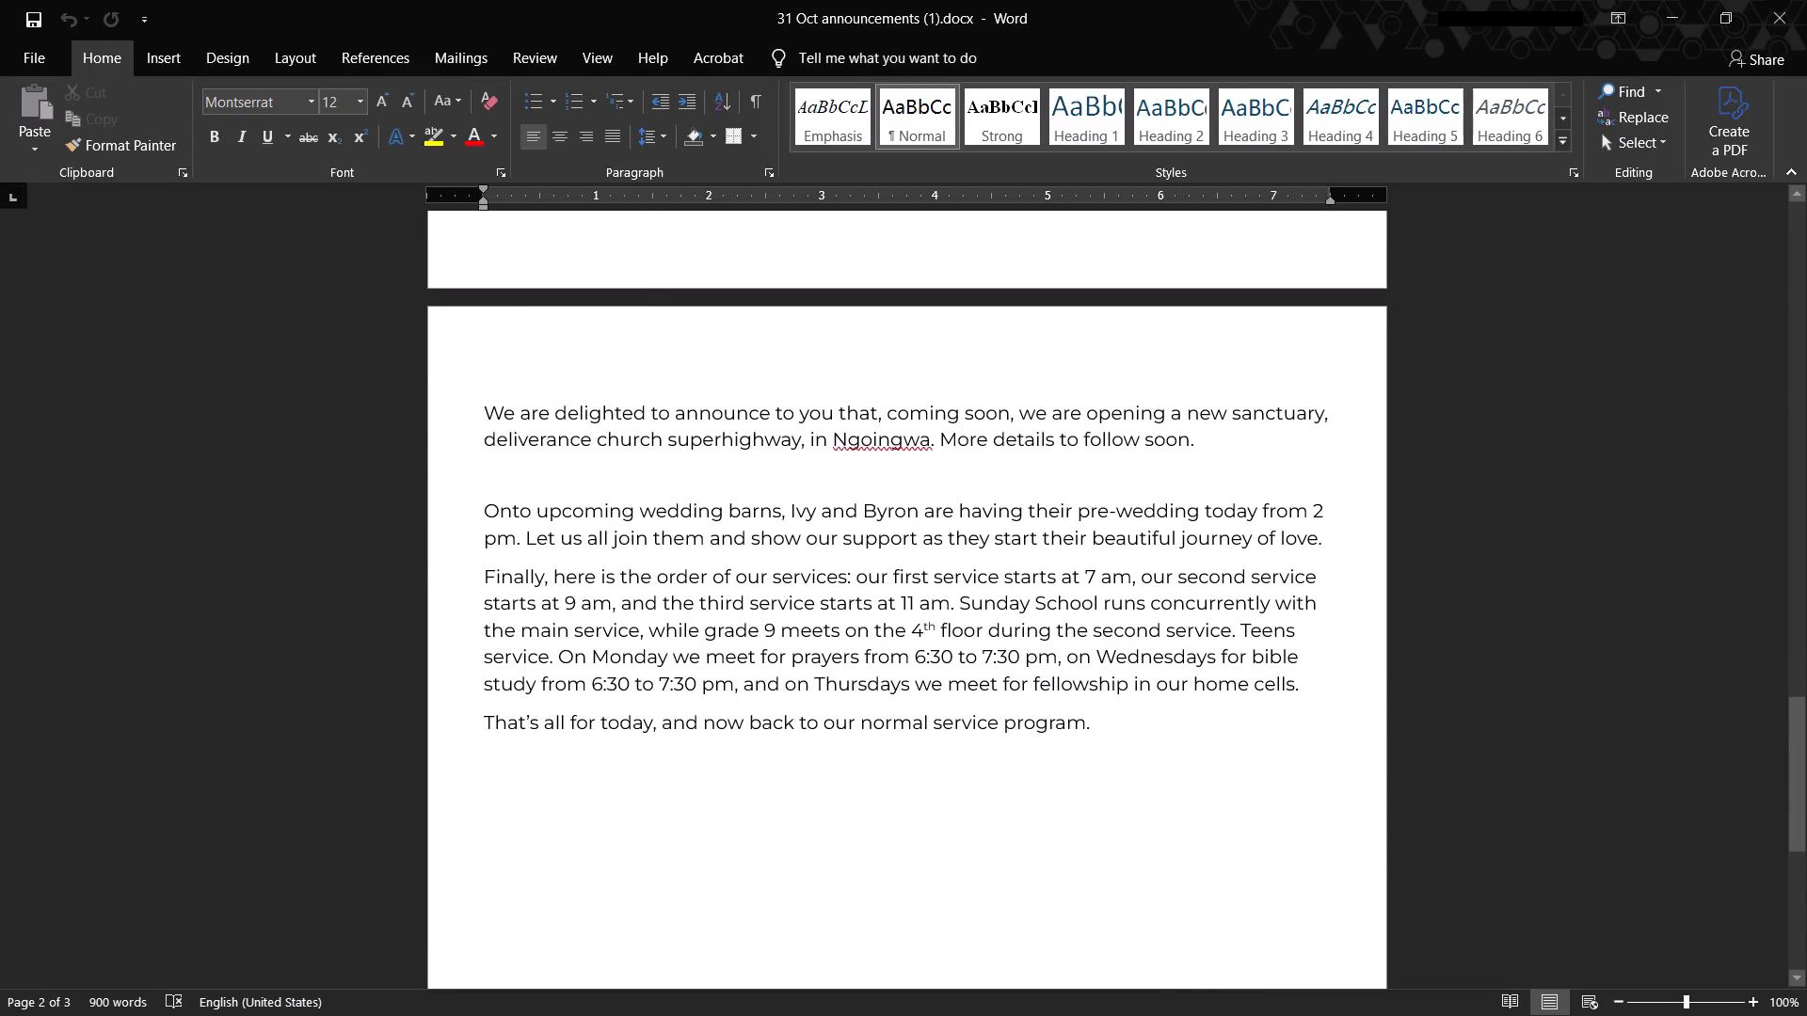
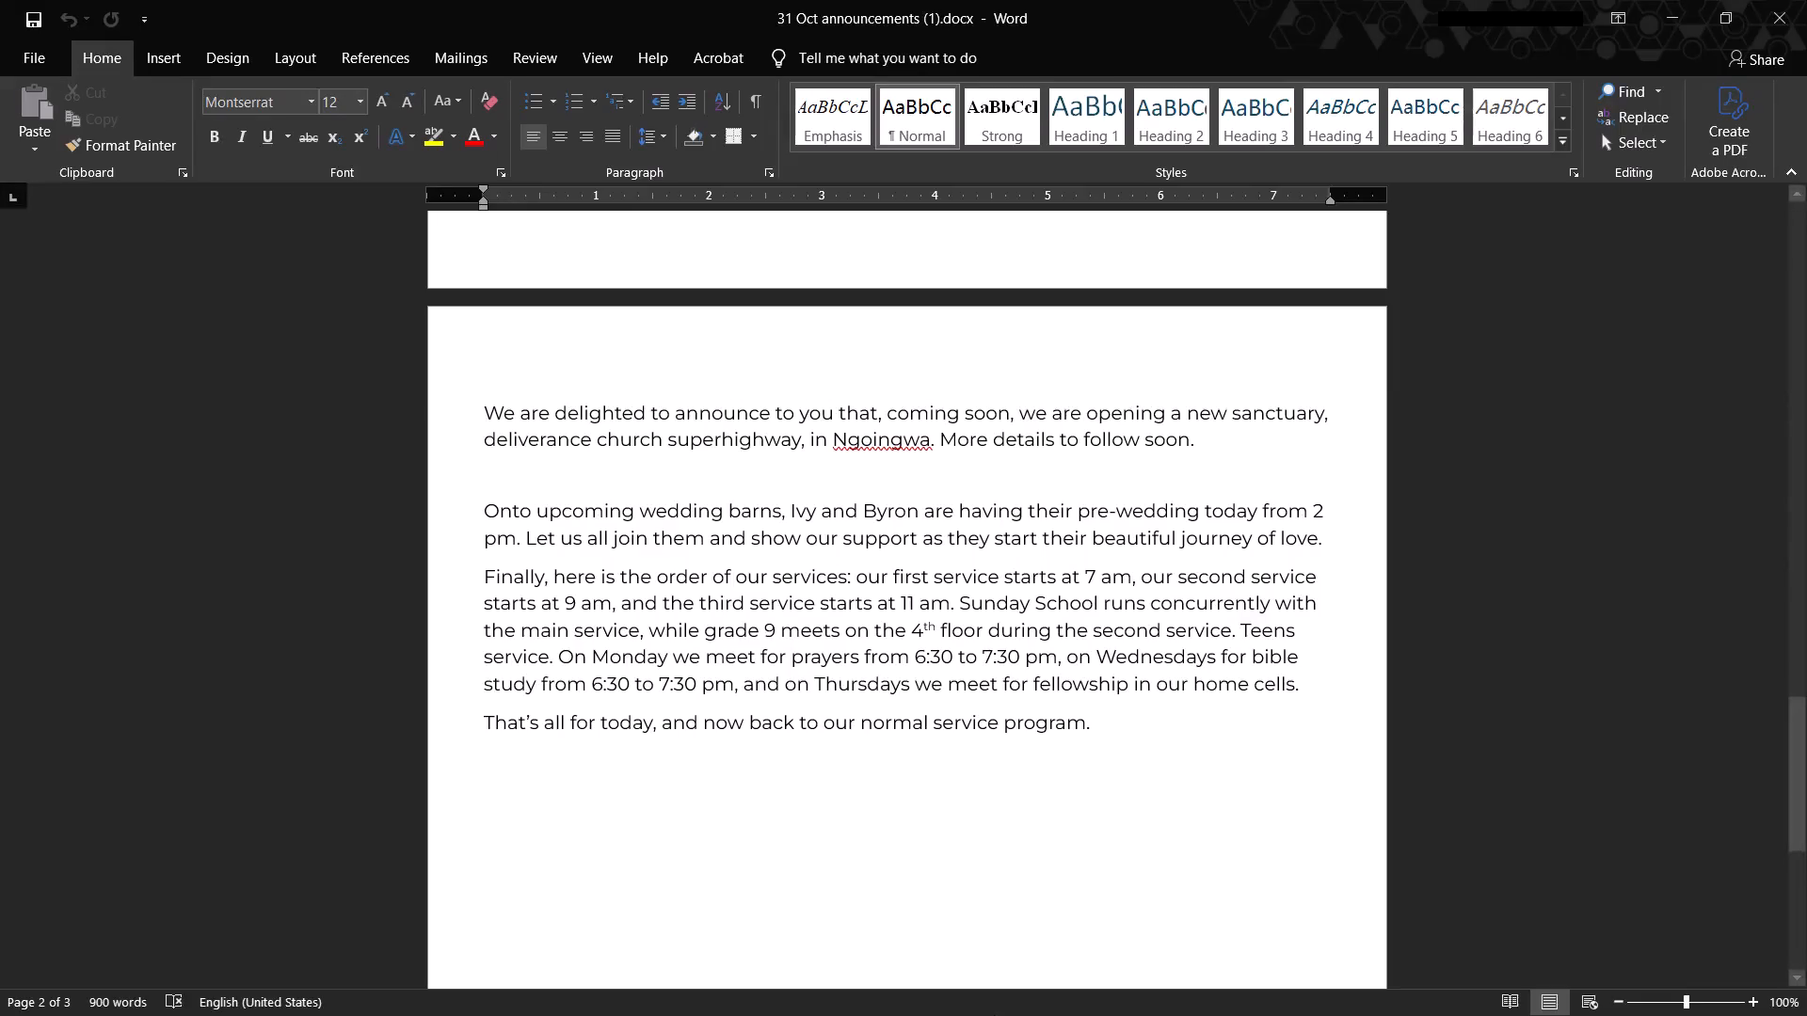
# Switch back to Premiere and replay the narration just past the end of the grade 9 poster.
pyautogui.click(1248, 987)
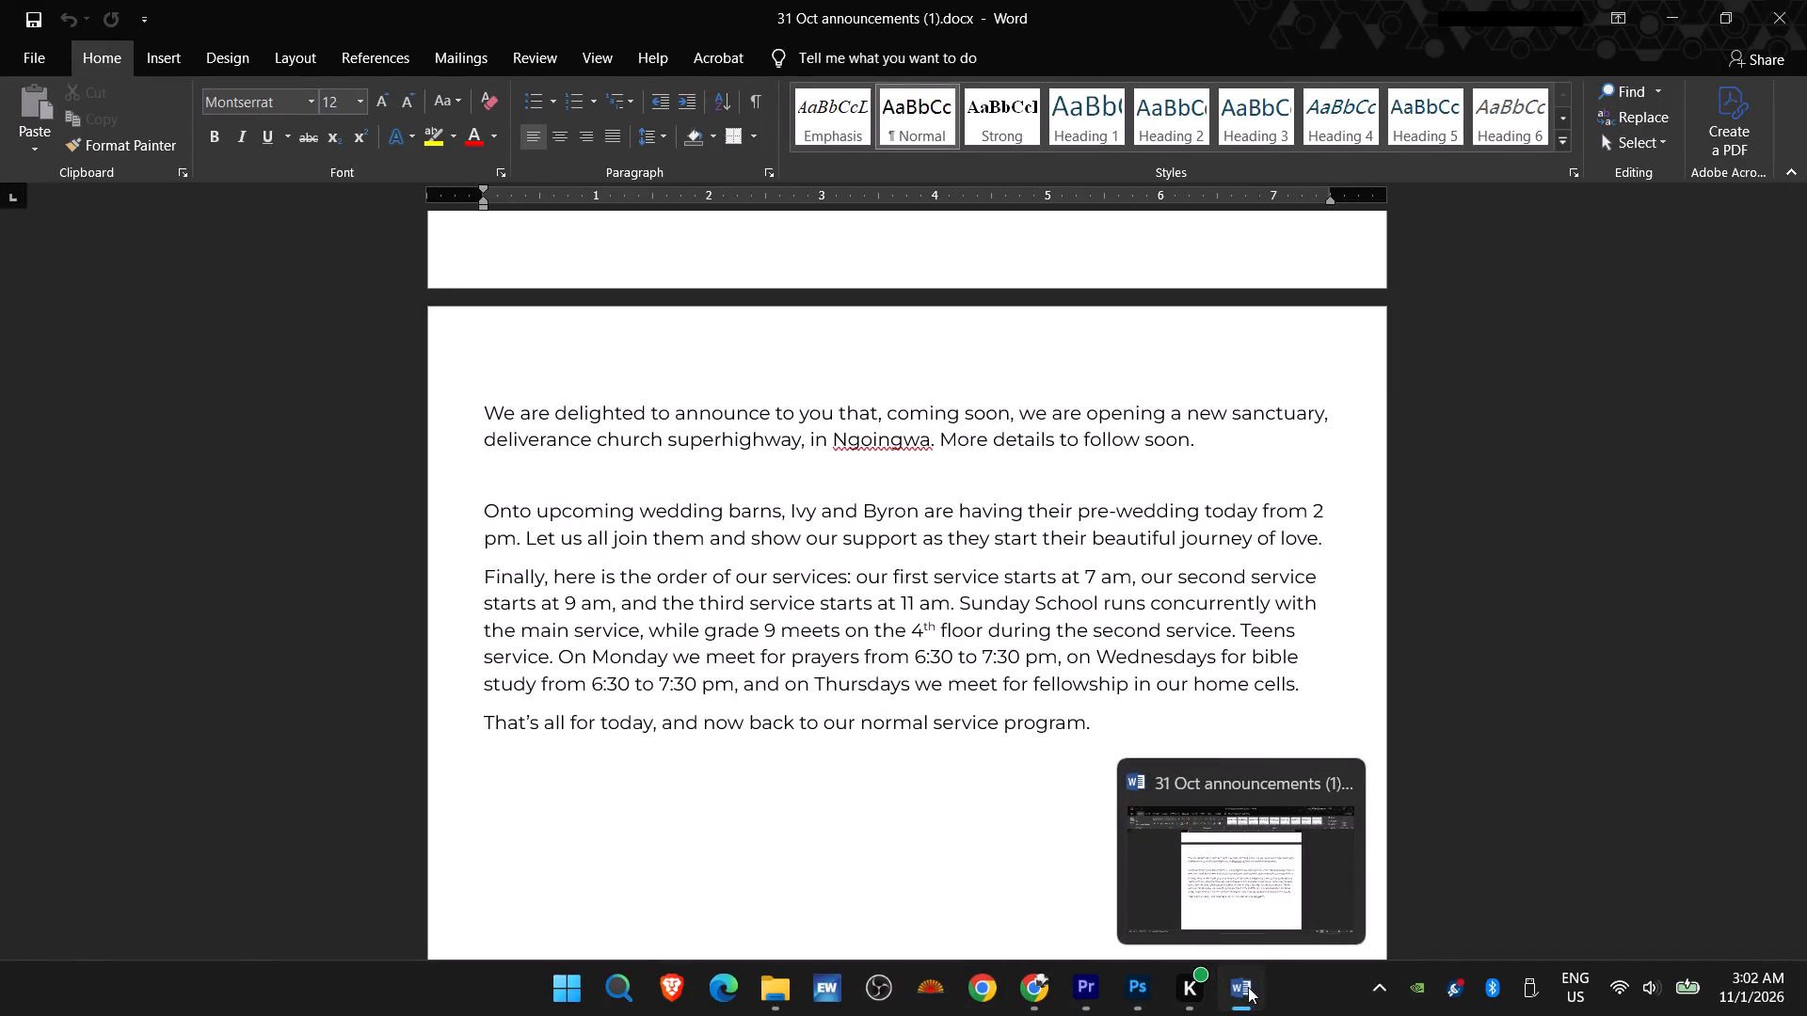
pyautogui.click(1248, 987)
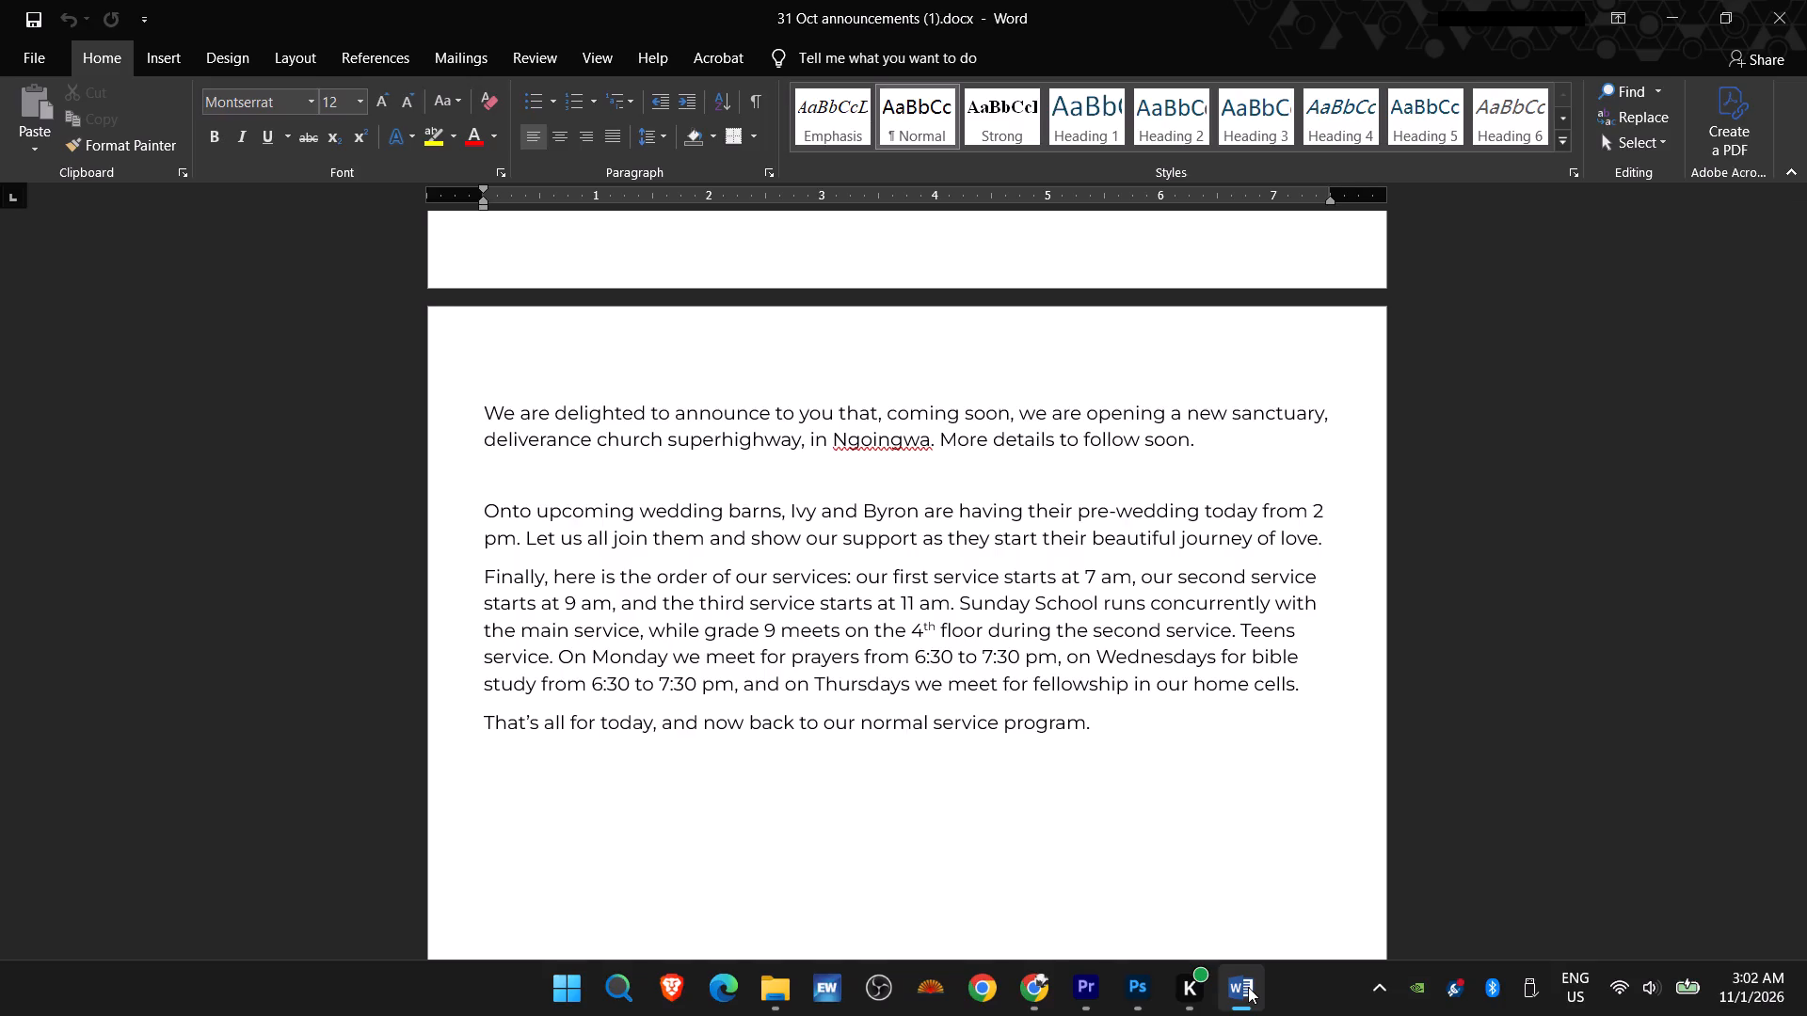
pyautogui.click(1248, 987)
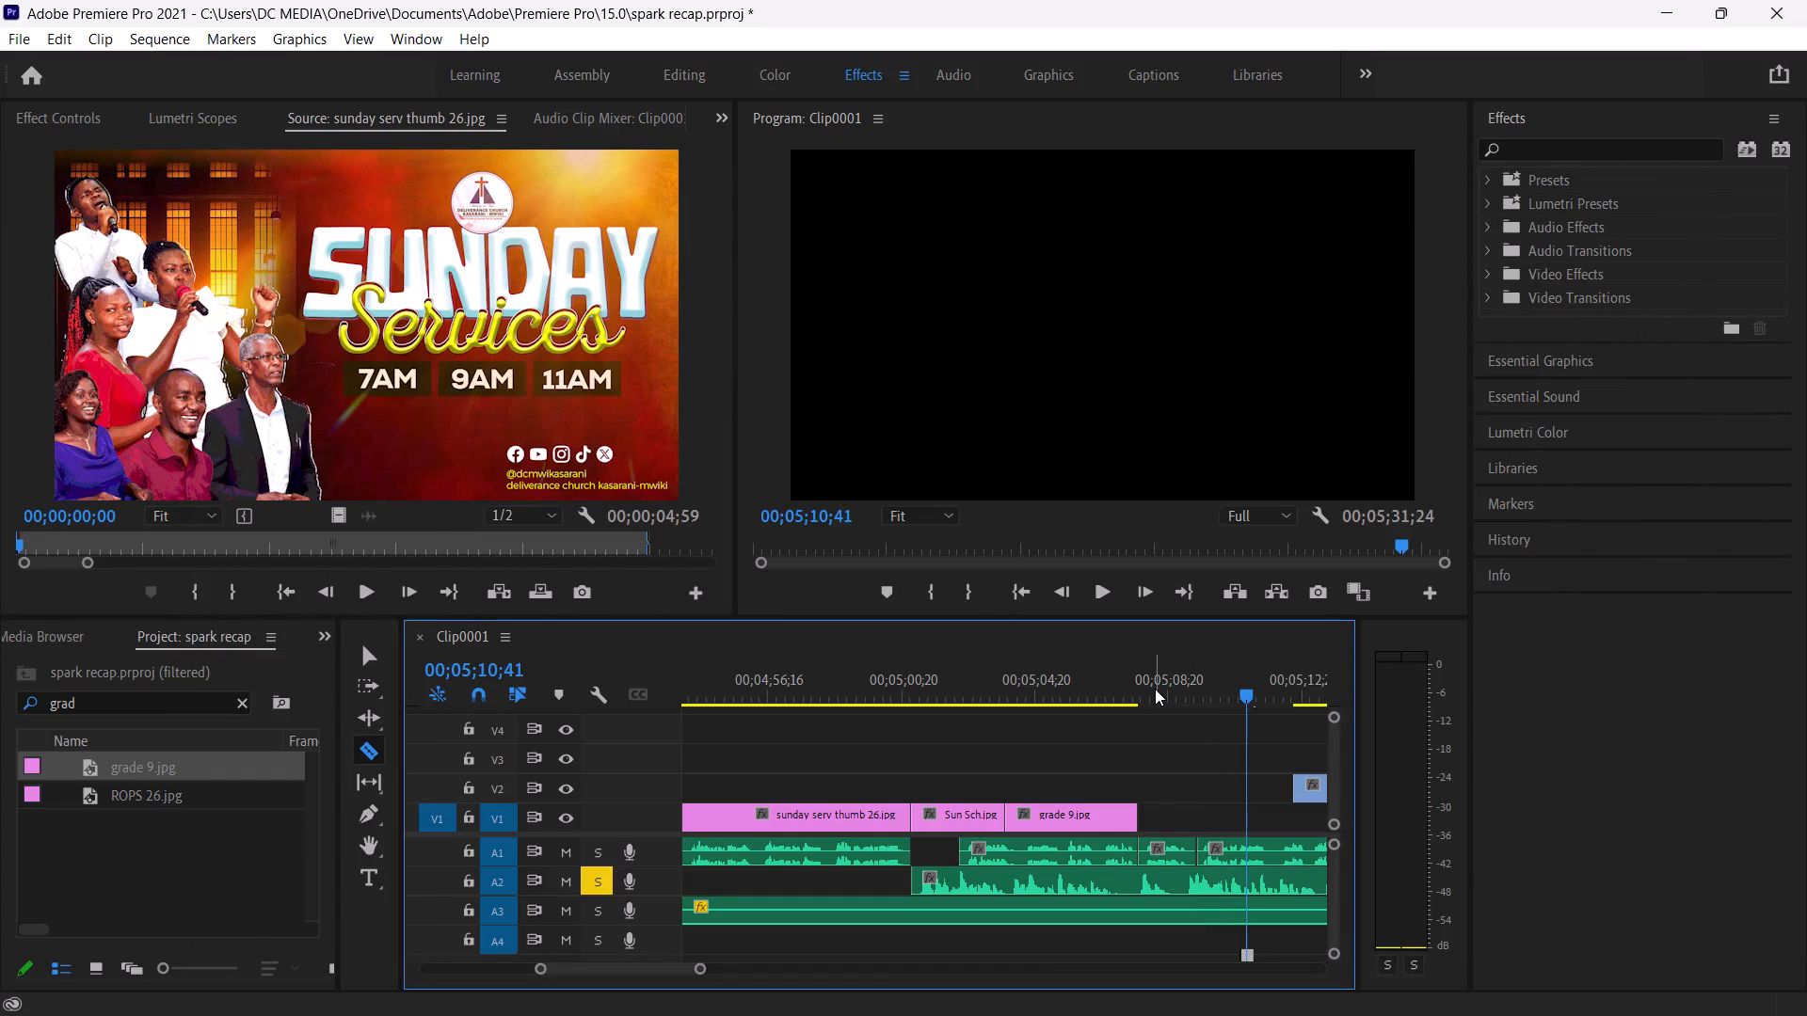
pyautogui.click(1155, 689)
pyautogui.press('space')
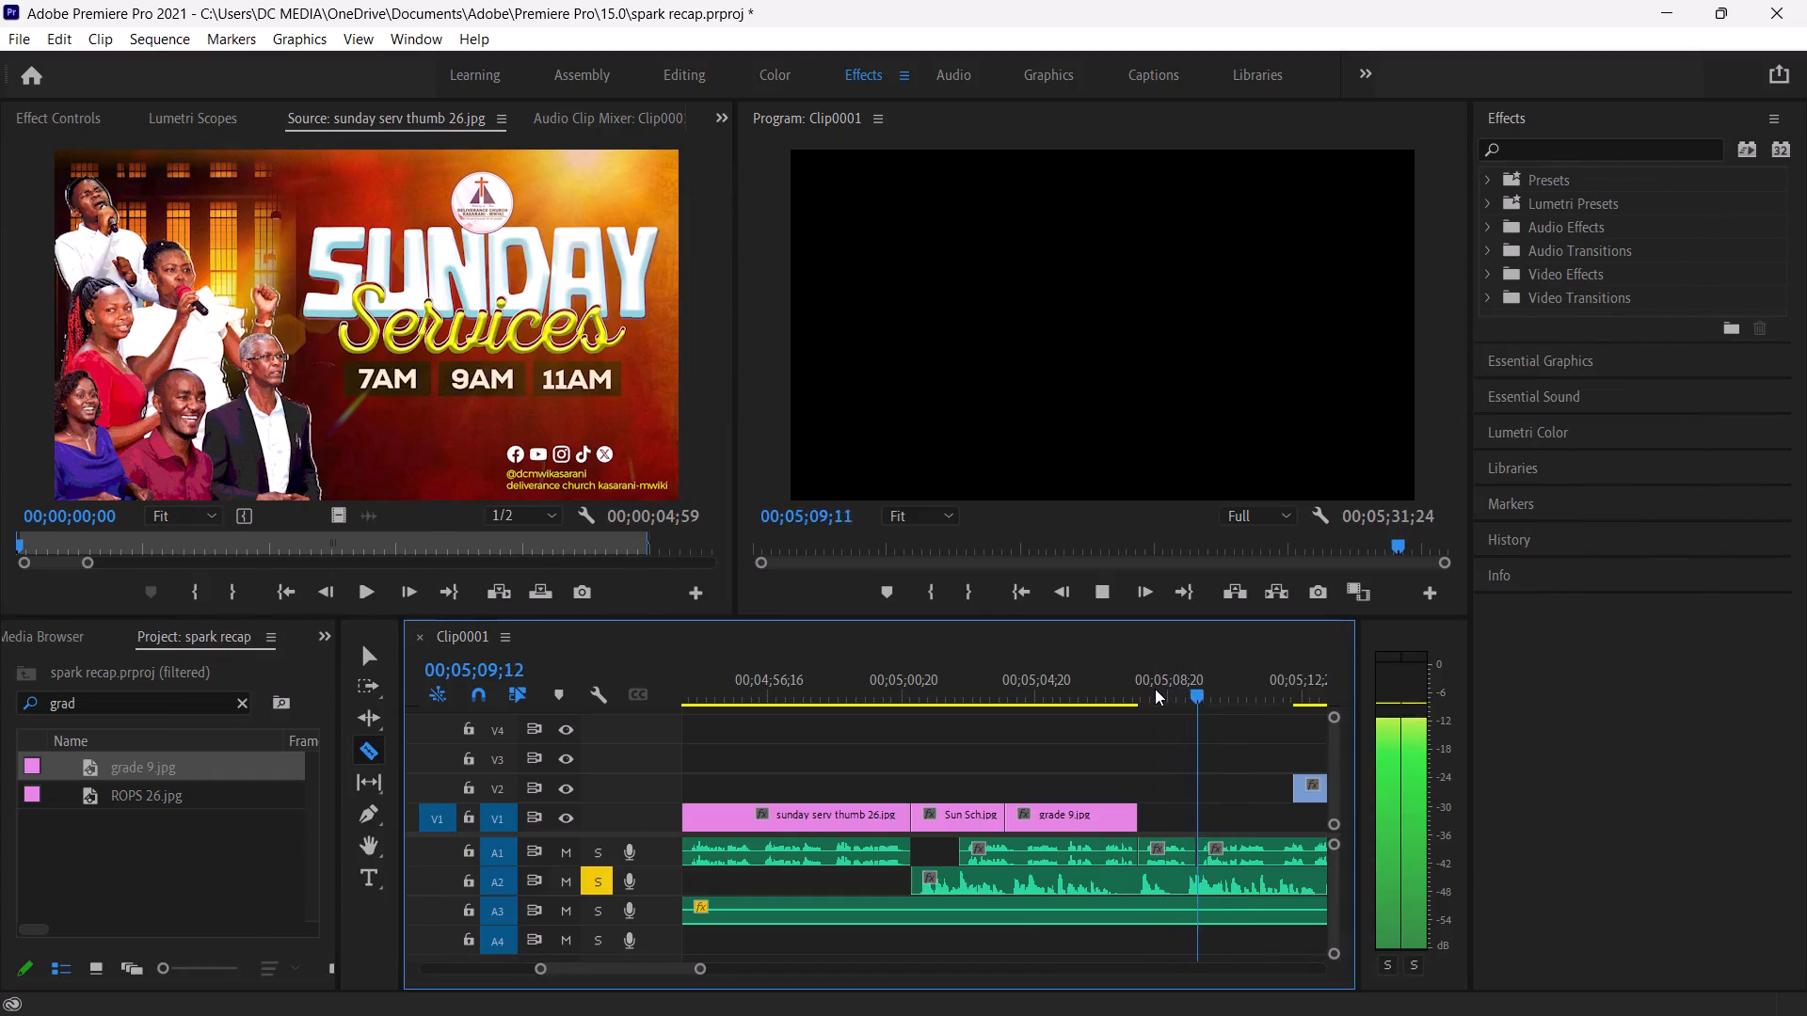
pyautogui.press('space')
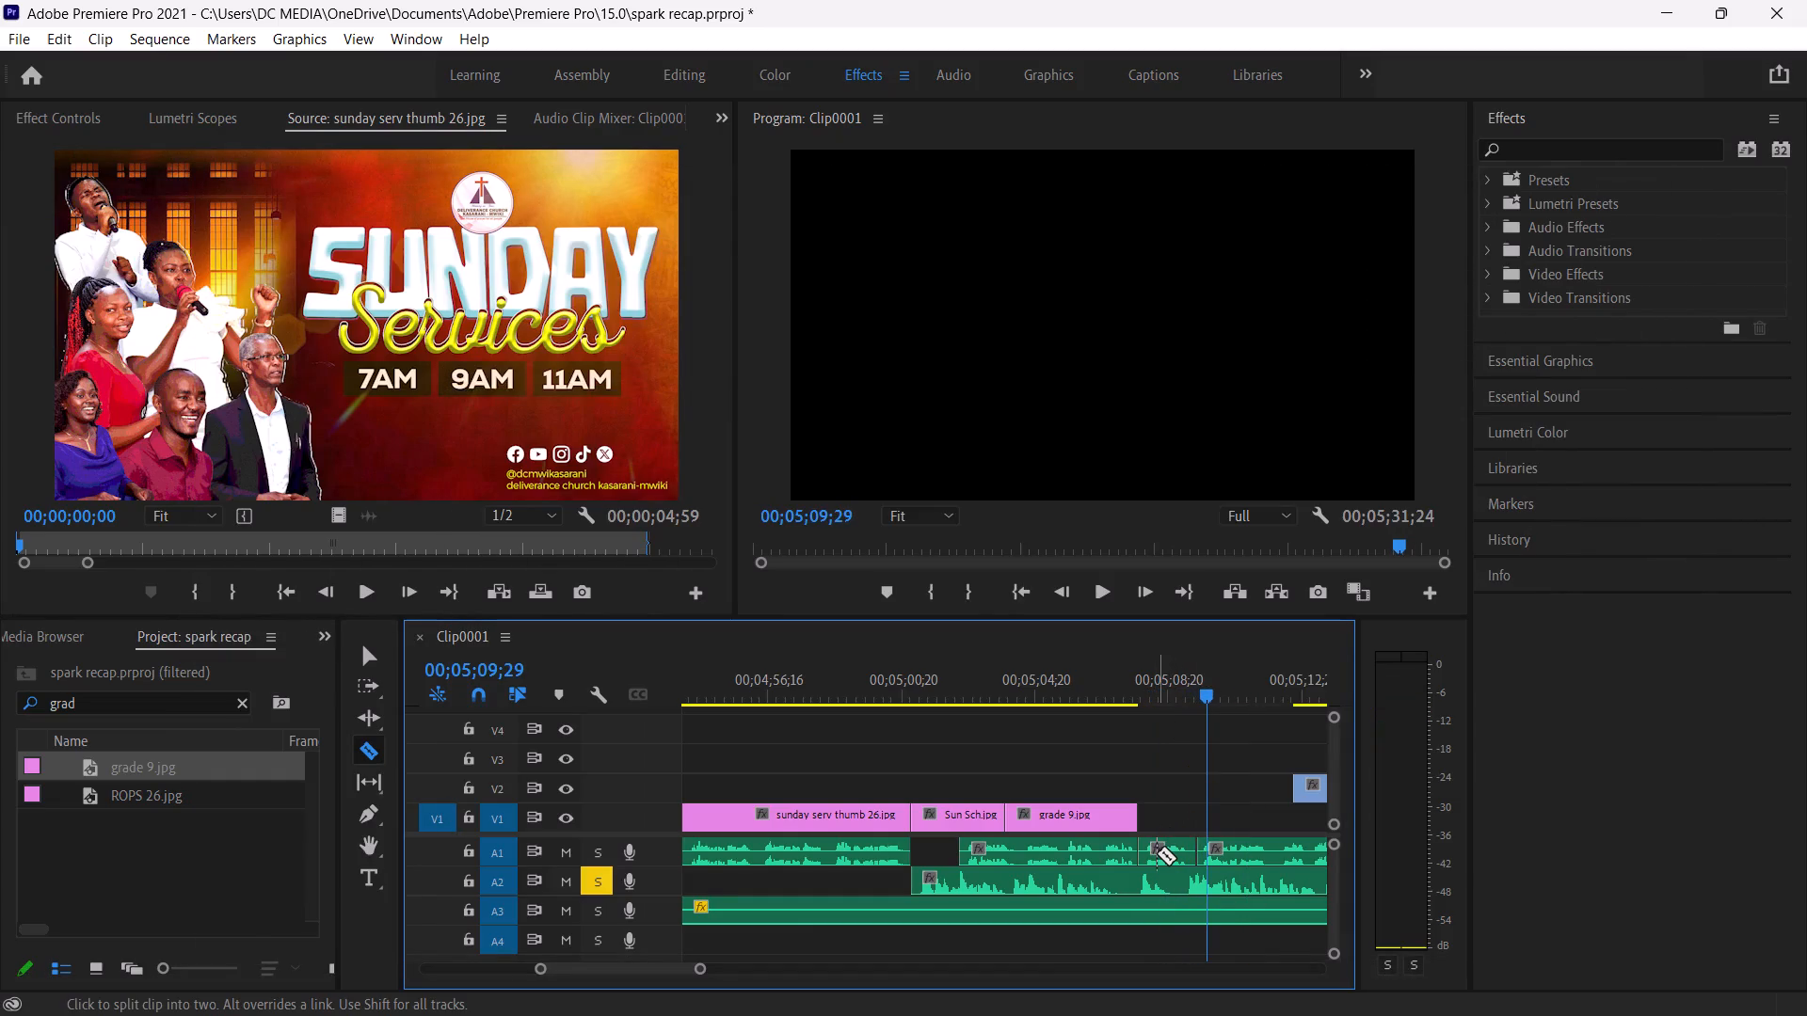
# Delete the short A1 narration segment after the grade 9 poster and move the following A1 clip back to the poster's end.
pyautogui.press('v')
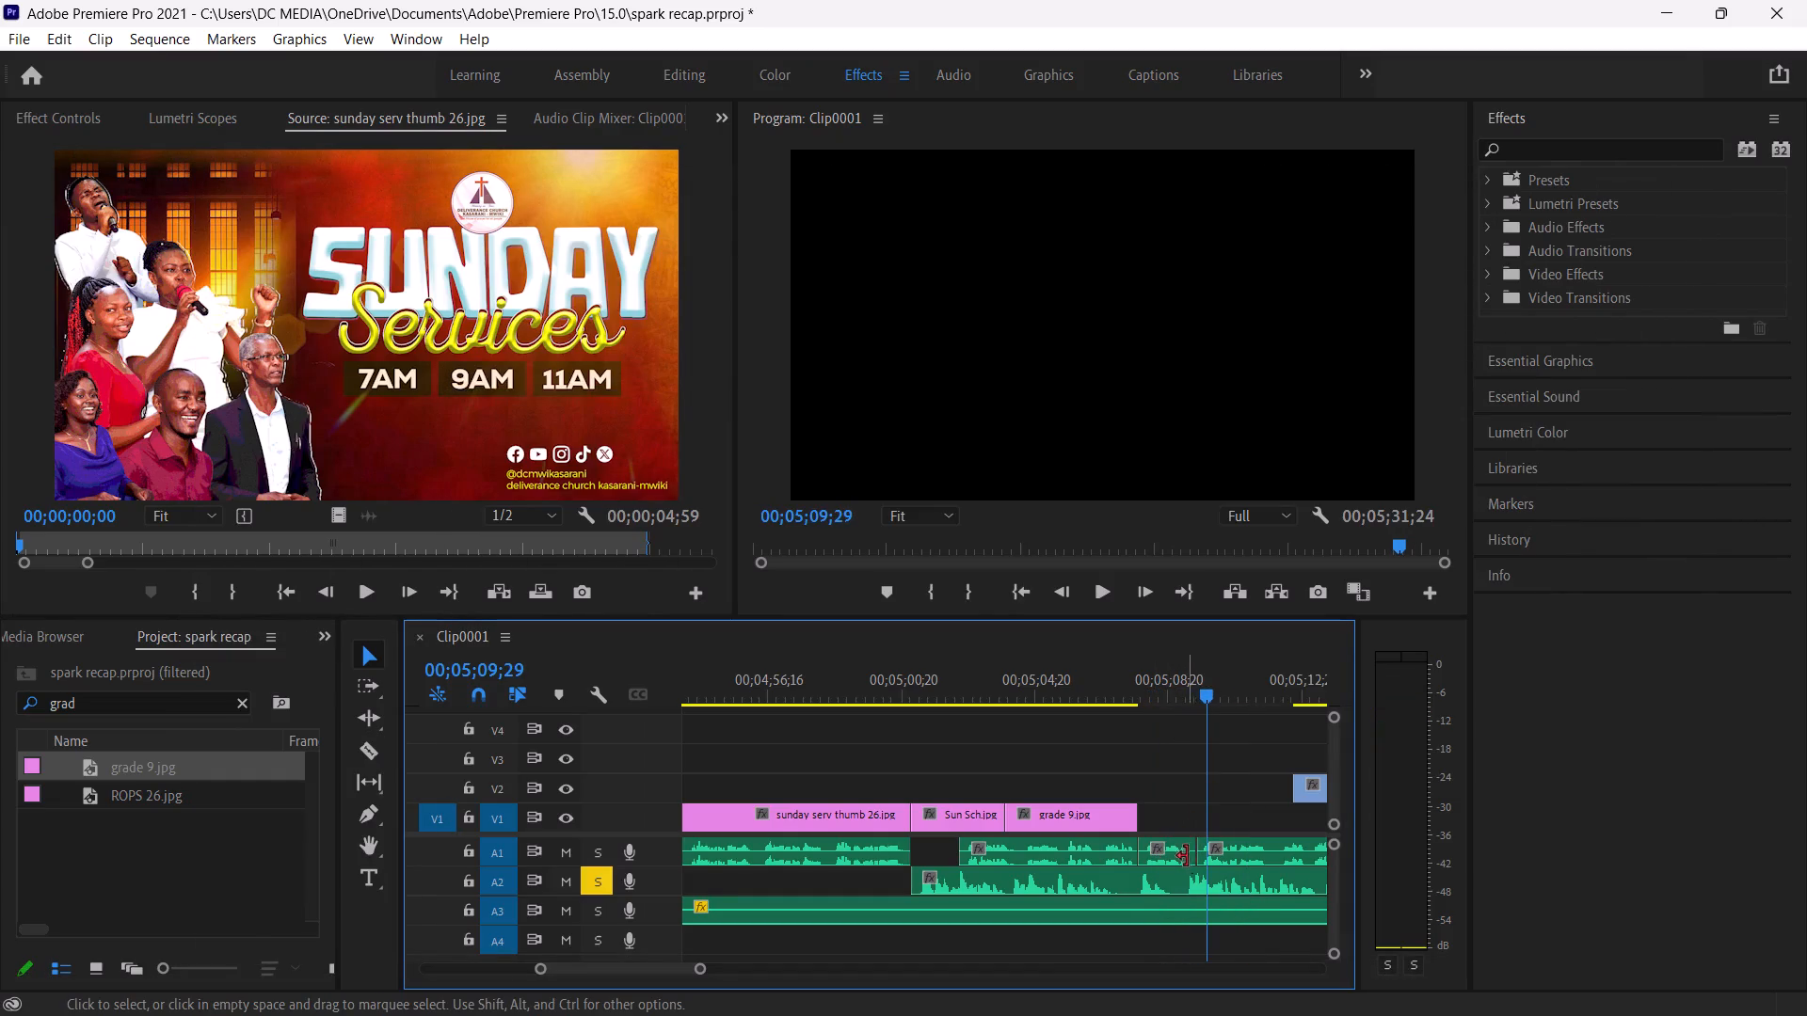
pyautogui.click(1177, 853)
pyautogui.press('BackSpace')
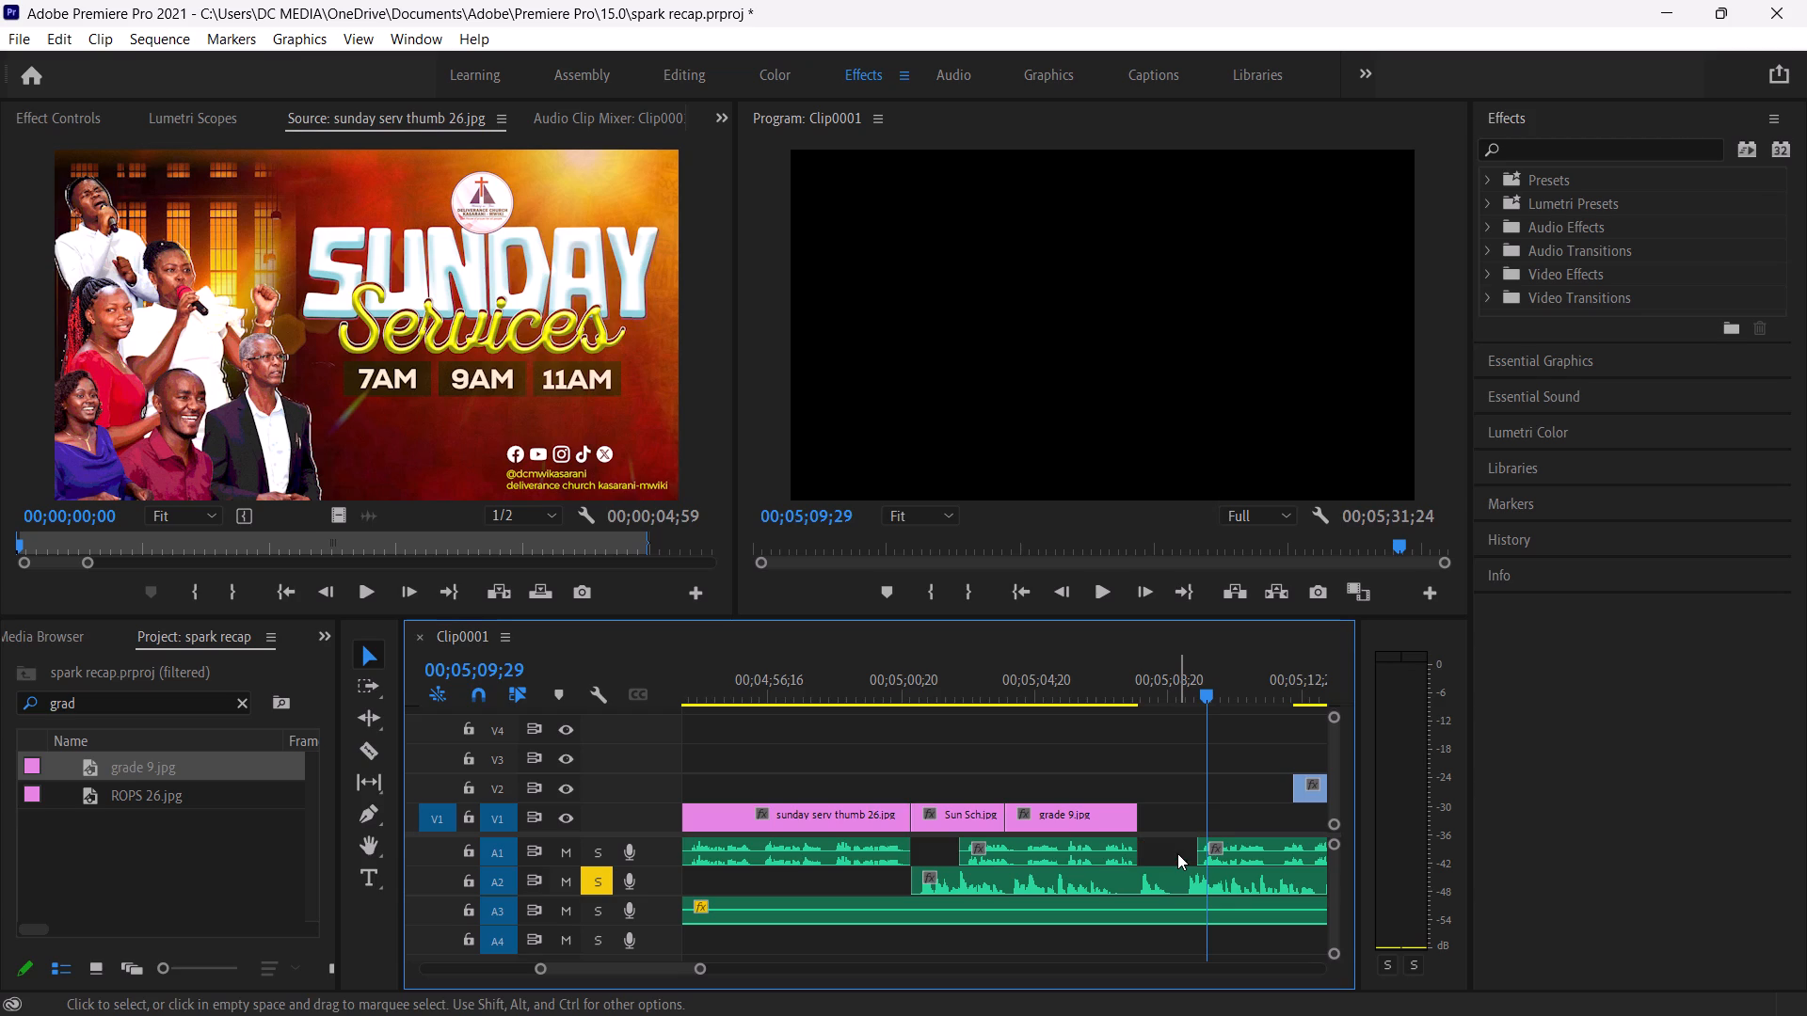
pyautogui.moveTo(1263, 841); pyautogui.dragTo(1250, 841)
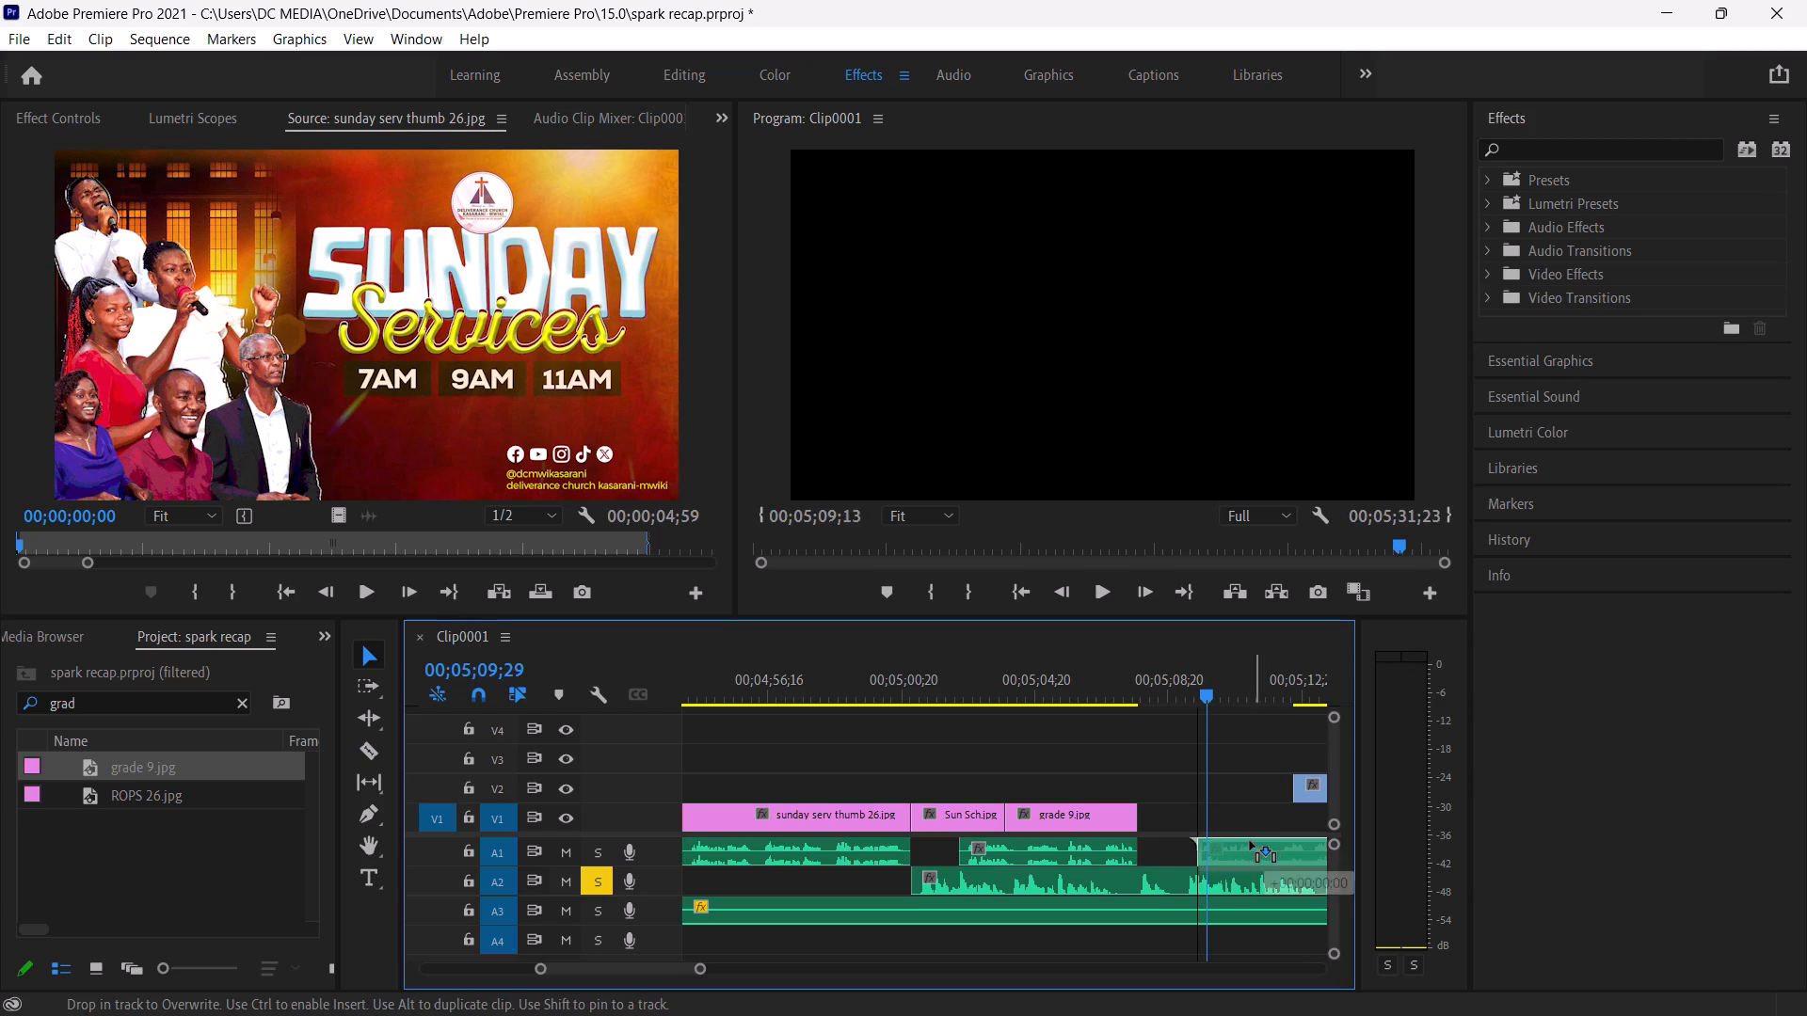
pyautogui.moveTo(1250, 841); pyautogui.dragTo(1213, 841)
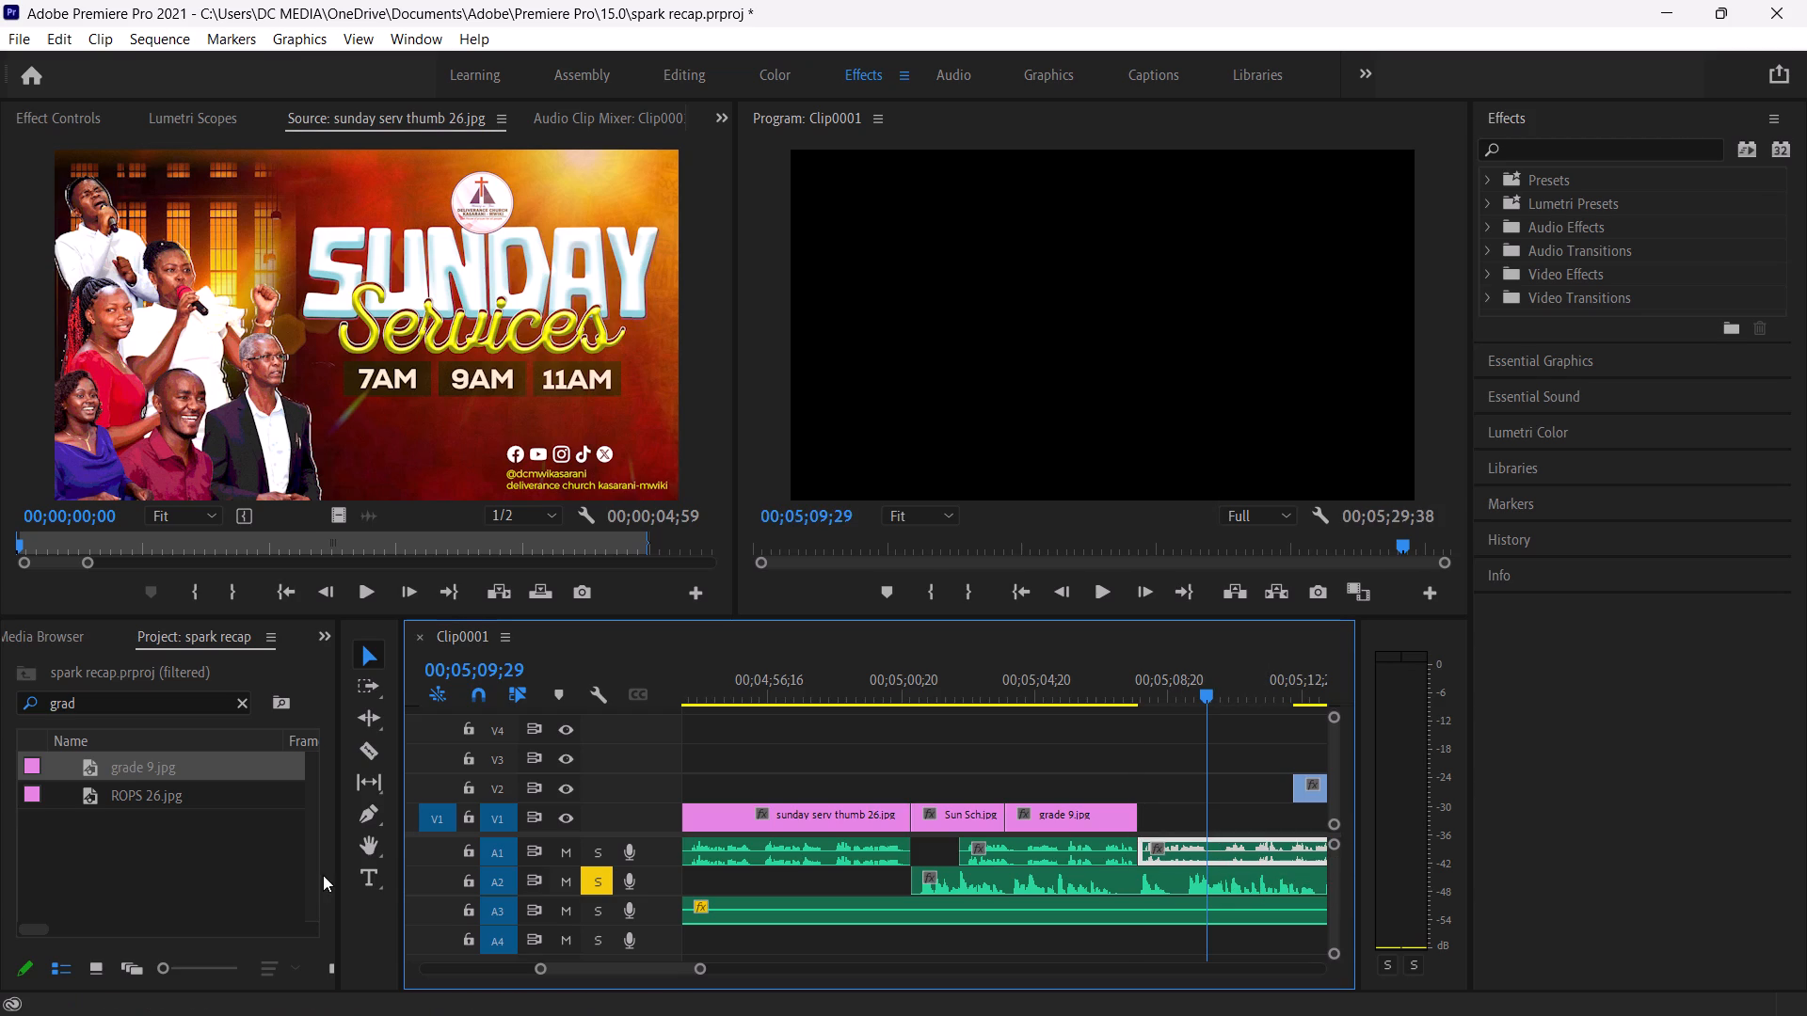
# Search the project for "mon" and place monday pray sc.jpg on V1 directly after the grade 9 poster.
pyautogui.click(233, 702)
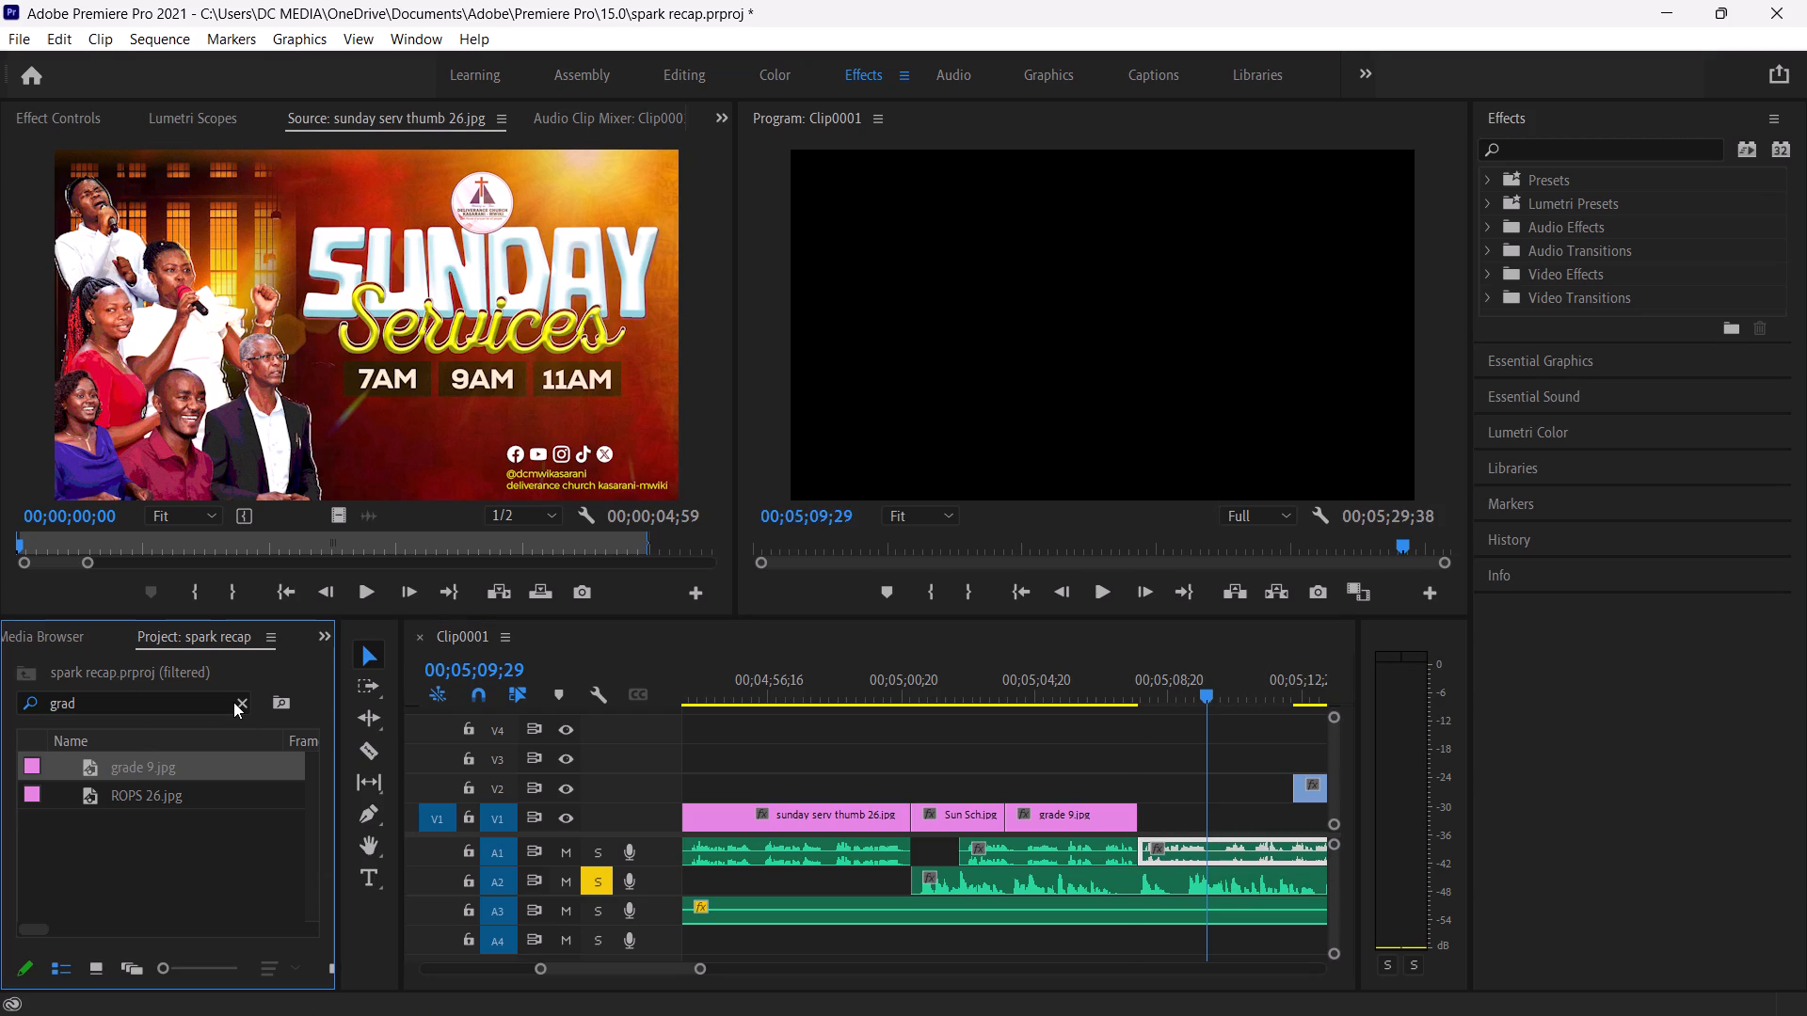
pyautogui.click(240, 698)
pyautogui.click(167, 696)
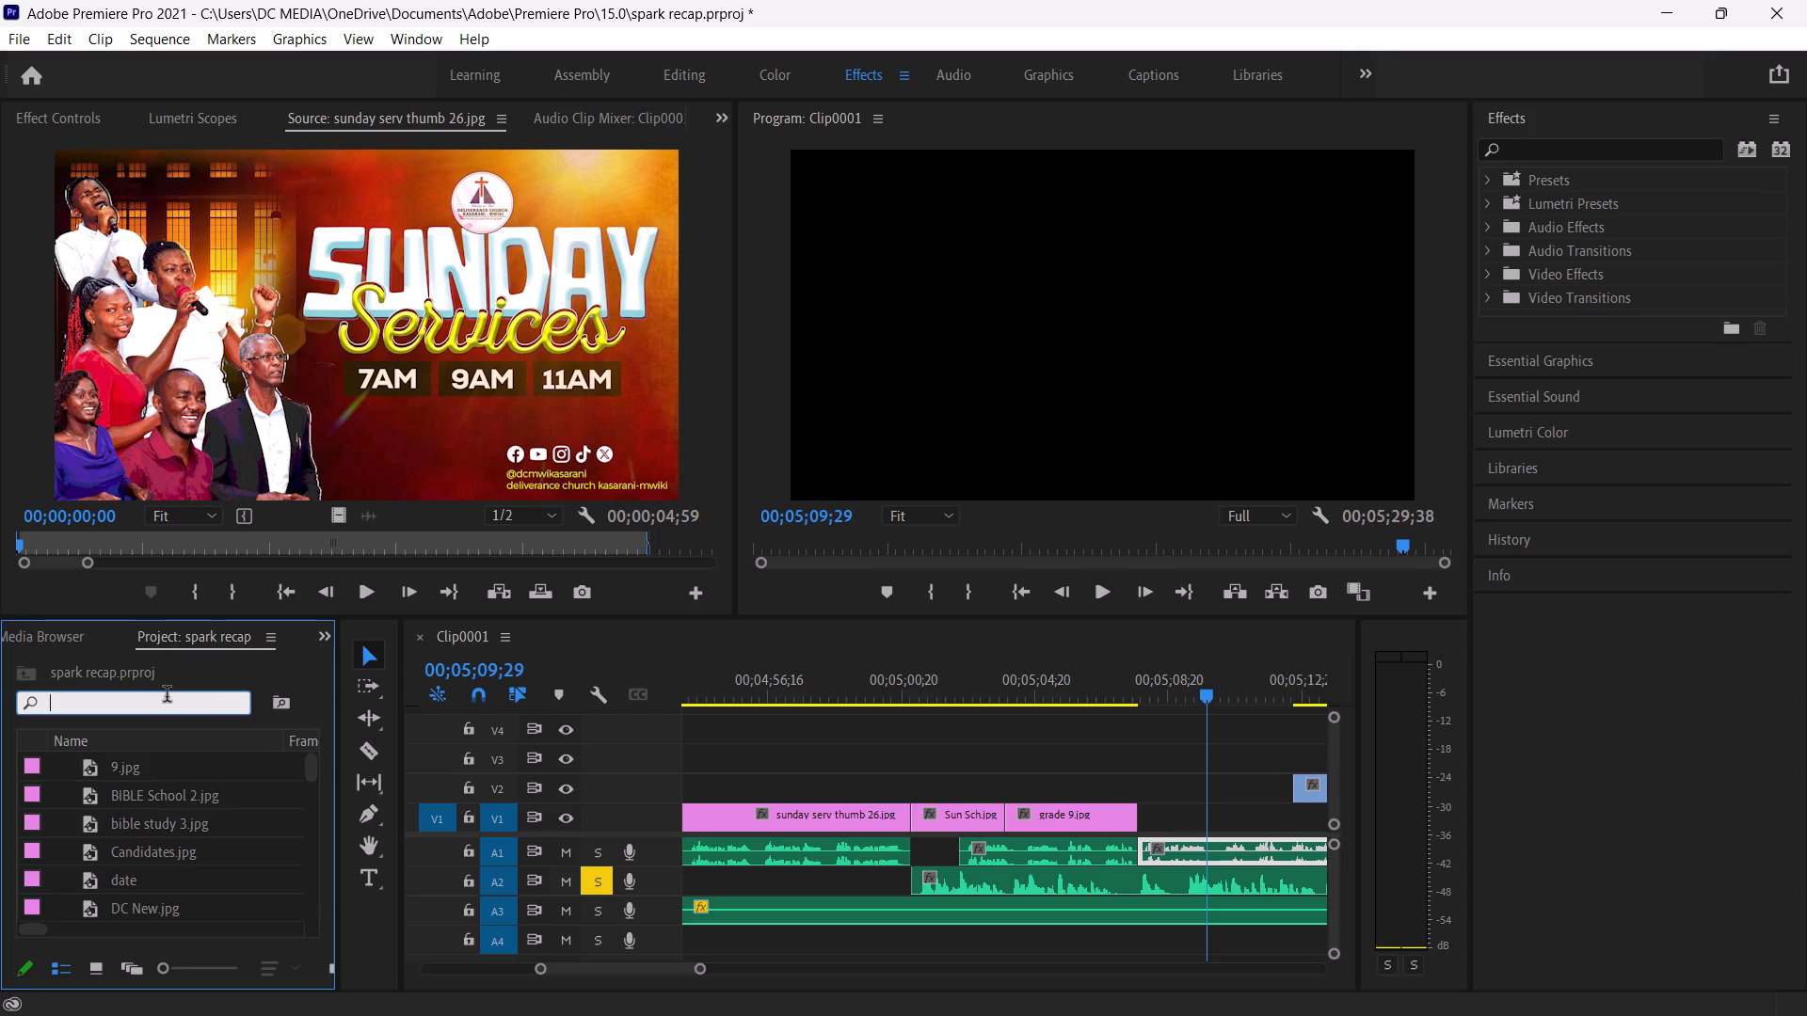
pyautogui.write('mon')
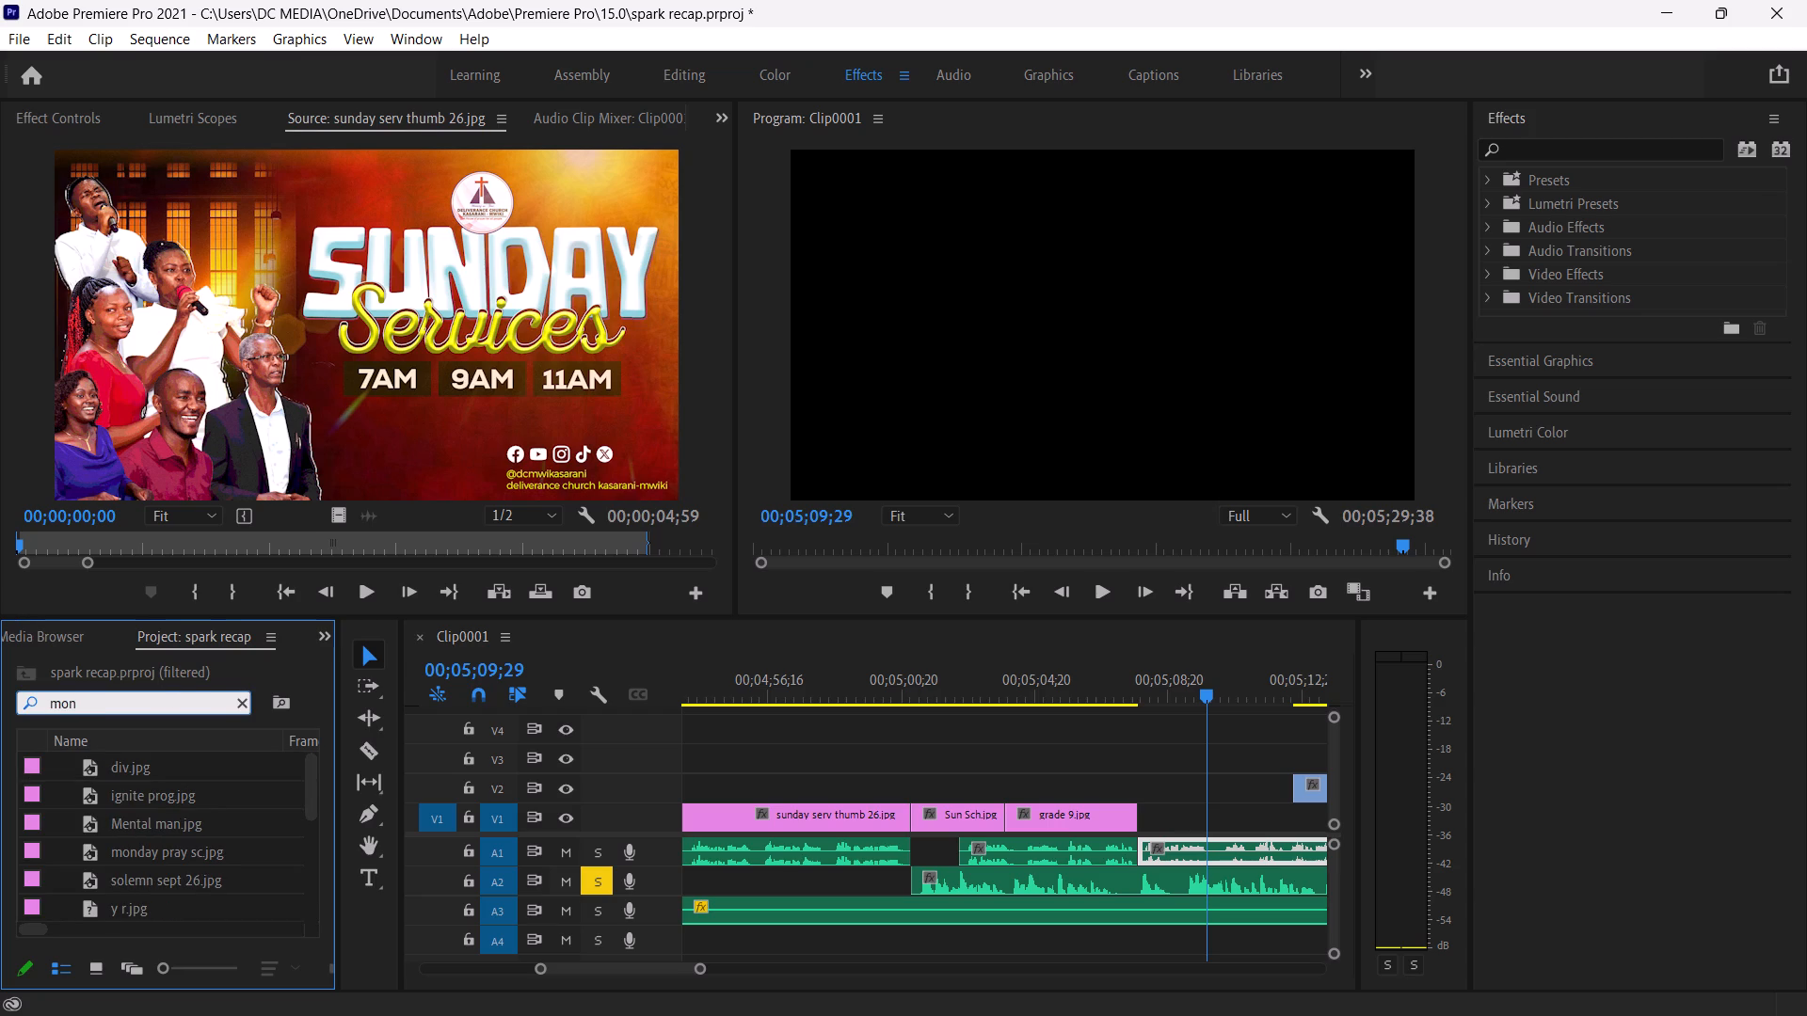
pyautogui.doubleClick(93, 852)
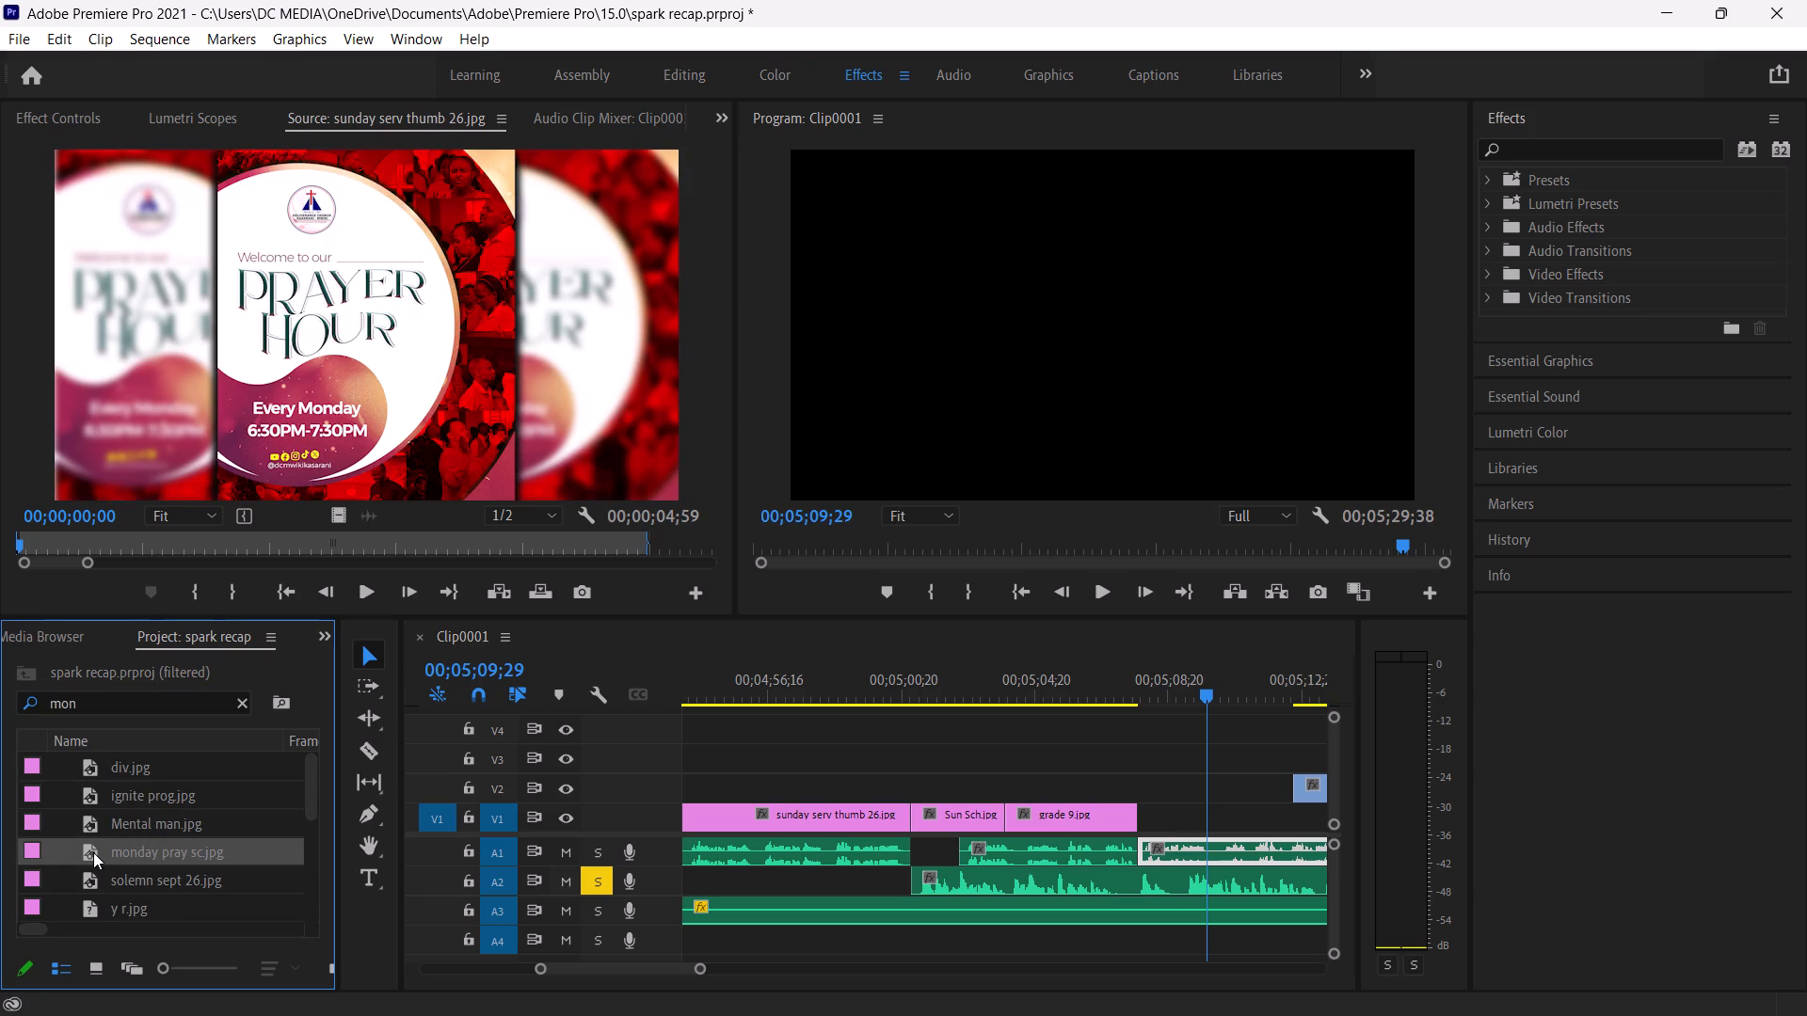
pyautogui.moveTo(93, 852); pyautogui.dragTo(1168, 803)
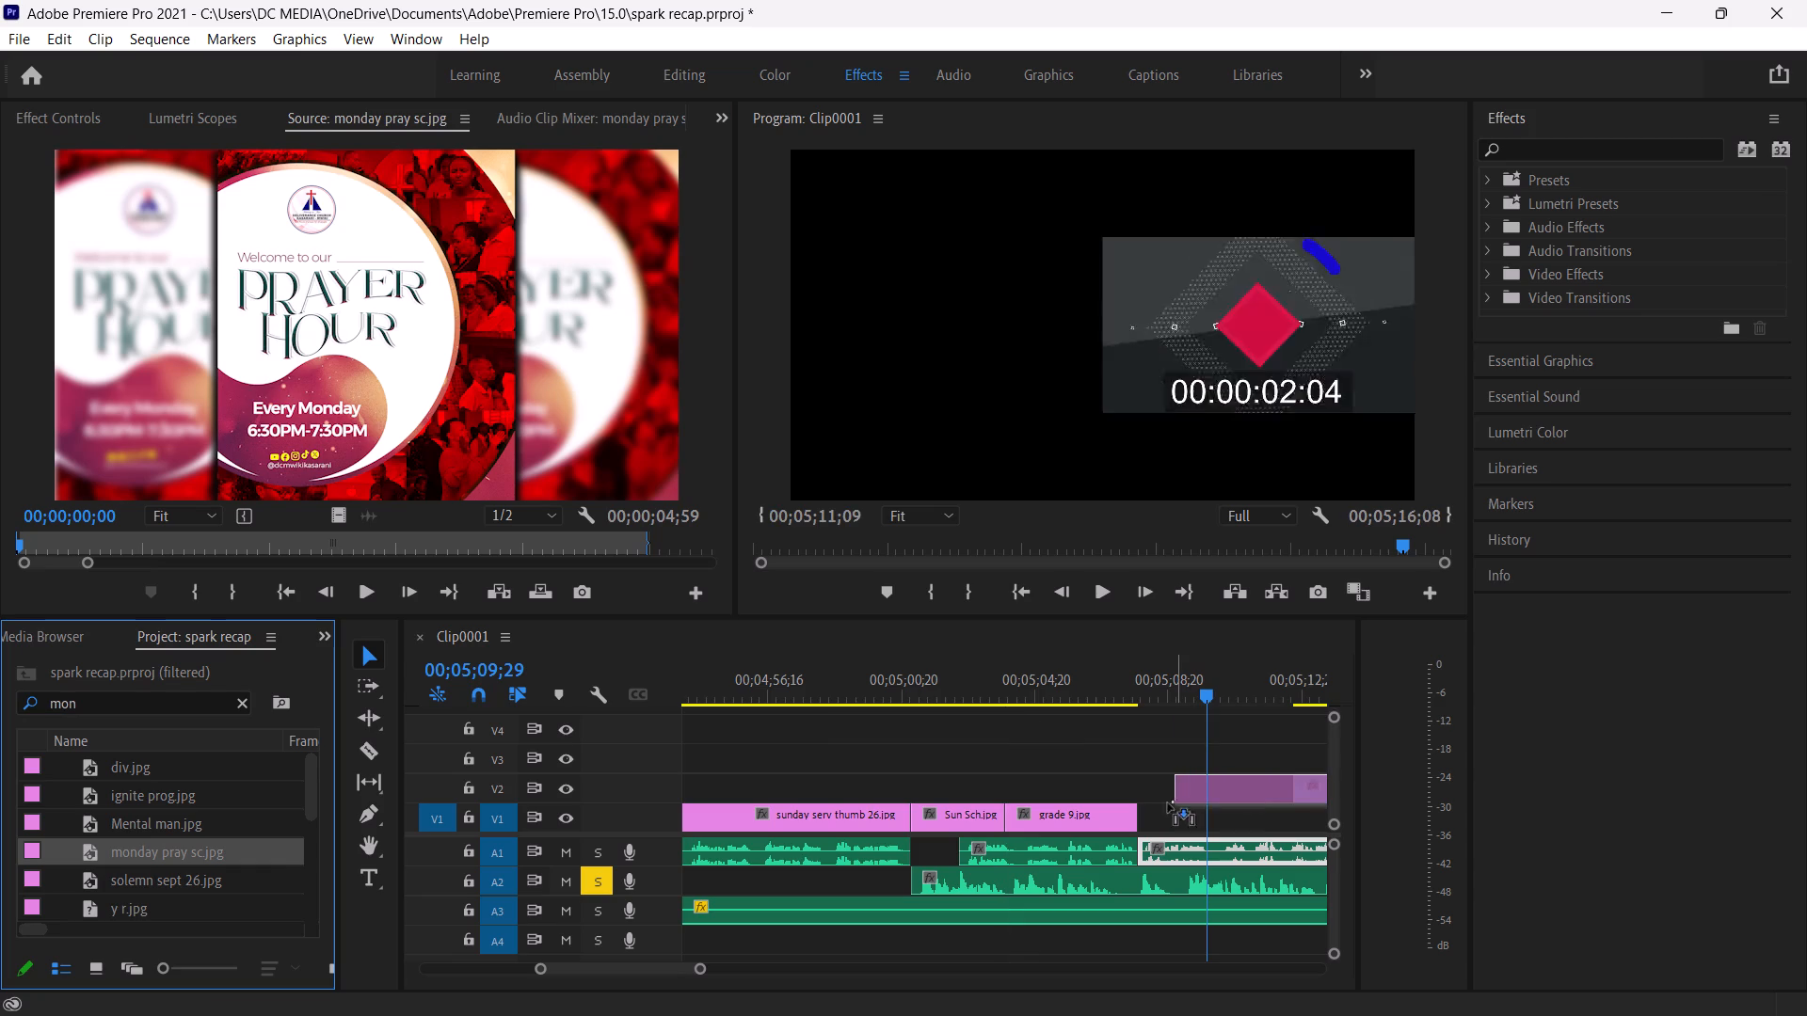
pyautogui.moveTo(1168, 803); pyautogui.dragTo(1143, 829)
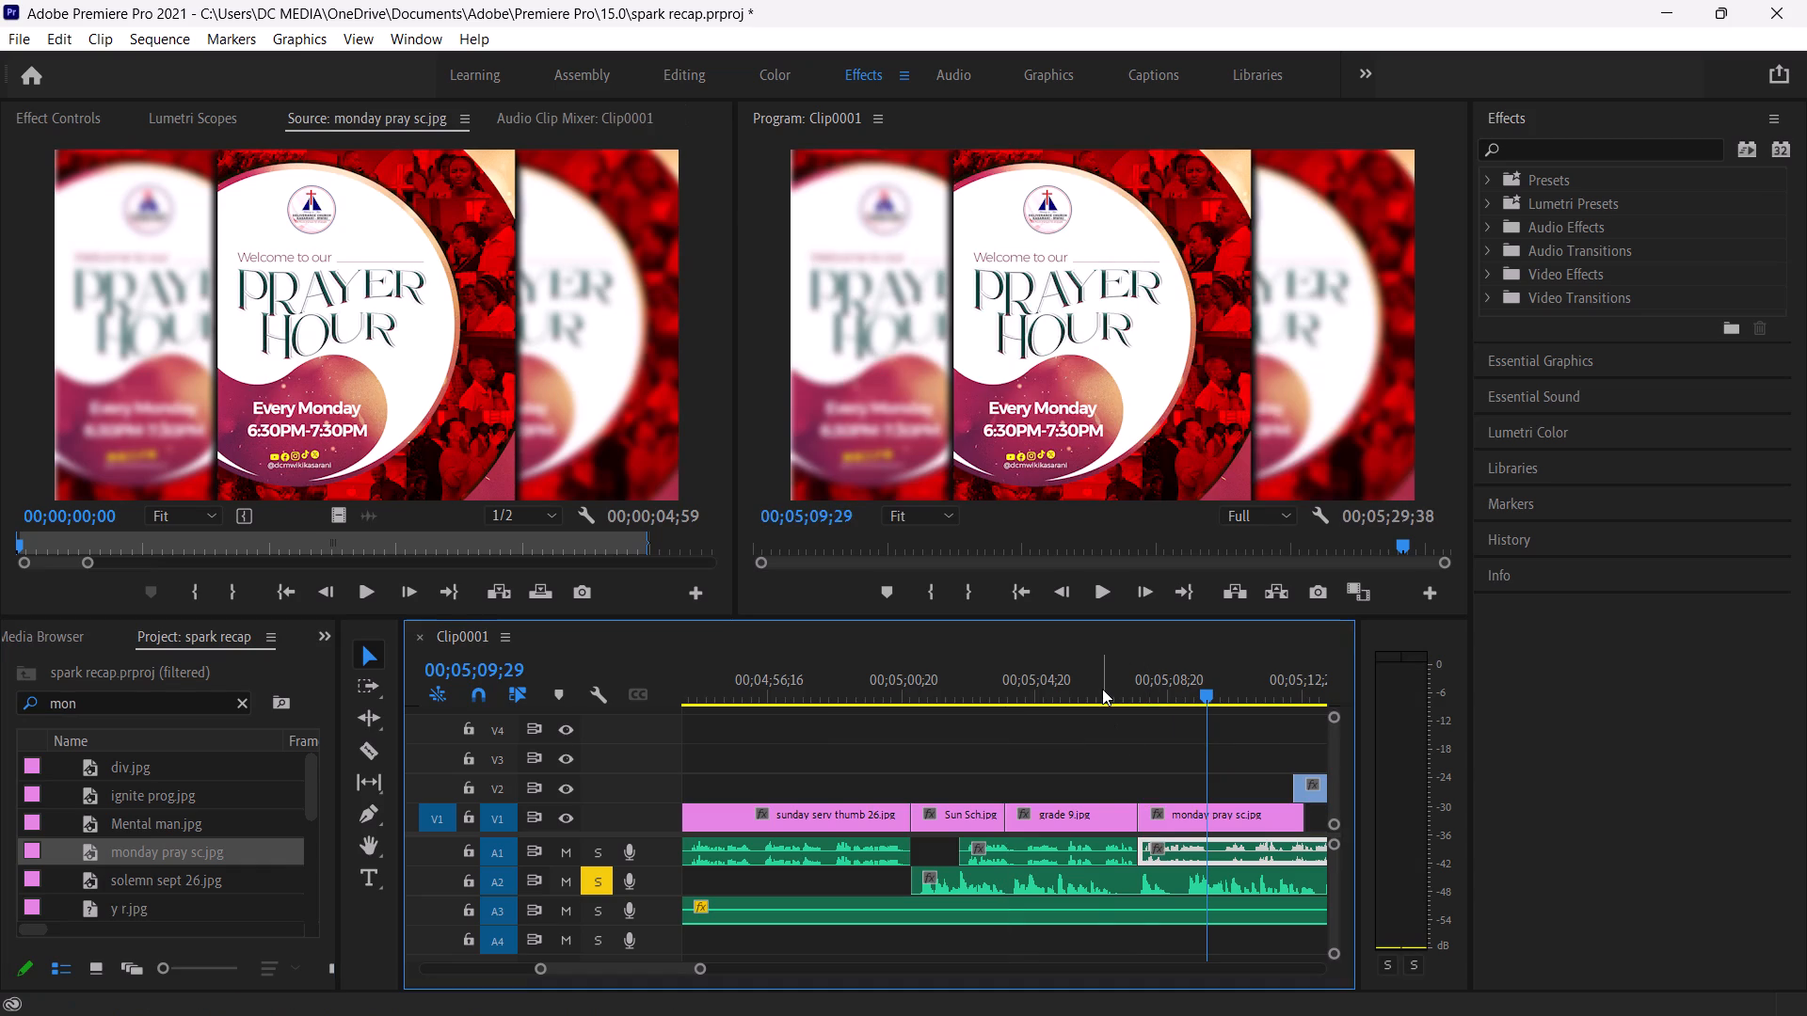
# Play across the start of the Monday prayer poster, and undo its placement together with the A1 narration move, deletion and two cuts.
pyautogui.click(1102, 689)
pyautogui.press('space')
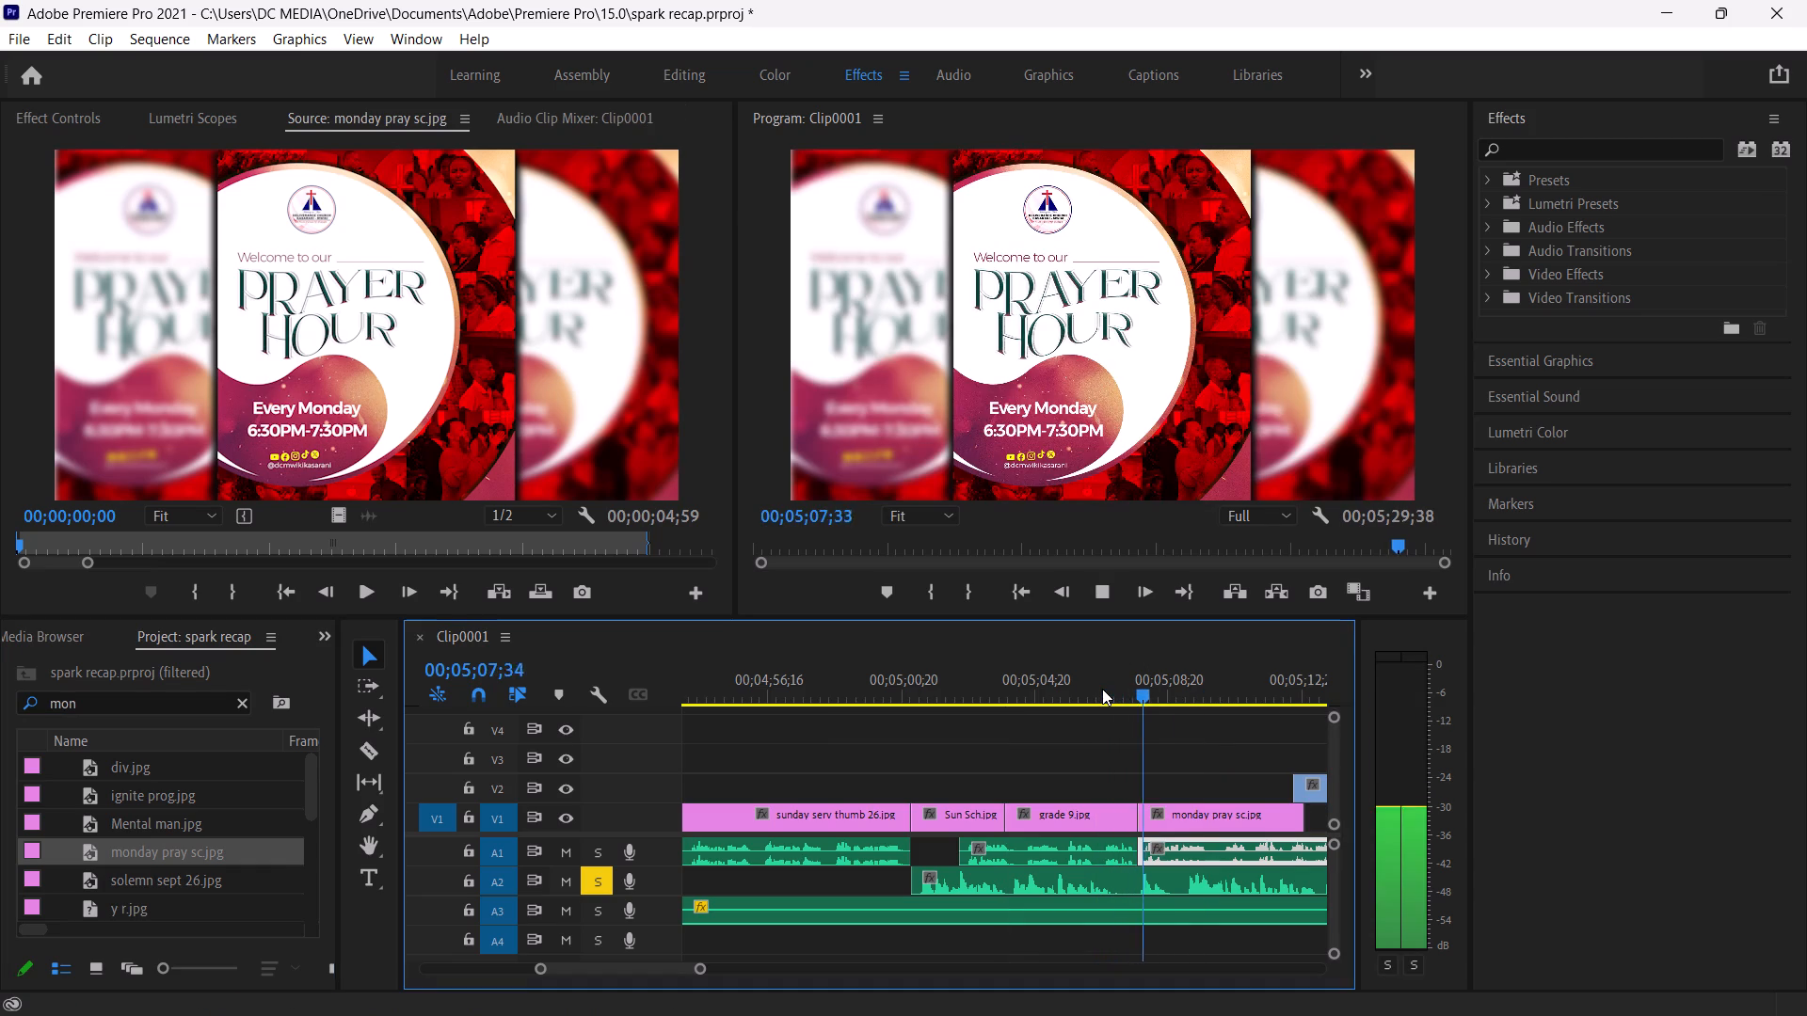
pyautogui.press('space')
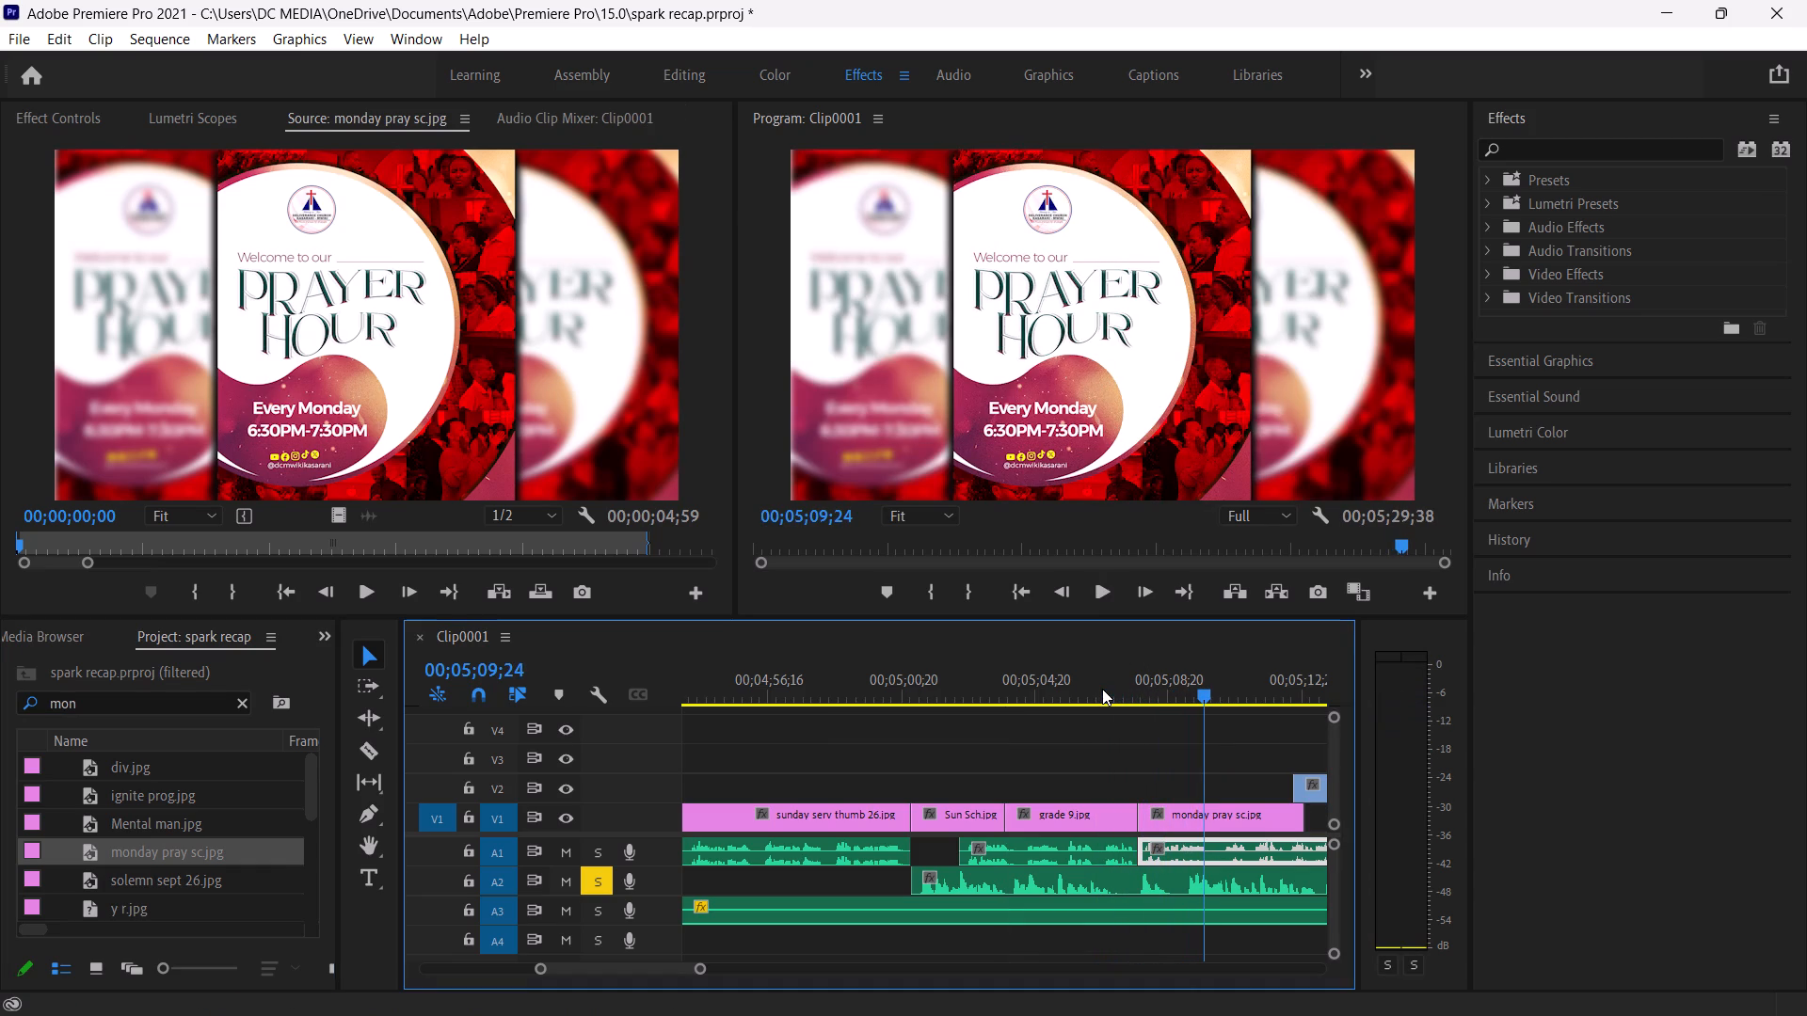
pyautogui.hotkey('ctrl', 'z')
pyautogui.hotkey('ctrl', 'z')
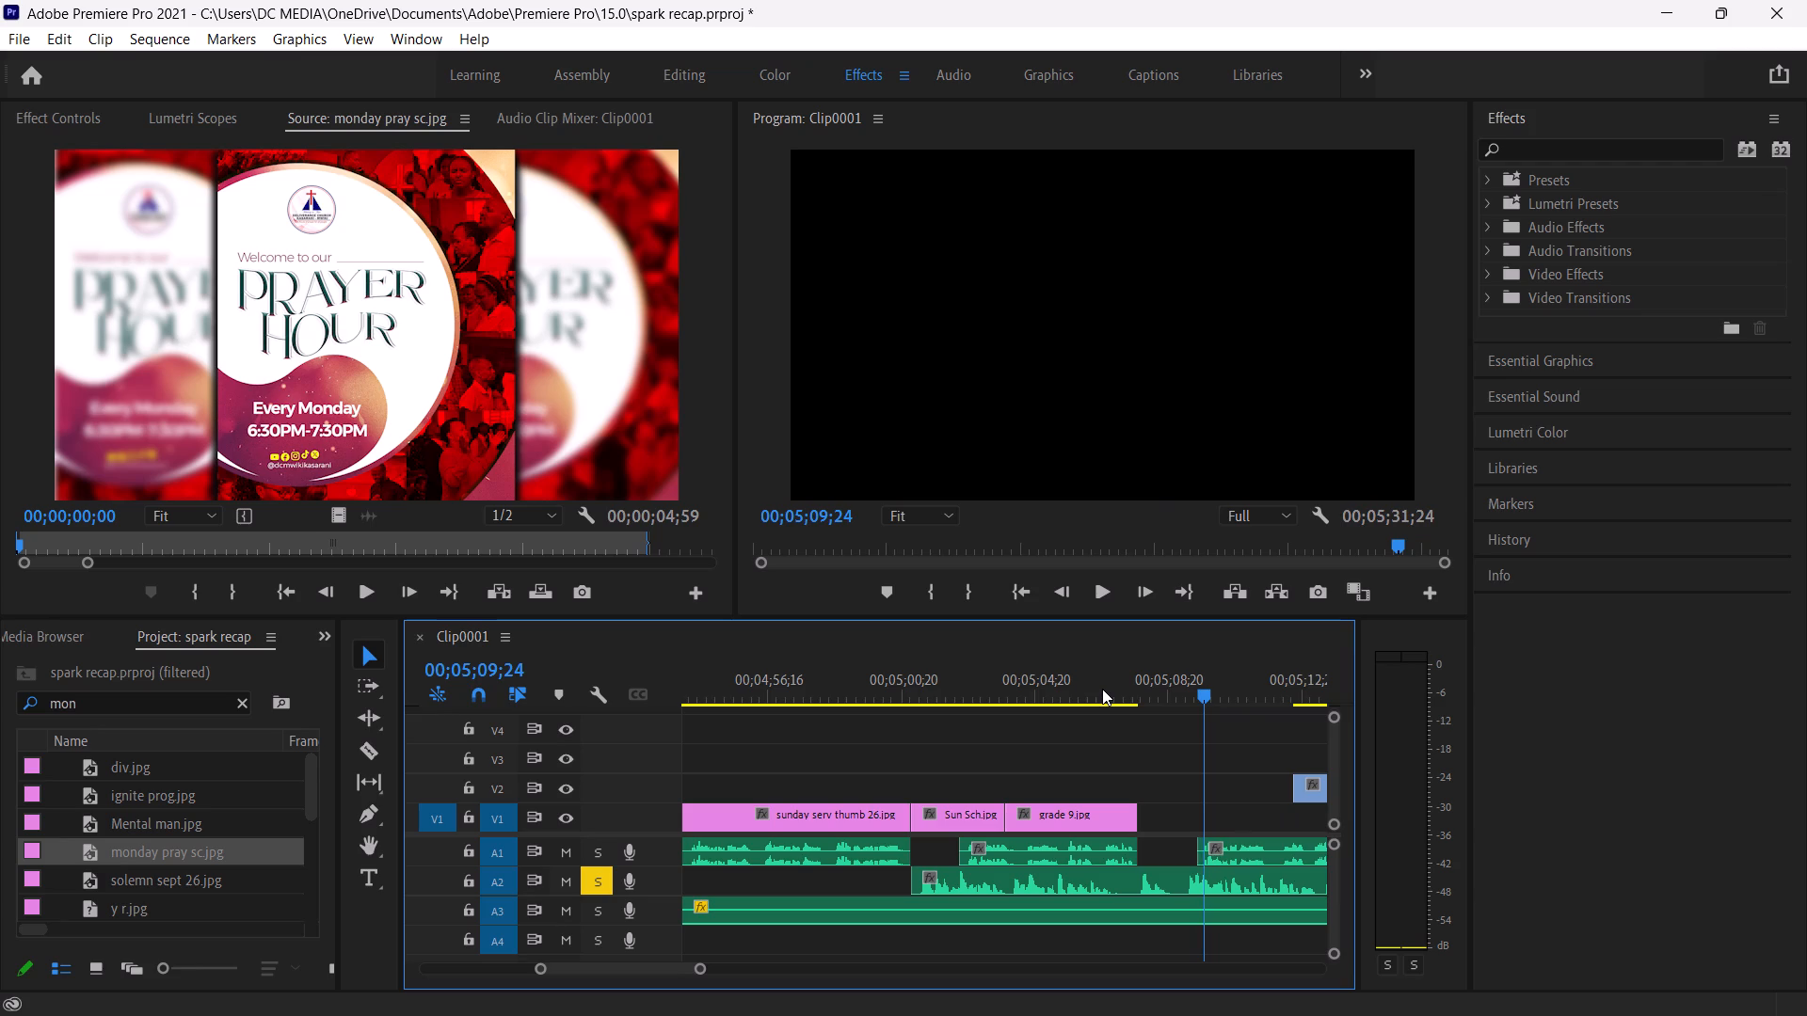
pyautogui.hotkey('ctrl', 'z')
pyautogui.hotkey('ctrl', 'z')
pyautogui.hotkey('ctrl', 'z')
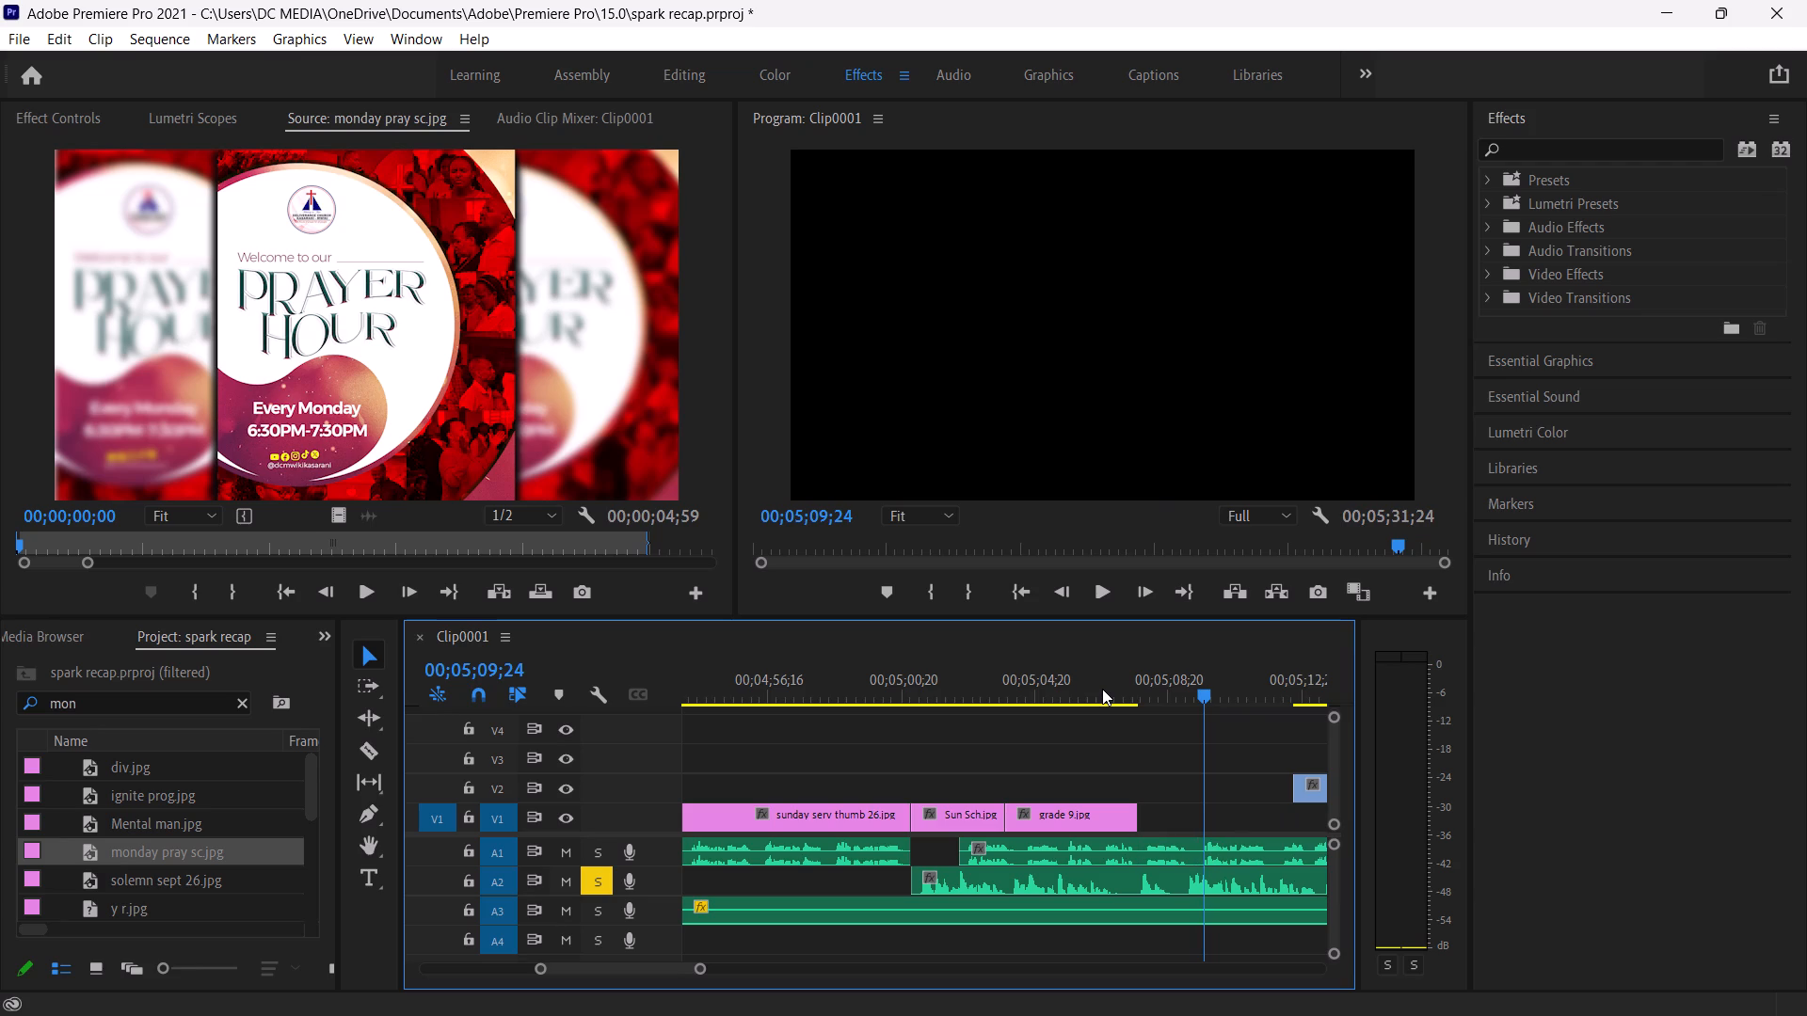
# Cut the section from 00;05;07;07 to about 00;05;08;43 out of the A2 narration and move the rest back to close the gap.
pyautogui.click(1077, 683)
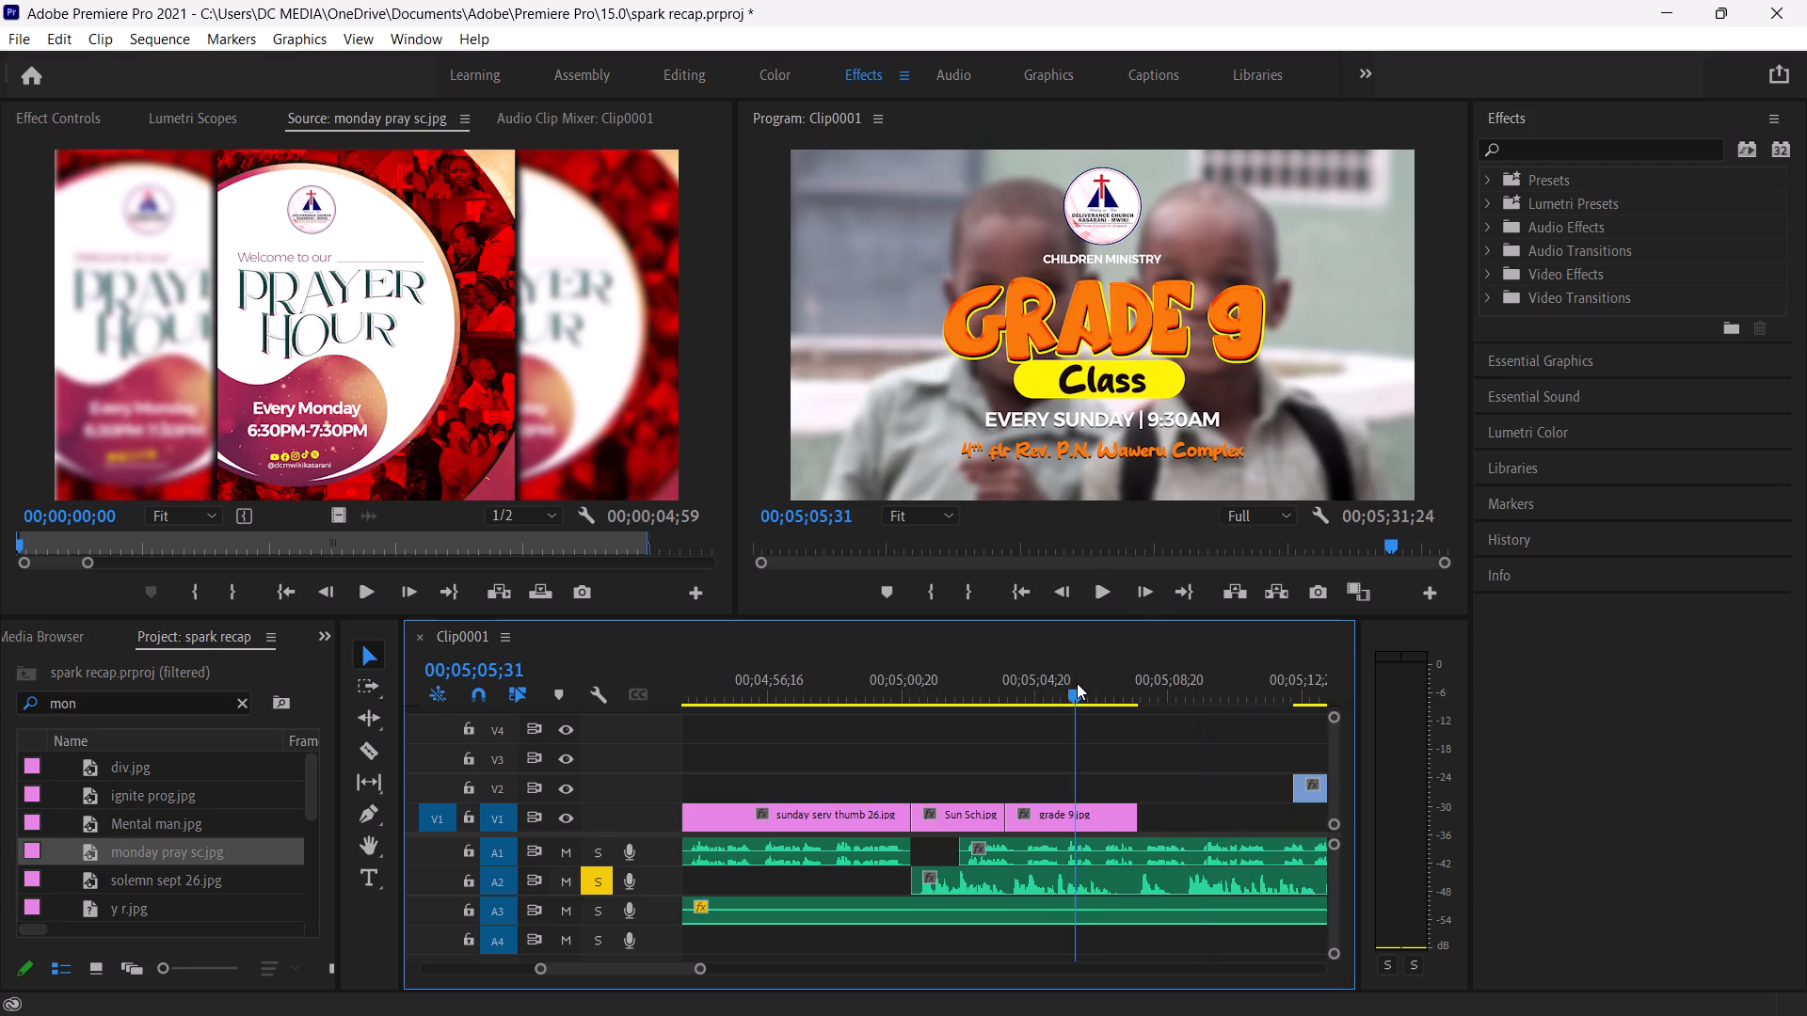
pyautogui.press('space')
pyautogui.press('space')
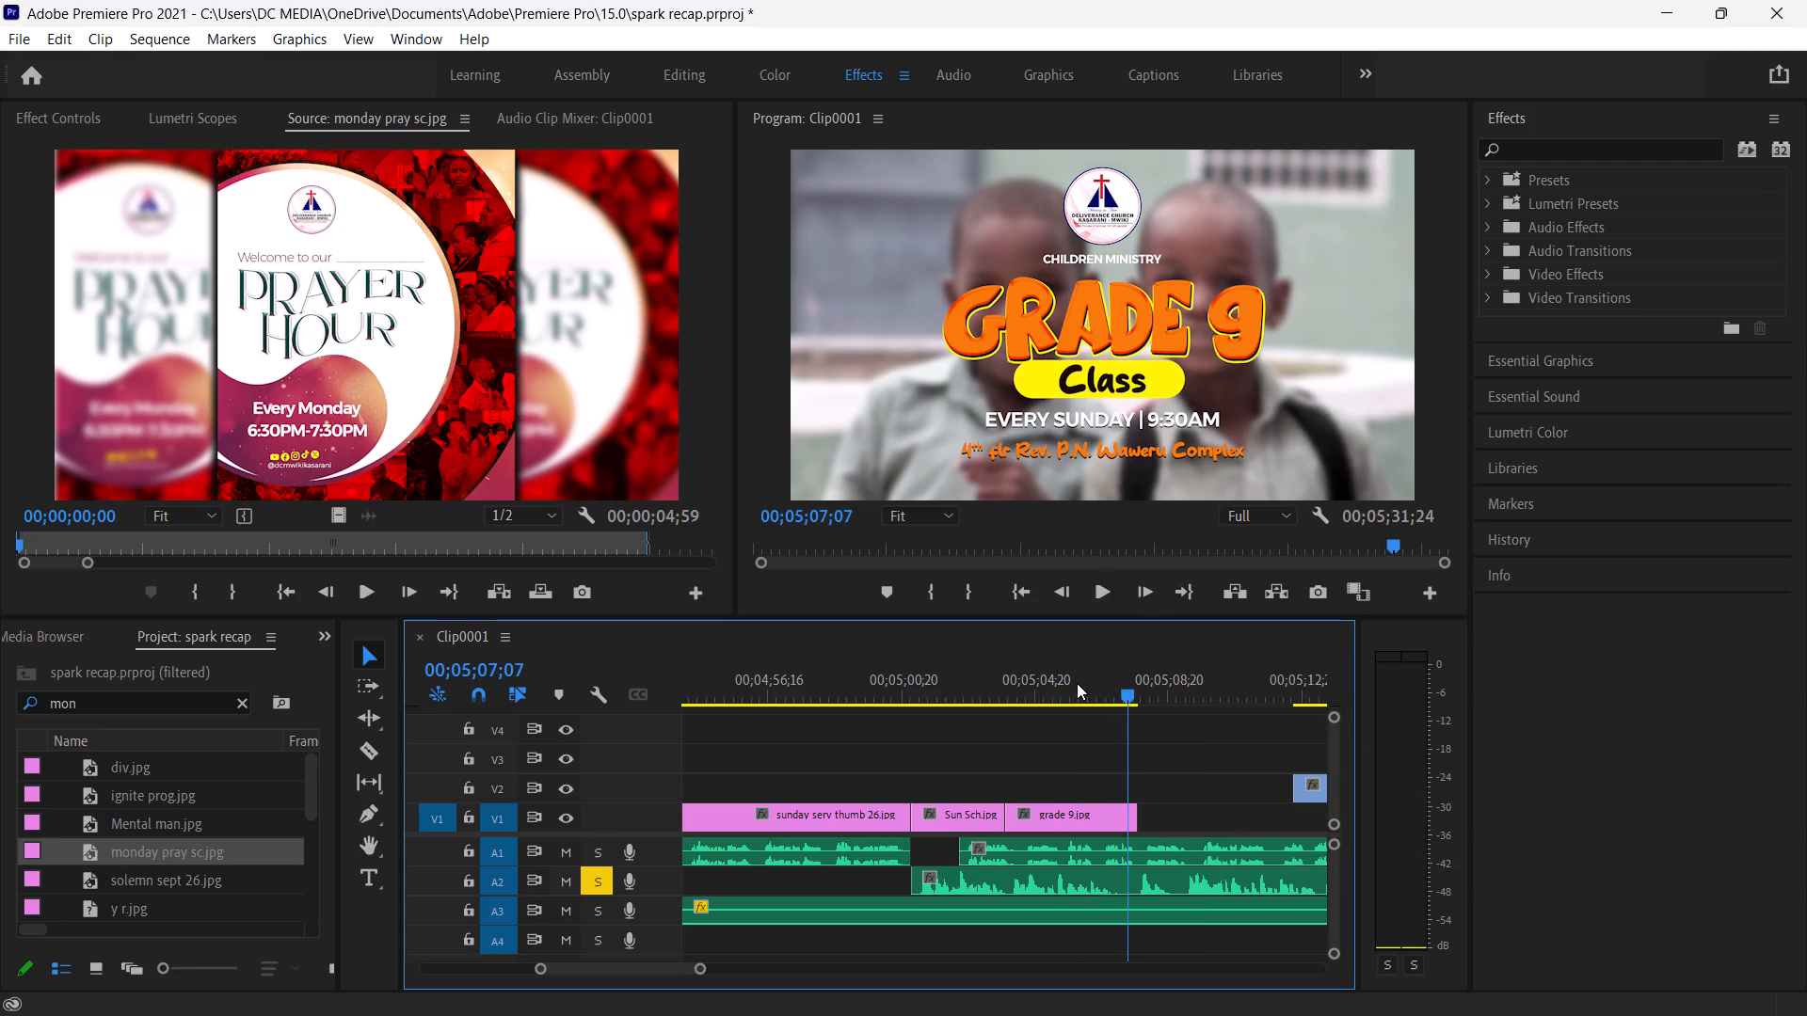
pyautogui.press('c')
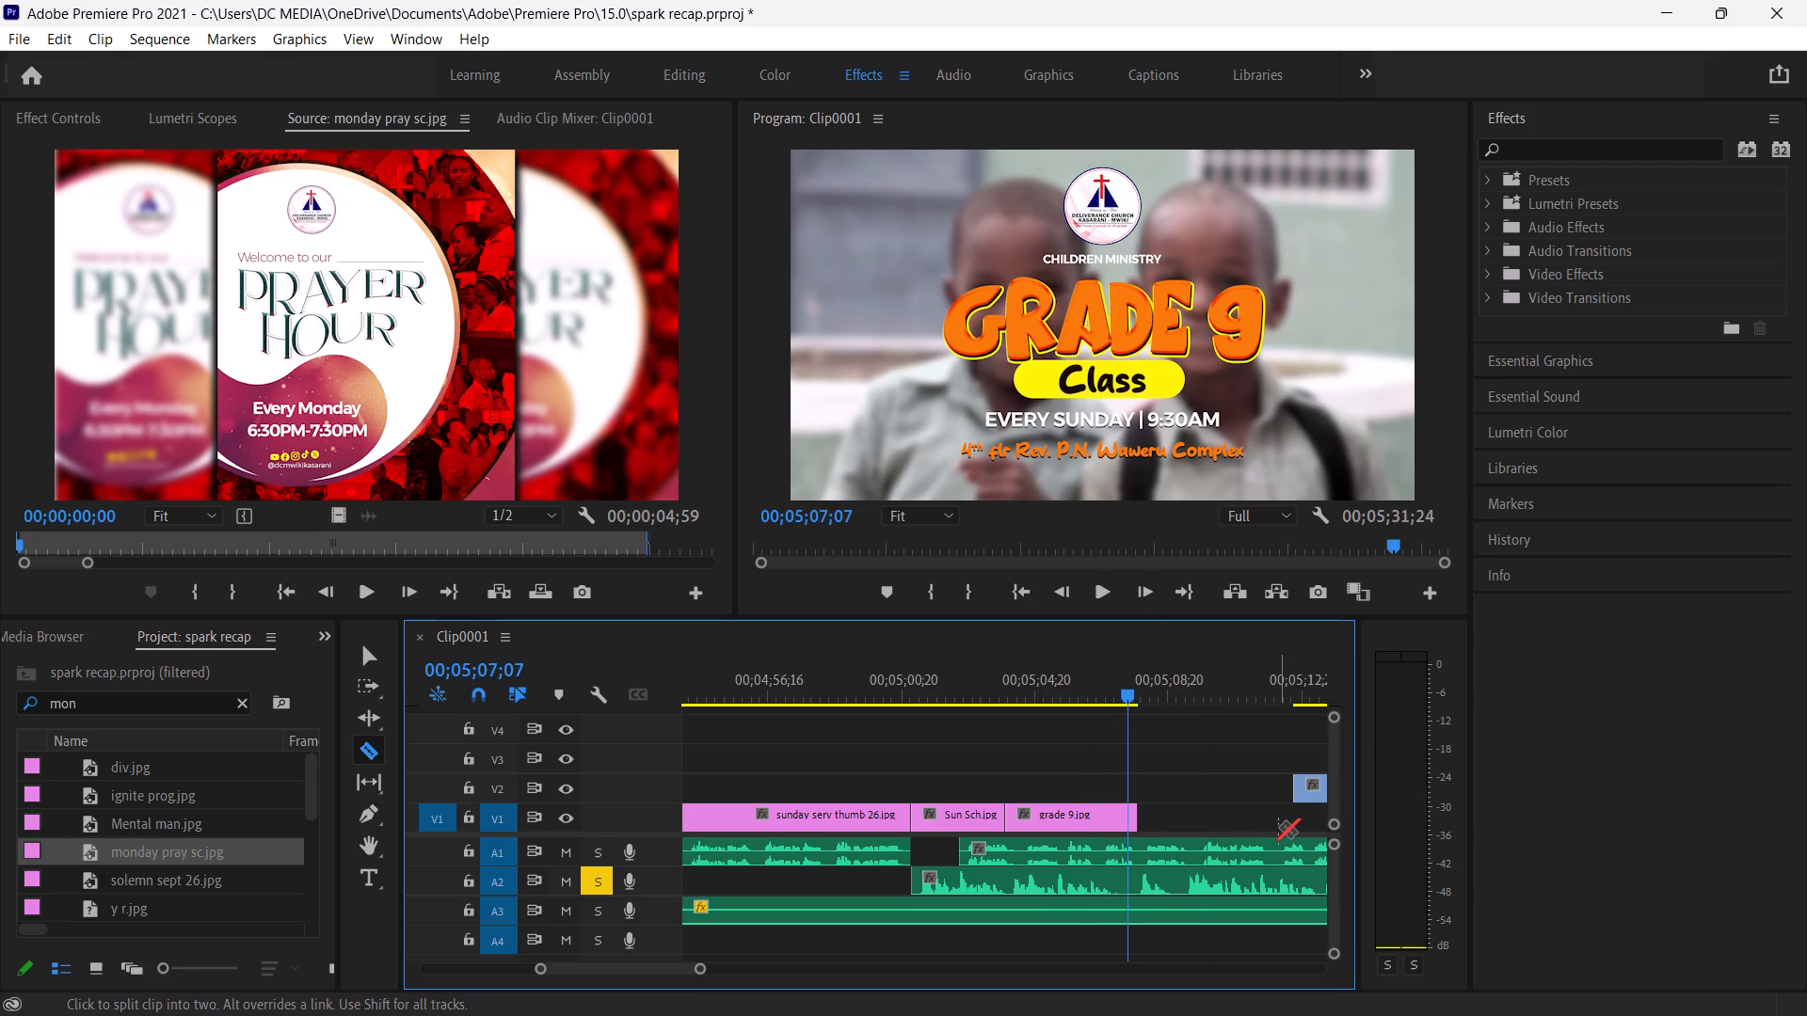
pyautogui.click(1127, 878)
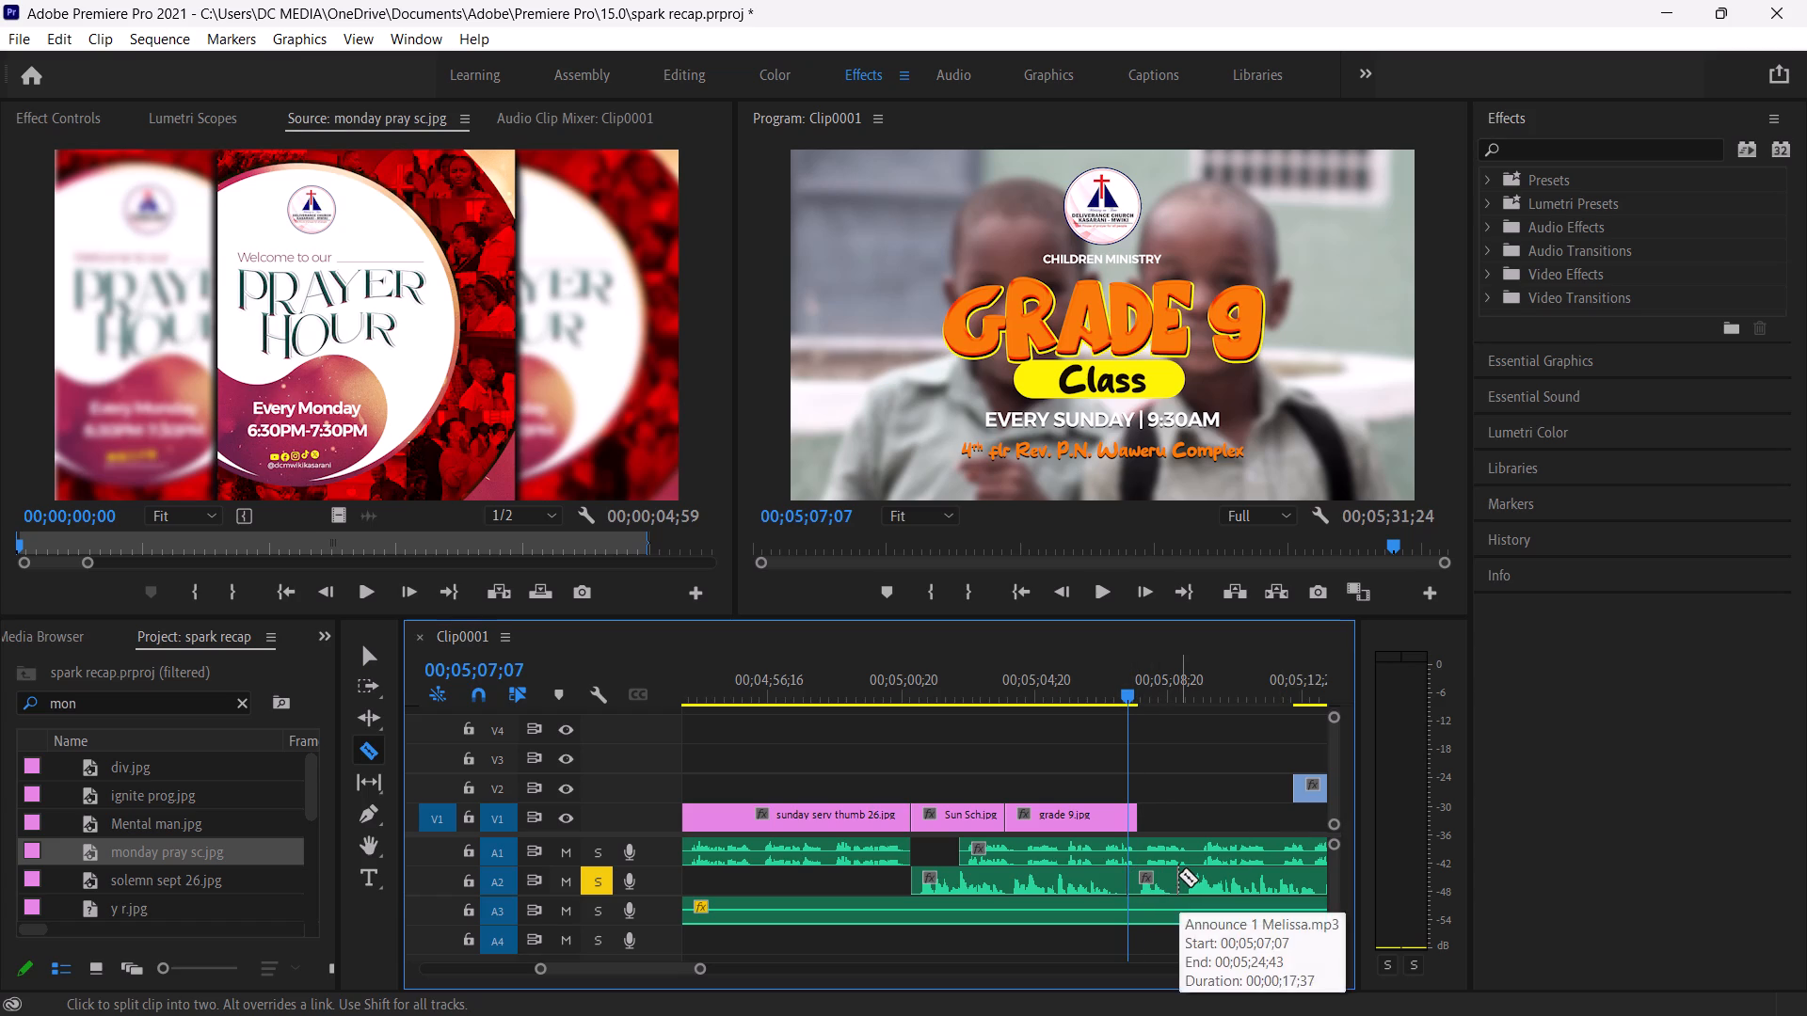
pyautogui.click(1181, 875)
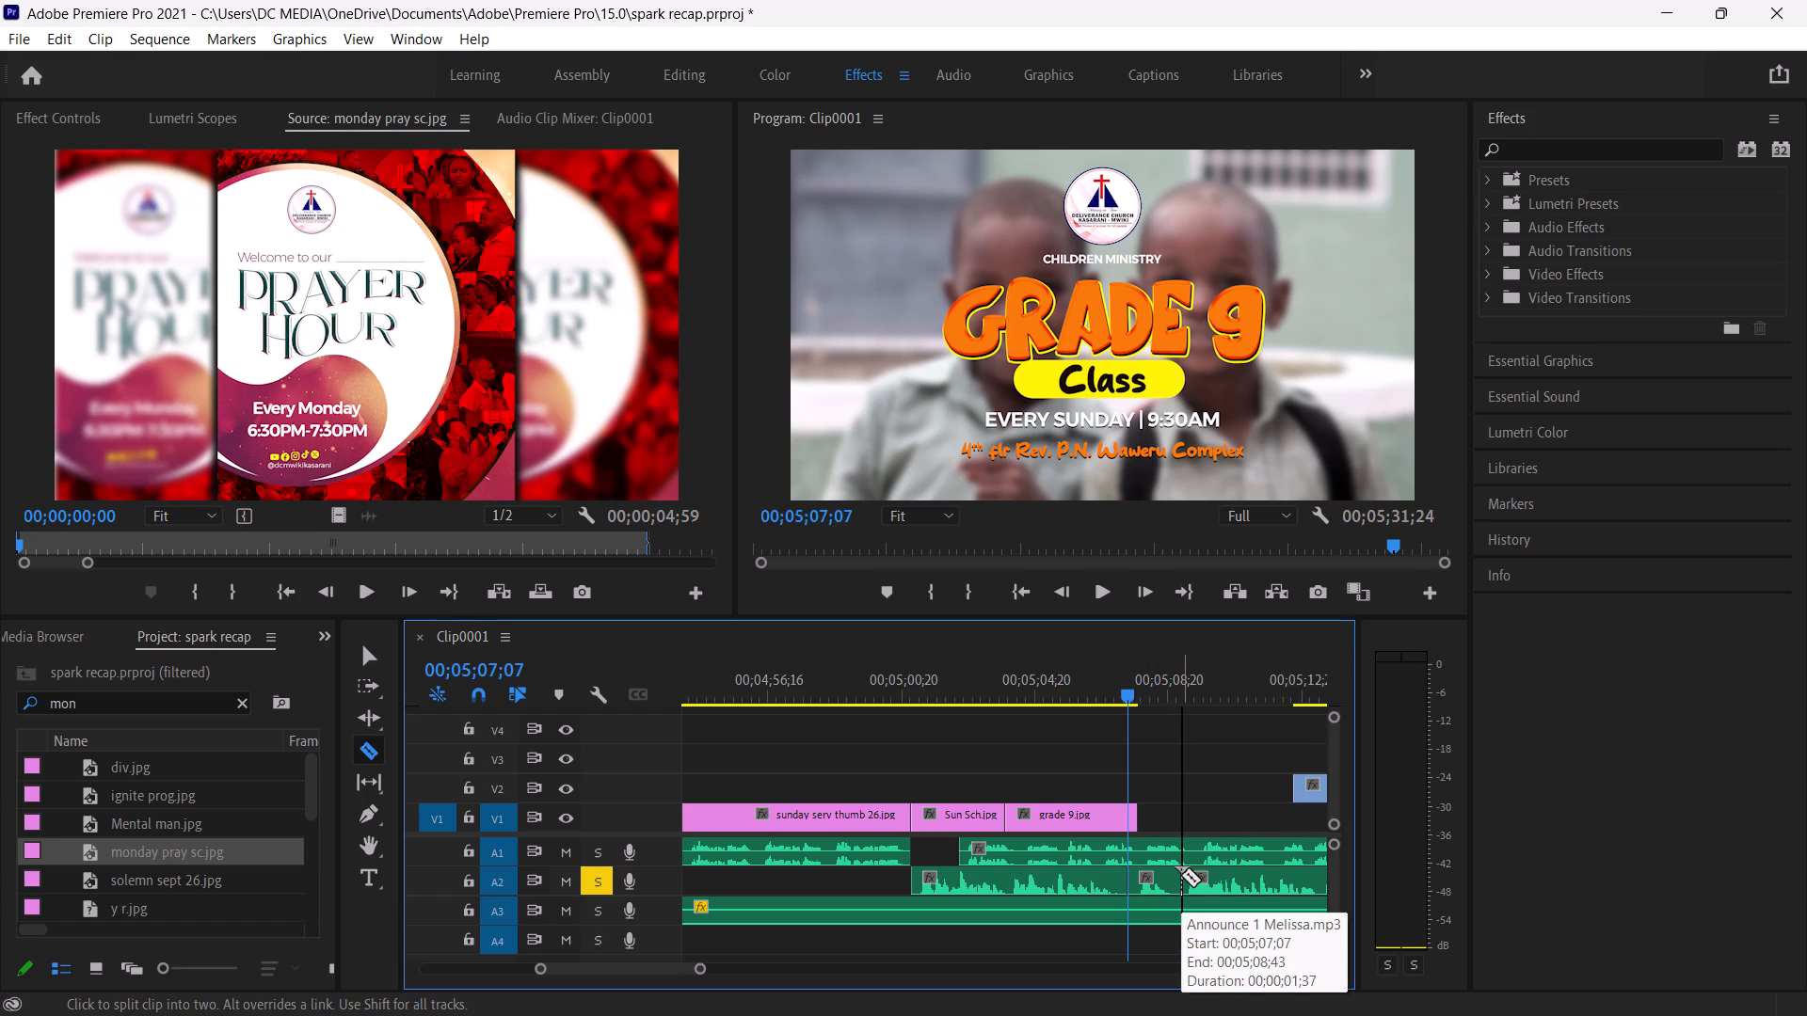
pyautogui.press('v')
pyautogui.click(1162, 881)
pyautogui.press('BackSpace')
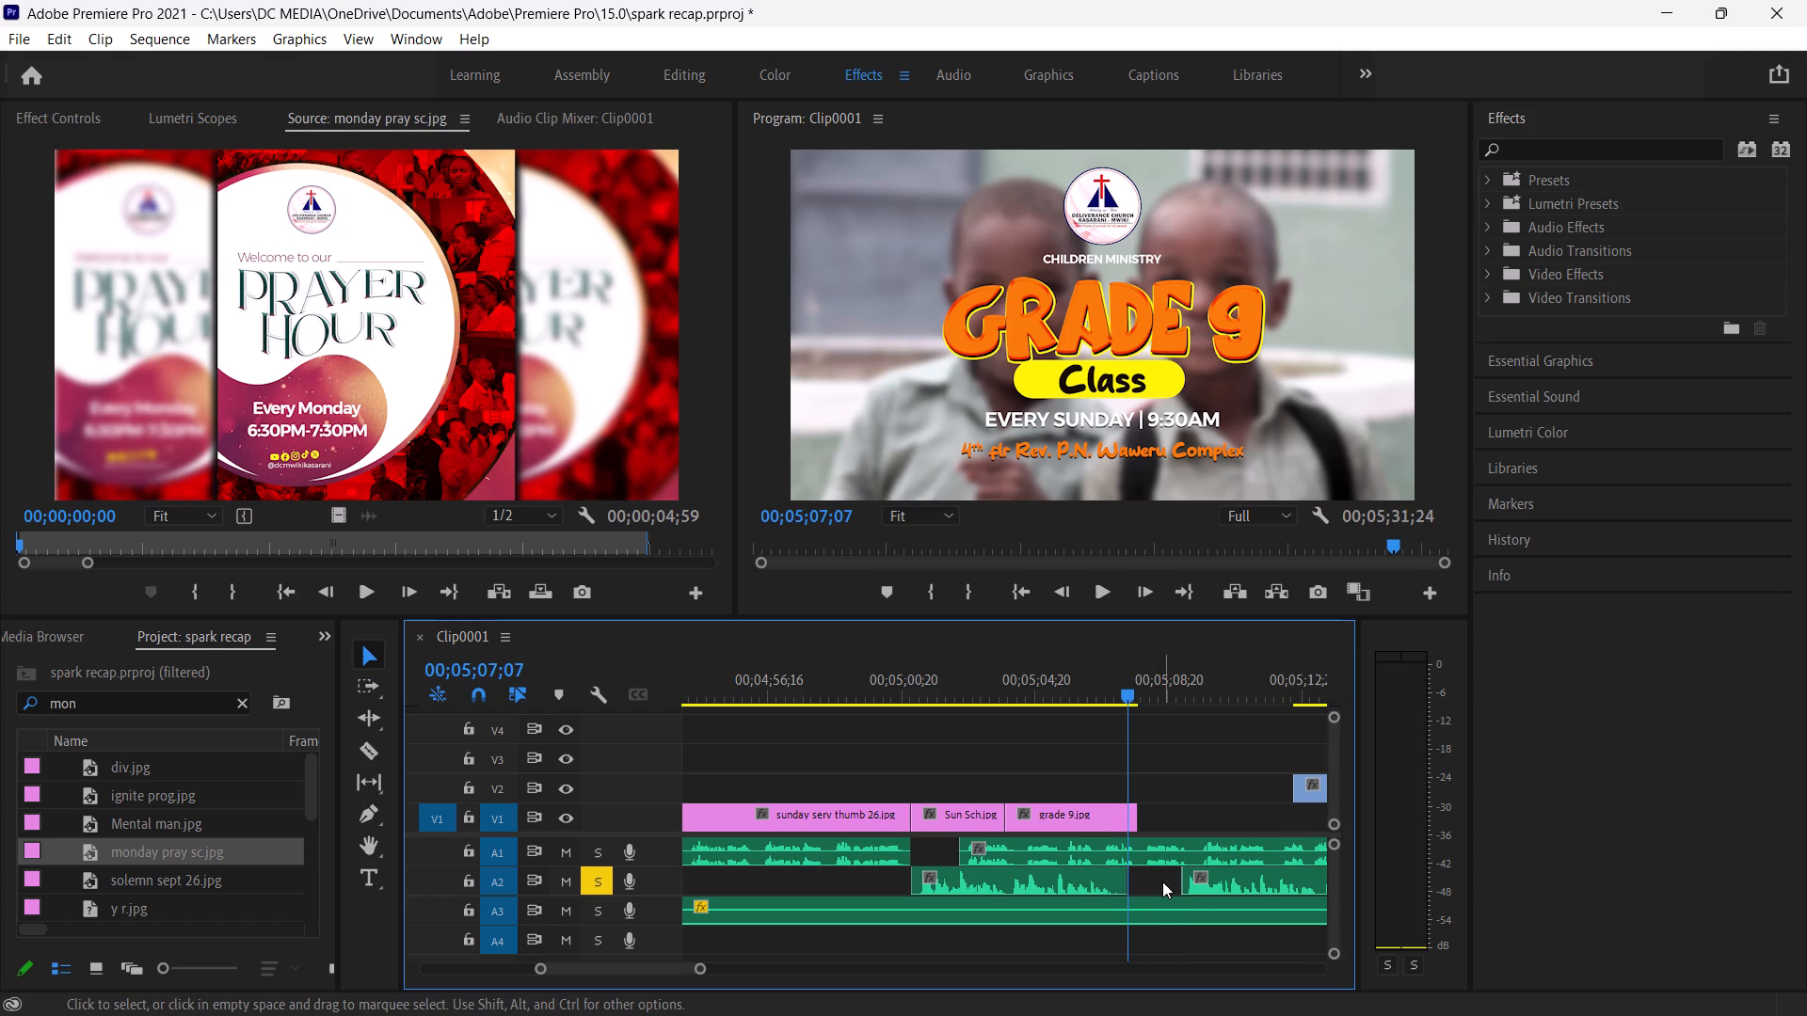
pyautogui.moveTo(1218, 881); pyautogui.dragTo(1177, 878)
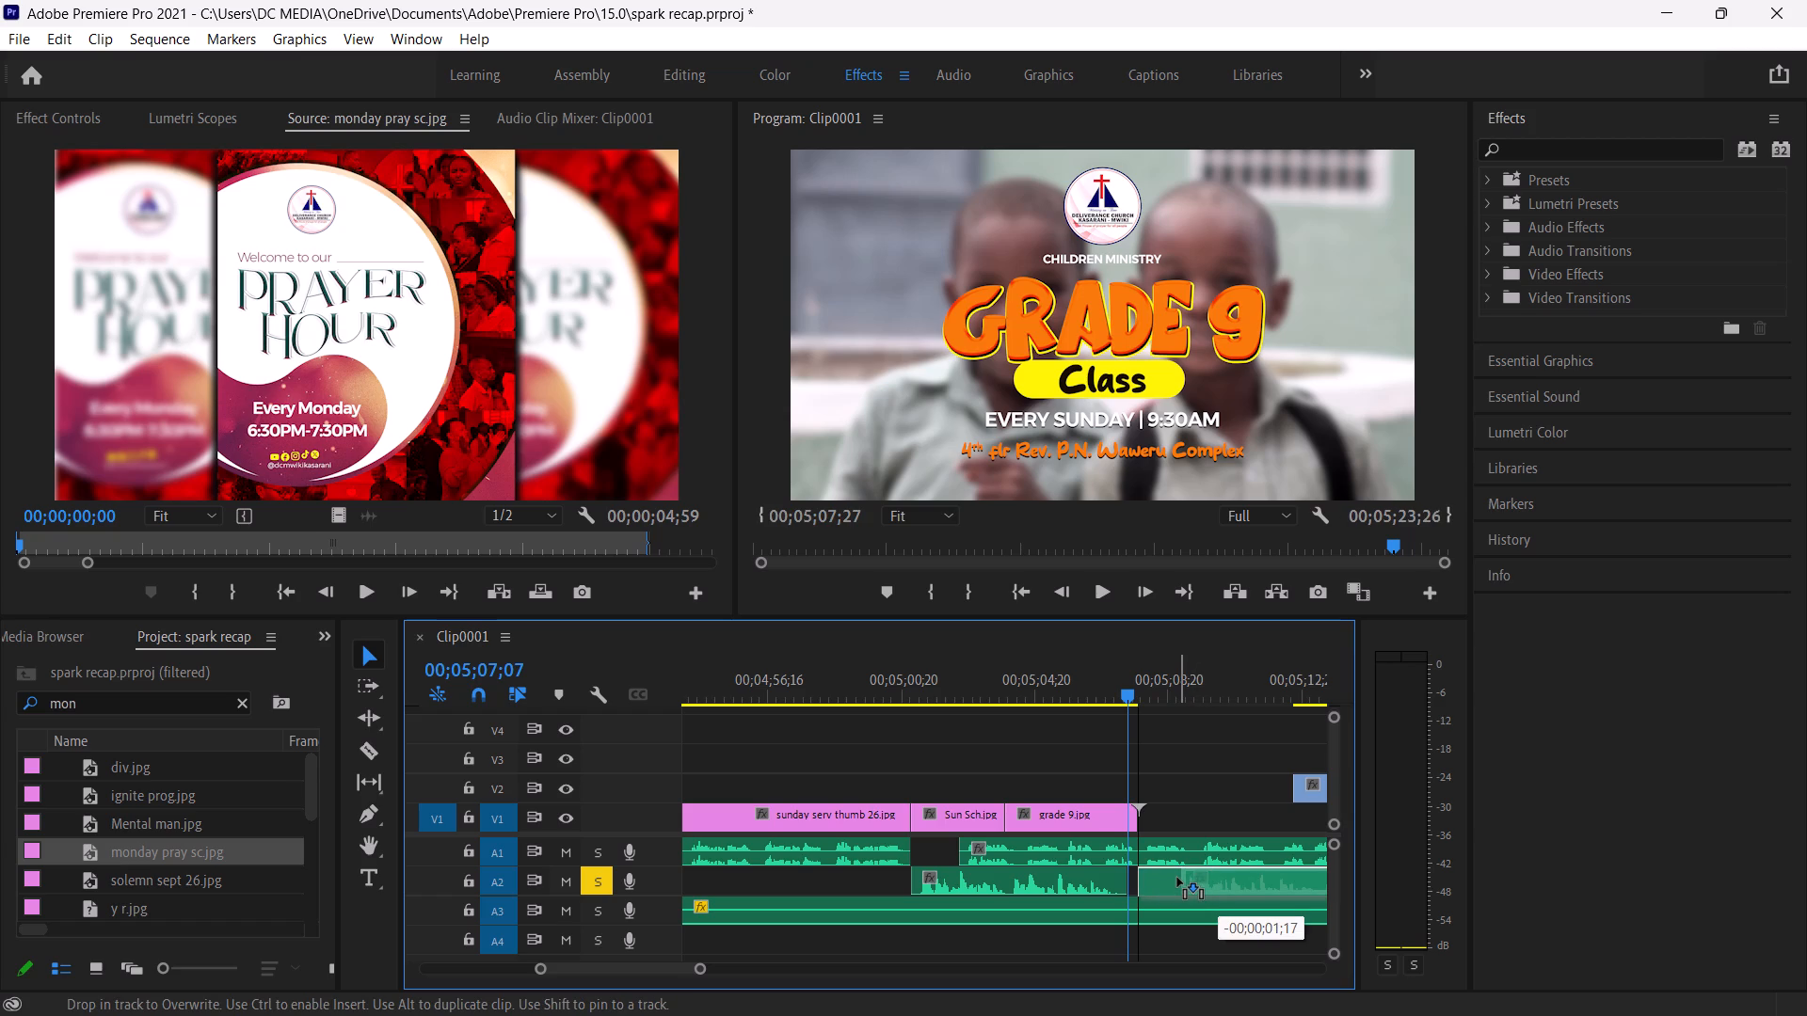
pyautogui.moveTo(1177, 878); pyautogui.dragTo(1165, 878)
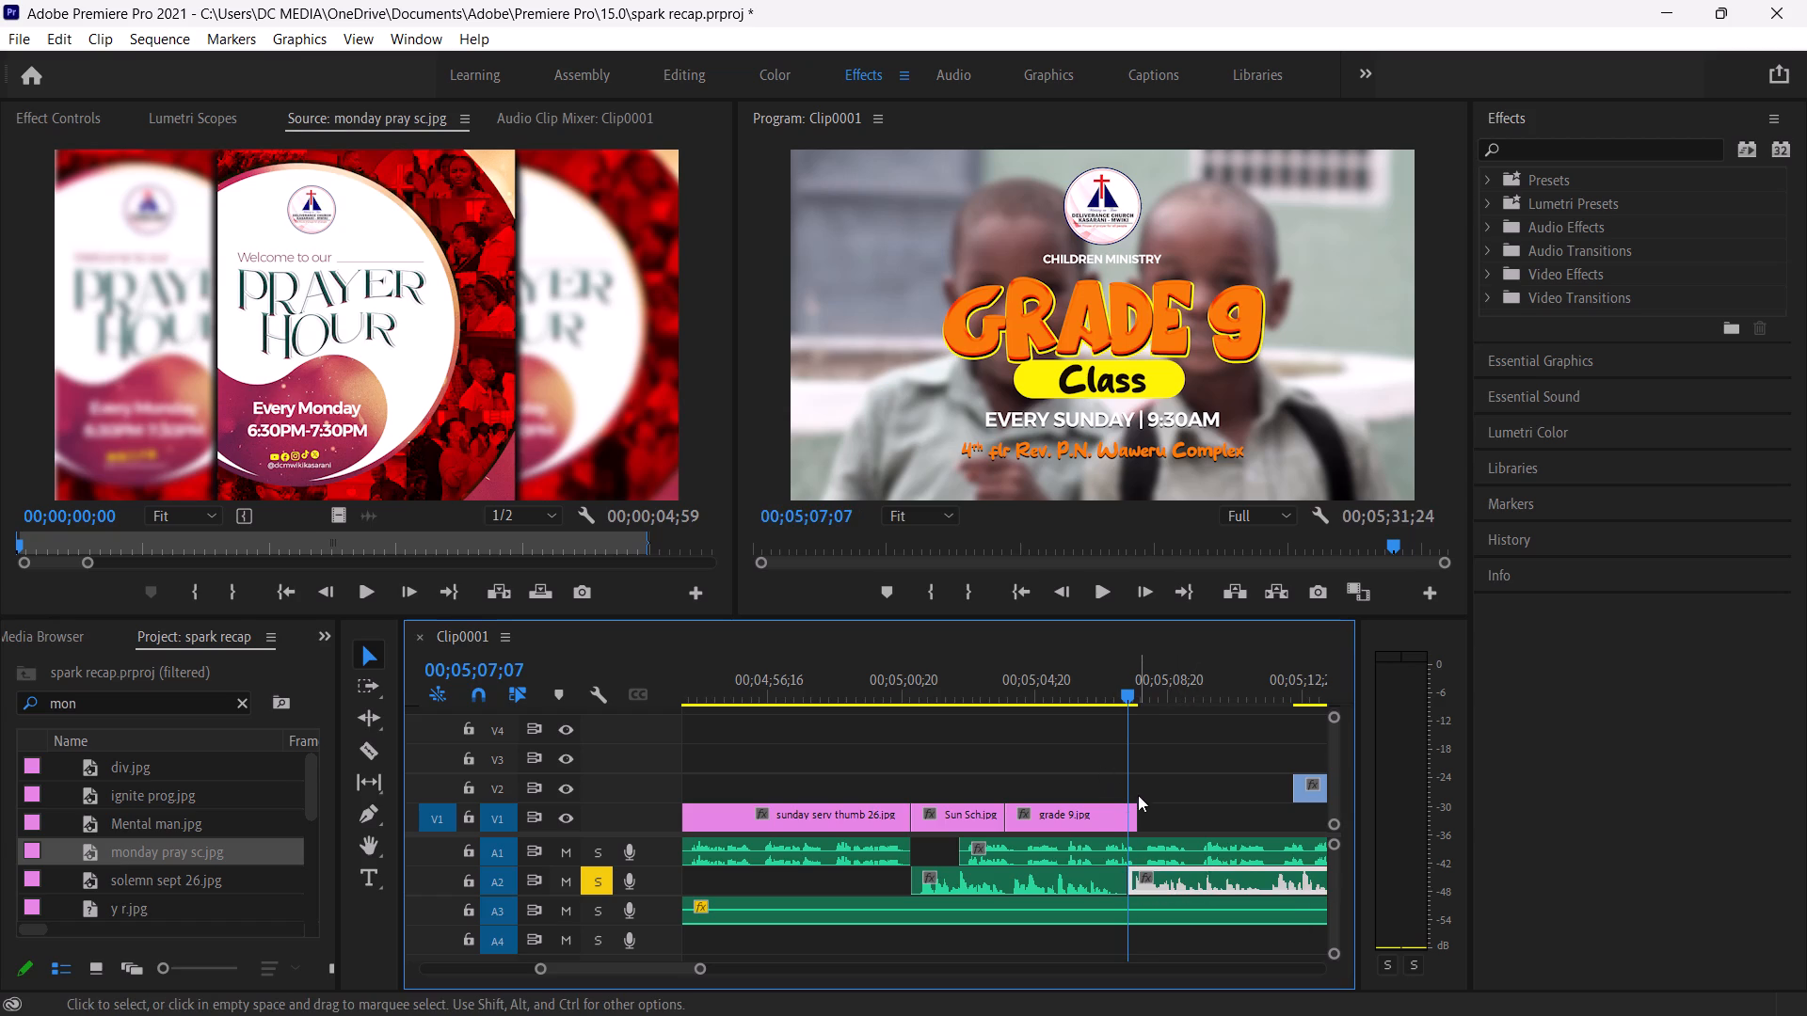
# Trim the grade 9 poster on V1 to end at 00;05;07;07.
pyautogui.moveTo(1135, 804); pyautogui.dragTo(1123, 806)
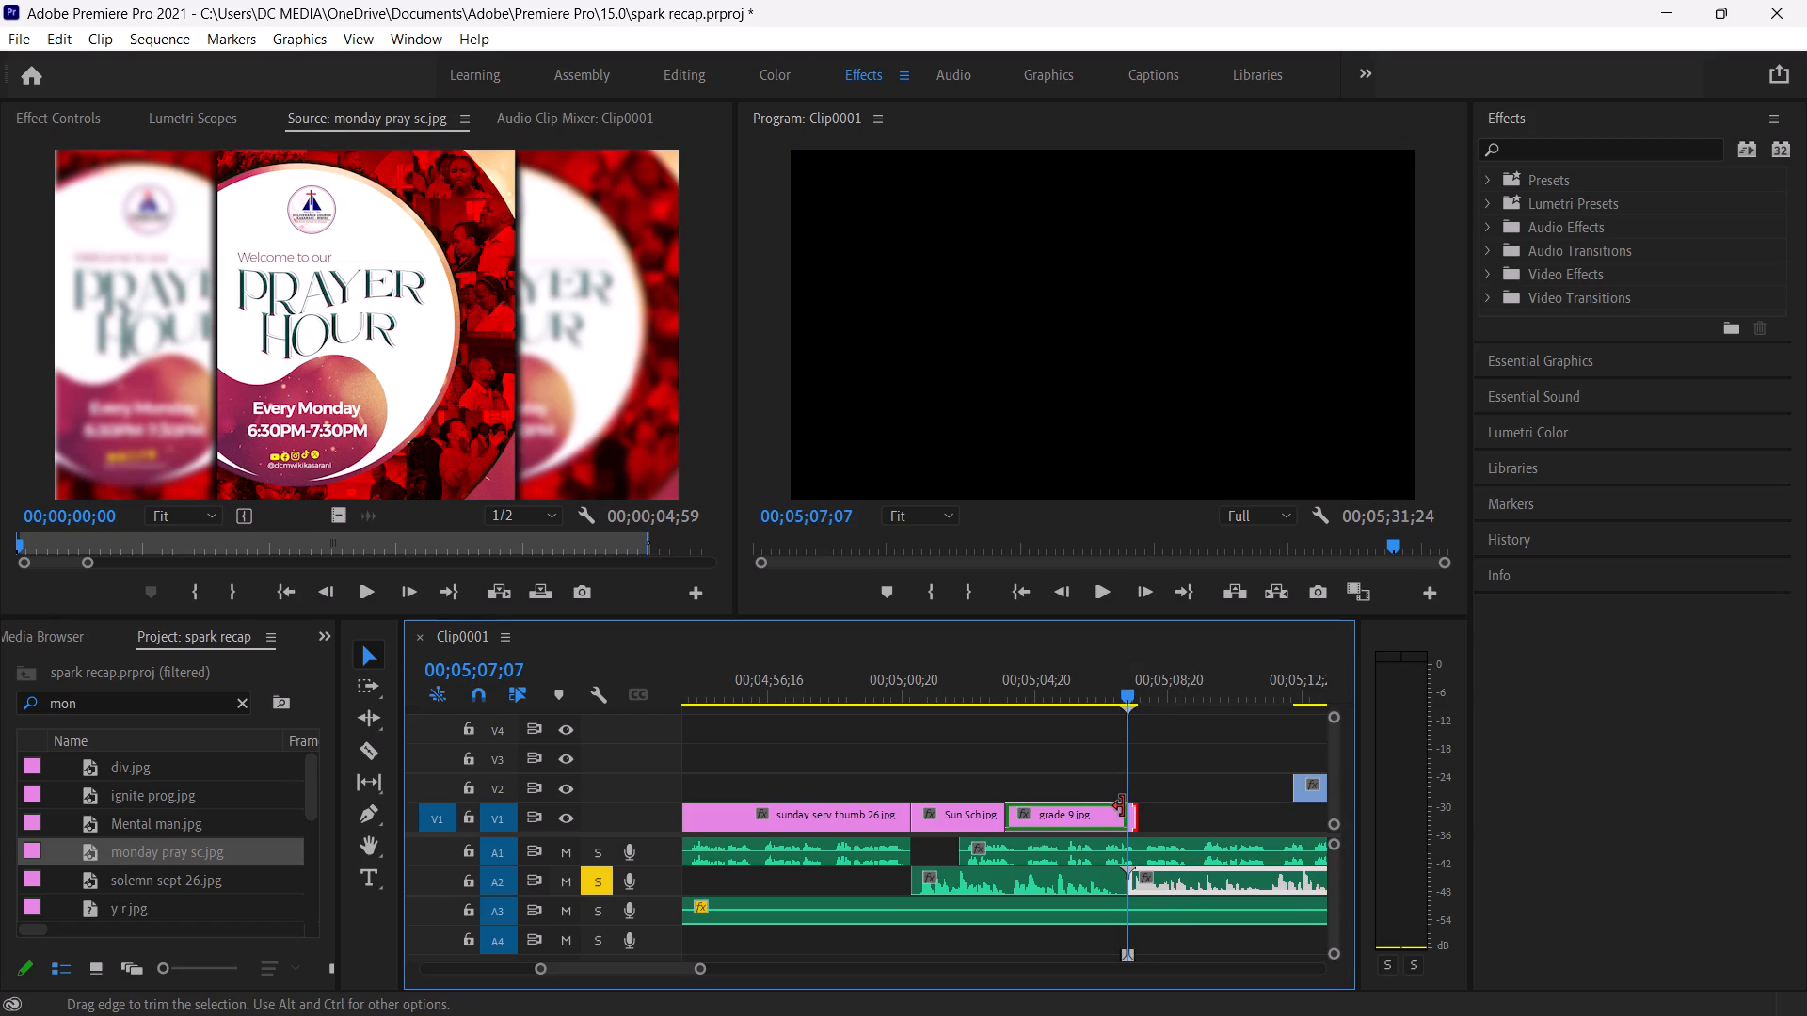
# Play the A2 narration past the grade 9 poster and cut it at 00;05;11;14, before the intro logo clip.
pyautogui.click(1068, 693)
pyautogui.press('space')
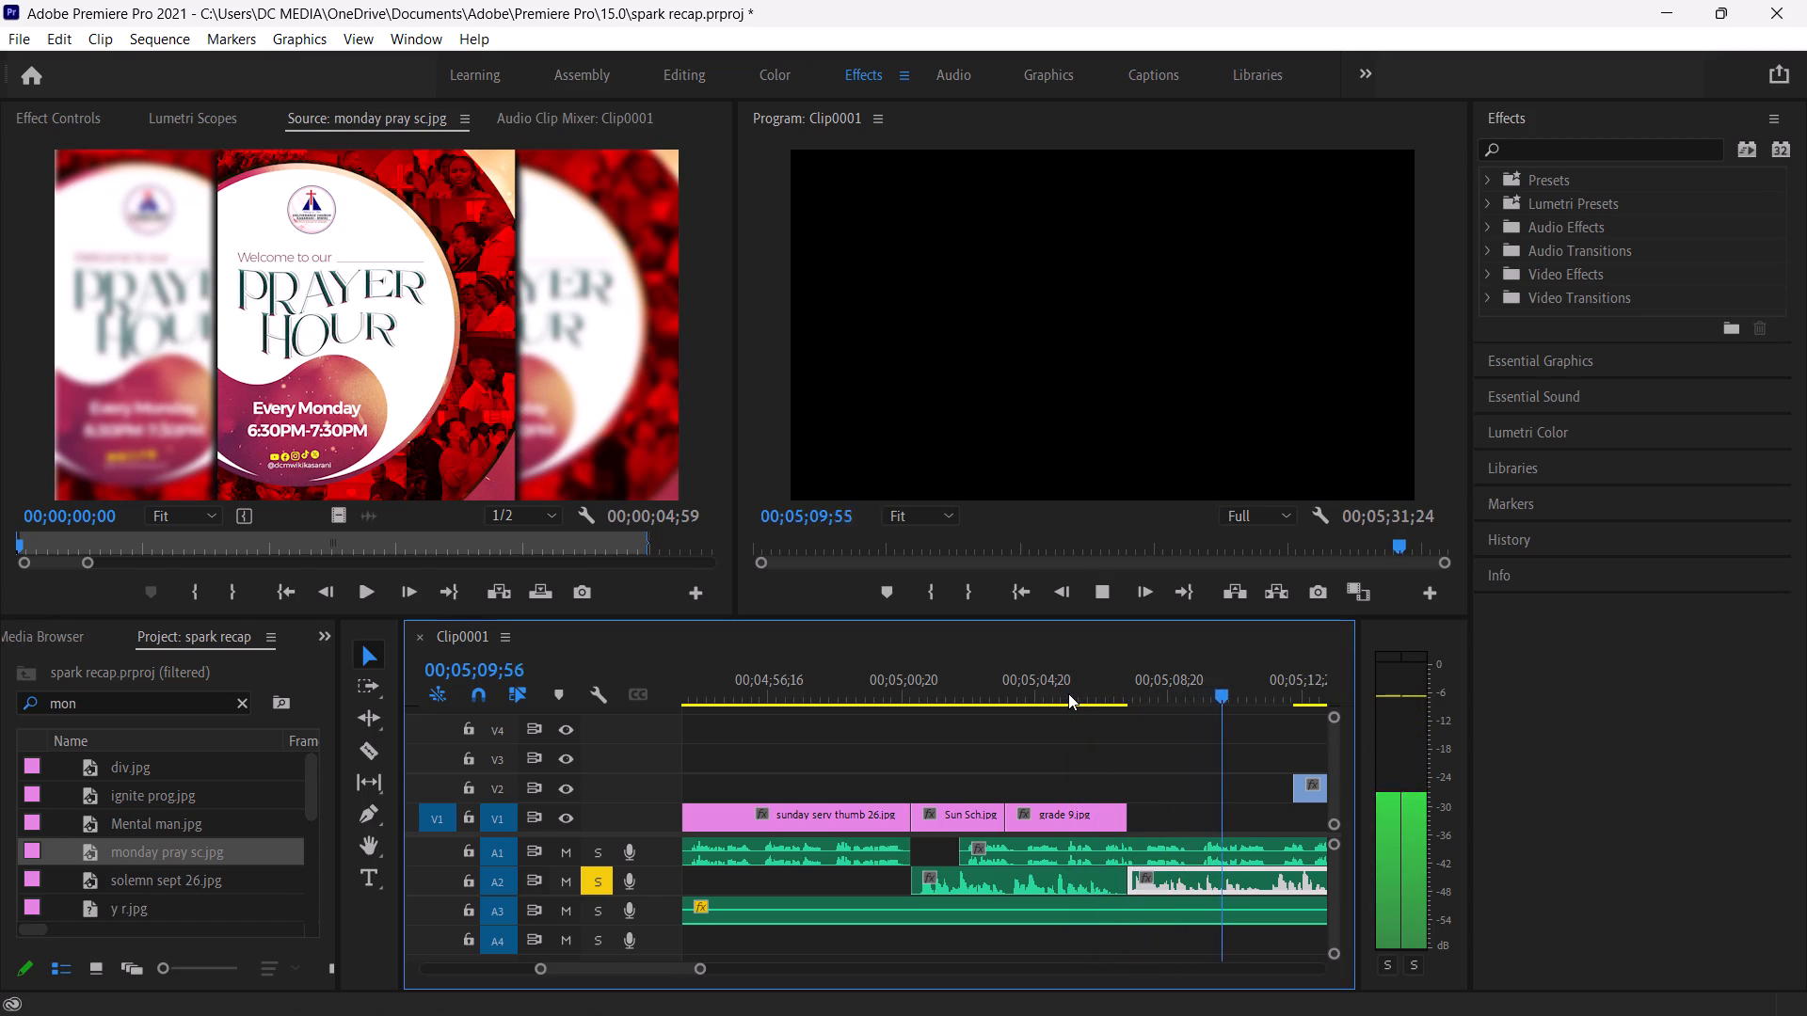
pyautogui.press('space')
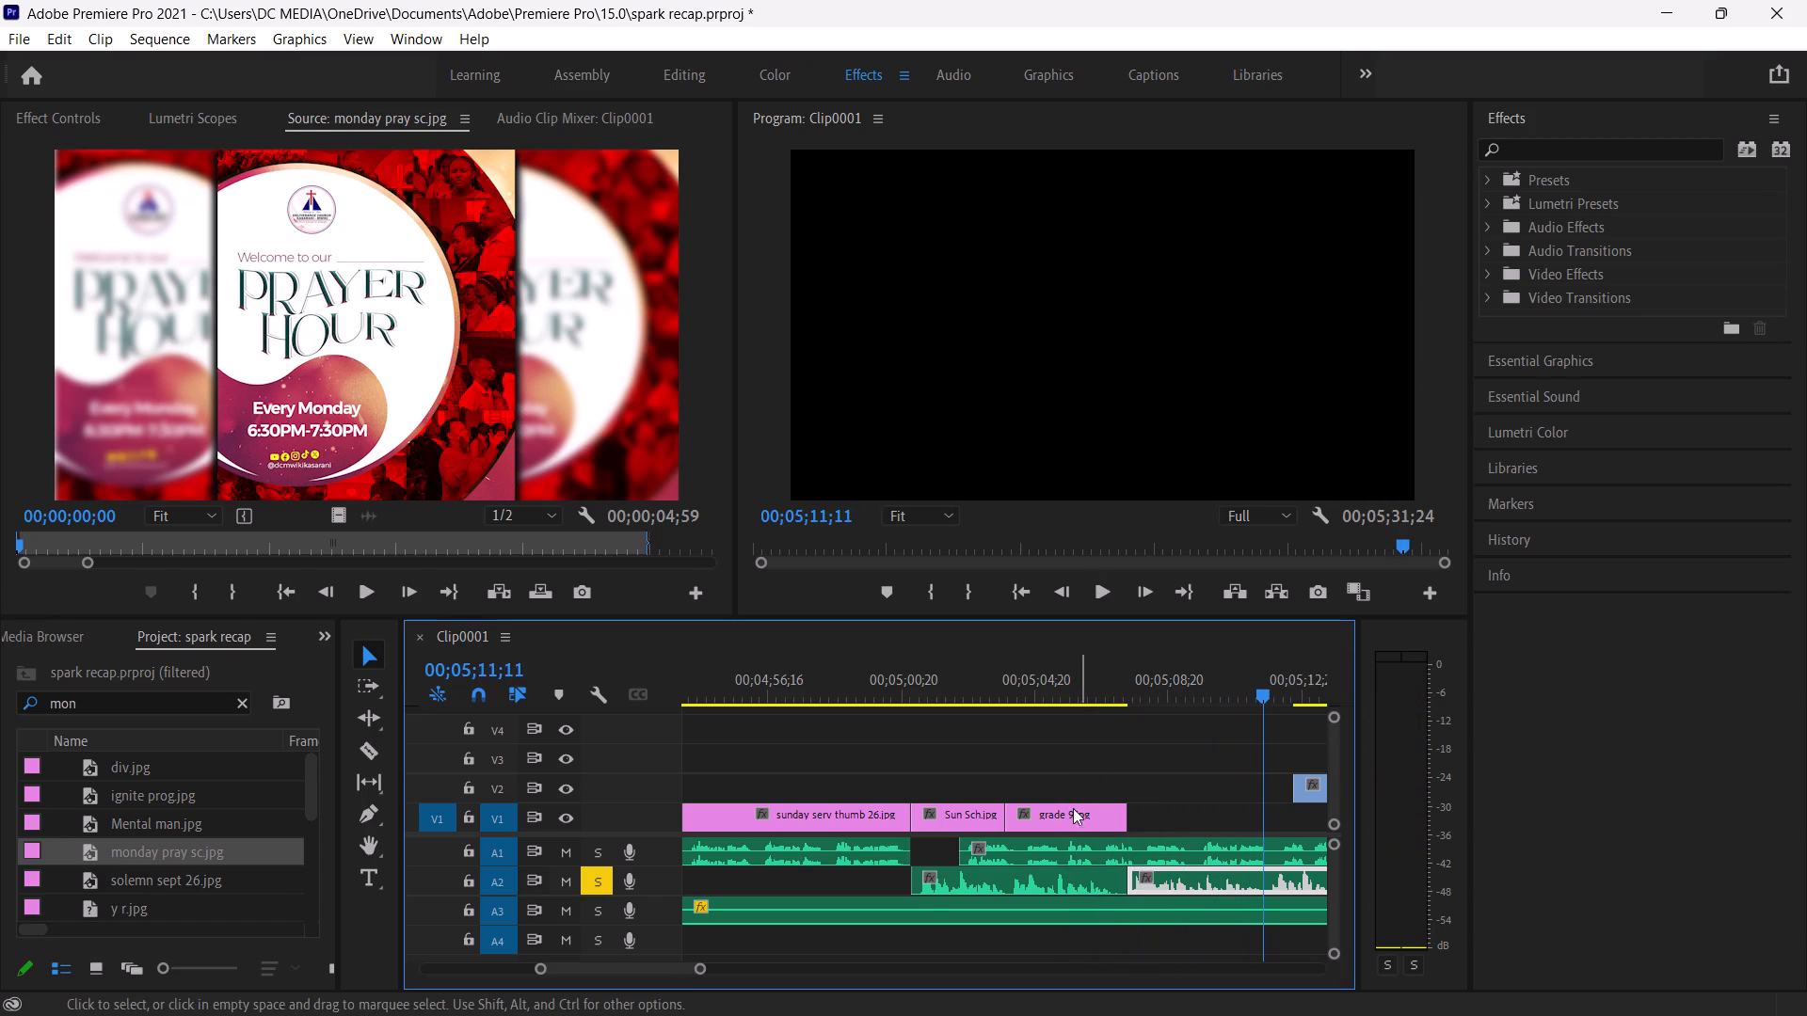
pyautogui.moveTo(696, 970); pyautogui.dragTo(675, 970)
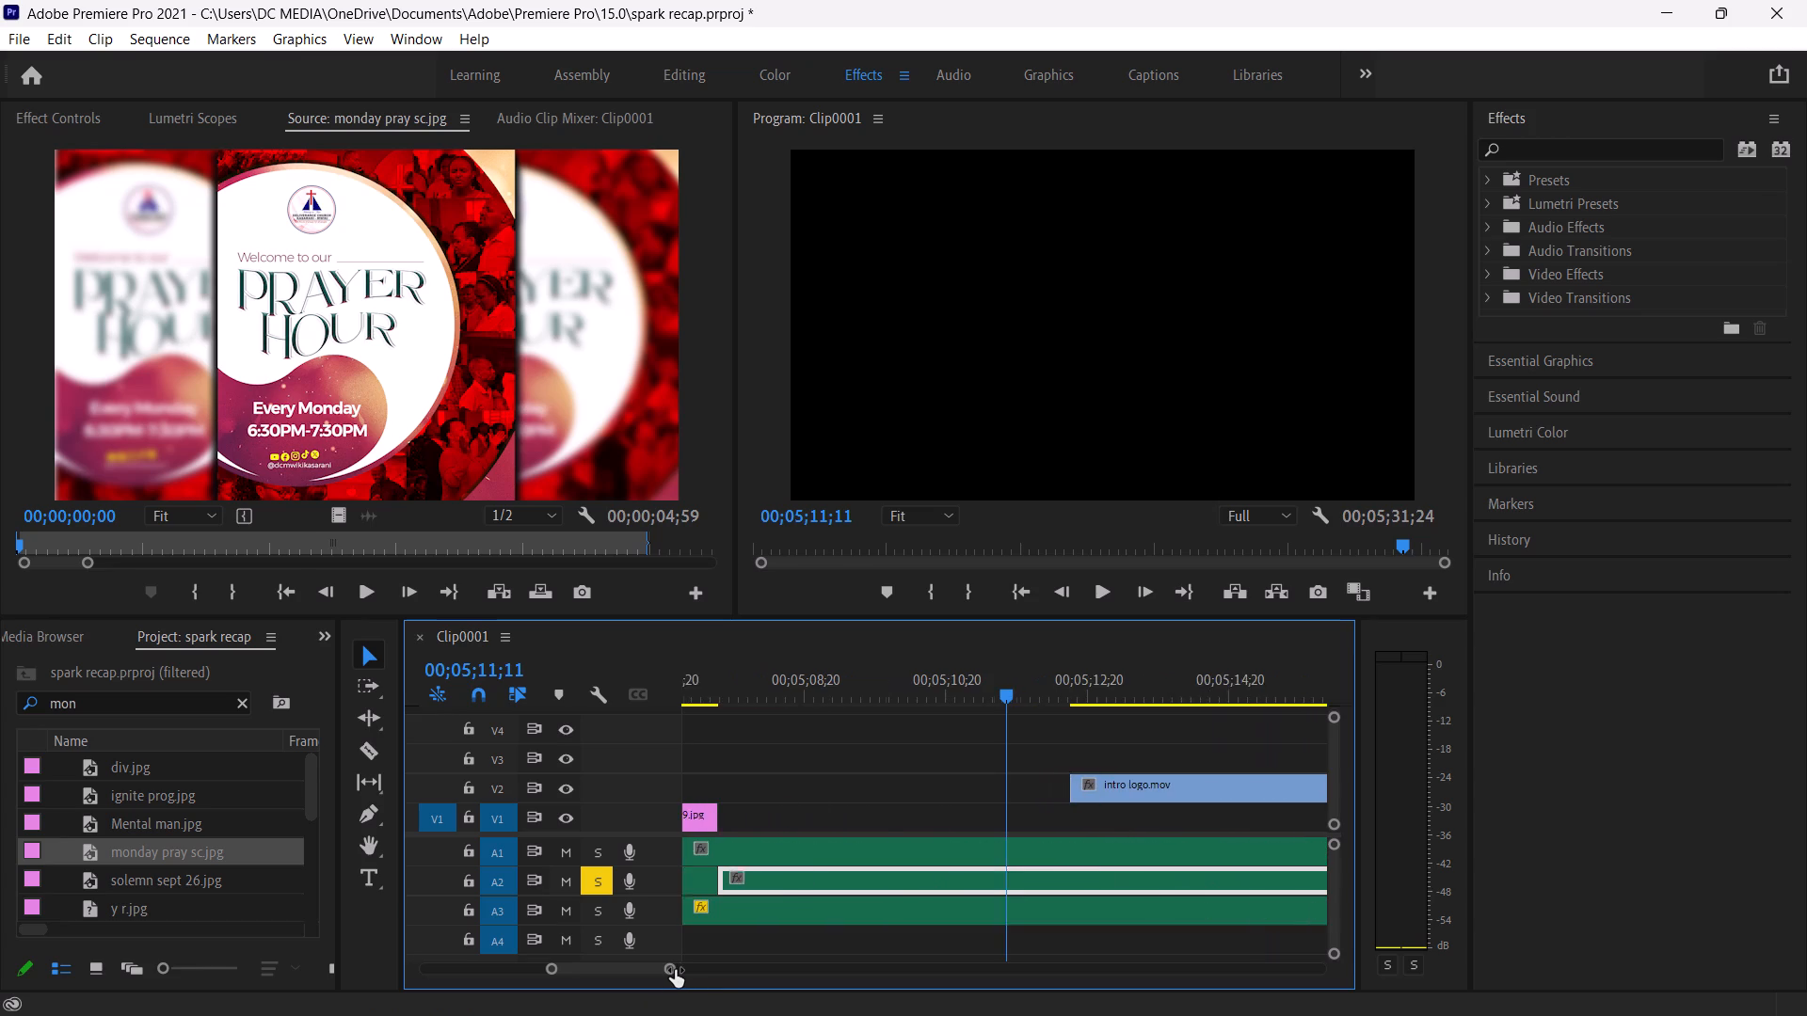
pyautogui.moveTo(675, 970); pyautogui.dragTo(683, 969)
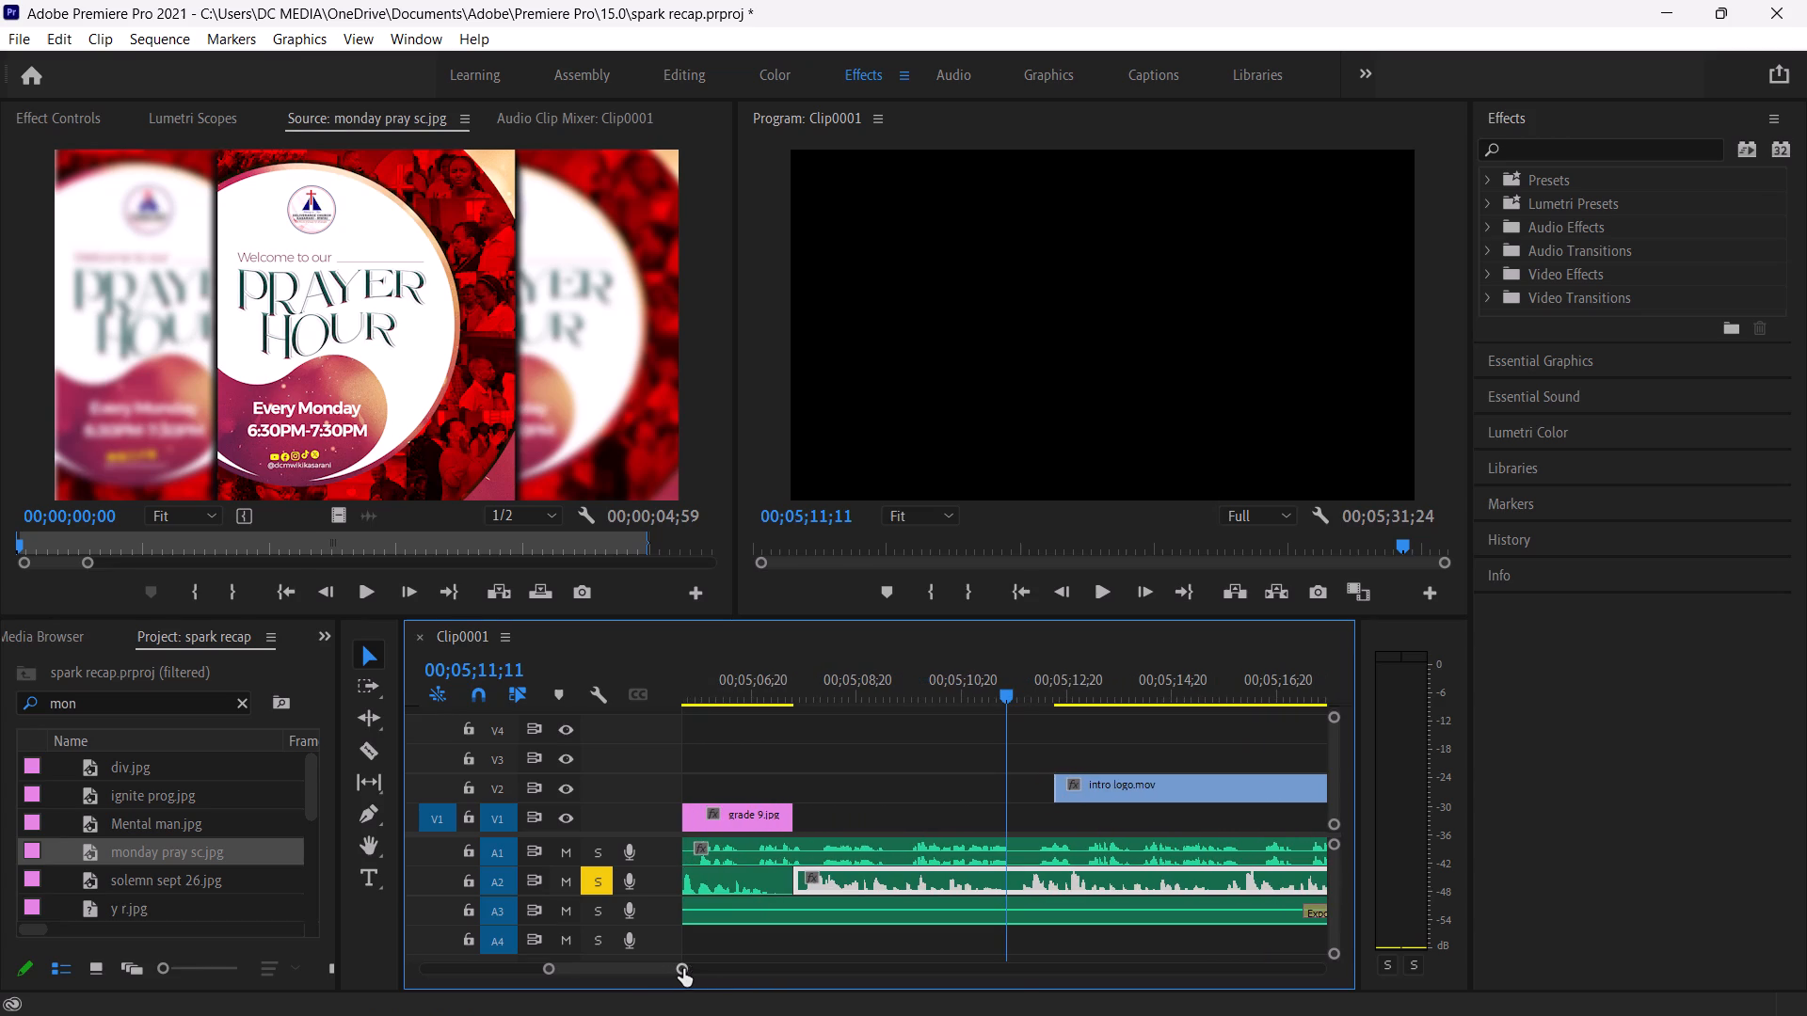
pyautogui.press('c')
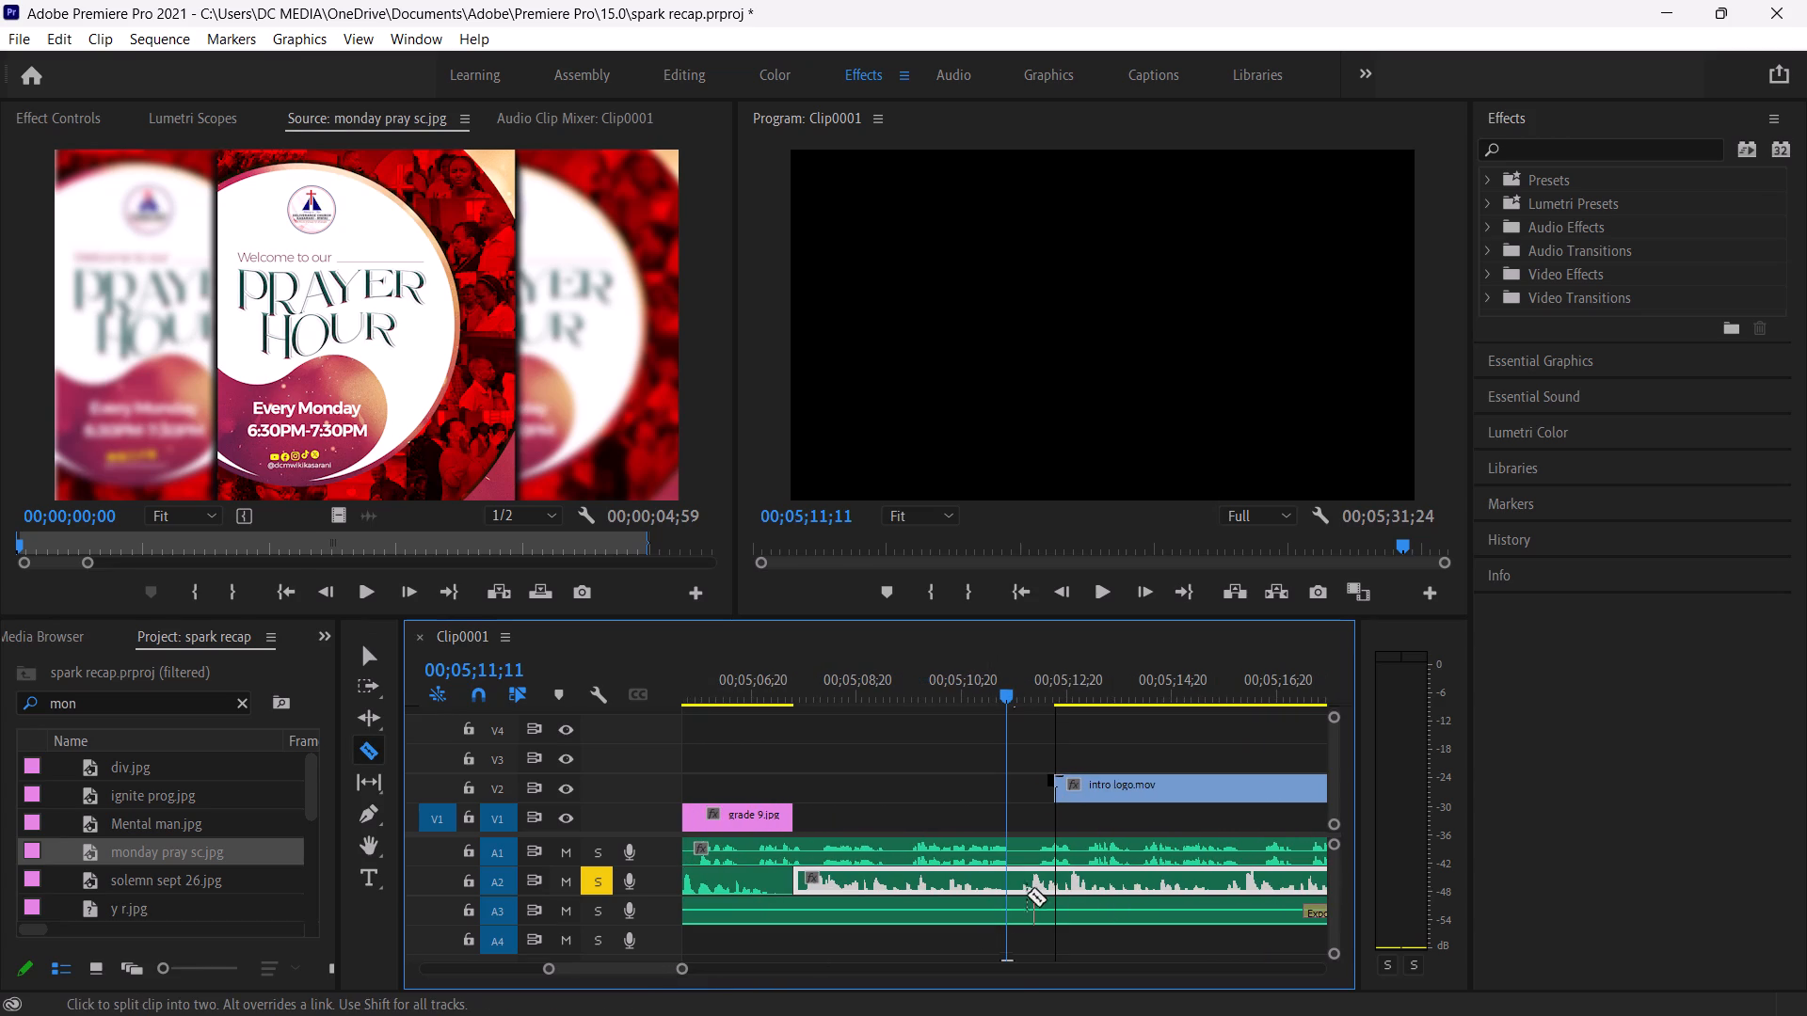
pyautogui.press('Right')
pyautogui.press('Right')
pyautogui.press('Right')
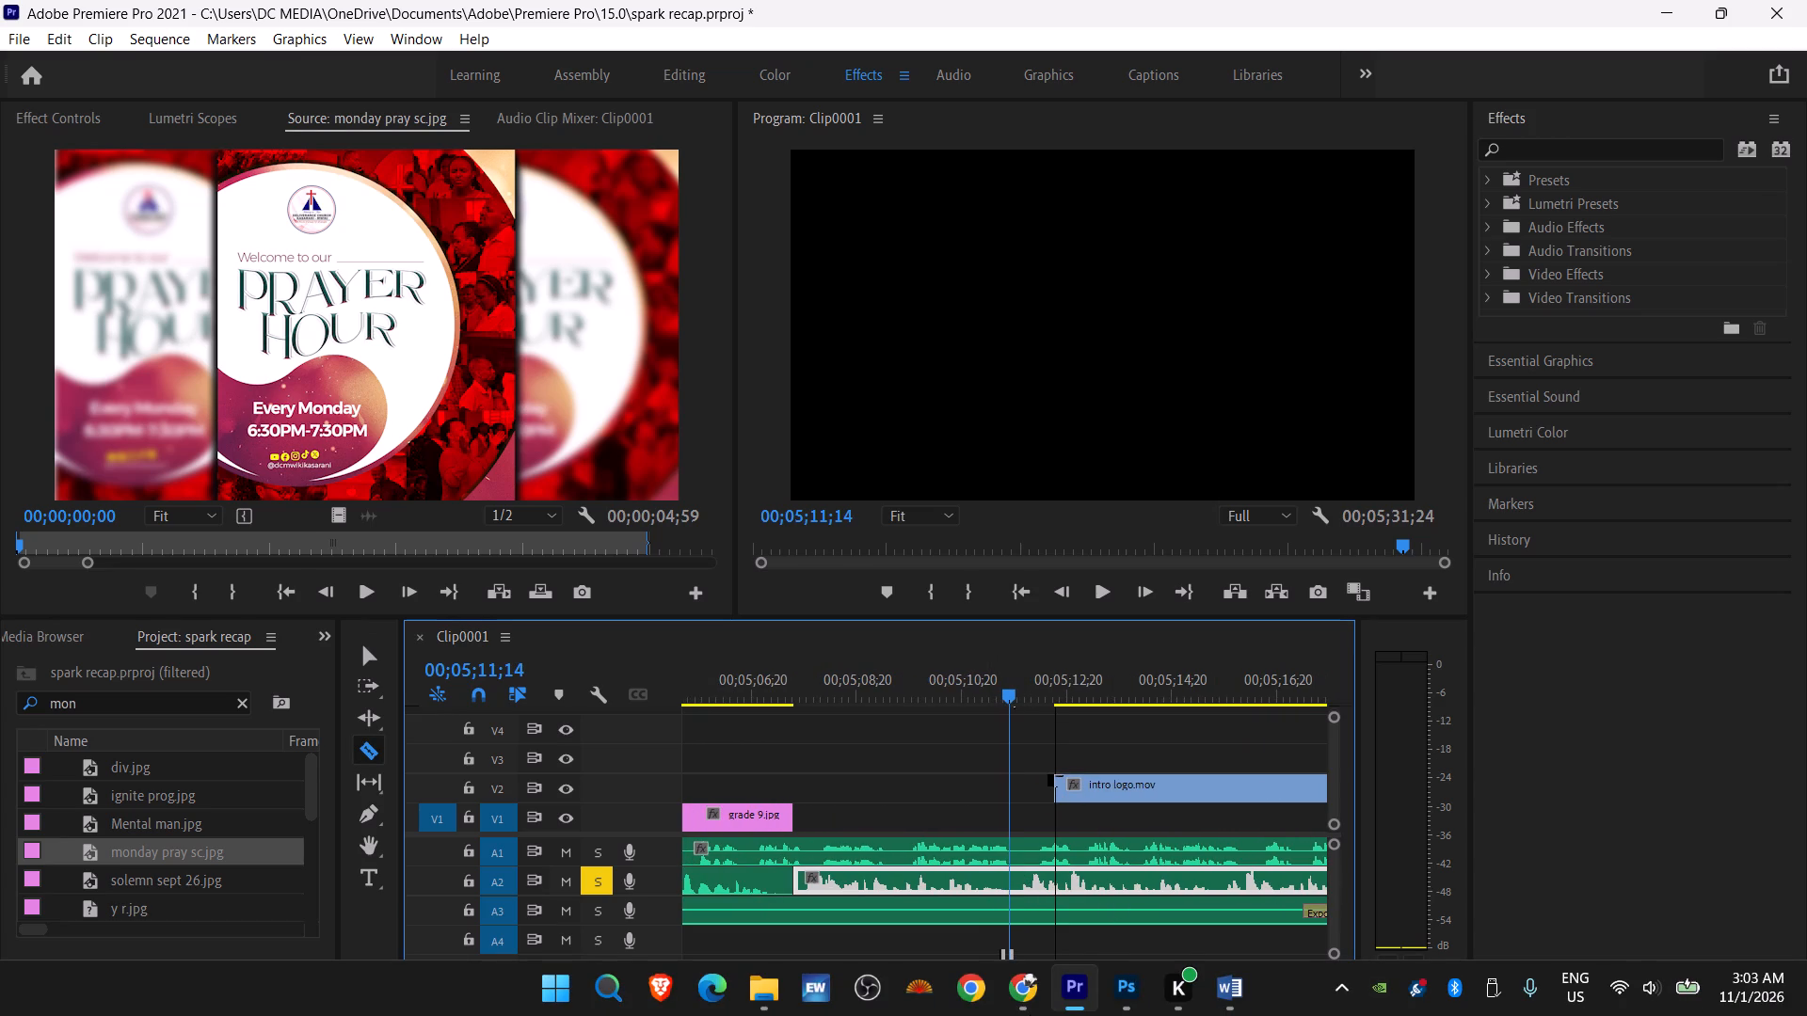
pyautogui.click(1011, 888)
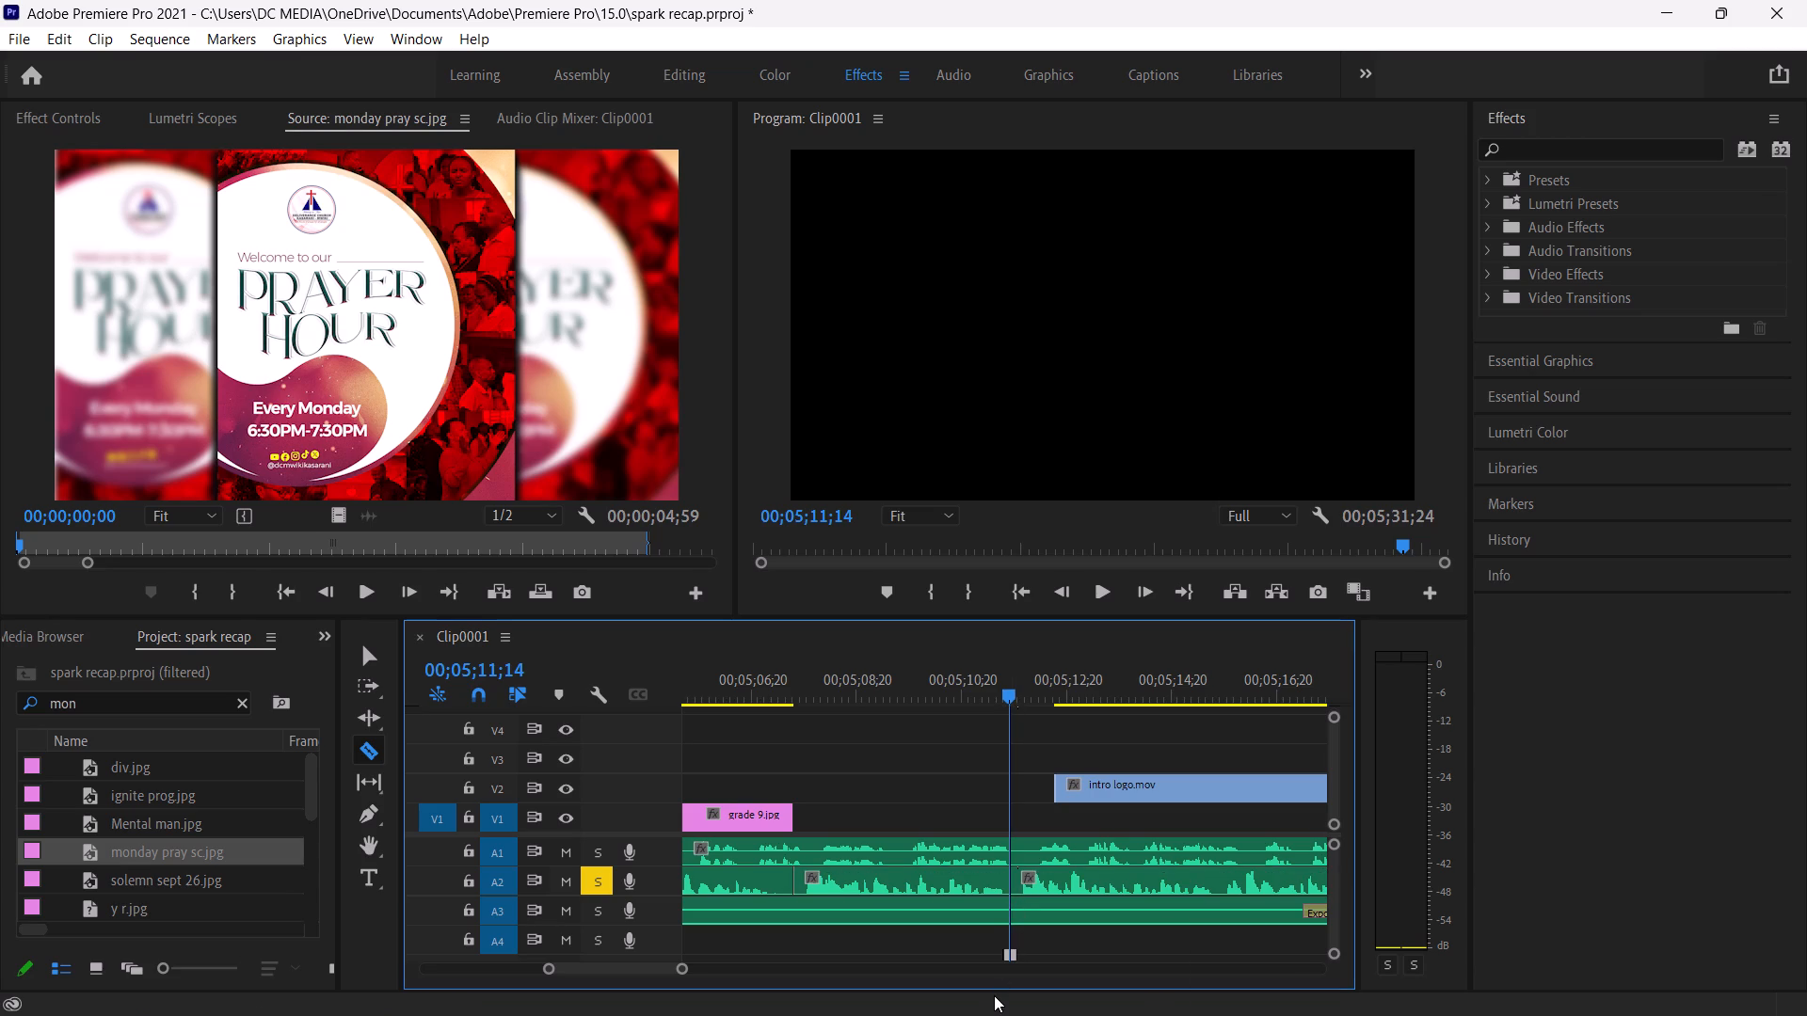
# Solo A1 in place of A2, play the narration into the intro logo clip, and cut A1 at 00;05;15;53.
pyautogui.click(600, 857)
pyautogui.click(600, 884)
pyautogui.press('space')
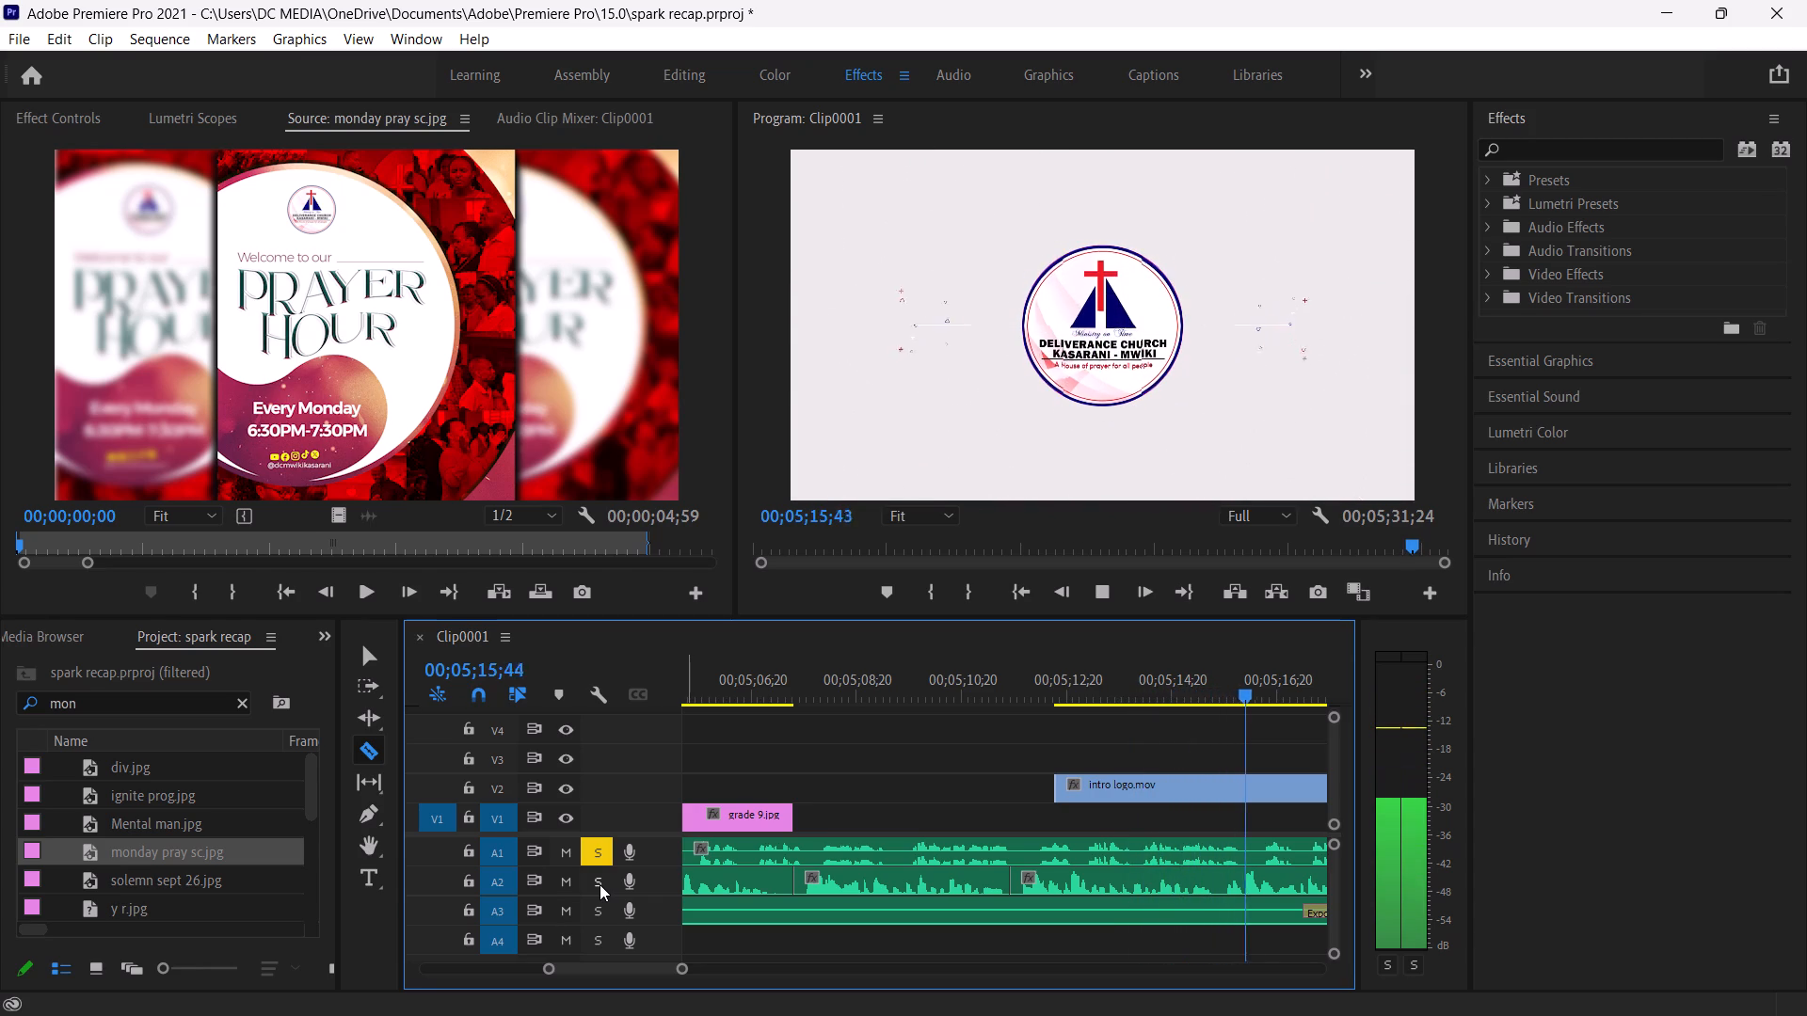
pyautogui.press('space')
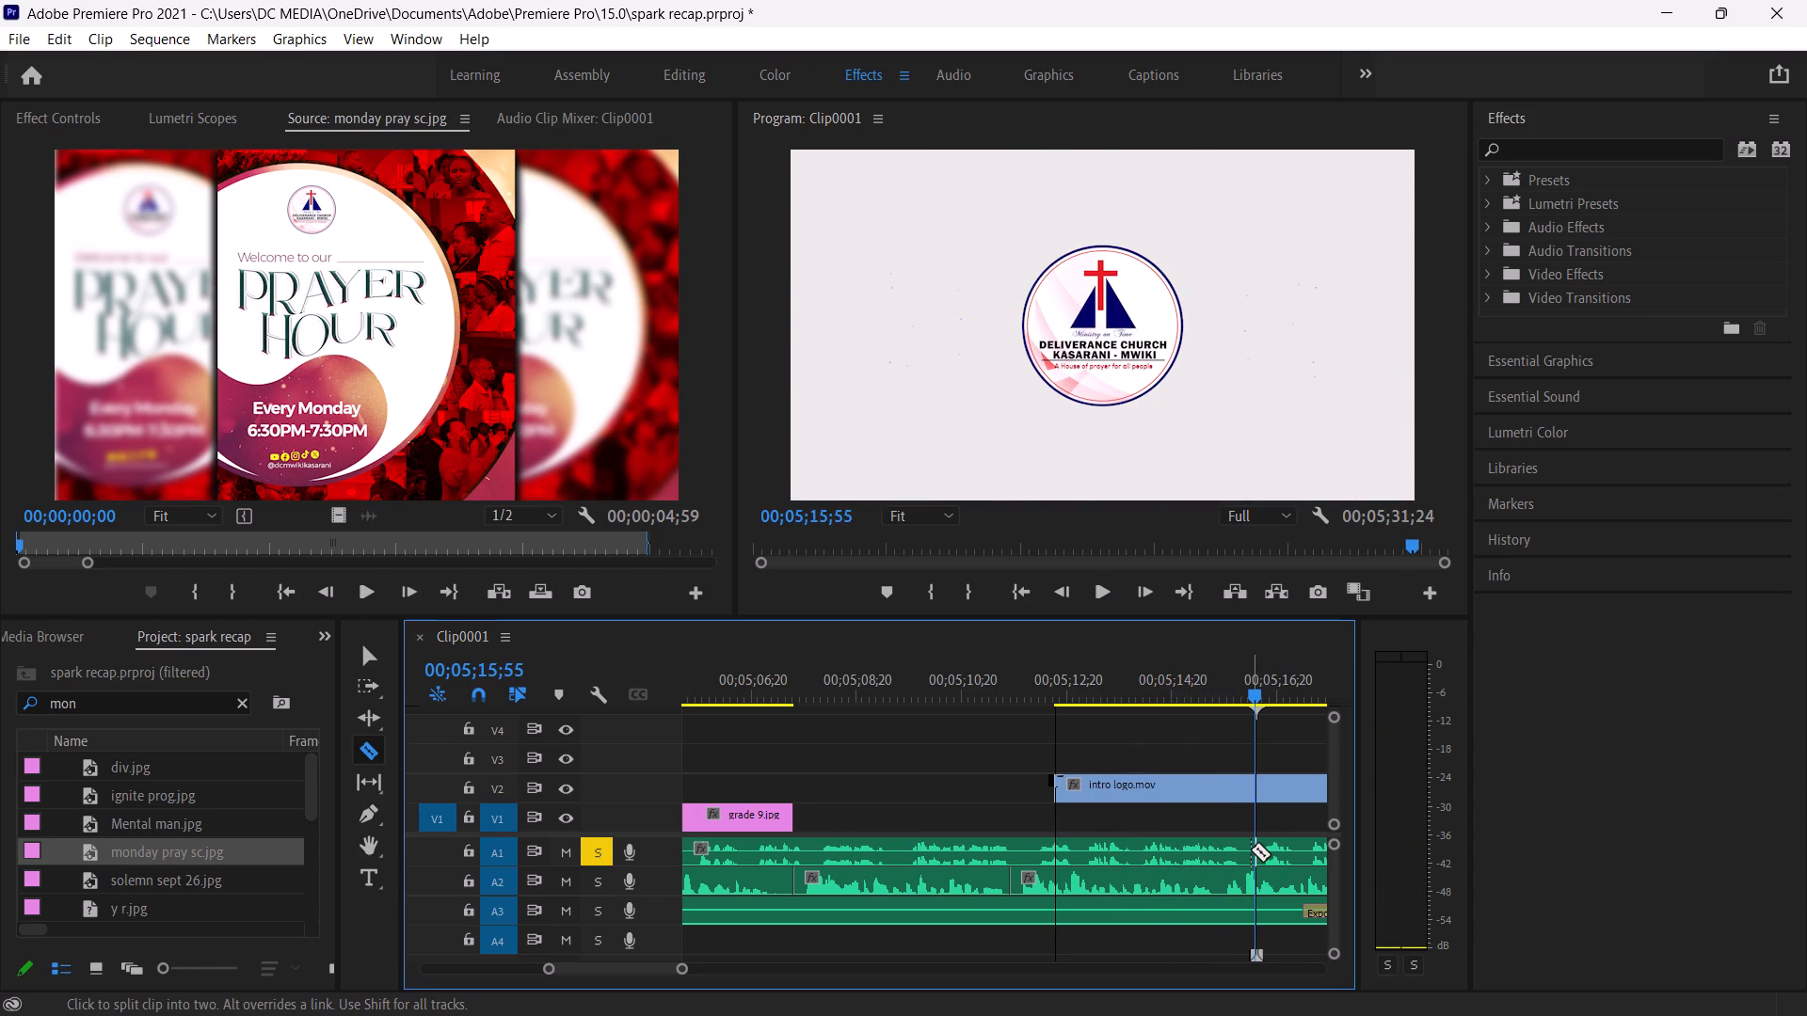
pyautogui.press('Left')
pyautogui.press('Left')
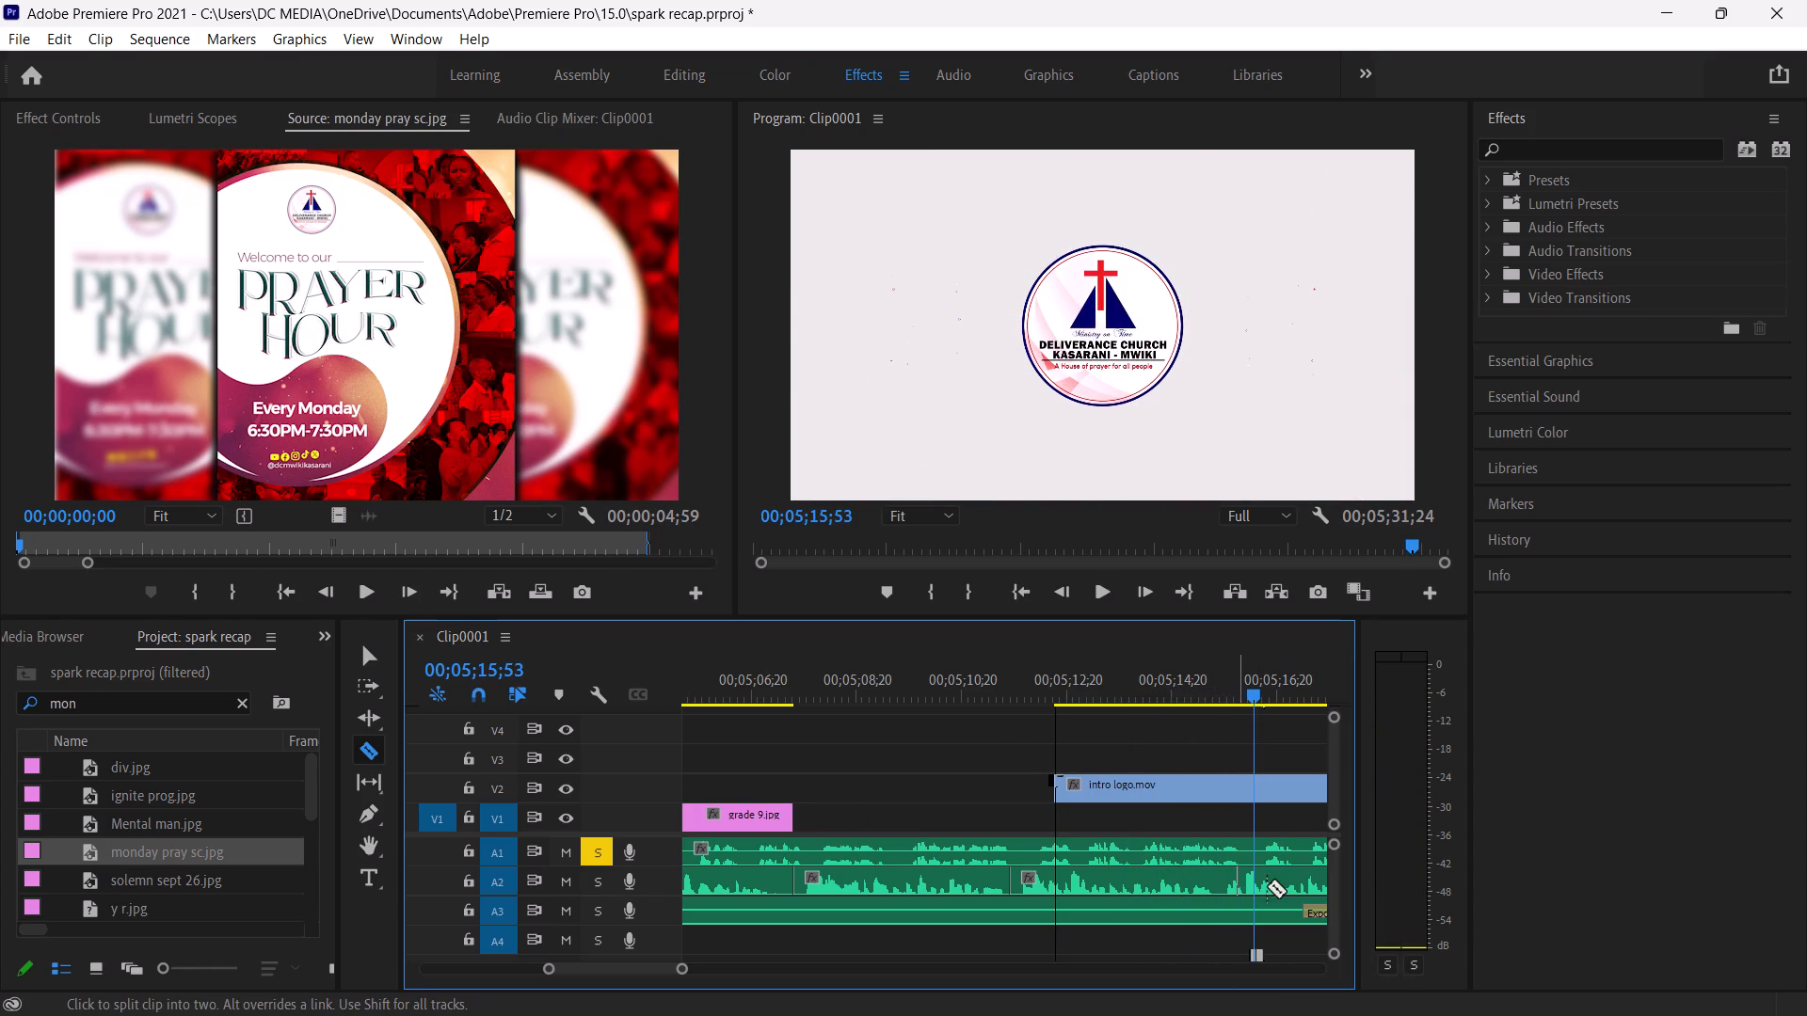
pyautogui.click(1255, 841)
# Delete the A1 section between the Sunday school gap and 00;05;15;53, and move the remaining A1 narration back to start at 00;05;11;14.
pyautogui.hscroll(1, 891, 924)
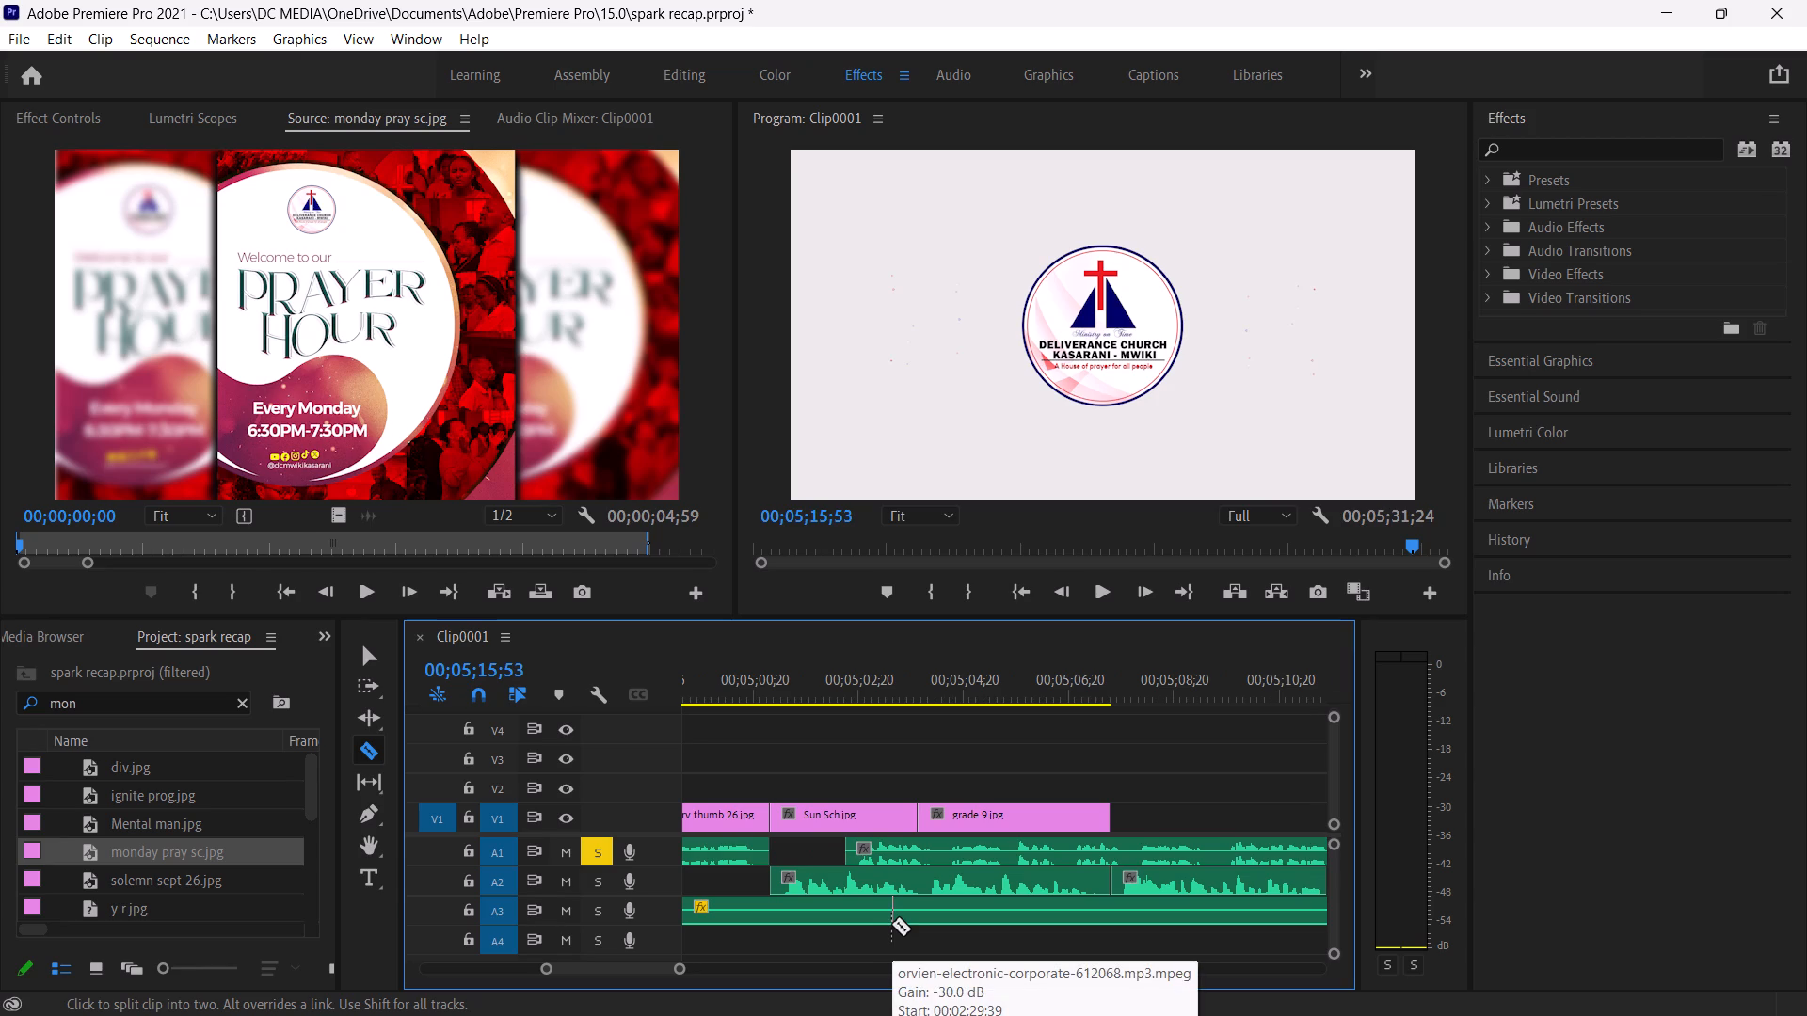
pyautogui.press('v')
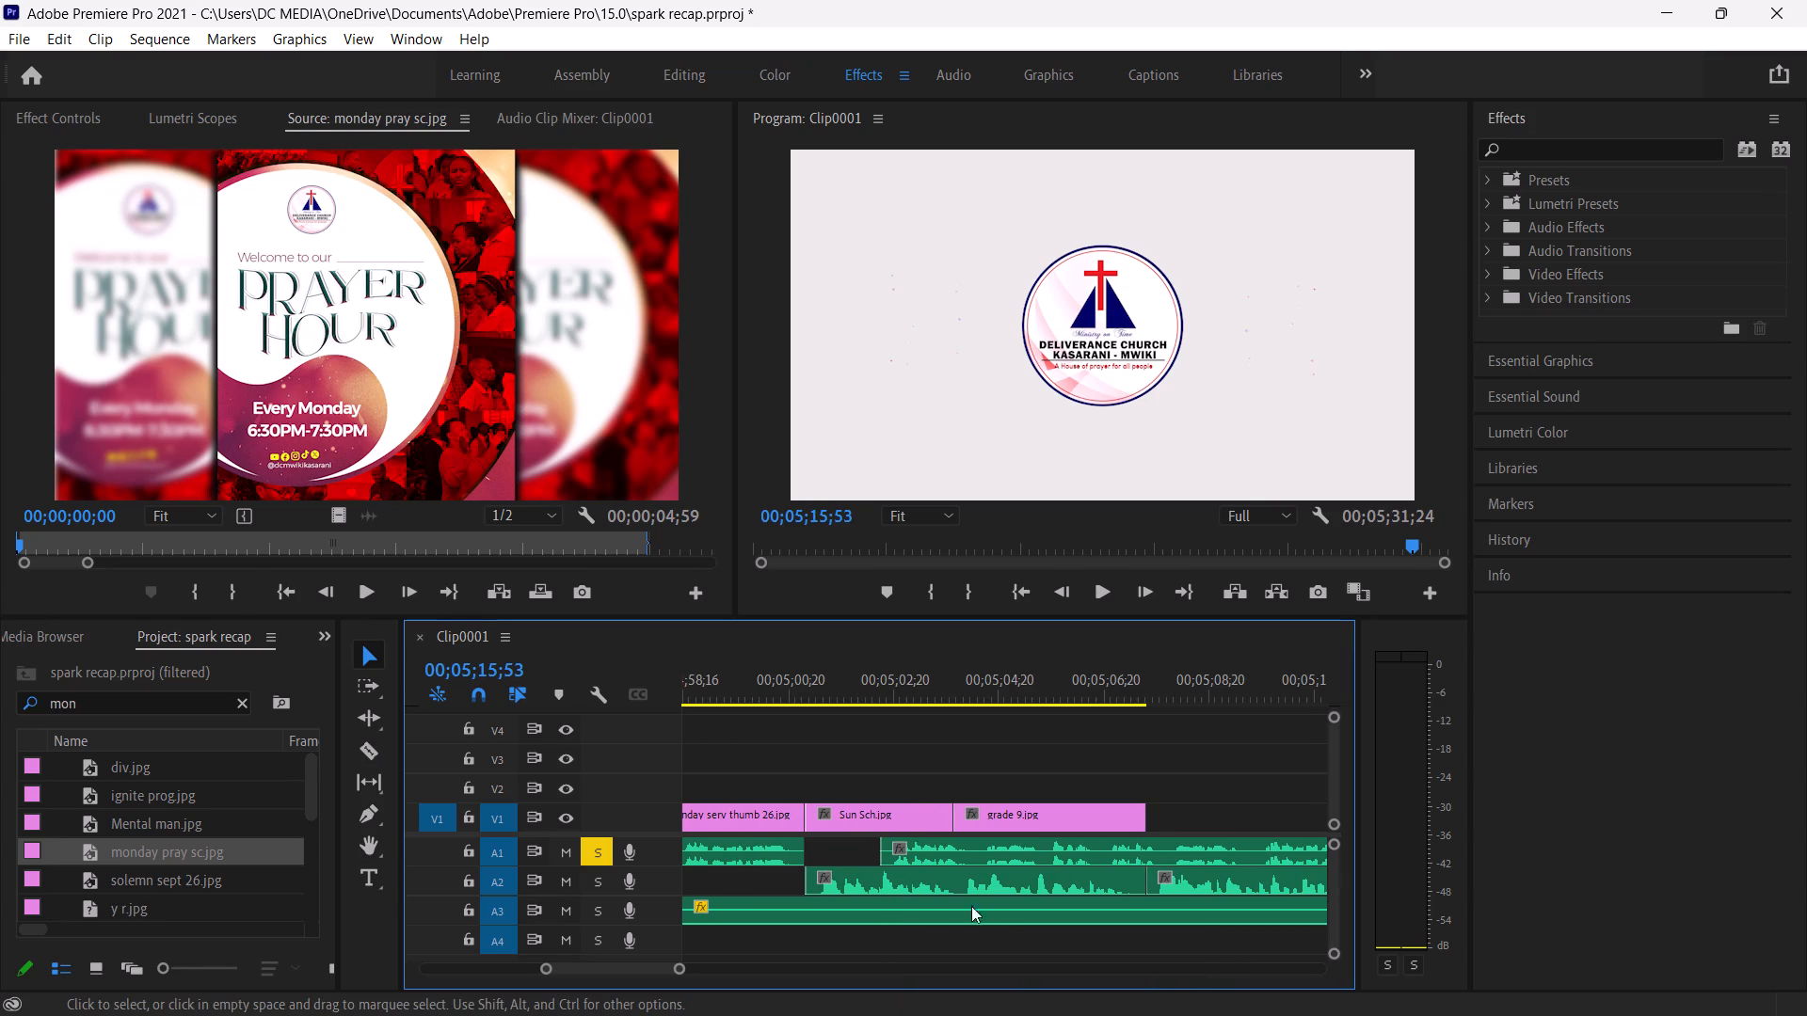
pyautogui.click(1118, 841)
pyautogui.press('BackSpace')
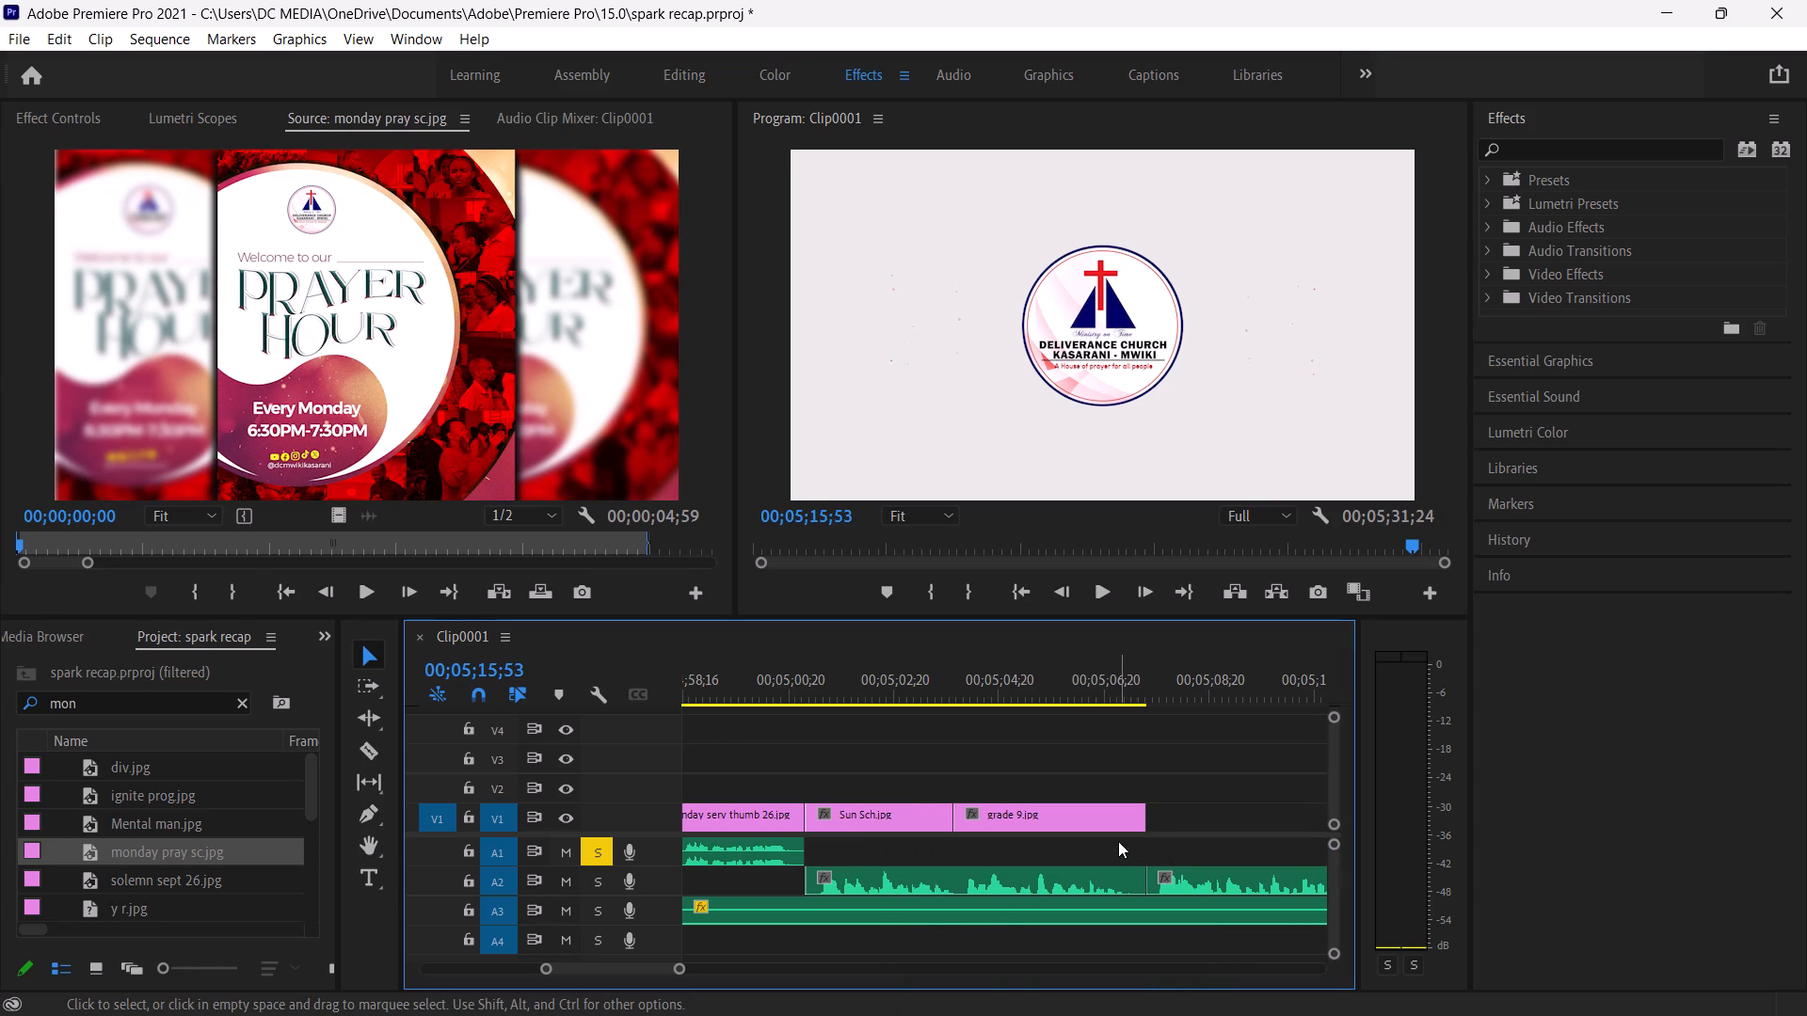
pyautogui.hscroll(-1, 1201, 857)
pyautogui.moveTo(1140, 855); pyautogui.dragTo(1029, 849)
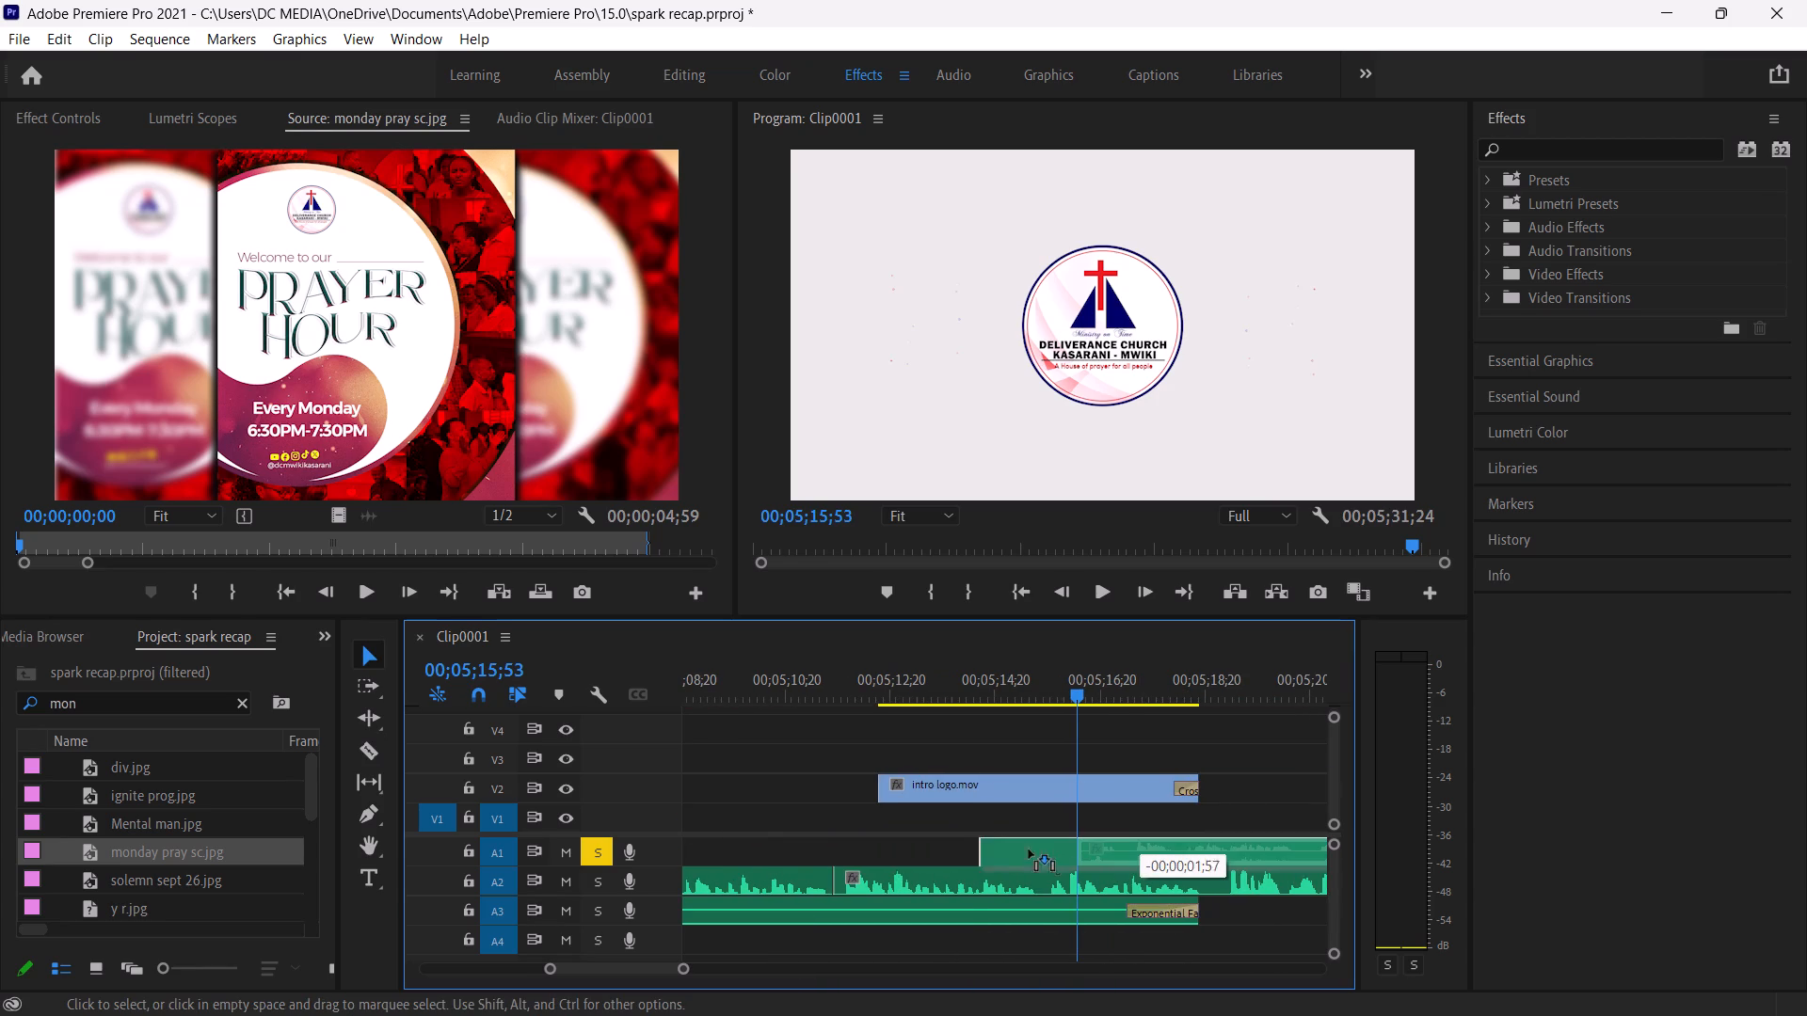
pyautogui.moveTo(1029, 849); pyautogui.dragTo(902, 839)
# Play the moved A1 narration, find the end of its phrase frame by frame, and cut A1 at 00;05;15;39.
pyautogui.click(789, 698)
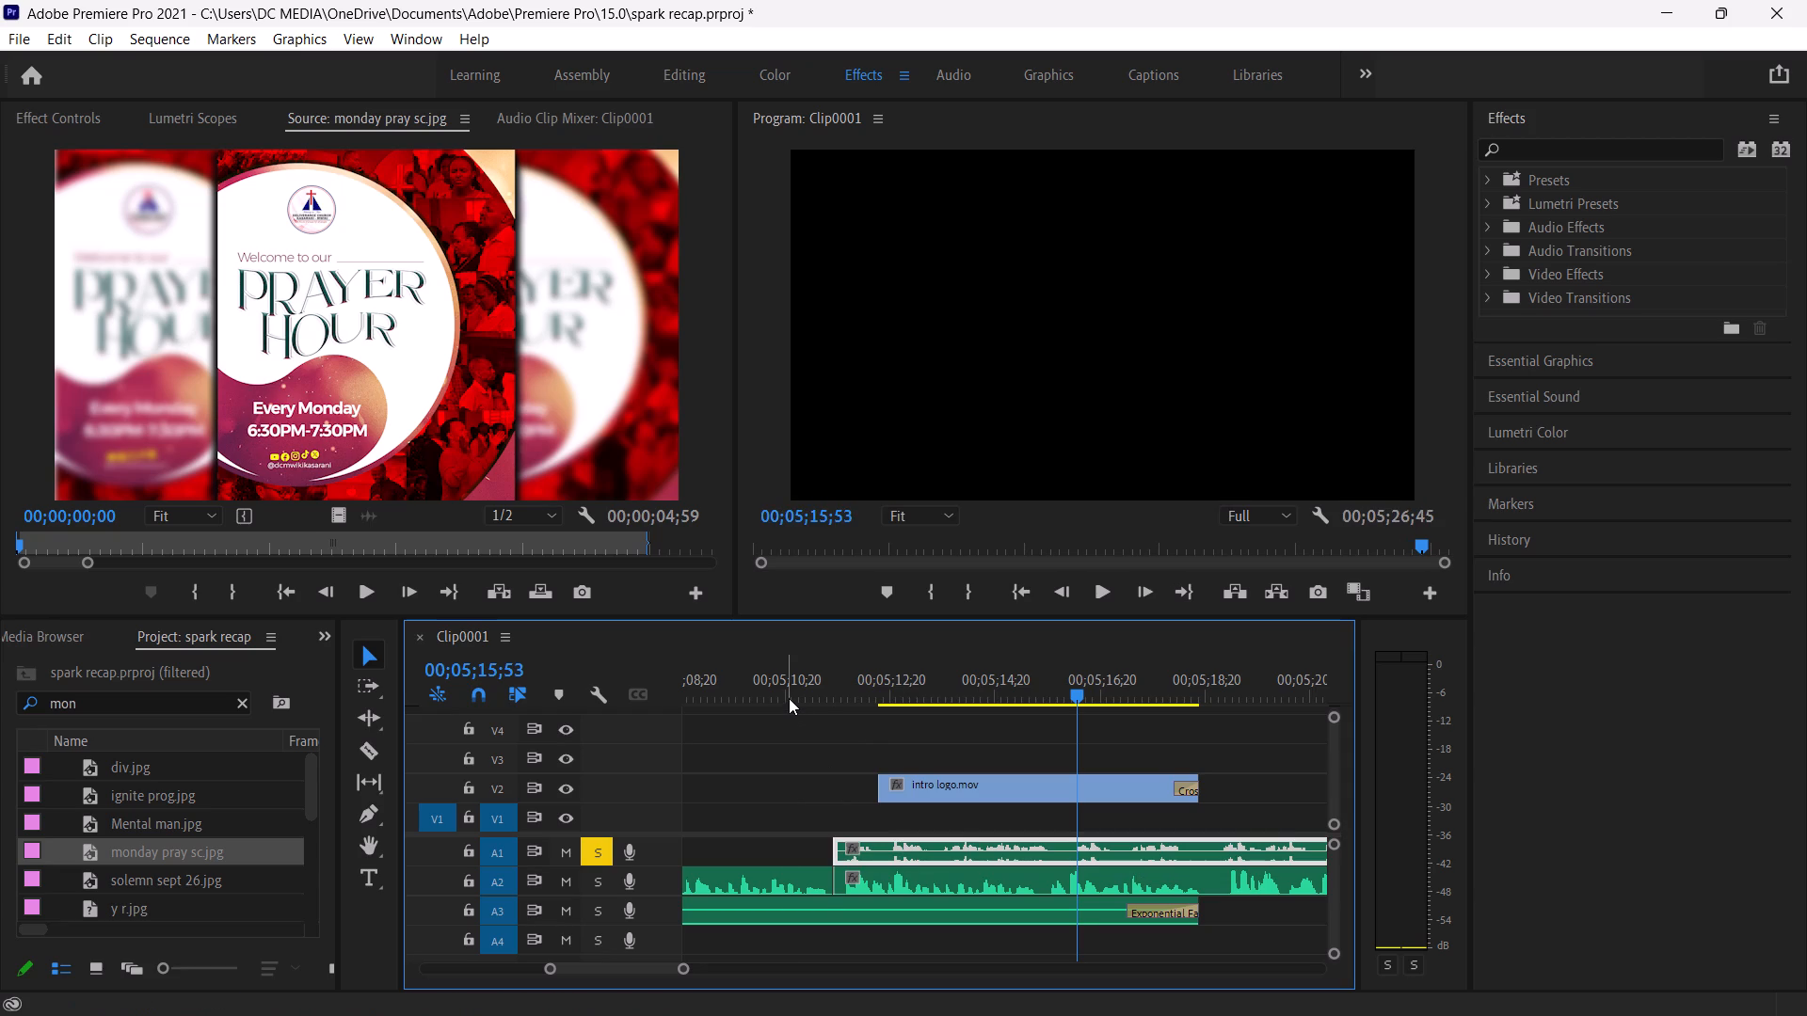
pyautogui.press('space')
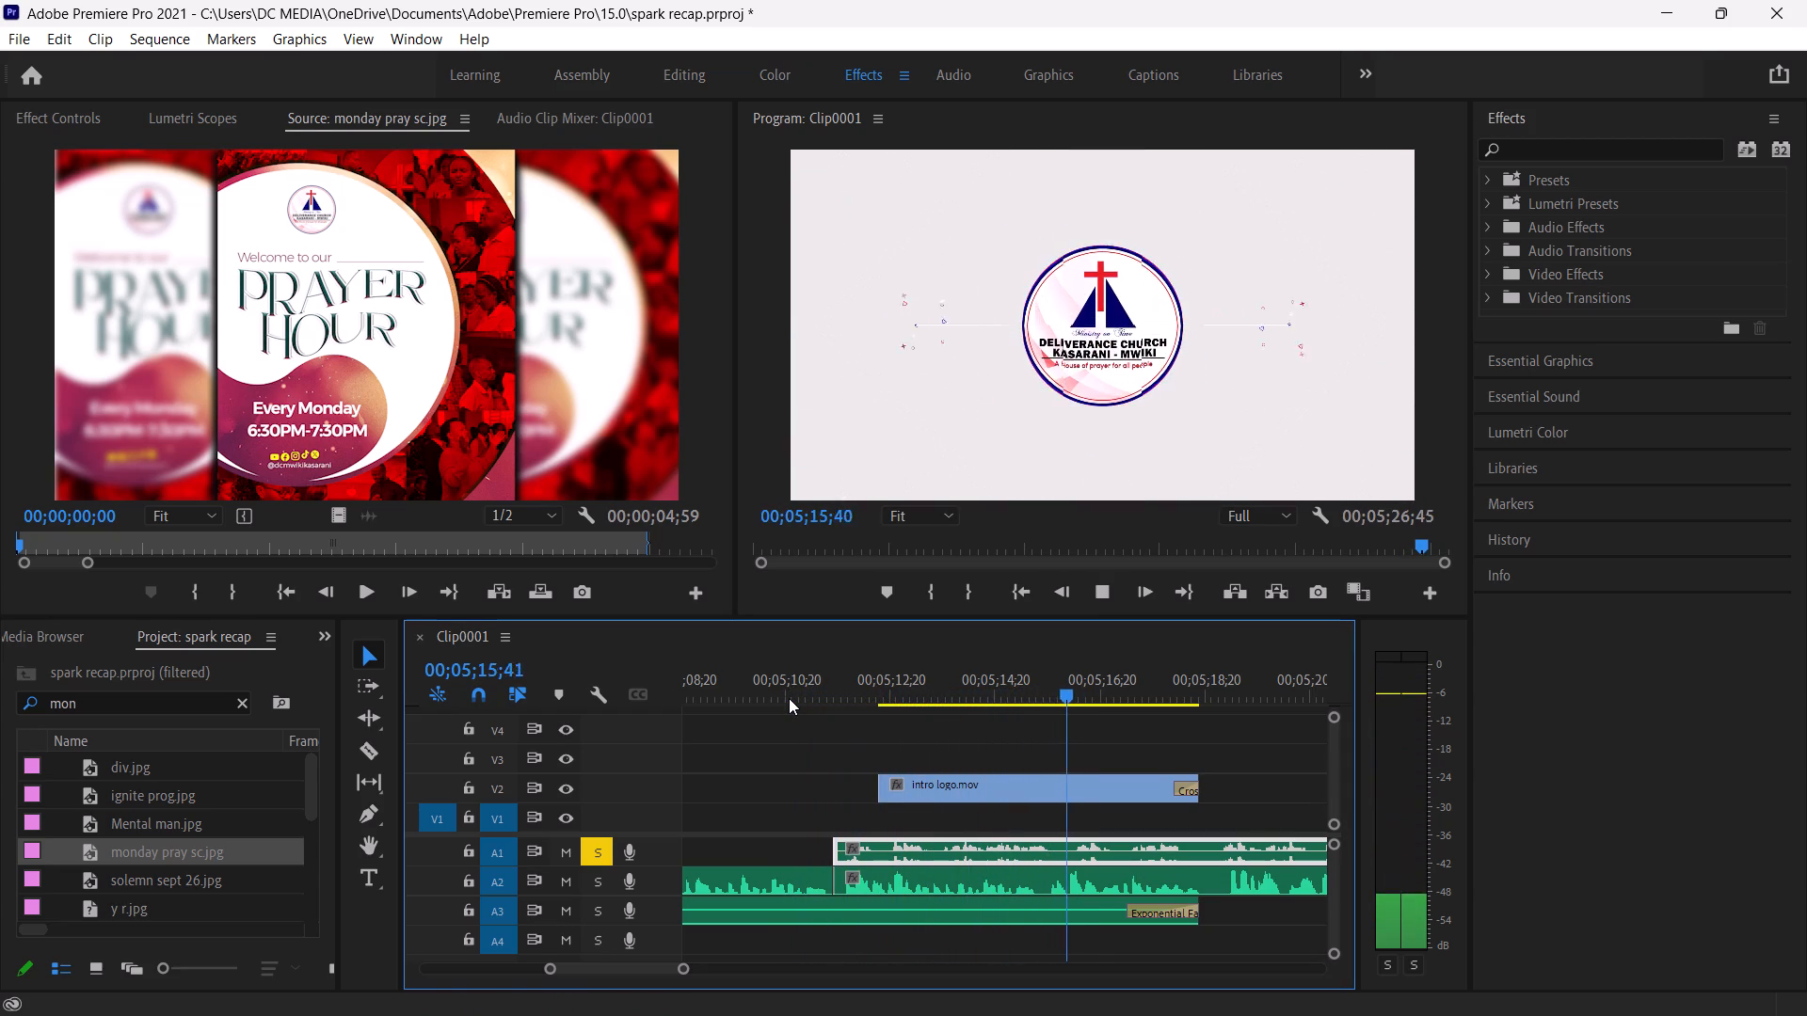
pyautogui.press('space')
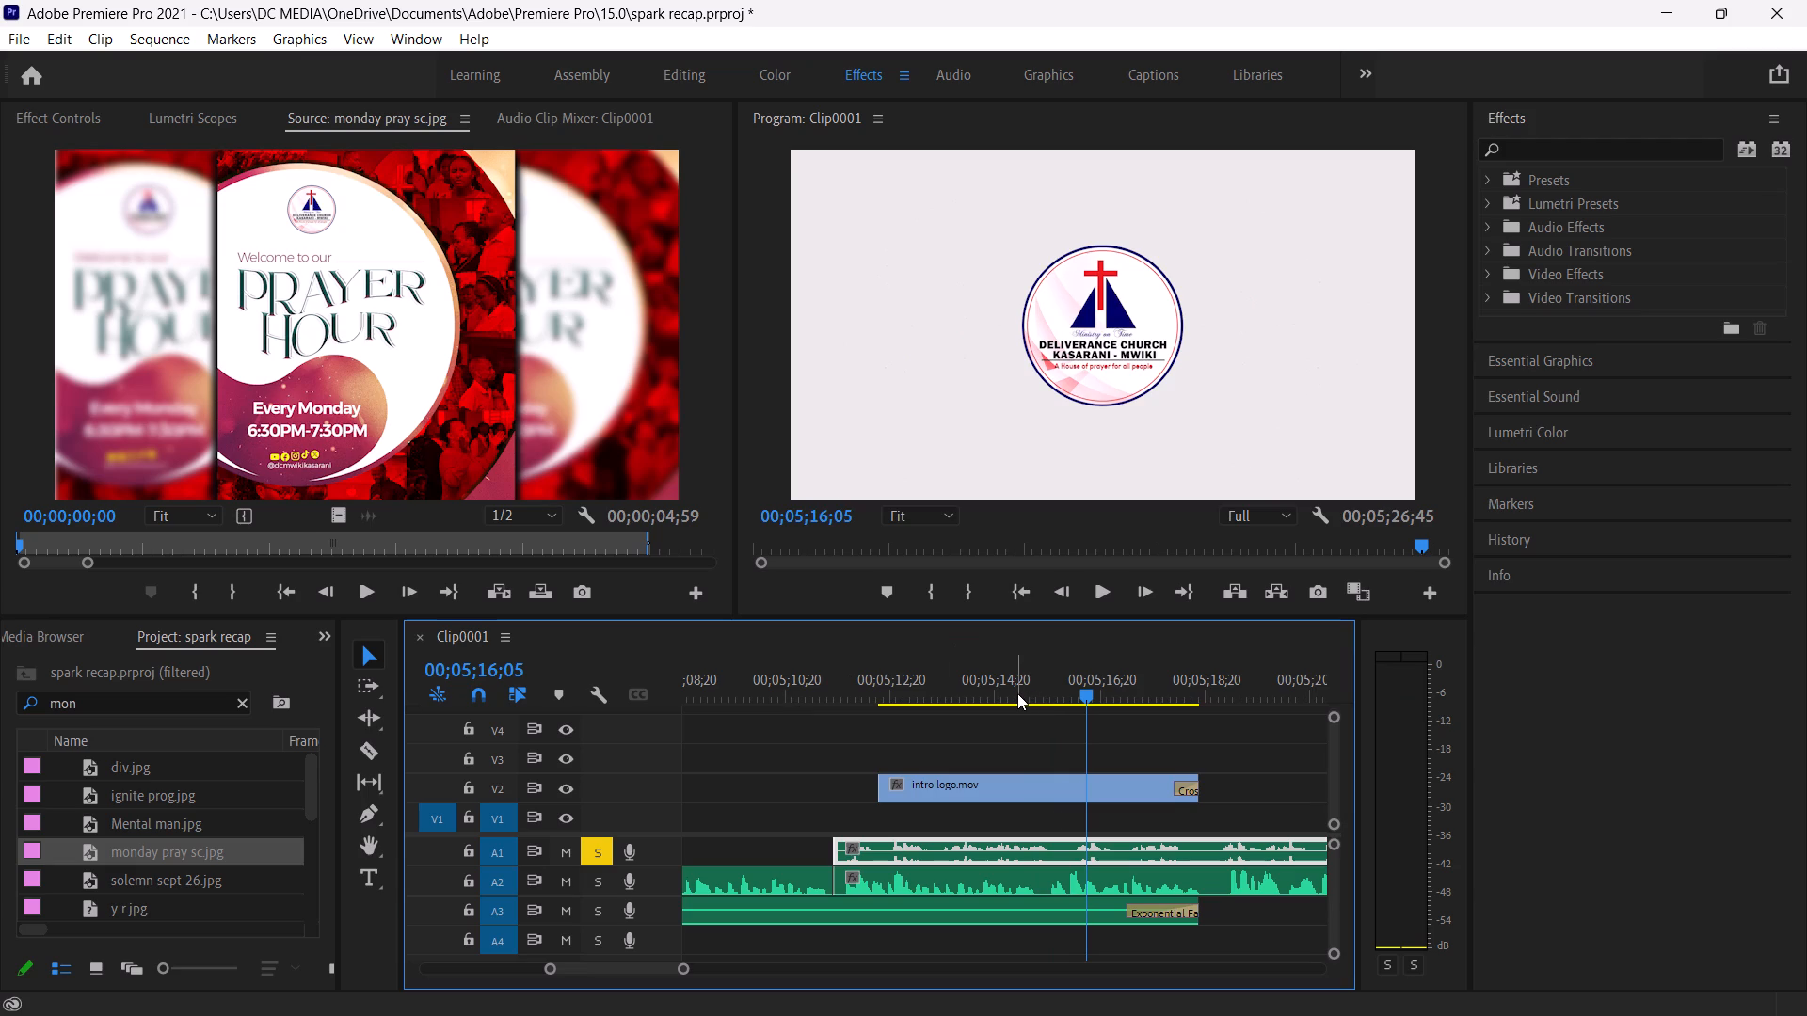
pyautogui.click(995, 688)
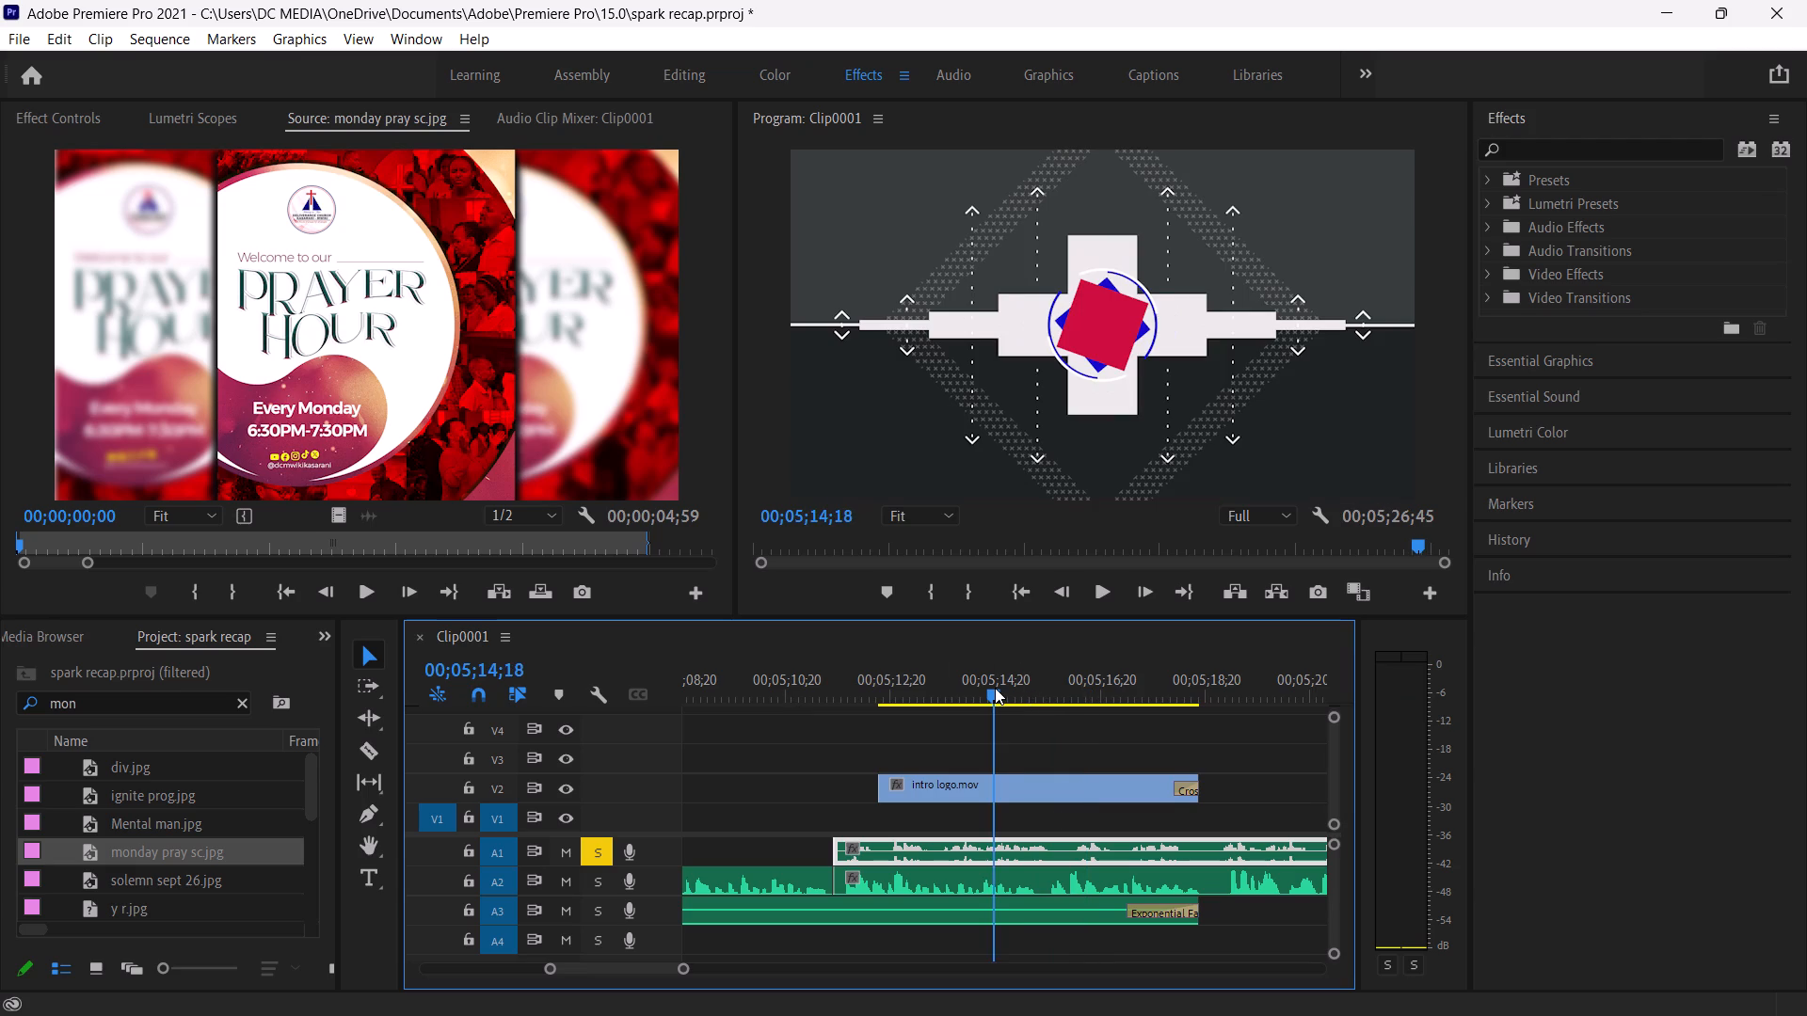
pyautogui.press('space')
pyautogui.press('space')
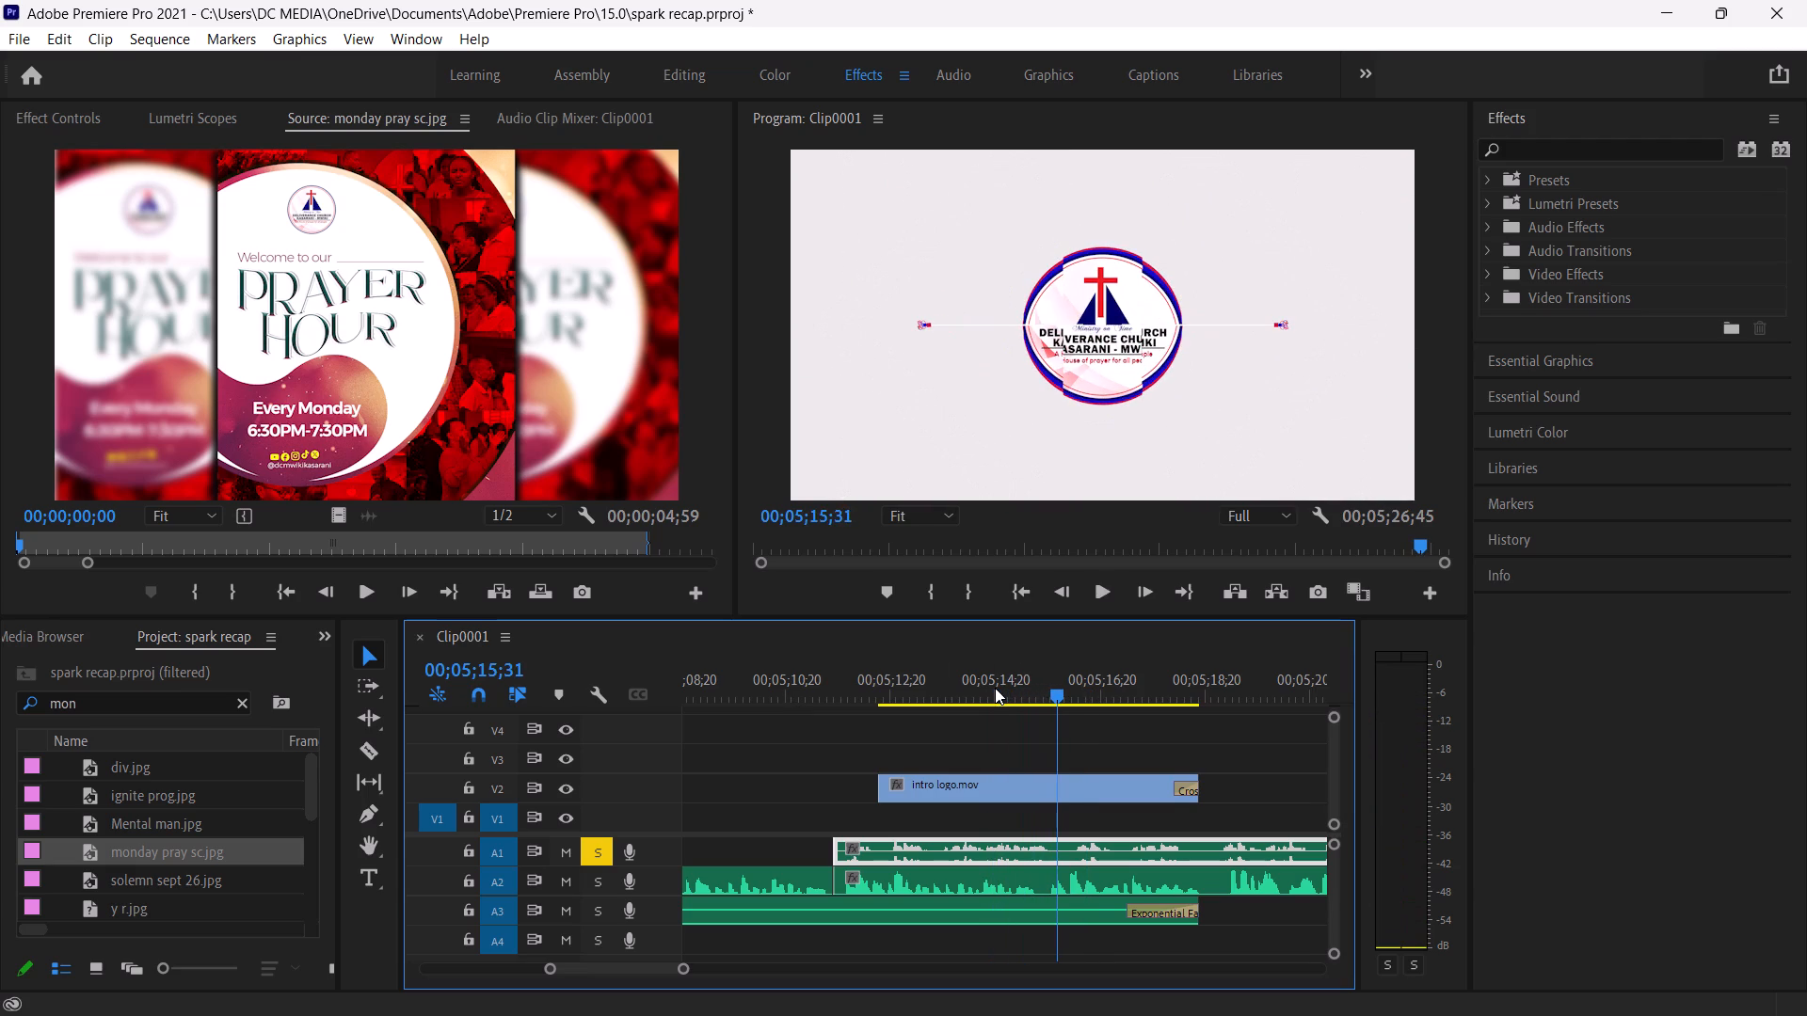
pyautogui.press('space')
pyautogui.press('space')
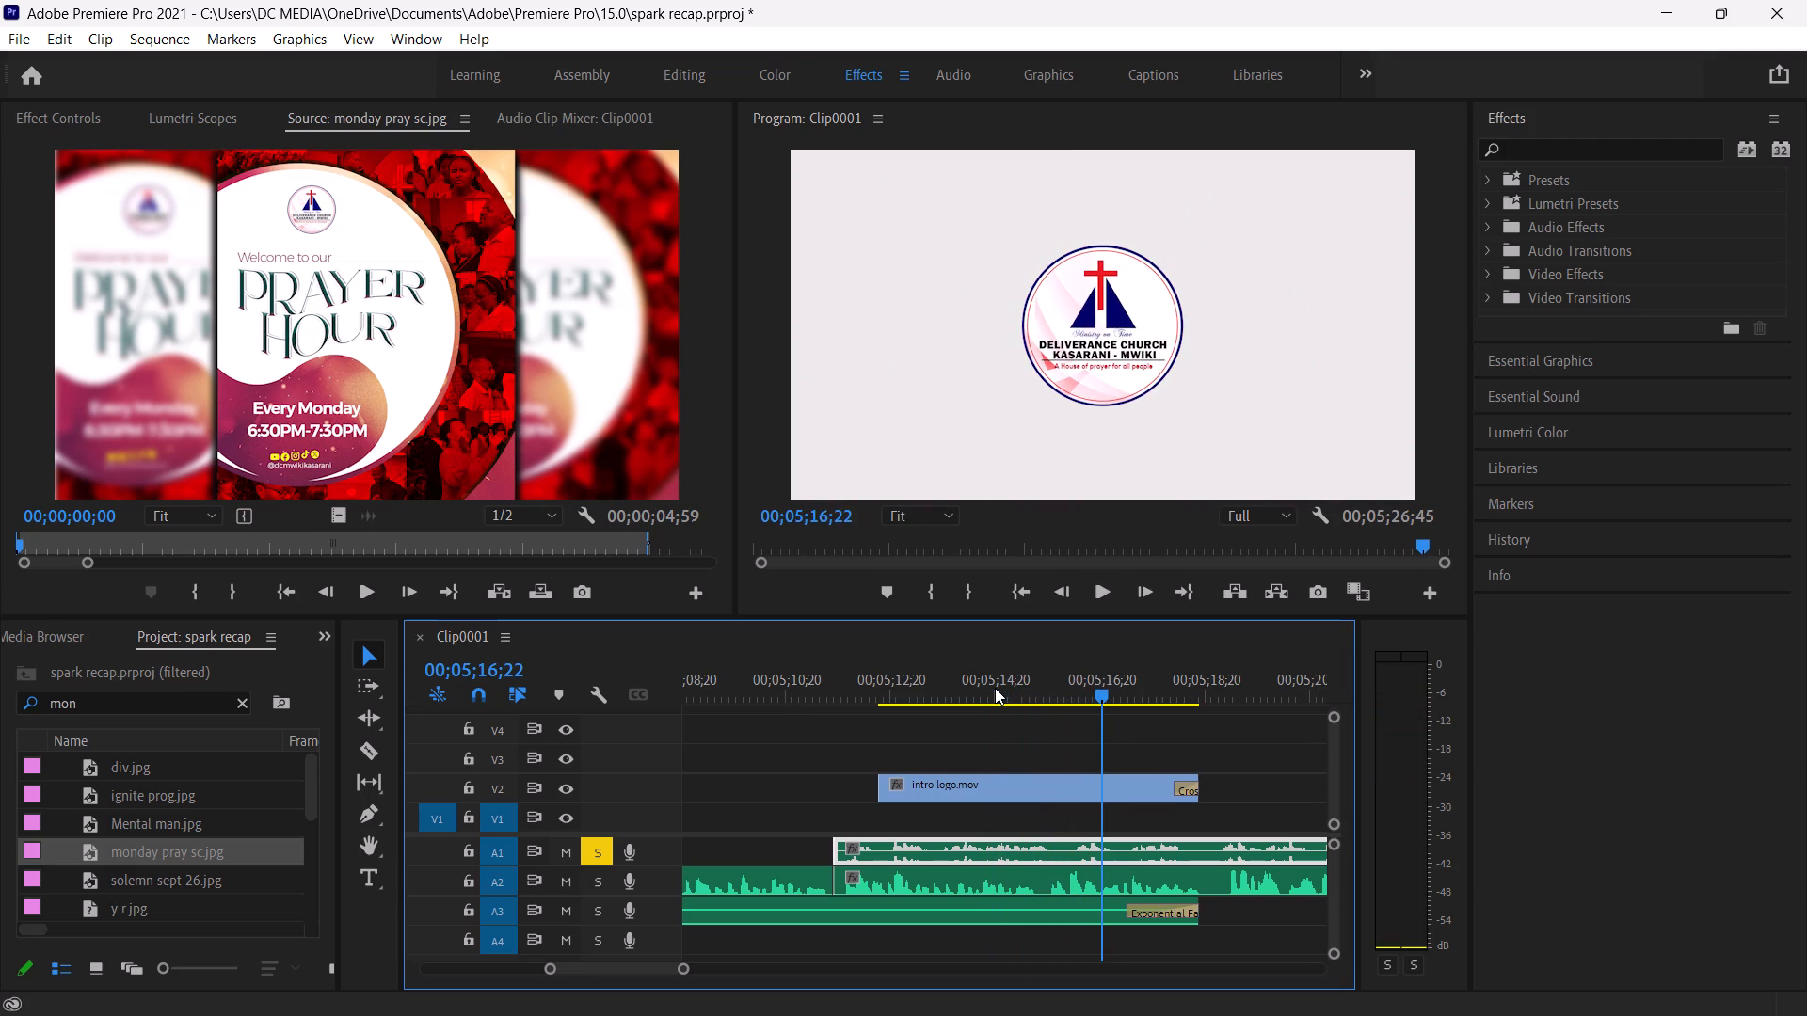
pyautogui.press('Left')
pyautogui.press('Left')
pyautogui.press('Left')
pyautogui.press('Left')
pyautogui.press('Left')
pyautogui.press('Left')
pyautogui.press('Left')
pyautogui.press('Left')
pyautogui.press('Left')
pyautogui.press('Left')
pyautogui.press('Left')
pyautogui.press('Left')
pyautogui.press('Left')
pyautogui.press('Left')
pyautogui.press('Left')
pyautogui.press('Left')
pyautogui.press('Left')
pyautogui.press('Left')
pyautogui.press('Left')
pyautogui.press('Left')
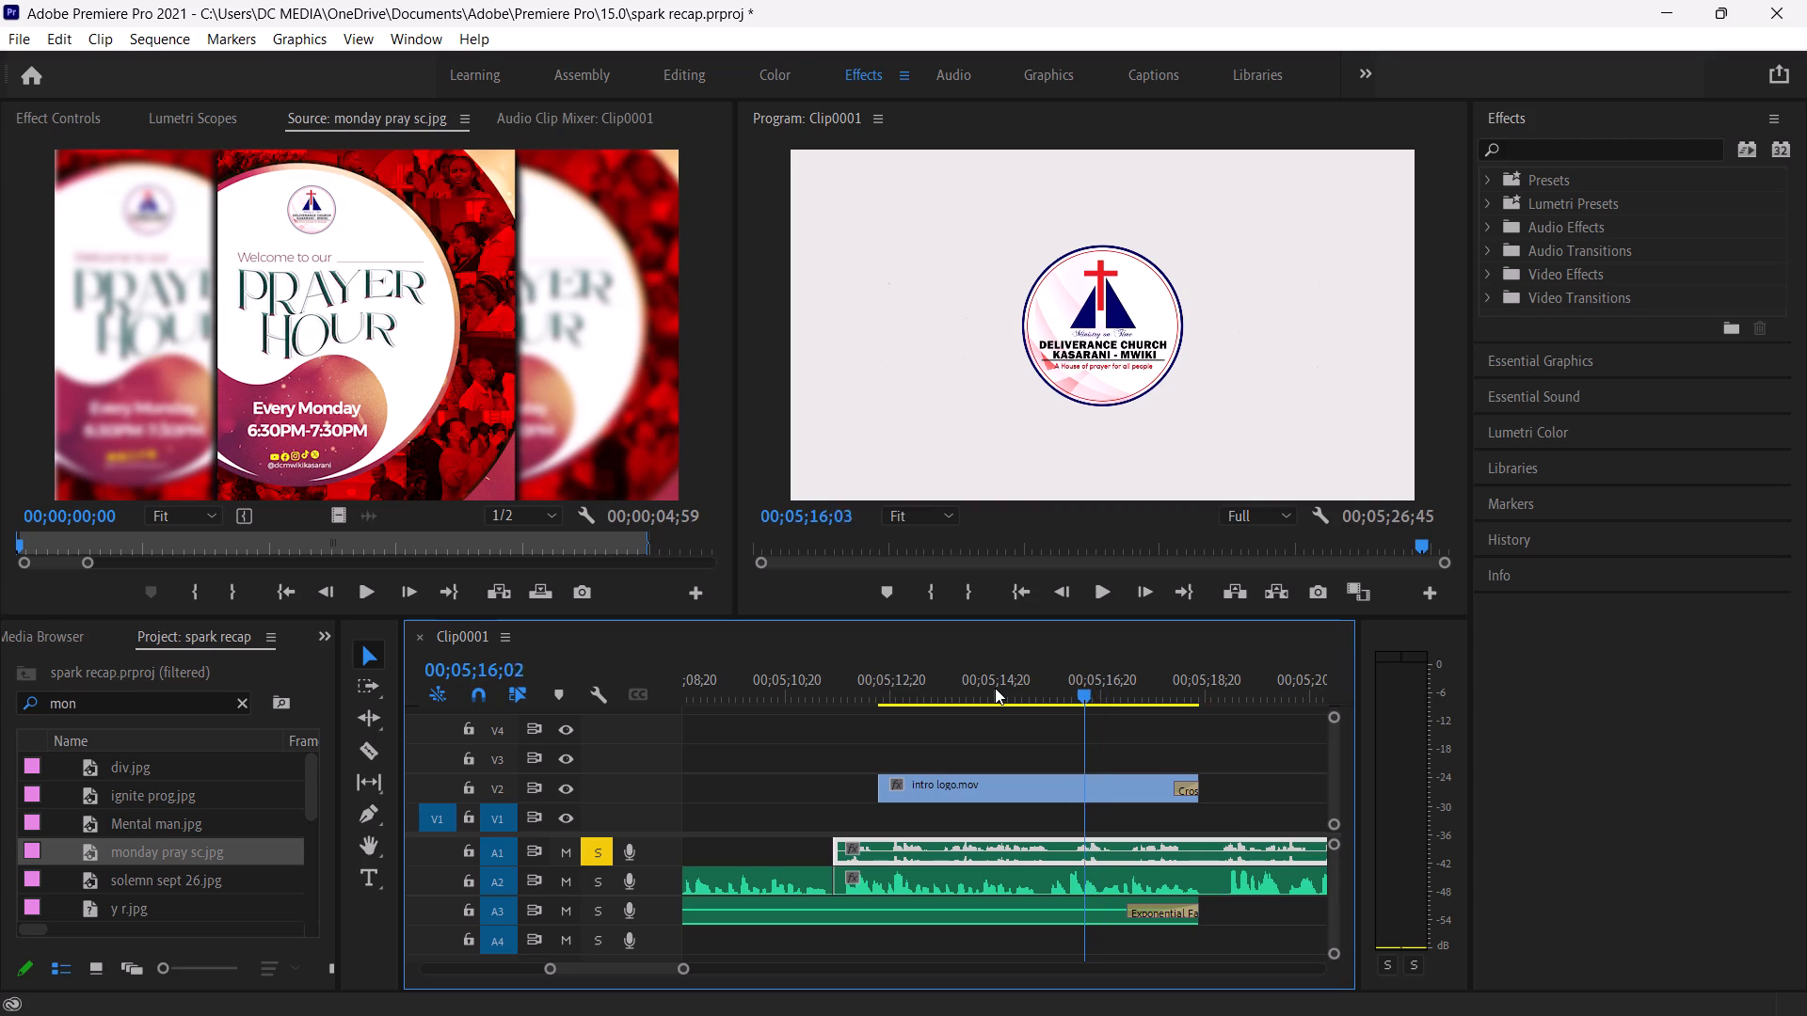
pyautogui.press('Right')
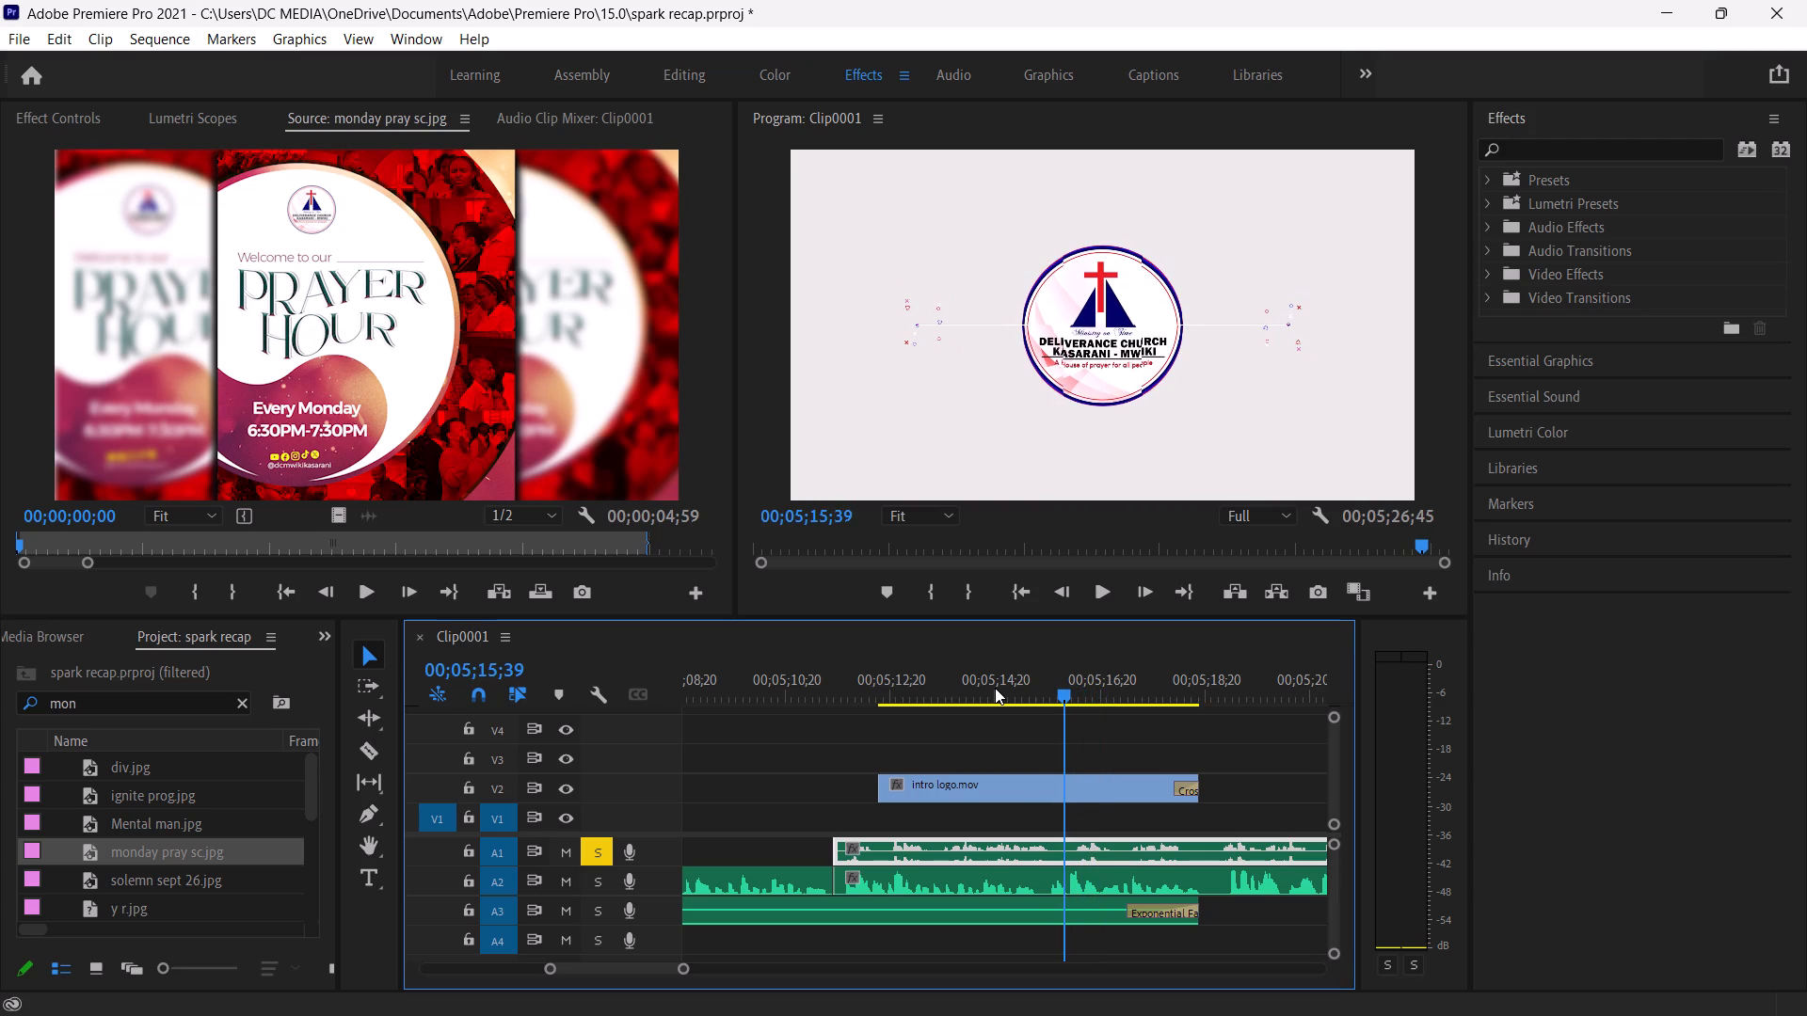
pyautogui.press('c')
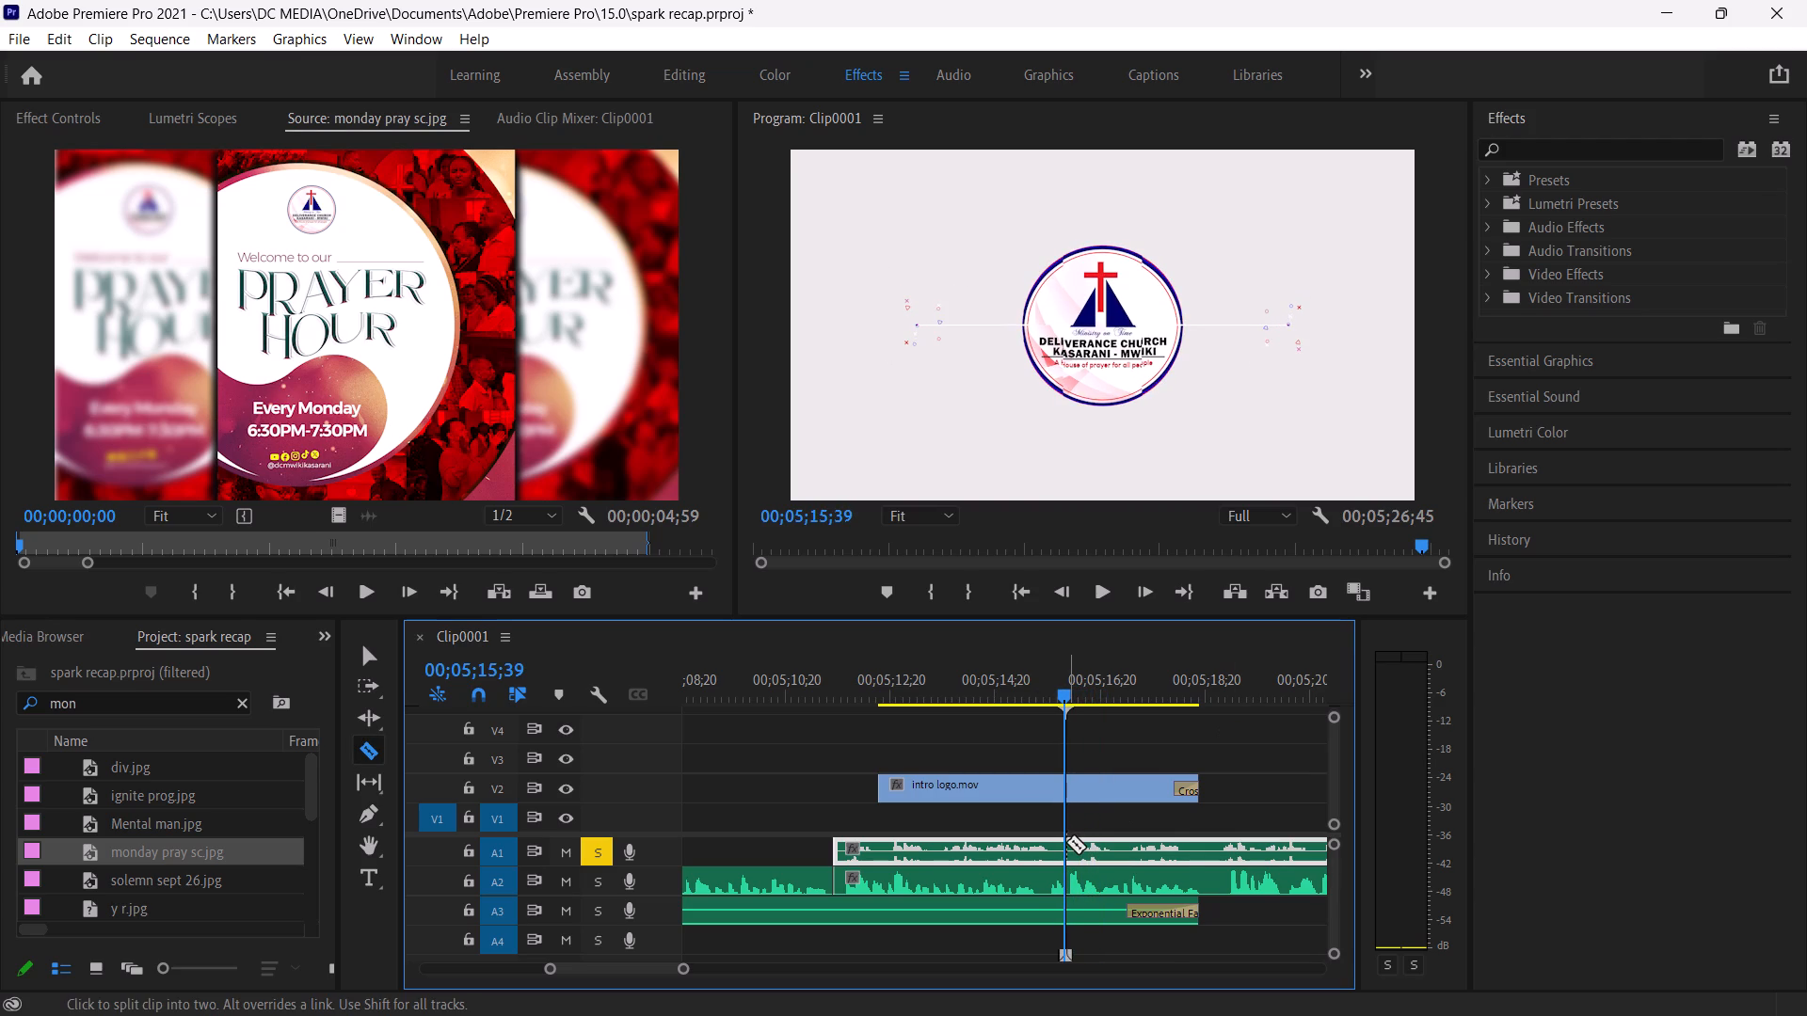
pyautogui.click(1066, 842)
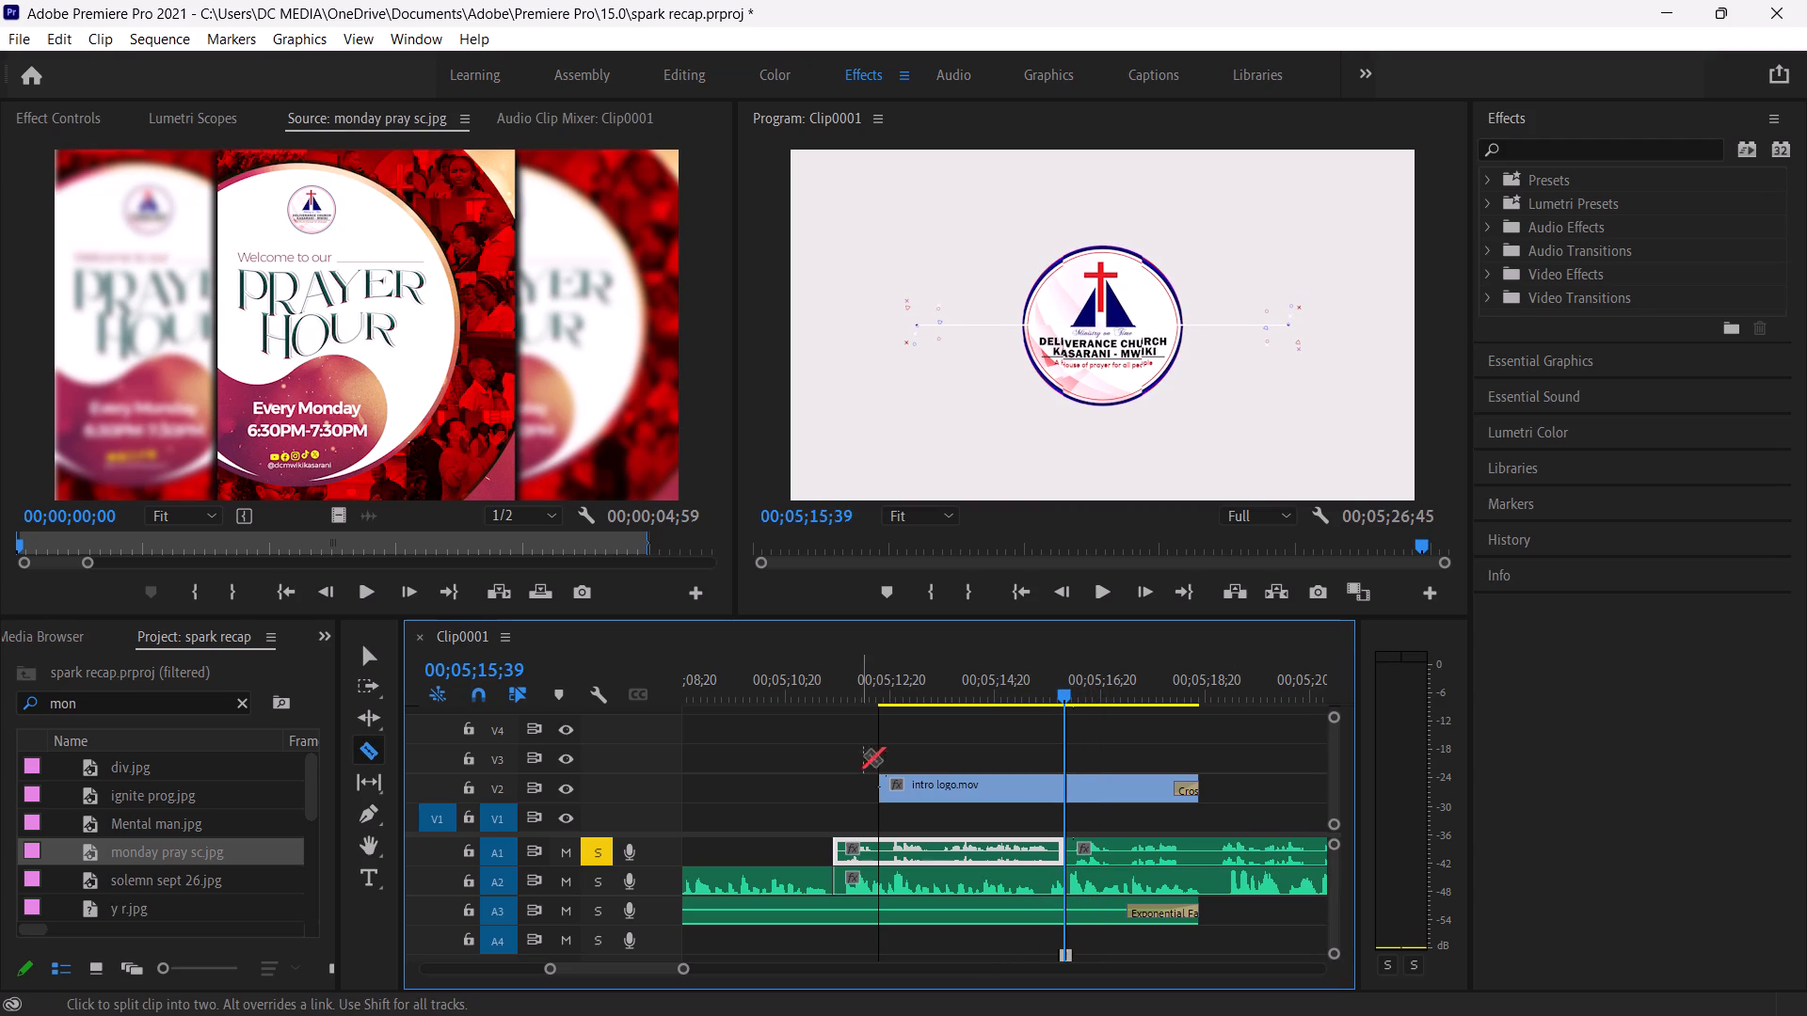
# Check the order of services in the Word announcements script, and replay the A1 section up to its new cut.
pyautogui.click(839, 688)
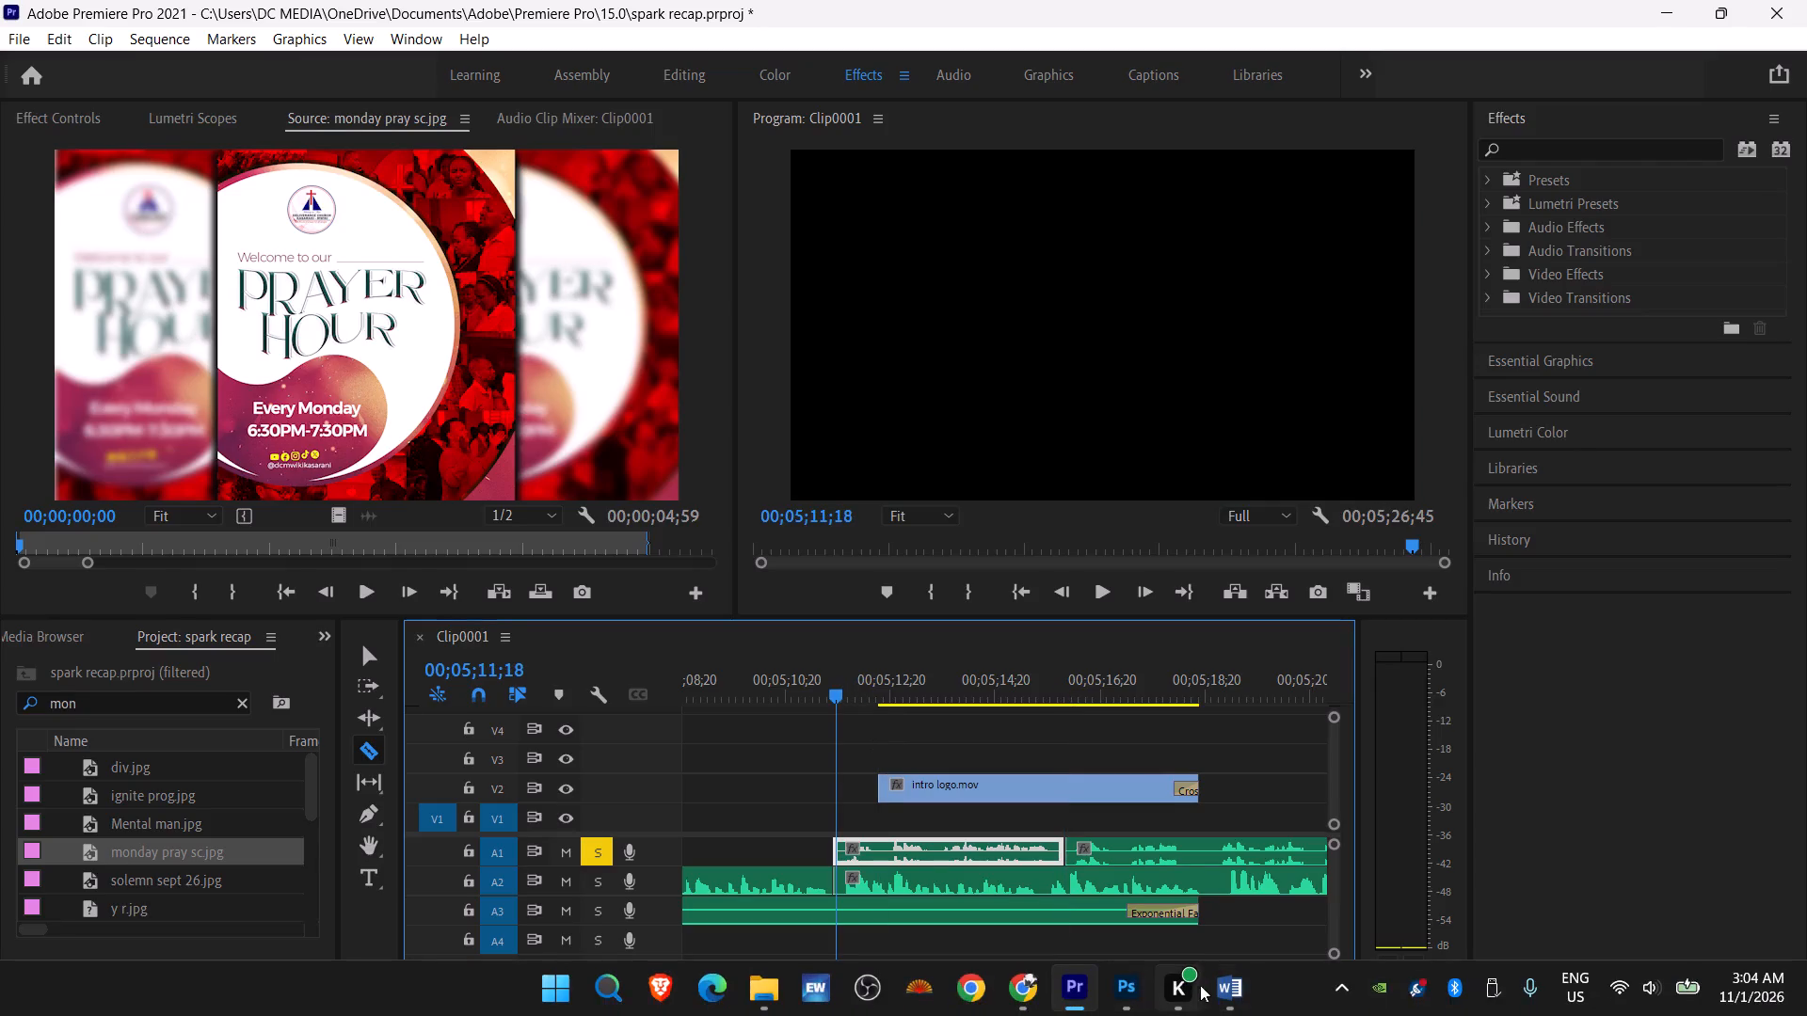
pyautogui.click(1224, 991)
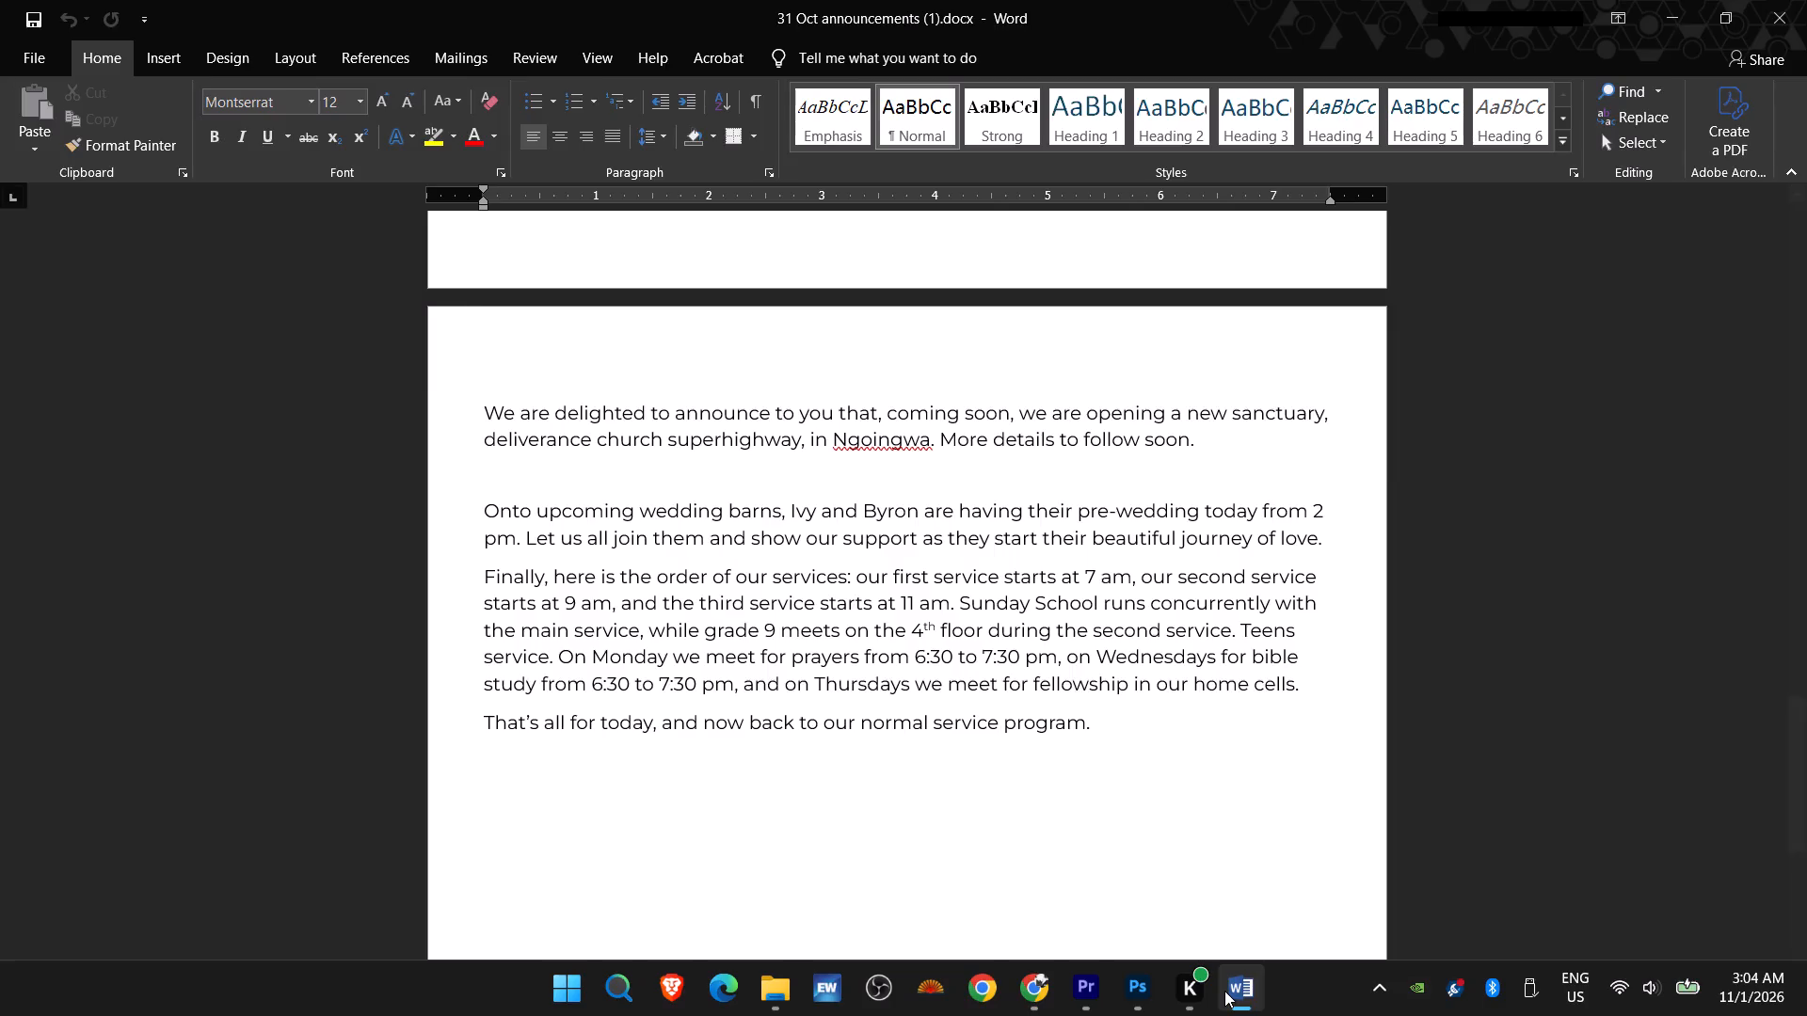
pyautogui.click(1224, 991)
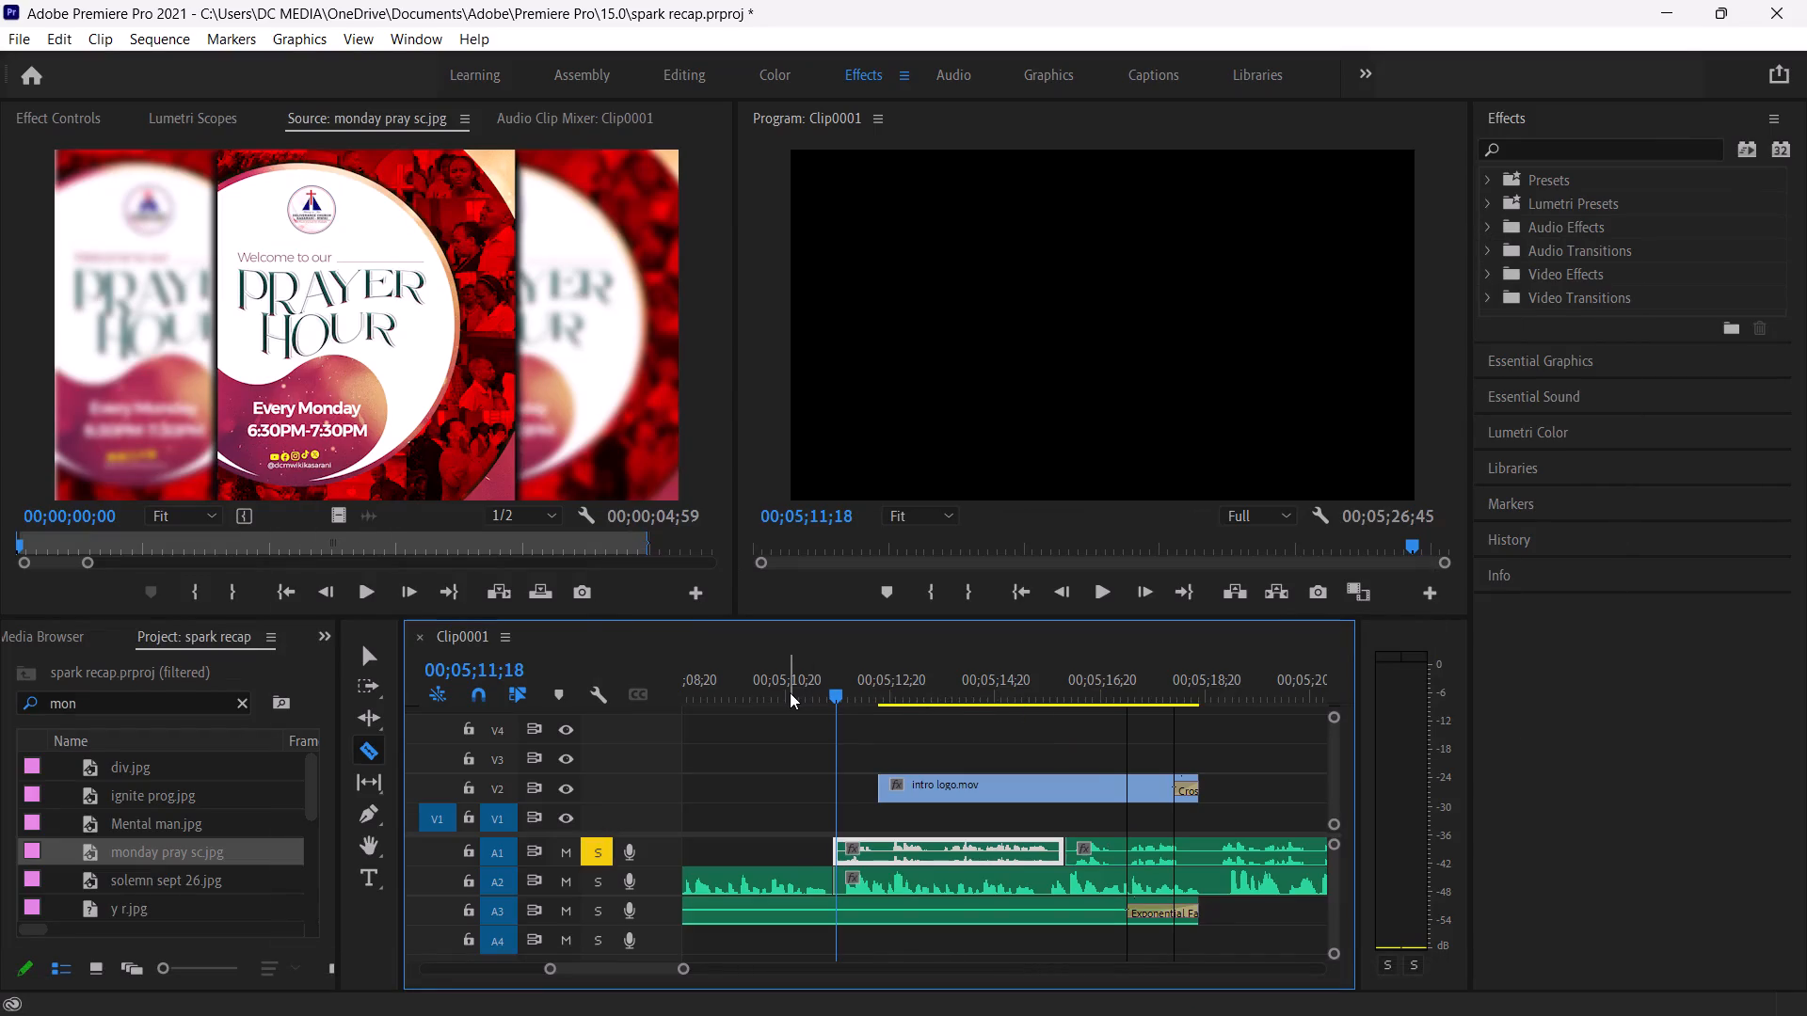
pyautogui.click(790, 692)
pyautogui.press('space')
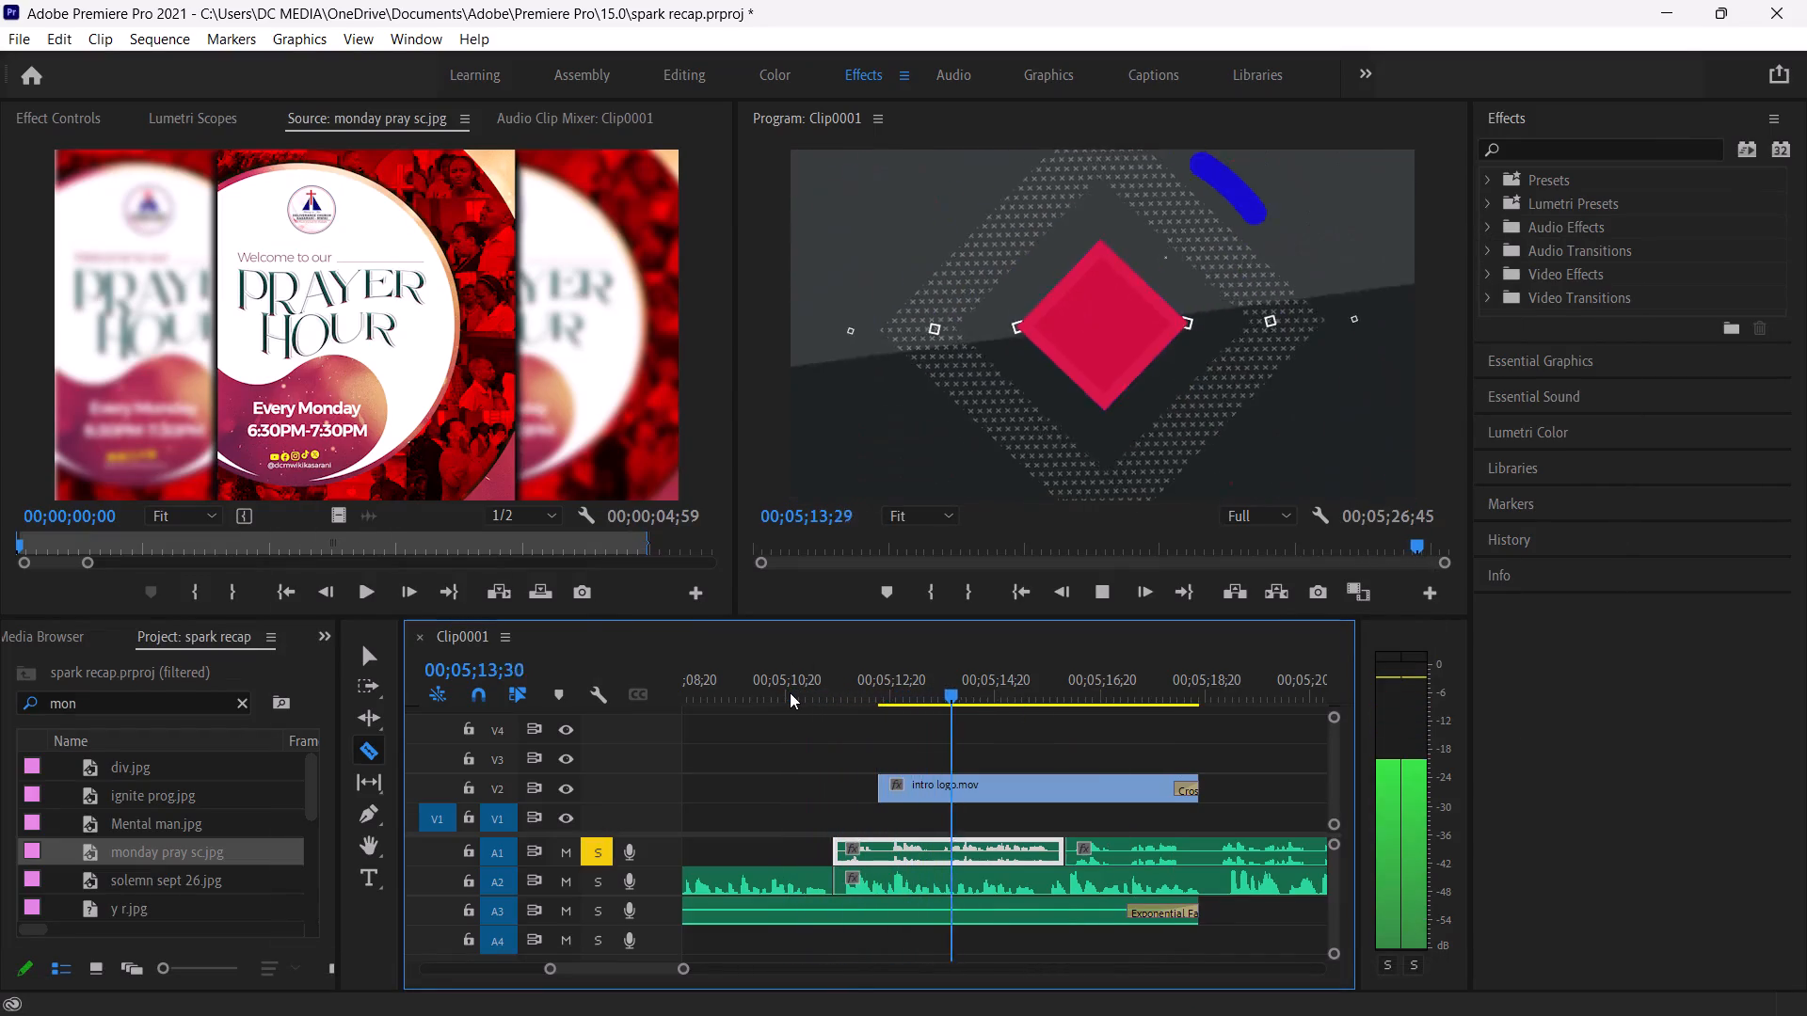
pyautogui.press('space')
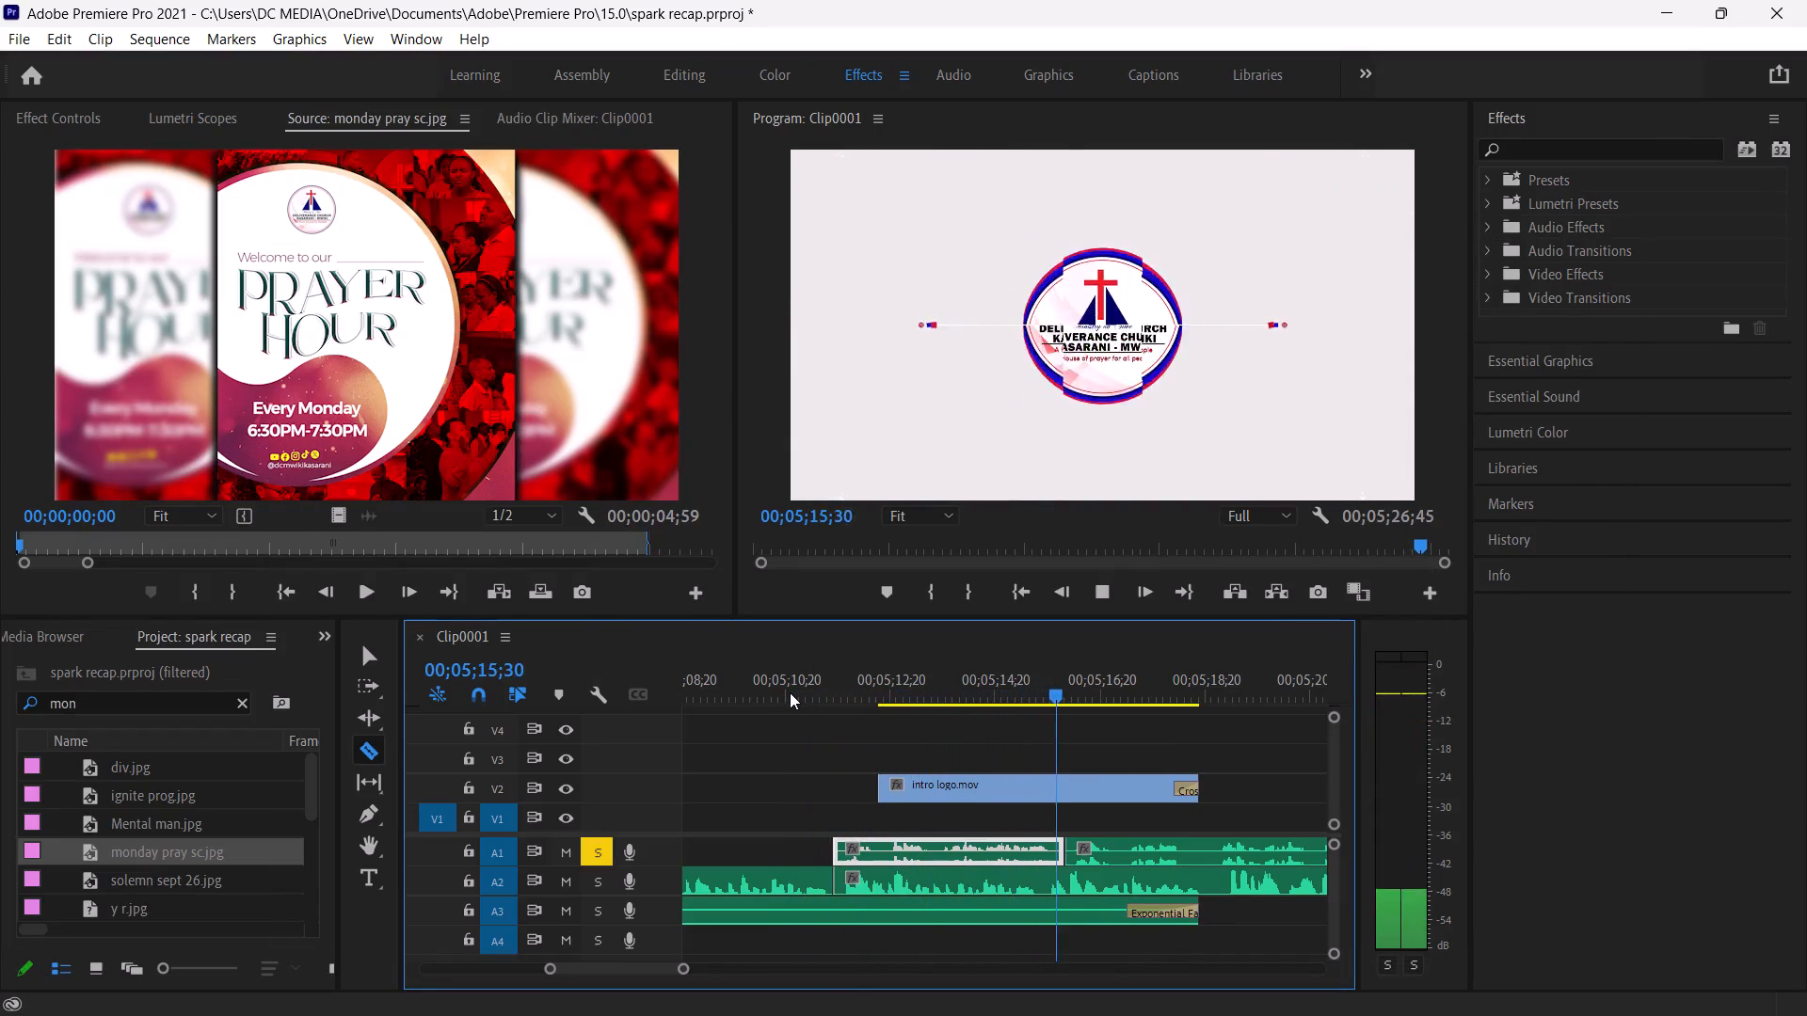
# Solo A2 in place of A1, play its narration over the intro logo clip, and cut A2 at 00;05;15;15.
pyautogui.click(601, 881)
pyautogui.click(597, 845)
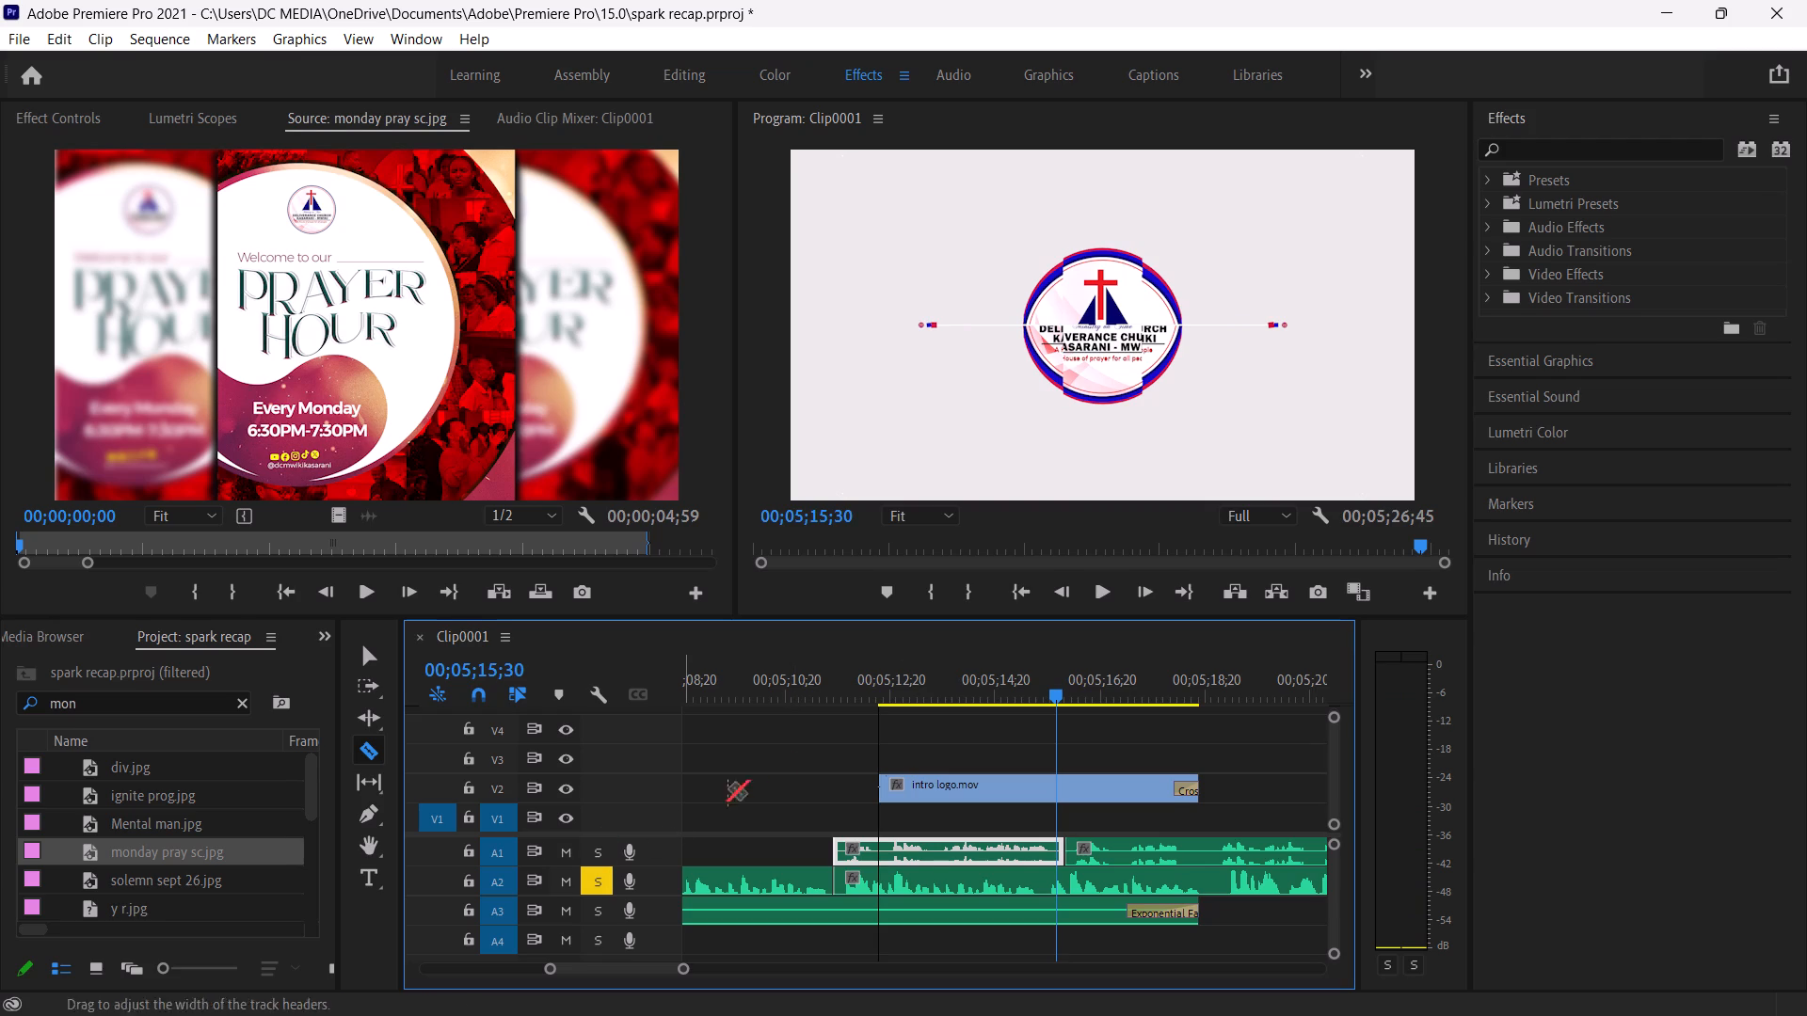
pyautogui.click(950, 684)
pyautogui.press('space')
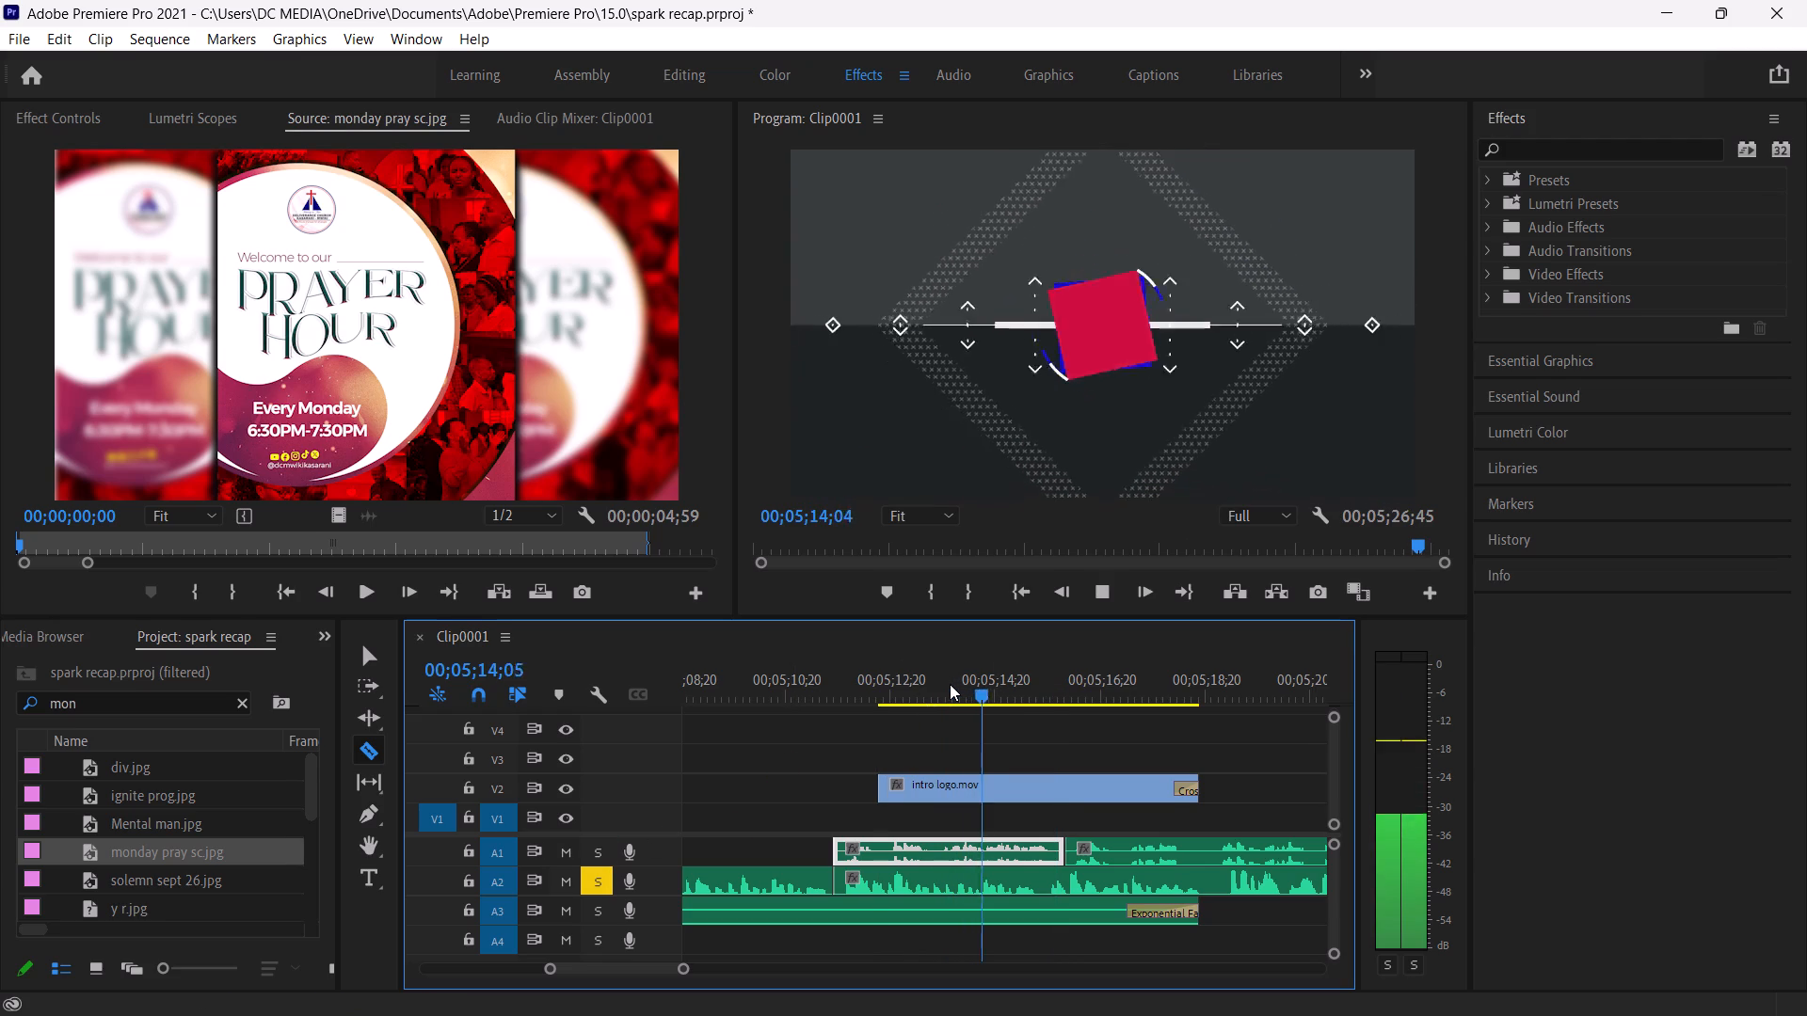
pyautogui.press('space')
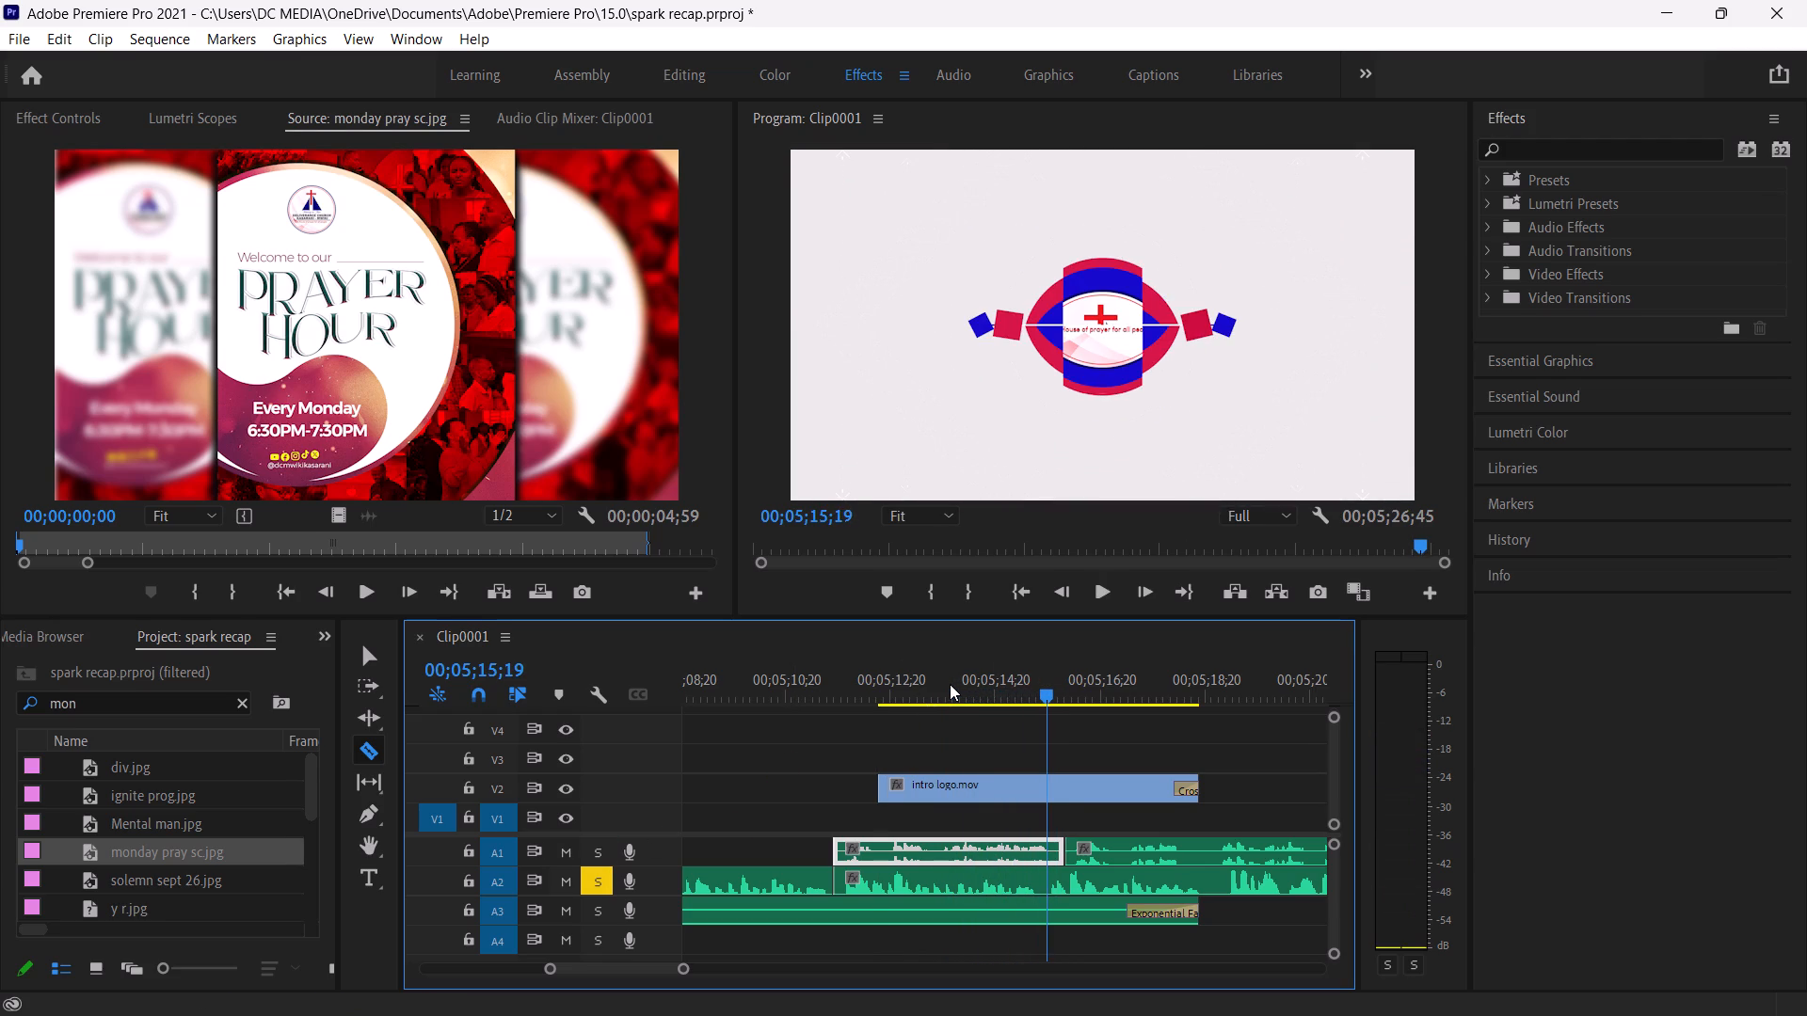
pyautogui.press('Left')
pyautogui.press('Left')
pyautogui.press('Left')
pyautogui.press('Left')
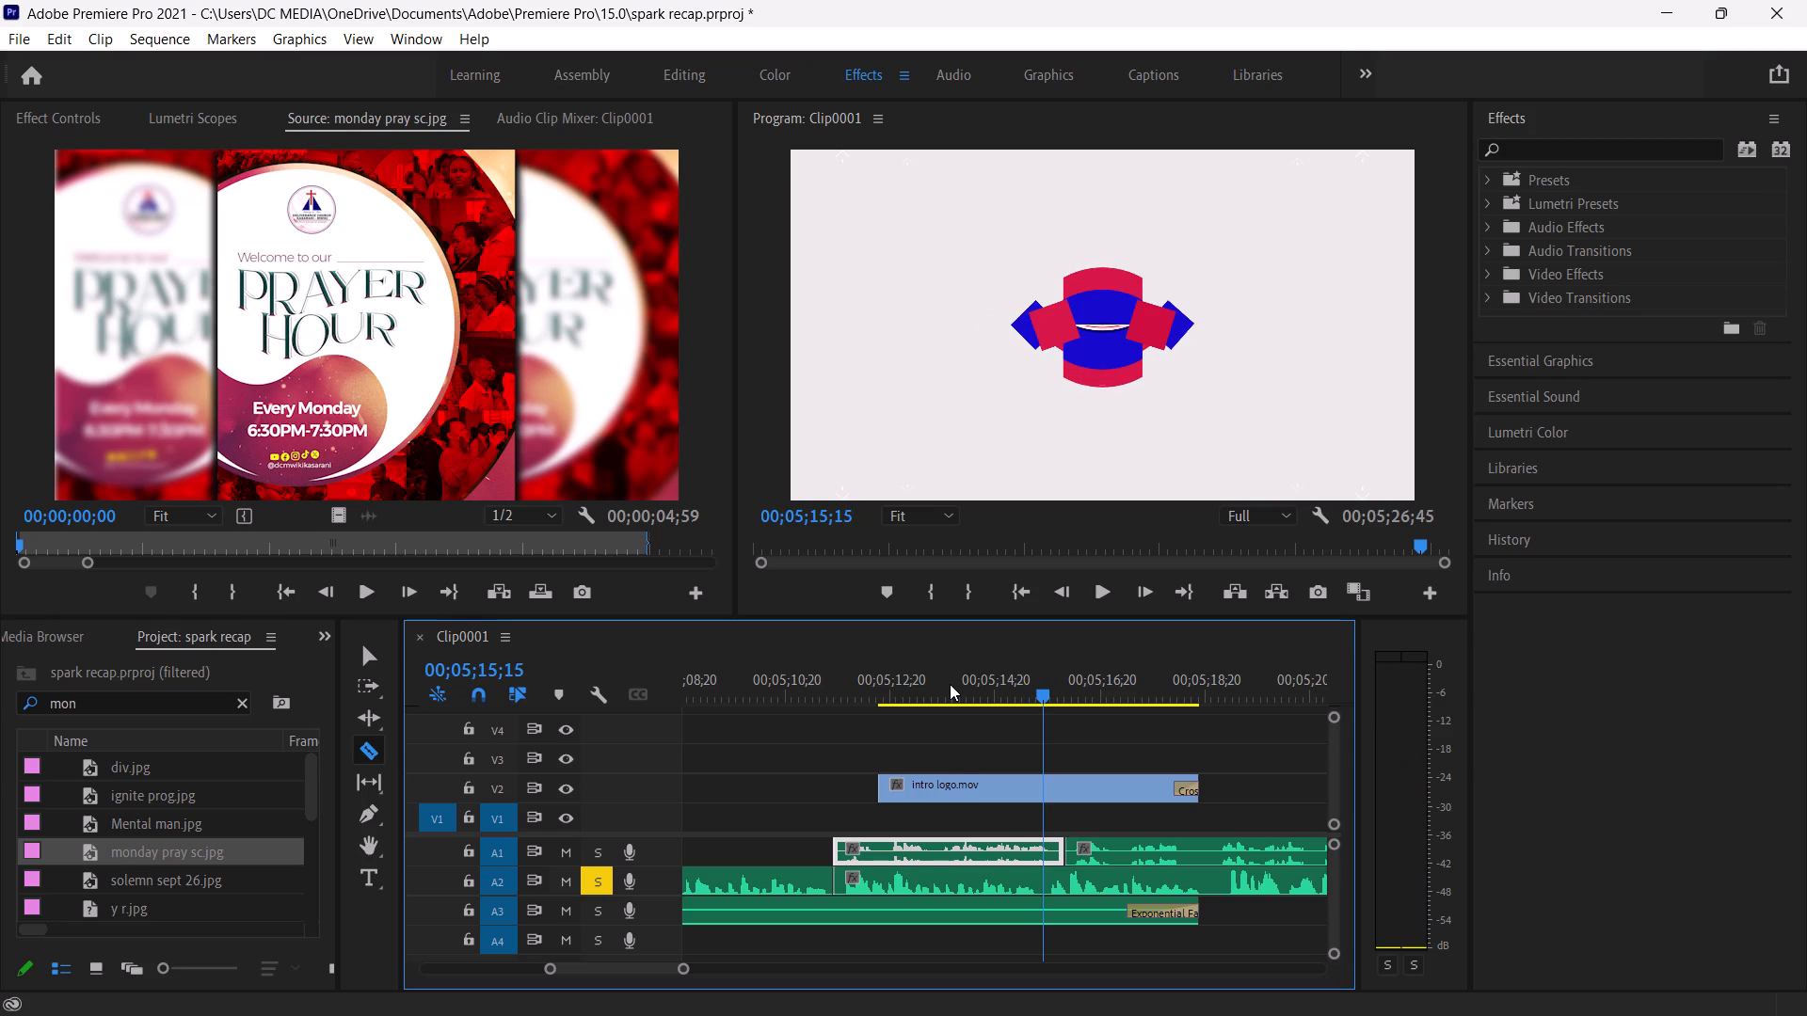
pyautogui.click(1042, 878)
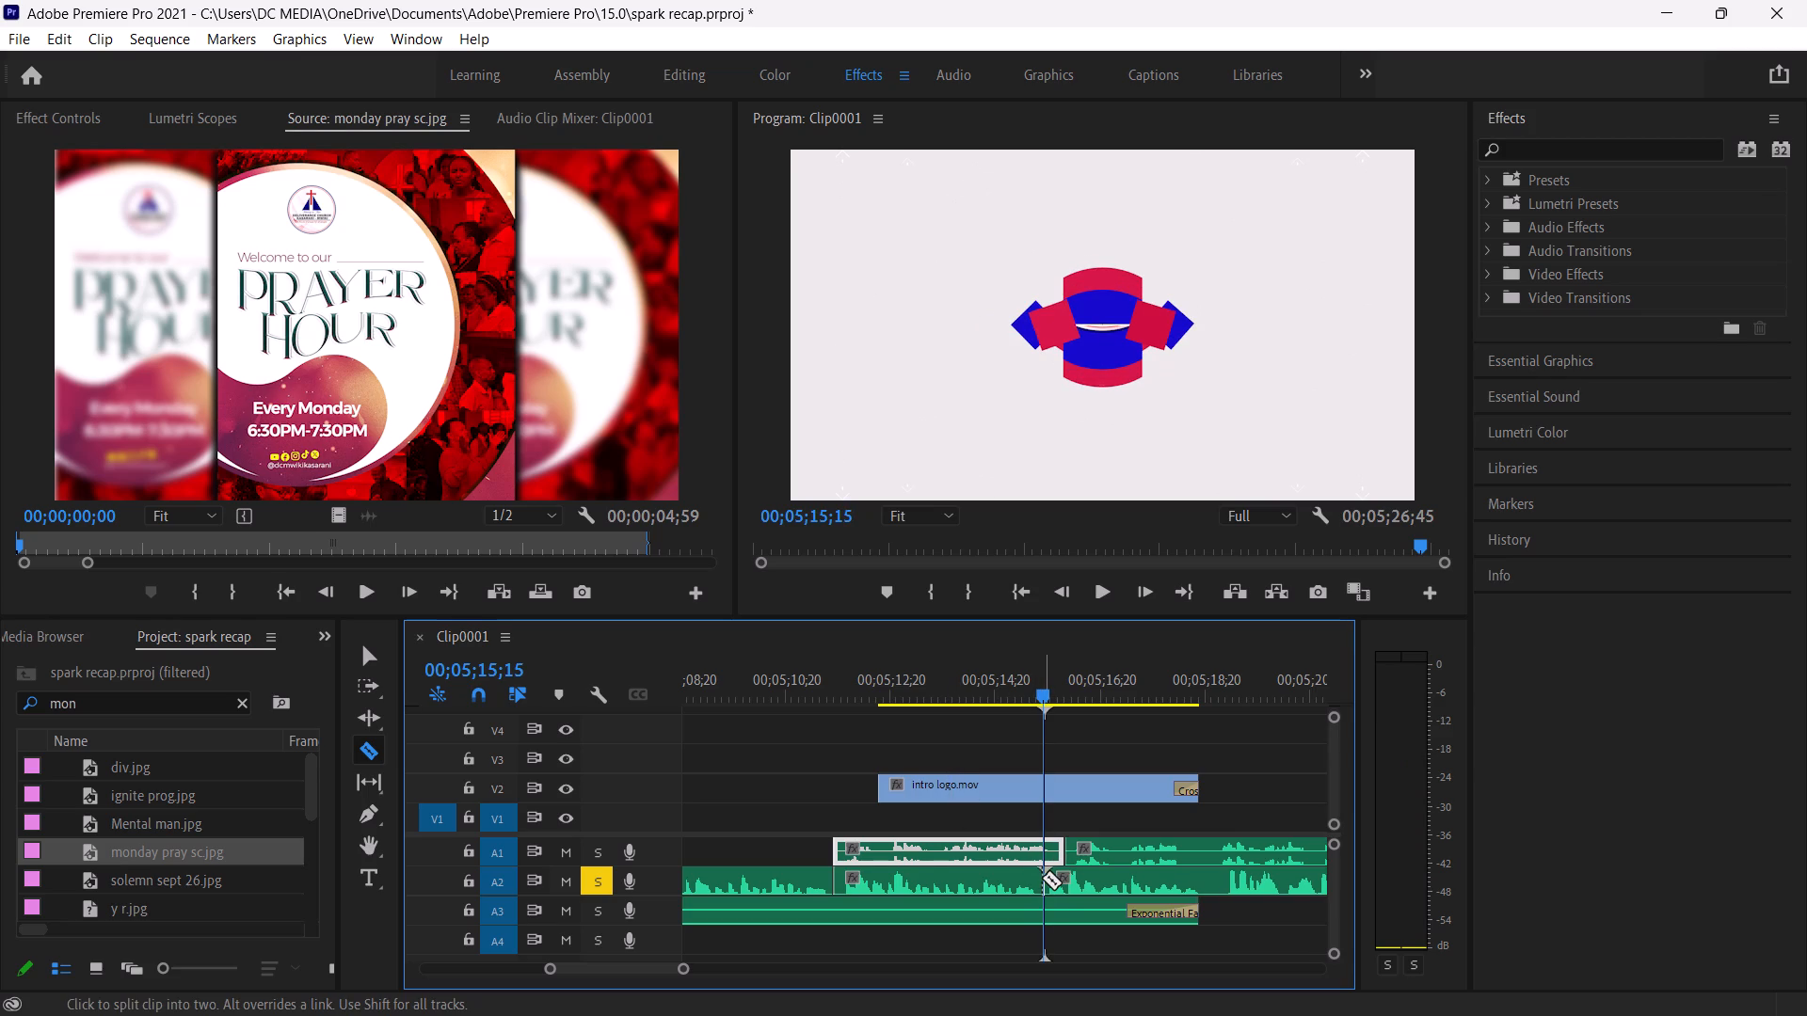
# Delete the A2 section from 00;05;11;14 to 00;05;15;15, and move the following A2 narration to start at the A1 cut at 00;05;15;39.
pyautogui.press('v')
pyautogui.click(1007, 887)
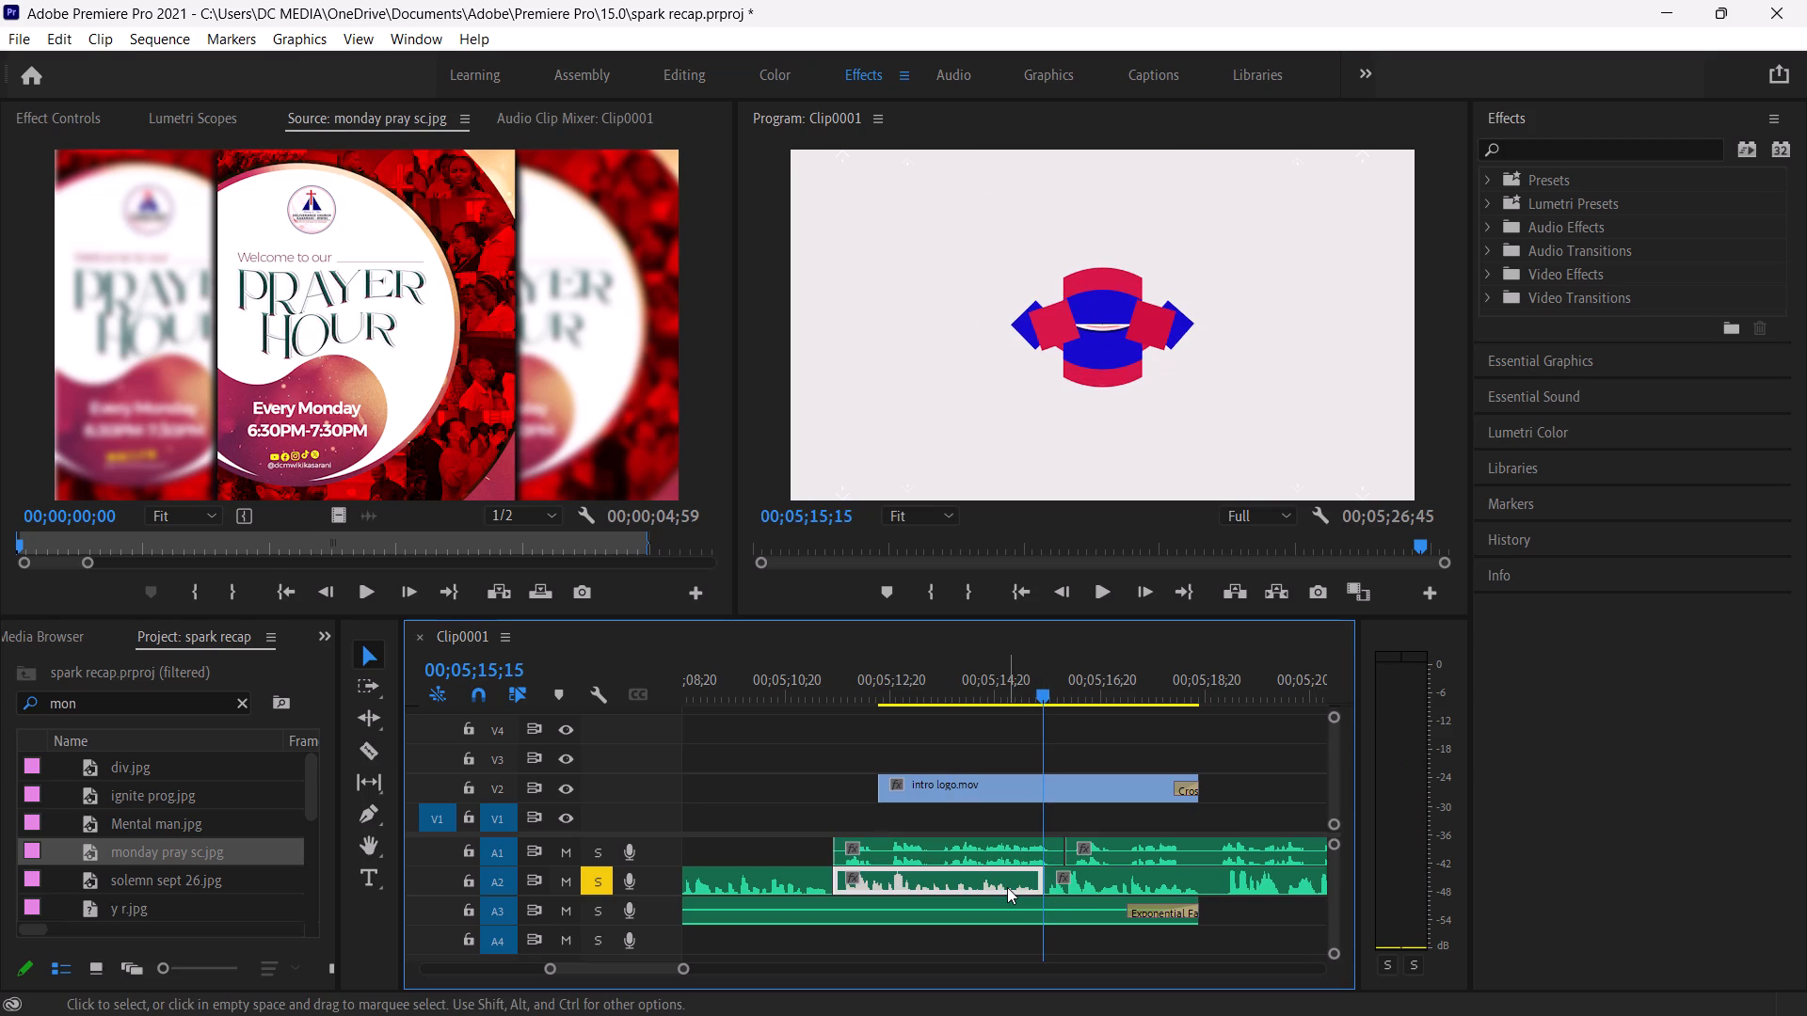
pyautogui.press('BackSpace')
pyautogui.moveTo(1103, 884); pyautogui.dragTo(1118, 884)
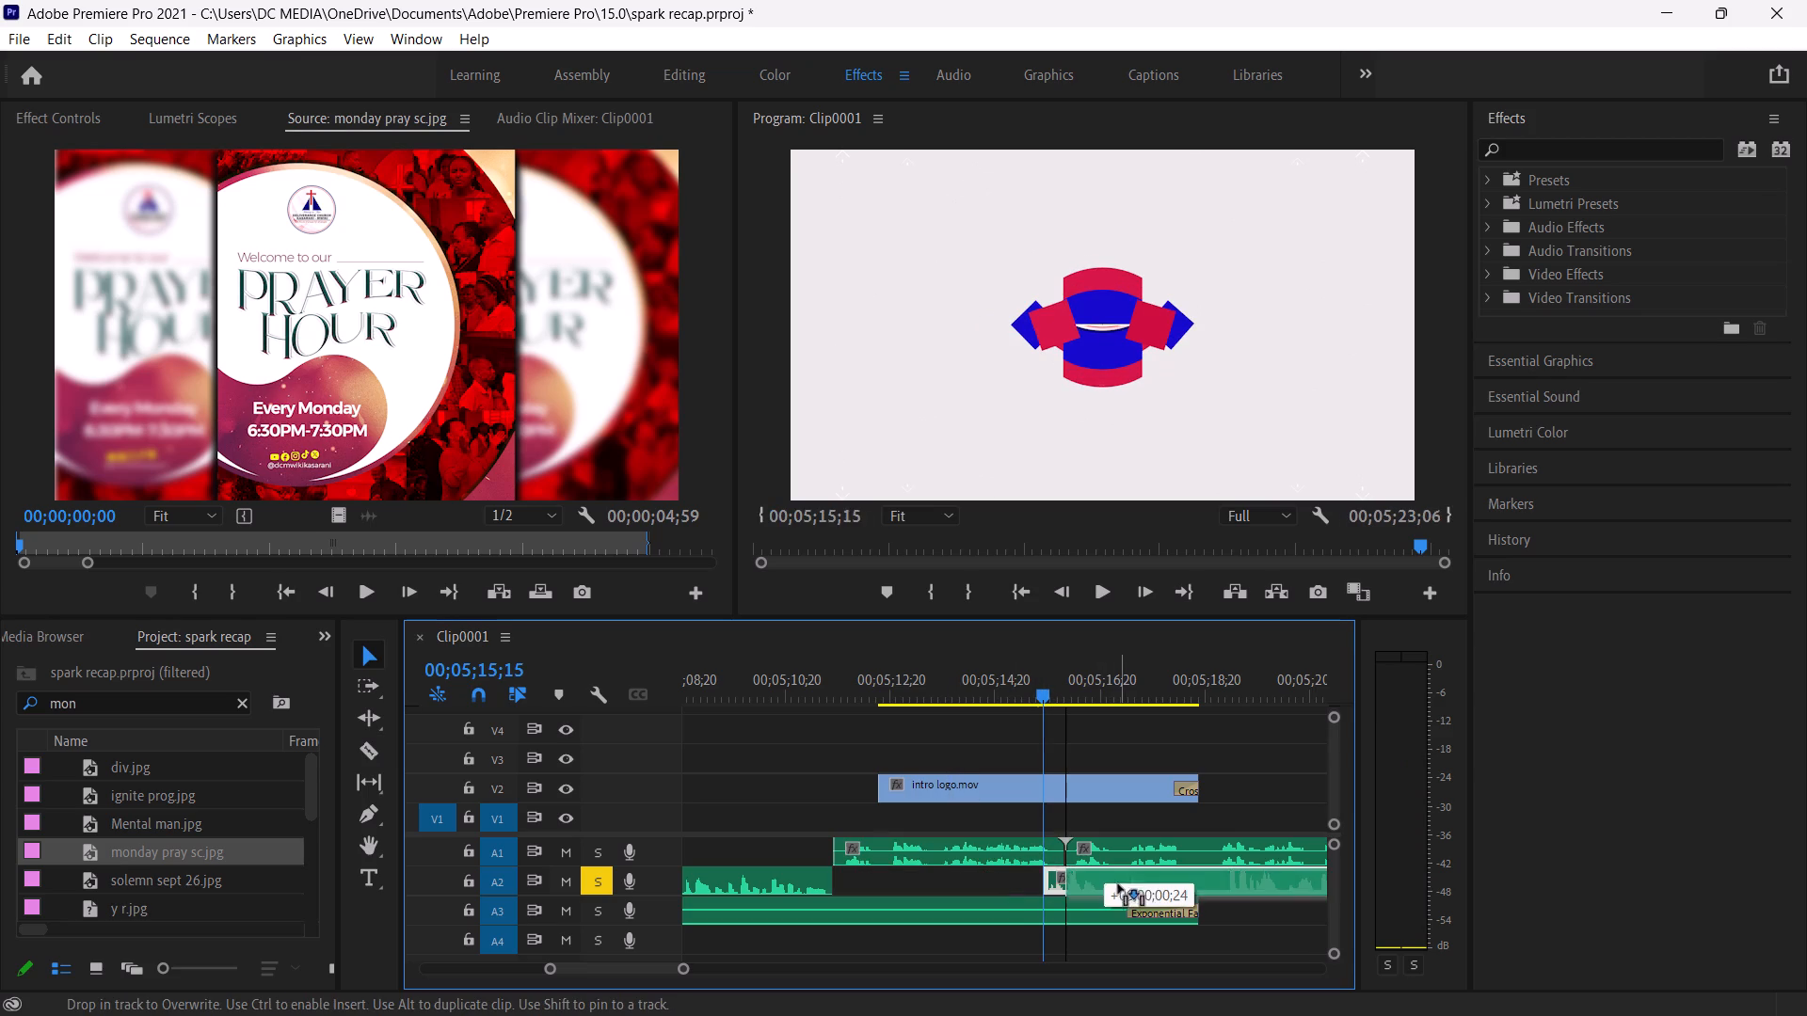
pyautogui.moveTo(1118, 884); pyautogui.dragTo(1122, 883)
# Play the moved A2 narration past the end of the intro logo clip and cut it at 00;05;18;49.
pyautogui.press('space')
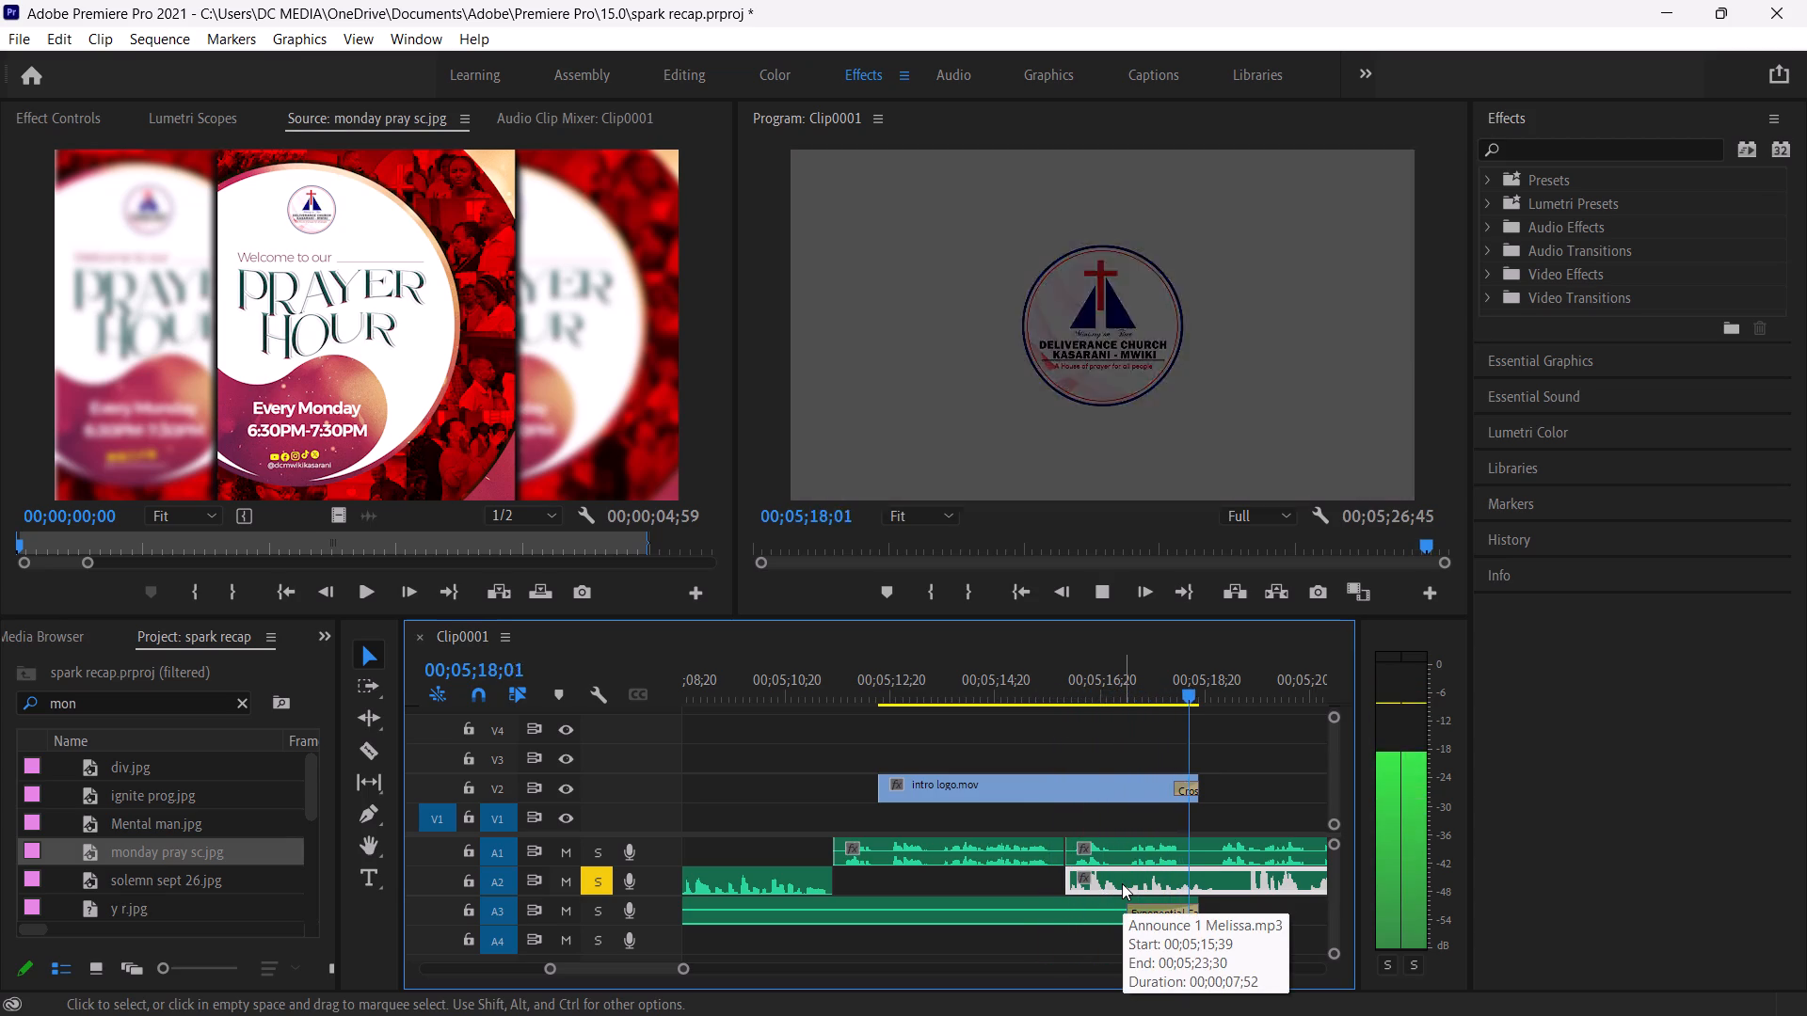
pyautogui.press('space')
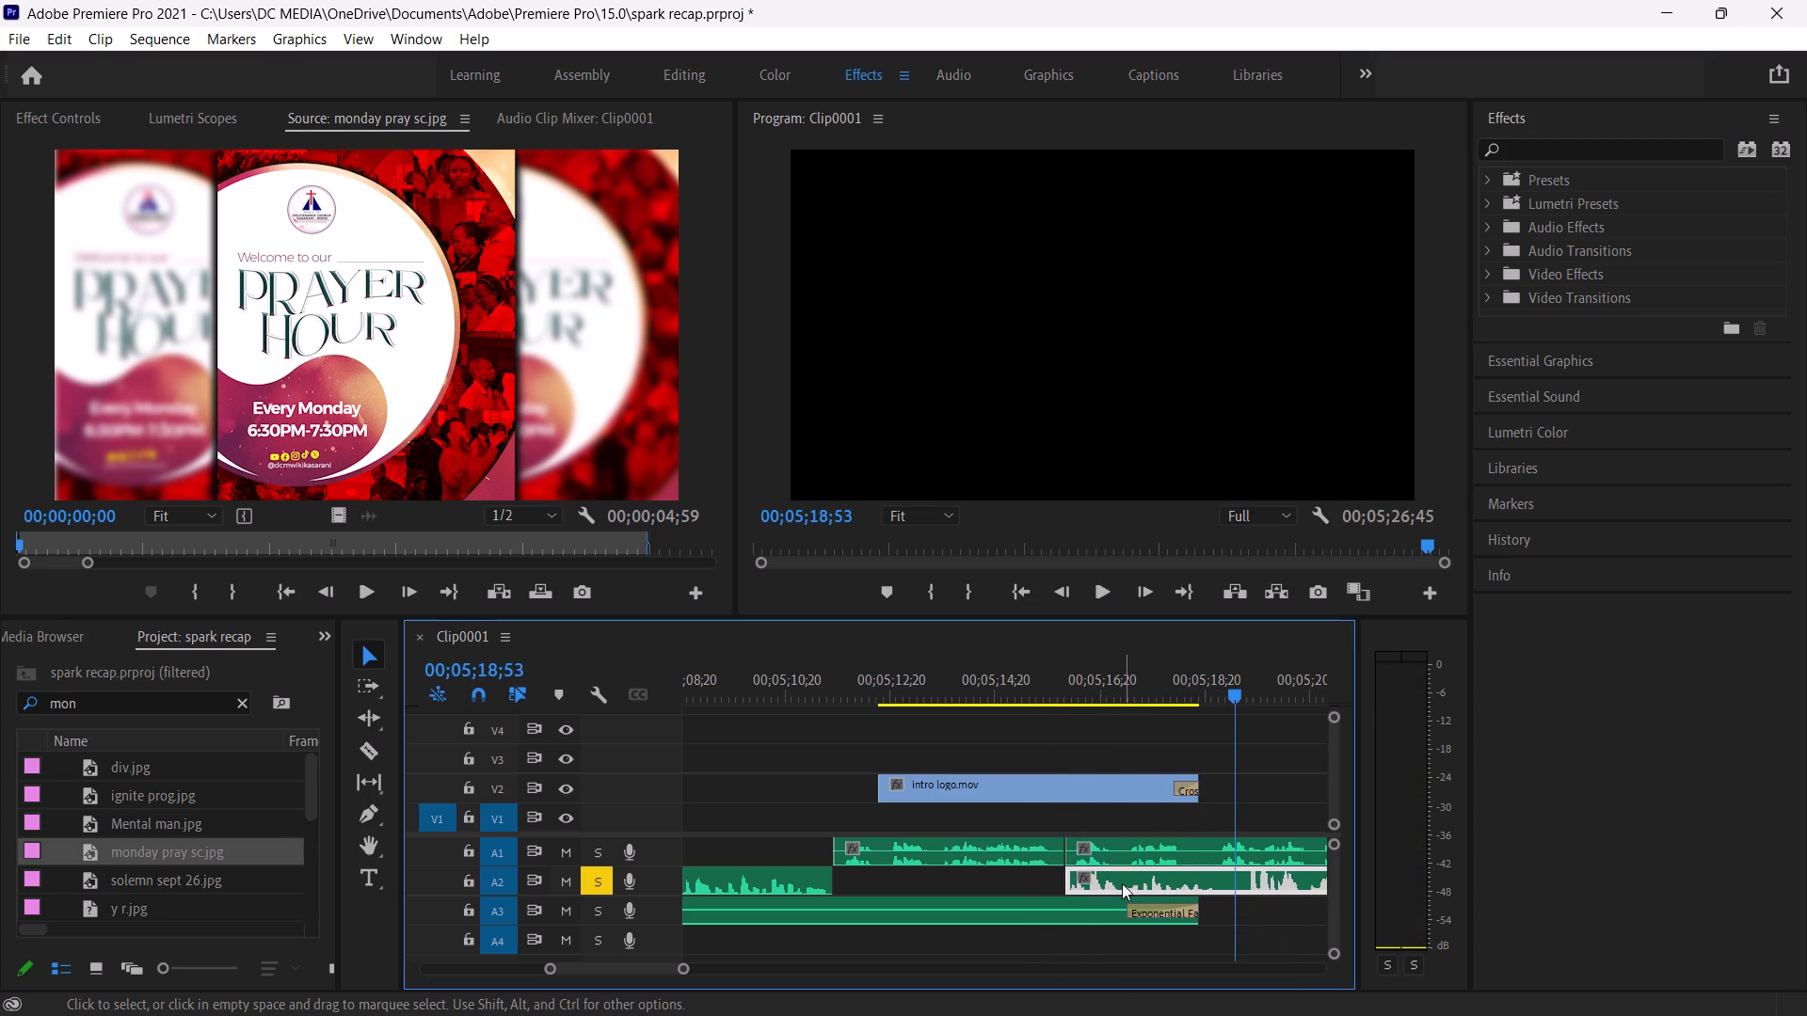
pyautogui.press('Left')
pyautogui.press('Left')
pyautogui.press('Left')
pyautogui.press('Left')
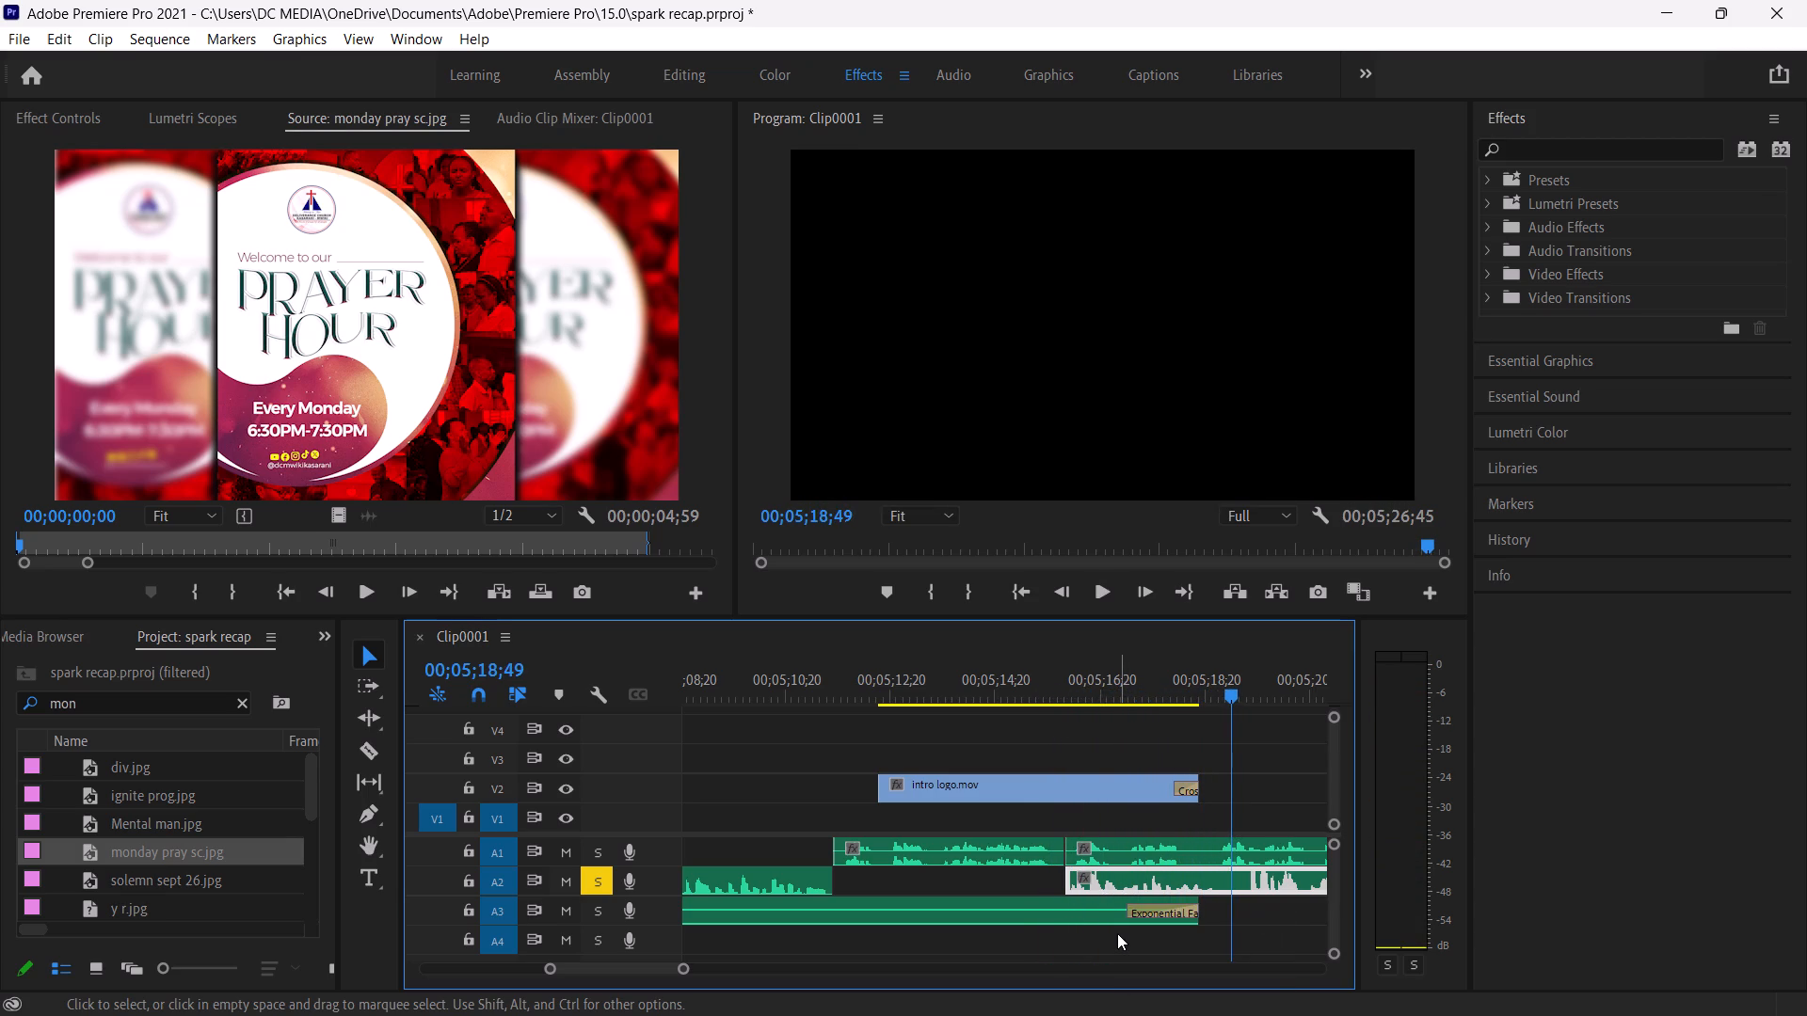
pyautogui.press('c')
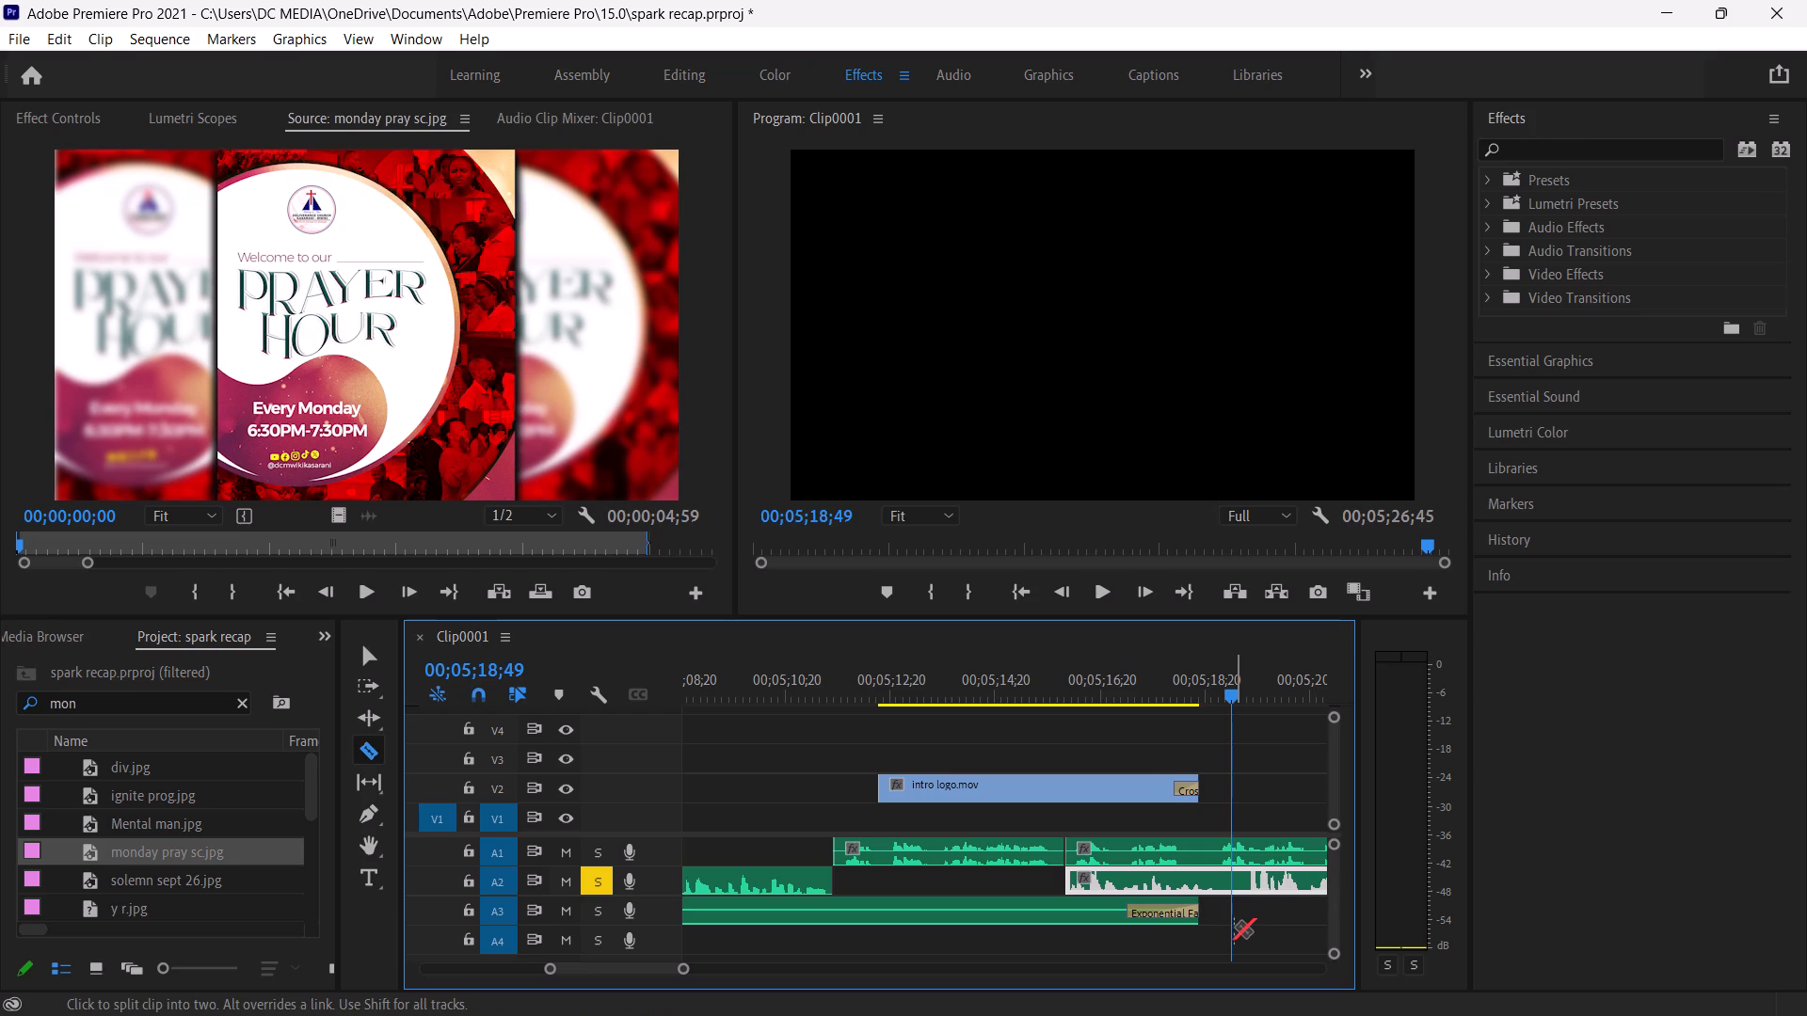
pyautogui.click(1231, 881)
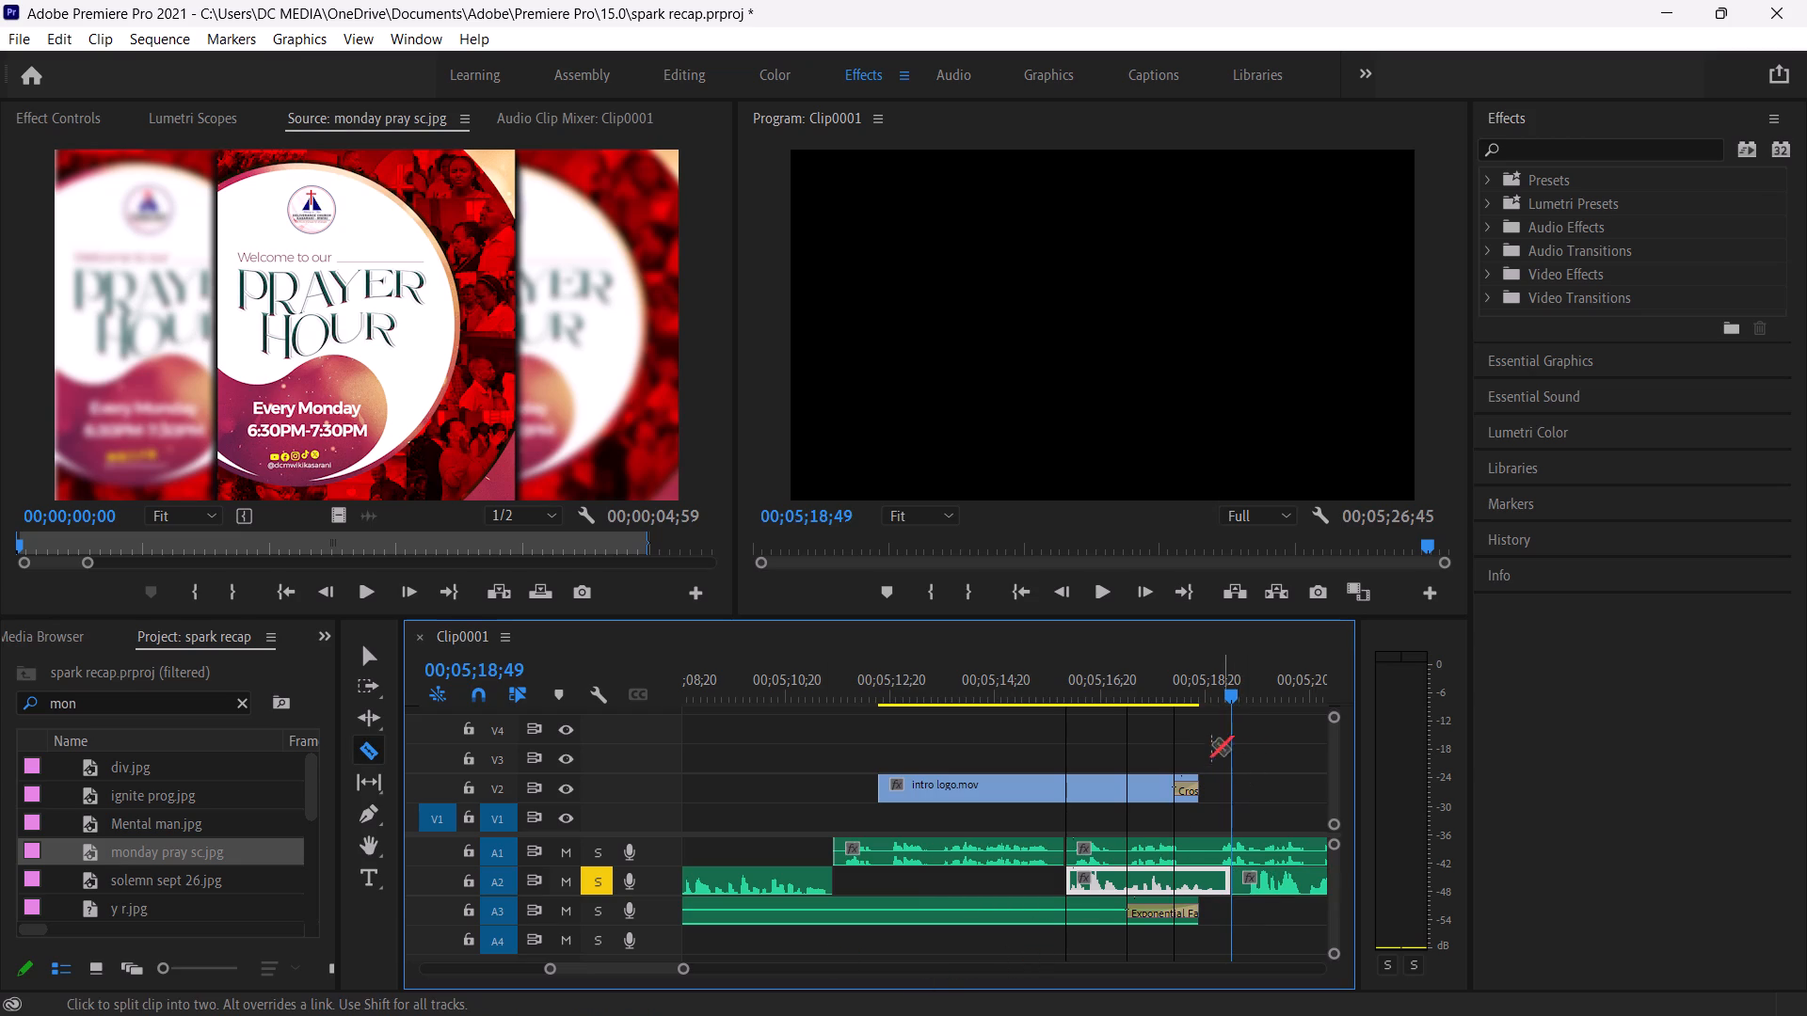
# Cut the A1 narration at the end of the intro logo clip, at 00;05;18;13.
pyautogui.click(1223, 687)
pyautogui.click(1223, 687)
pyautogui.moveTo(1214, 697); pyautogui.dragTo(1194, 697)
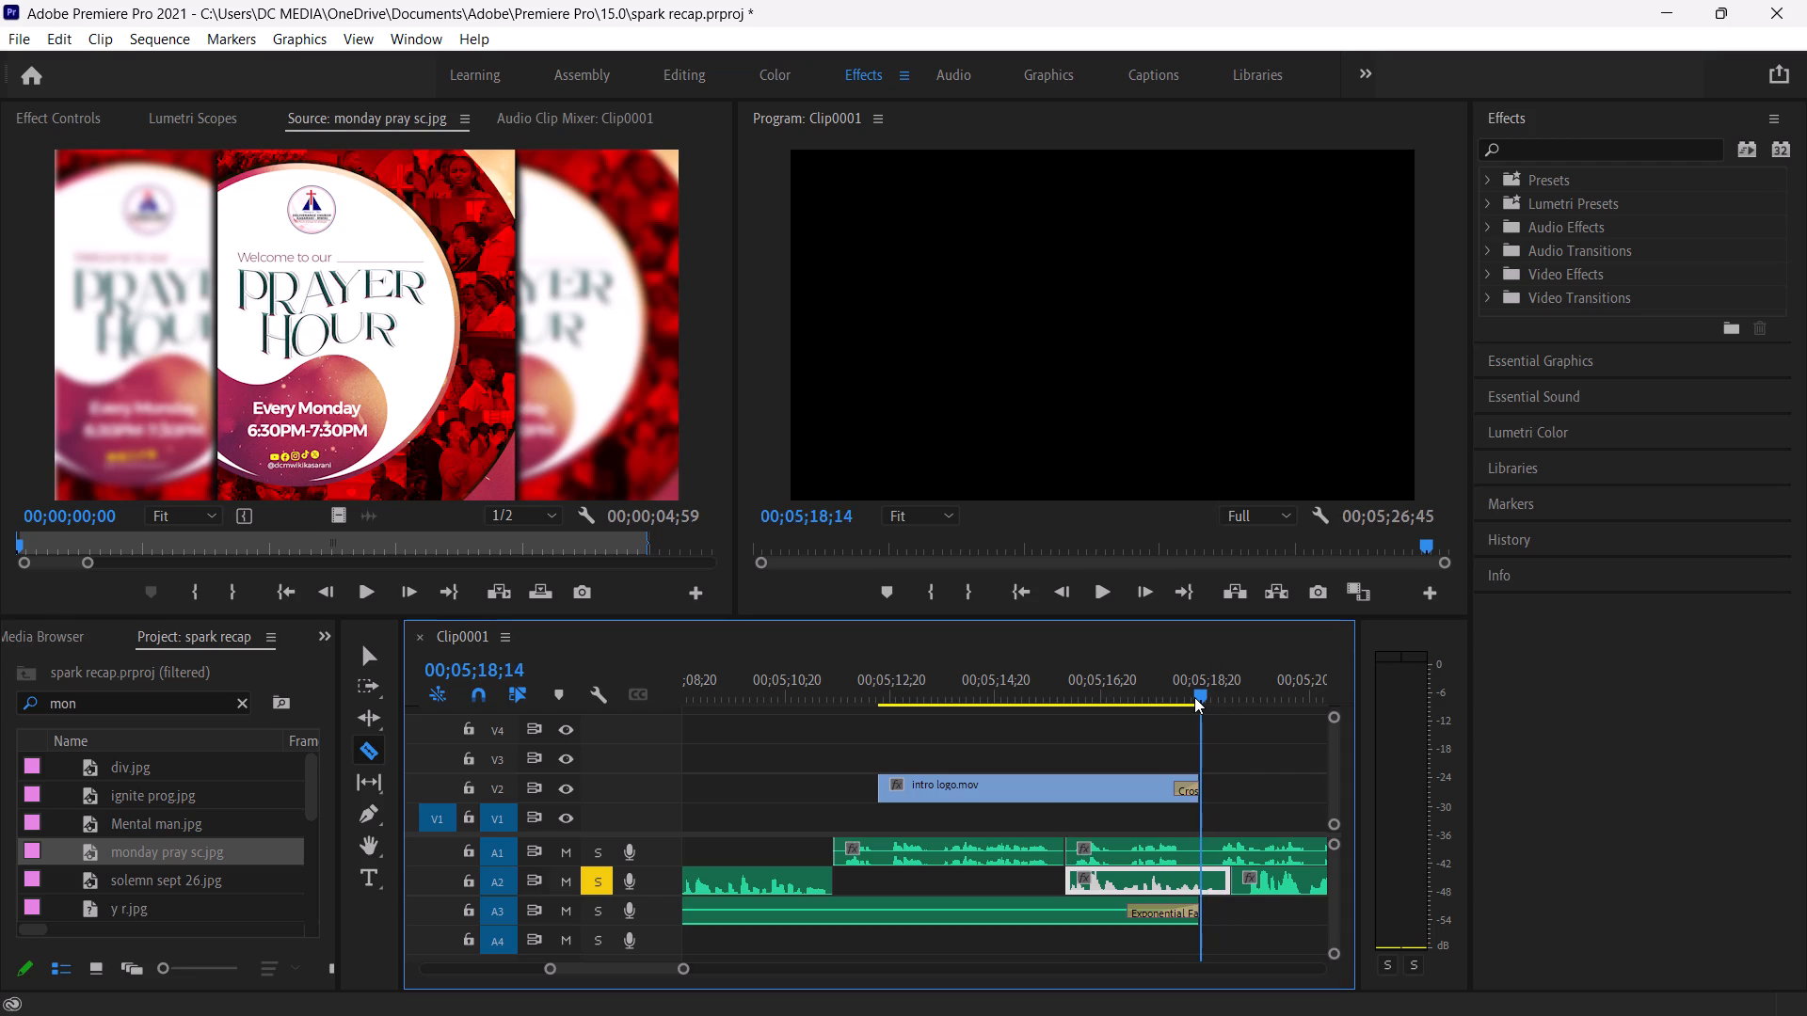
pyautogui.moveTo(1194, 697); pyautogui.dragTo(1192, 699)
pyautogui.click(1201, 840)
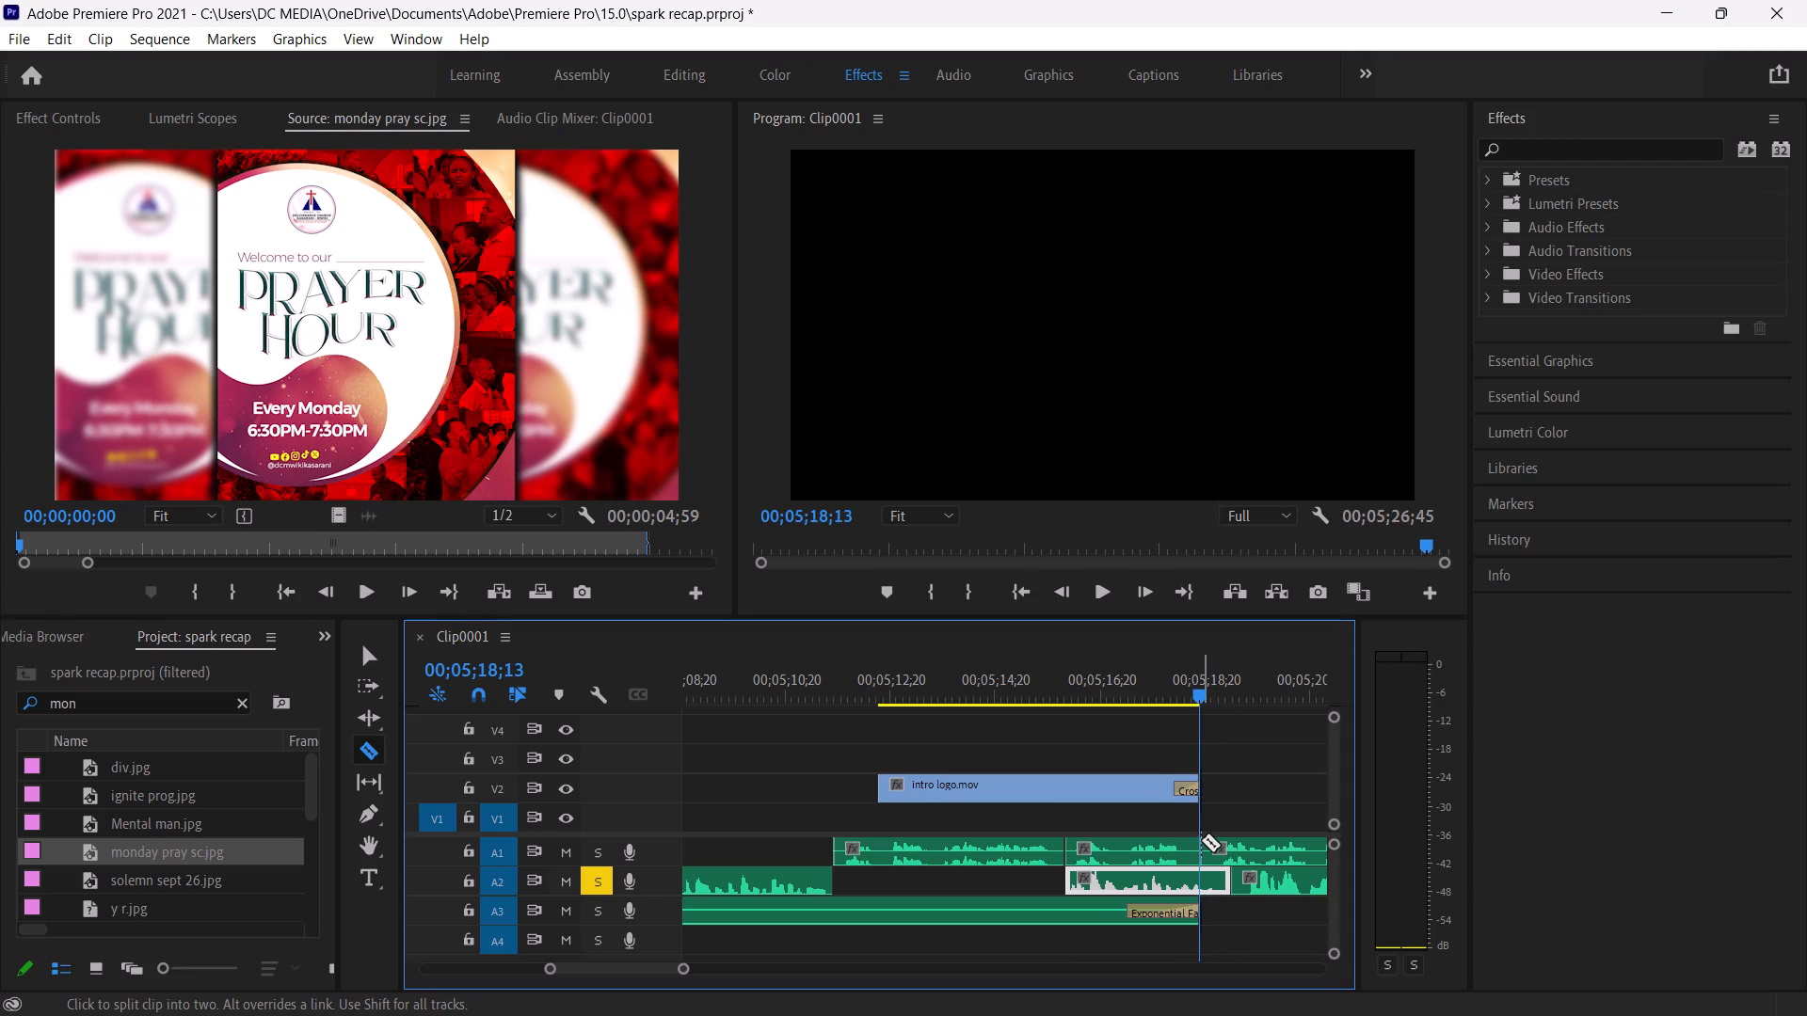
pyautogui.press('v')
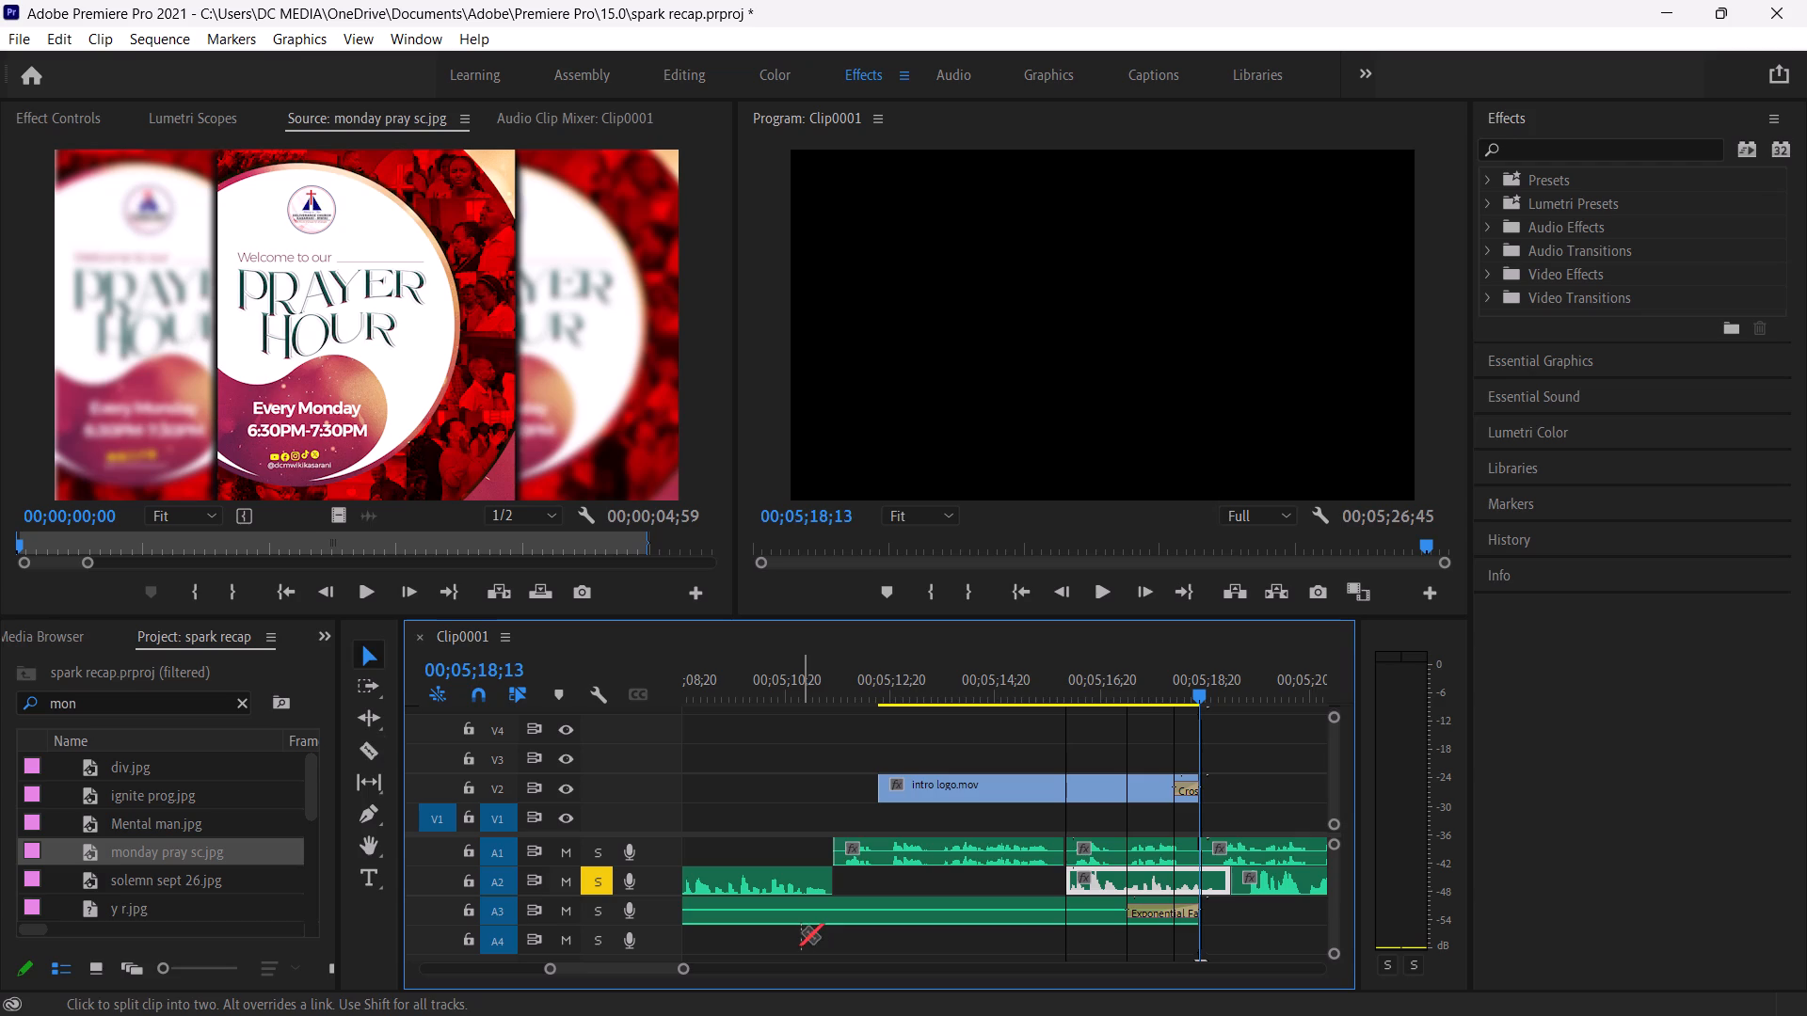
# Place monday pray sc.jpg on V1 directly after grade 9.jpg and trim its end to the A2 section's end, a duration of 00;00;04;07.
pyautogui.click(810, 682)
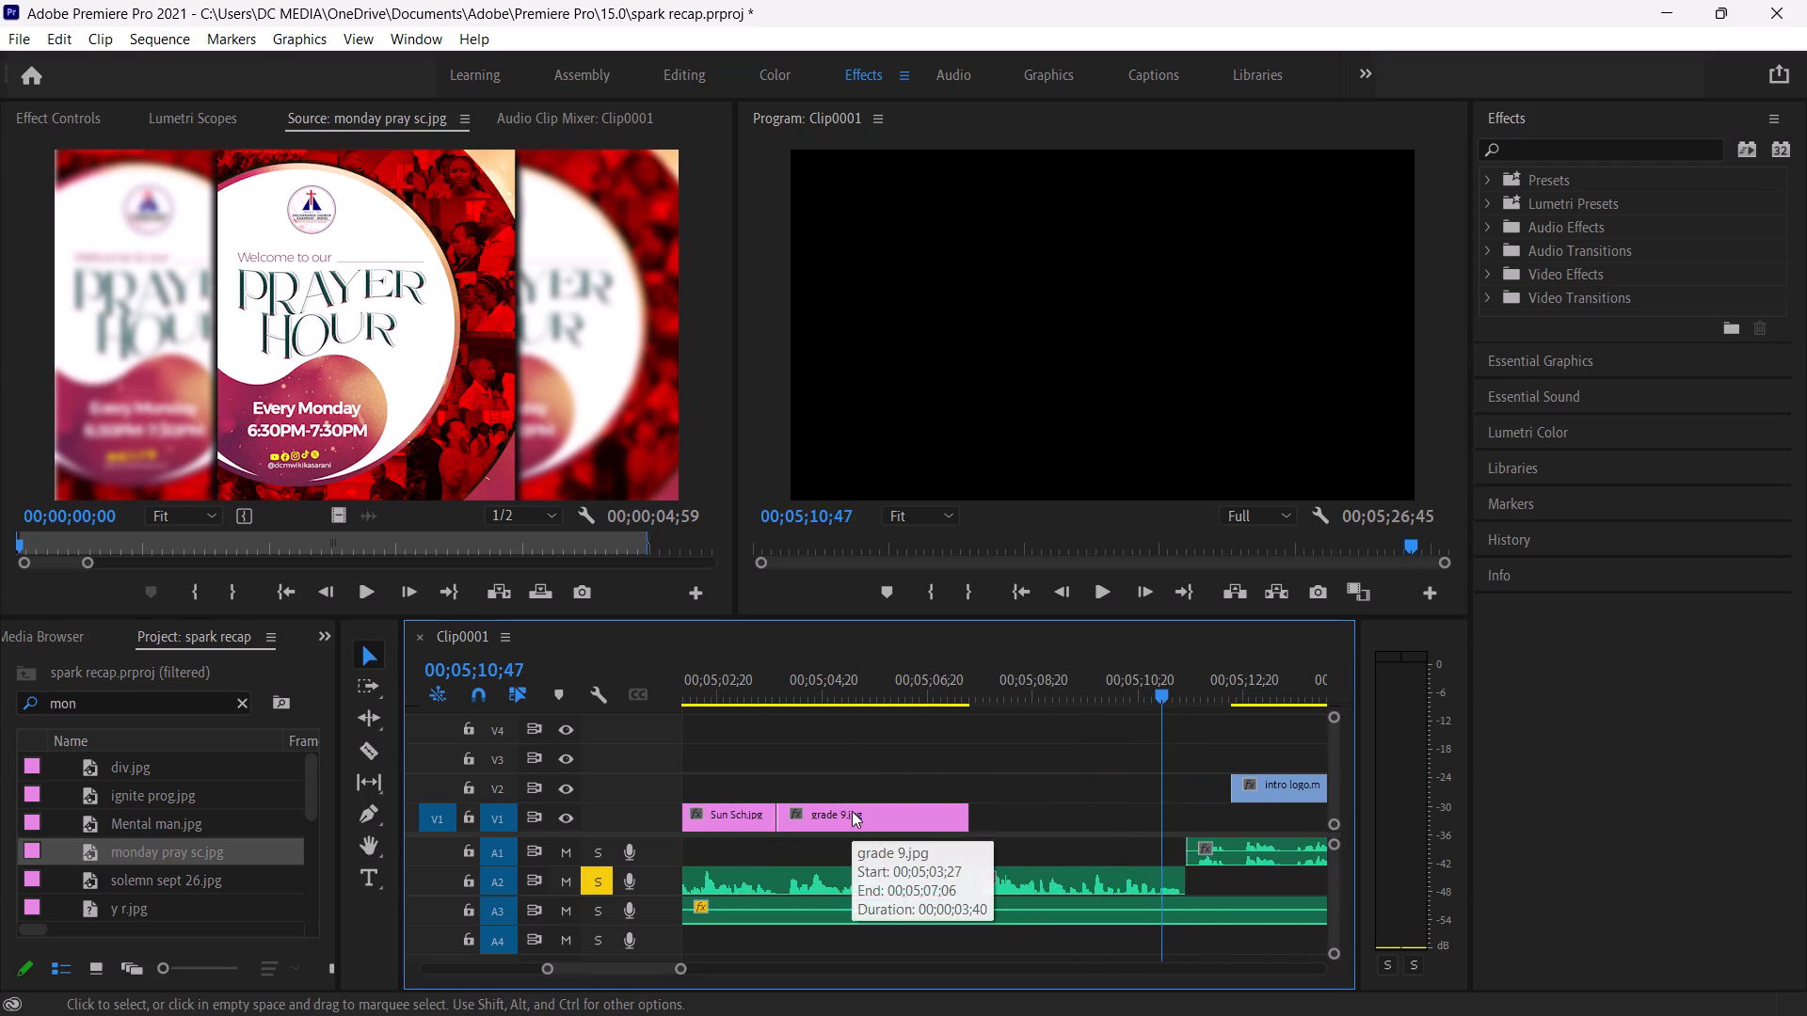
pyautogui.click(105, 709)
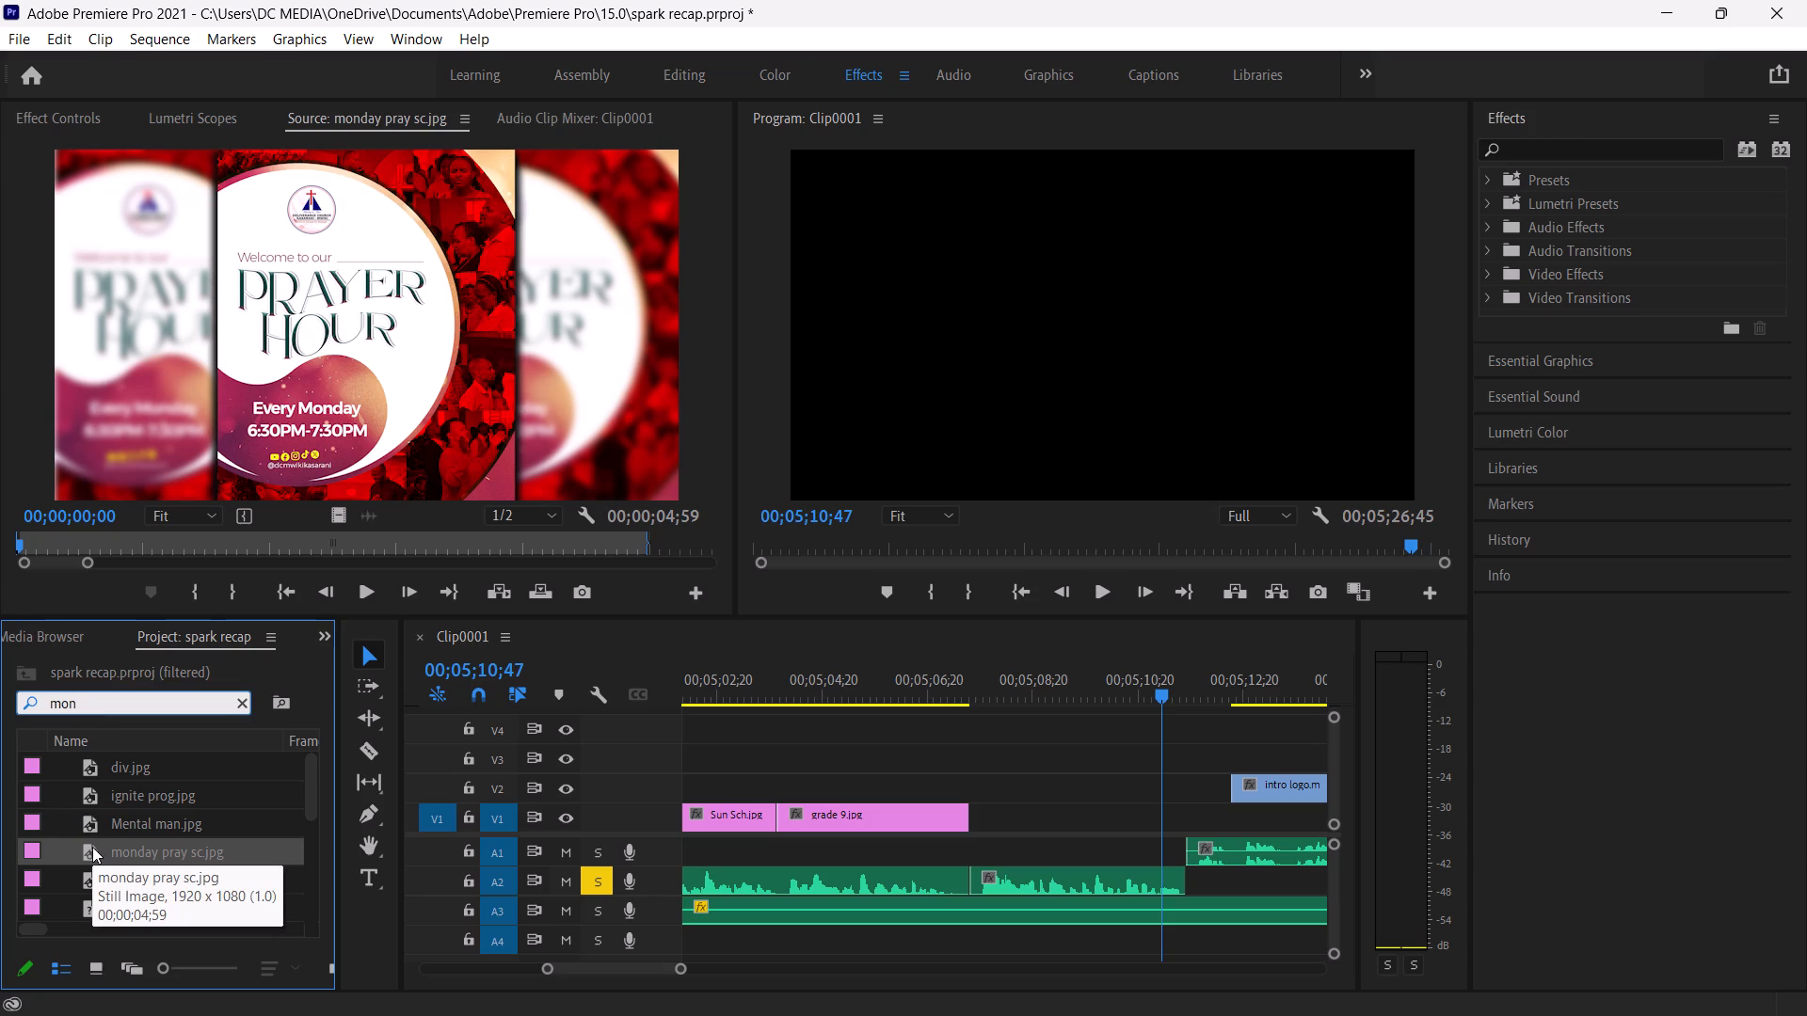
pyautogui.moveTo(92, 847); pyautogui.dragTo(983, 835)
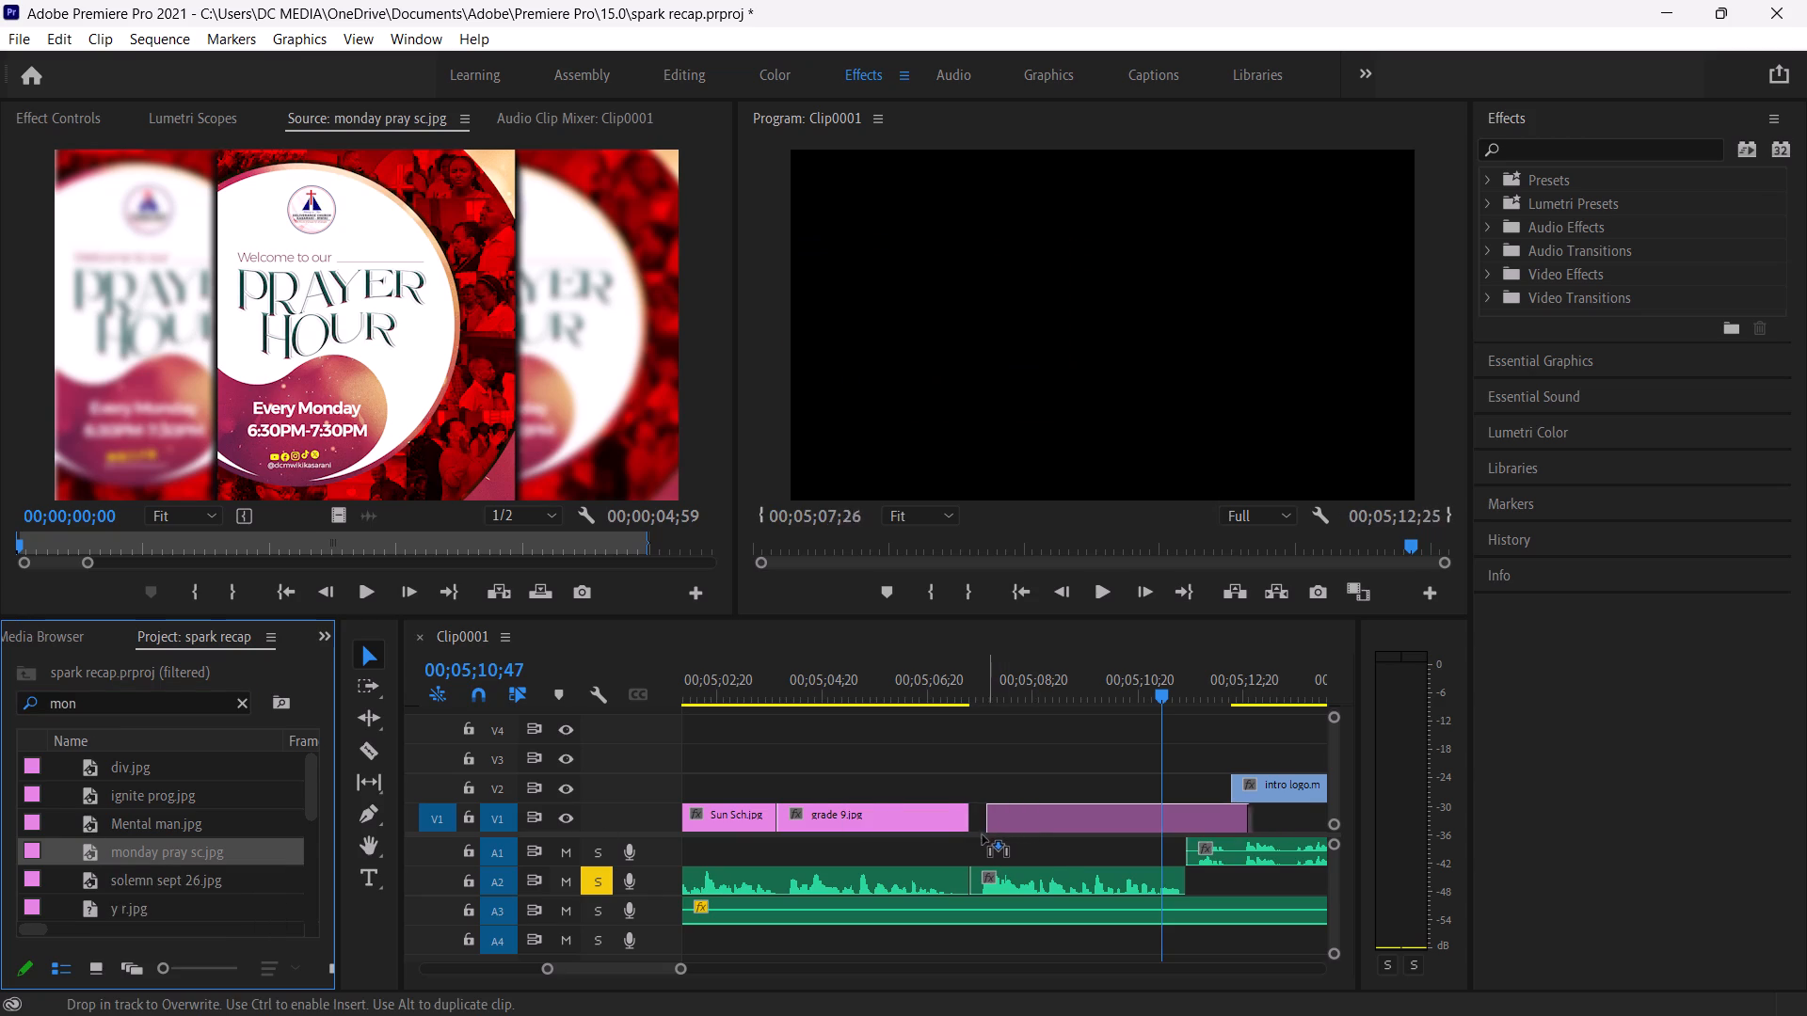
pyautogui.moveTo(983, 835); pyautogui.dragTo(979, 835)
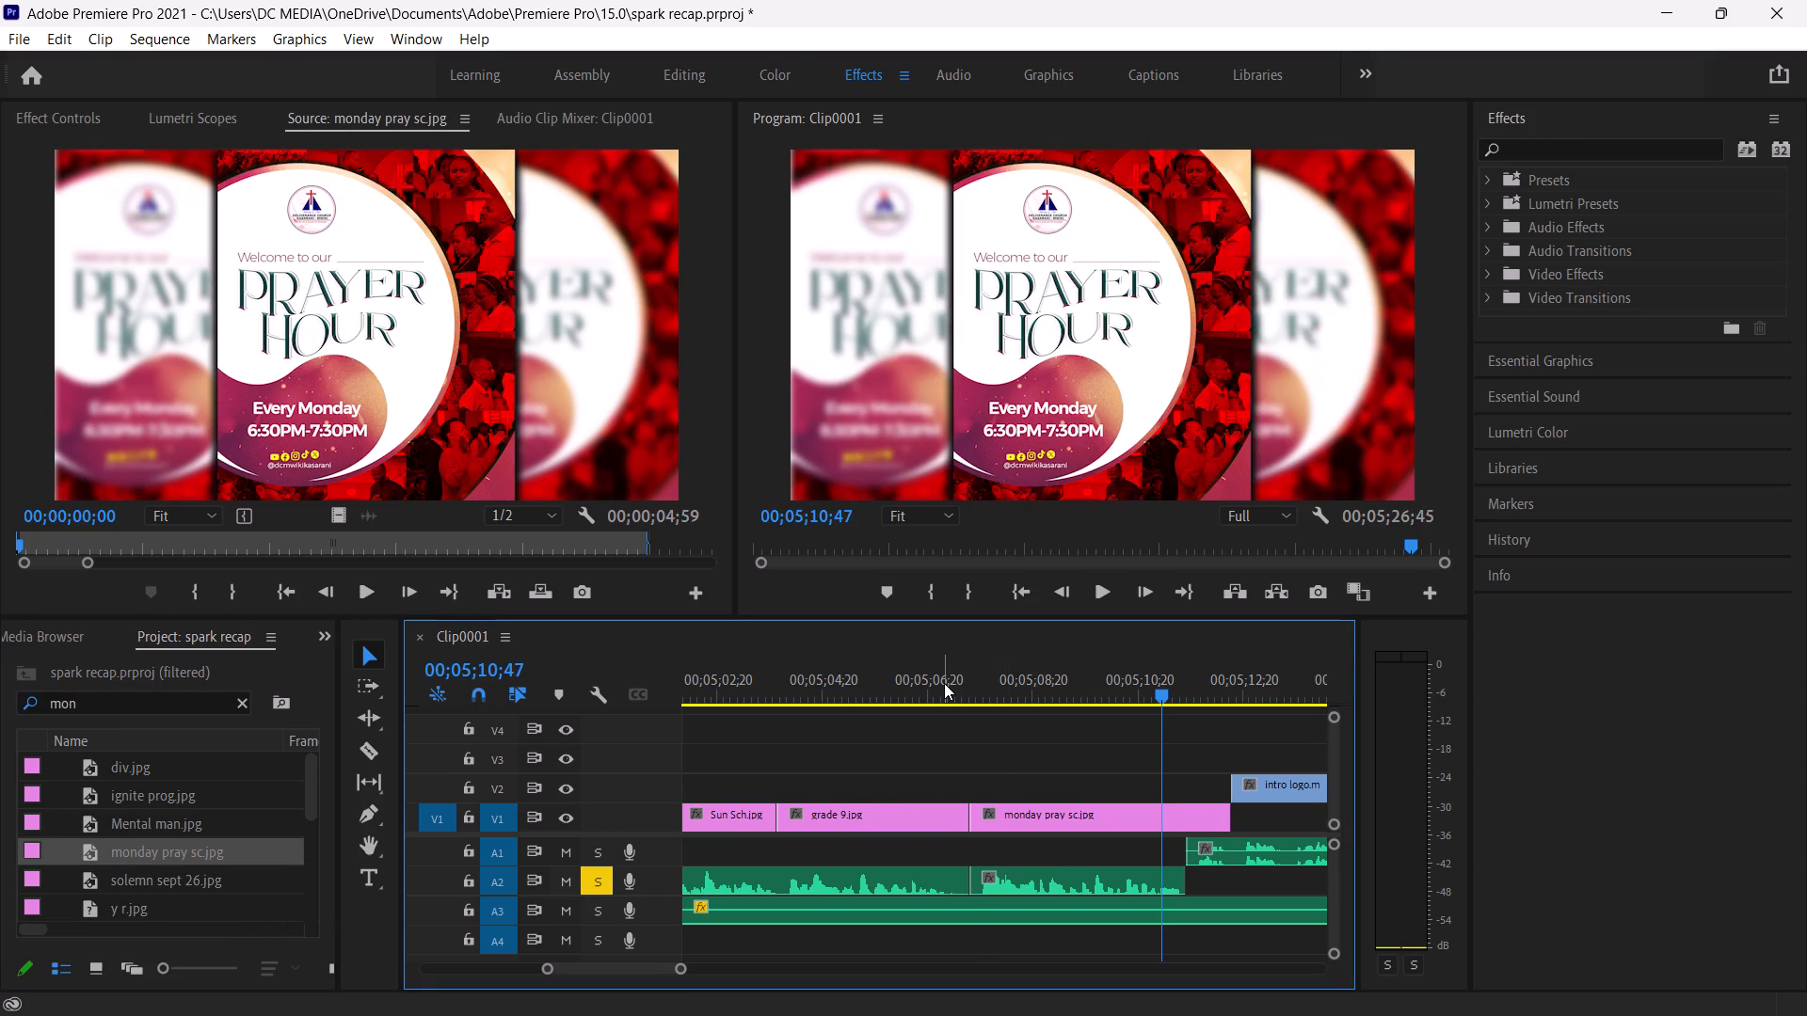
pyautogui.moveTo(1230, 817); pyautogui.dragTo(1185, 819)
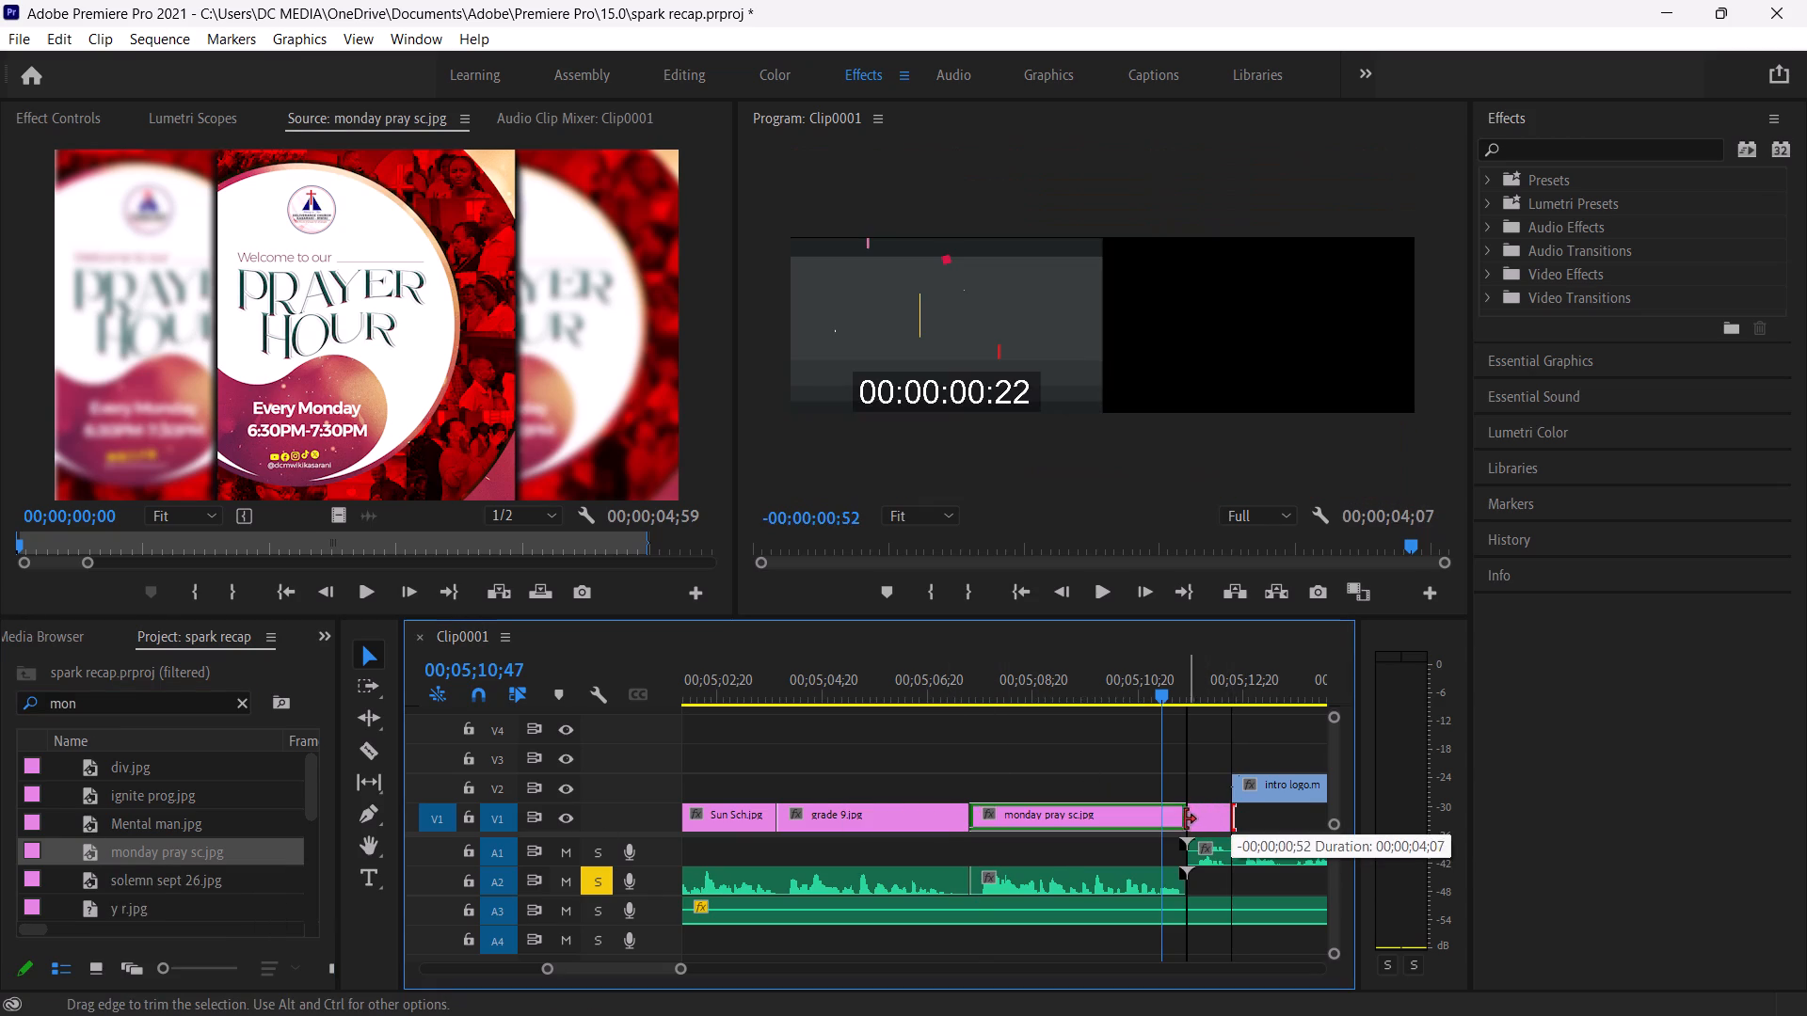
pyautogui.moveTo(1185, 819); pyautogui.dragTo(1184, 819)
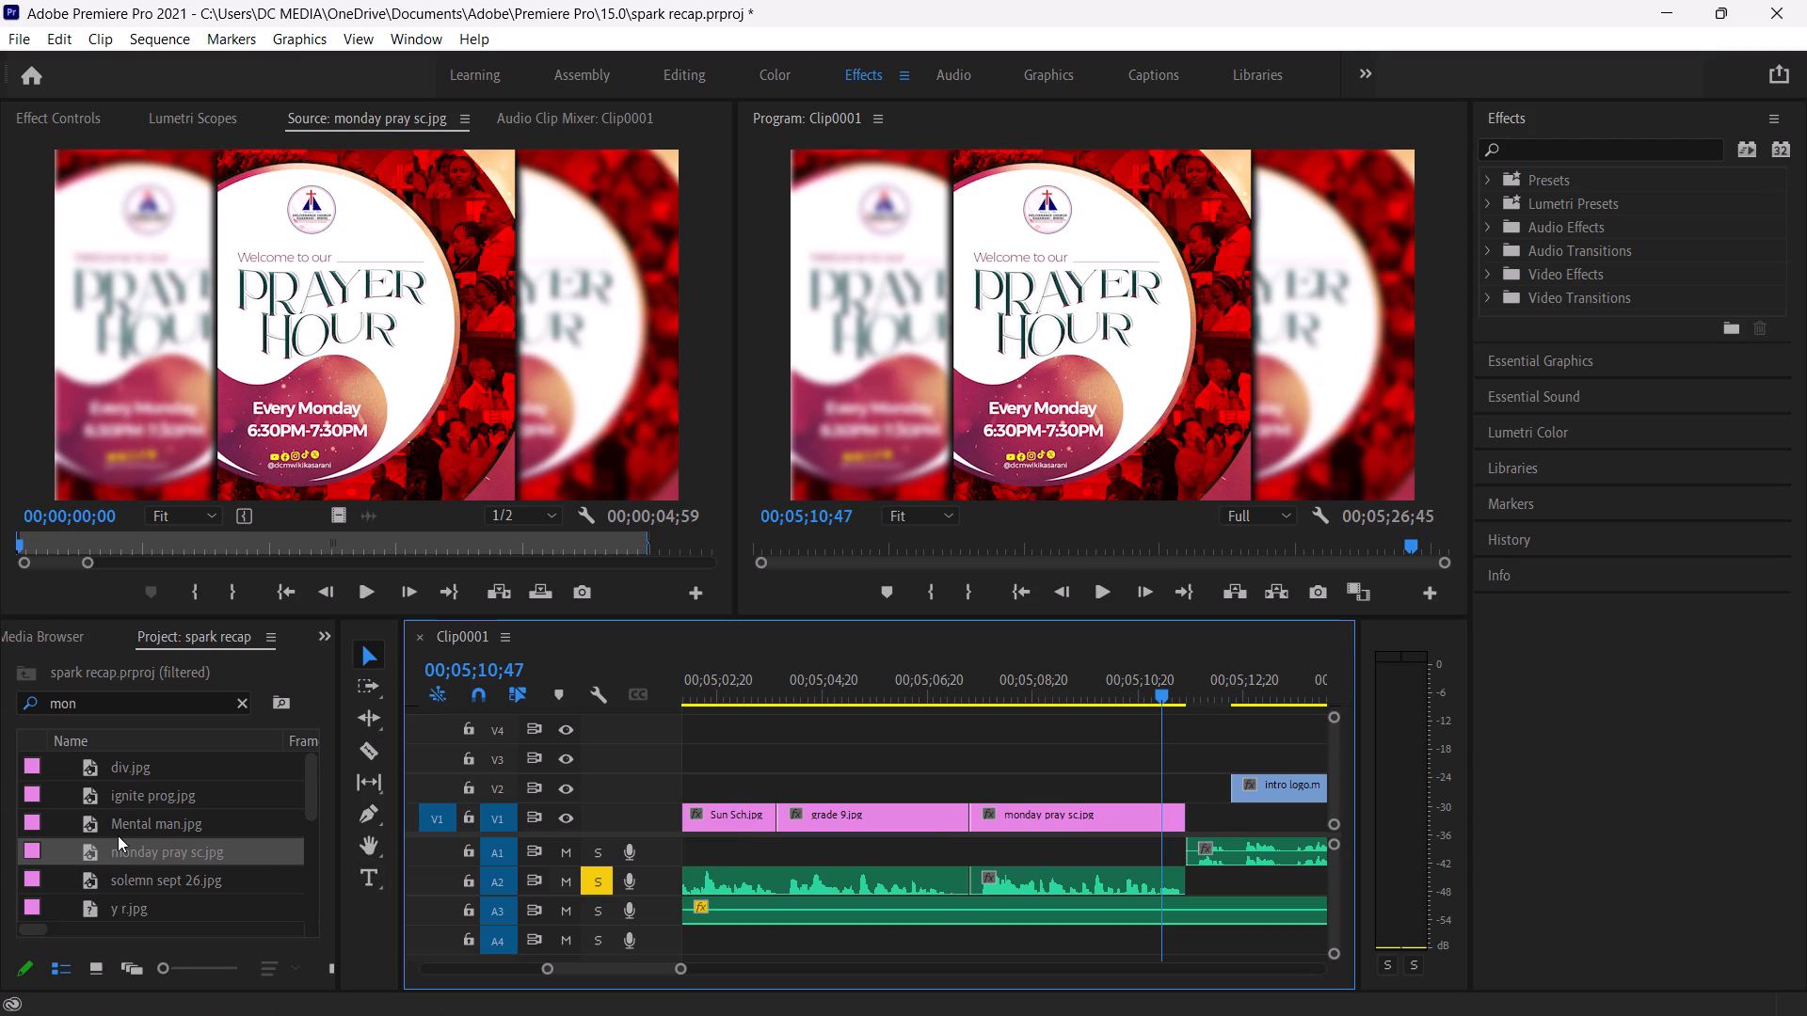
# Find bible study 3.jpg, place it on V1 after the Monday prayer poster, trim it to 00;00;04;25 at the A1 cut, and preview it.
pyautogui.click(249, 700)
pyautogui.doubleClick(249, 700)
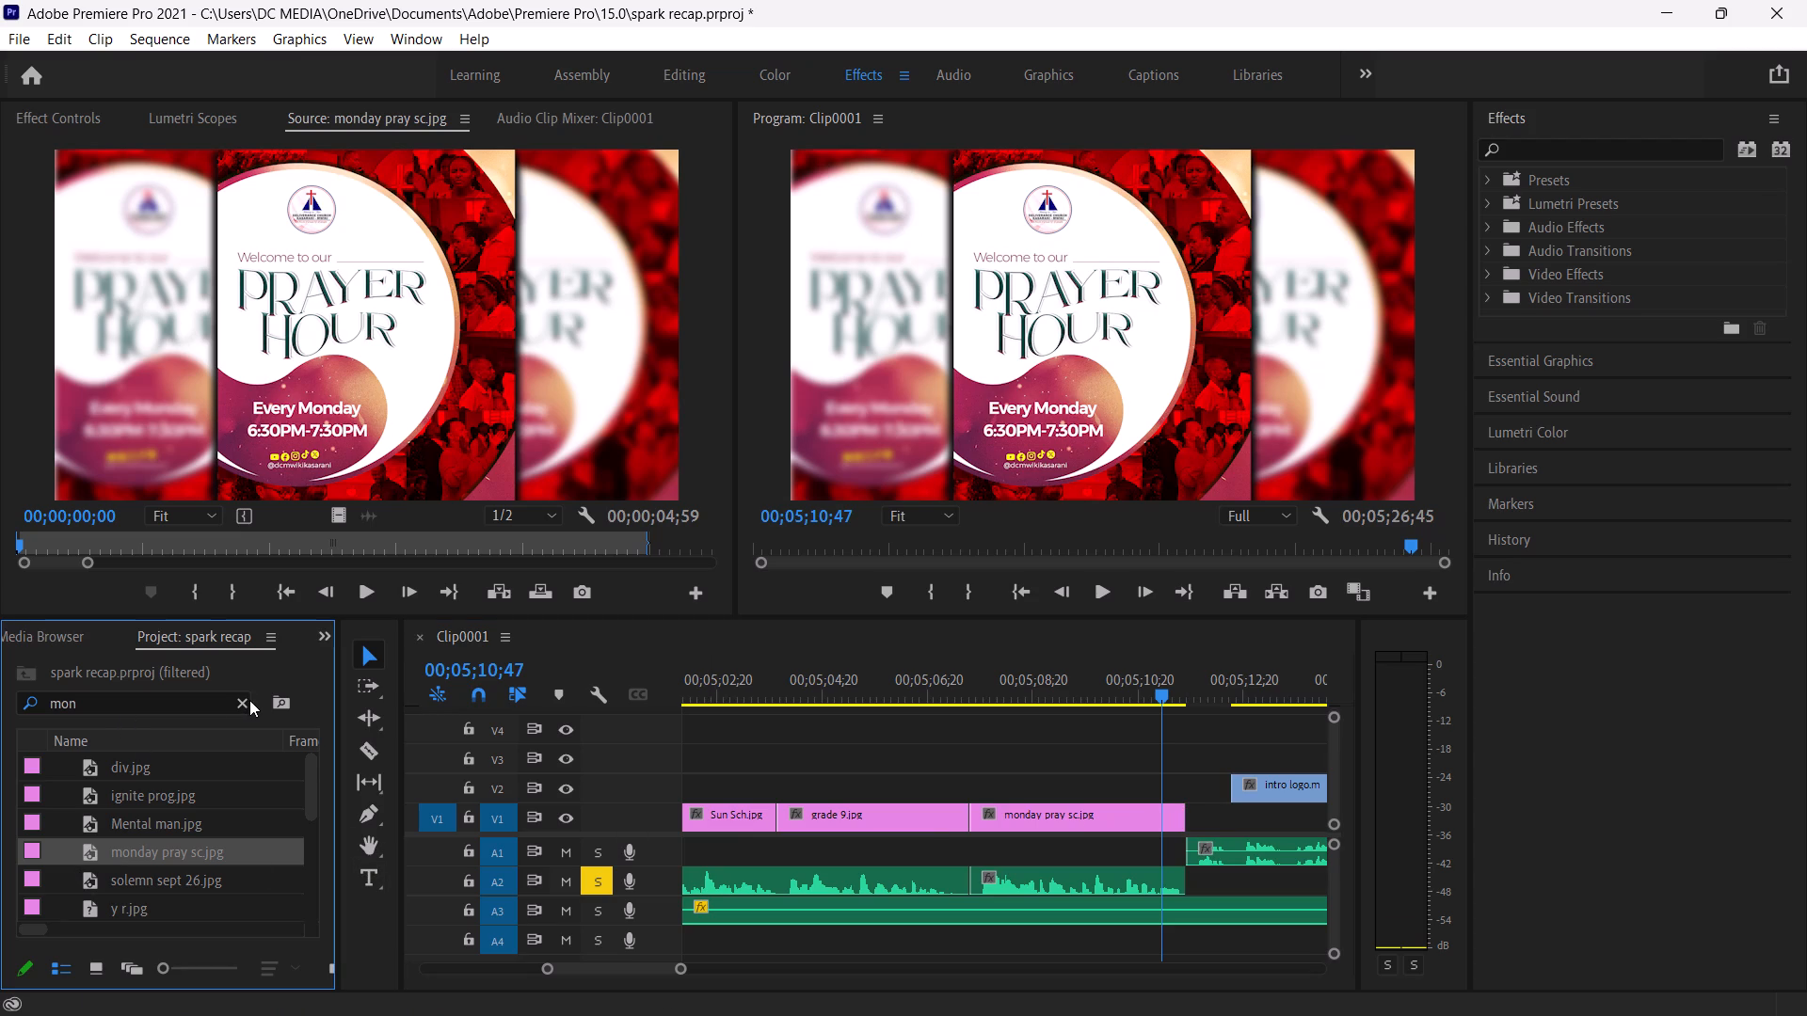
pyautogui.click(240, 700)
pyautogui.click(217, 701)
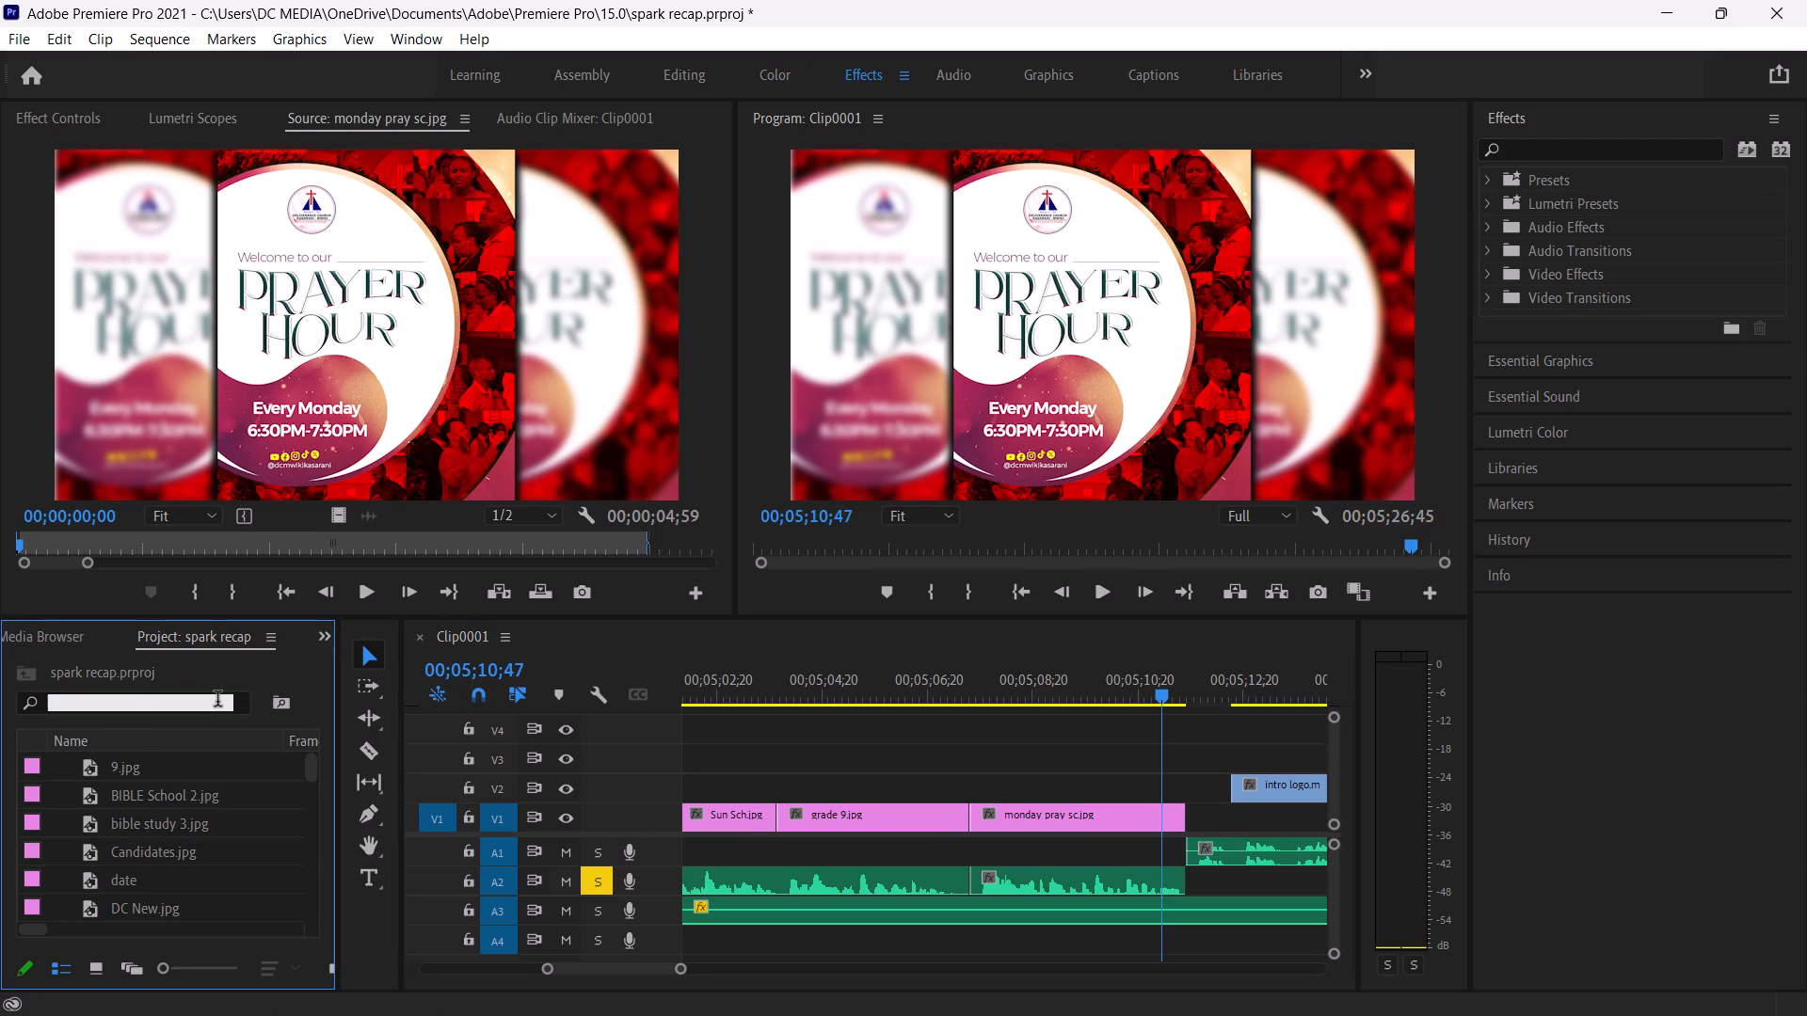
pyautogui.write('bs')
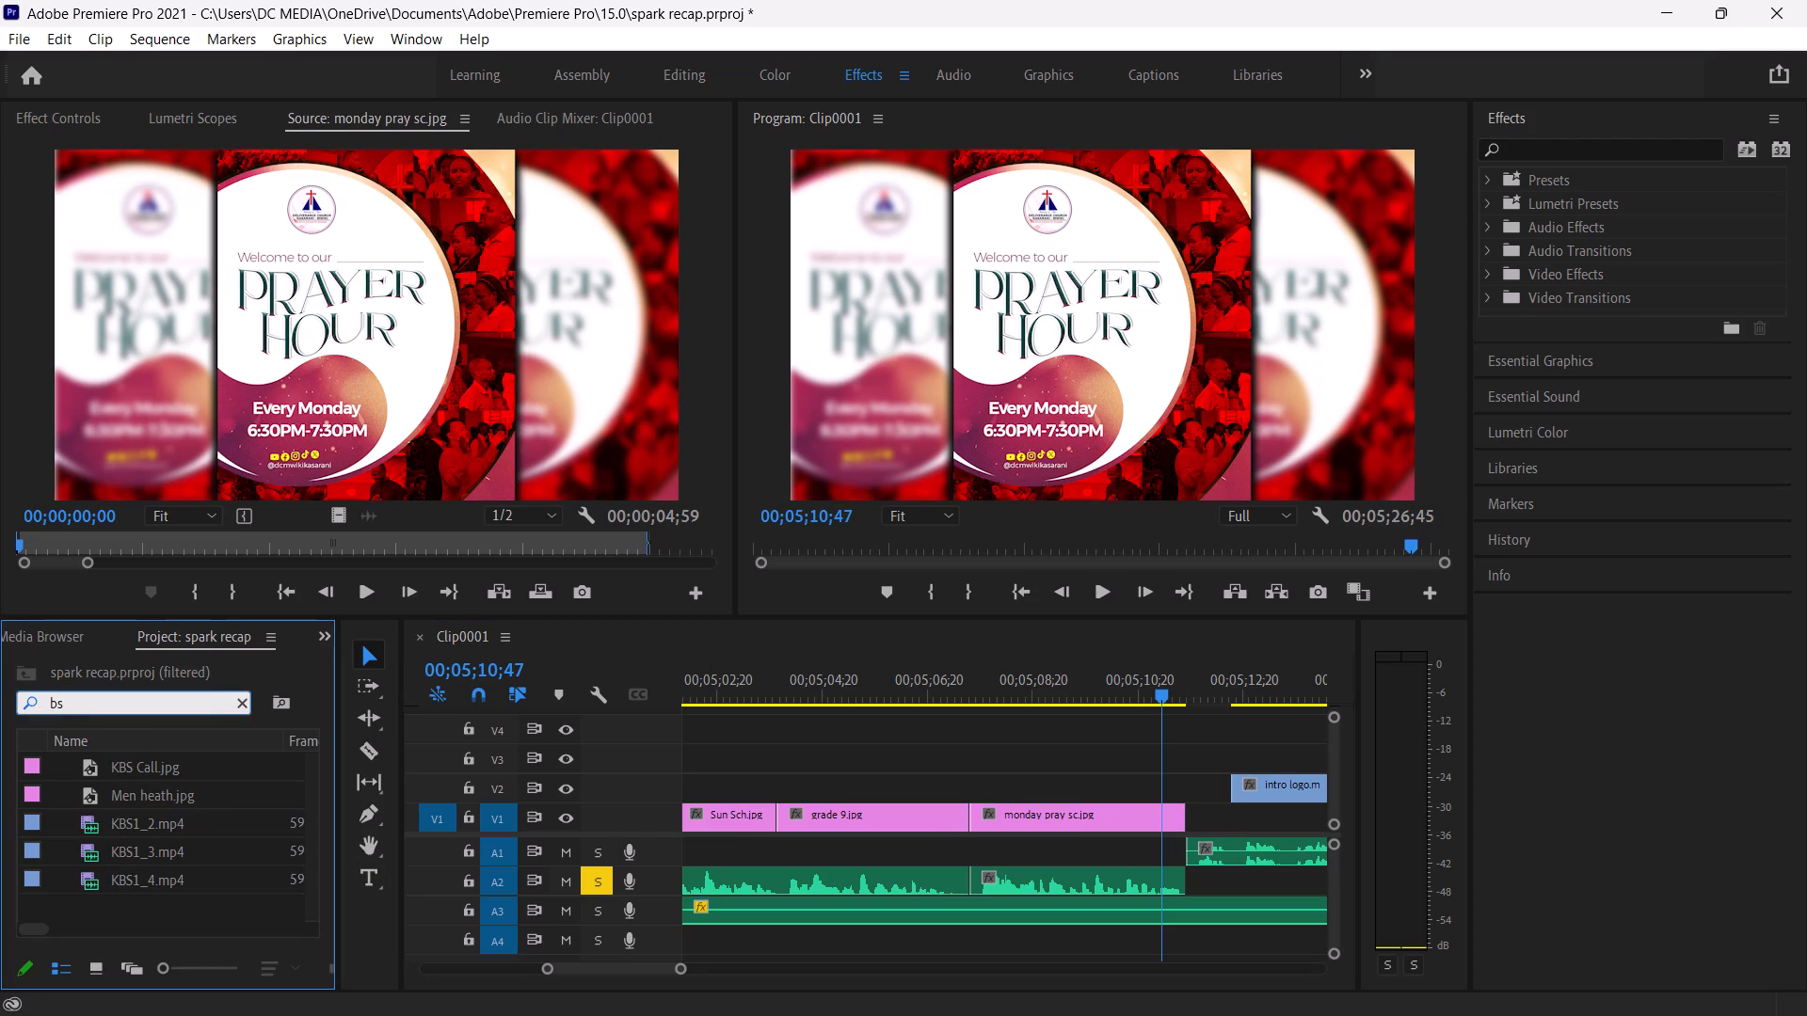
pyautogui.press('BackSpace')
pyautogui.press('BackSpace')
pyautogui.press('BackSpace')
pyautogui.write('bib')
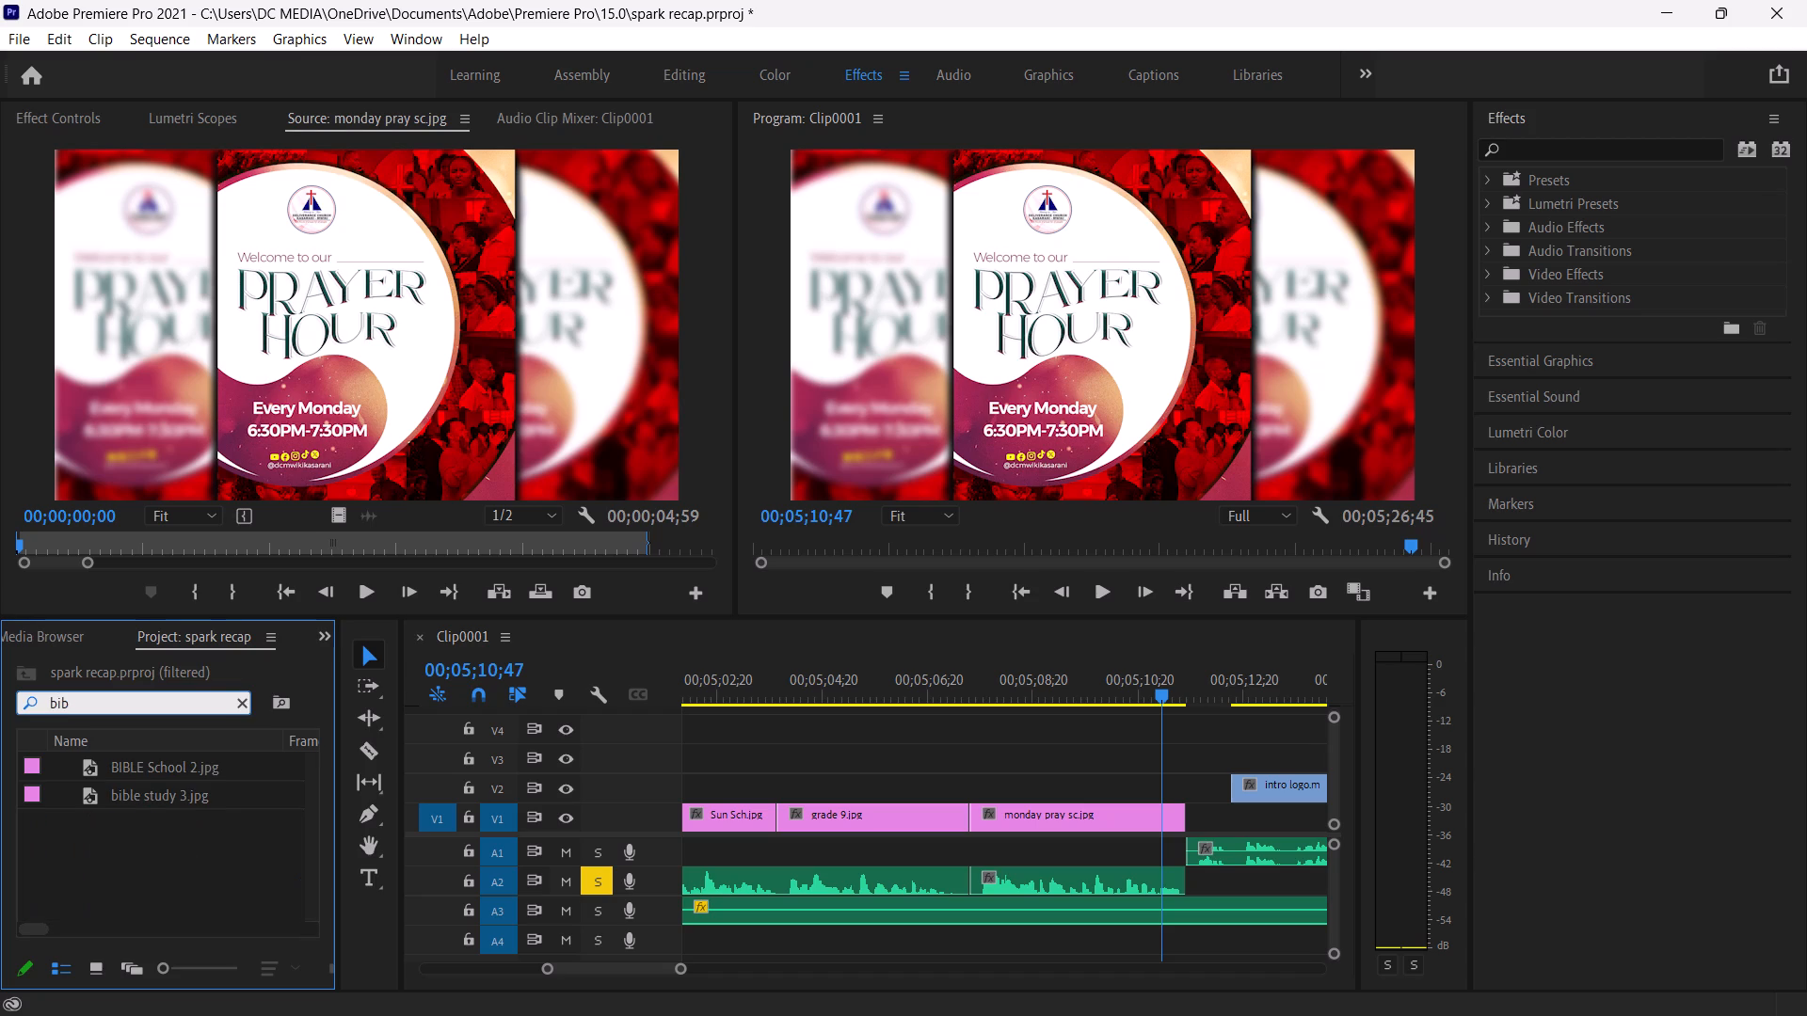
pyautogui.moveTo(90, 797); pyautogui.dragTo(917, 745)
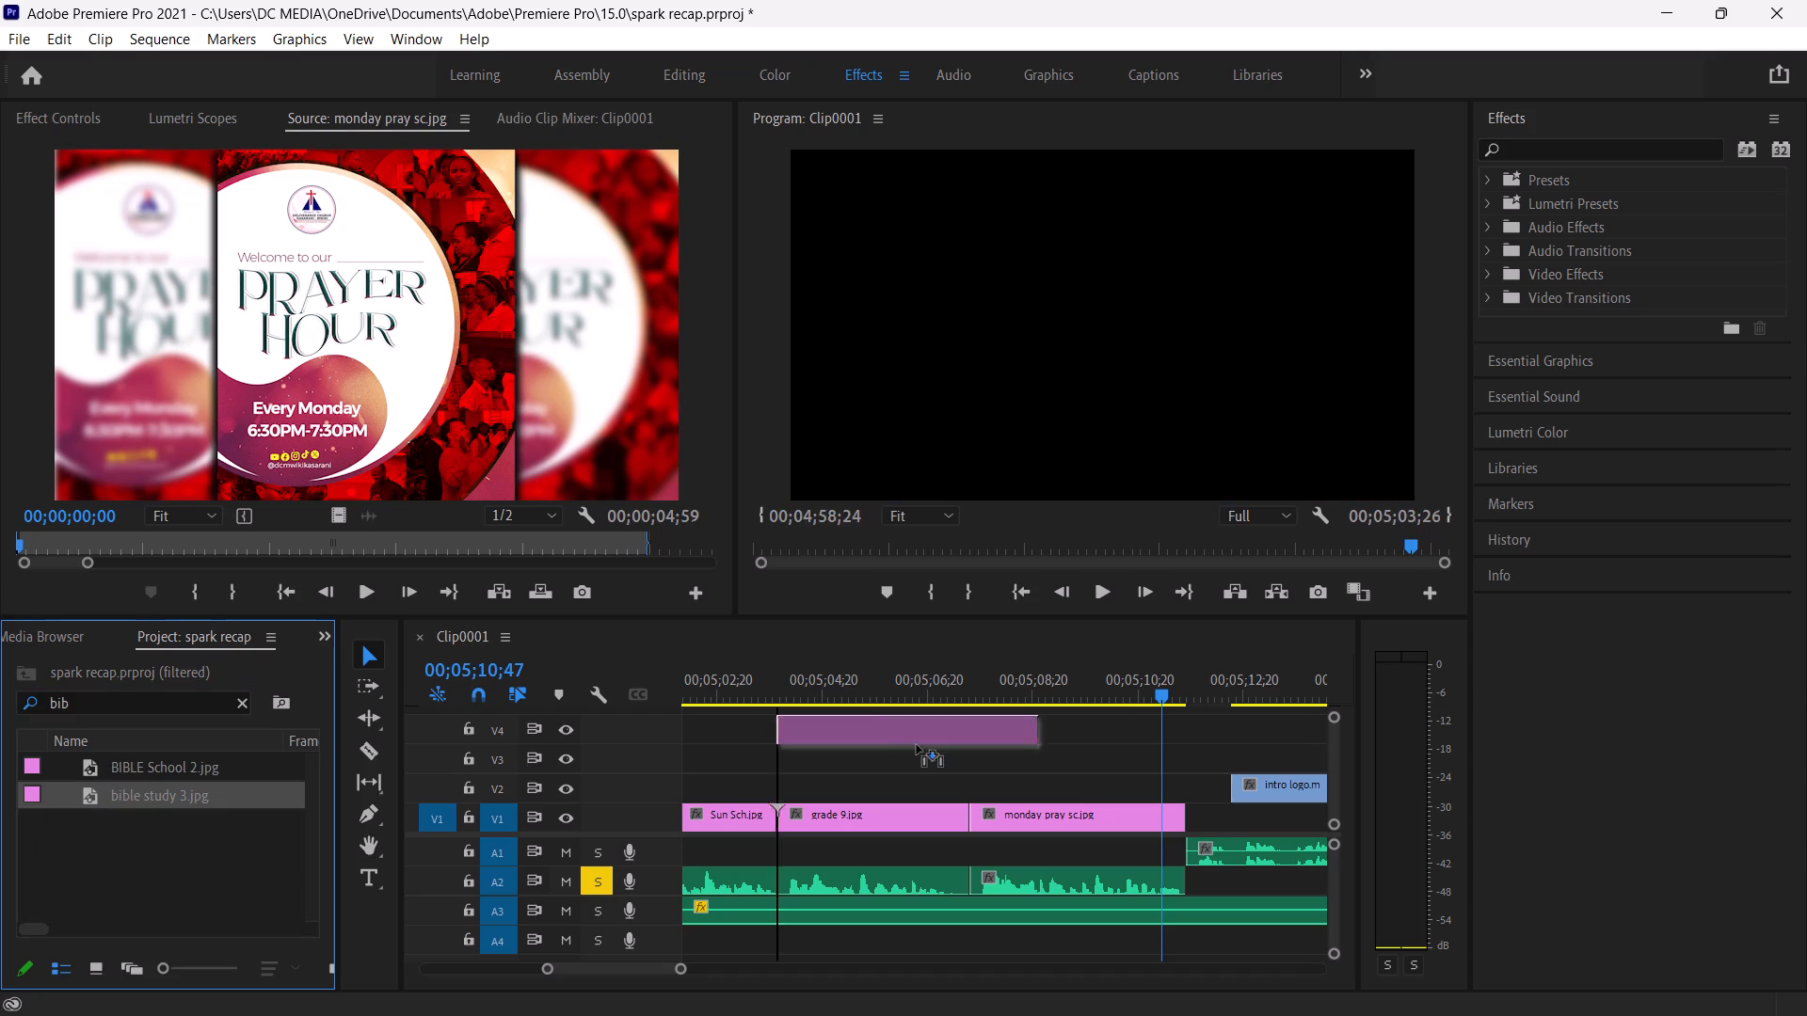
pyautogui.moveTo(917, 745); pyautogui.dragTo(1191, 820)
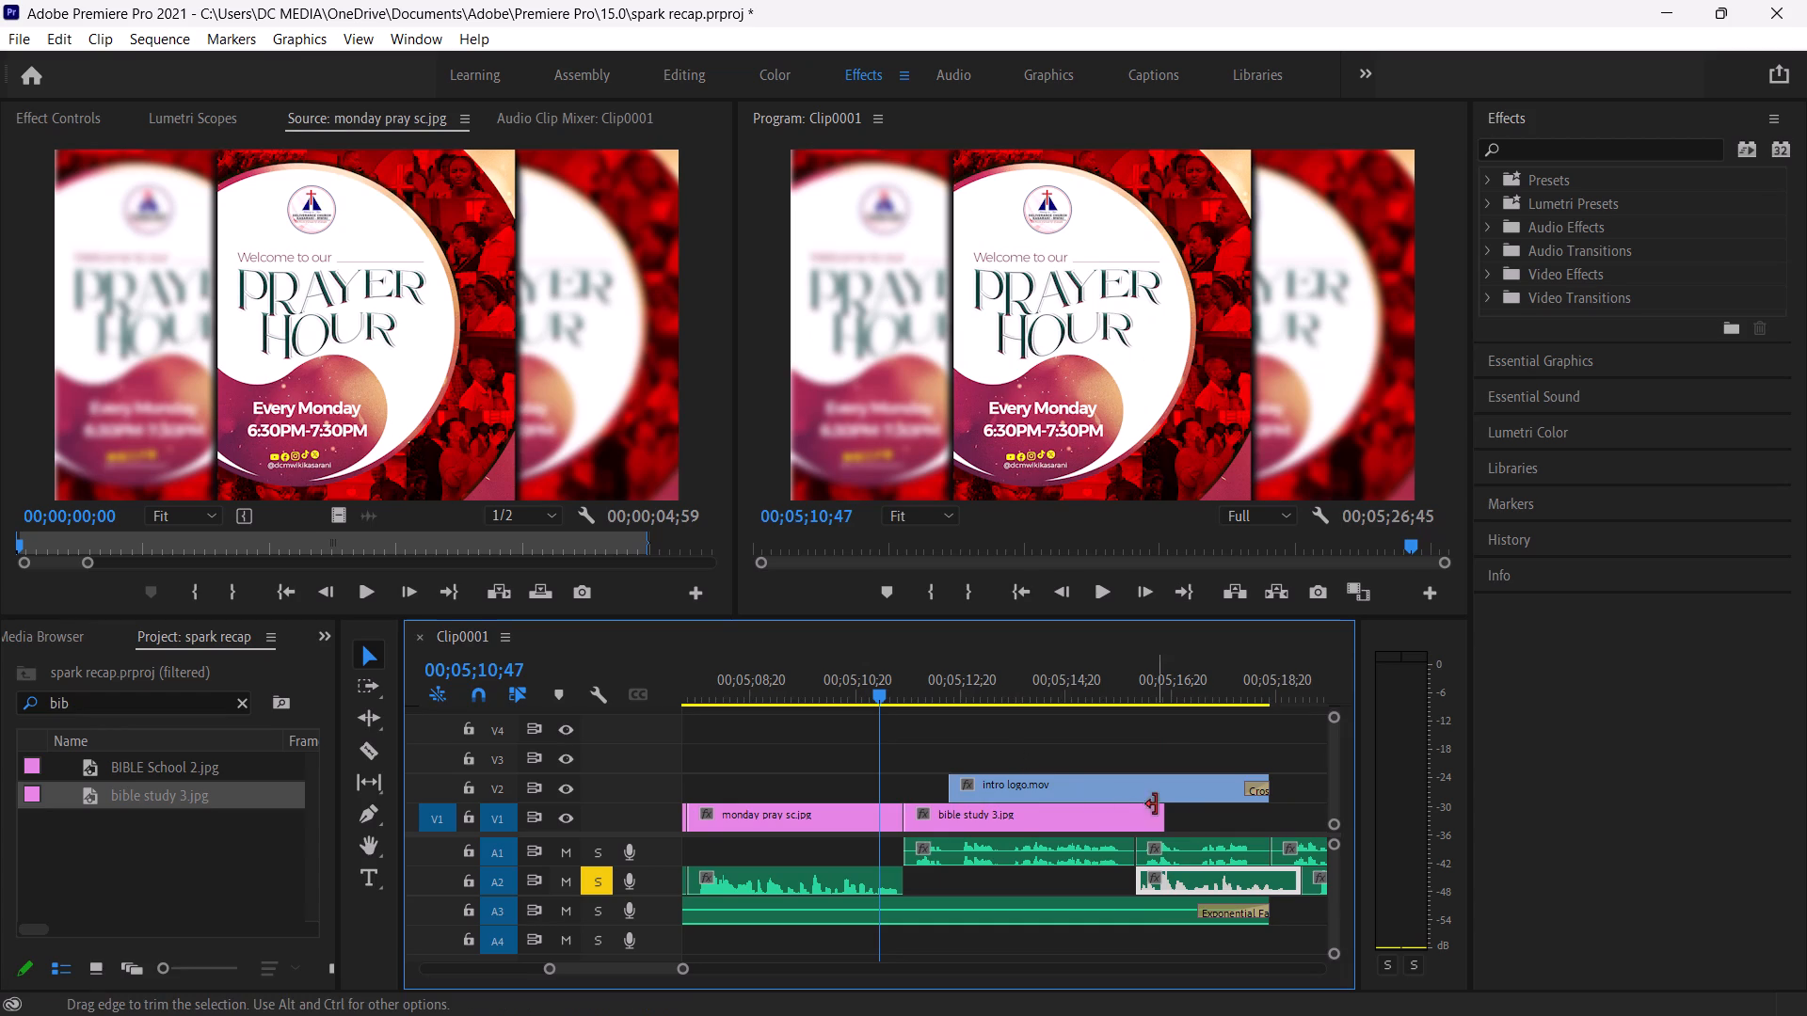
pyautogui.moveTo(1158, 819); pyautogui.dragTo(1133, 818)
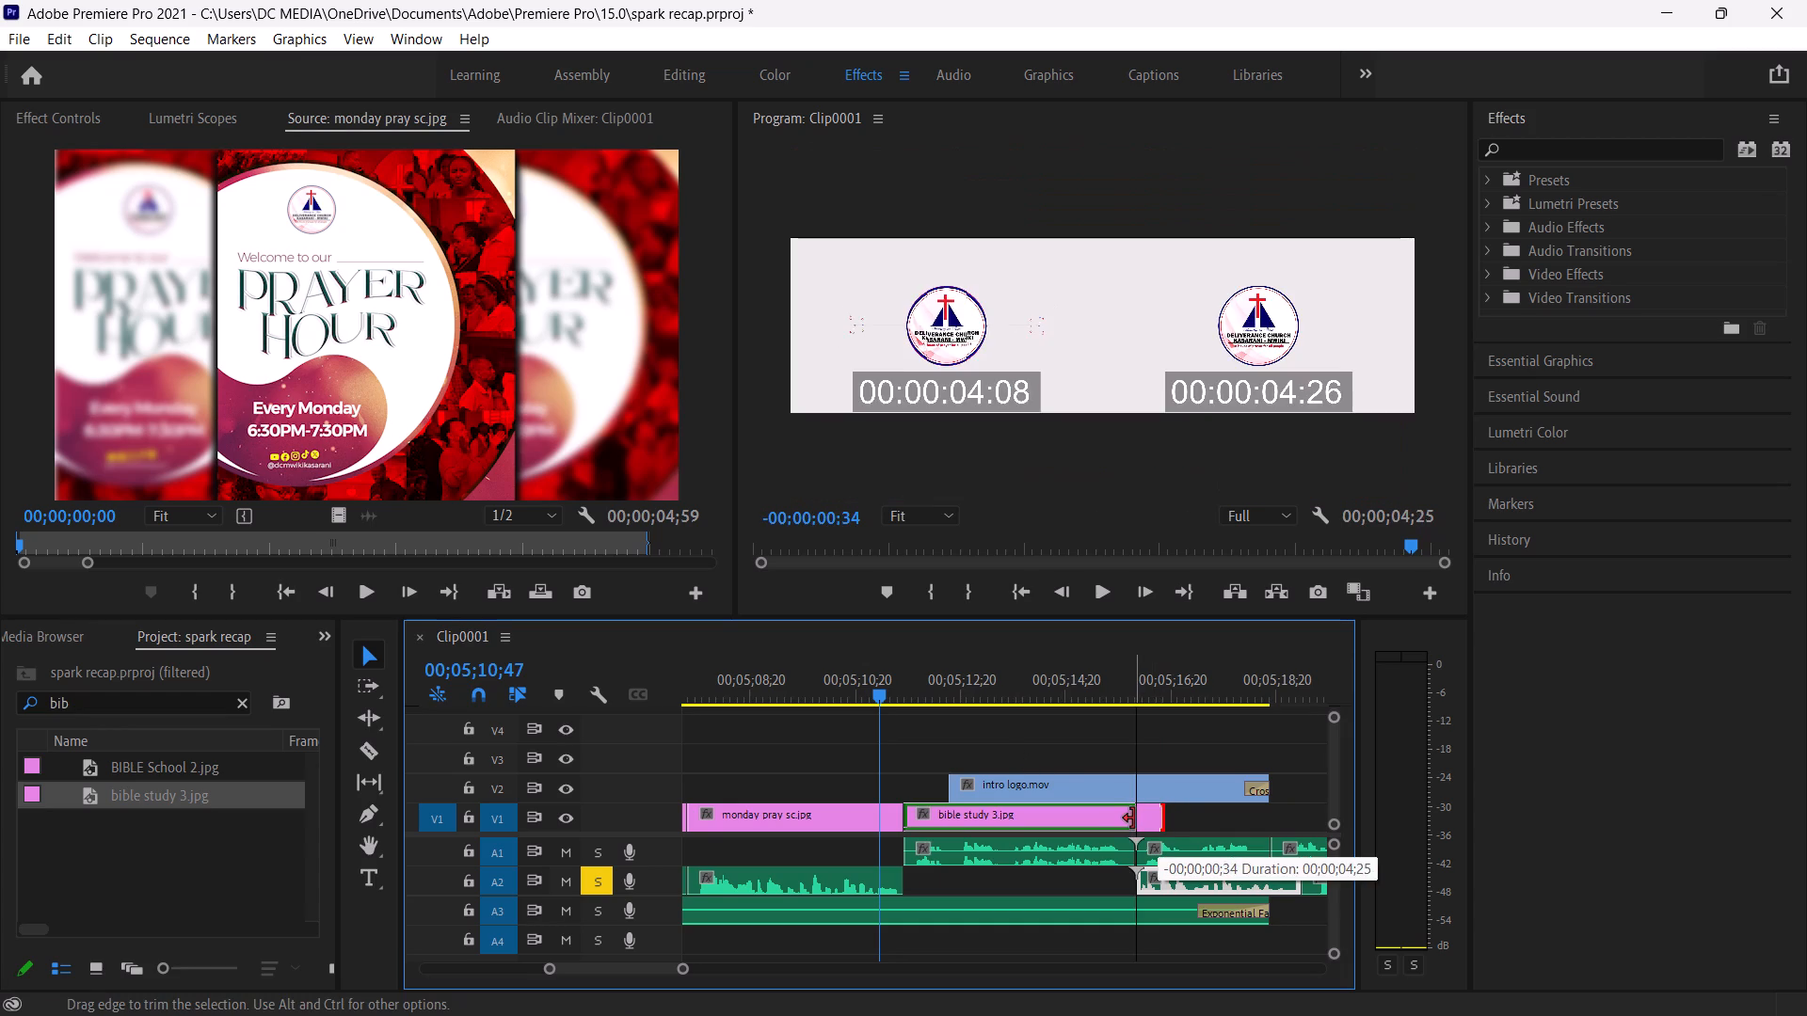
pyautogui.moveTo(1133, 818); pyautogui.dragTo(1132, 818)
pyautogui.click(1009, 675)
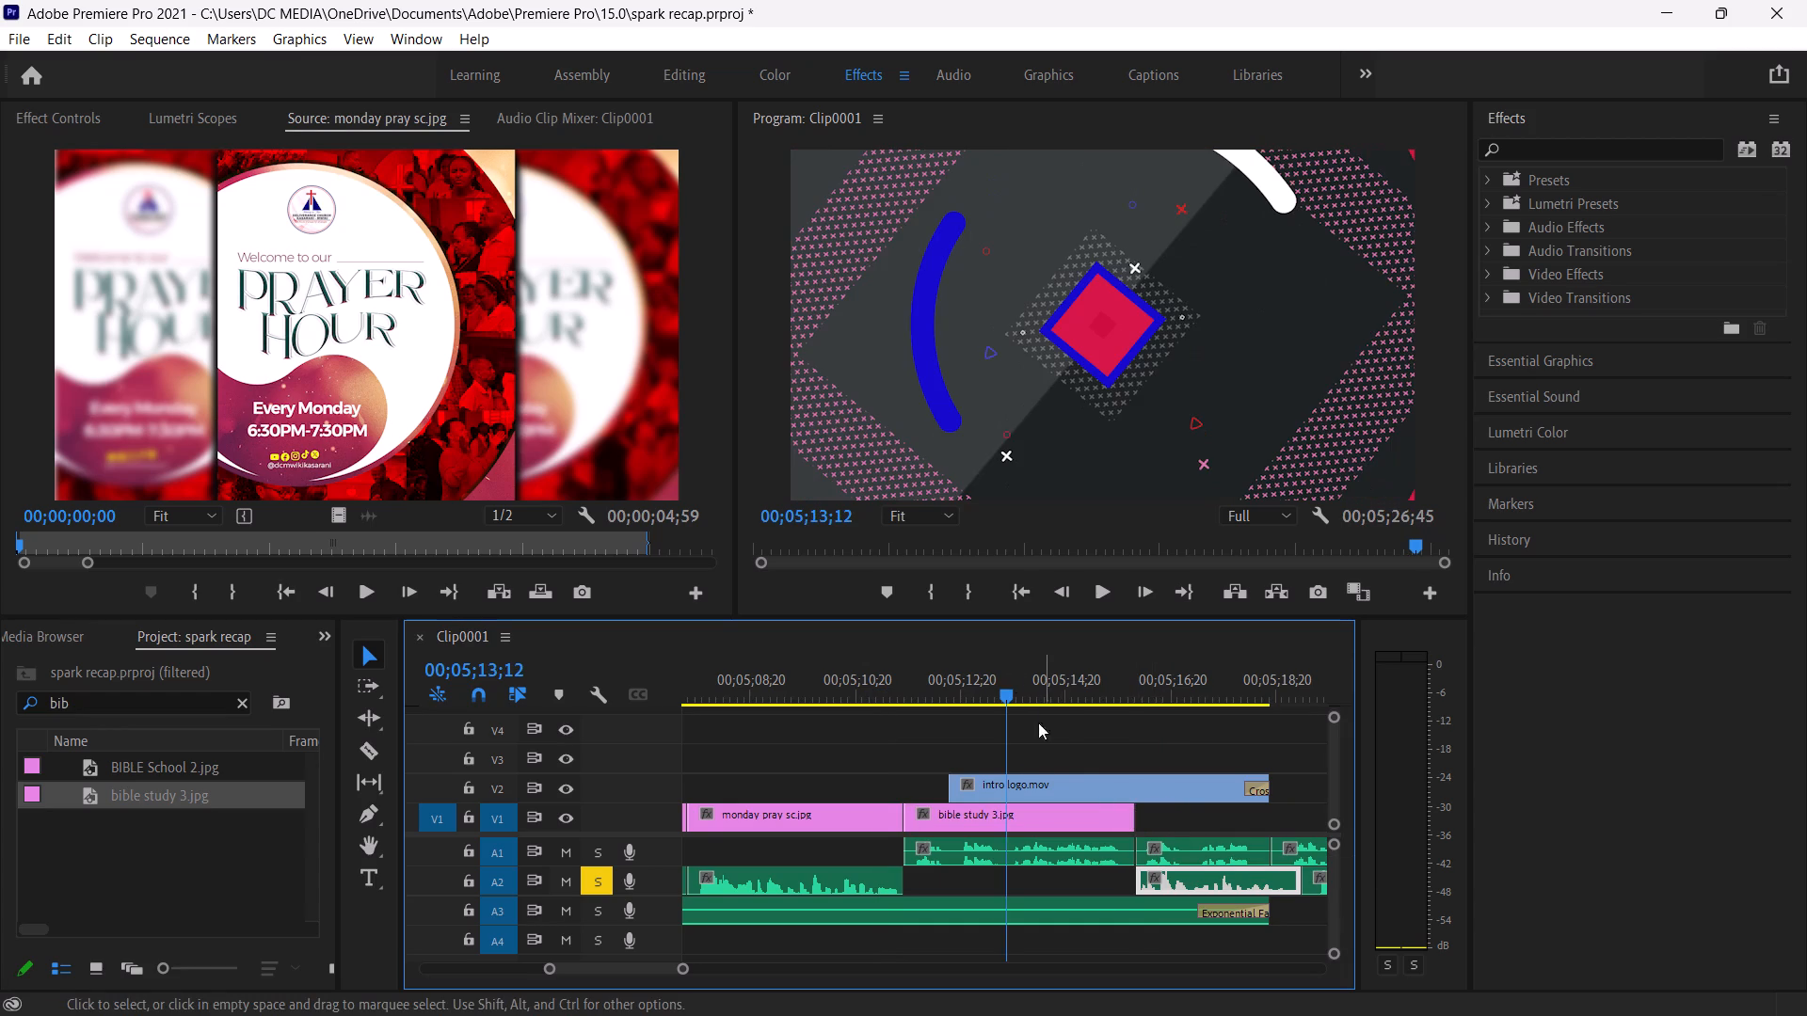
pyautogui.click(919, 691)
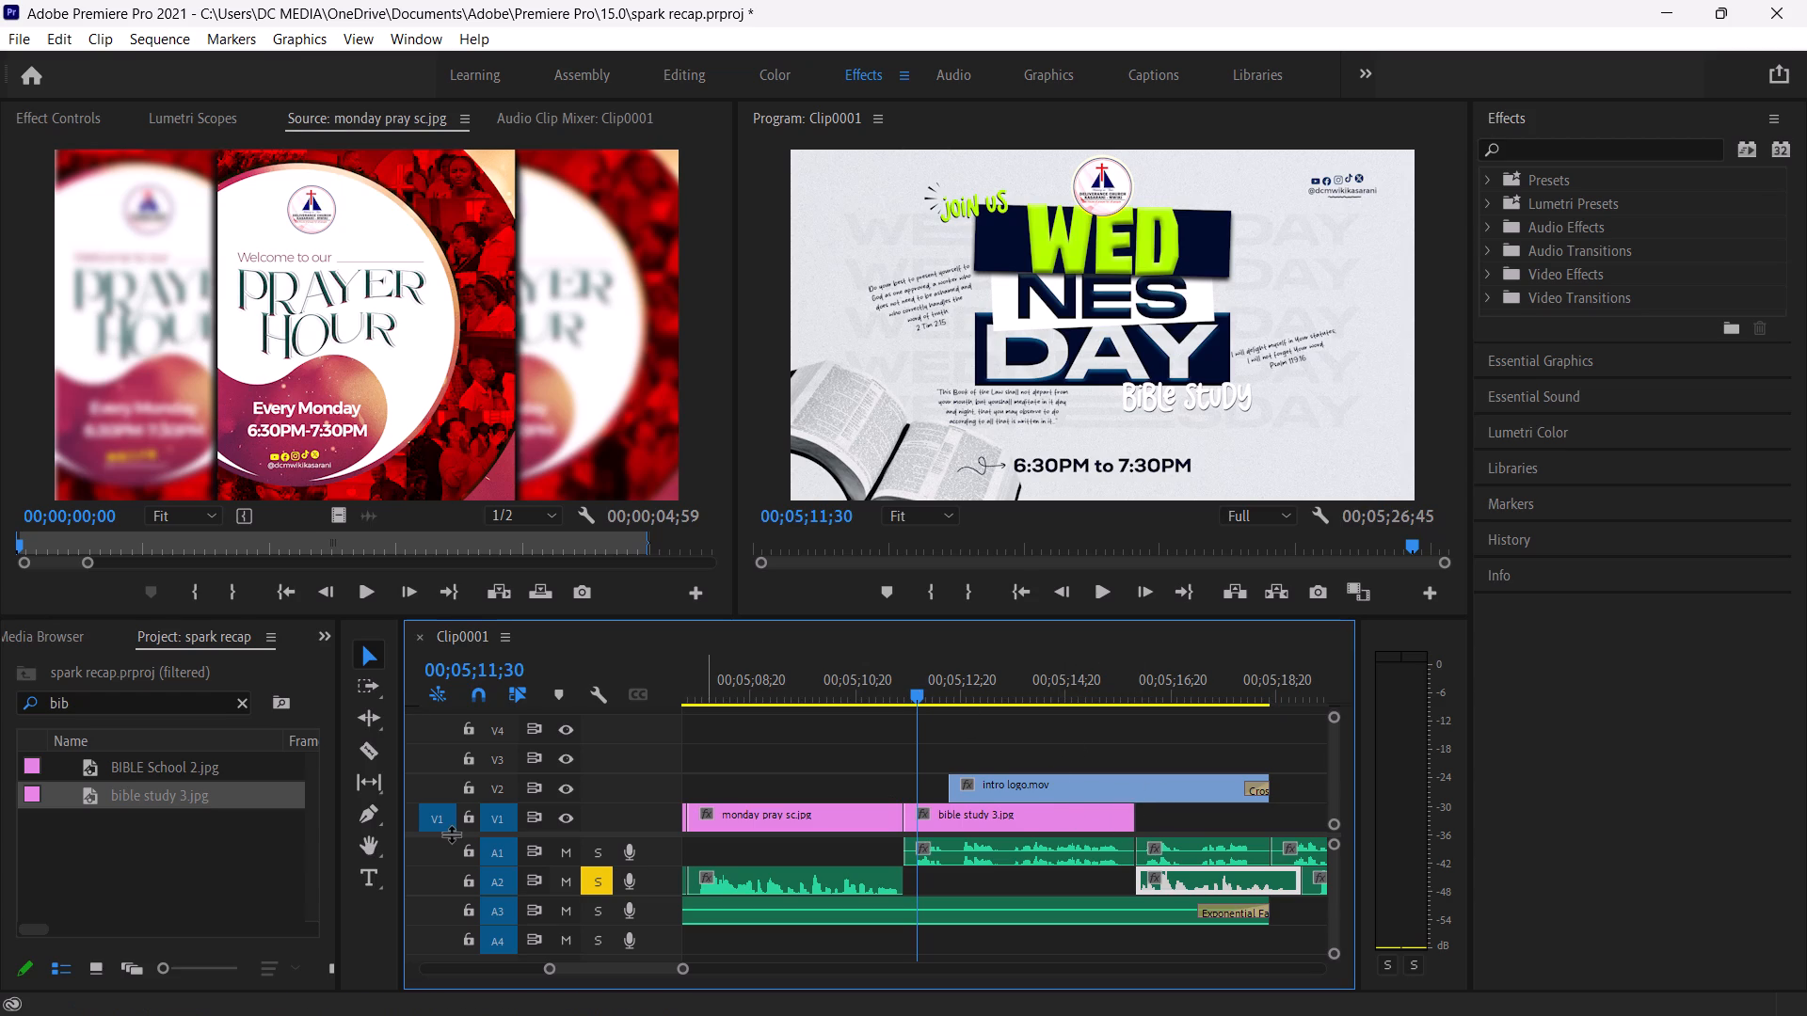
# Find fellowship.jpg, place it on V1 directly after bible study 3.jpg, and trim its end to the end of the intro logo clip.
pyautogui.click(242, 701)
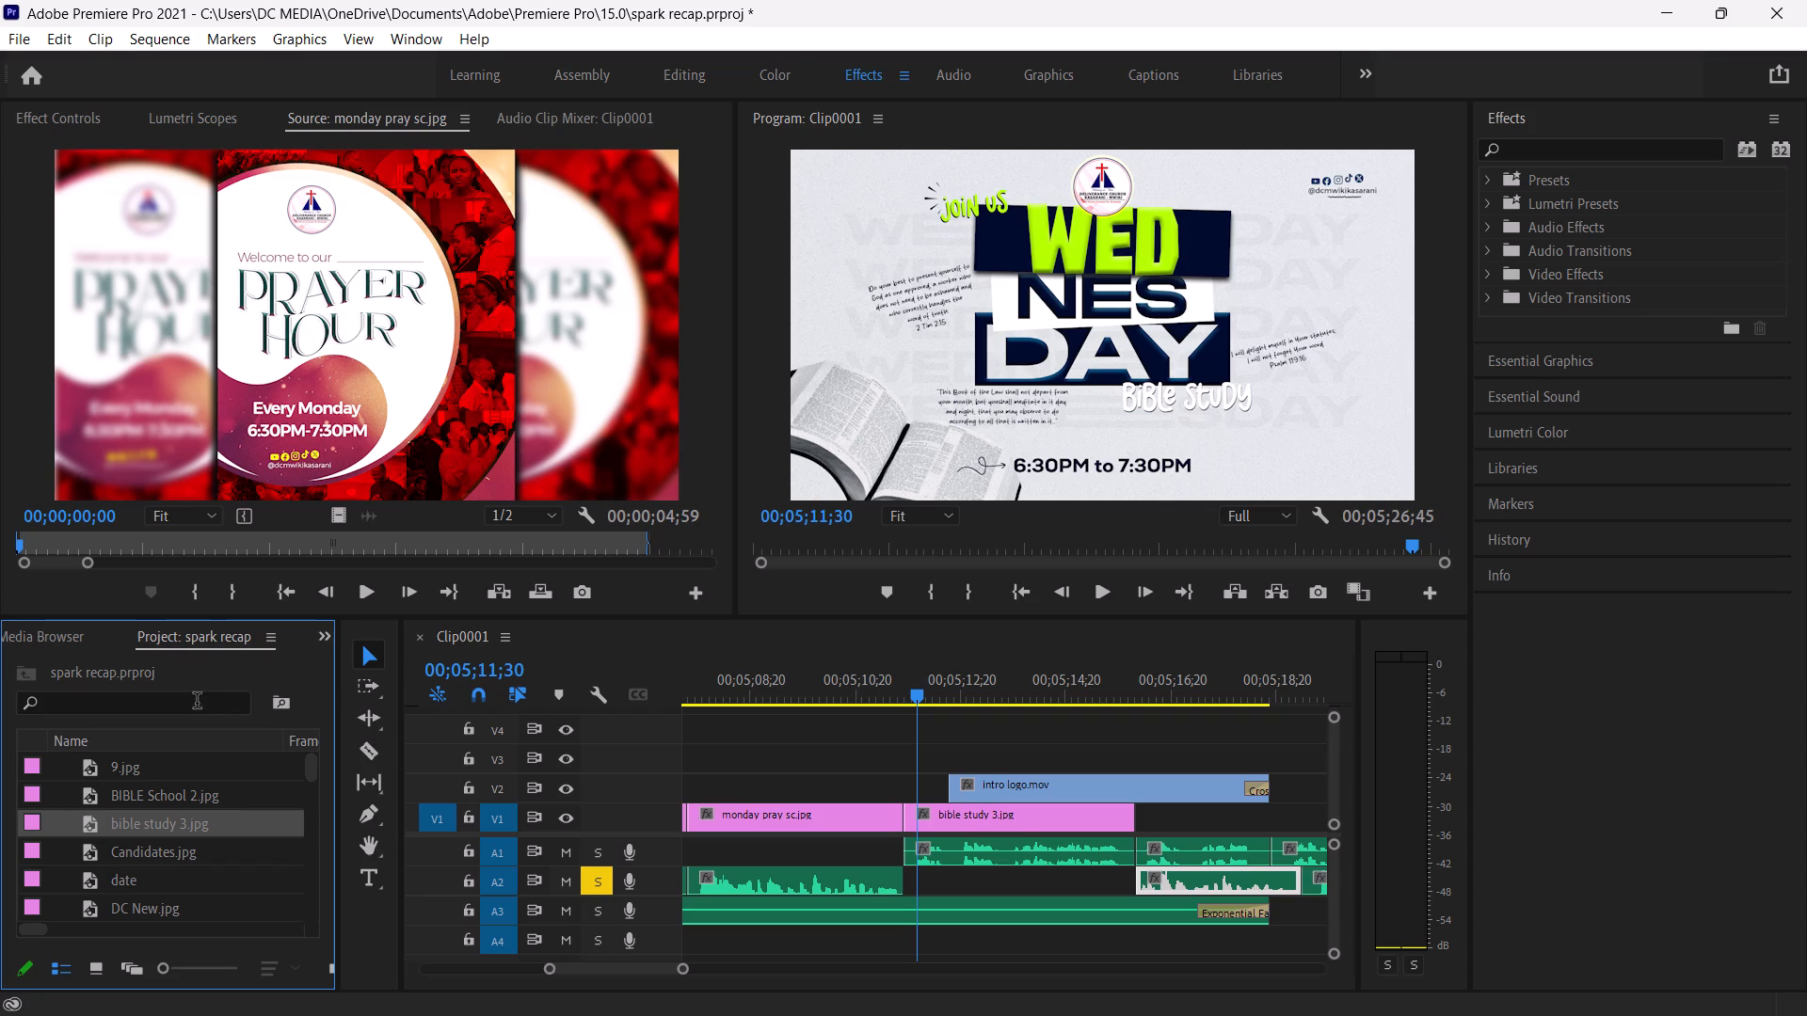
pyautogui.click(197, 703)
pyautogui.write('fell')
pyautogui.moveTo(82, 769); pyautogui.dragTo(579, 812)
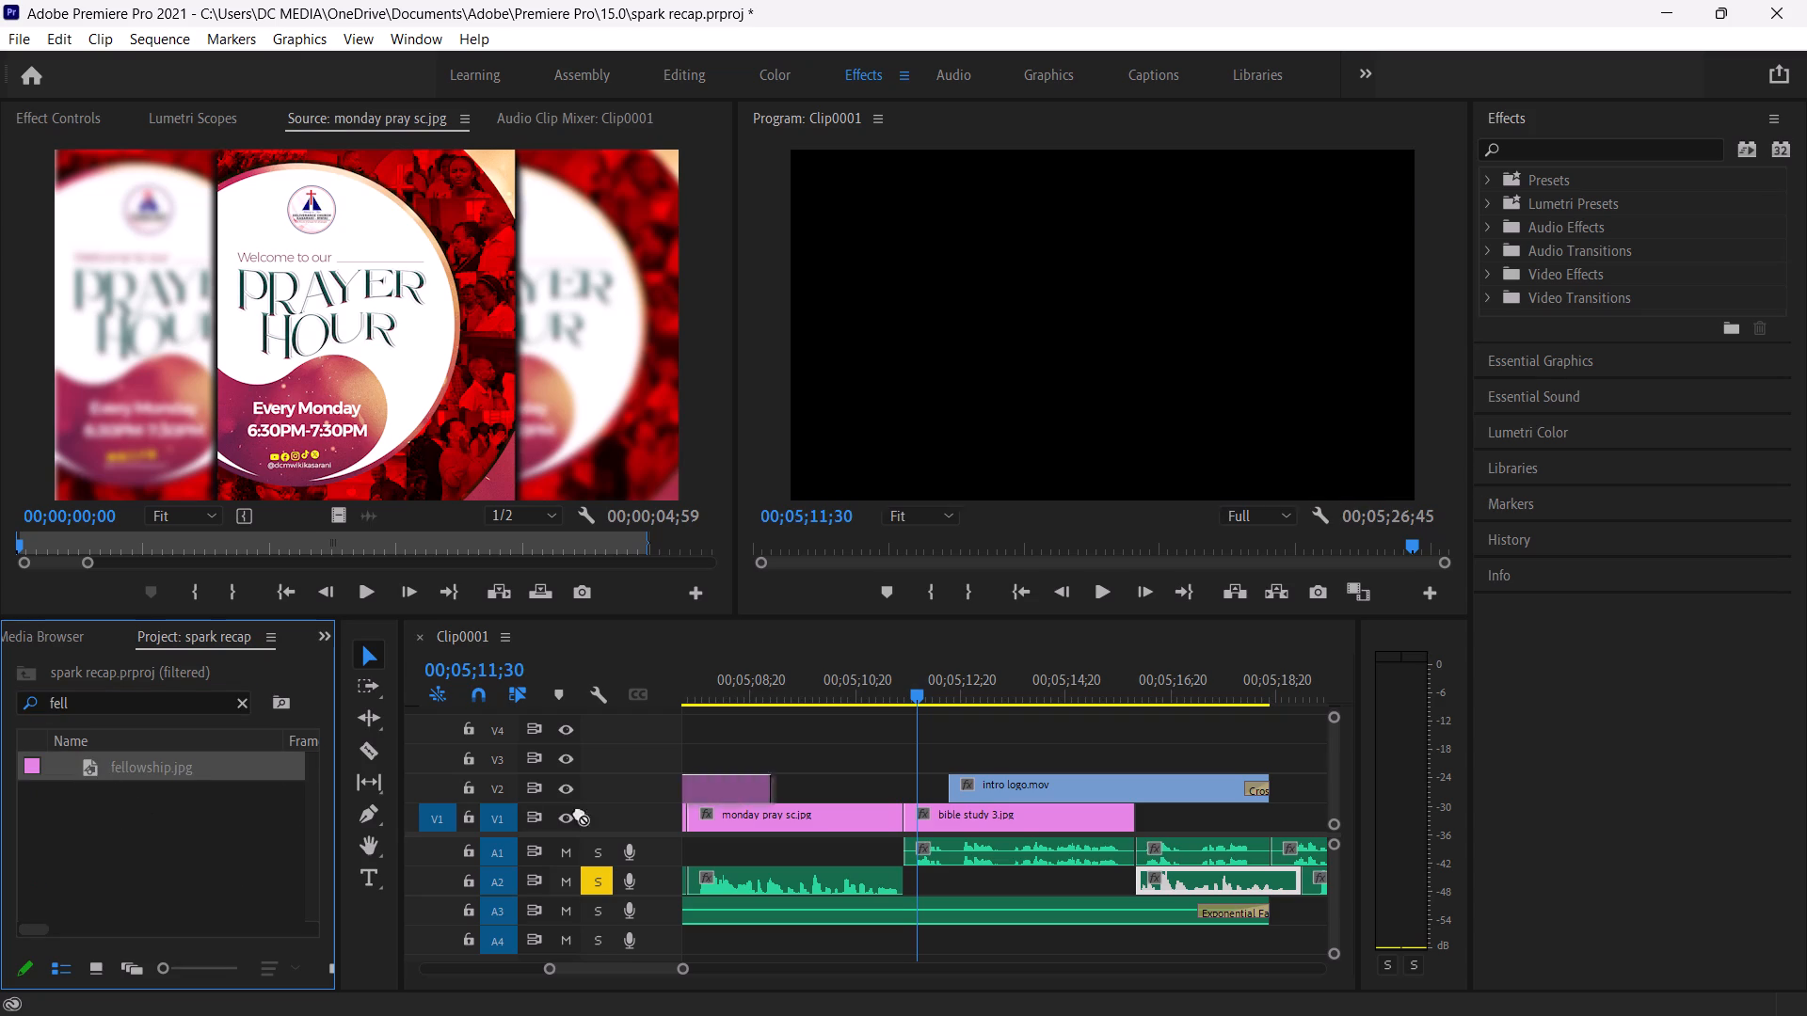
pyautogui.moveTo(579, 812); pyautogui.dragTo(1146, 840)
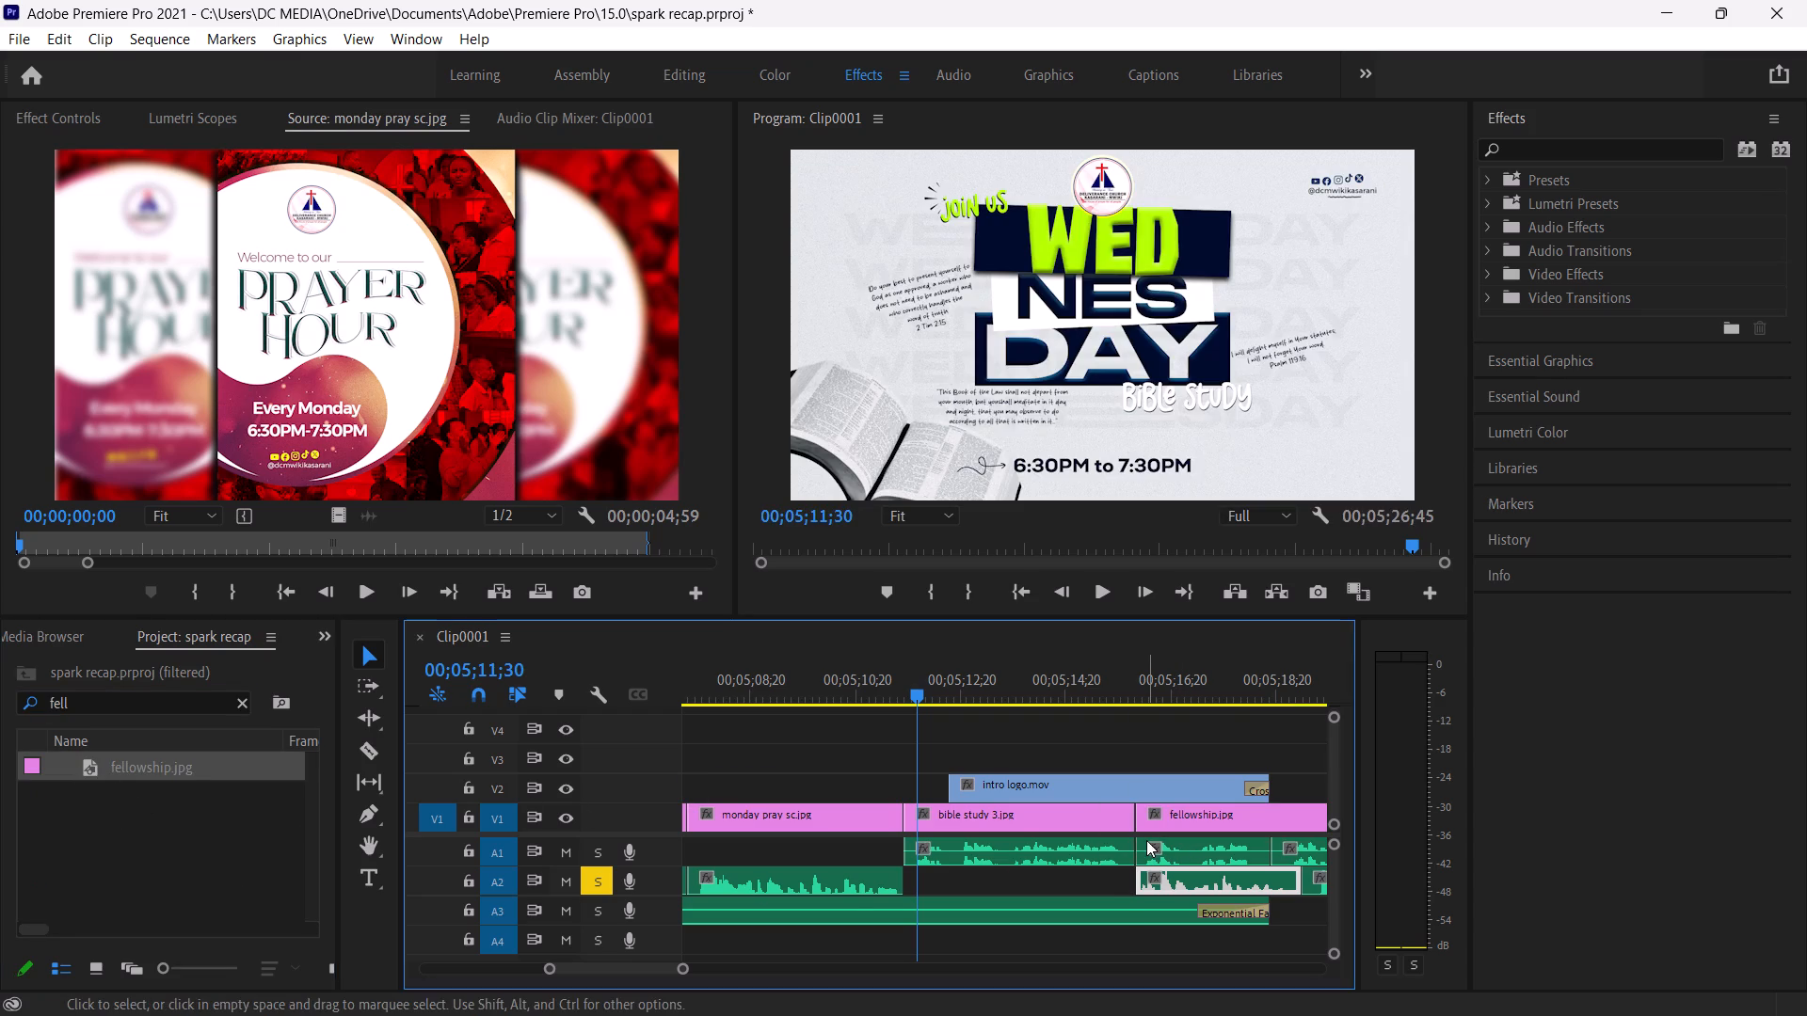
pyautogui.click(1289, 679)
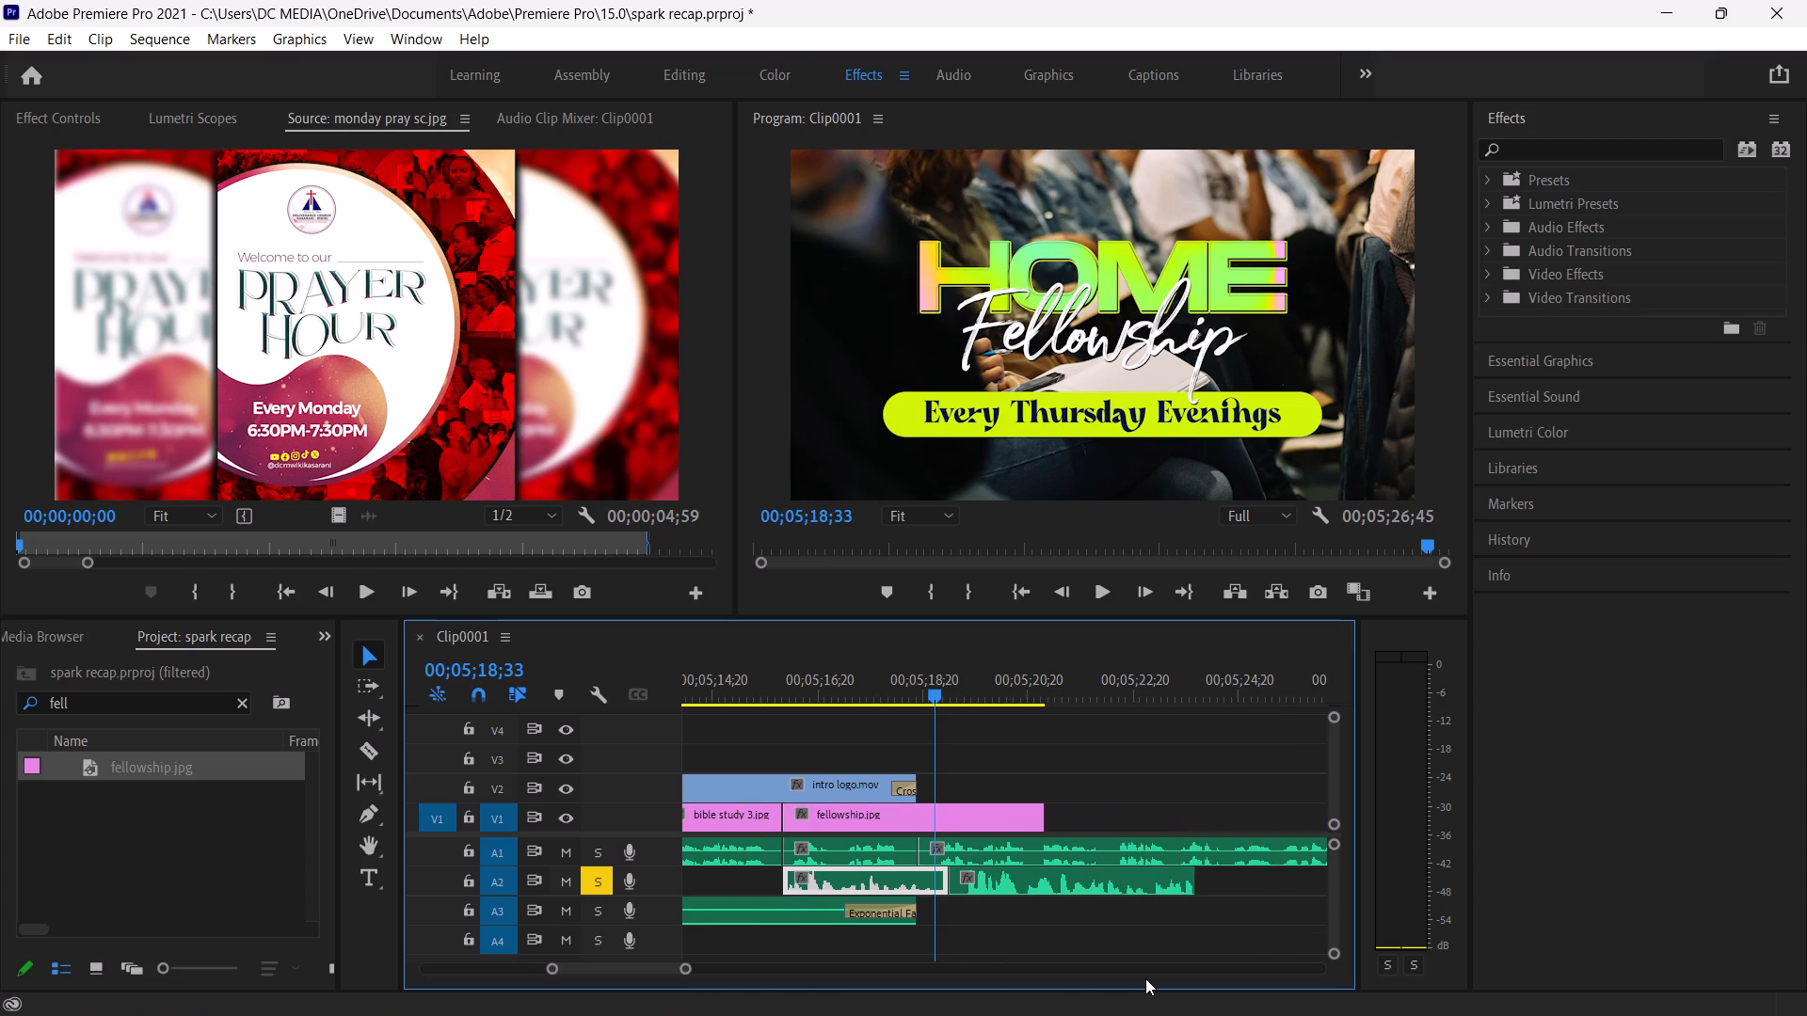
pyautogui.moveTo(1040, 814); pyautogui.dragTo(923, 818)
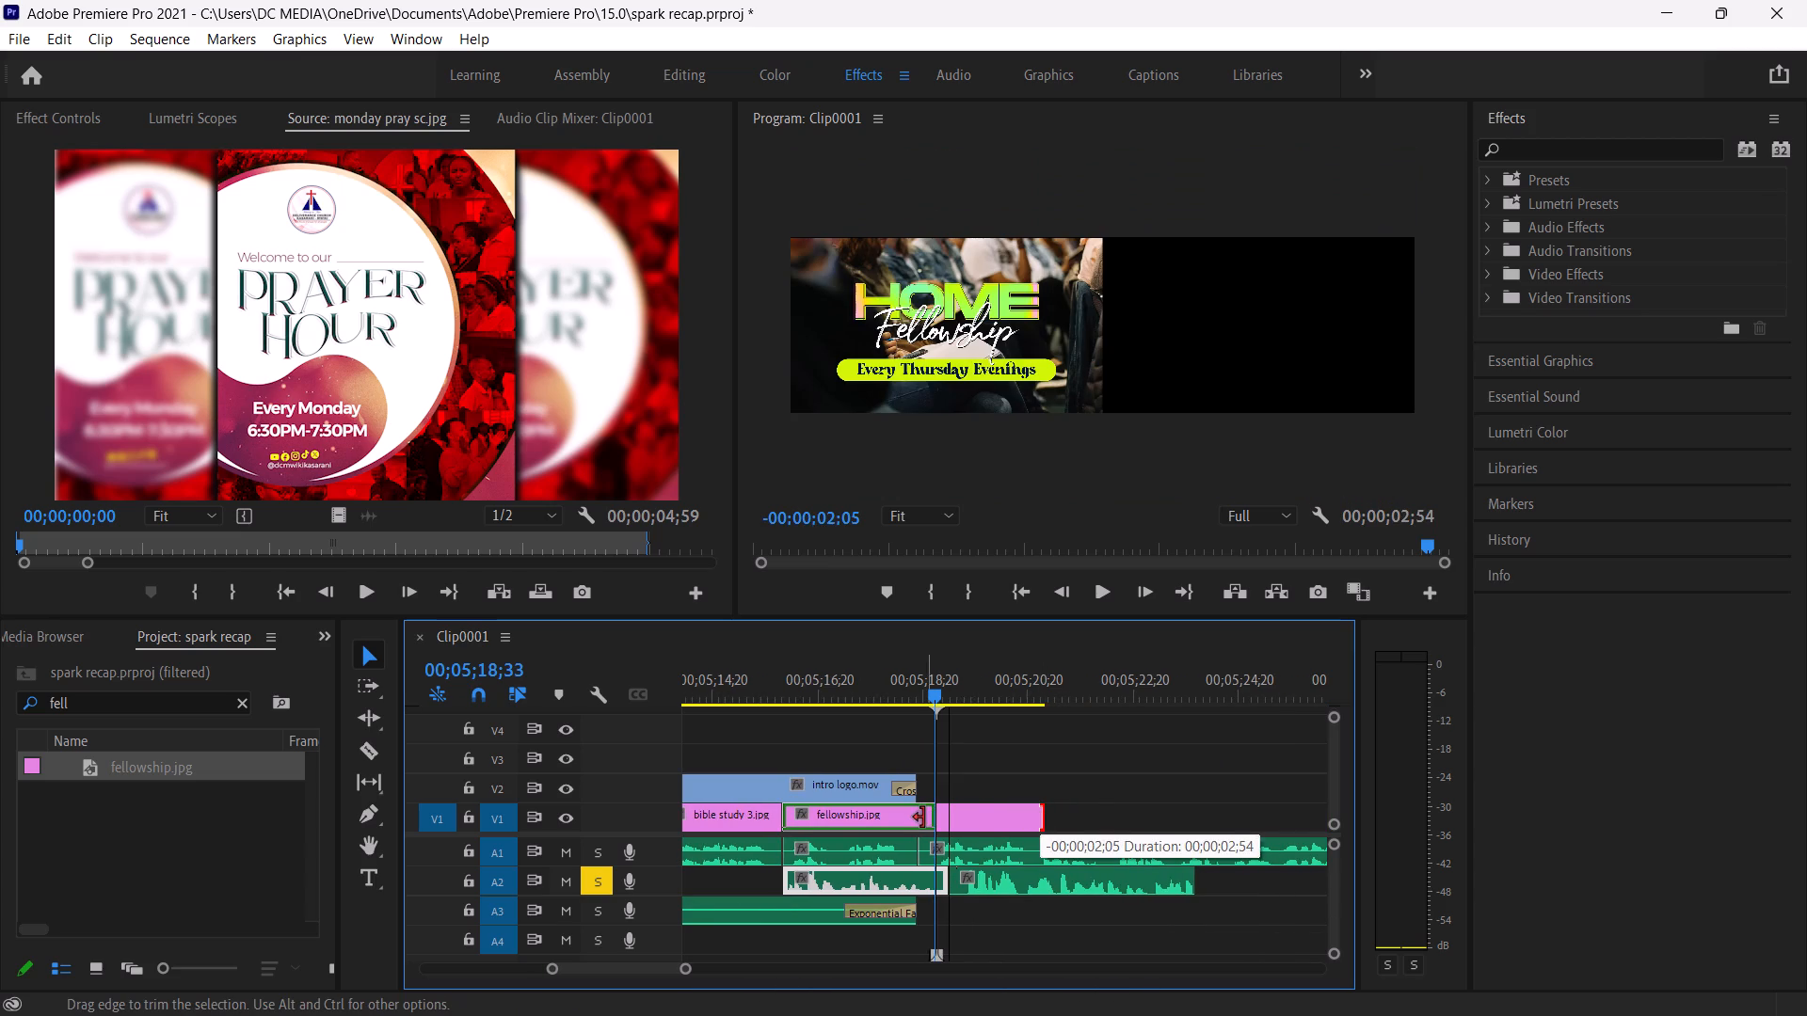
pyautogui.moveTo(923, 818); pyautogui.dragTo(919, 818)
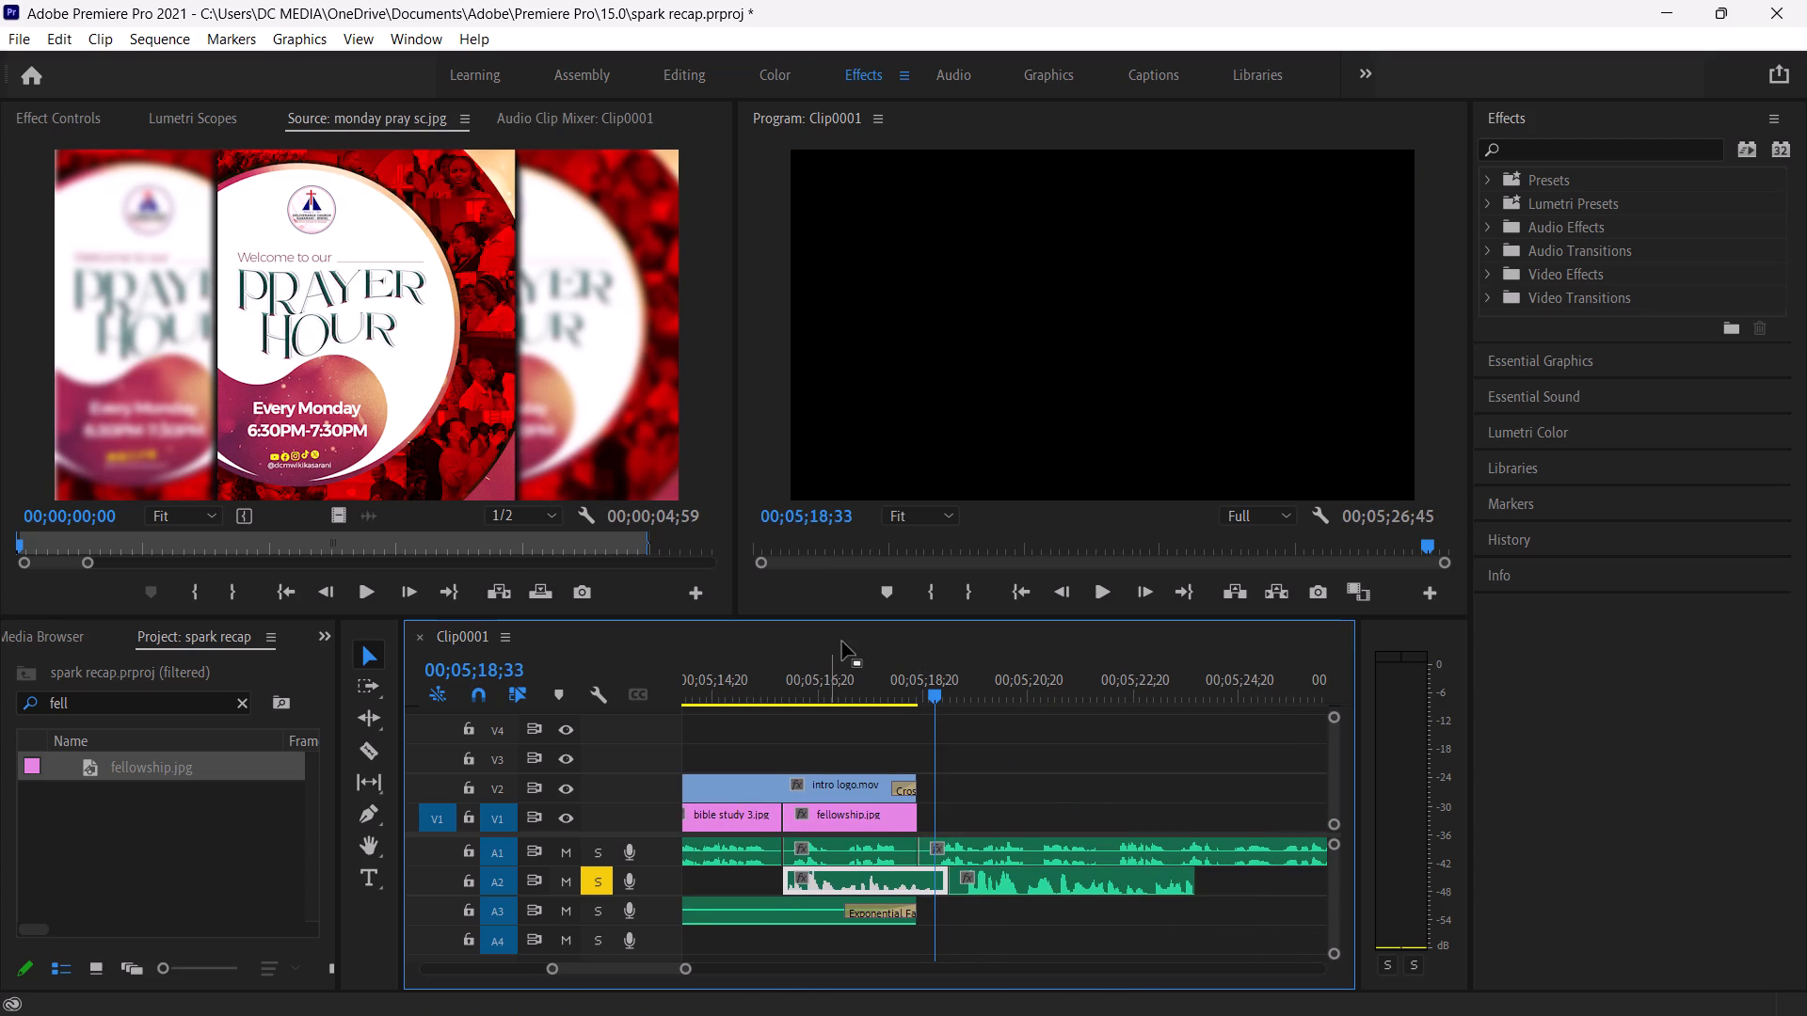
# Play the narration over the fellowship poster and extend the poster's end to the A2 cut at 00;05;18;49.
pyautogui.click(810, 667)
pyautogui.press('space')
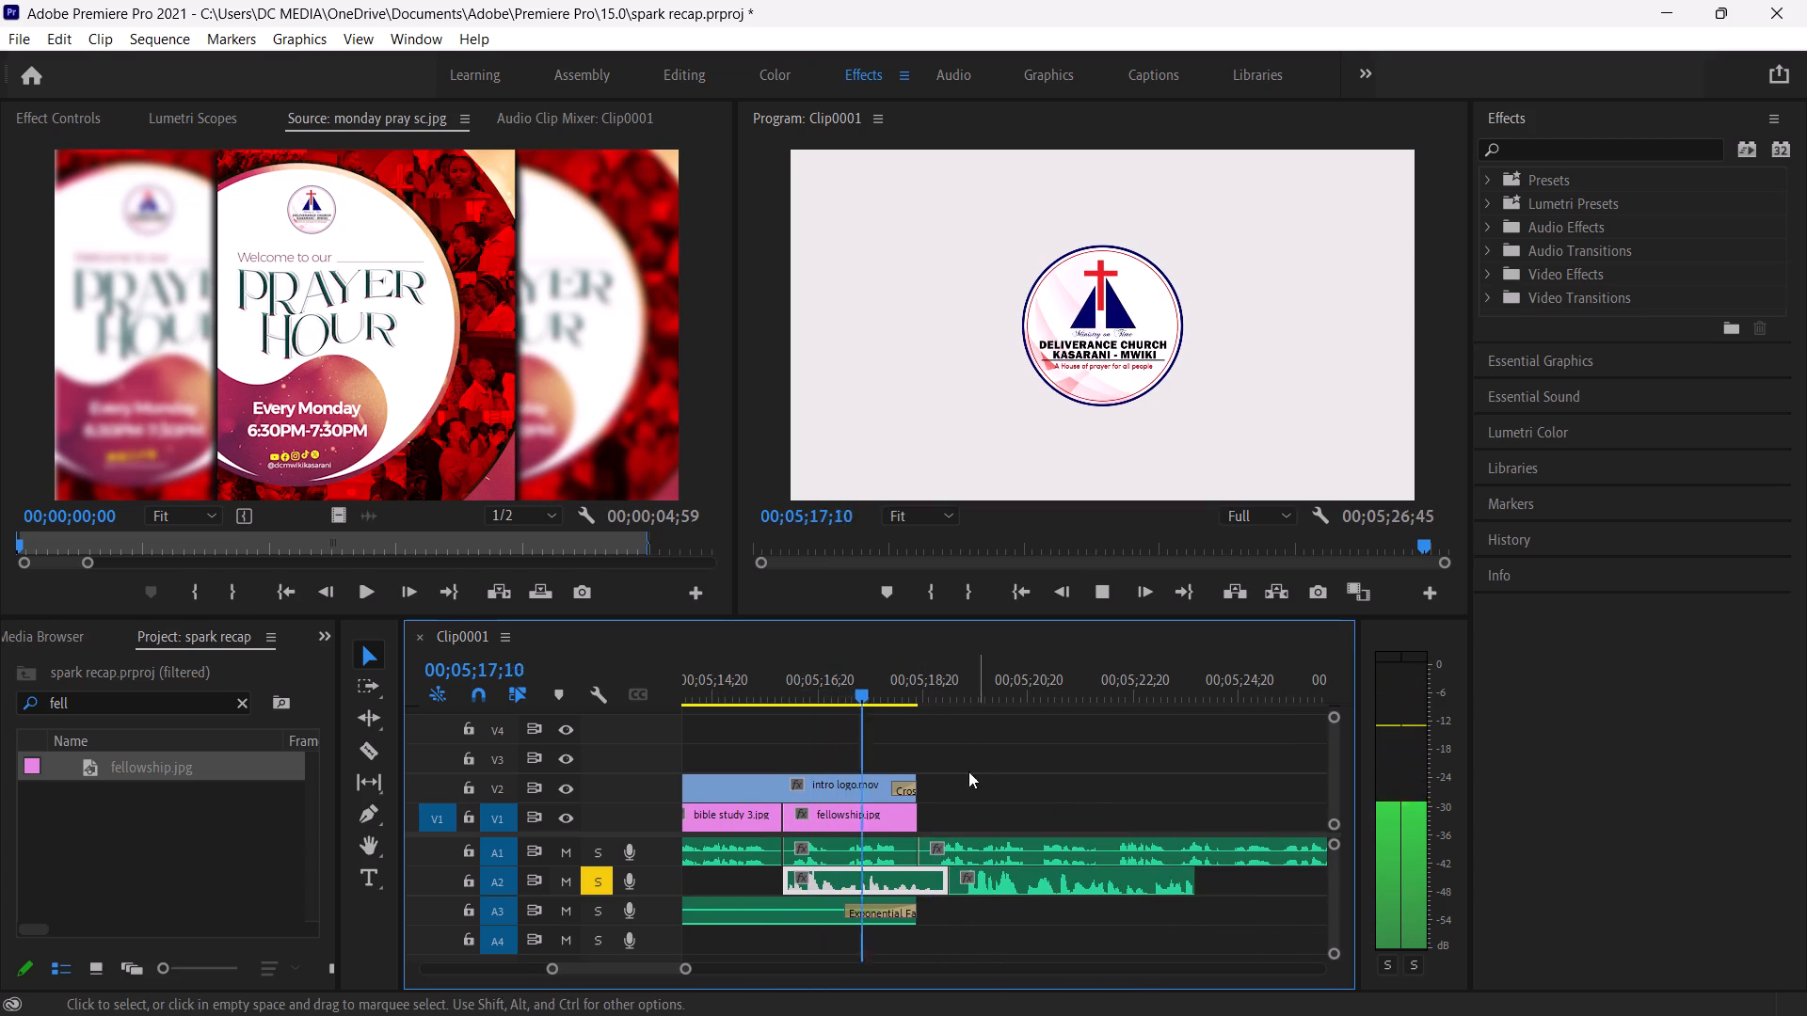
pyautogui.press('space')
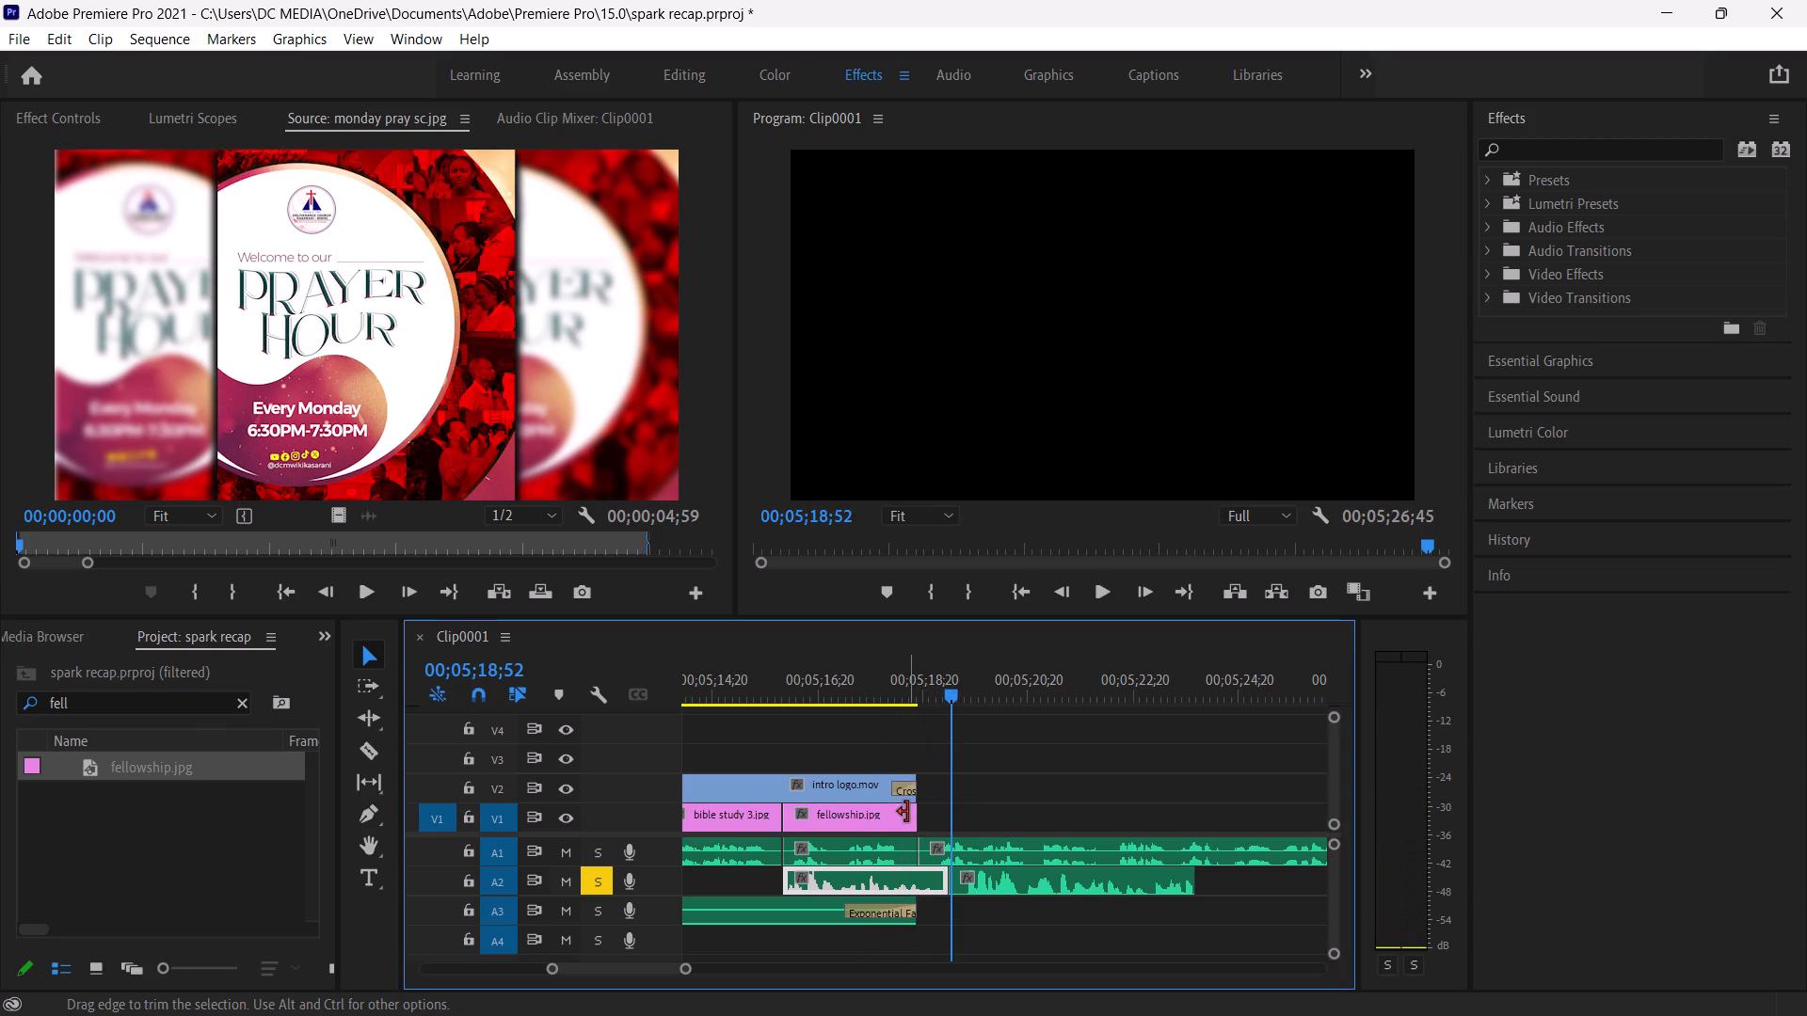
pyautogui.moveTo(911, 818); pyautogui.dragTo(933, 817)
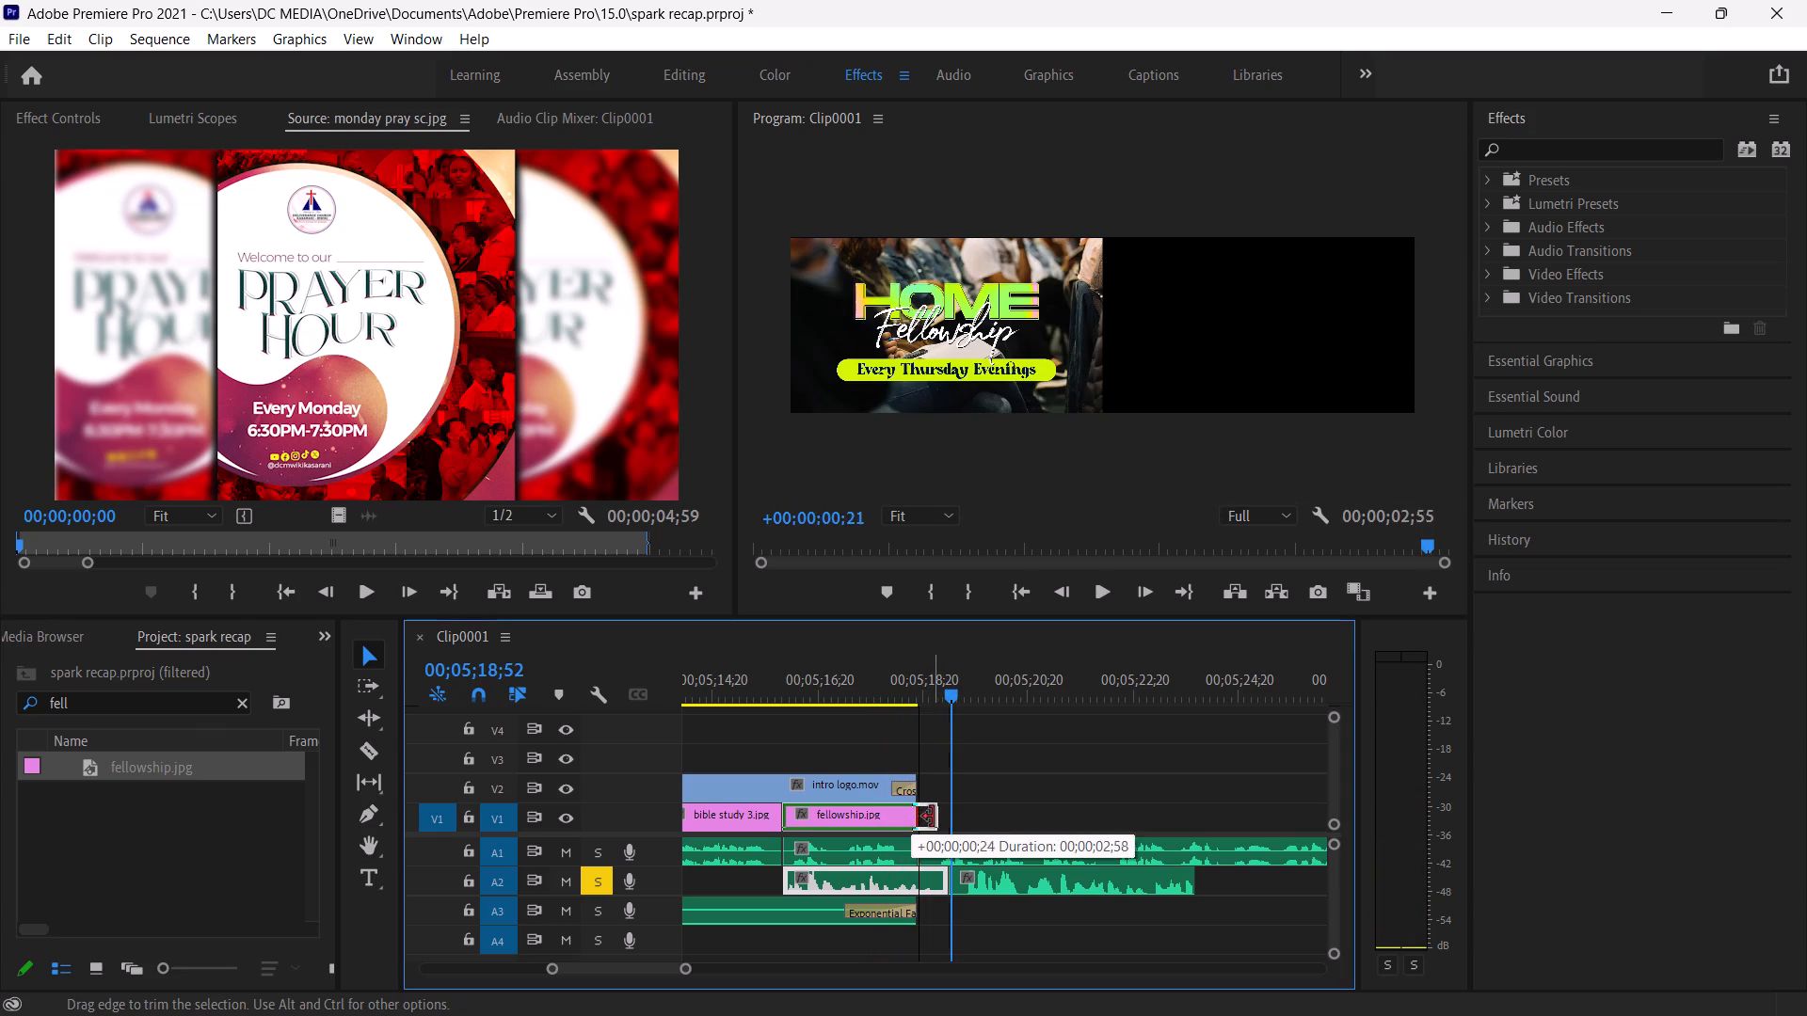
pyautogui.moveTo(933, 817); pyautogui.dragTo(936, 815)
# Play the A2 narration following the fellowship poster through to its end.
pyautogui.press('space')
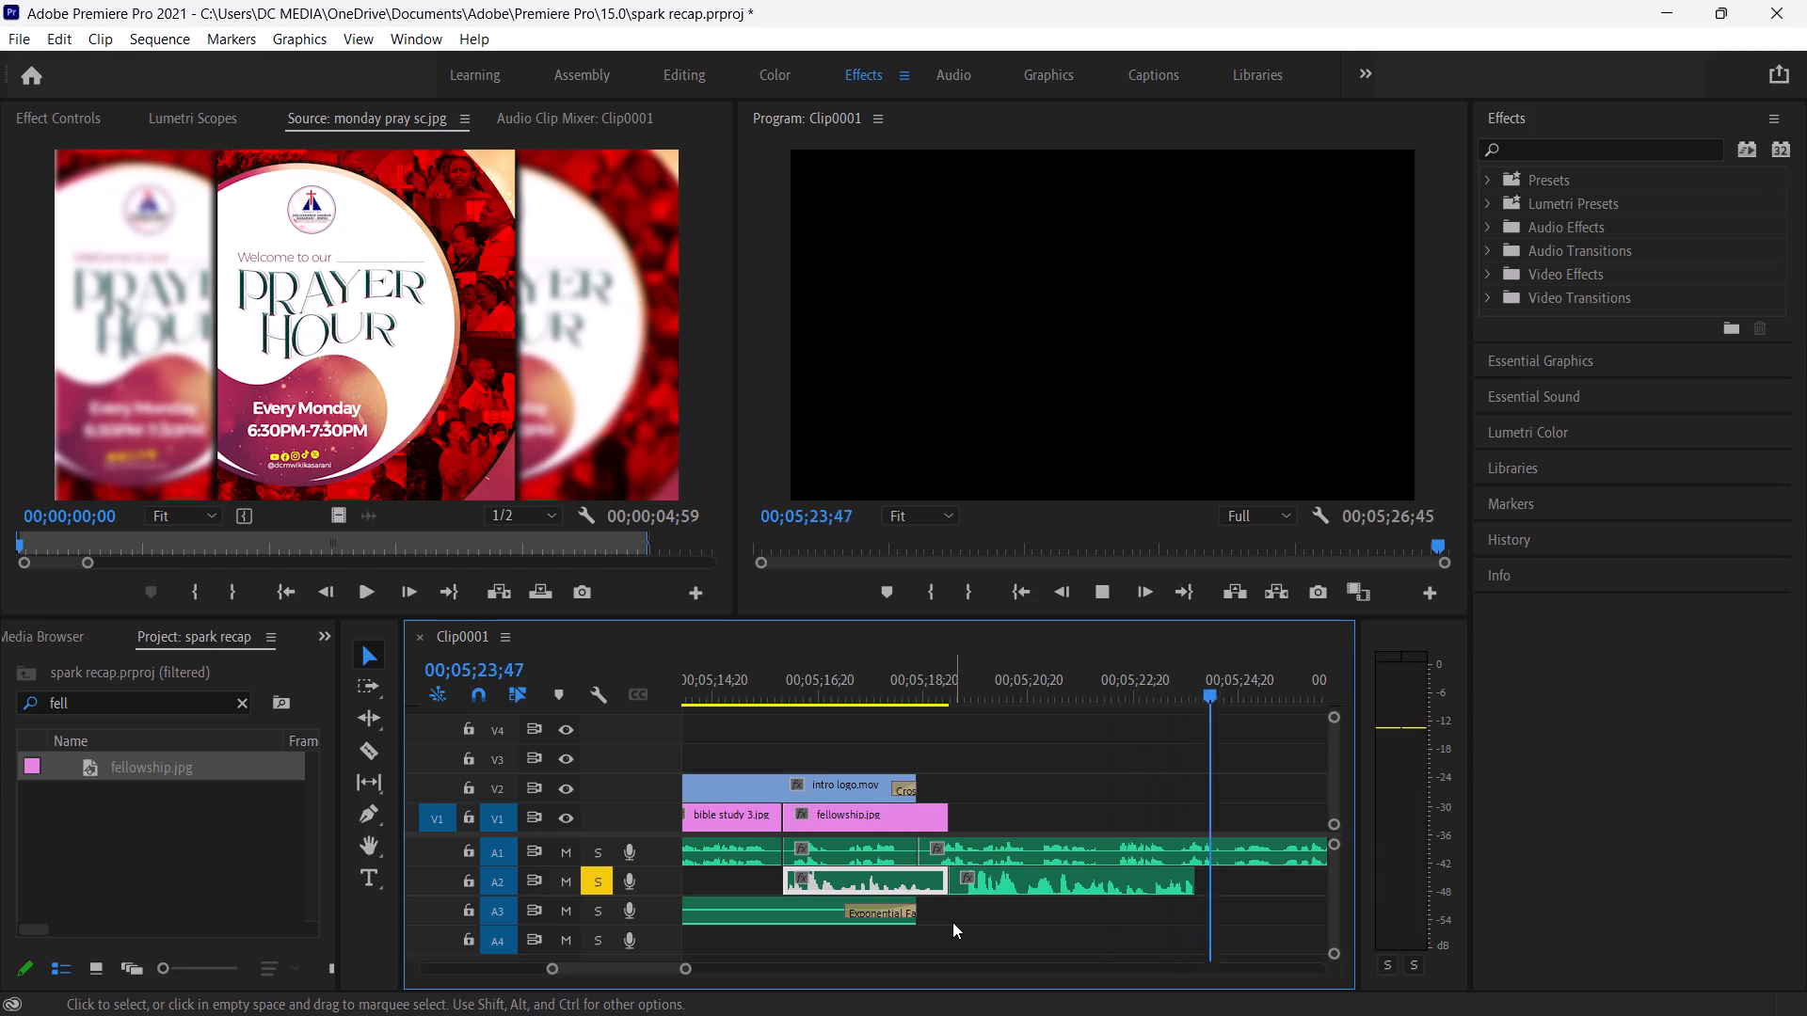
pyautogui.press('space')
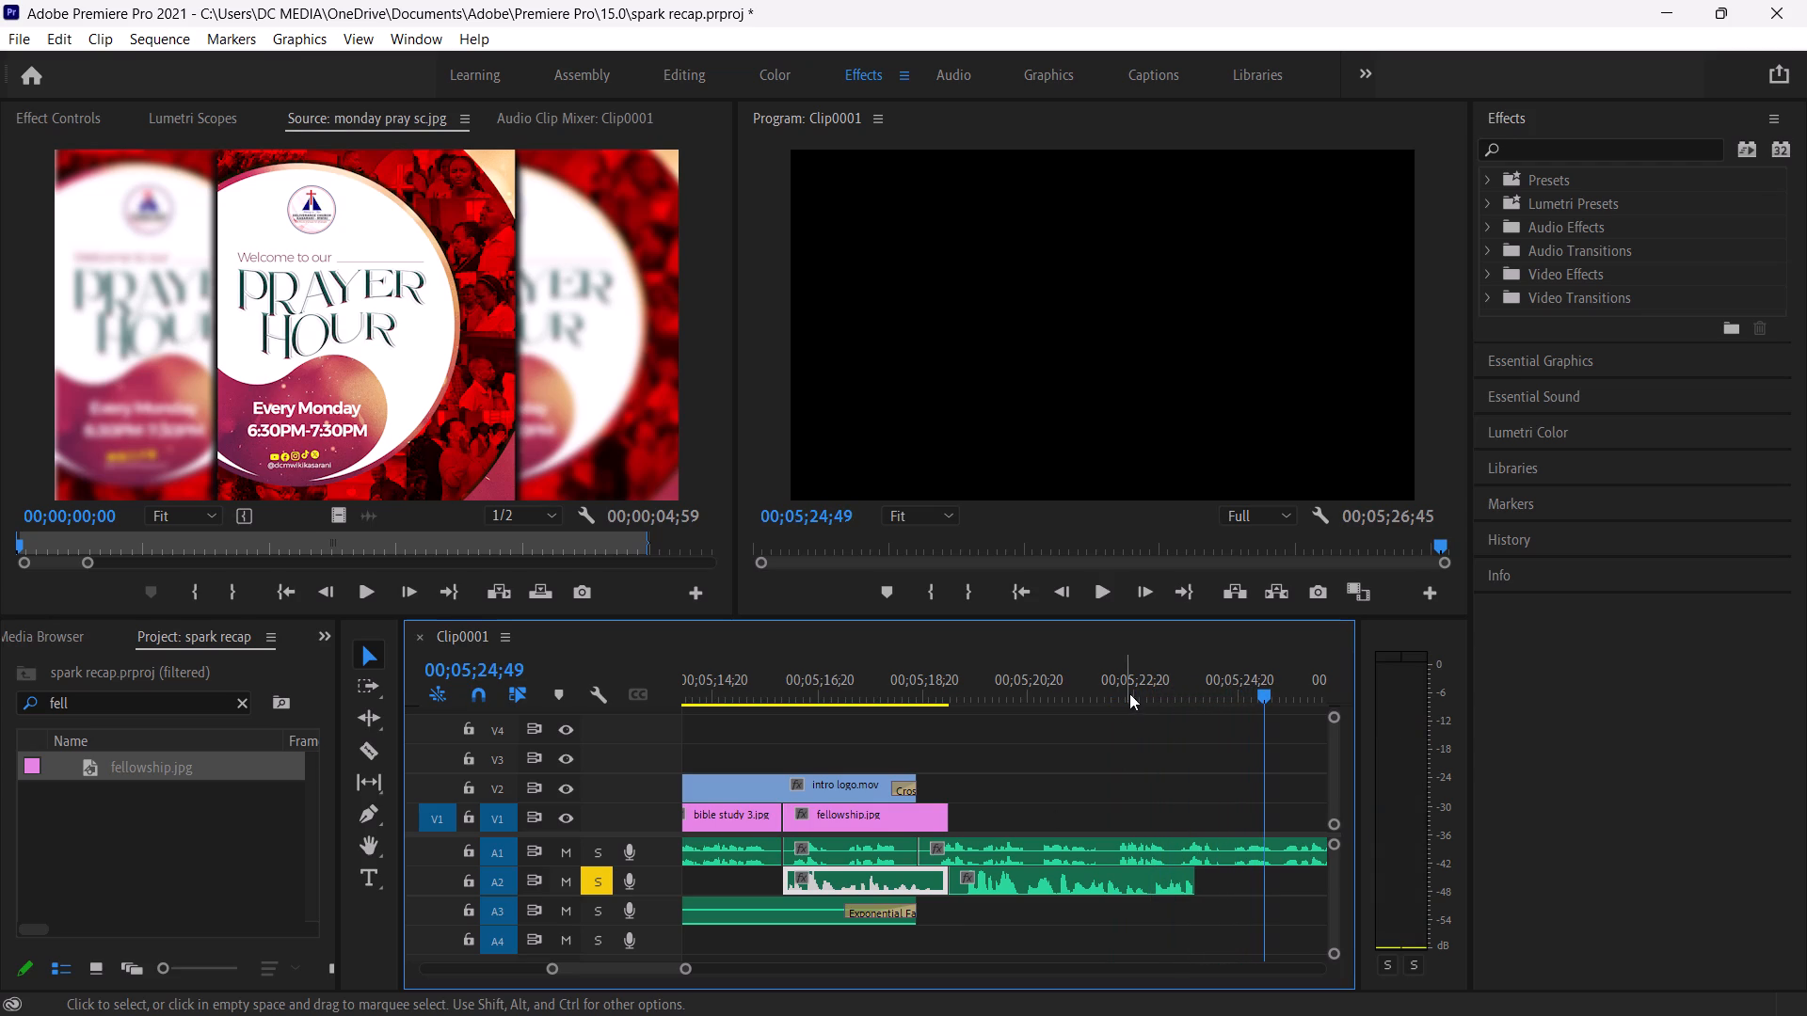